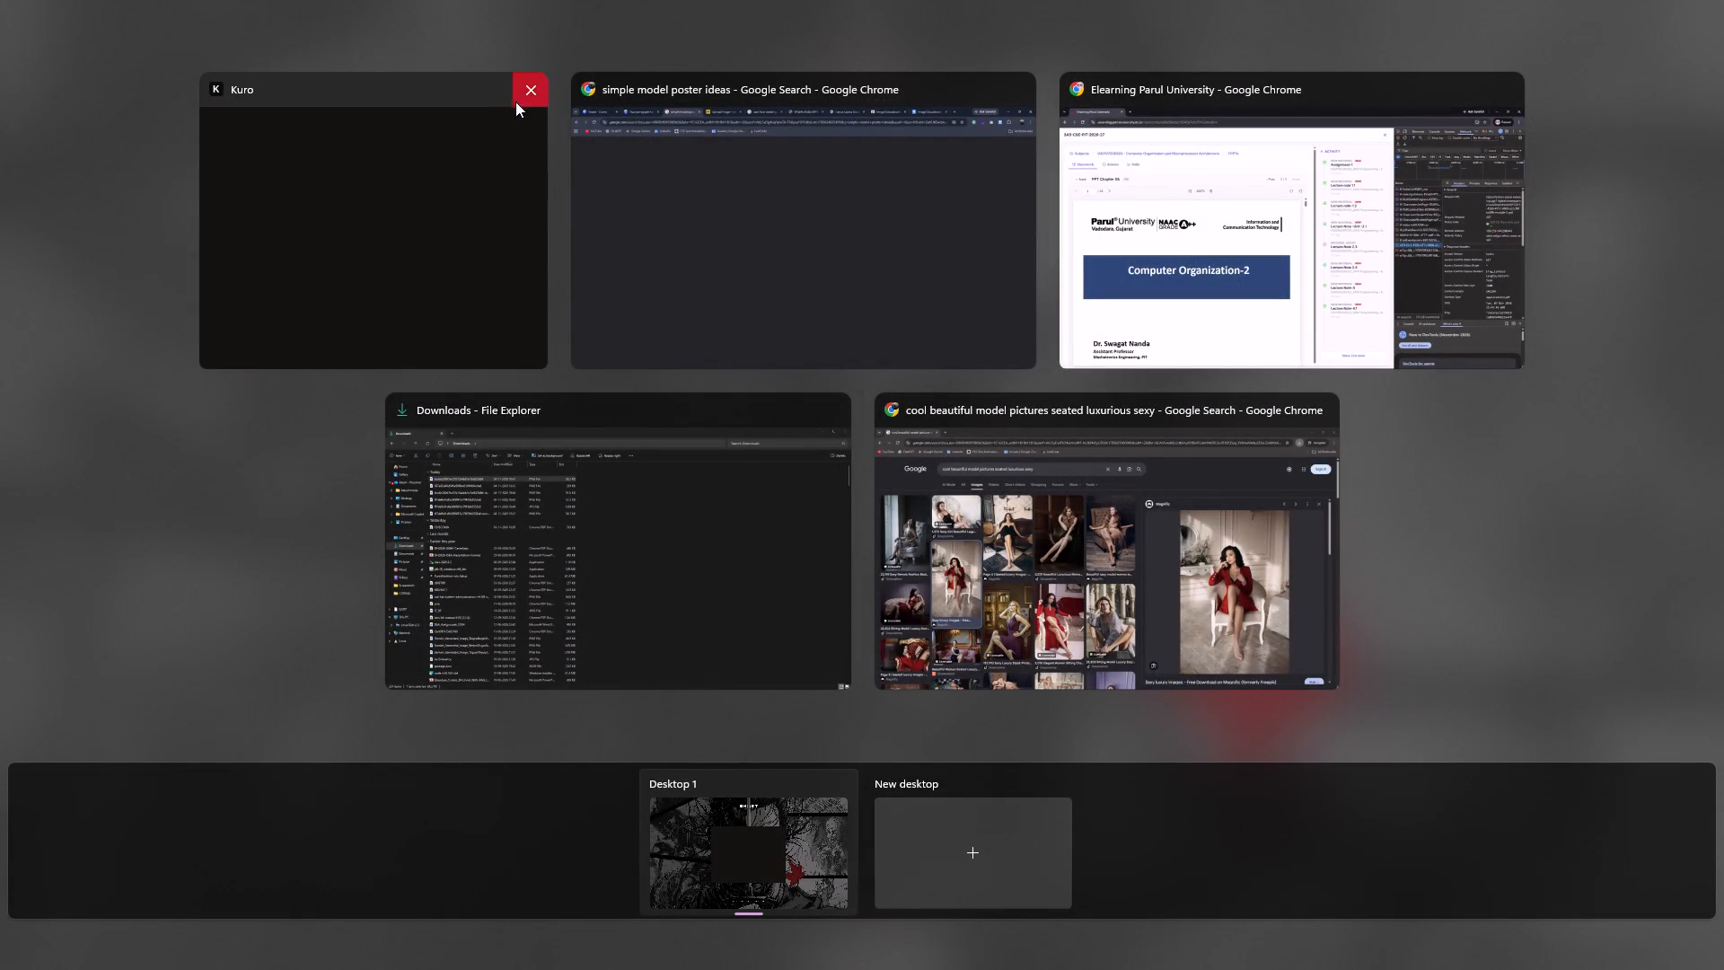
Close the Kuro window and switch to the "Your paragraph text" Canva design in the Chrome window holding the poster-idea search.
{"action": "left_click", "coordinate": [527, 90]}
{"action": "left_click", "coordinate": [749, 270]}
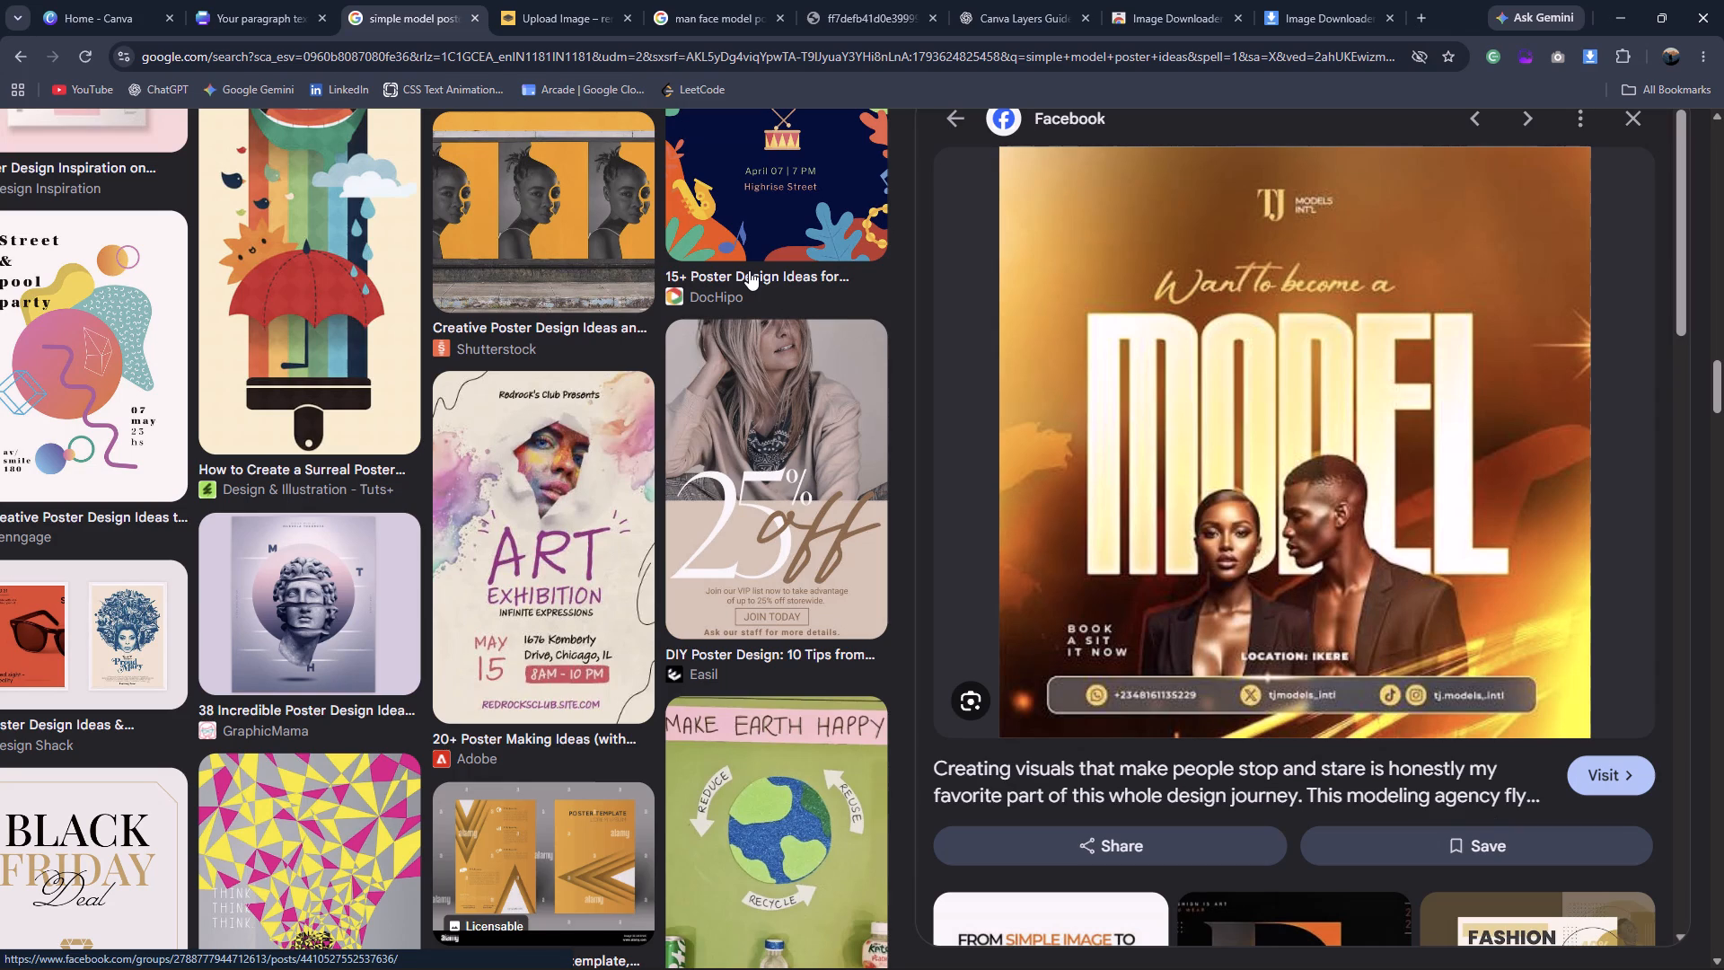
{"action": "left_click", "coordinate": [307, 0]}
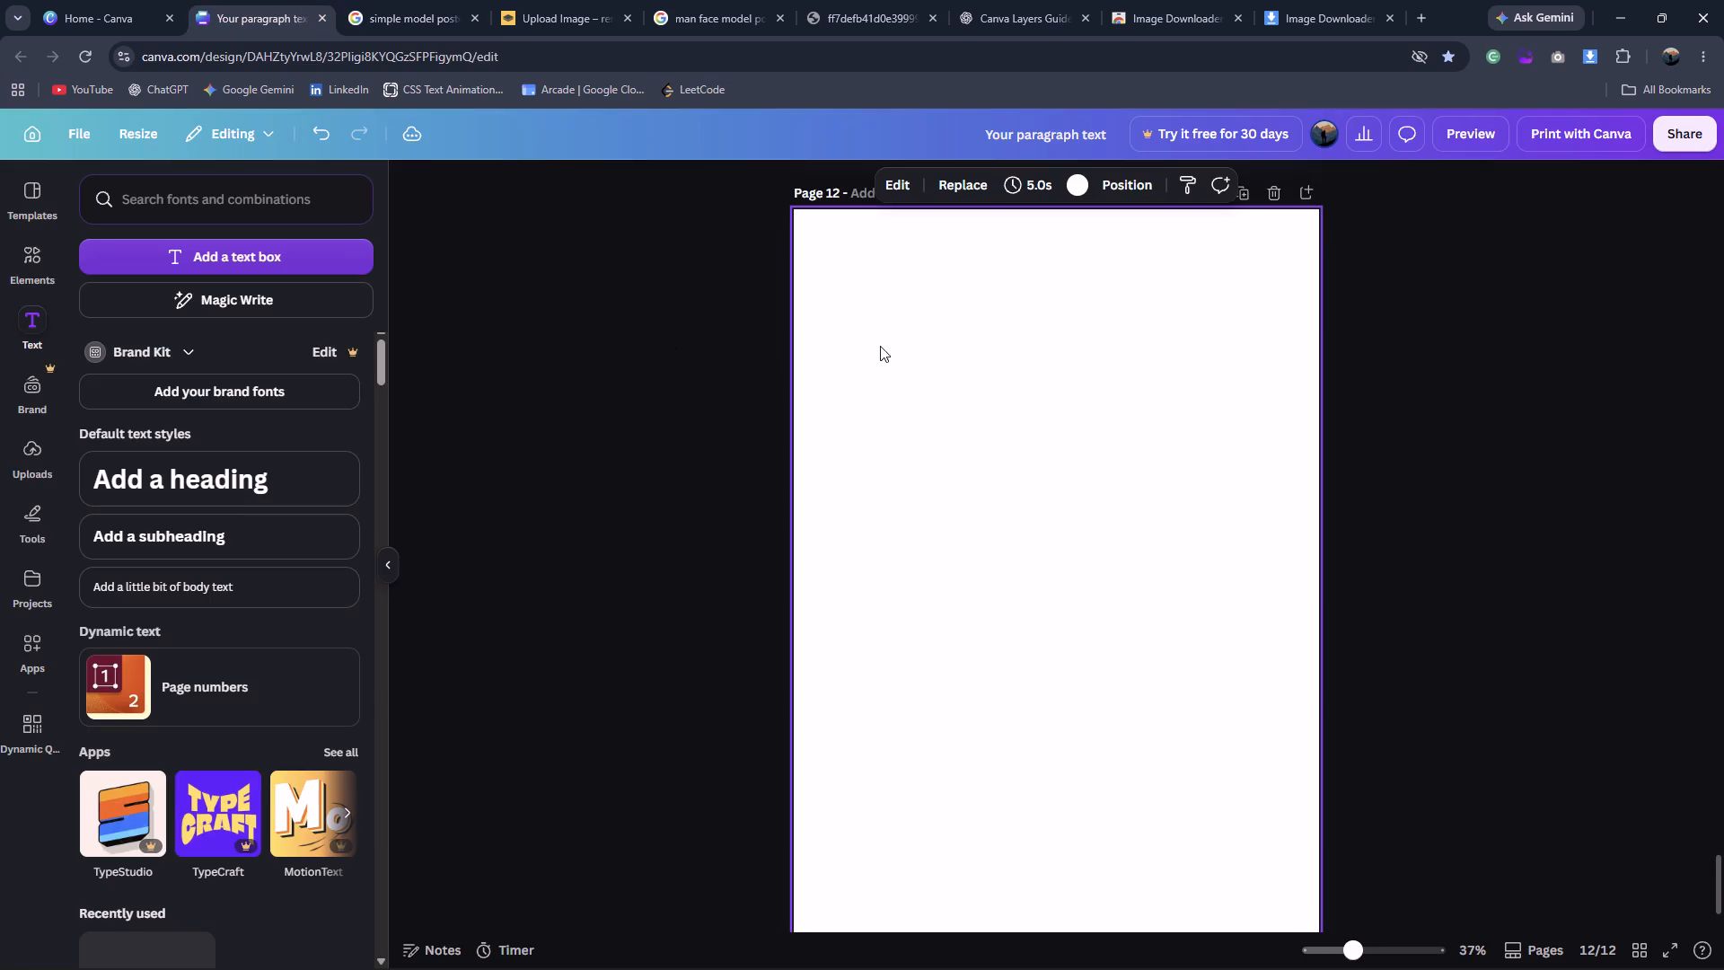
Examine the "Want to become a MODEL" reference poster in the image search, then return to blank page 12 of the Canva design and deselect it.
{"action": "scroll", "coordinate": [955, 391], "scroll_direction": "up", "scroll_amount": 1}
{"action": "scroll", "coordinate": [958, 385], "scroll_direction": "down", "scroll_amount": 3}
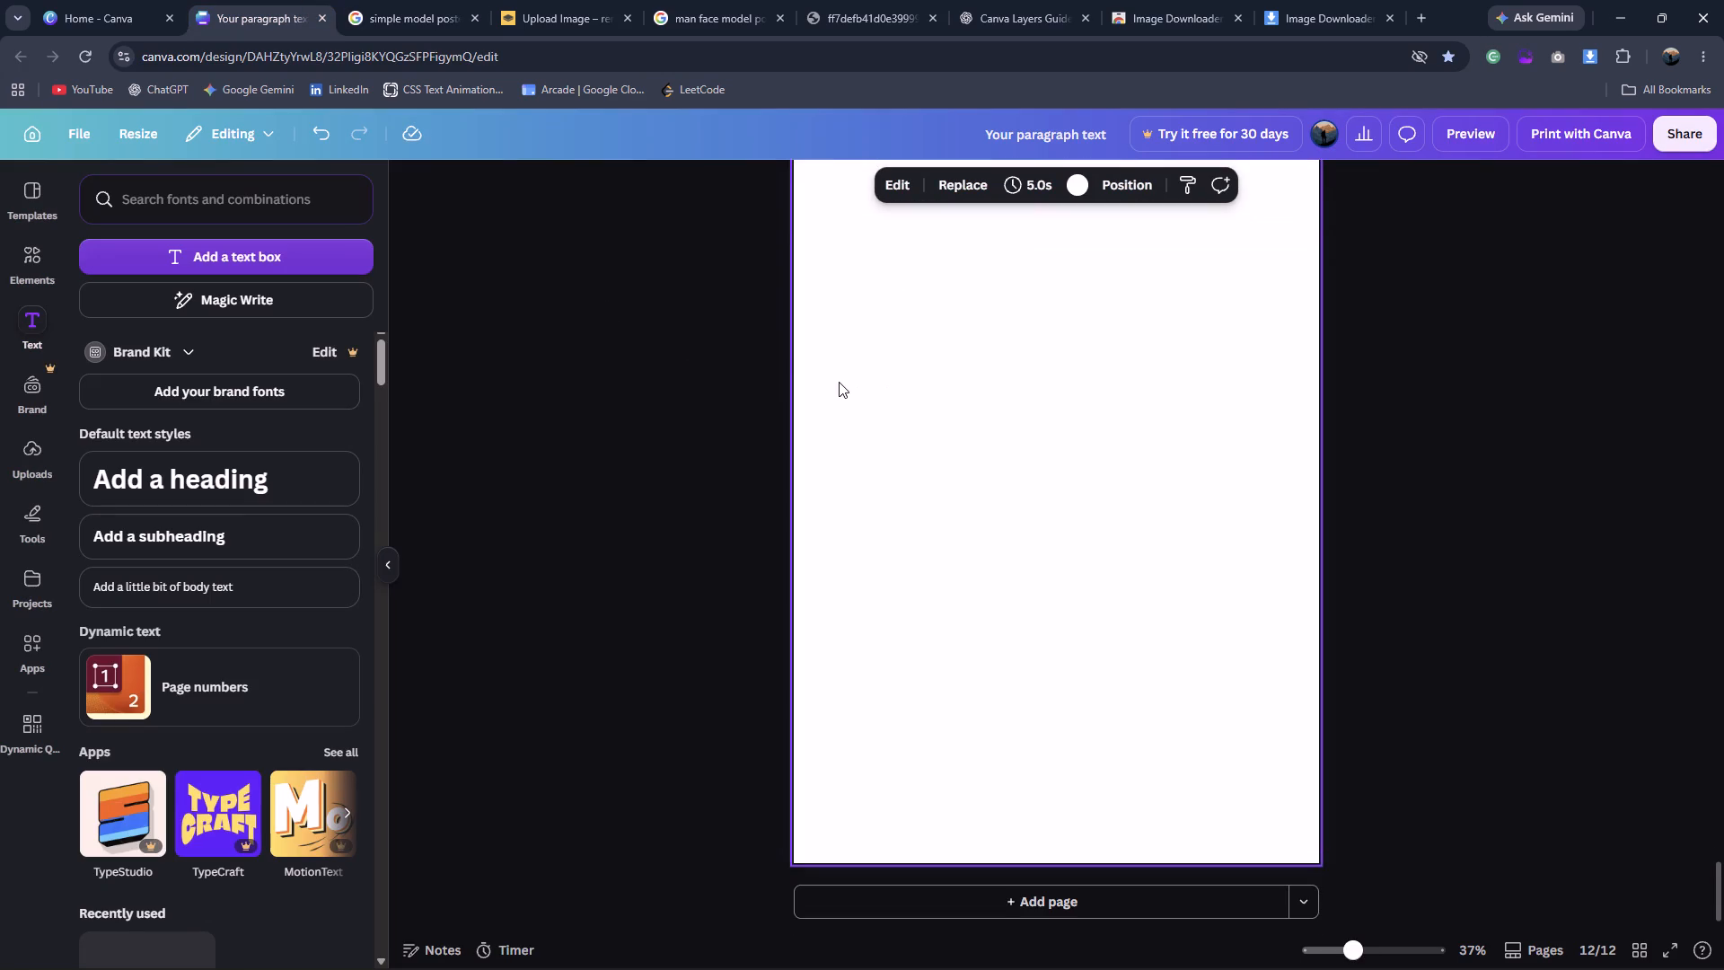
{"action": "left_click", "coordinate": [433, 14]}
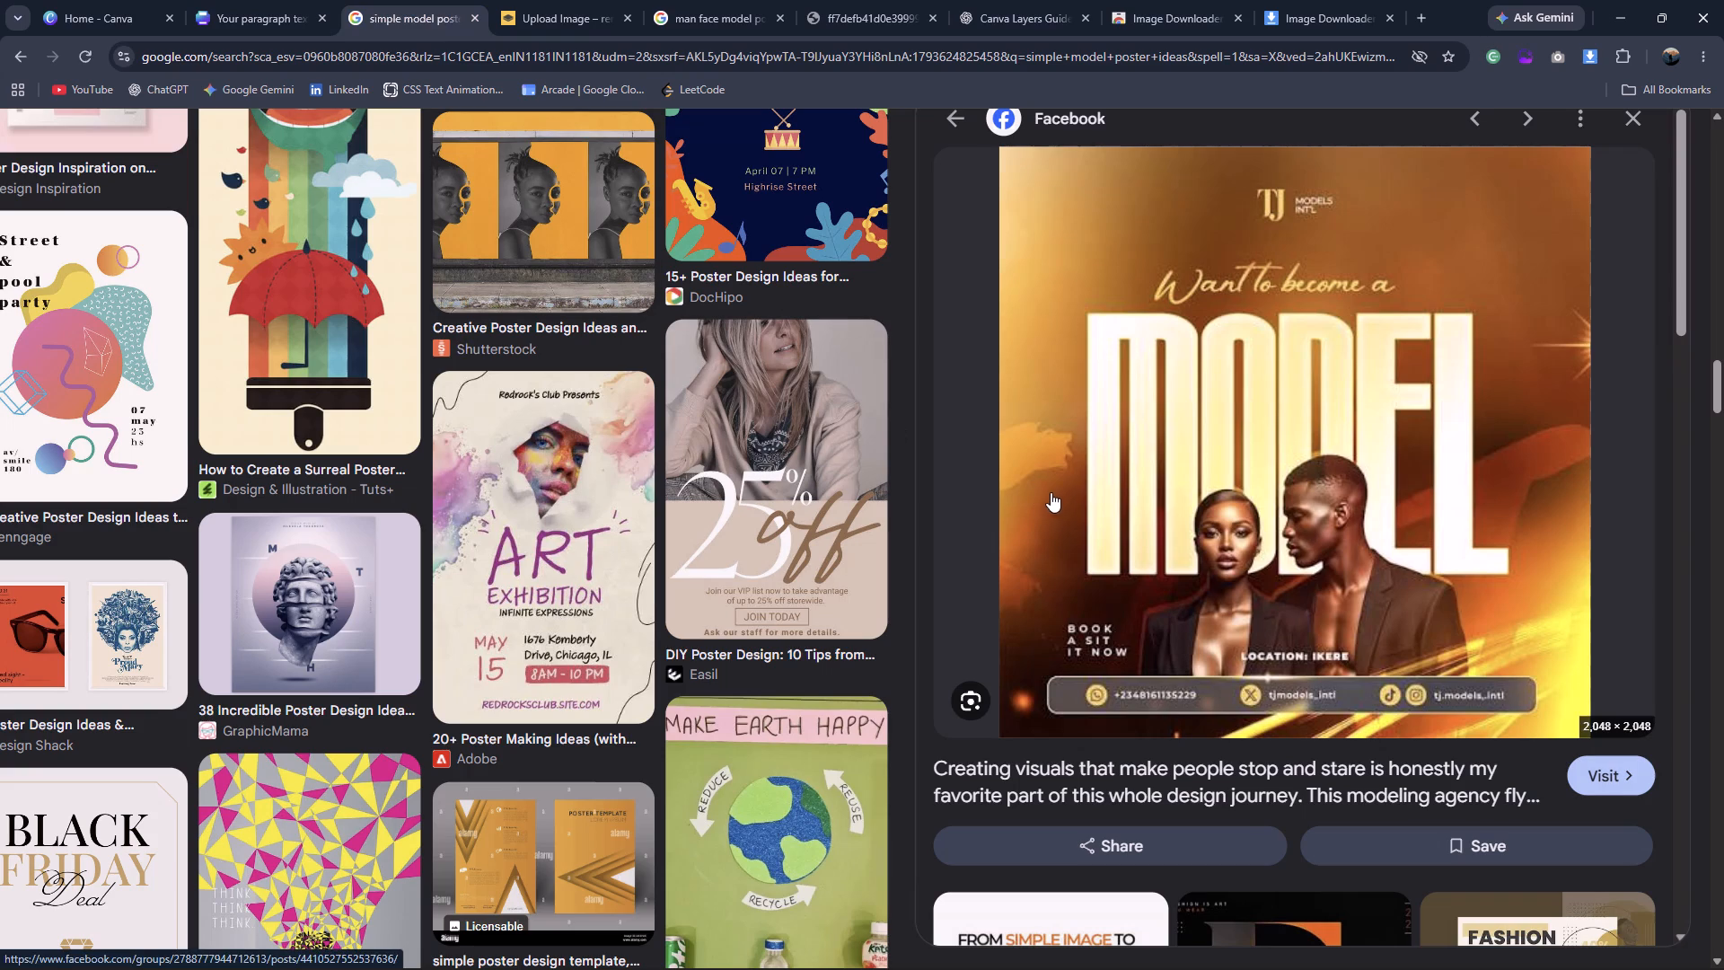
{"action": "left_click", "coordinate": [240, 0]}
{"action": "scroll", "coordinate": [967, 652], "scroll_direction": "up", "scroll_amount": 1}
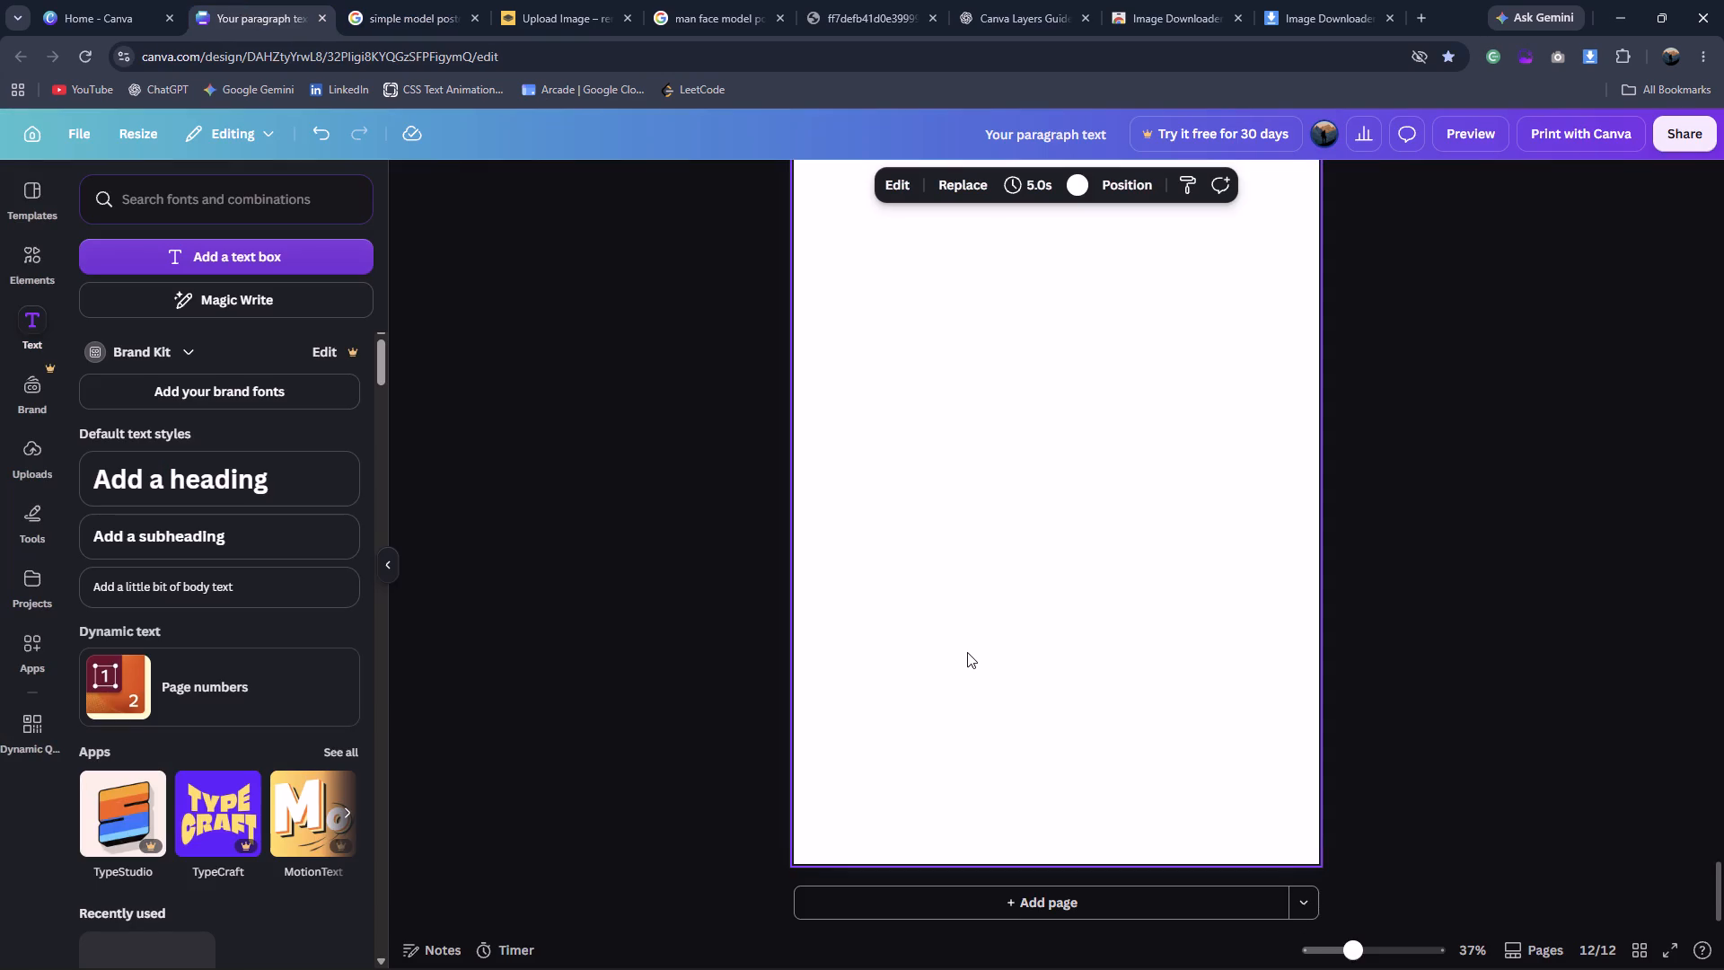
{"action": "left_click", "coordinate": [1464, 525]}
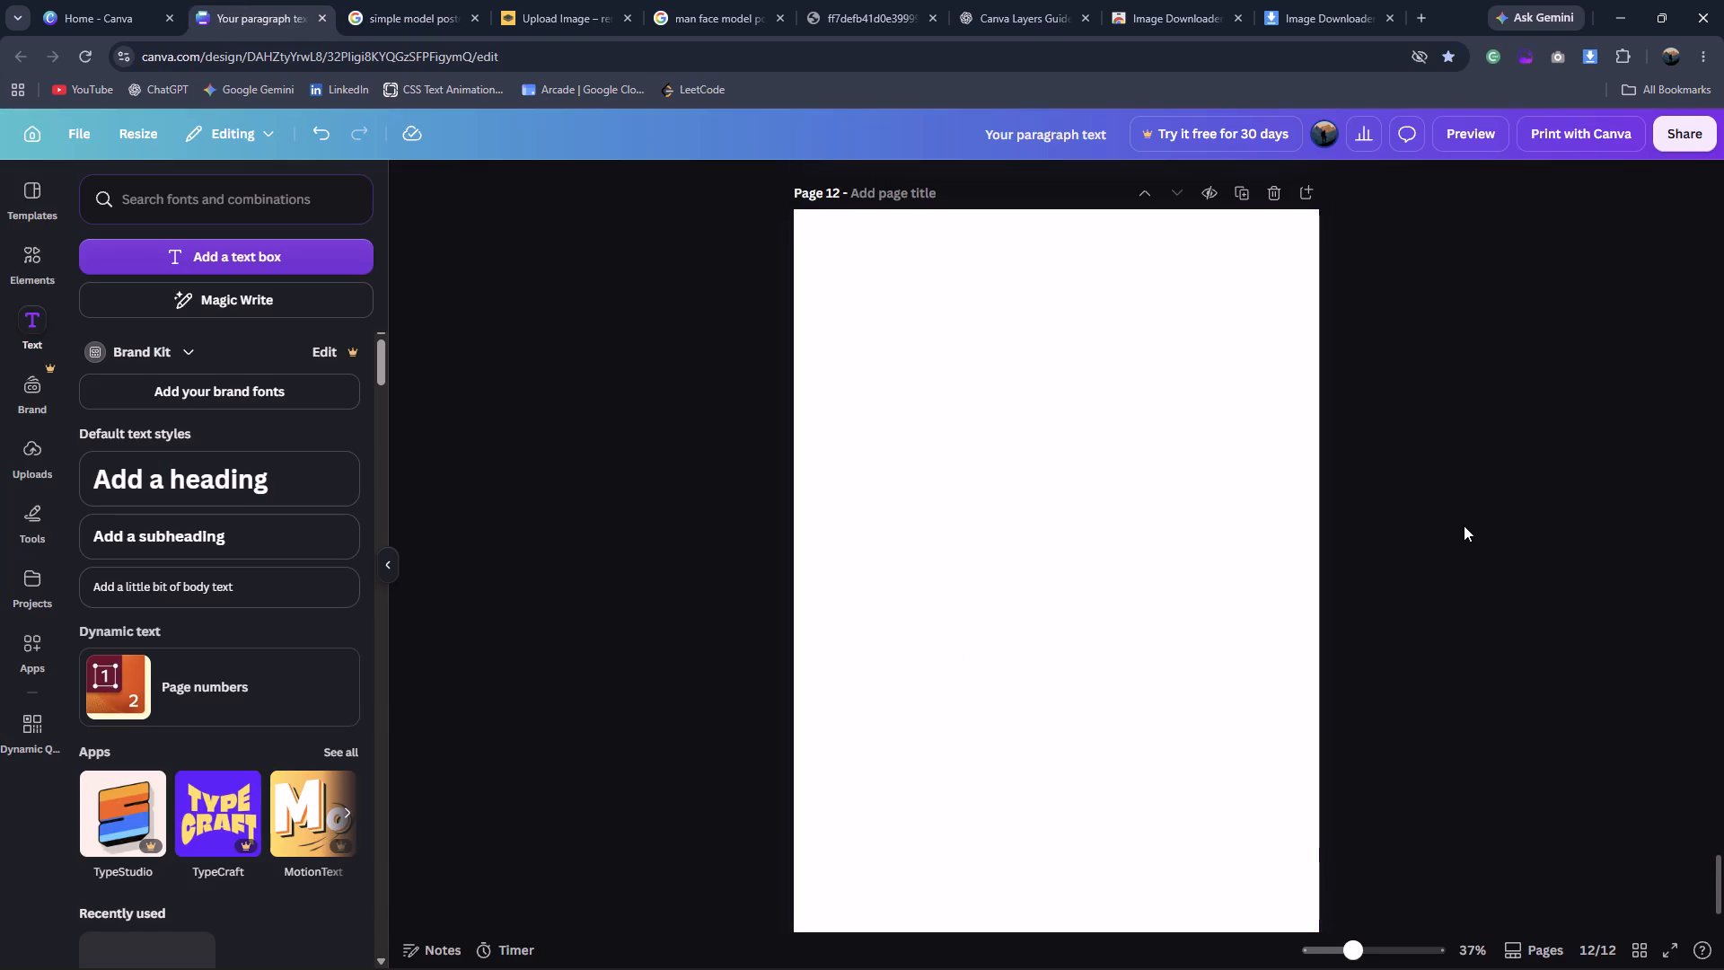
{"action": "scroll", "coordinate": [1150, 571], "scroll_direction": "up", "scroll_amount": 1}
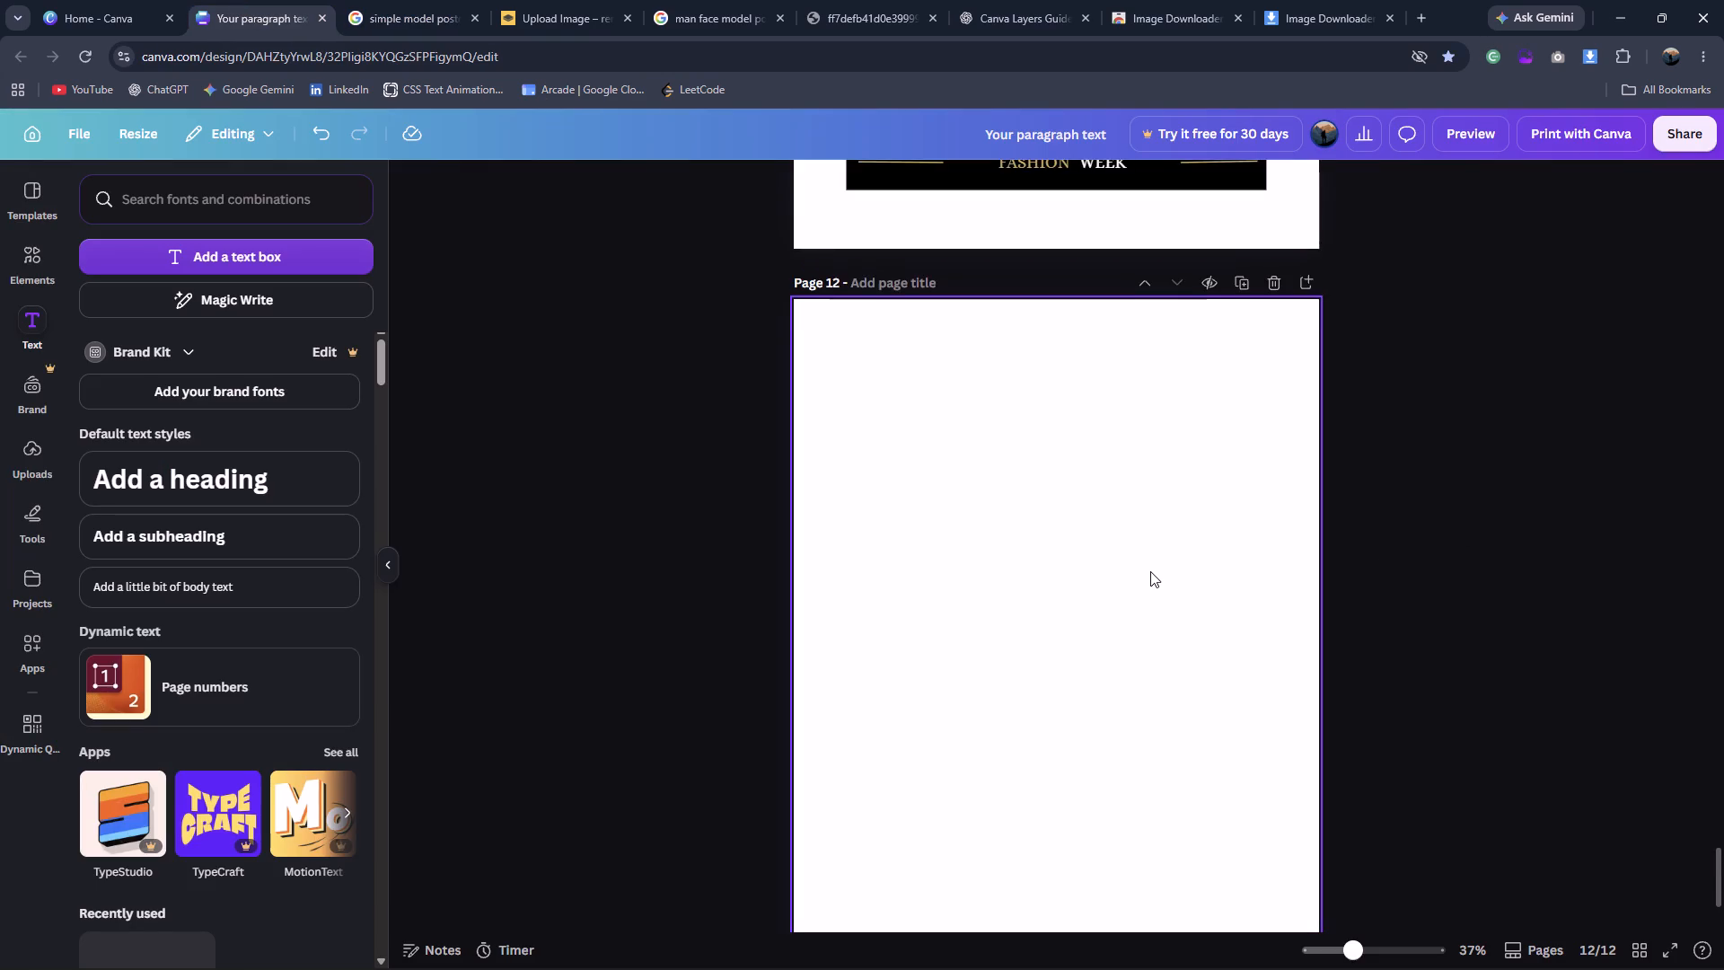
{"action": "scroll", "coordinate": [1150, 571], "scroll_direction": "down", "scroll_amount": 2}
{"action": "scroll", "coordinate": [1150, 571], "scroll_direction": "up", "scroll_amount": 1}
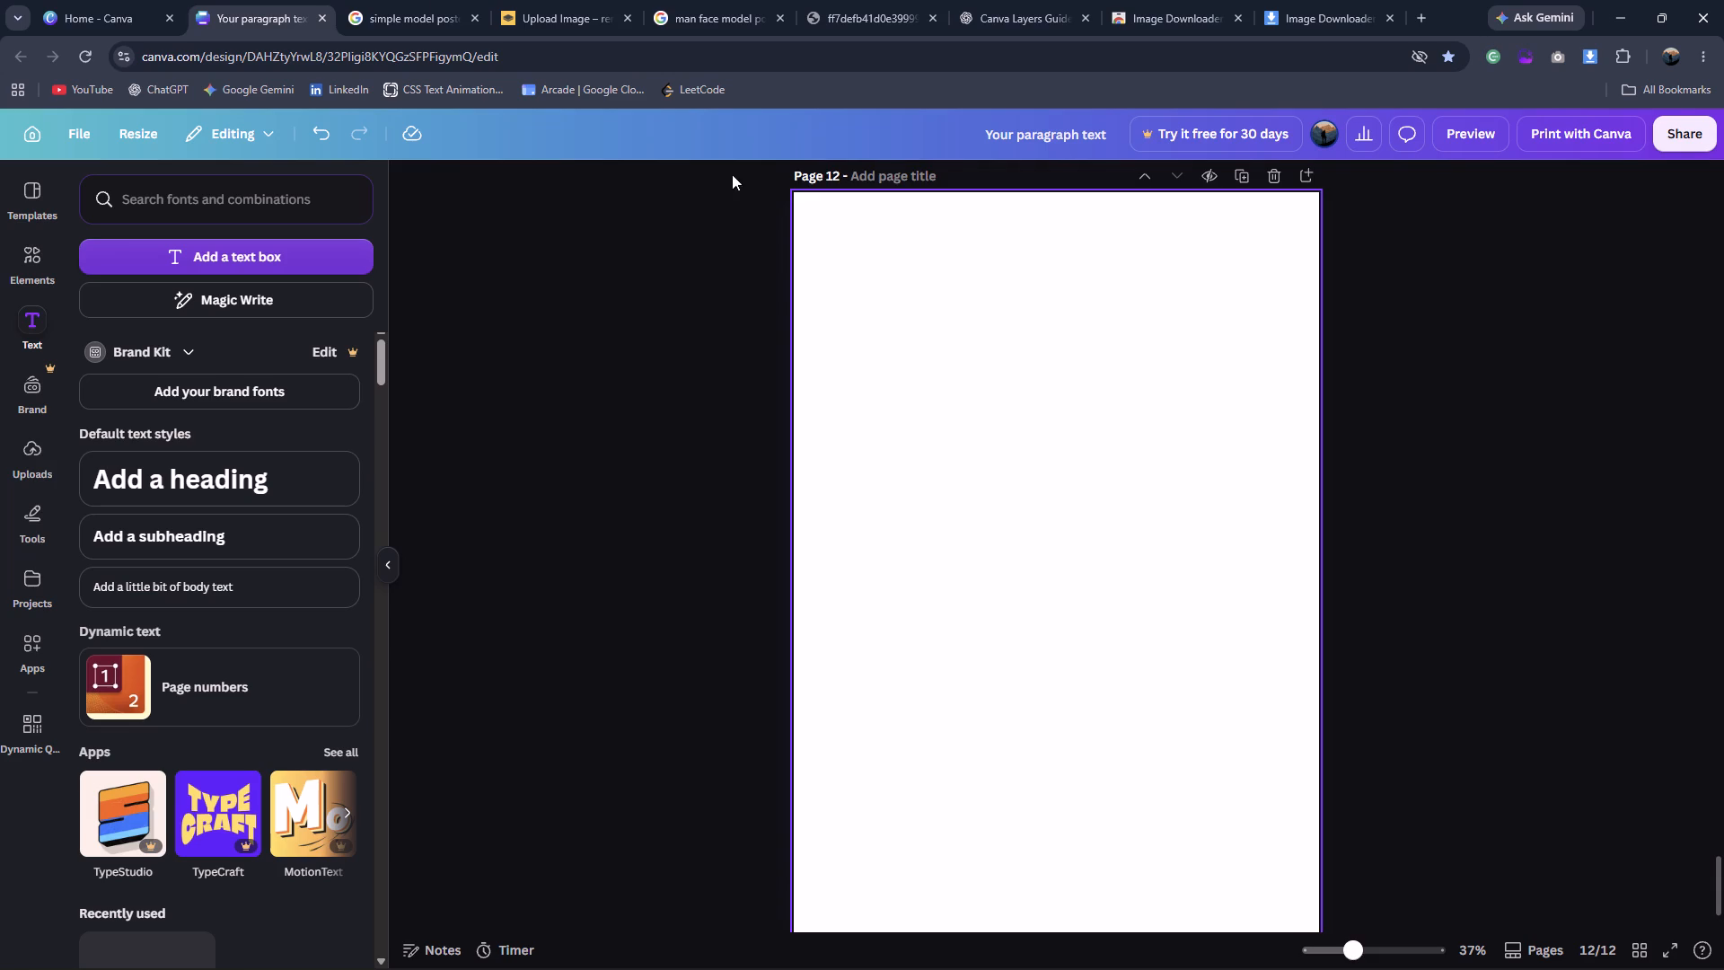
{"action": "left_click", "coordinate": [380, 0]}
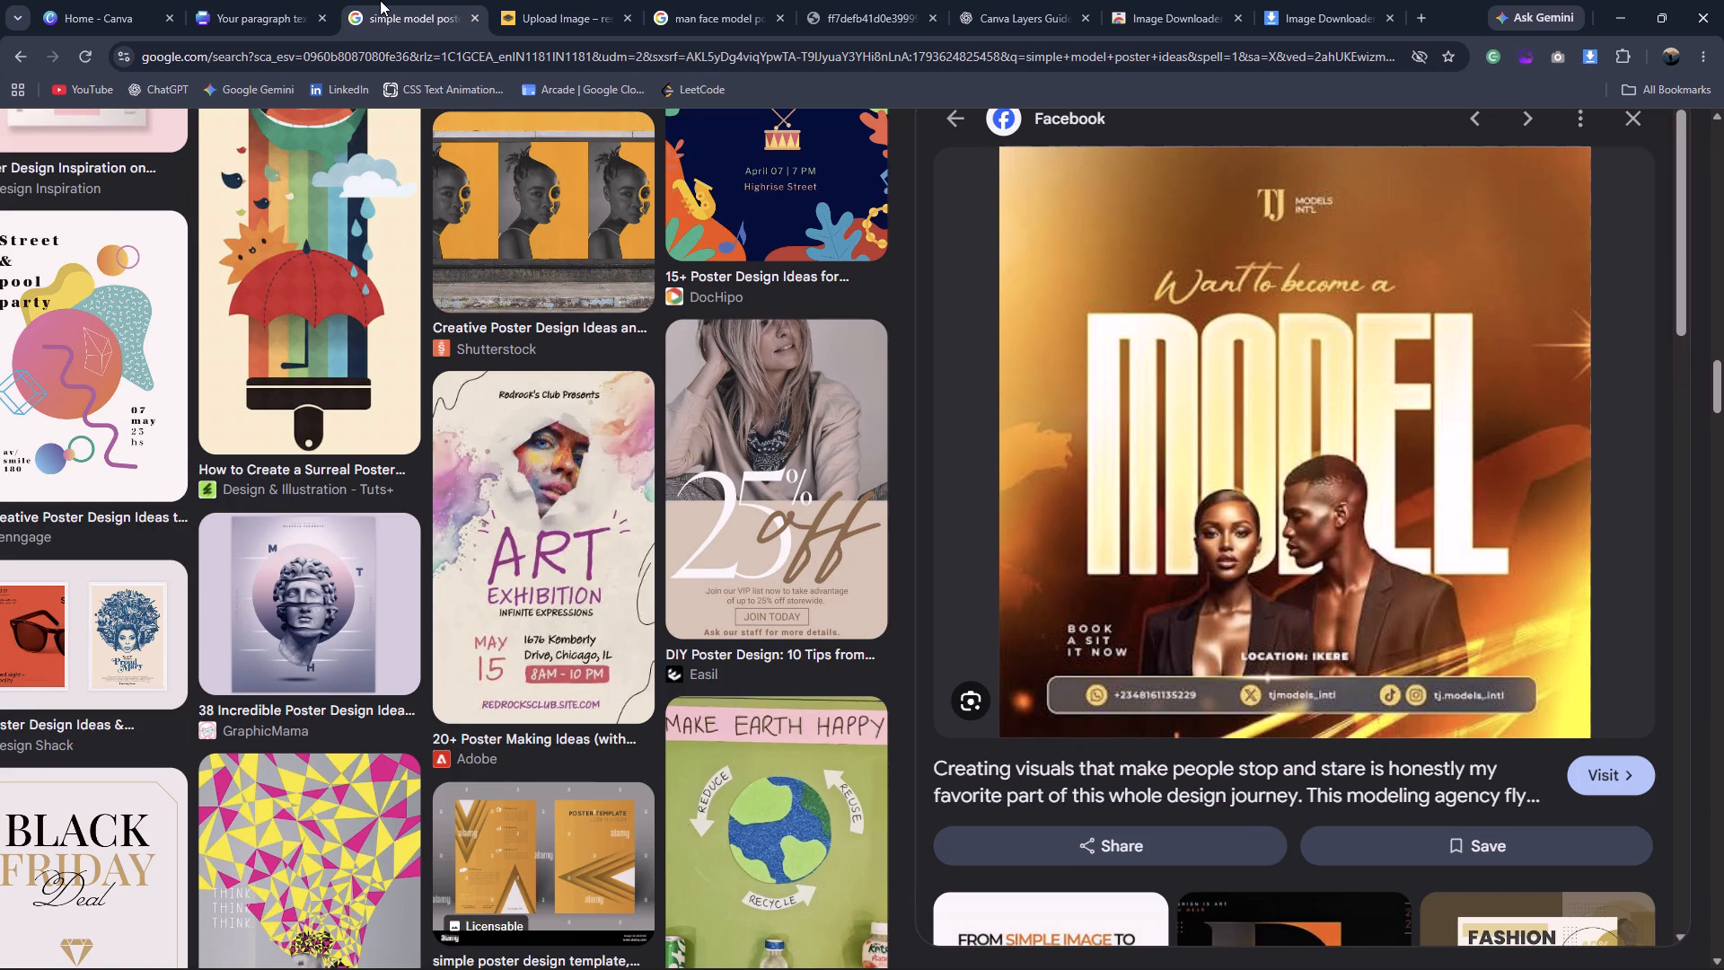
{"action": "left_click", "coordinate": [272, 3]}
Upload the two background-removed PNGs of the suited man and the leather-jacketed woman from the Downloads folder.
{"action": "left_click", "coordinate": [25, 270]}
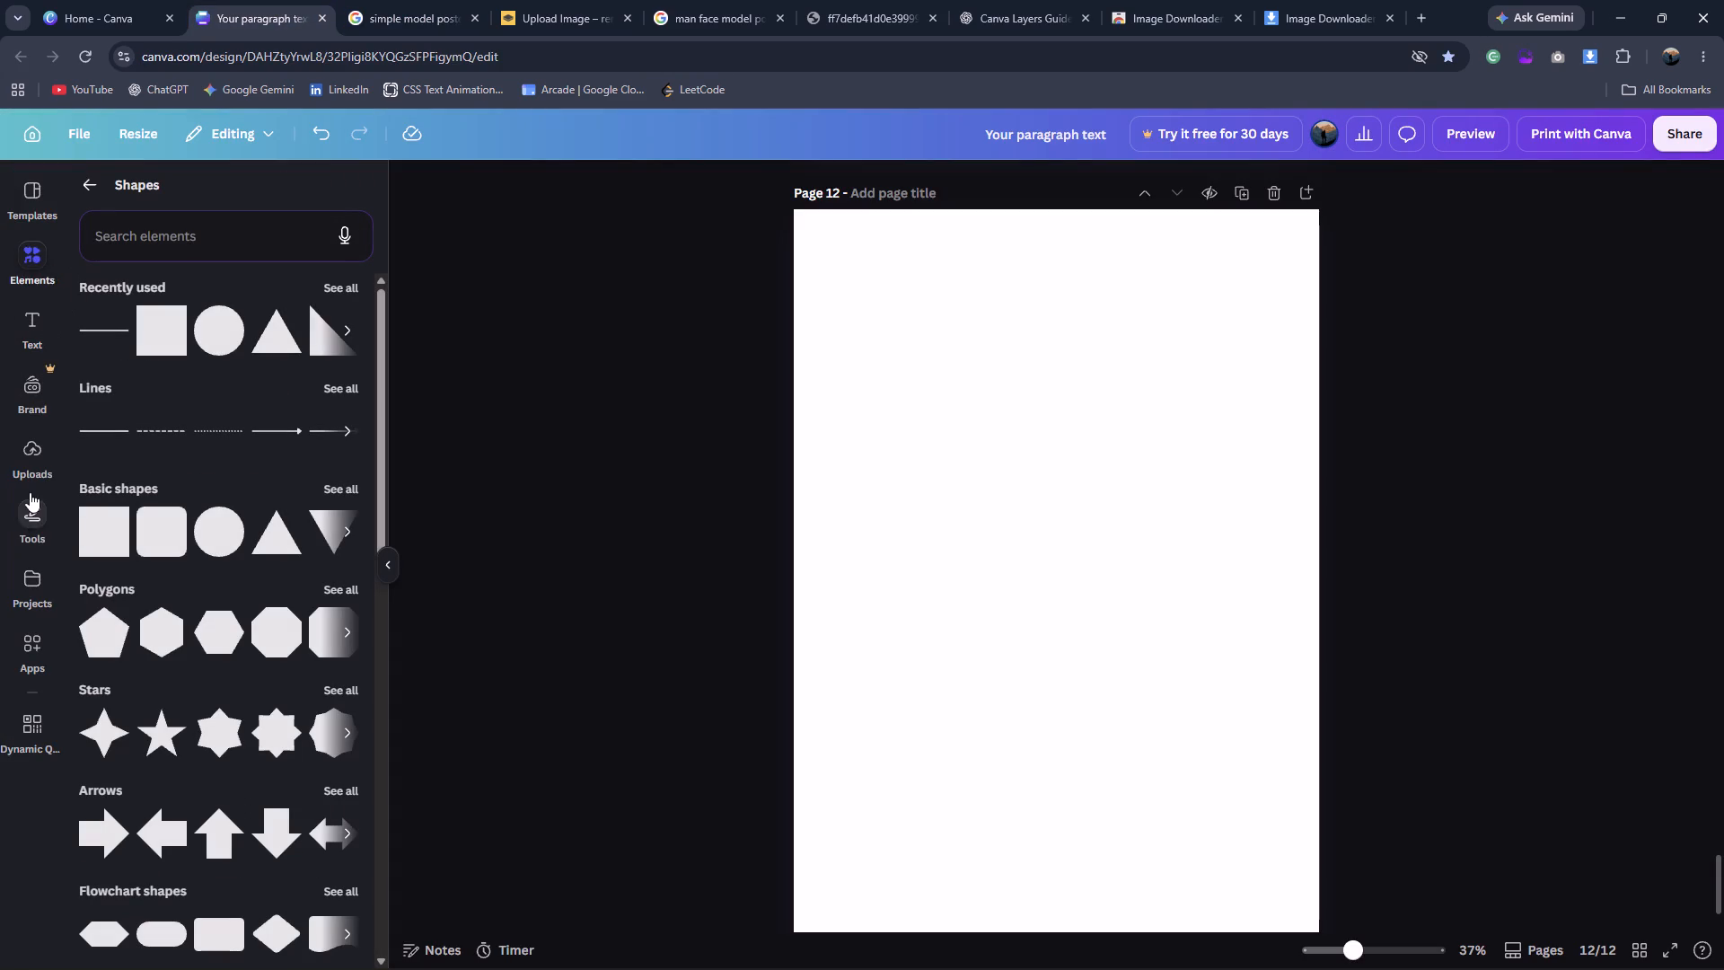
{"action": "left_click", "coordinate": [34, 469]}
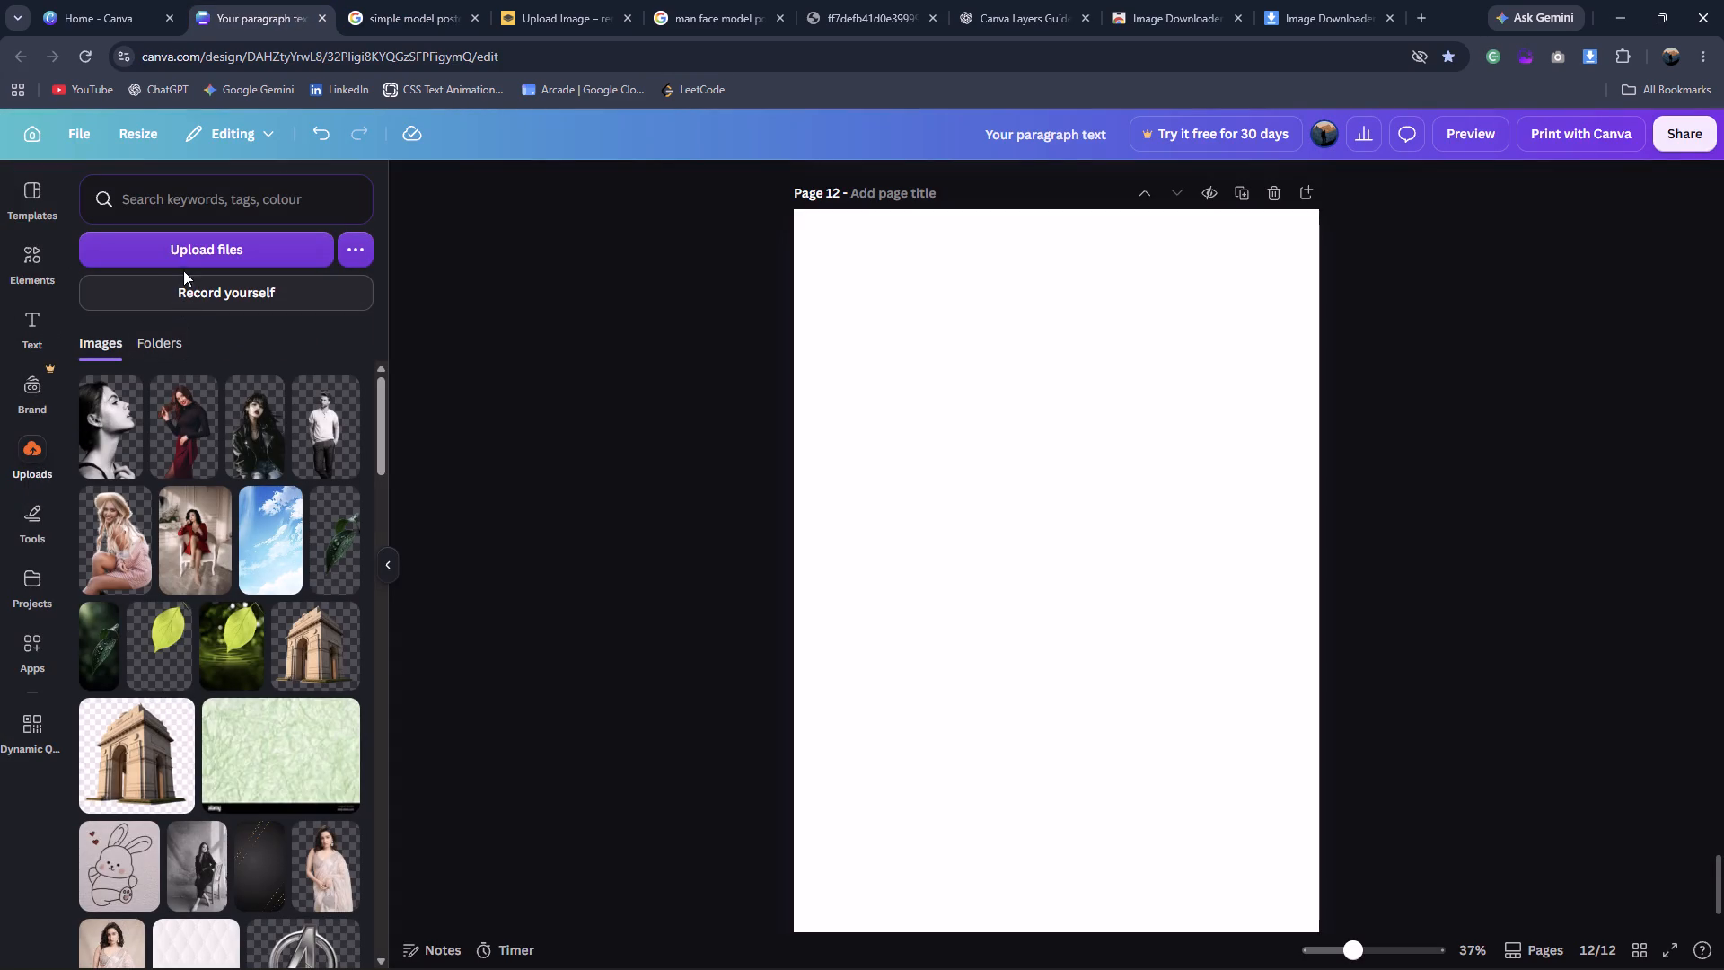
{"action": "left_click", "coordinate": [188, 260]}
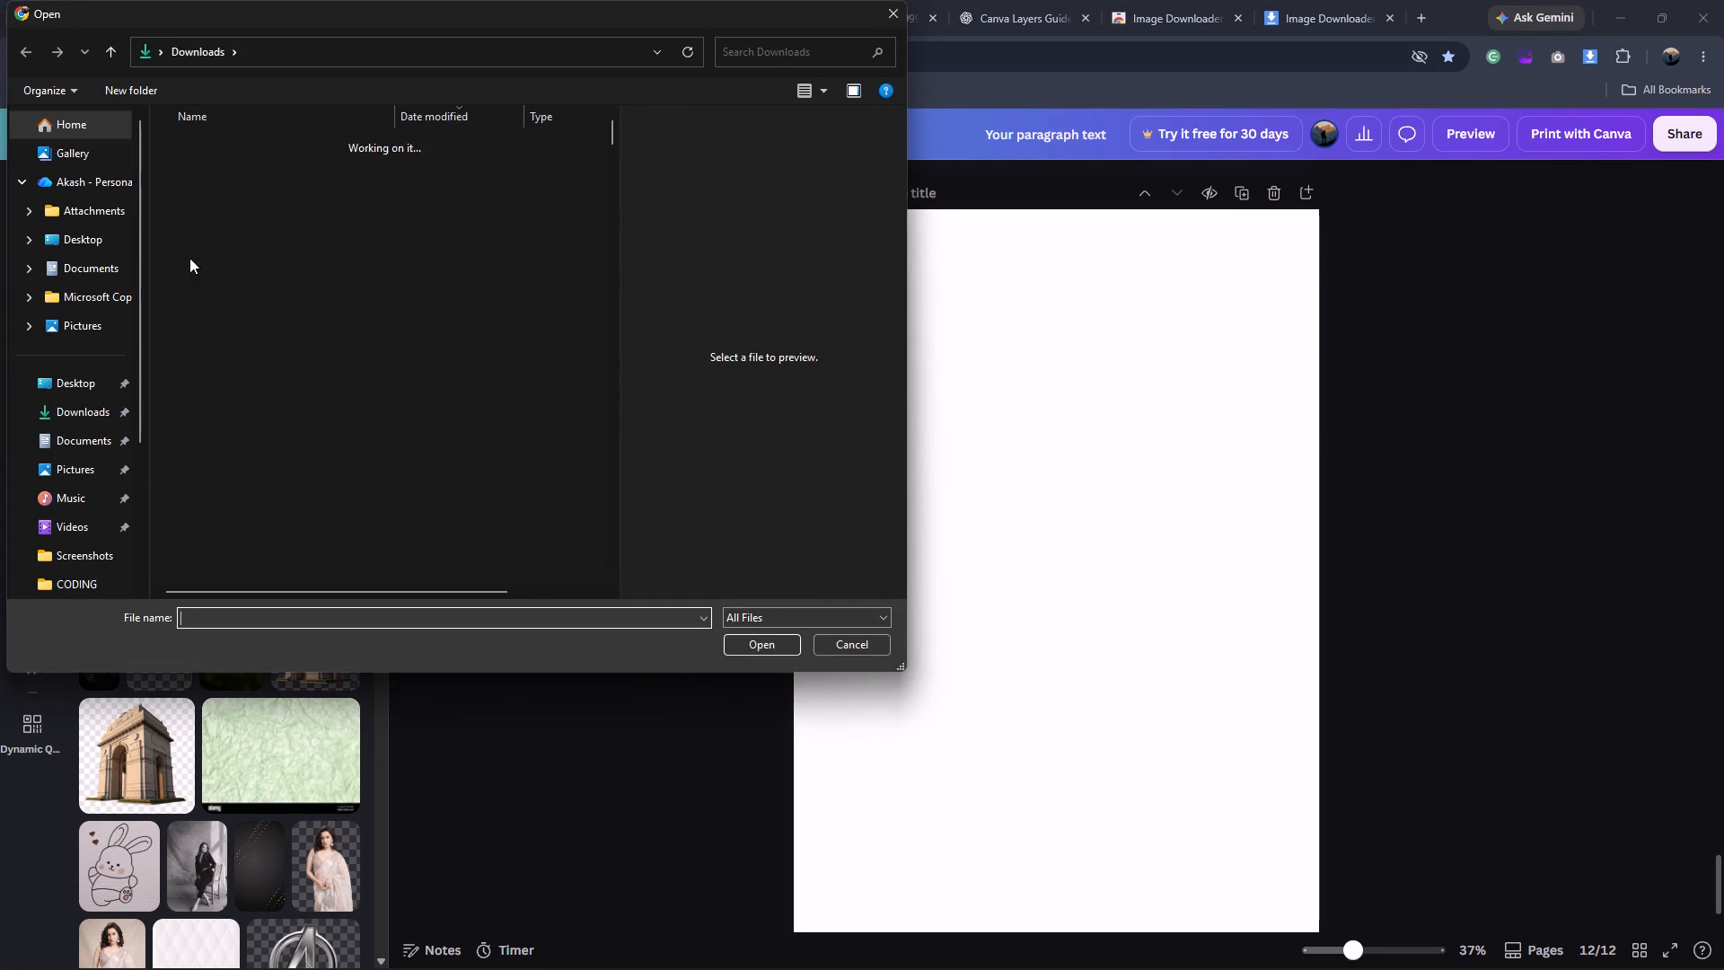
{"action": "left_click", "coordinate": [234, 203]}
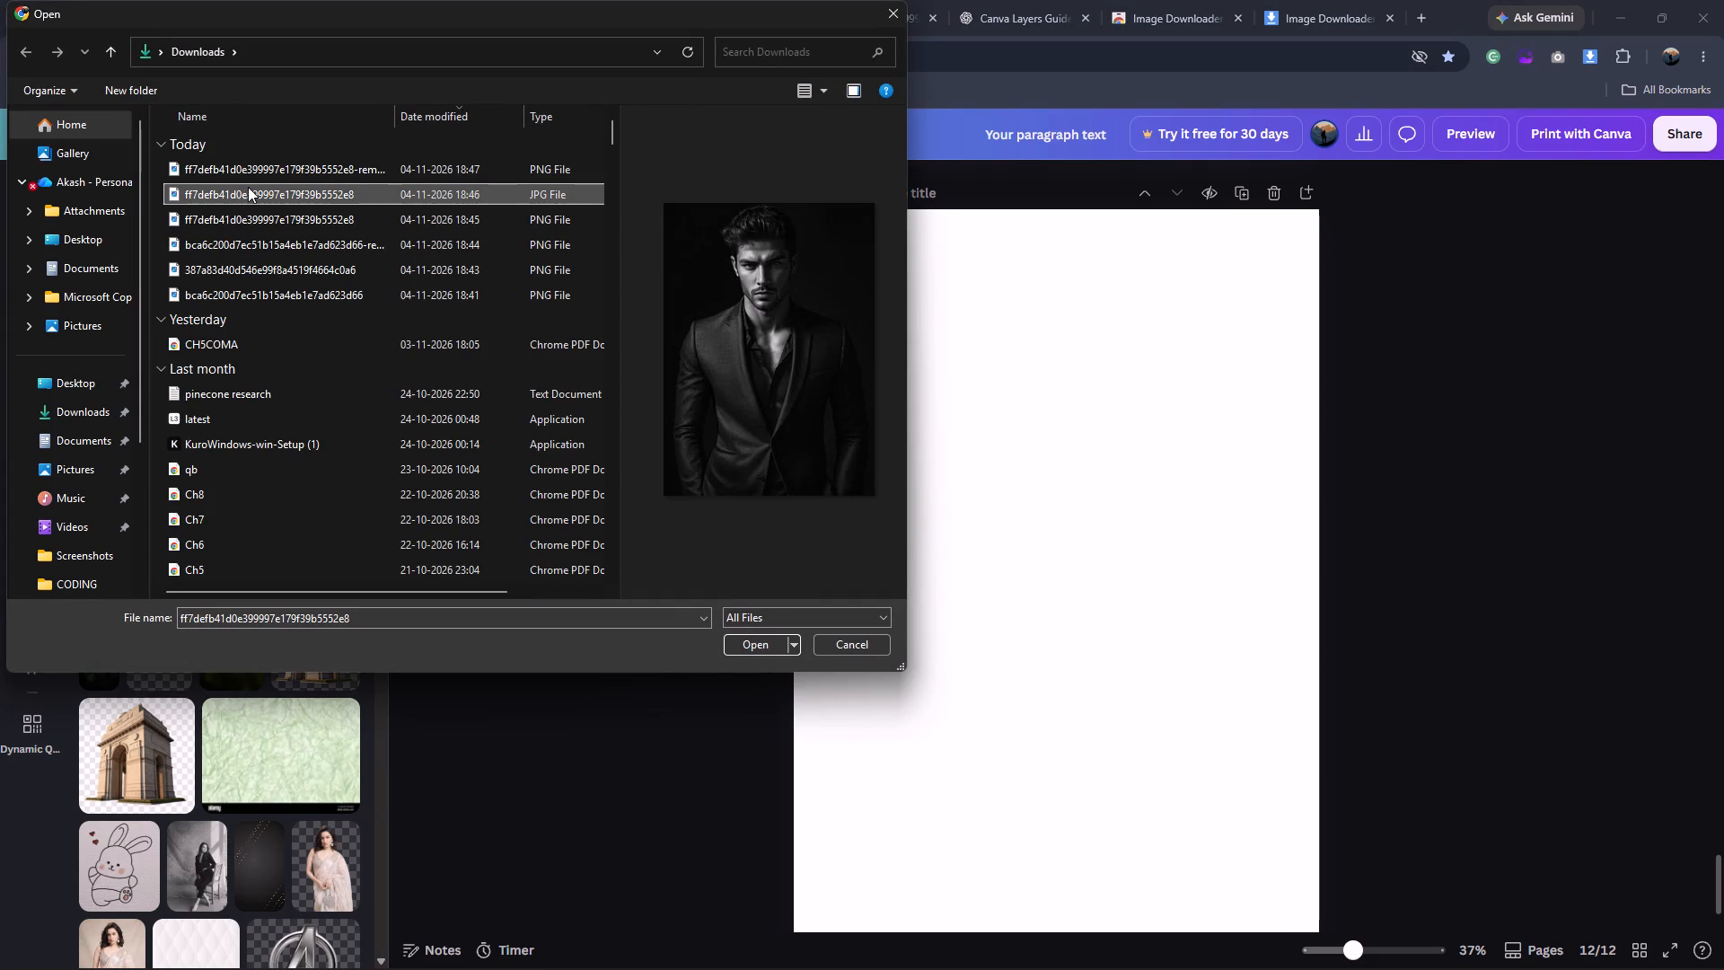
{"action": "left_click", "coordinate": [255, 167]}
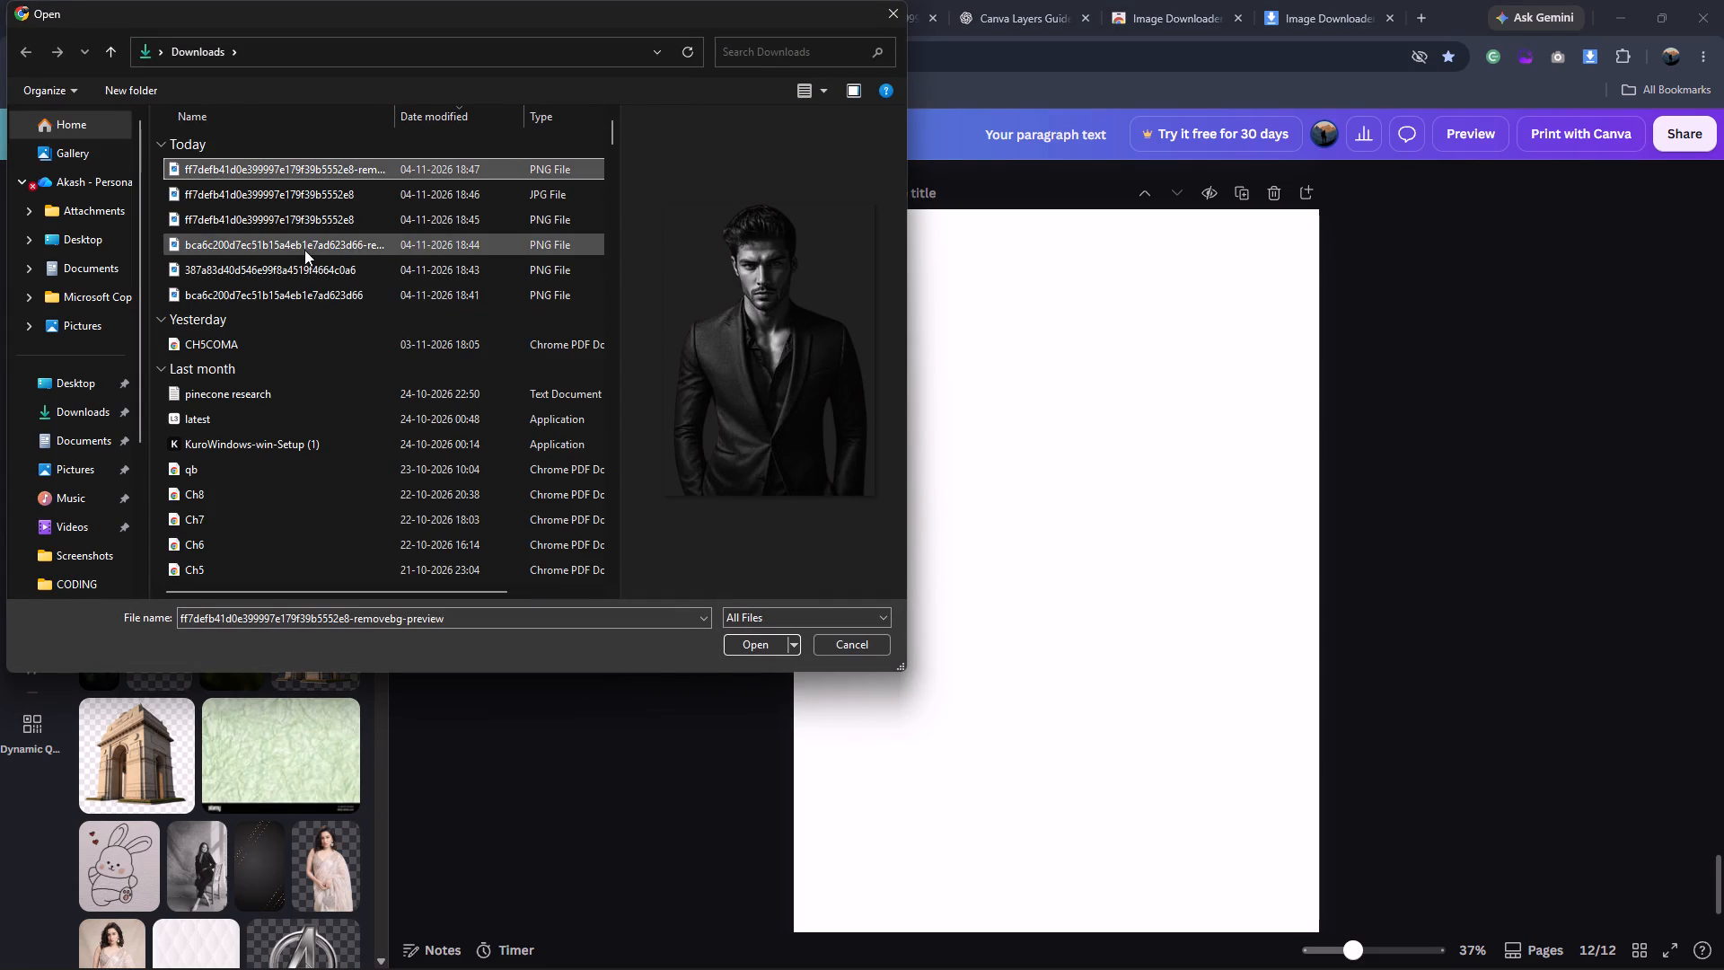
{"action": "left_click", "coordinate": [353, 238], "text": "shift"}
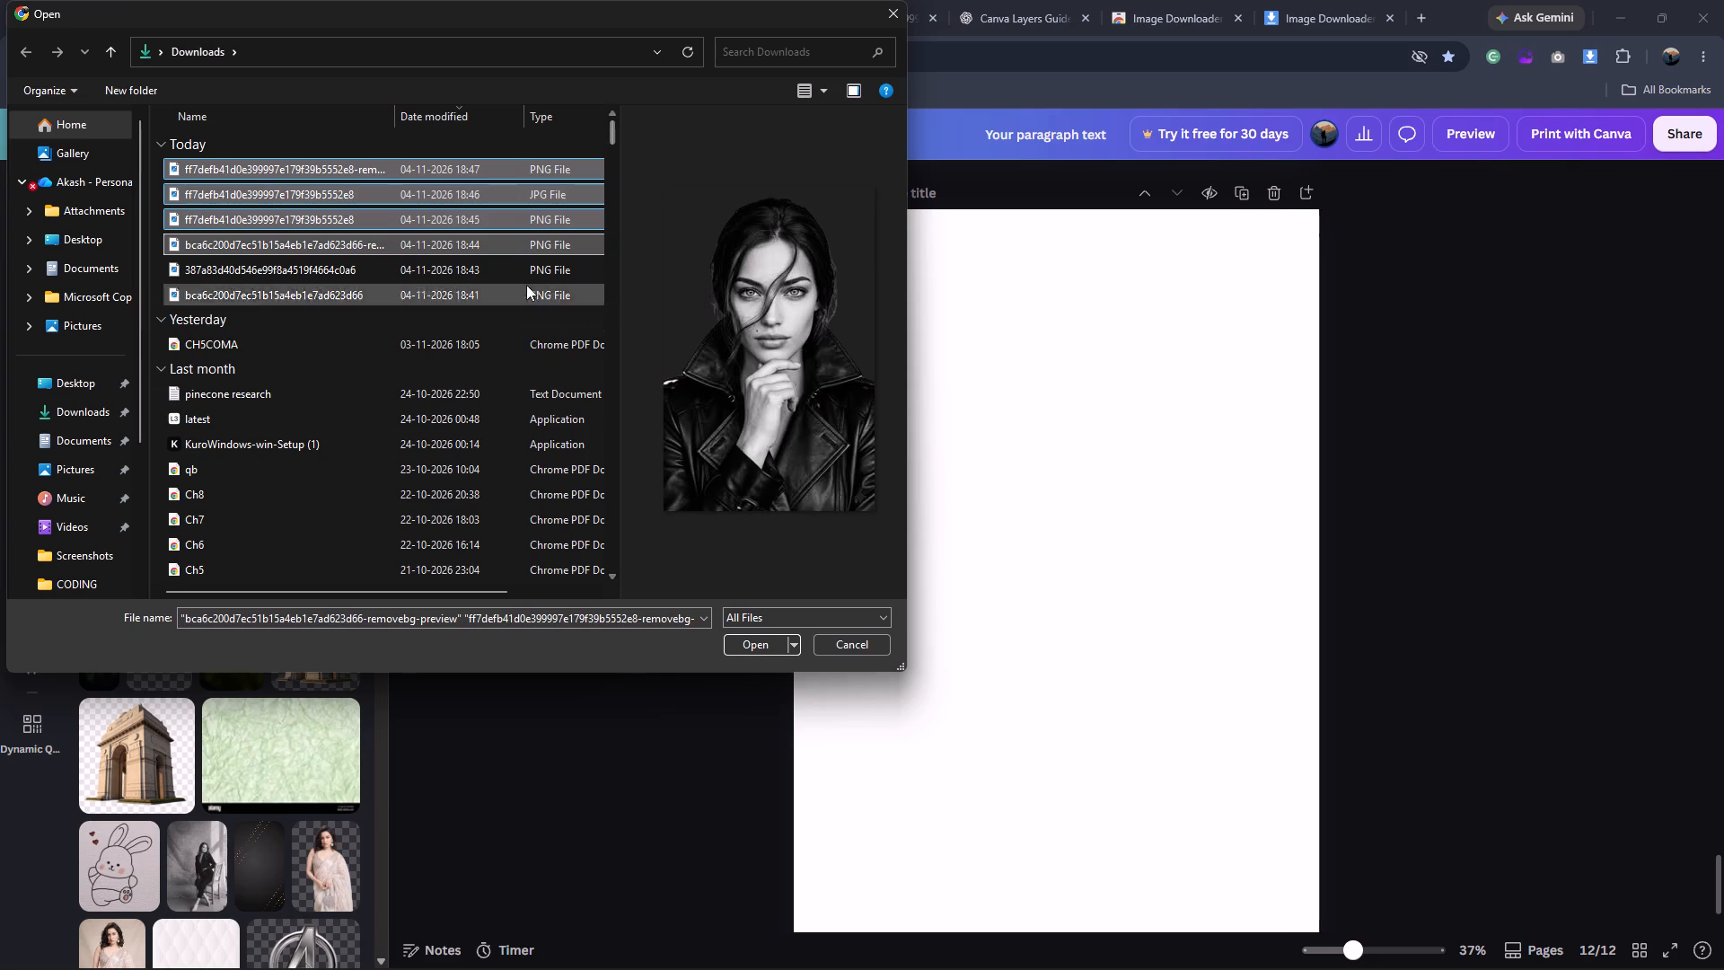
{"action": "left_click", "coordinate": [761, 260]}
{"action": "left_click", "coordinate": [523, 178]}
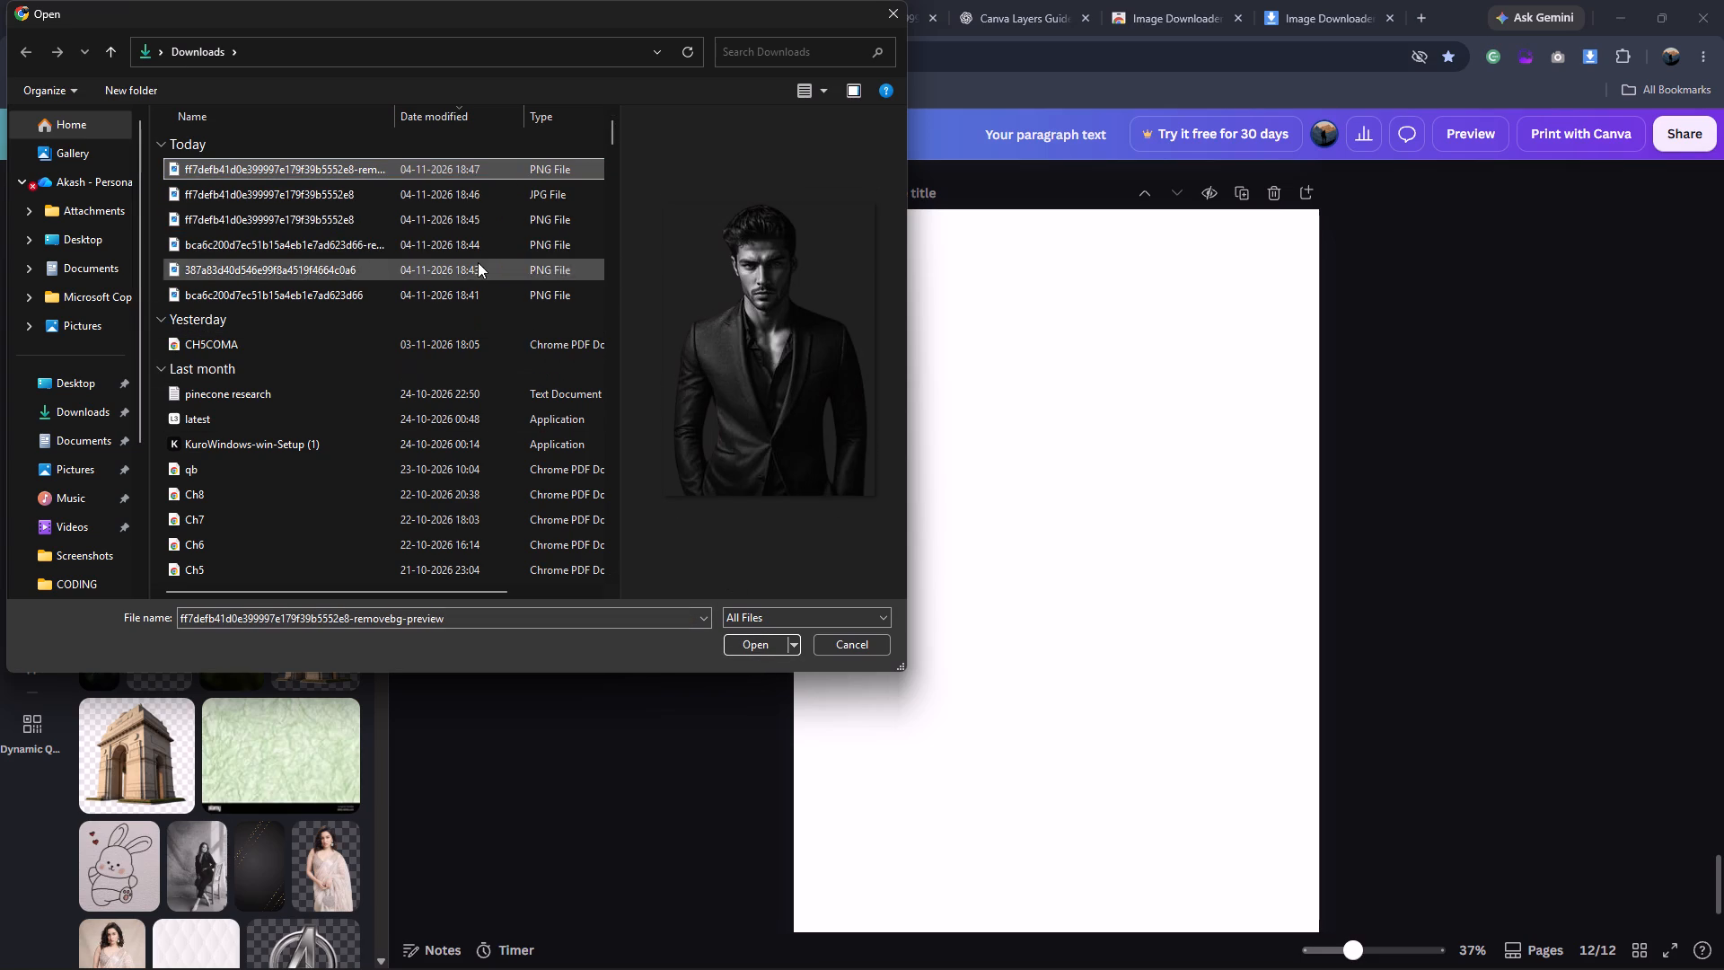
{"action": "left_click", "coordinate": [458, 250], "text": "ctrl"}
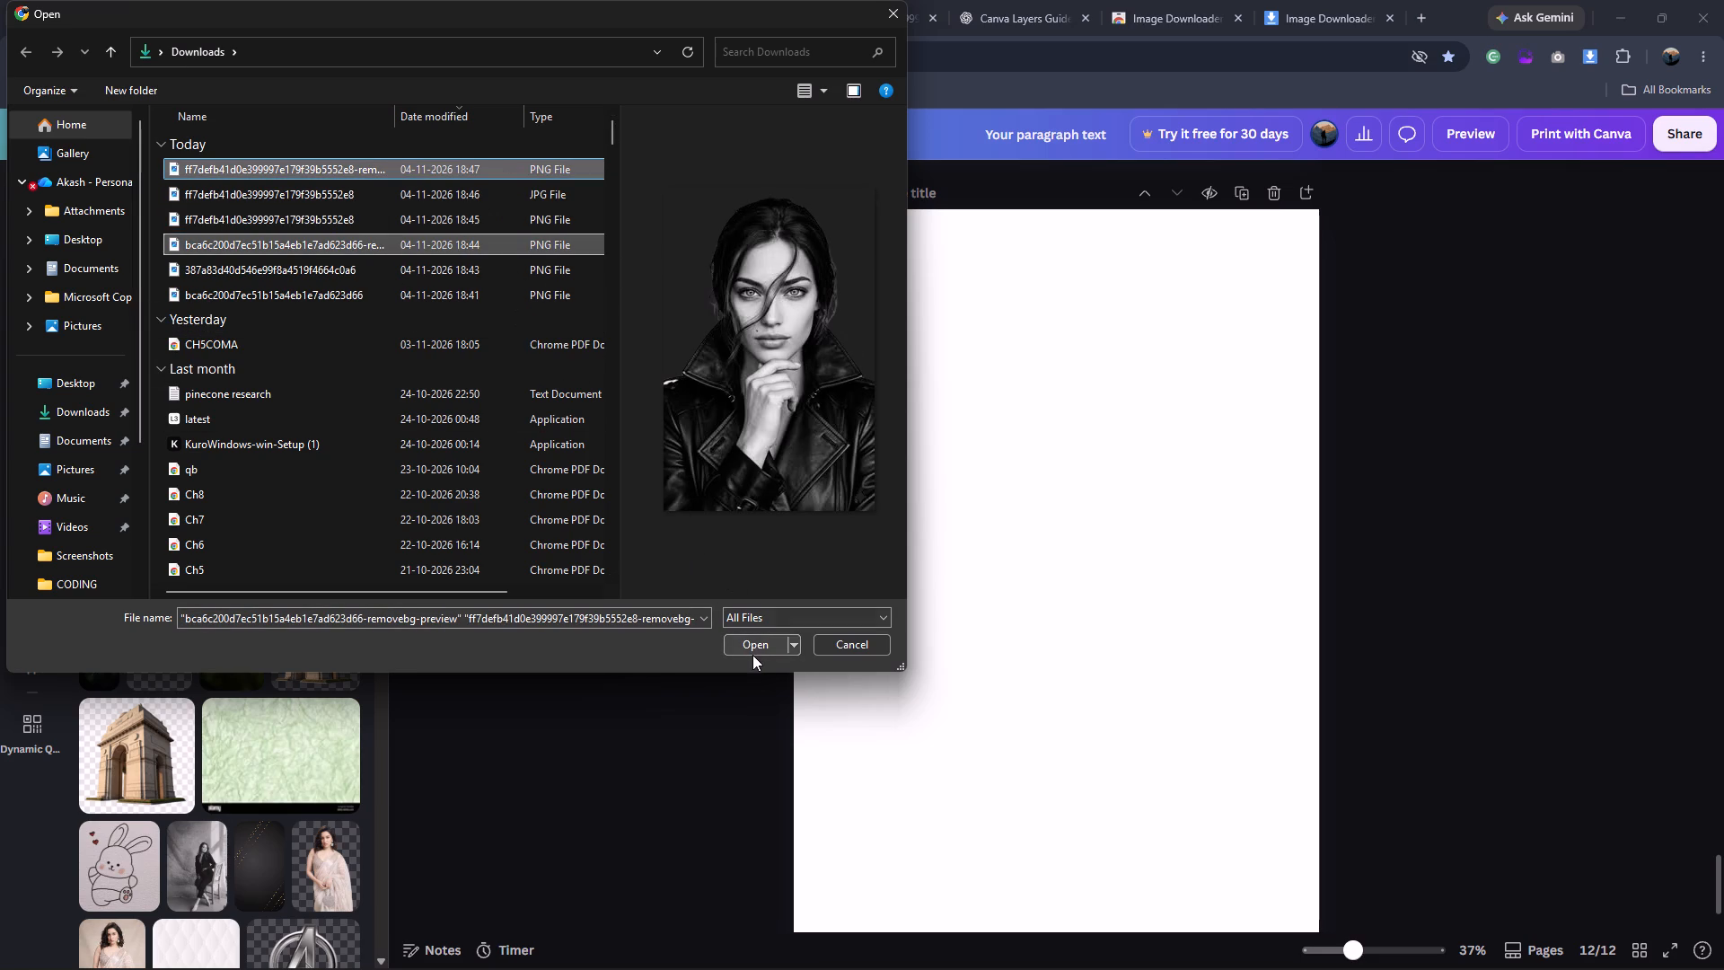
{"action": "left_click", "coordinate": [752, 655]}
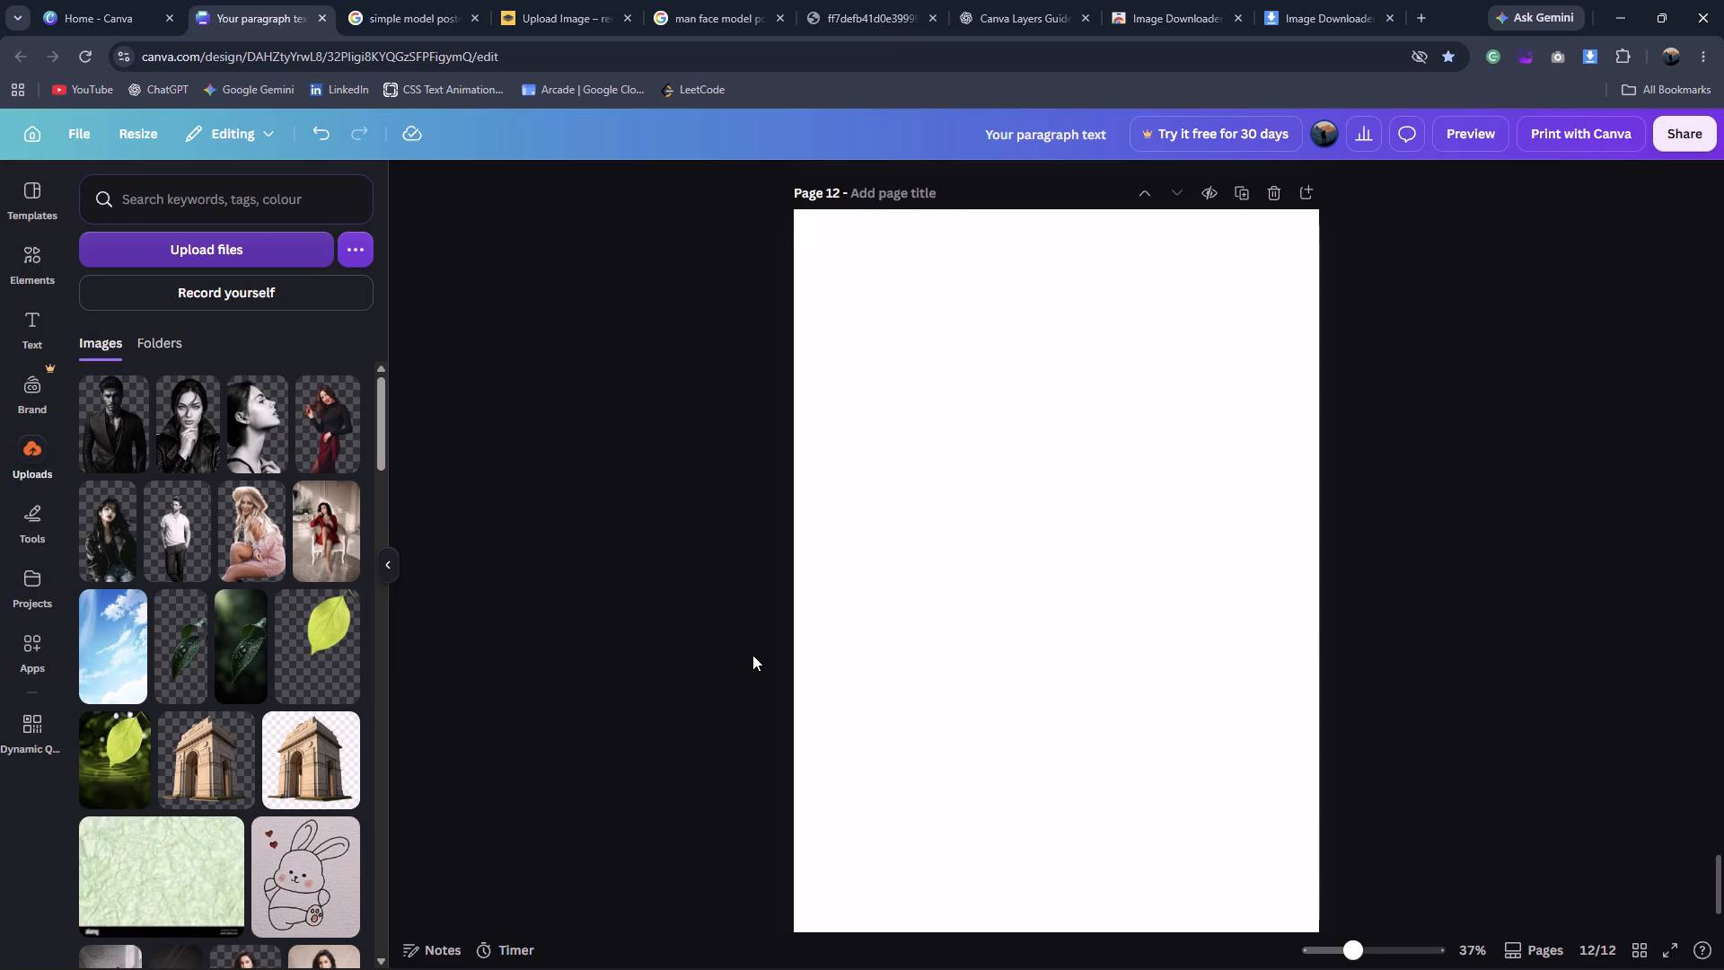
Examine the gold MODEL agency poster in the image search results as a reference for the blank page.
{"action": "left_click", "coordinate": [410, 0]}
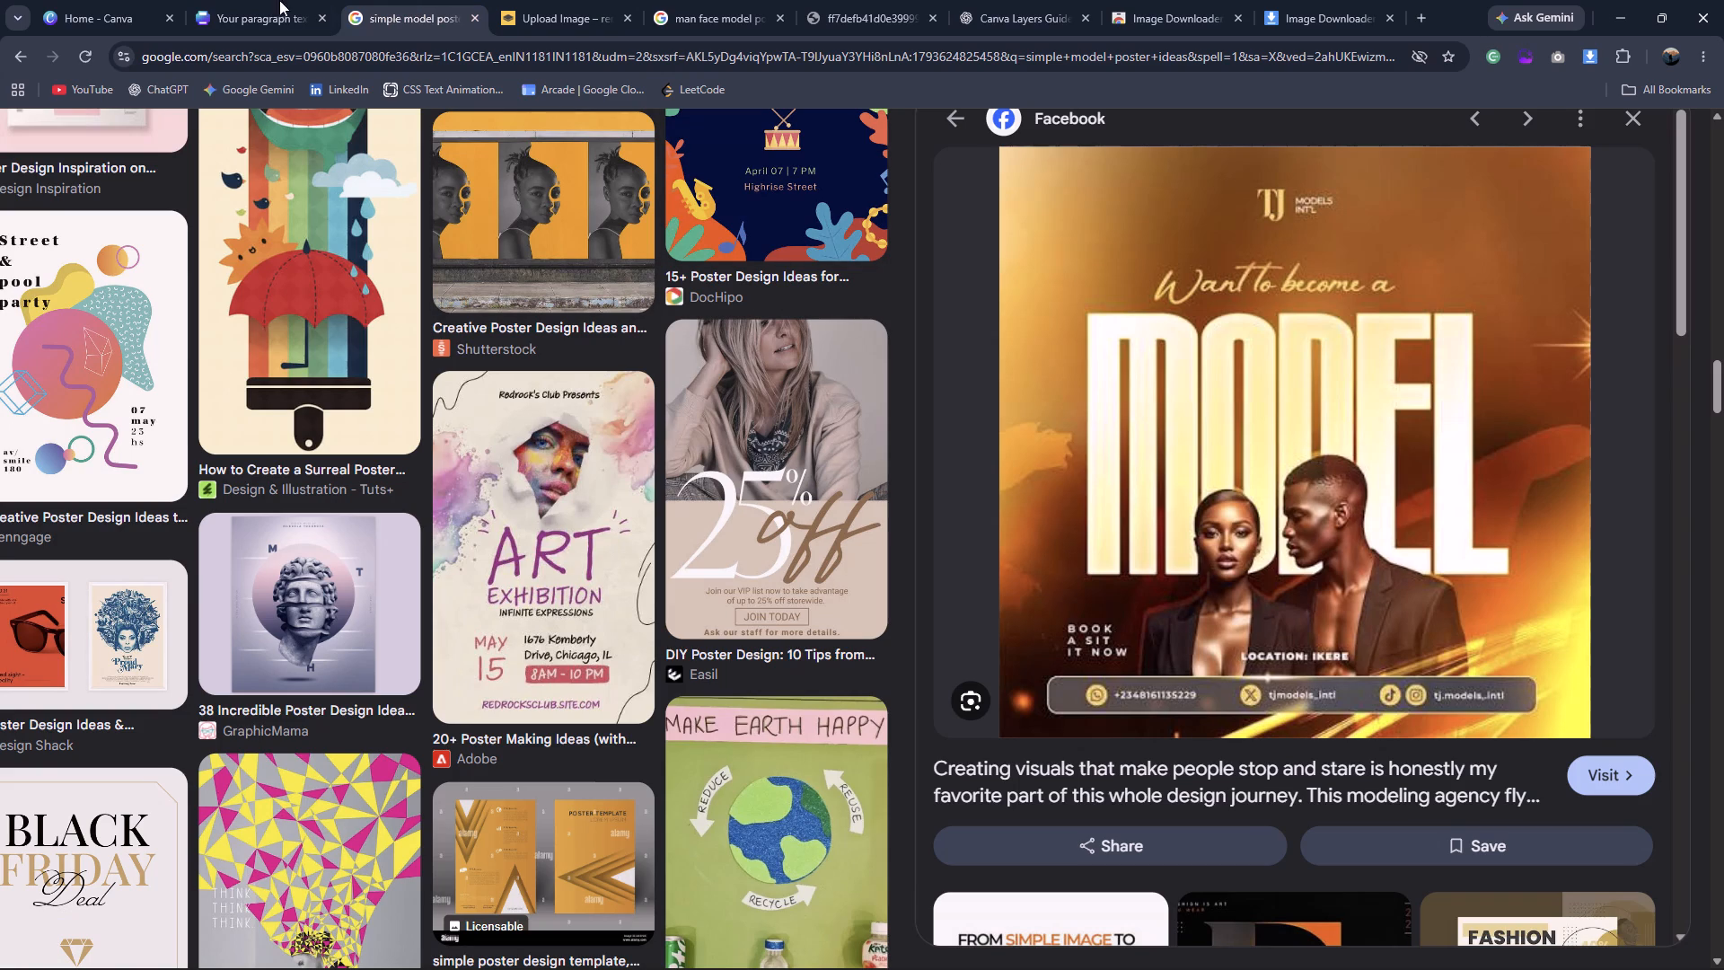
{"action": "left_click", "coordinate": [224, 0]}
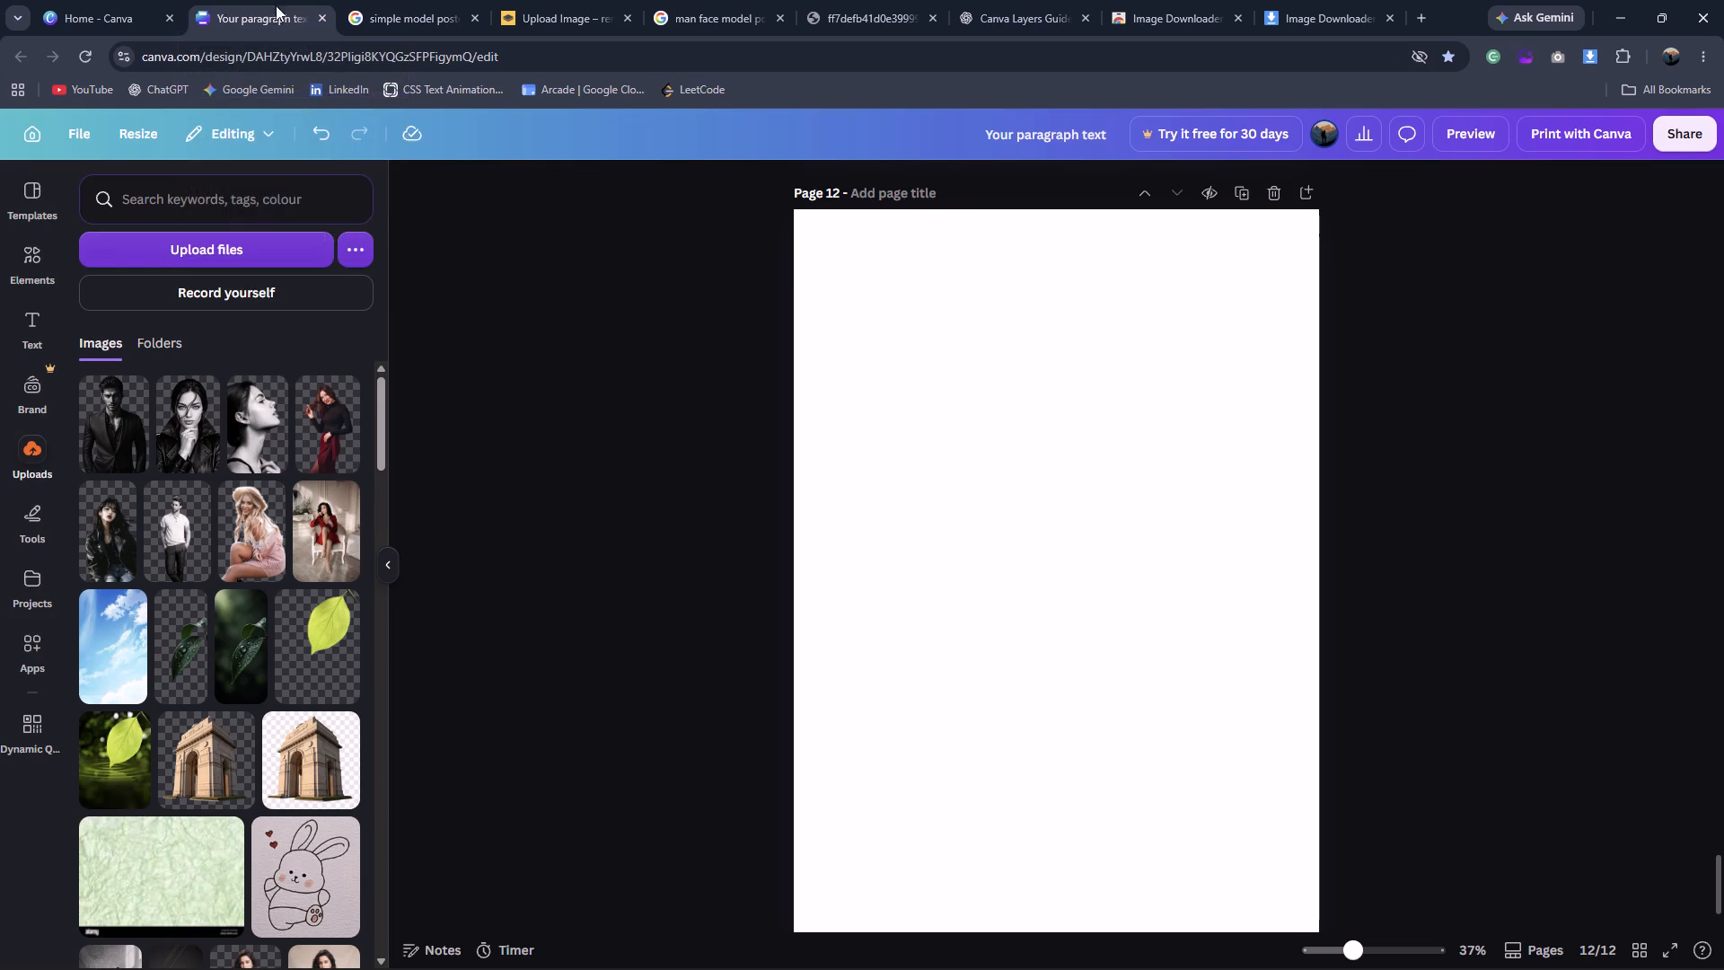
{"action": "left_click", "coordinate": [378, 4]}
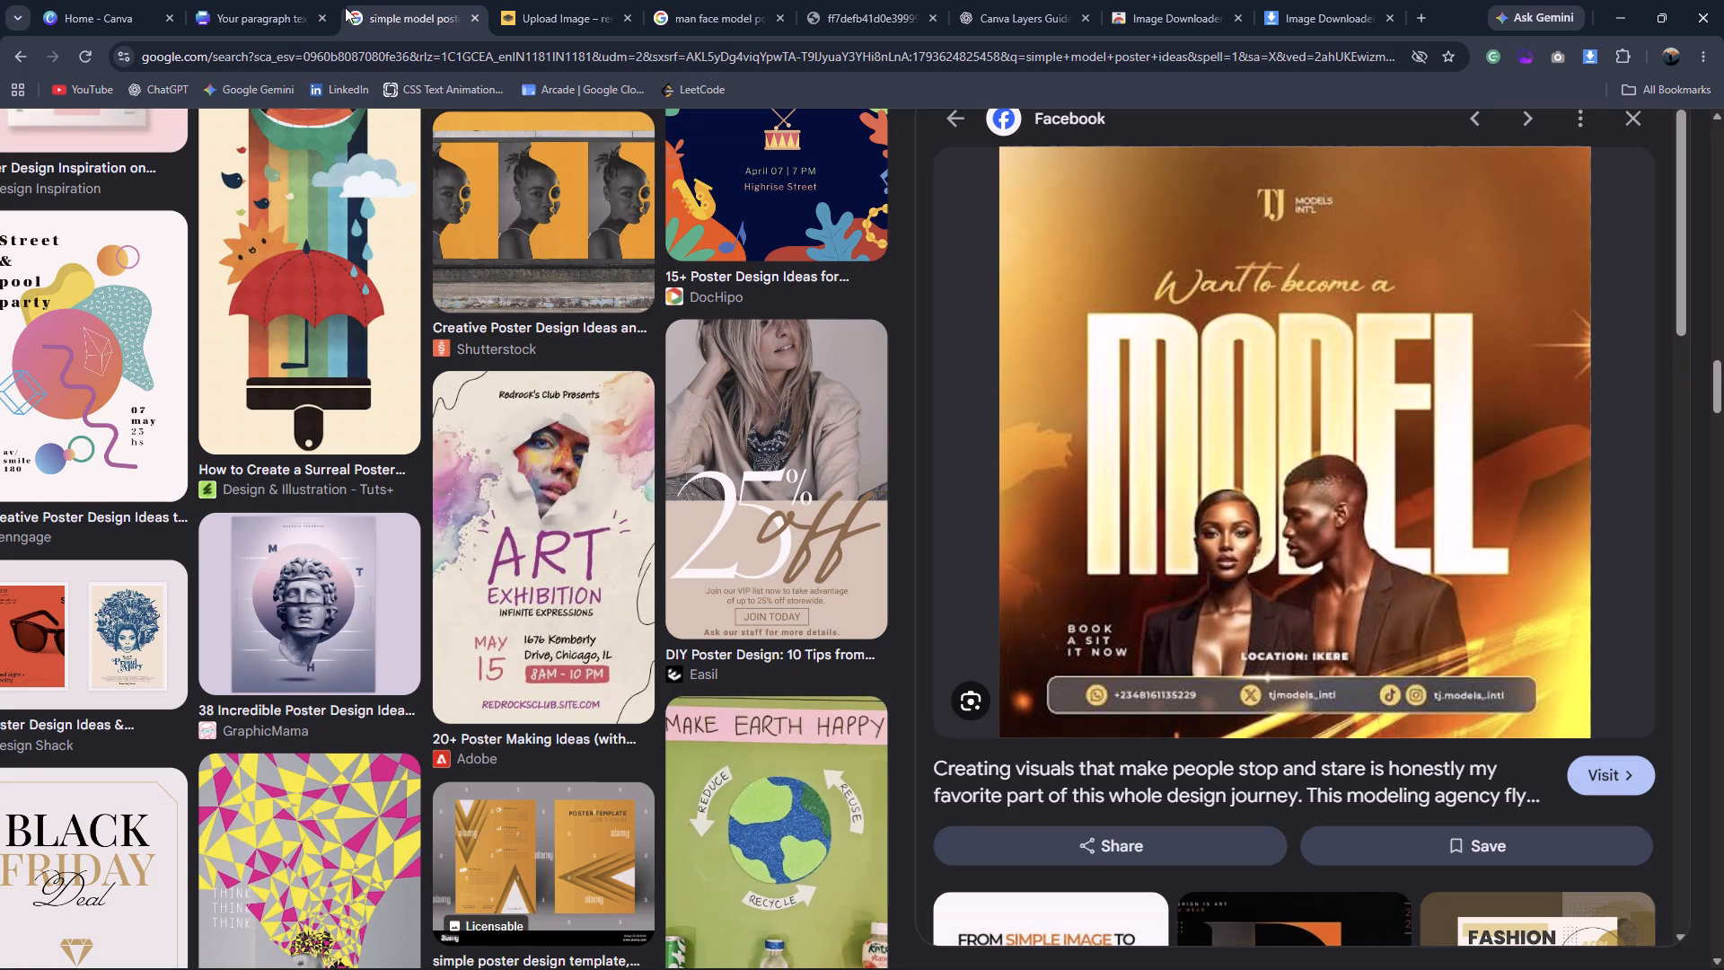
{"action": "left_click", "coordinate": [343, 7]}
{"action": "left_click", "coordinate": [283, 14]}
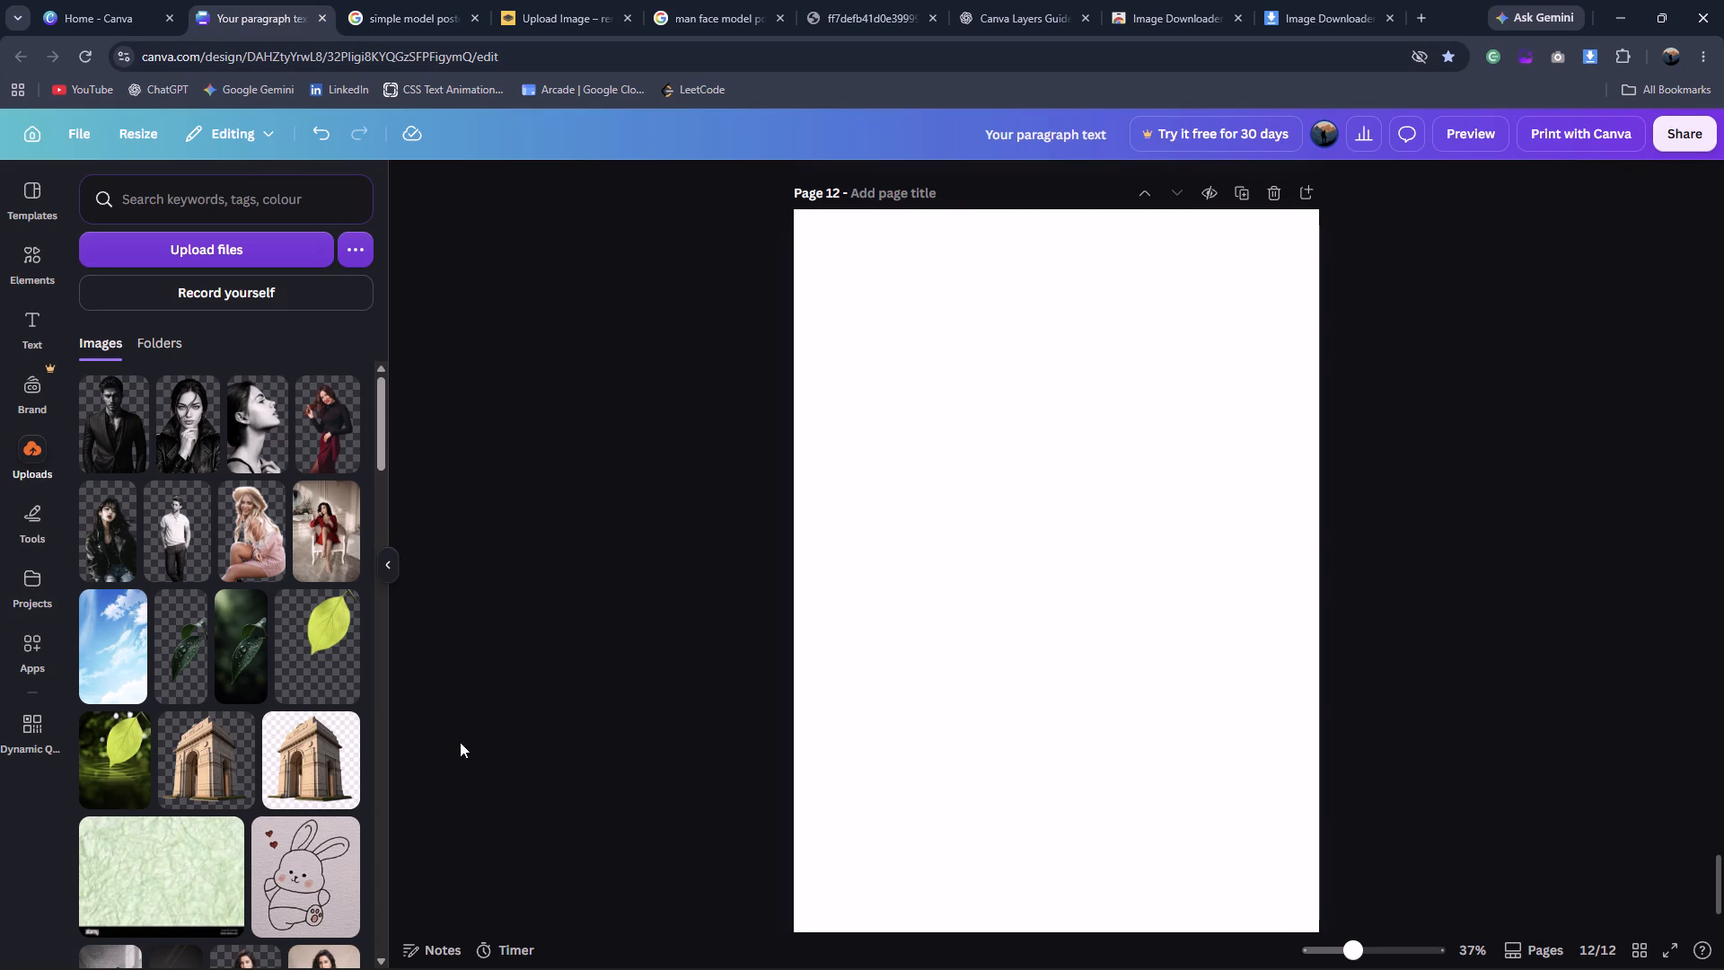
{"action": "left_click", "coordinate": [361, 0]}
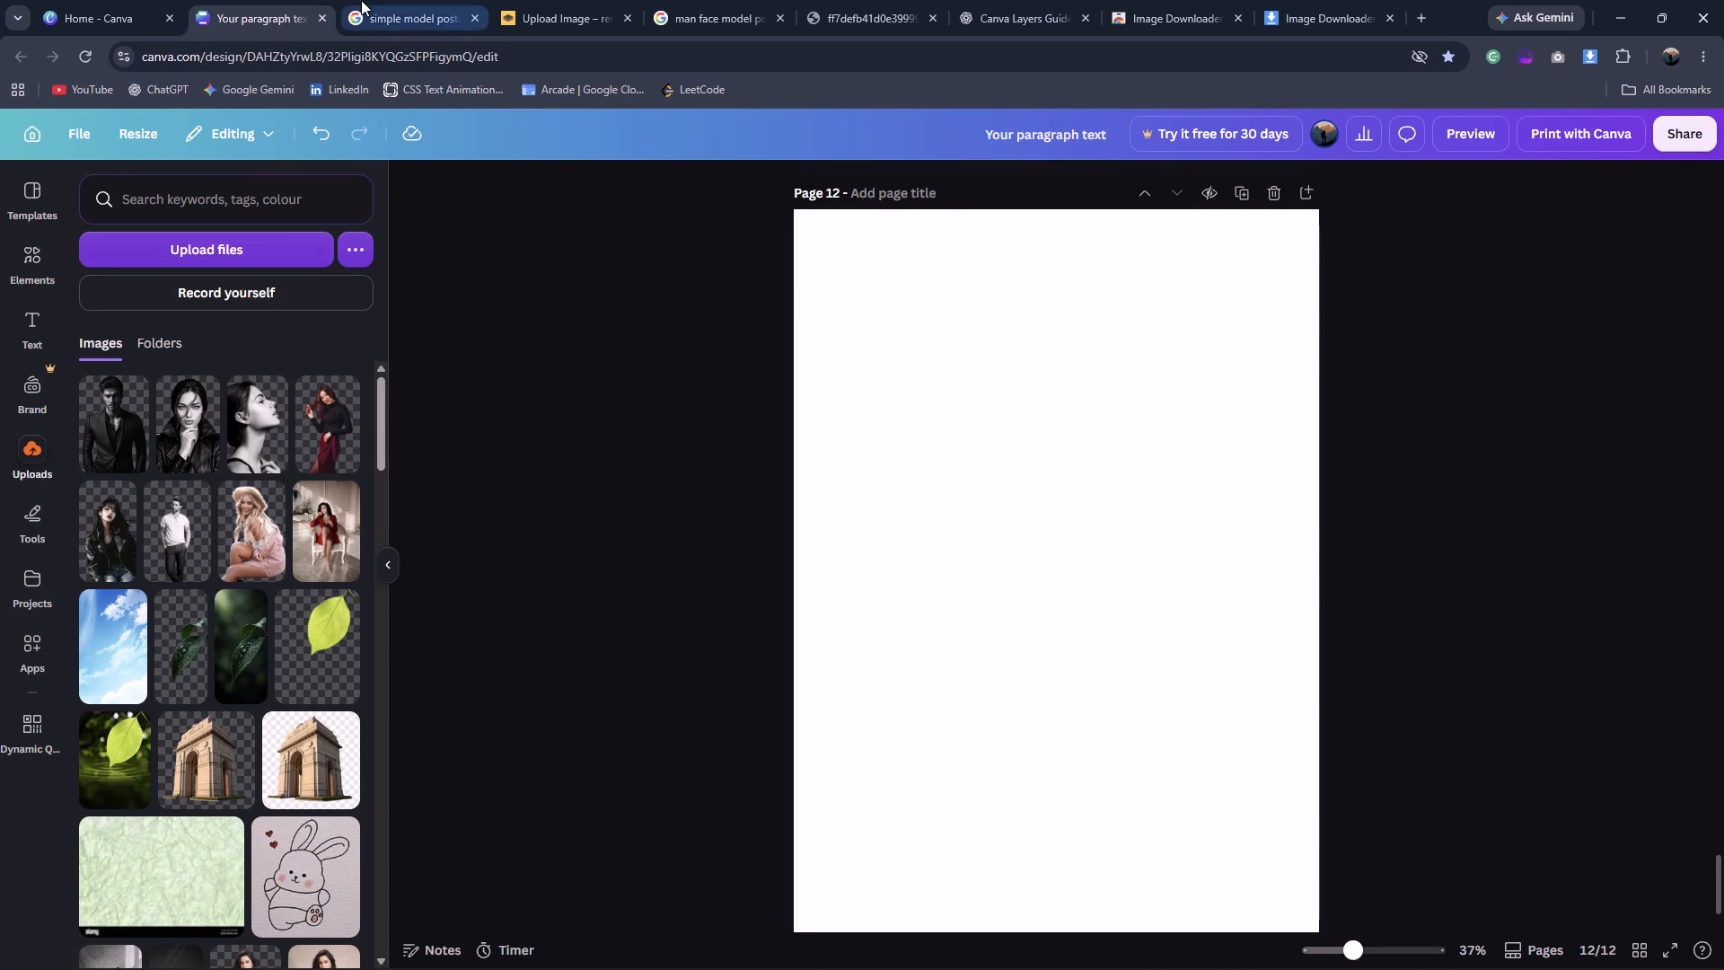
{"action": "left_click", "coordinate": [252, 0]}
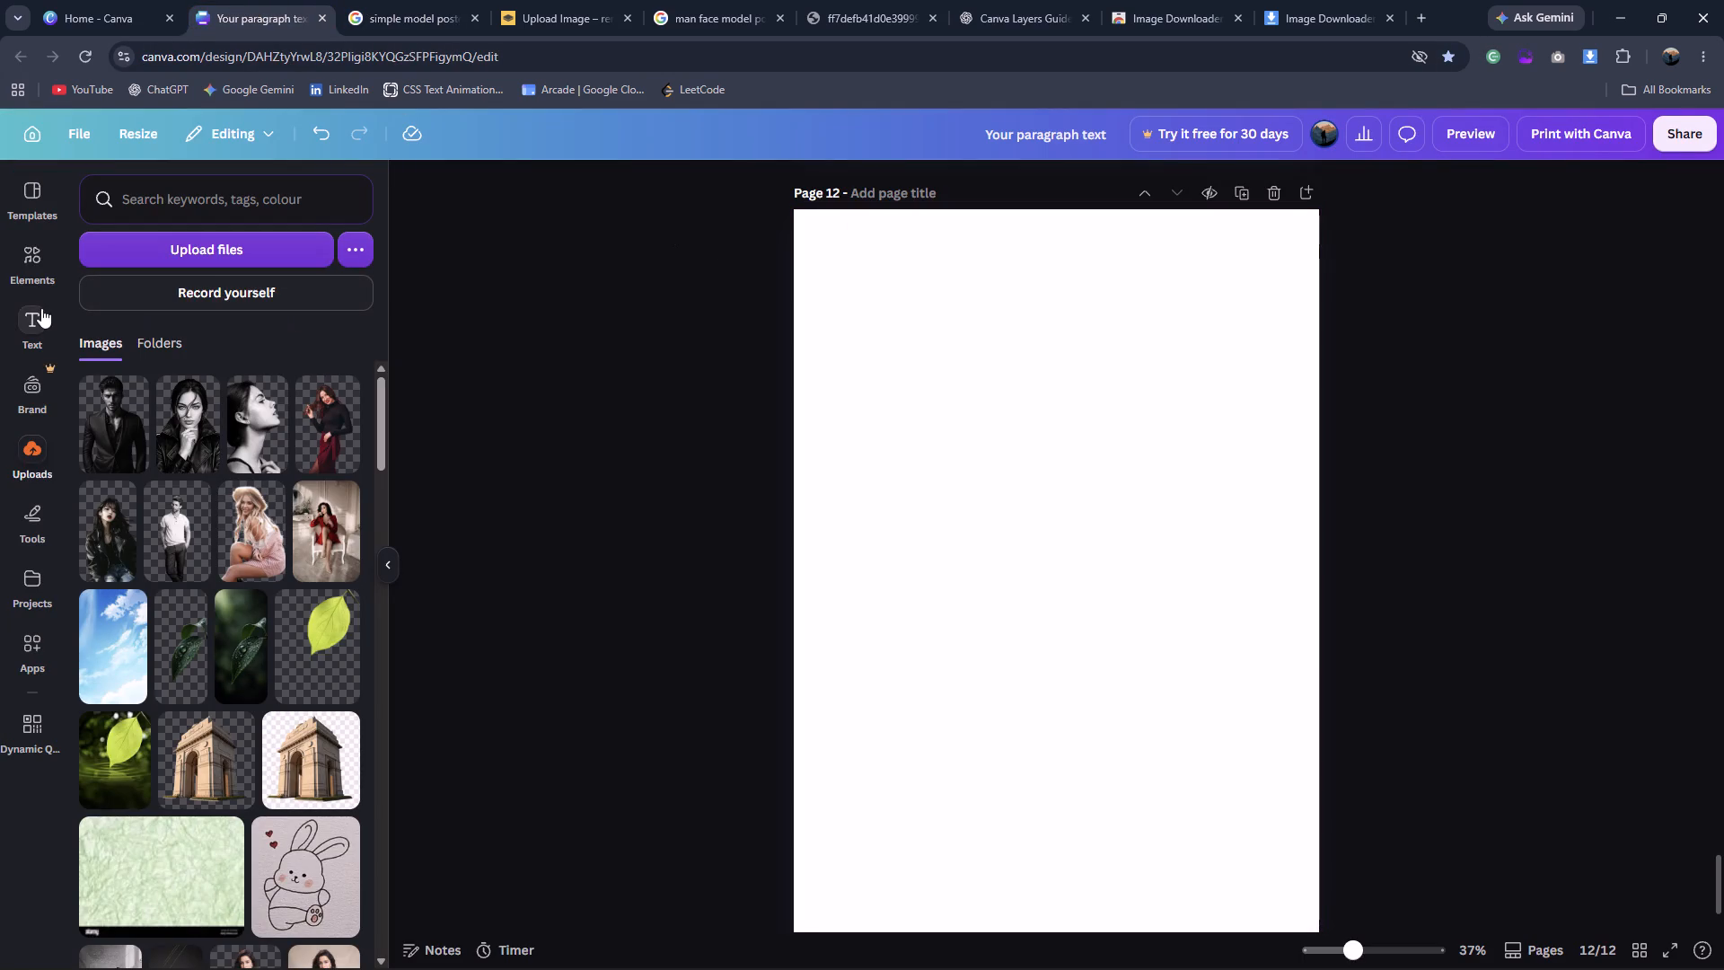
Fill the blank Page 12 background with the banded metallic gold-and-brown gradient from the default gradient colours.
{"action": "left_click", "coordinate": [44, 238]}
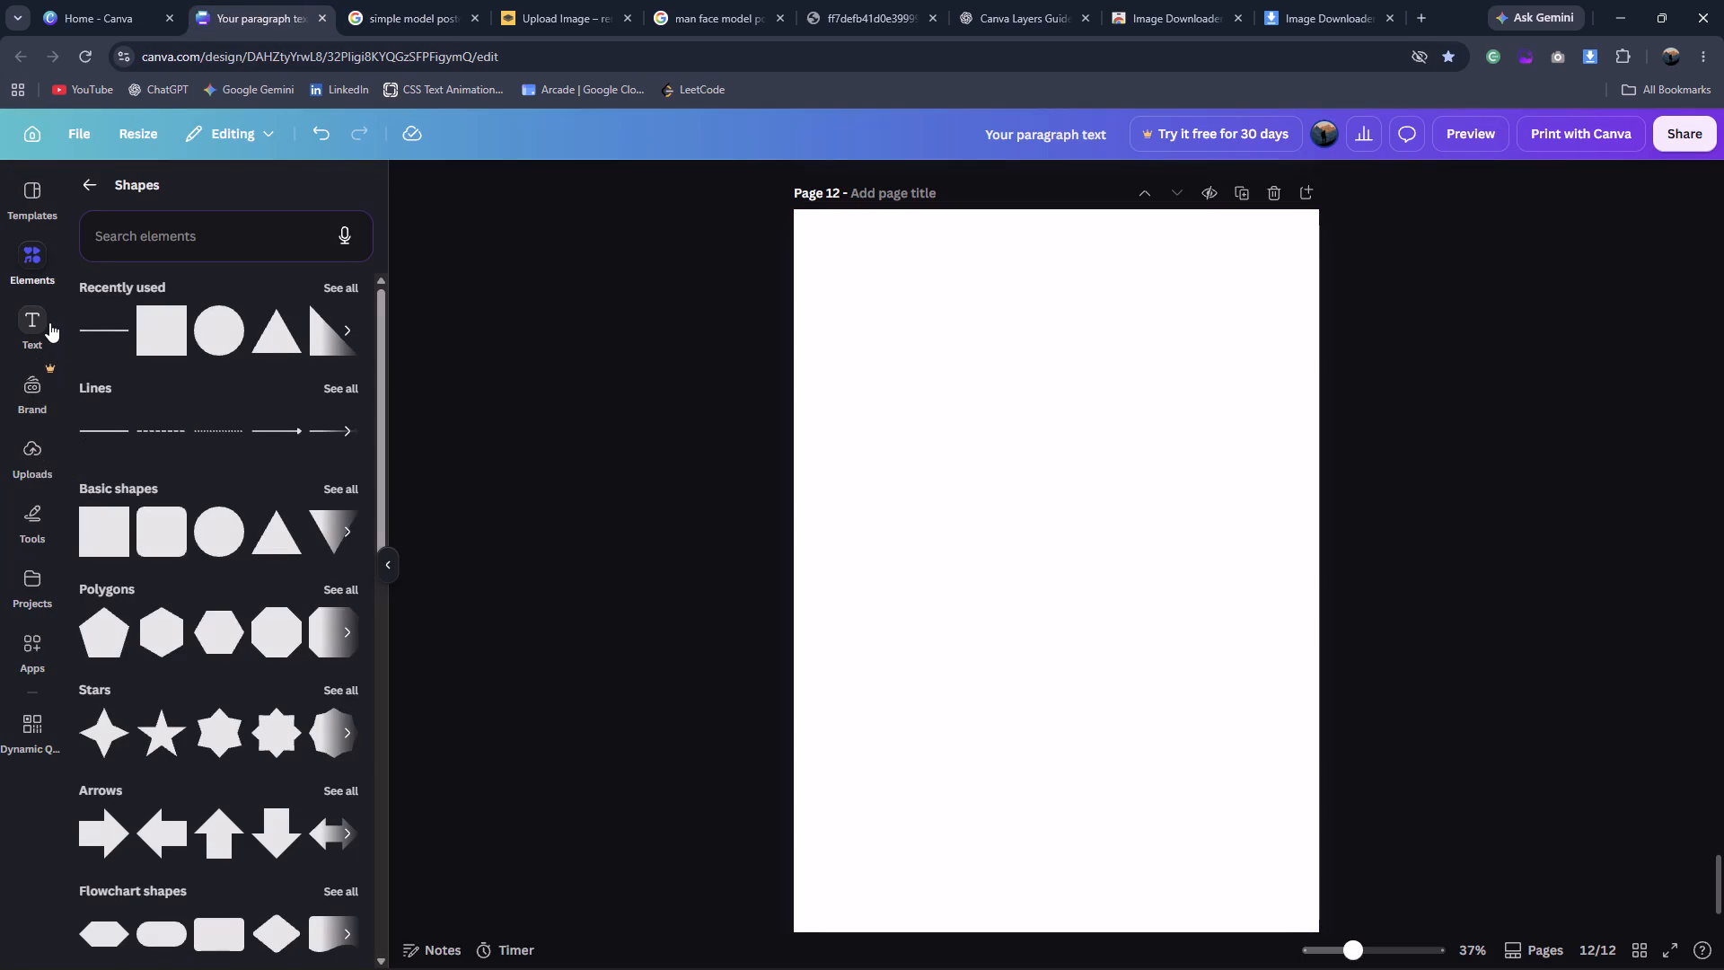
{"action": "left_click", "coordinate": [851, 372]}
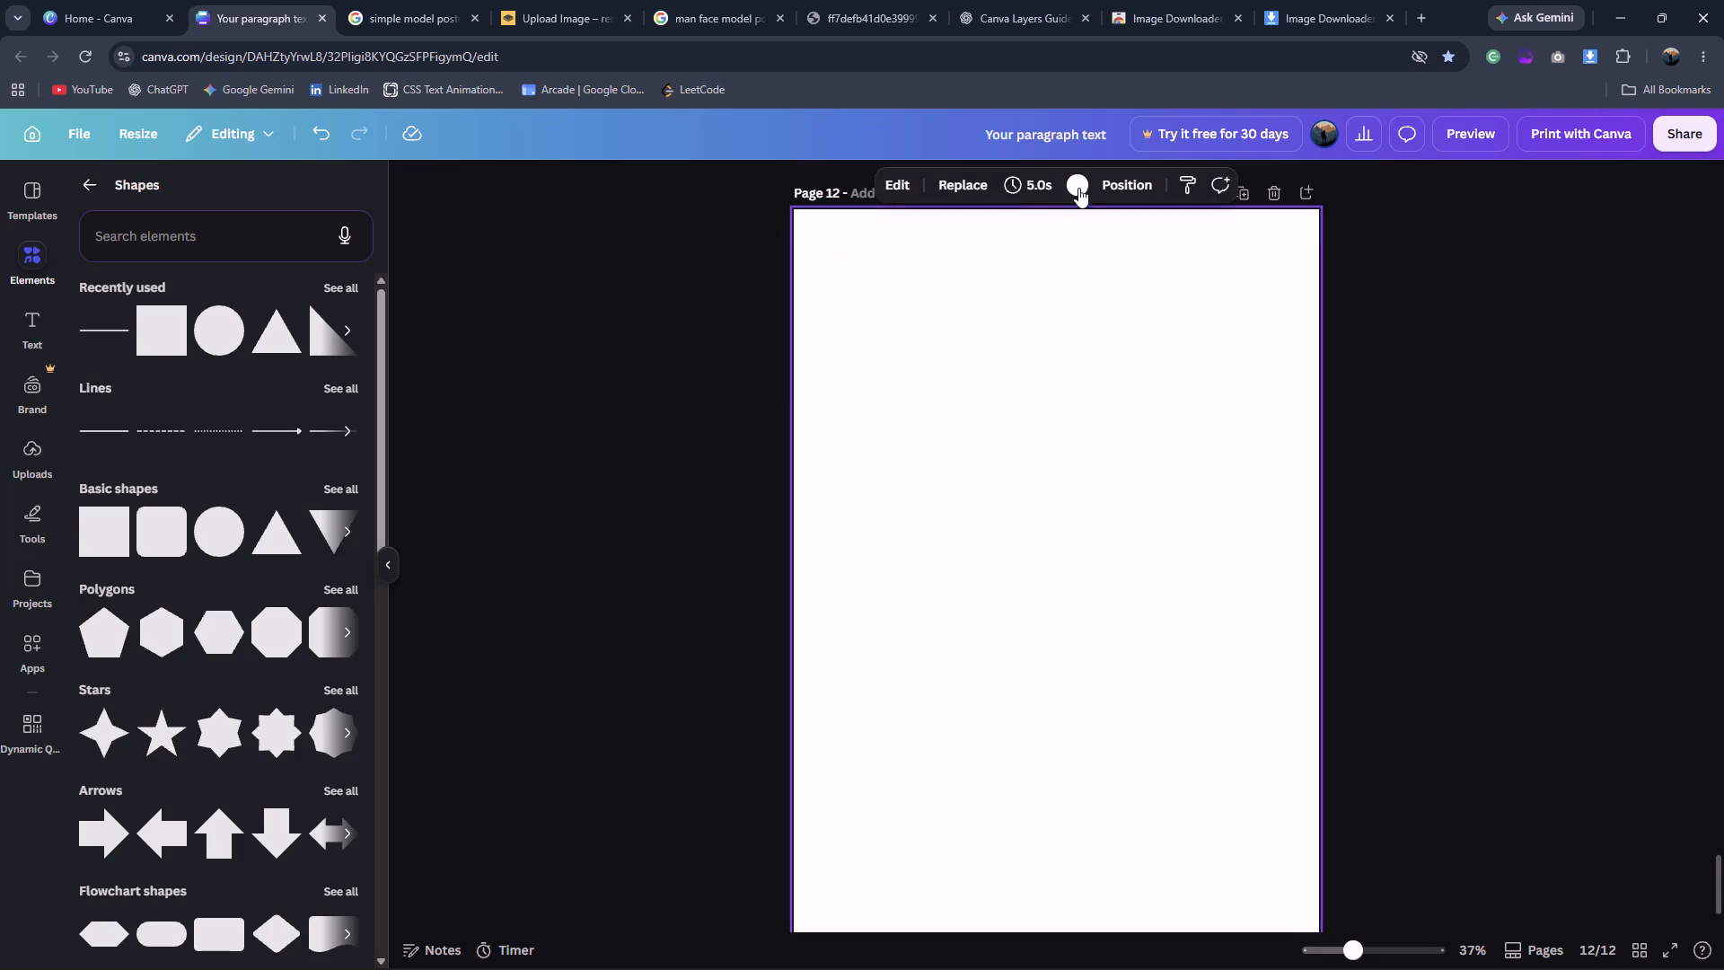
{"action": "left_click", "coordinate": [1085, 182]}
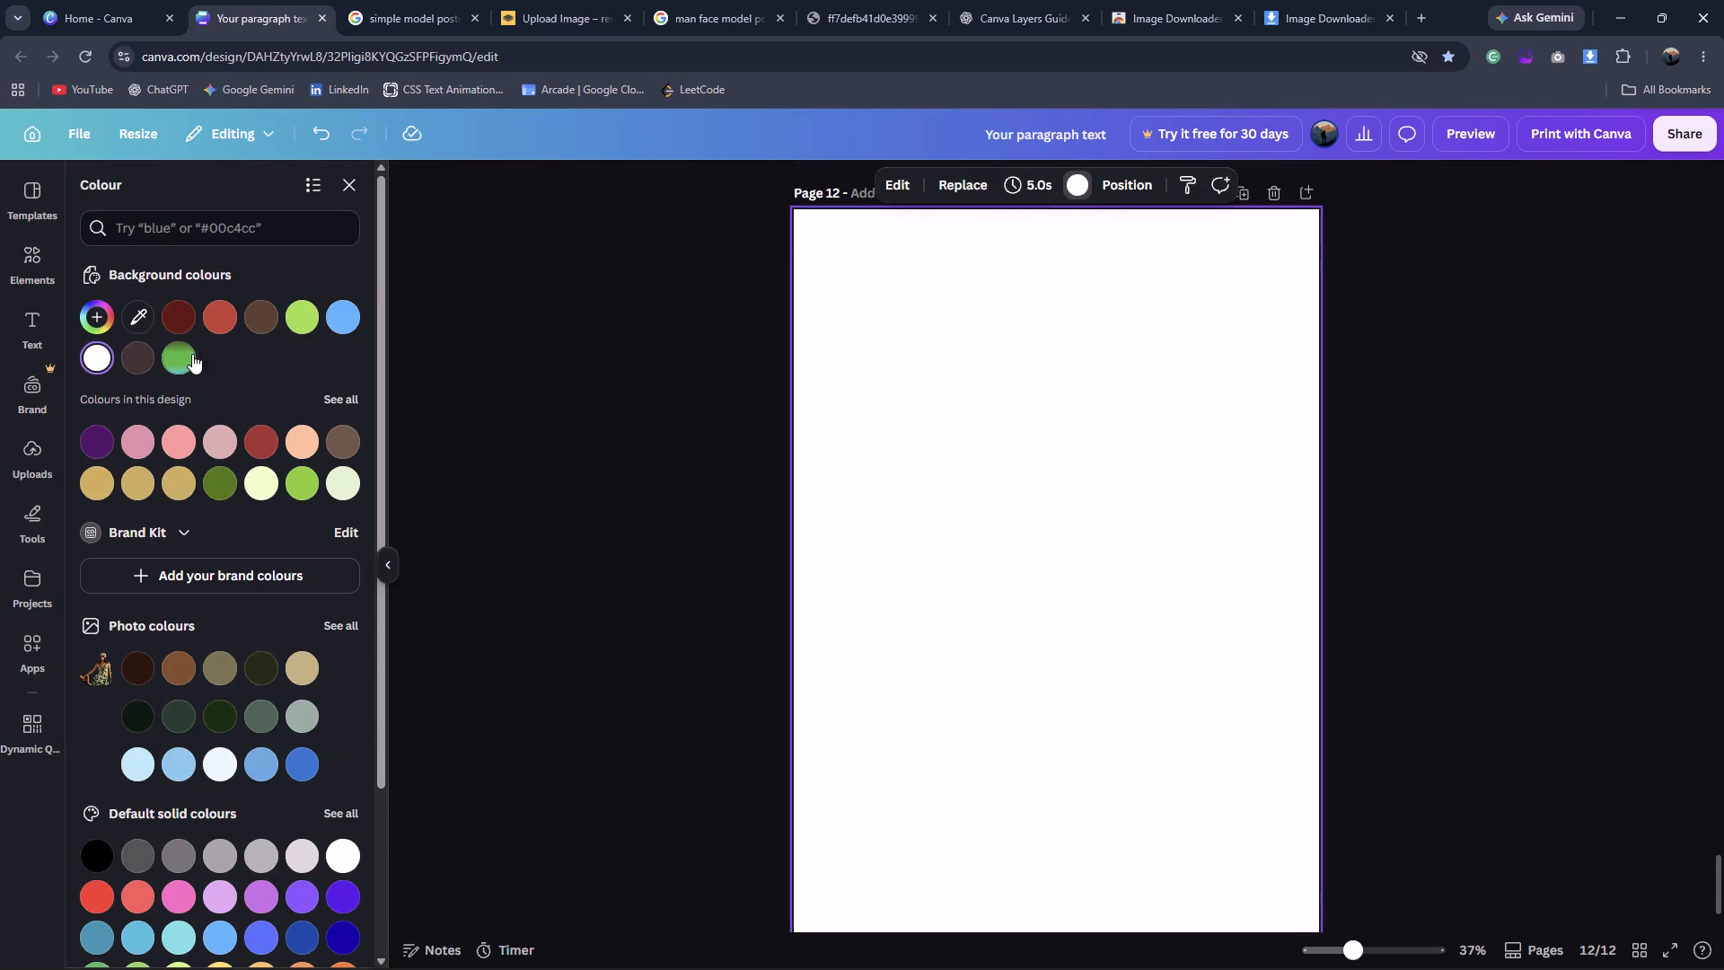
{"action": "scroll", "coordinate": [213, 578], "scroll_direction": "down", "scroll_amount": 3}
{"action": "scroll", "coordinate": [245, 646], "scroll_direction": "down", "scroll_amount": 2}
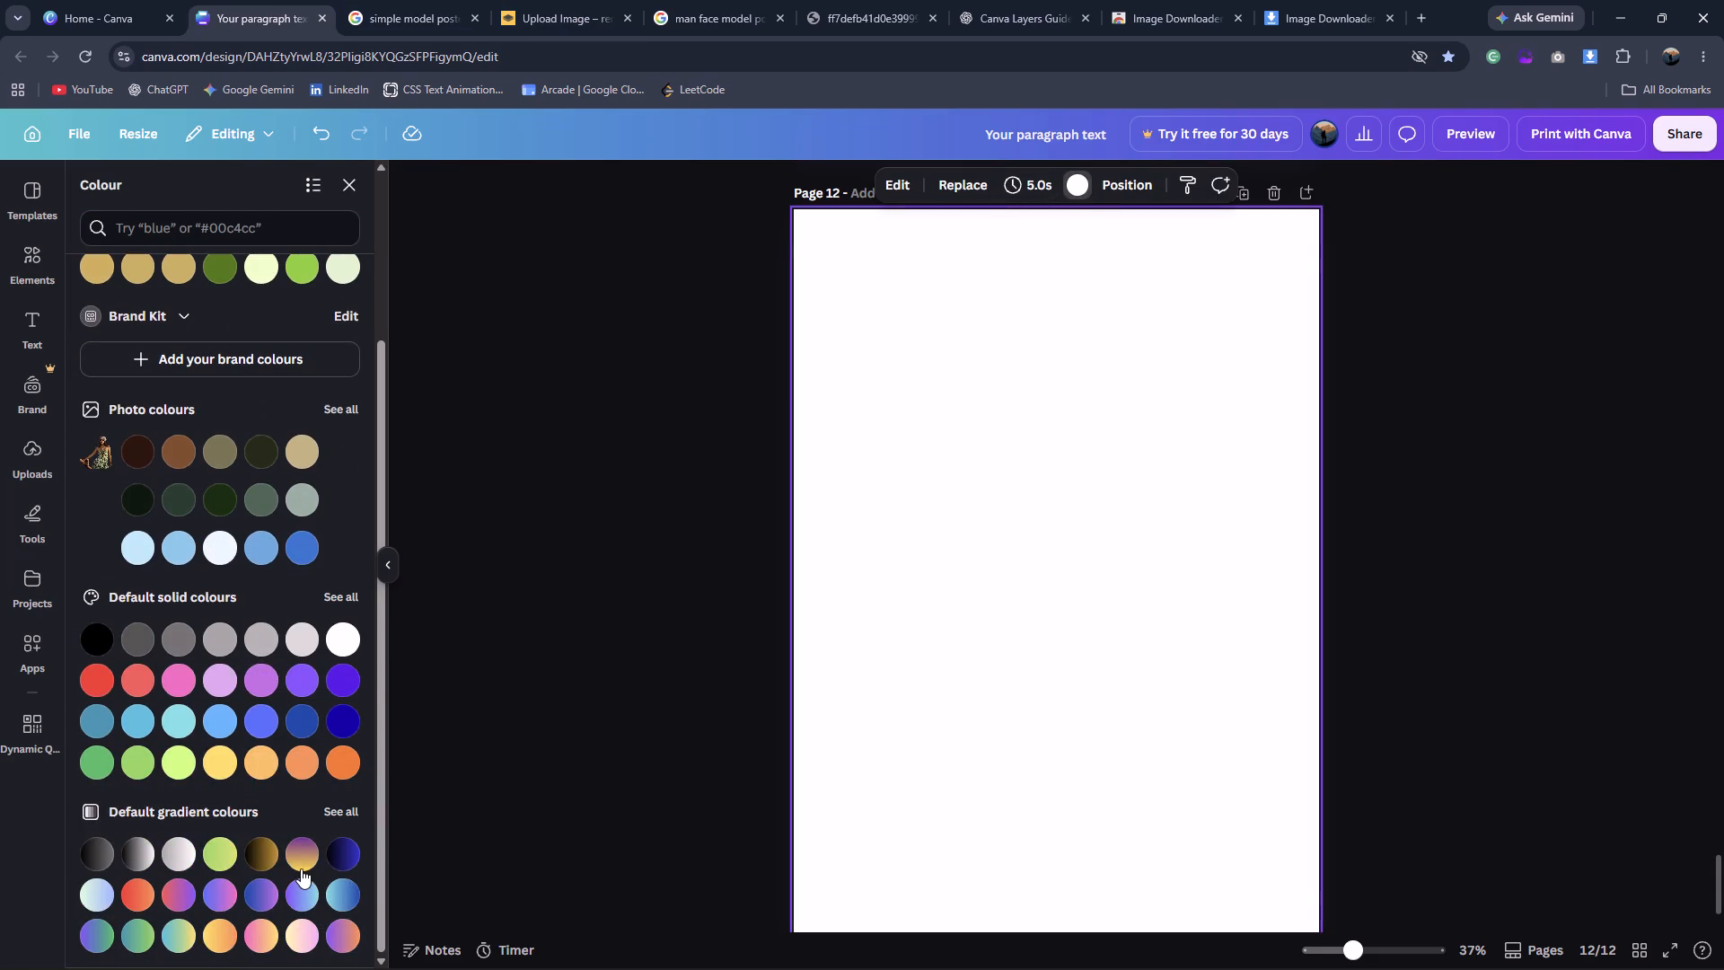
{"action": "left_click", "coordinate": [346, 810]}
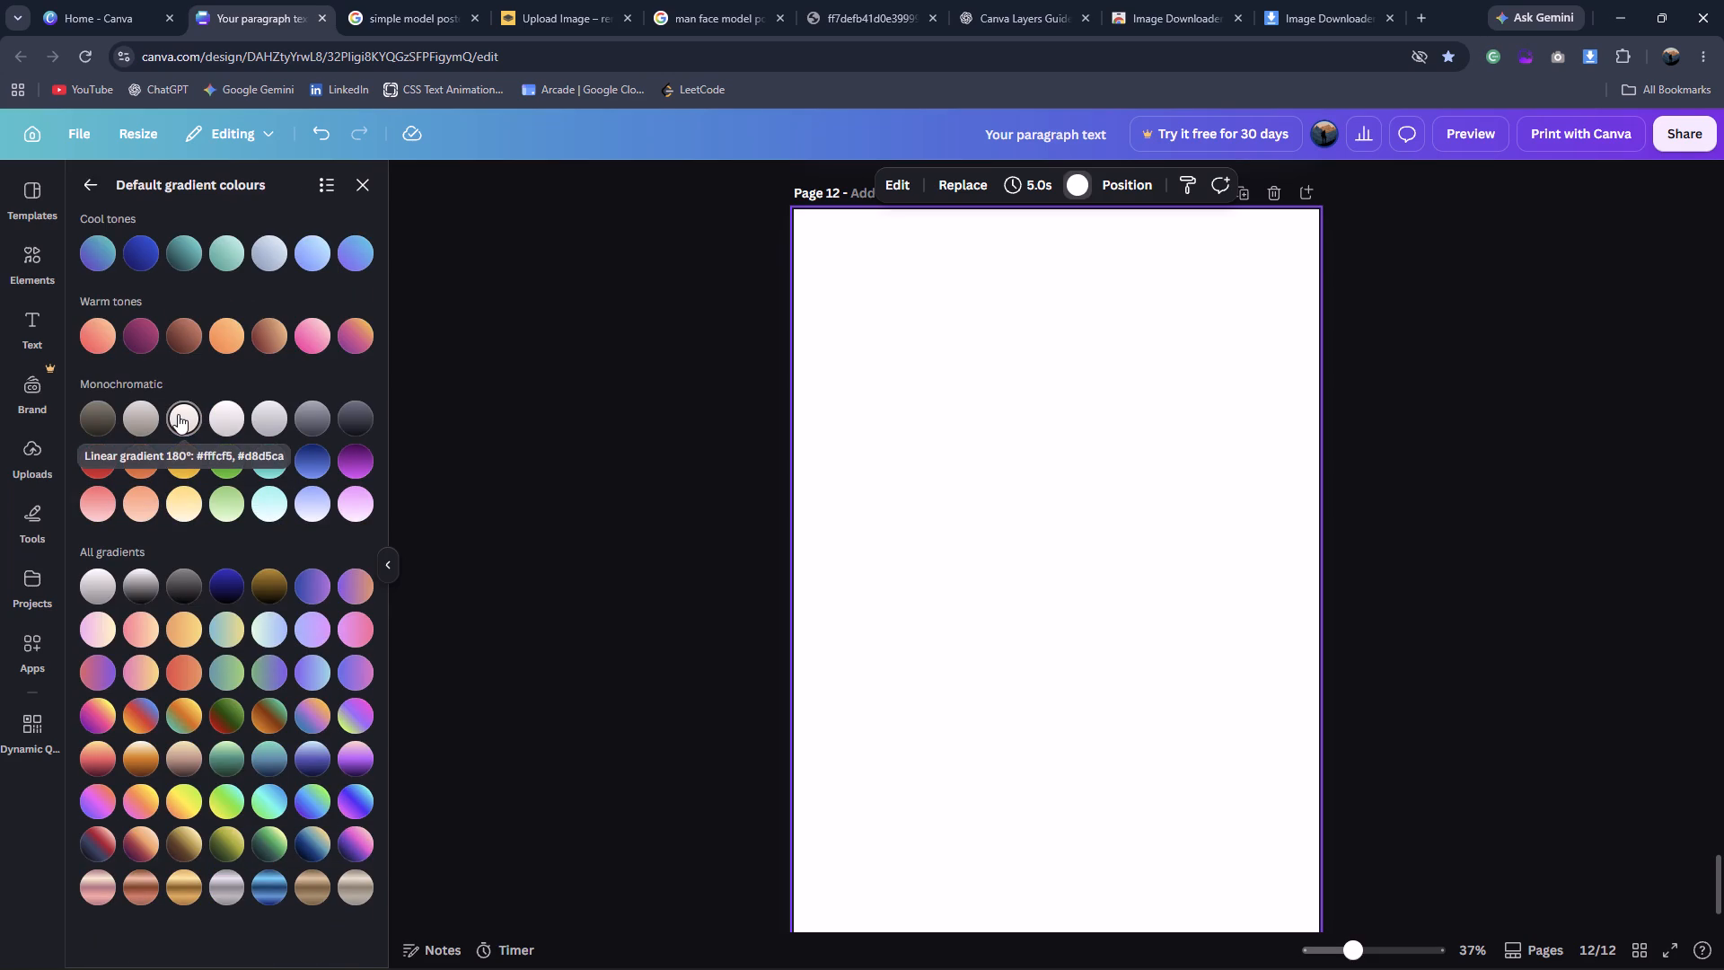
{"action": "left_click", "coordinate": [192, 885]}
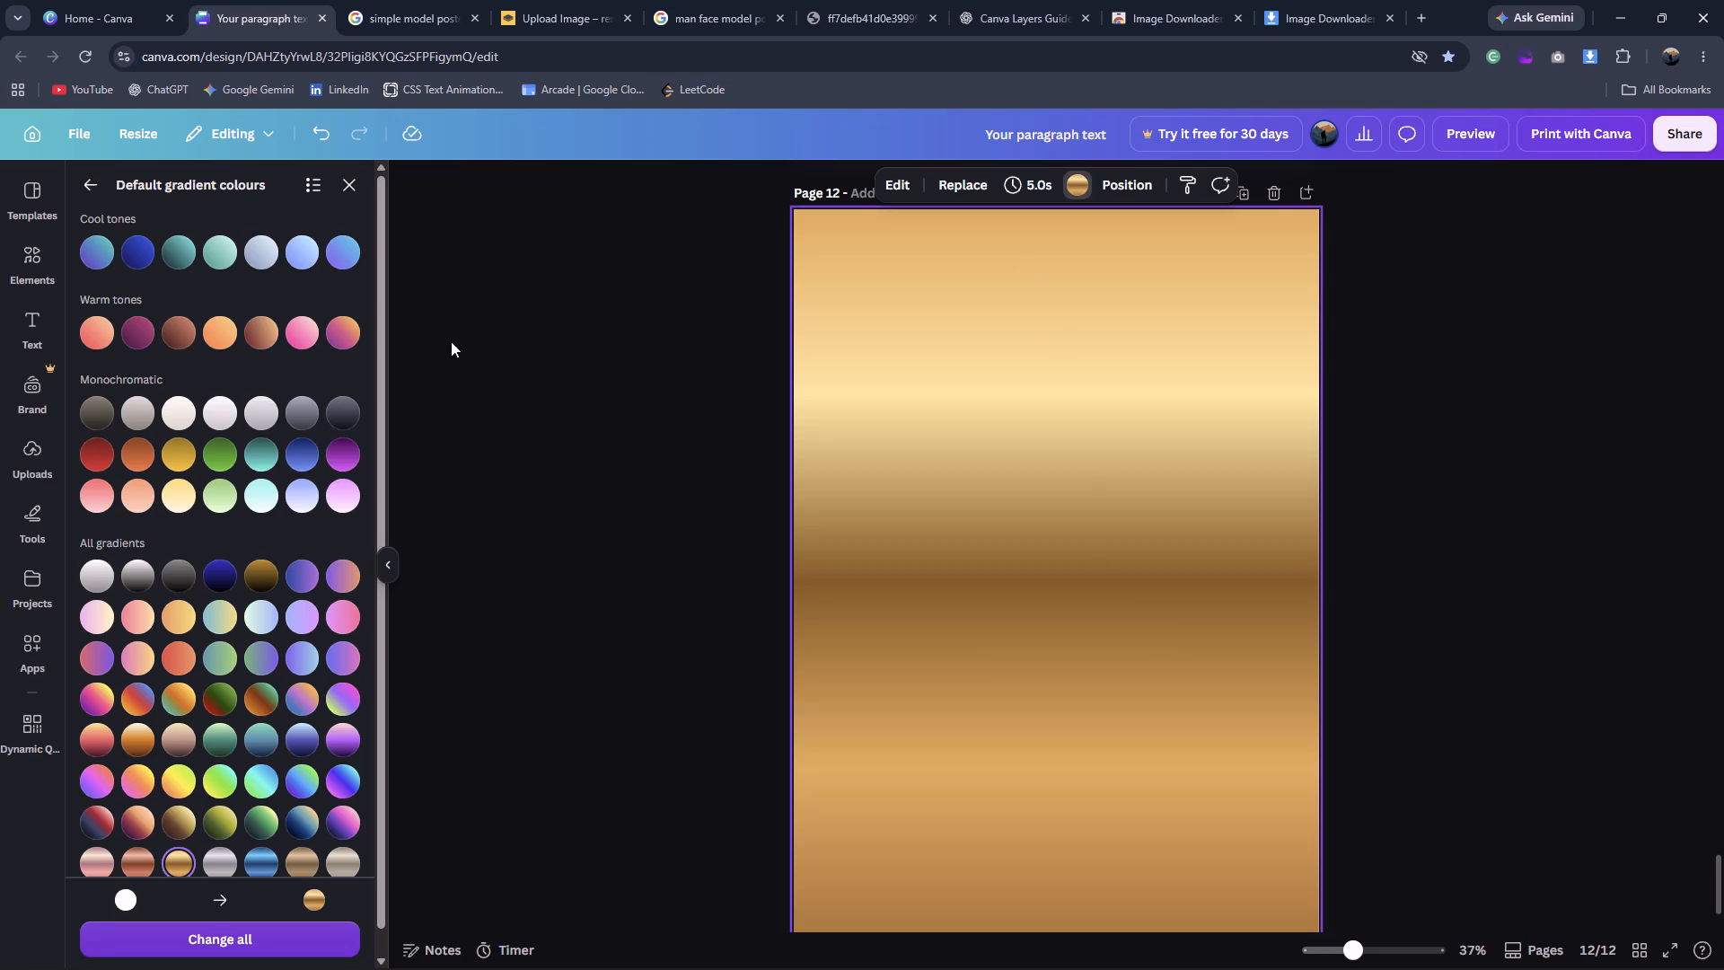
Switch the background gradient's style to the radial one that spreads from the page's top-left corner.
{"action": "left_click", "coordinate": [80, 175]}
{"action": "scroll", "coordinate": [158, 340], "scroll_direction": "up", "scroll_amount": 4}
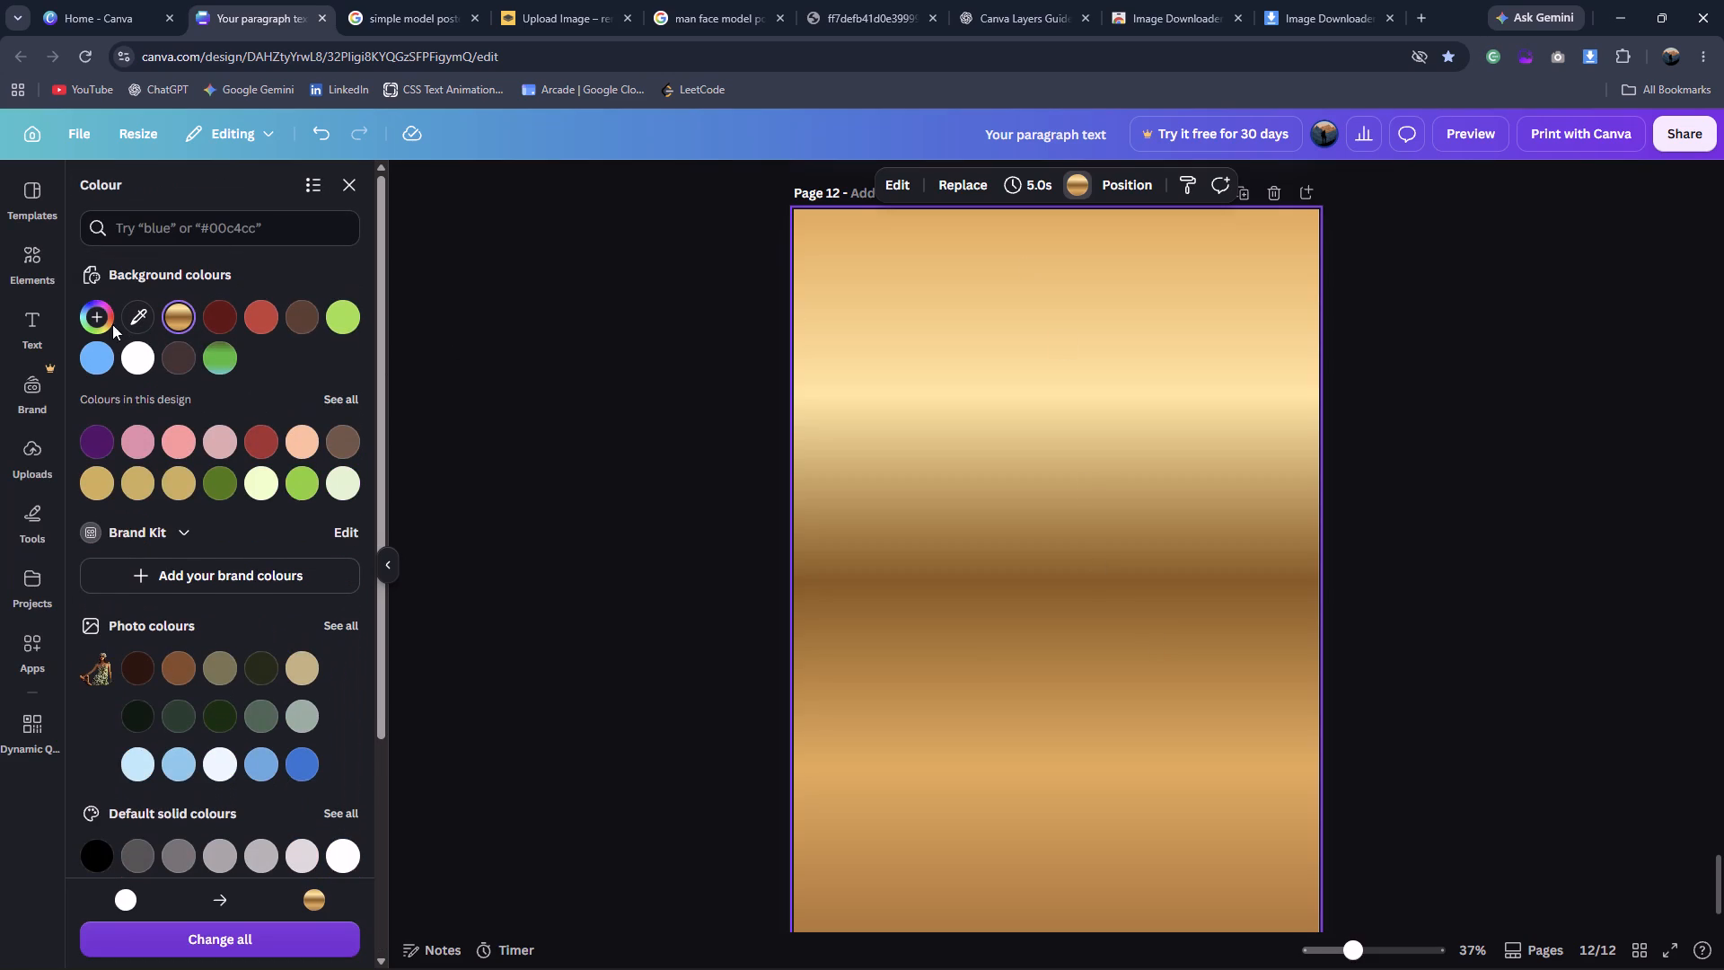
{"action": "left_click", "coordinate": [101, 323]}
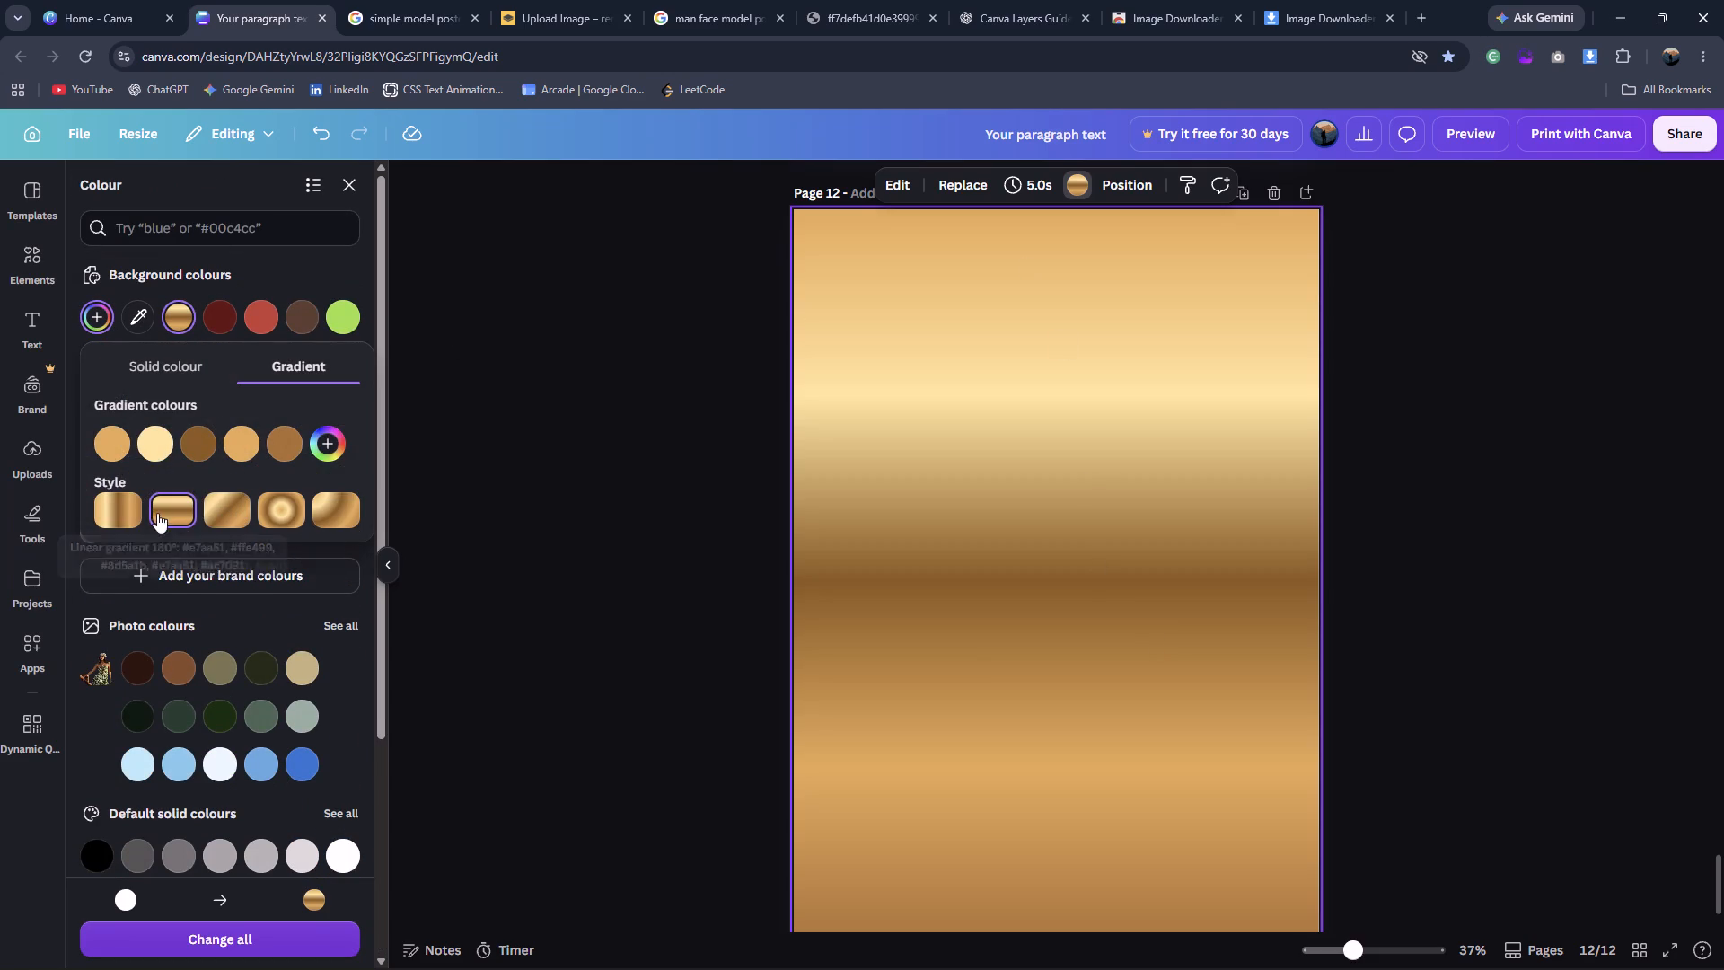
{"action": "left_click", "coordinate": [347, 507]}
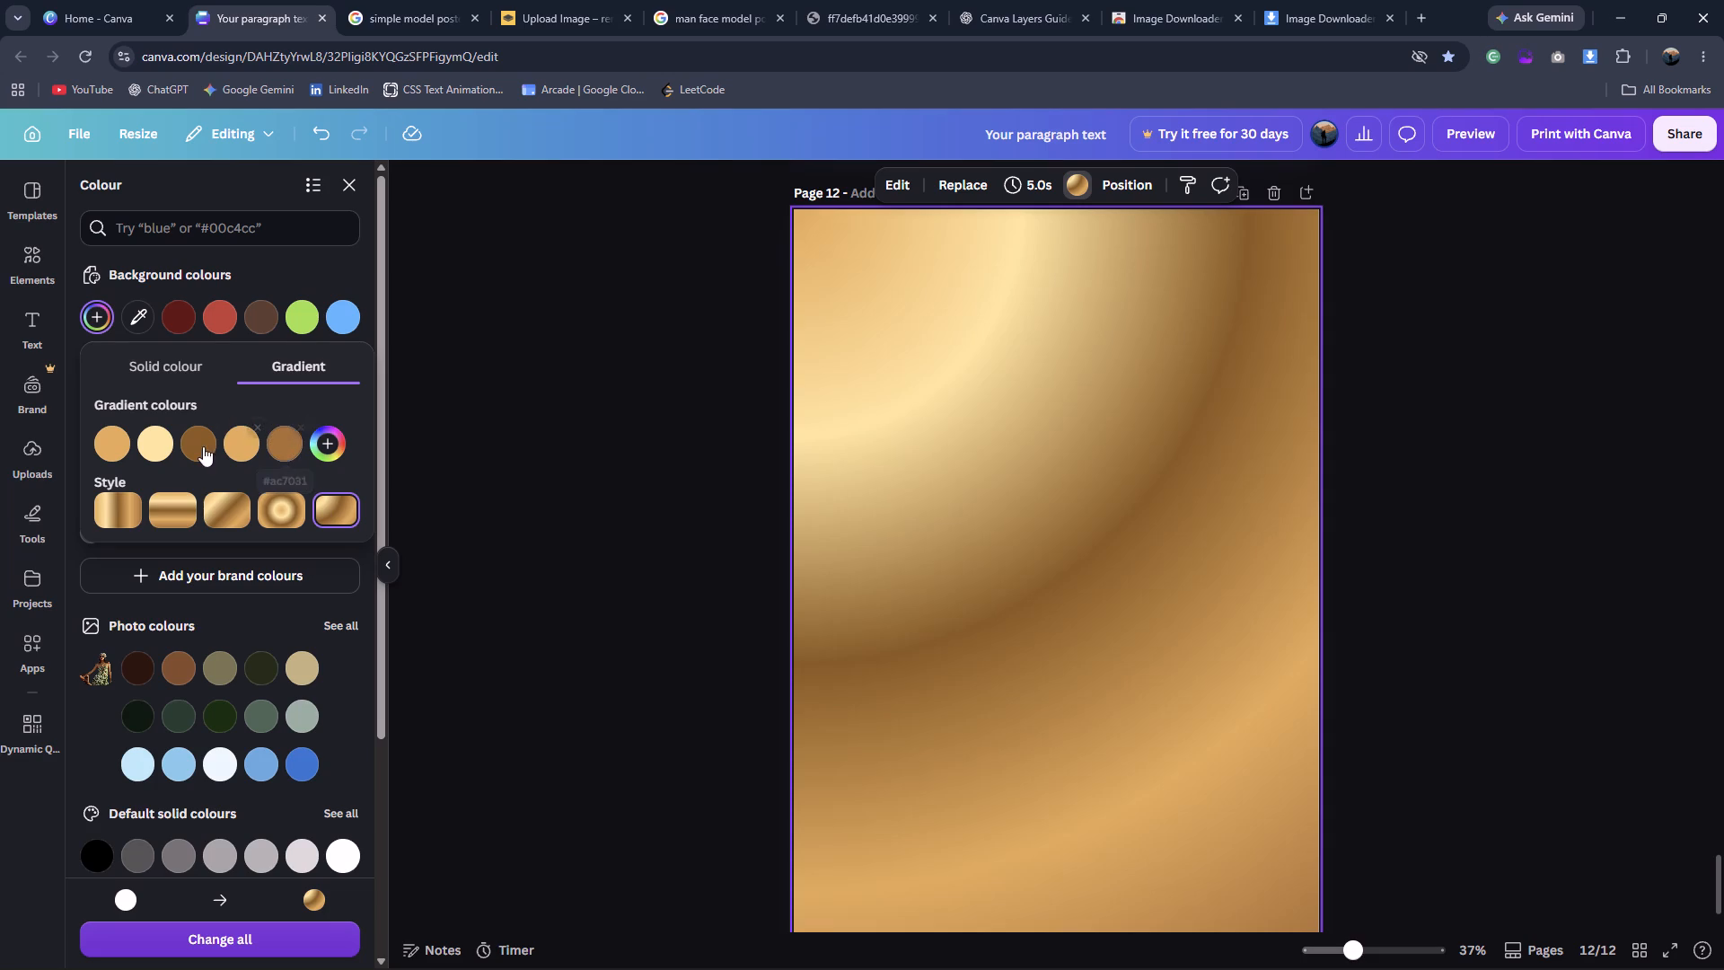
Change the second colour of the background gradient to the muted gold #C4A95D.
{"action": "left_click", "coordinate": [174, 446]}
{"action": "left_click", "coordinate": [167, 449]}
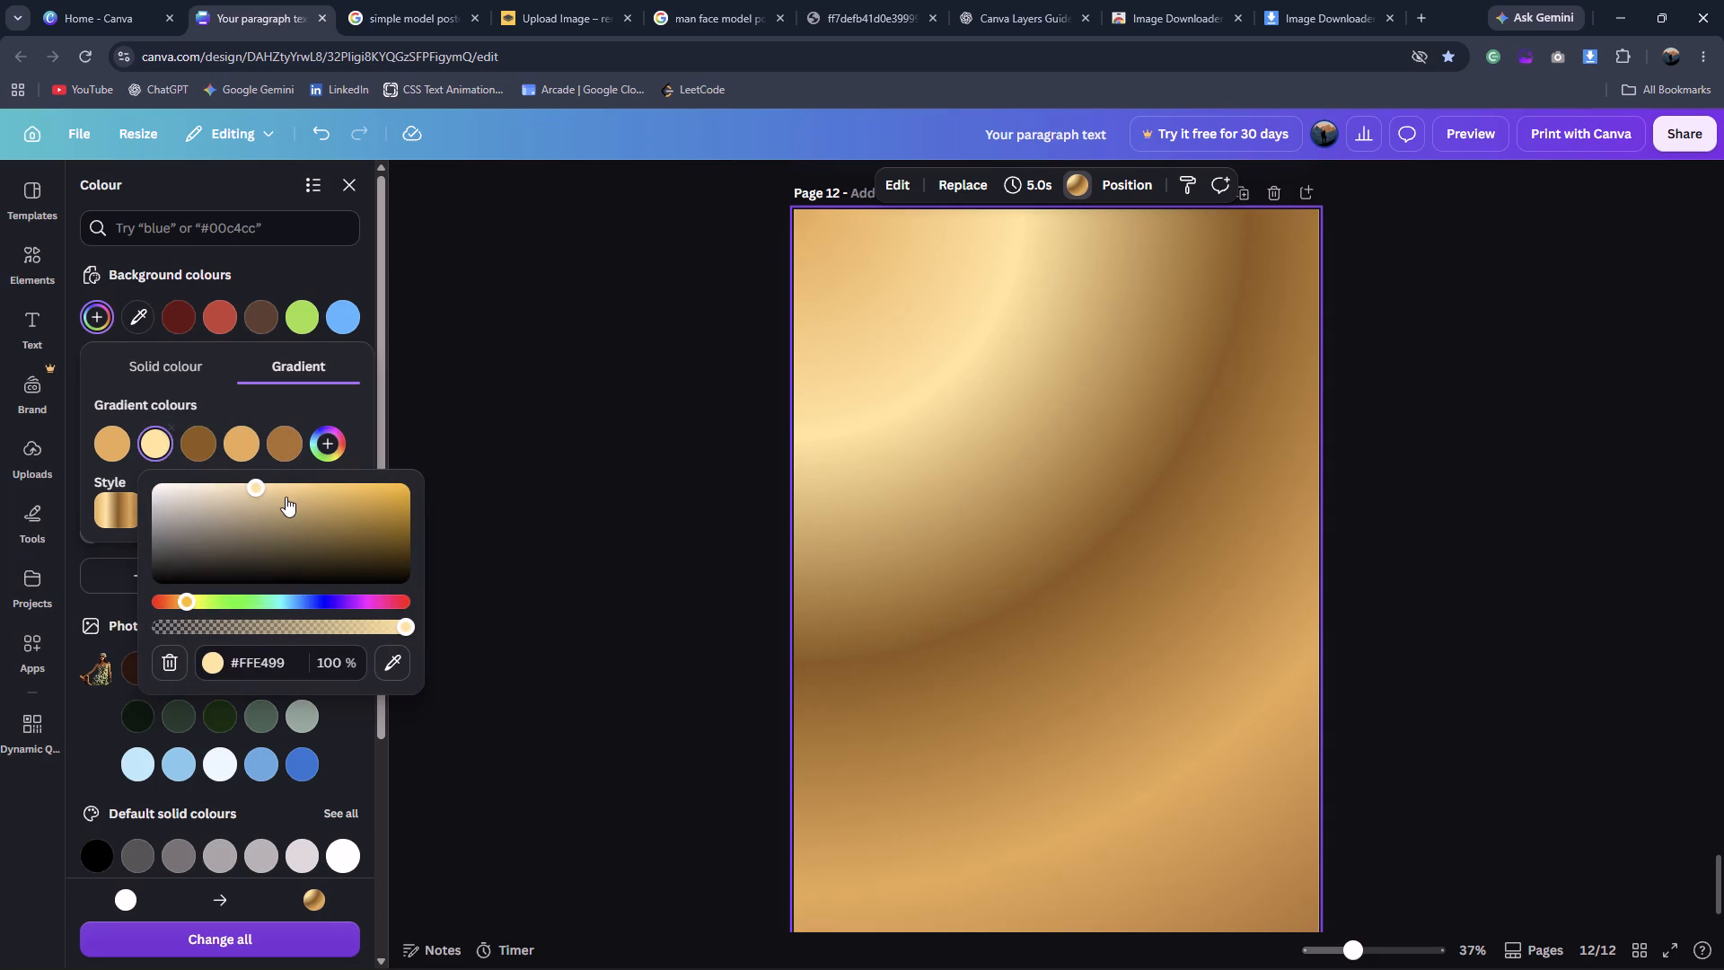
{"action": "left_click_drag", "start_coordinate": [285, 496], "coordinate": [287, 507]}
Adjust the fourth colour of the background gradient to a softer, less saturated tan.
{"action": "left_click", "coordinate": [245, 444]}
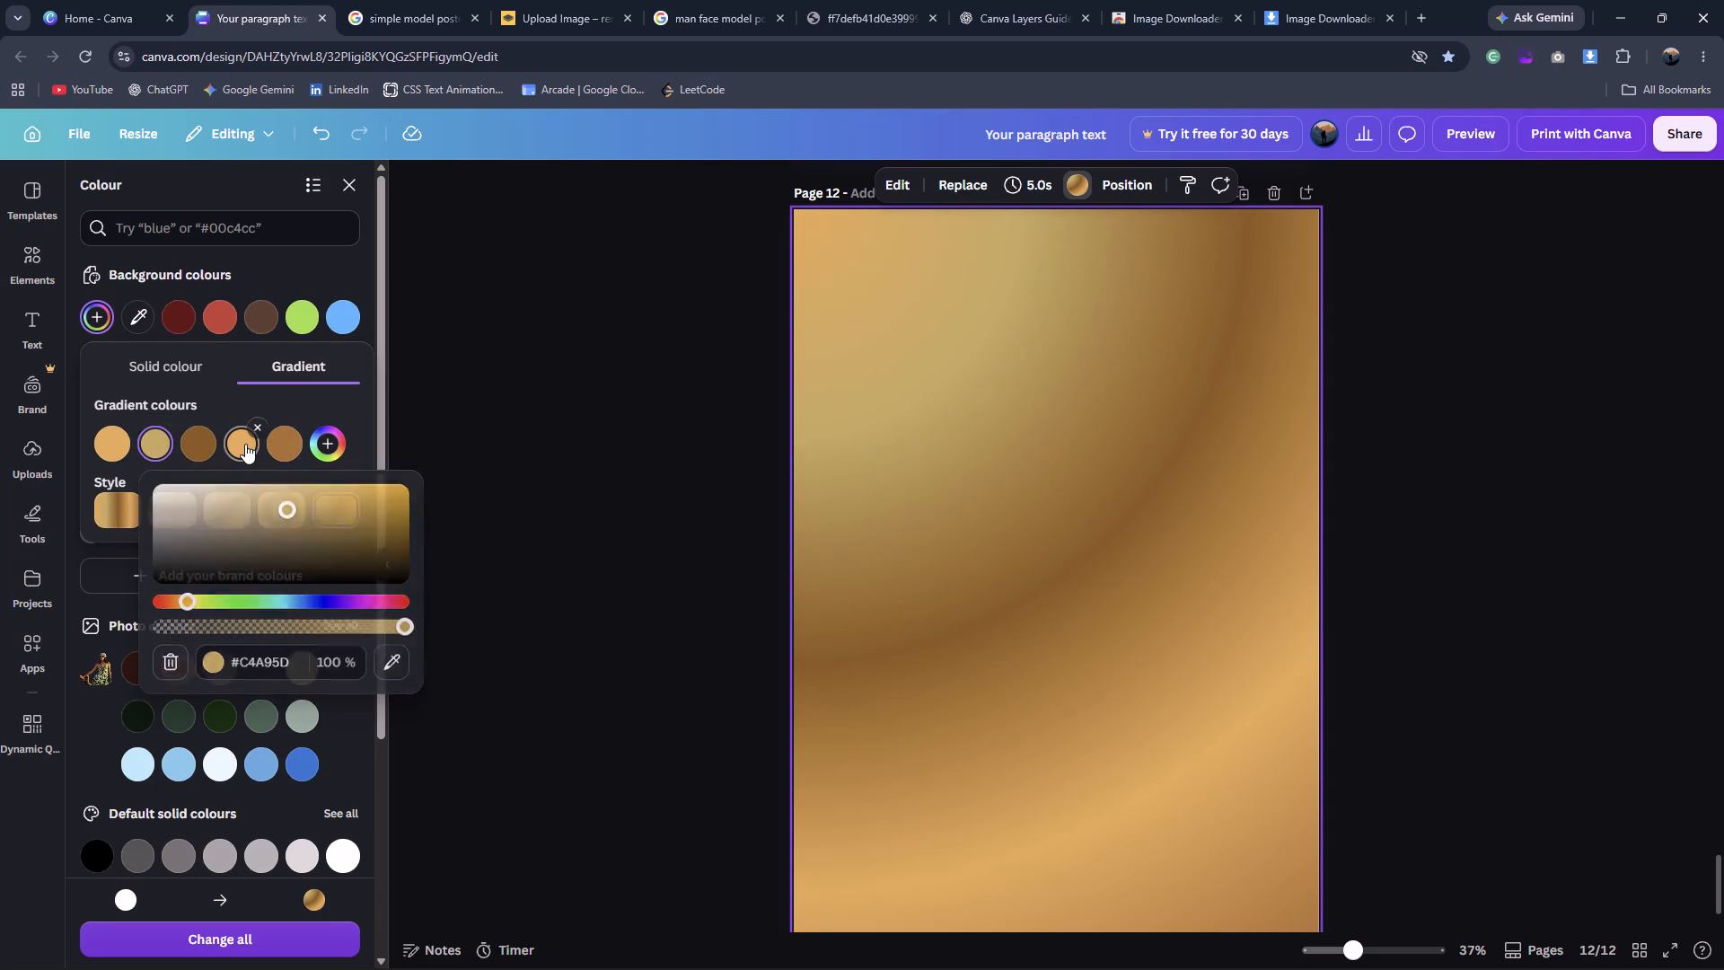
{"action": "left_click_drag", "start_coordinate": [398, 499], "coordinate": [429, 537]}
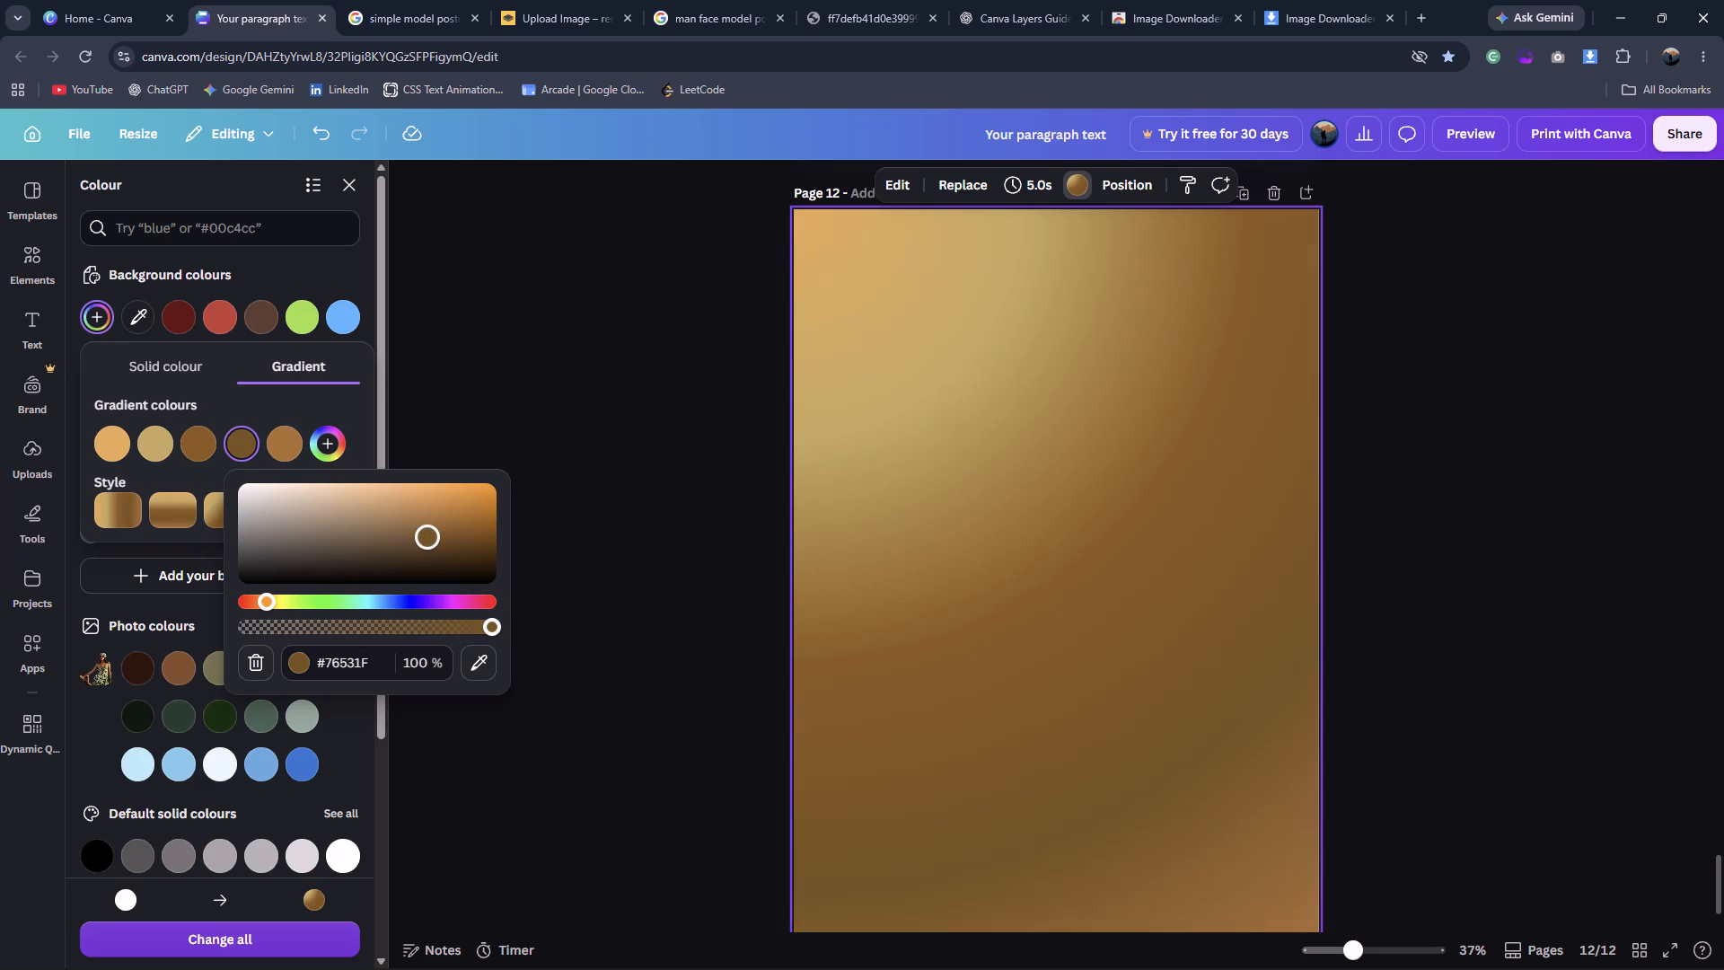
{"action": "left_click_drag", "start_coordinate": [429, 537], "coordinate": [380, 498]}
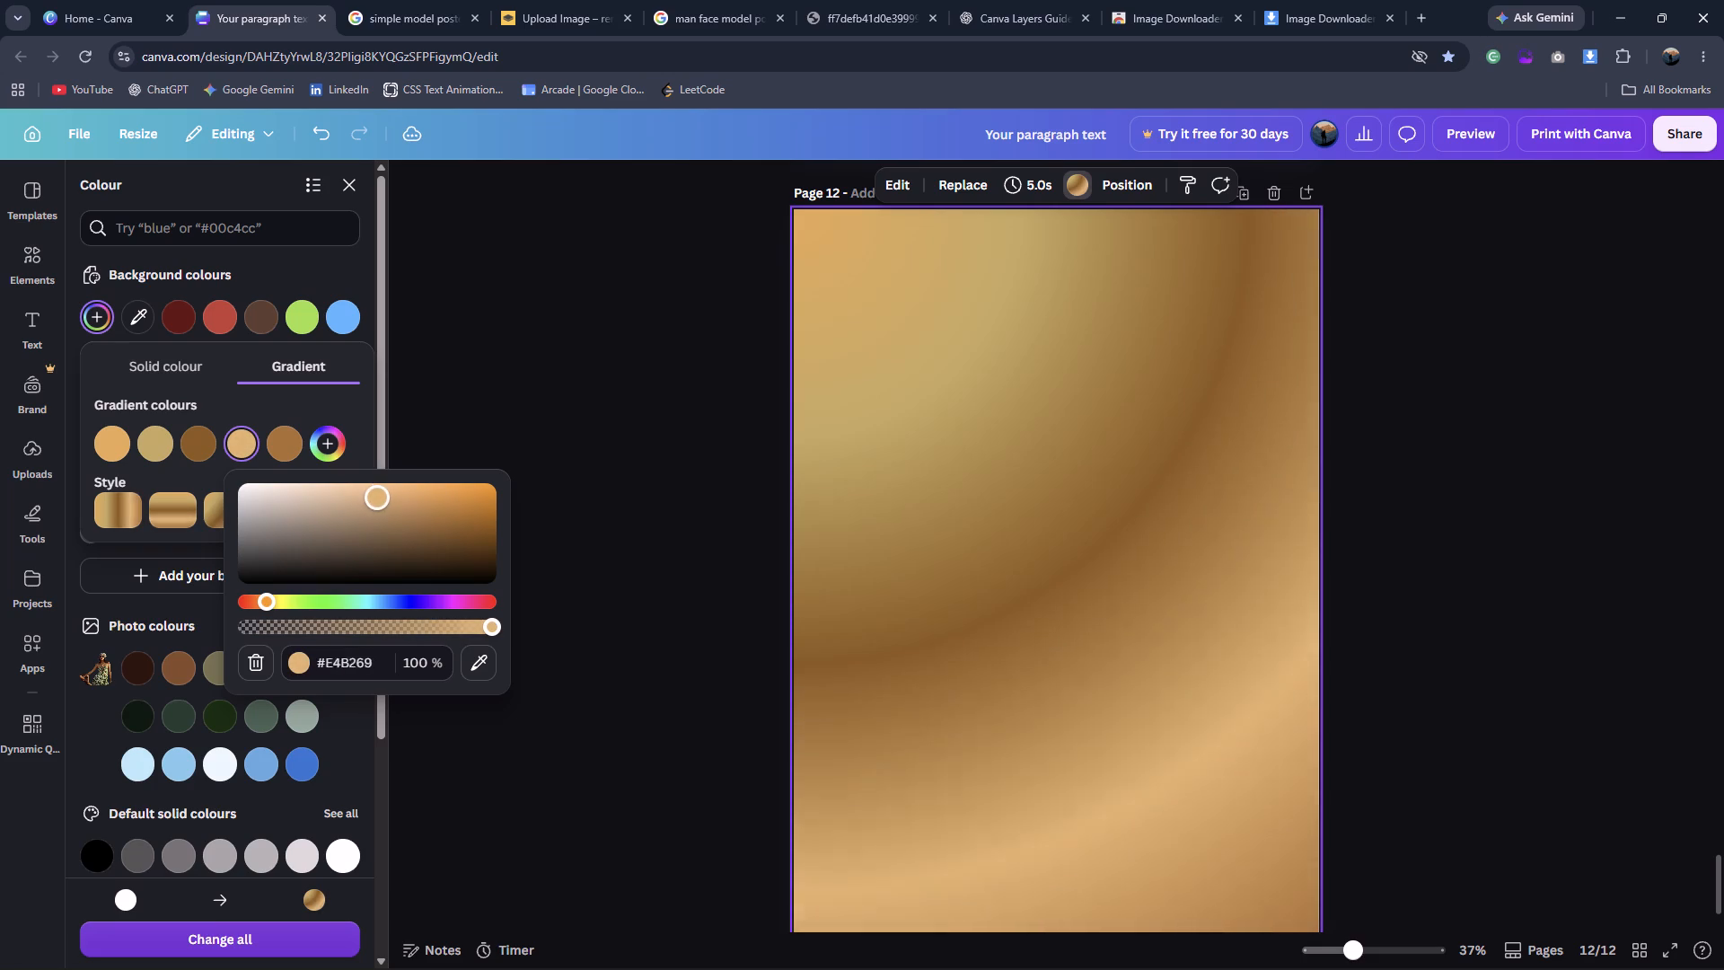
{"action": "left_click_drag", "start_coordinate": [380, 498], "coordinate": [390, 503]}
Lighten the third, dark brown colour of the background gradient to #A86E25.
{"action": "left_click", "coordinate": [216, 445]}
{"action": "left_click", "coordinate": [188, 451]}
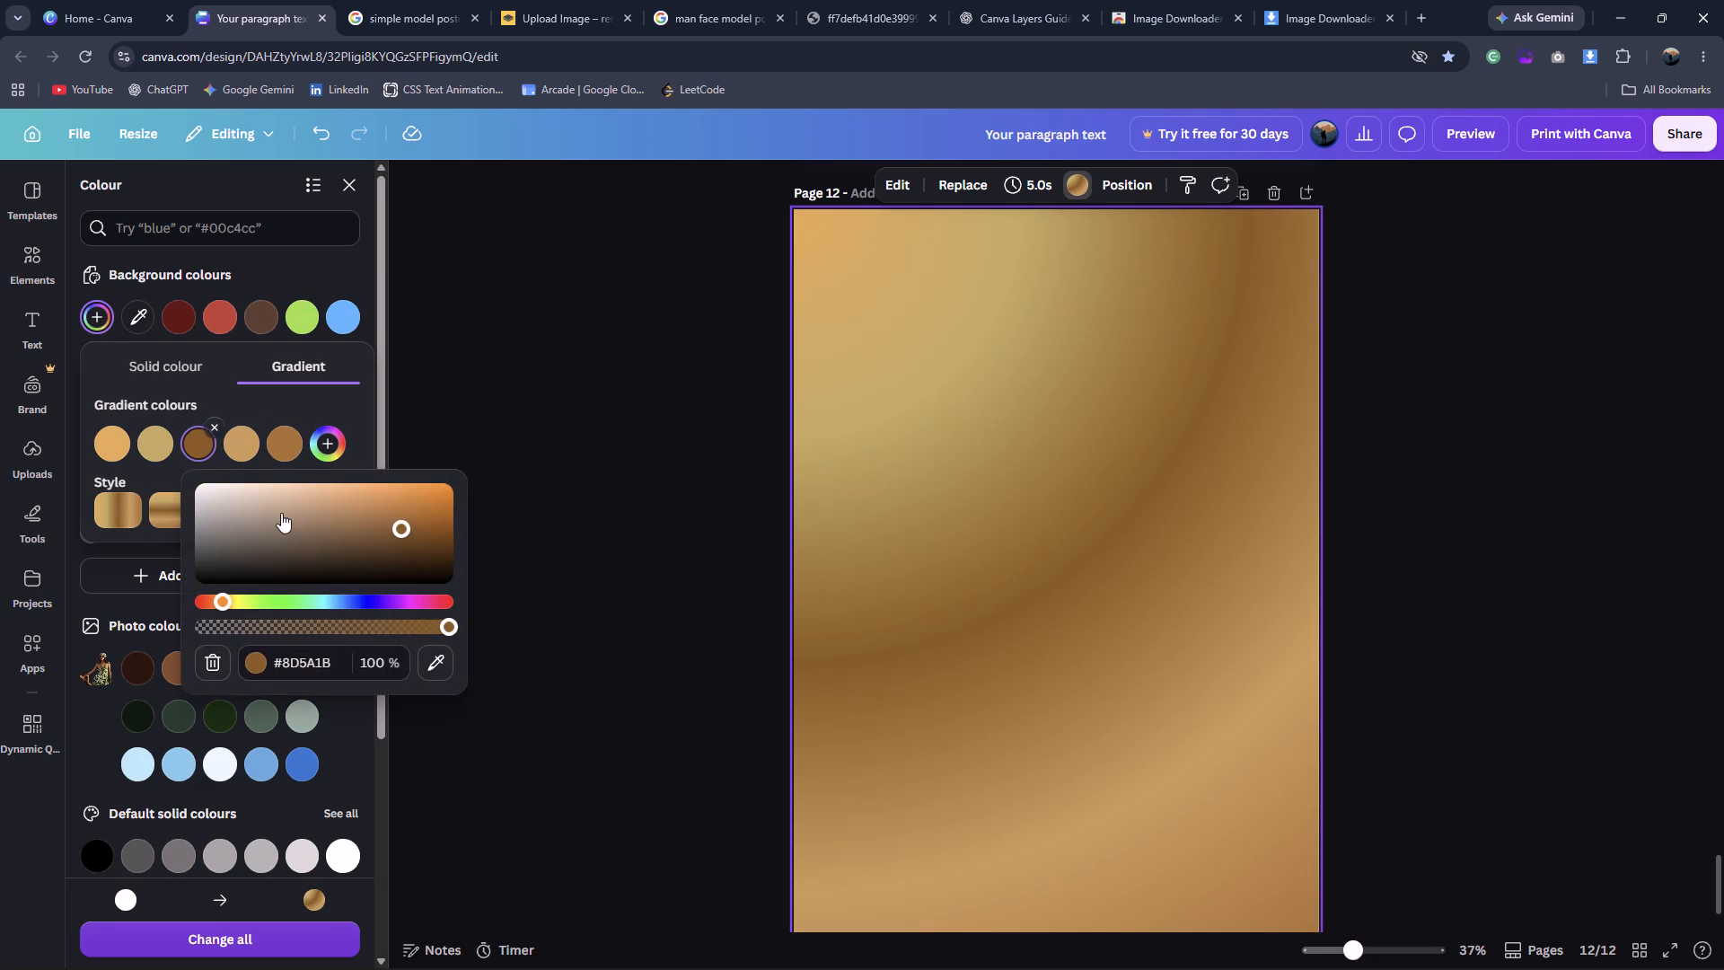
{"action": "left_click", "coordinate": [402, 524]}
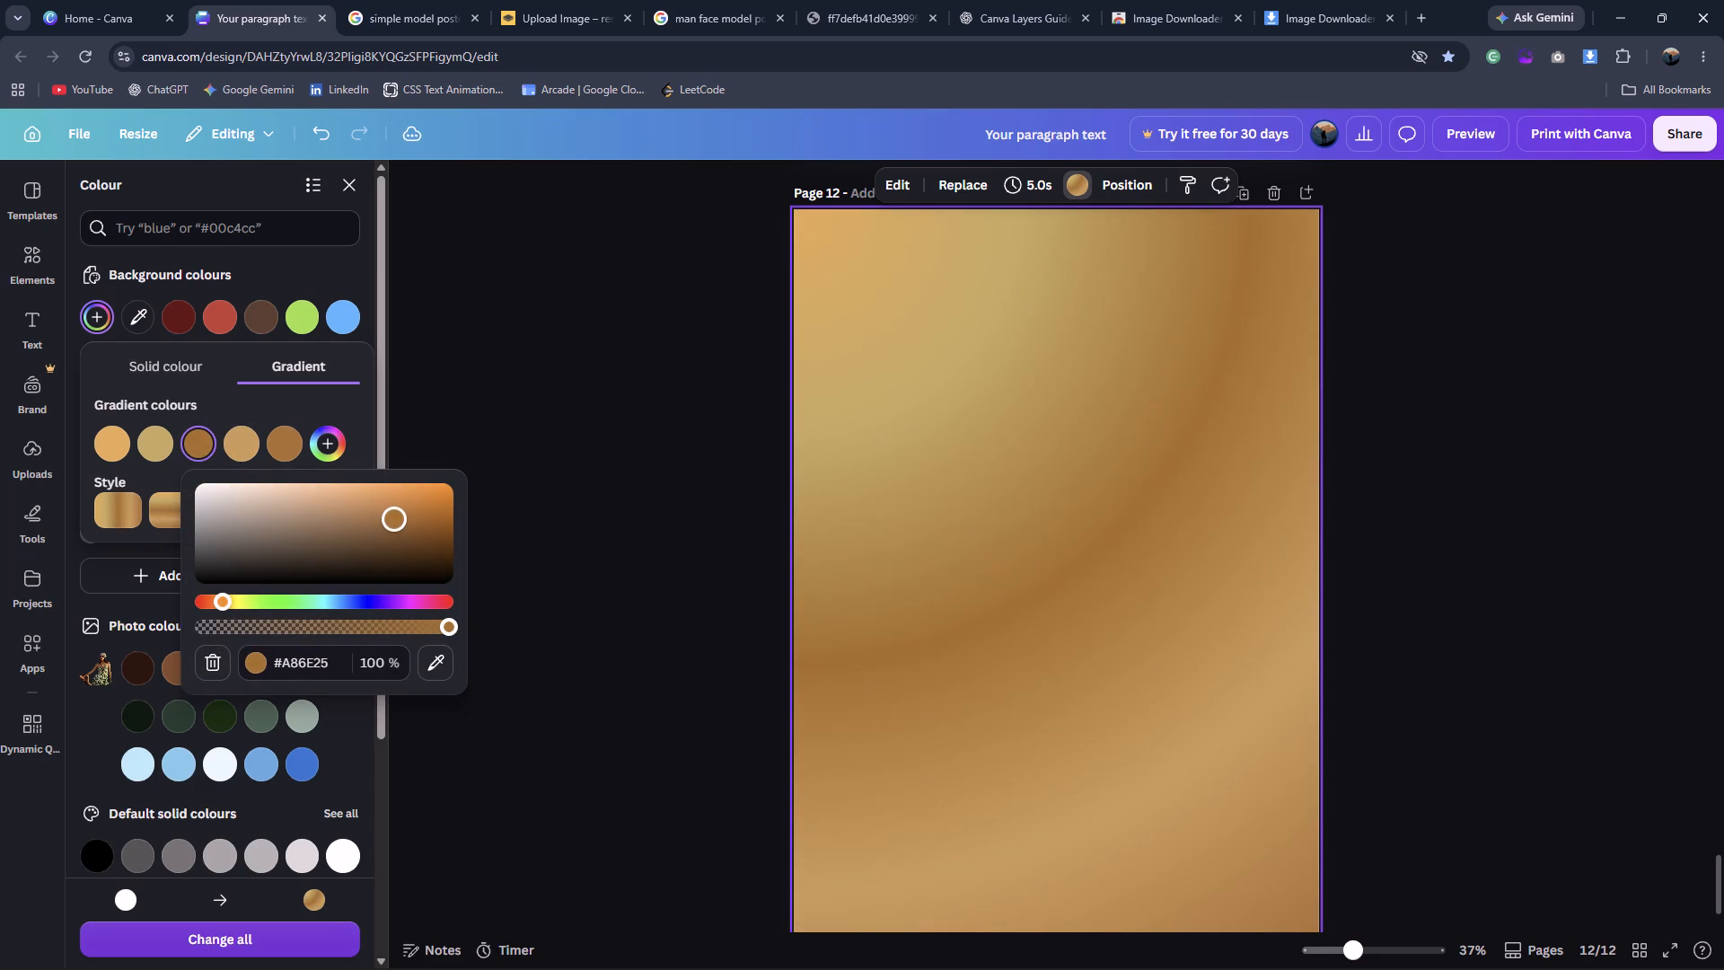
{"action": "left_click", "coordinate": [392, 418]}
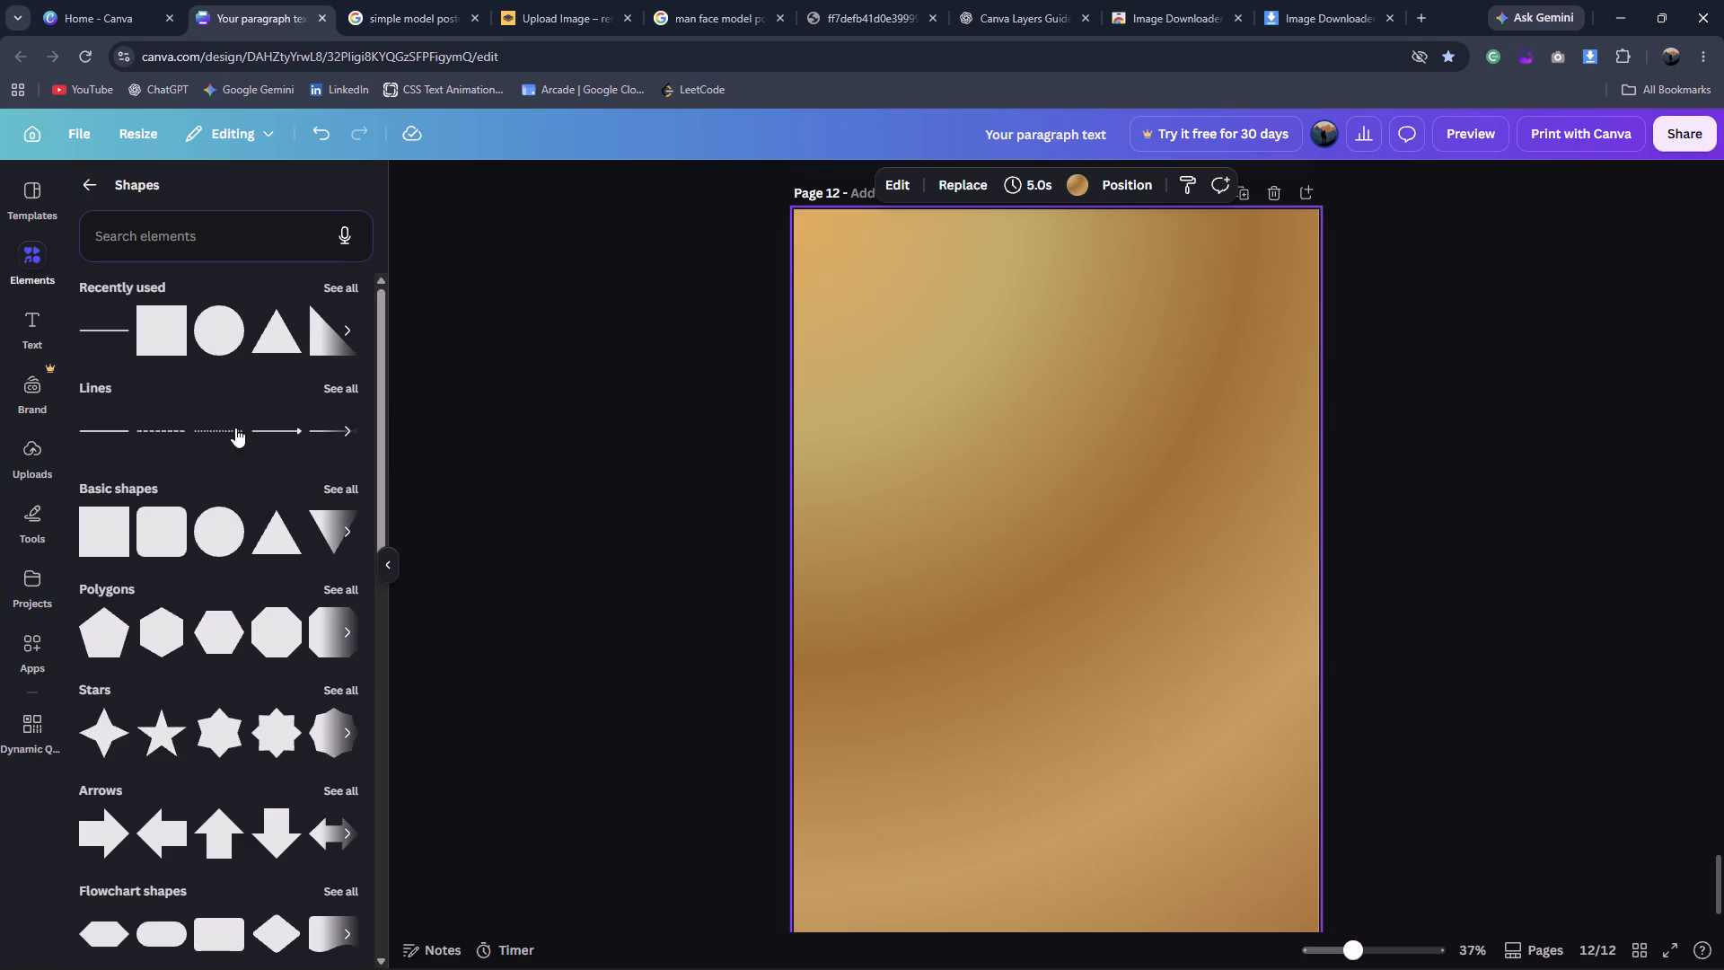
{"action": "left_click", "coordinate": [1029, 274]}
{"action": "left_click", "coordinate": [1047, 335]}
Switch the Page 12 background gradient to the diagonal style and remove its fourth, light tan colour.
{"action": "left_click", "coordinate": [1070, 190]}
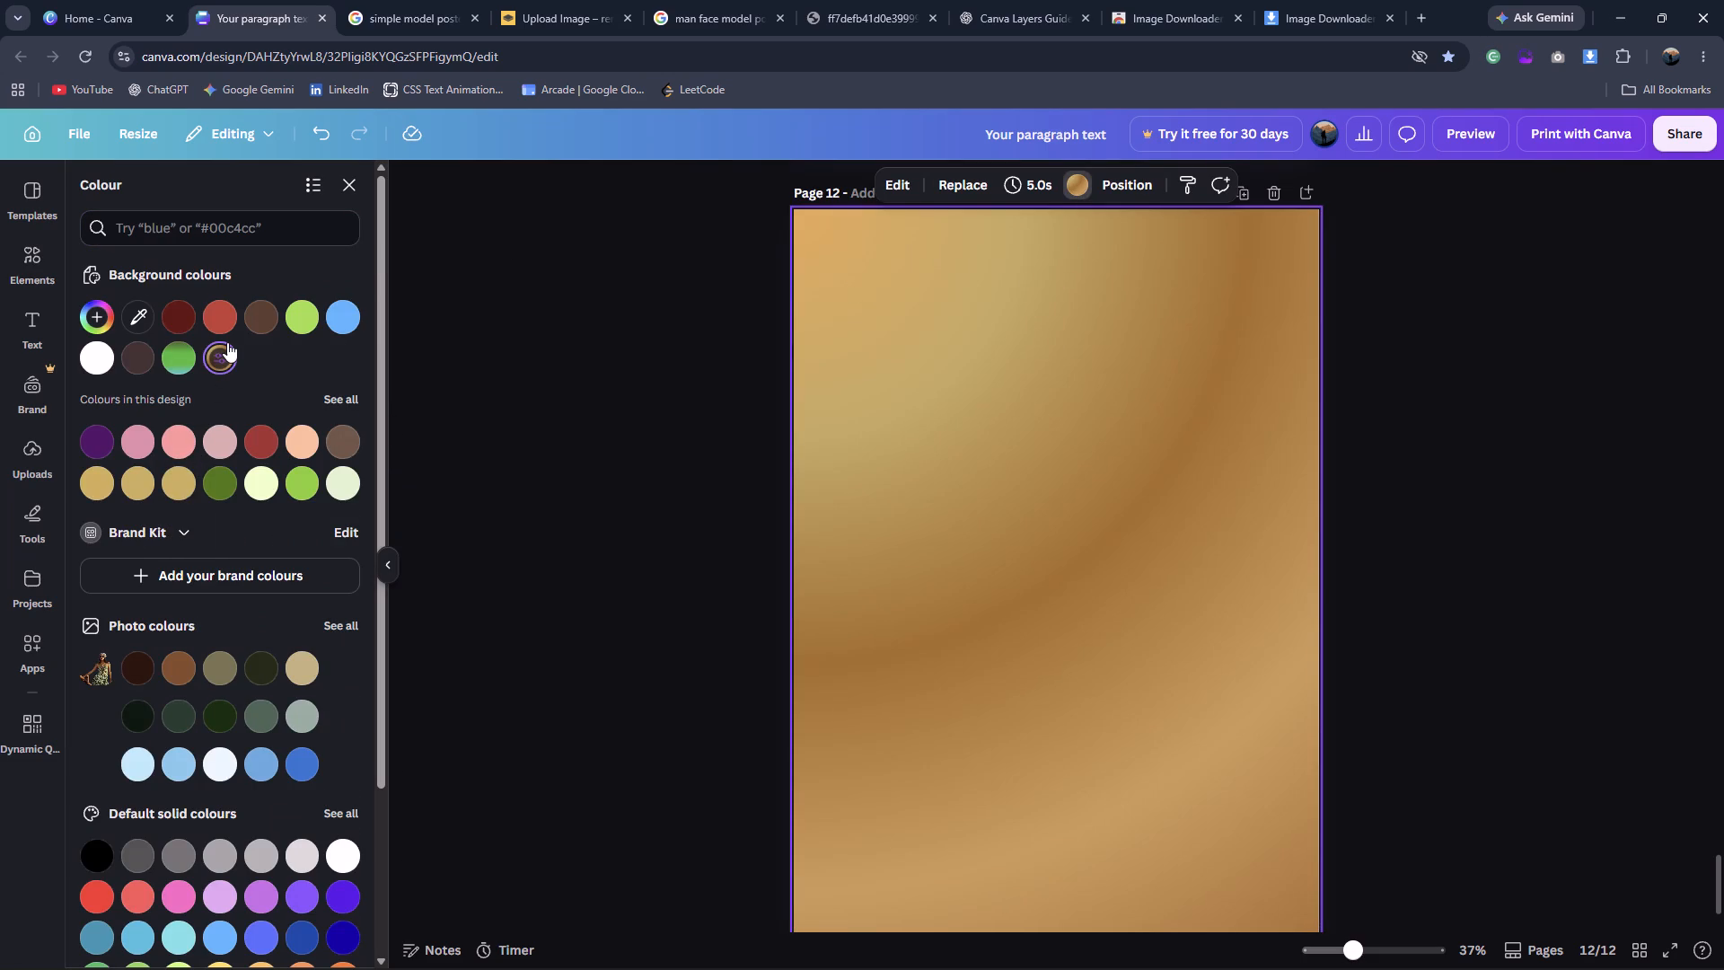
{"action": "left_click", "coordinate": [227, 342]}
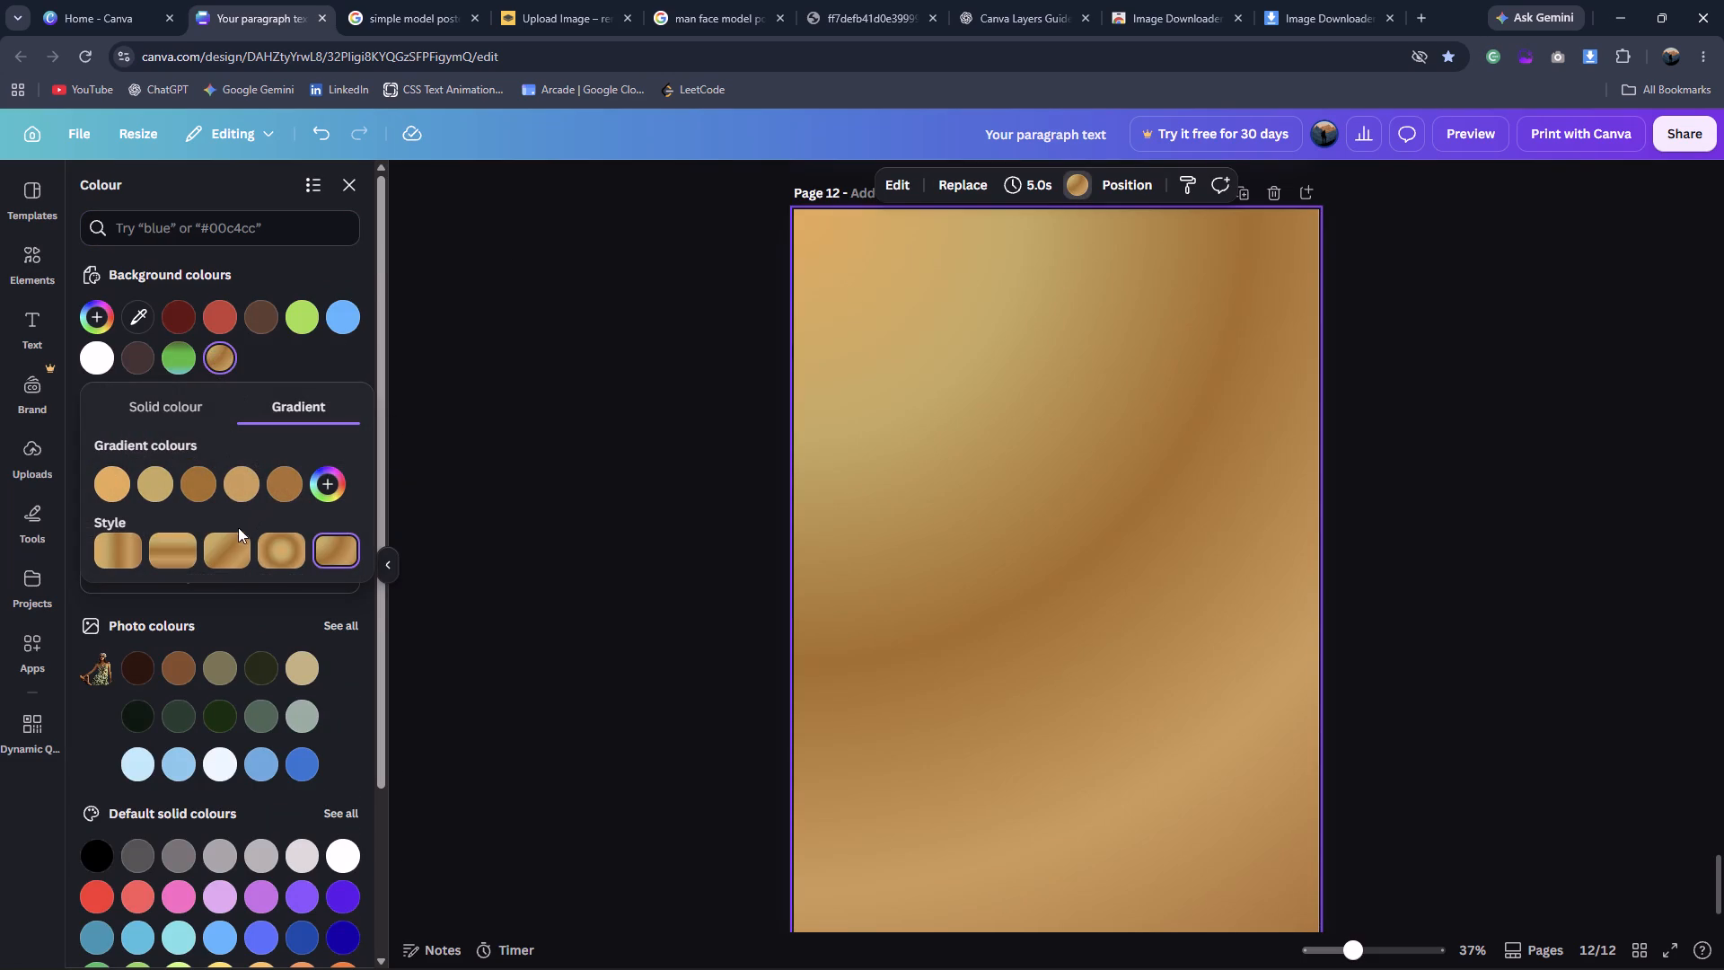
{"action": "left_click", "coordinate": [237, 544]}
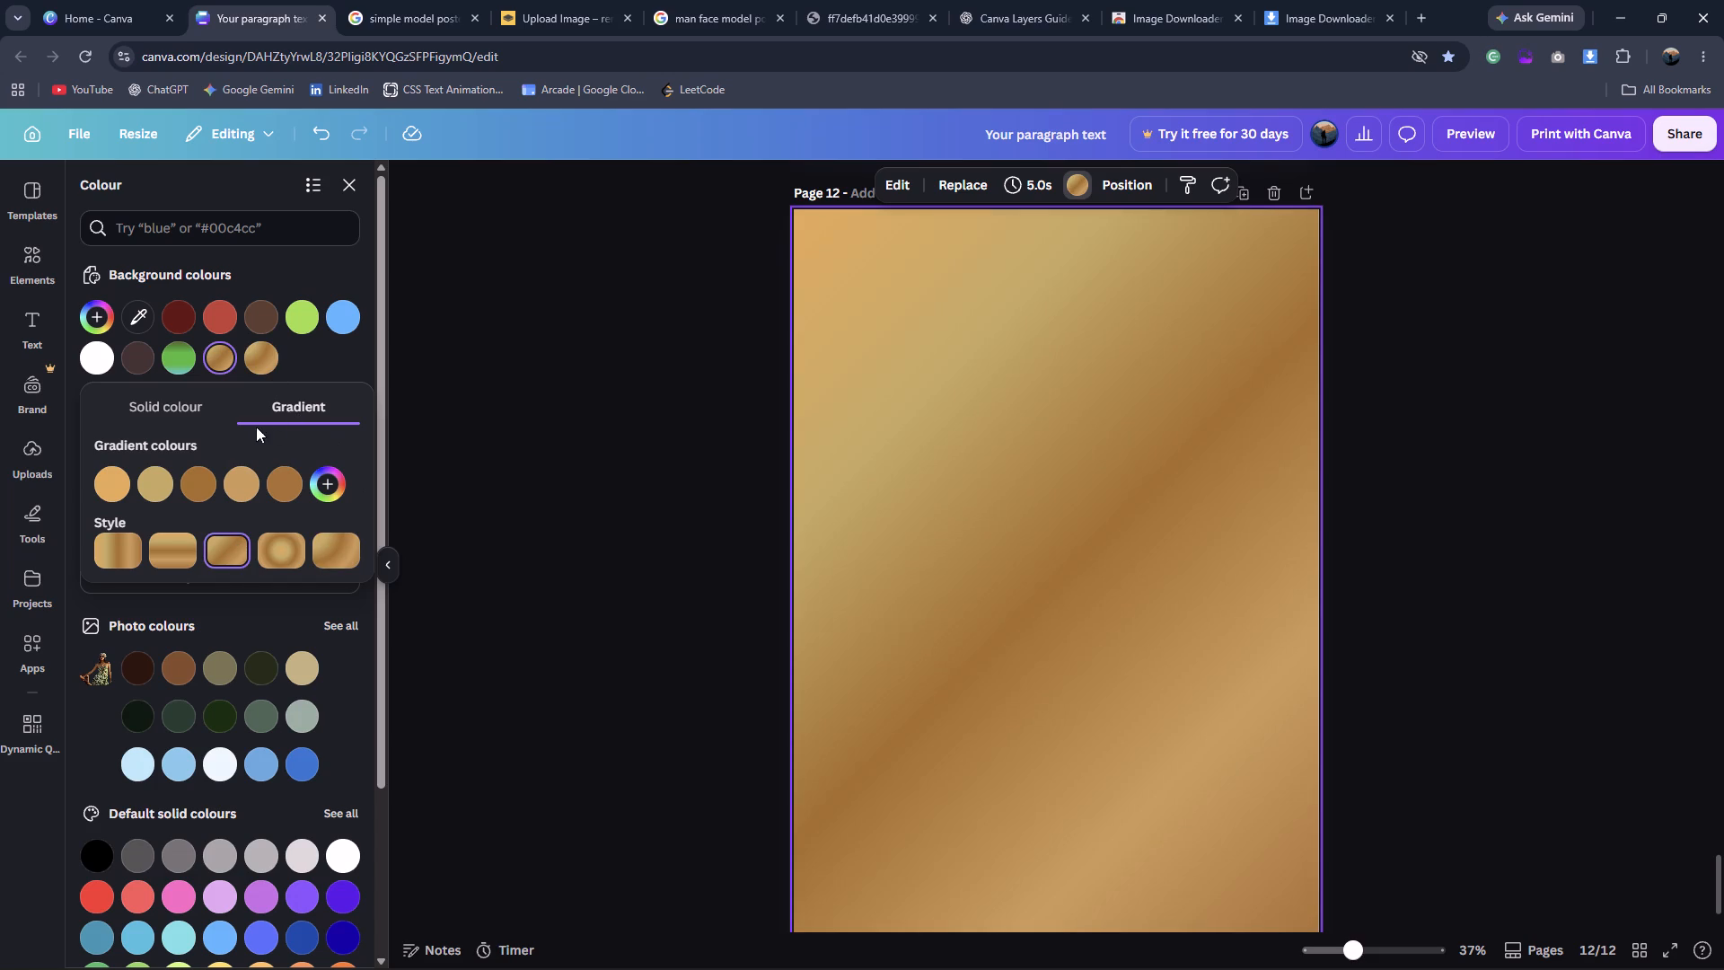
{"action": "left_click", "coordinate": [255, 478]}
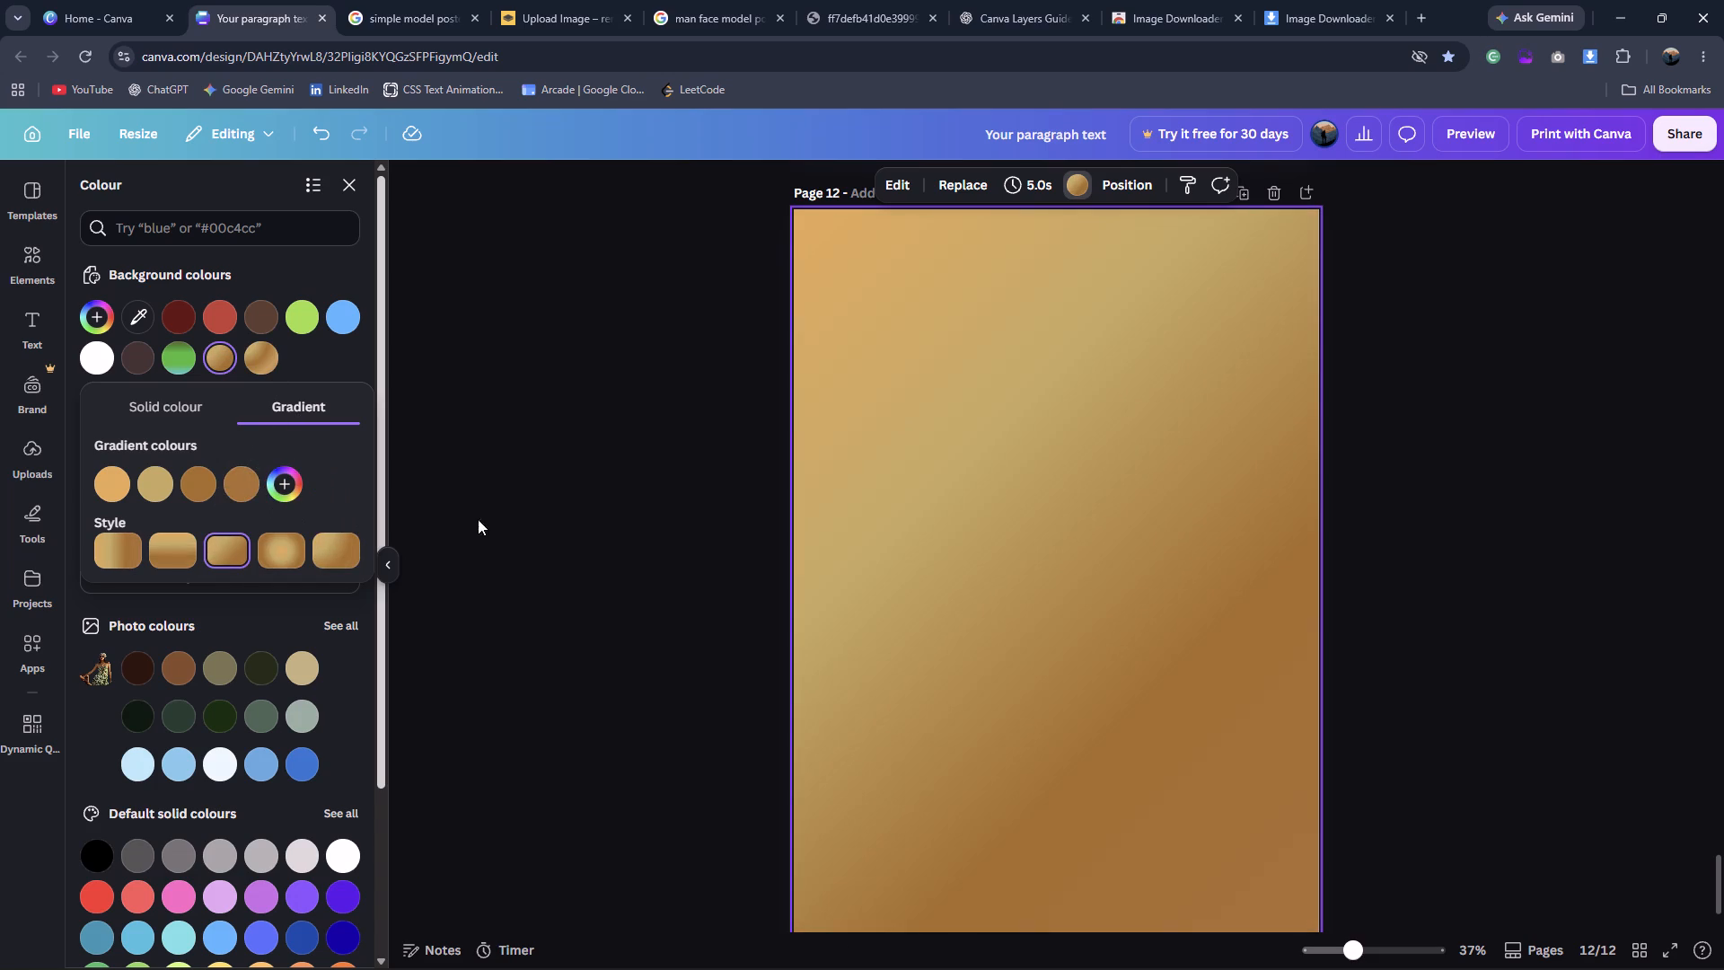
Change the background gradient's style to the 180° linear one running from the page's top to its bottom.
{"action": "left_click", "coordinate": [180, 552]}
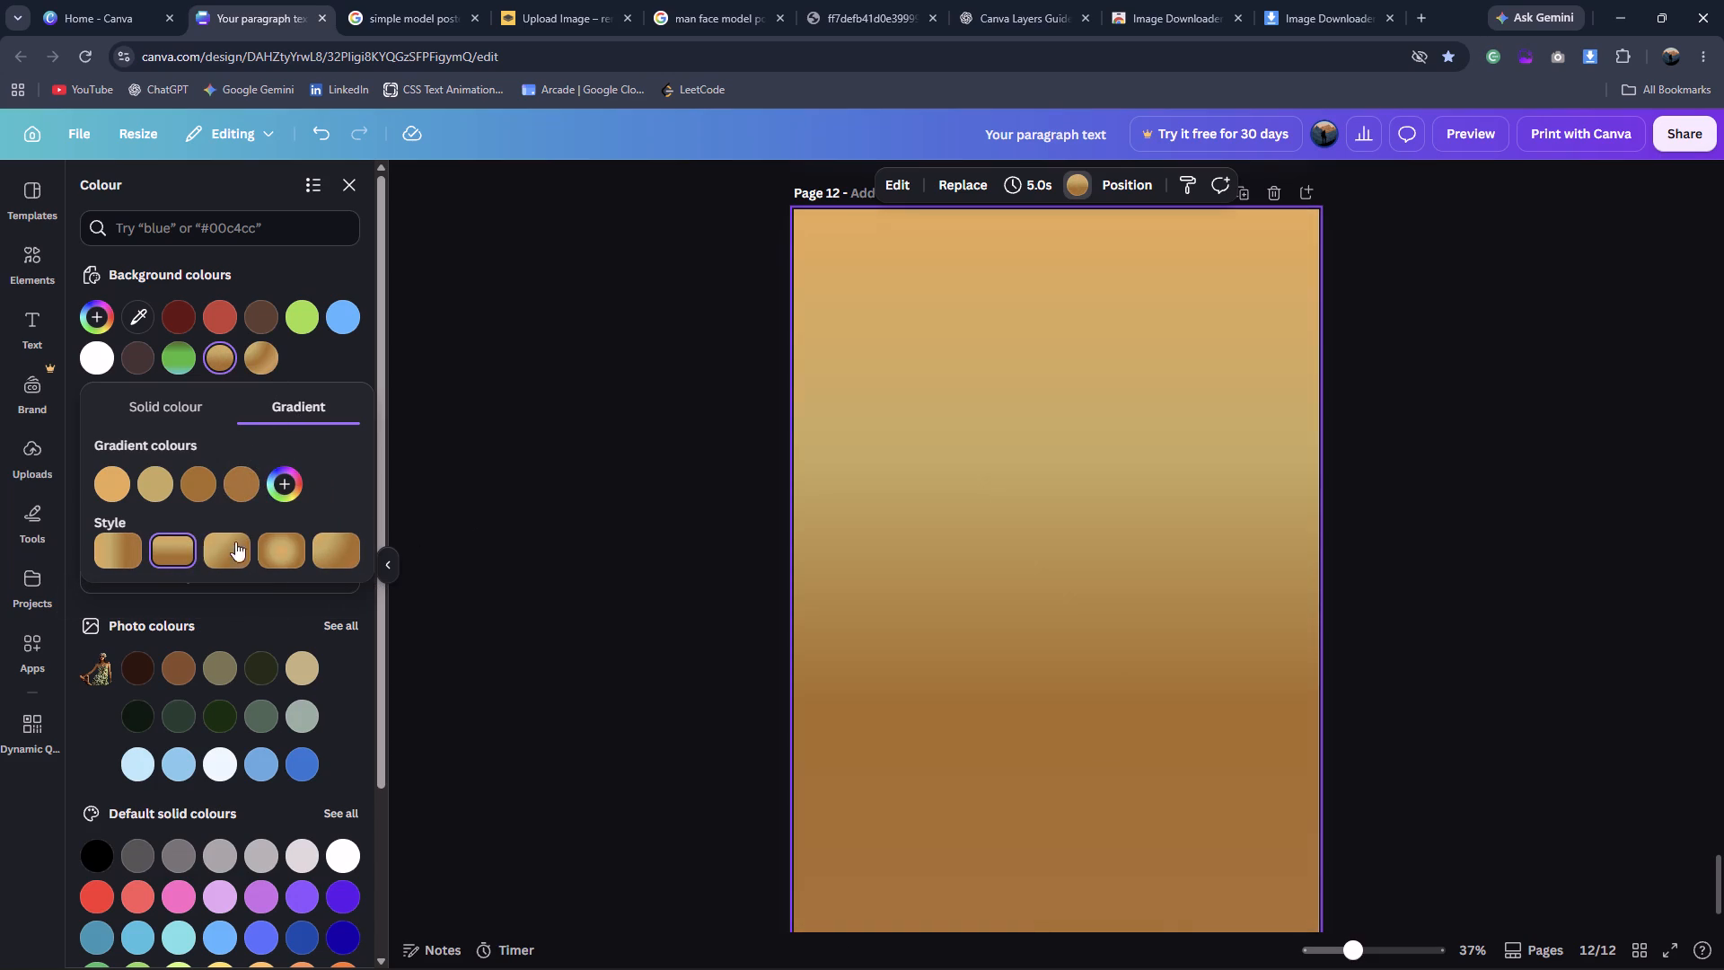
{"action": "left_click", "coordinate": [687, 558]}
{"action": "left_click", "coordinate": [687, 558]}
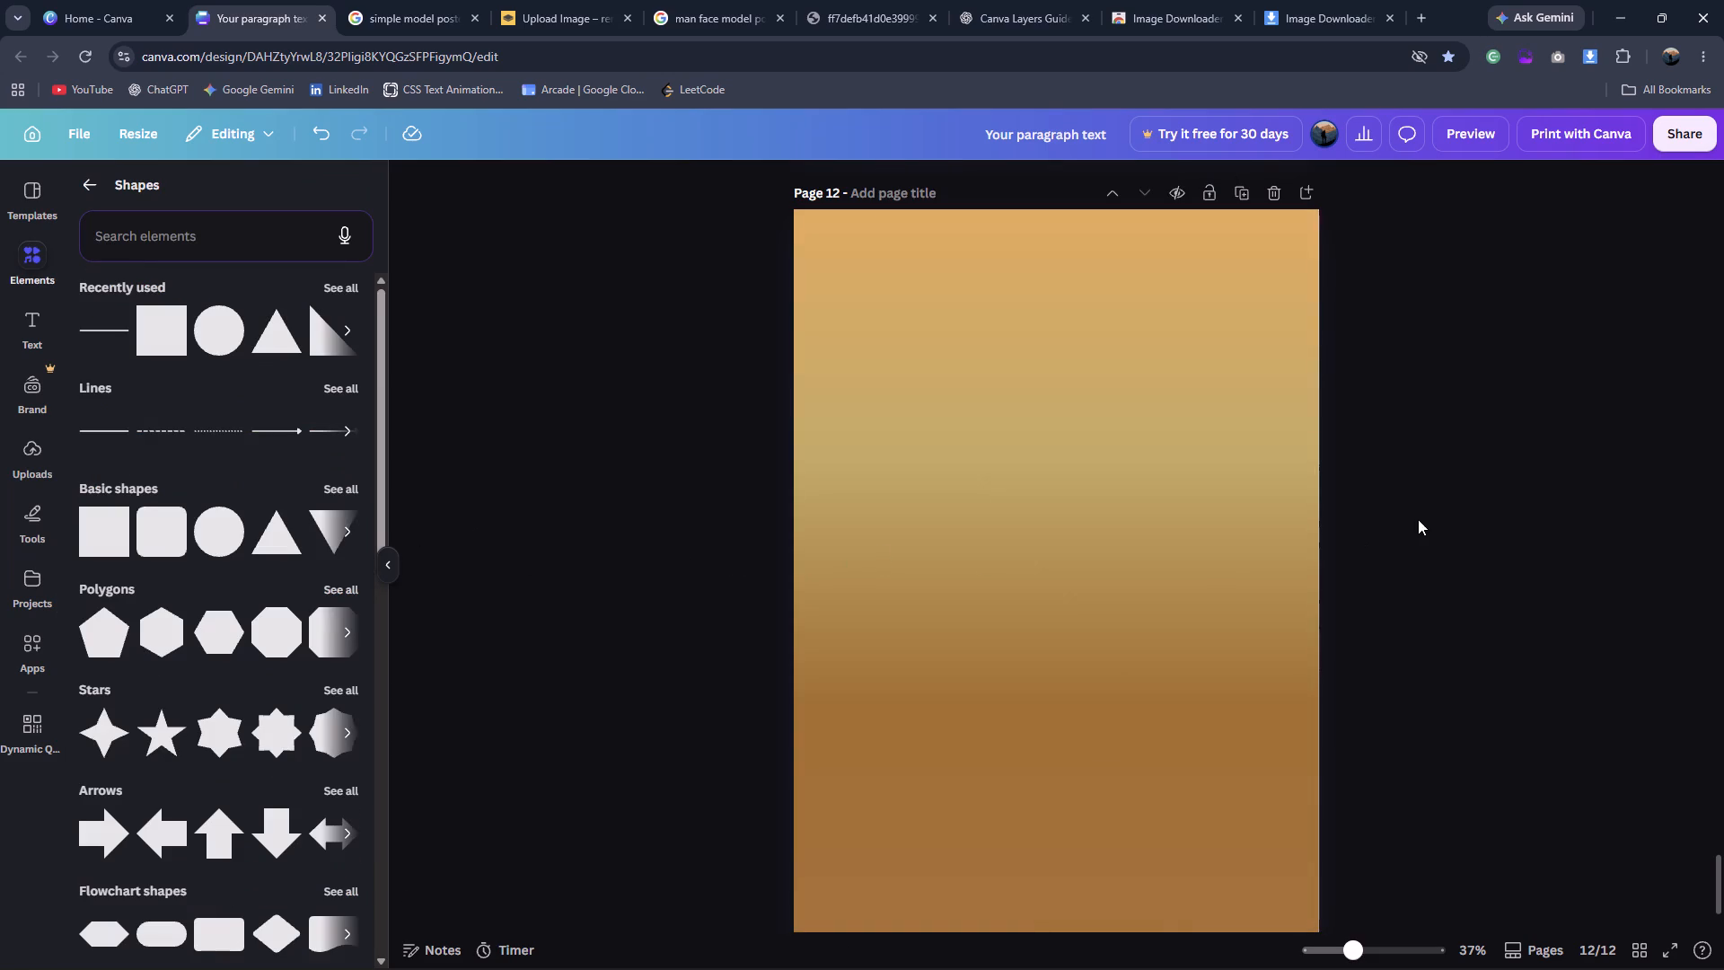
{"action": "left_click", "coordinate": [774, 372]}
Darken the second, muted gold colour of the background gradient to #A88F49.
{"action": "left_click", "coordinate": [905, 371]}
{"action": "left_click", "coordinate": [1076, 181]}
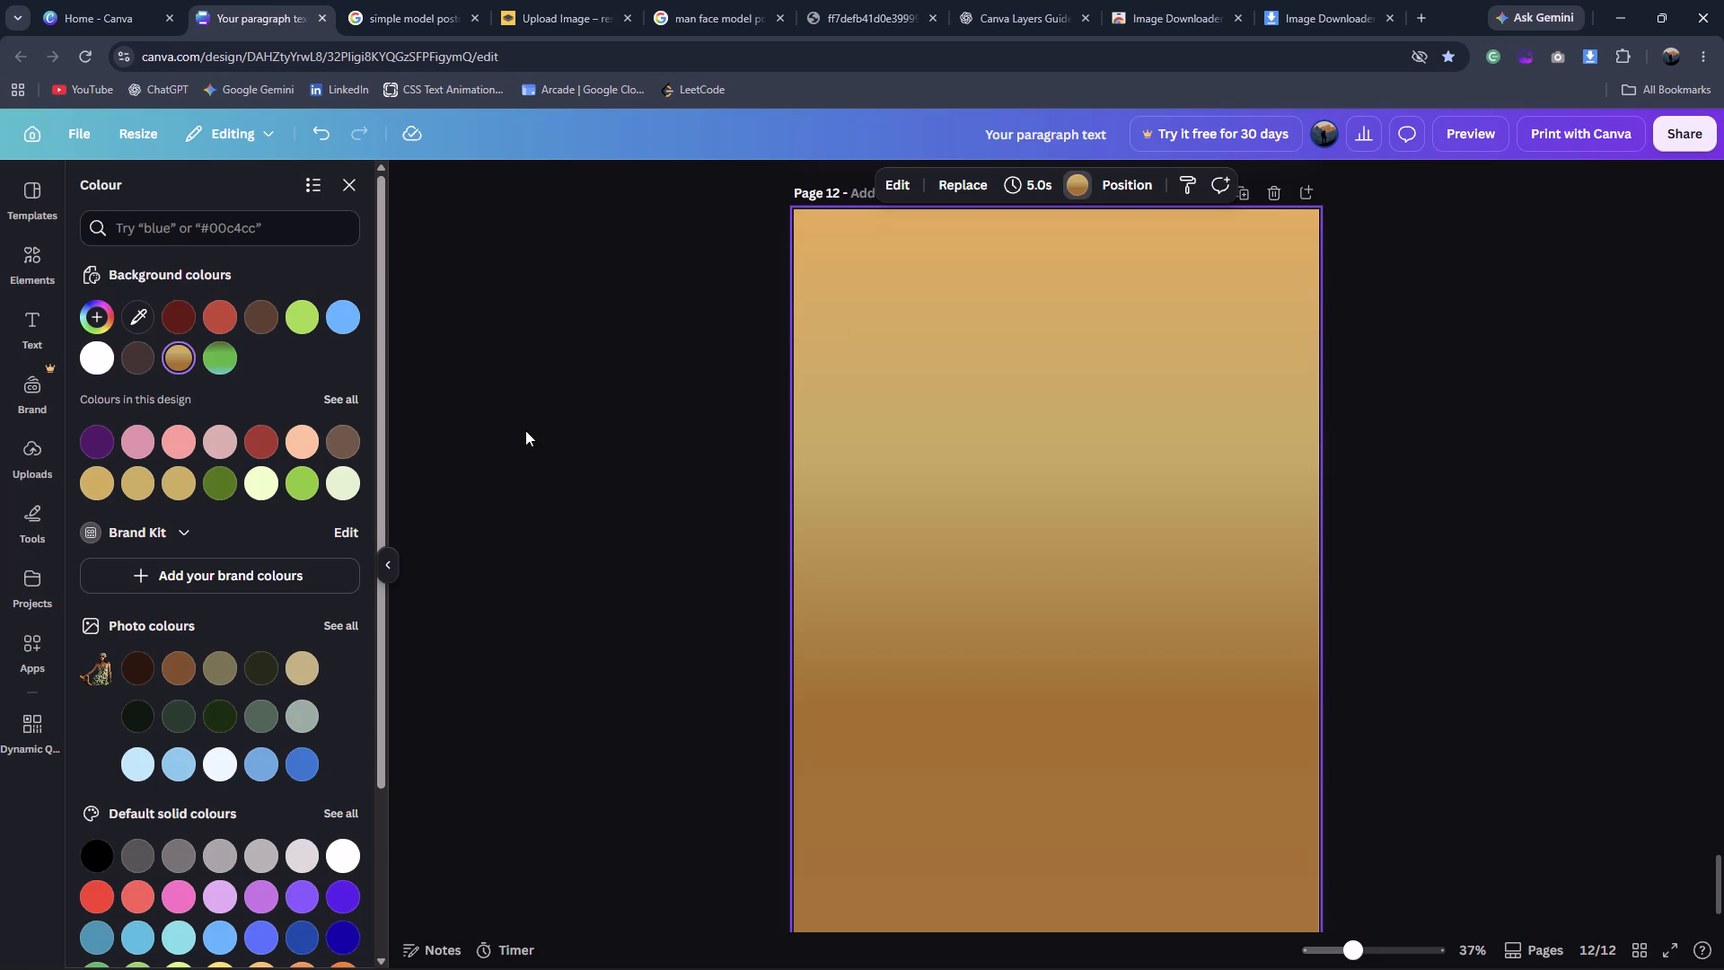
{"action": "left_click", "coordinate": [452, 0]}
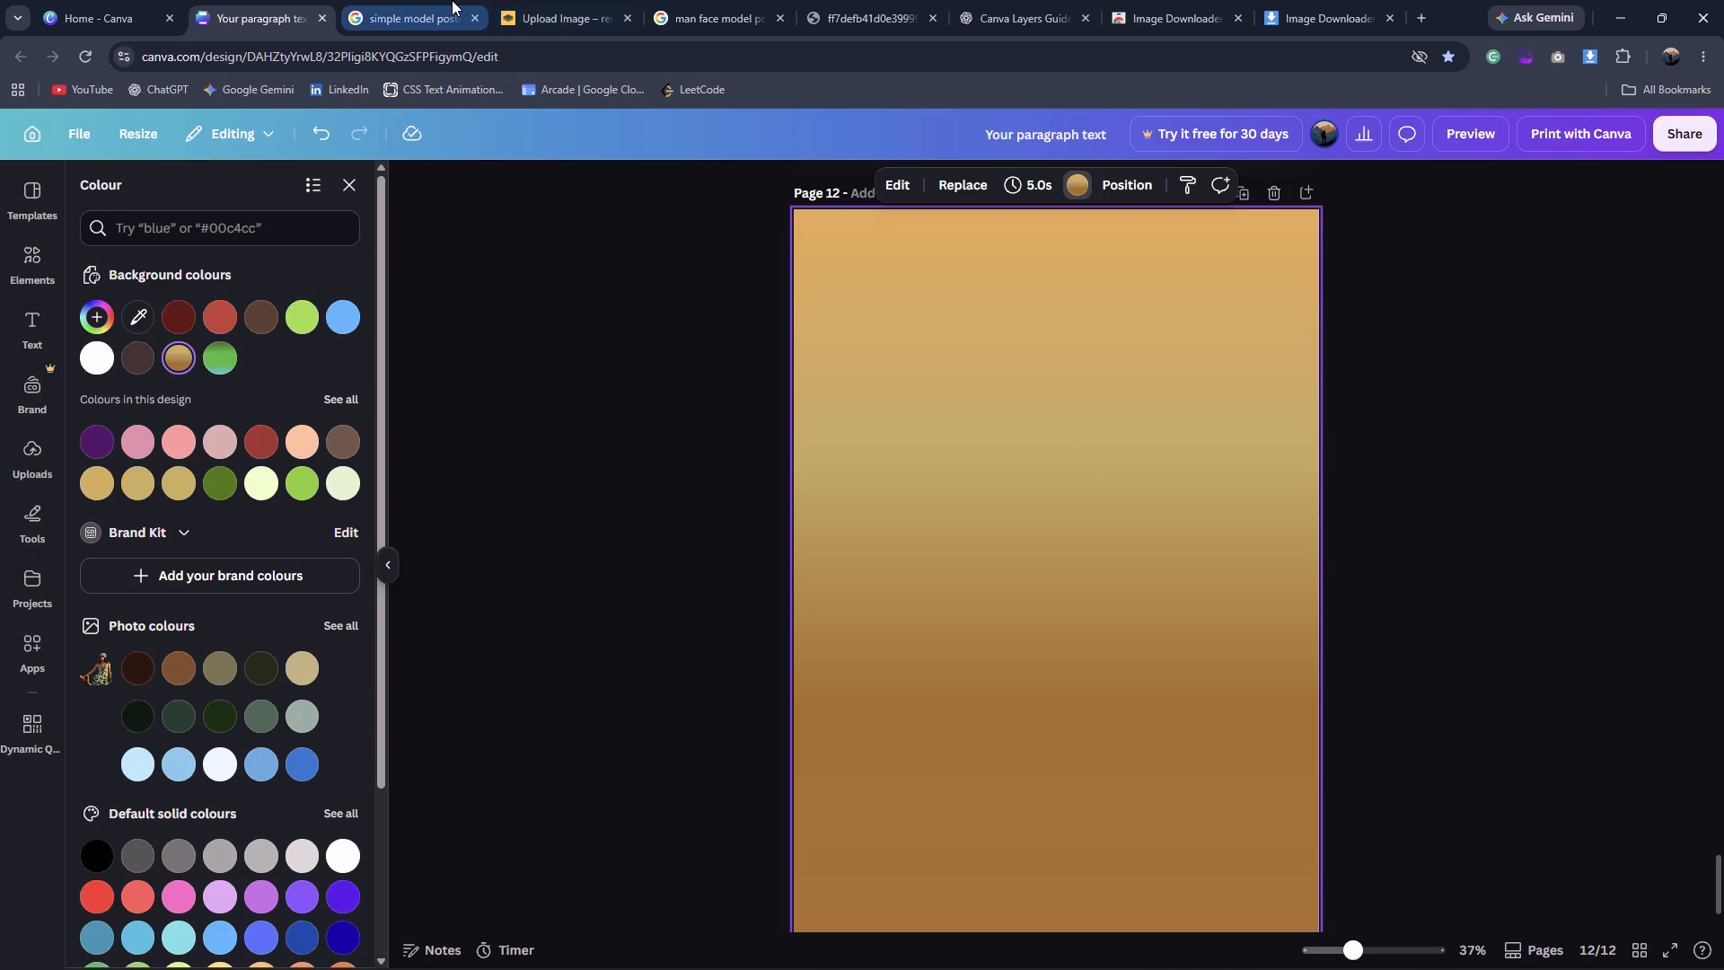
{"action": "left_click", "coordinate": [315, 0]}
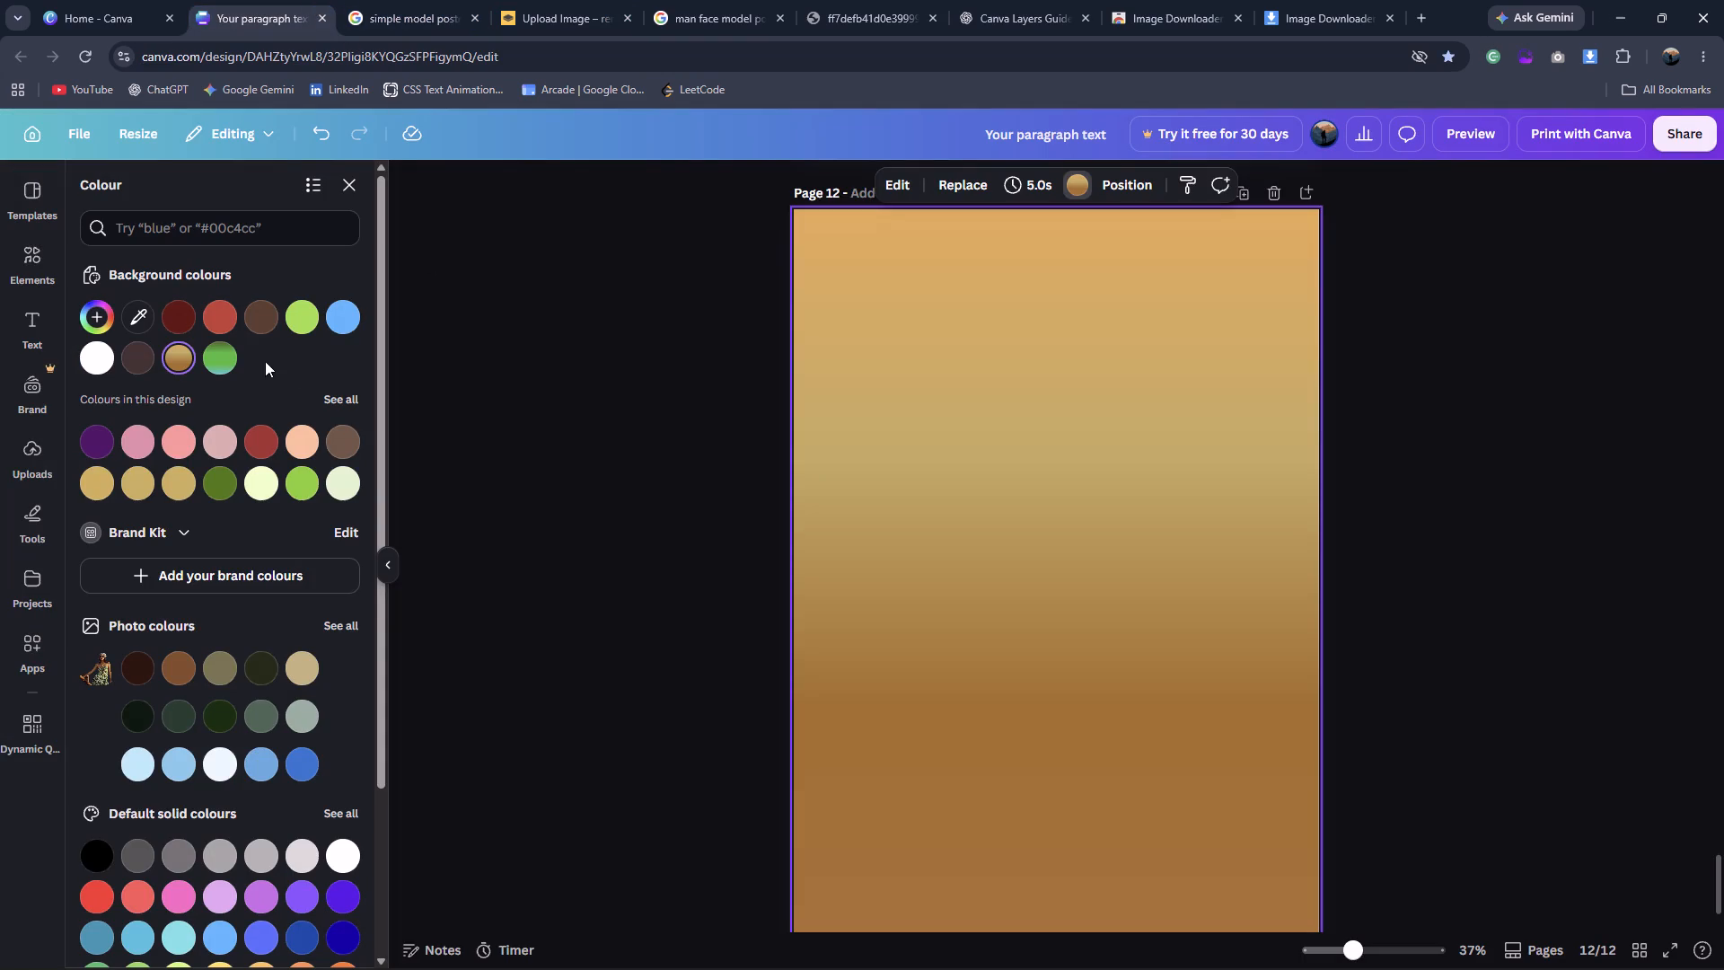
{"action": "left_click", "coordinate": [1083, 186]}
{"action": "left_click", "coordinate": [1082, 186]}
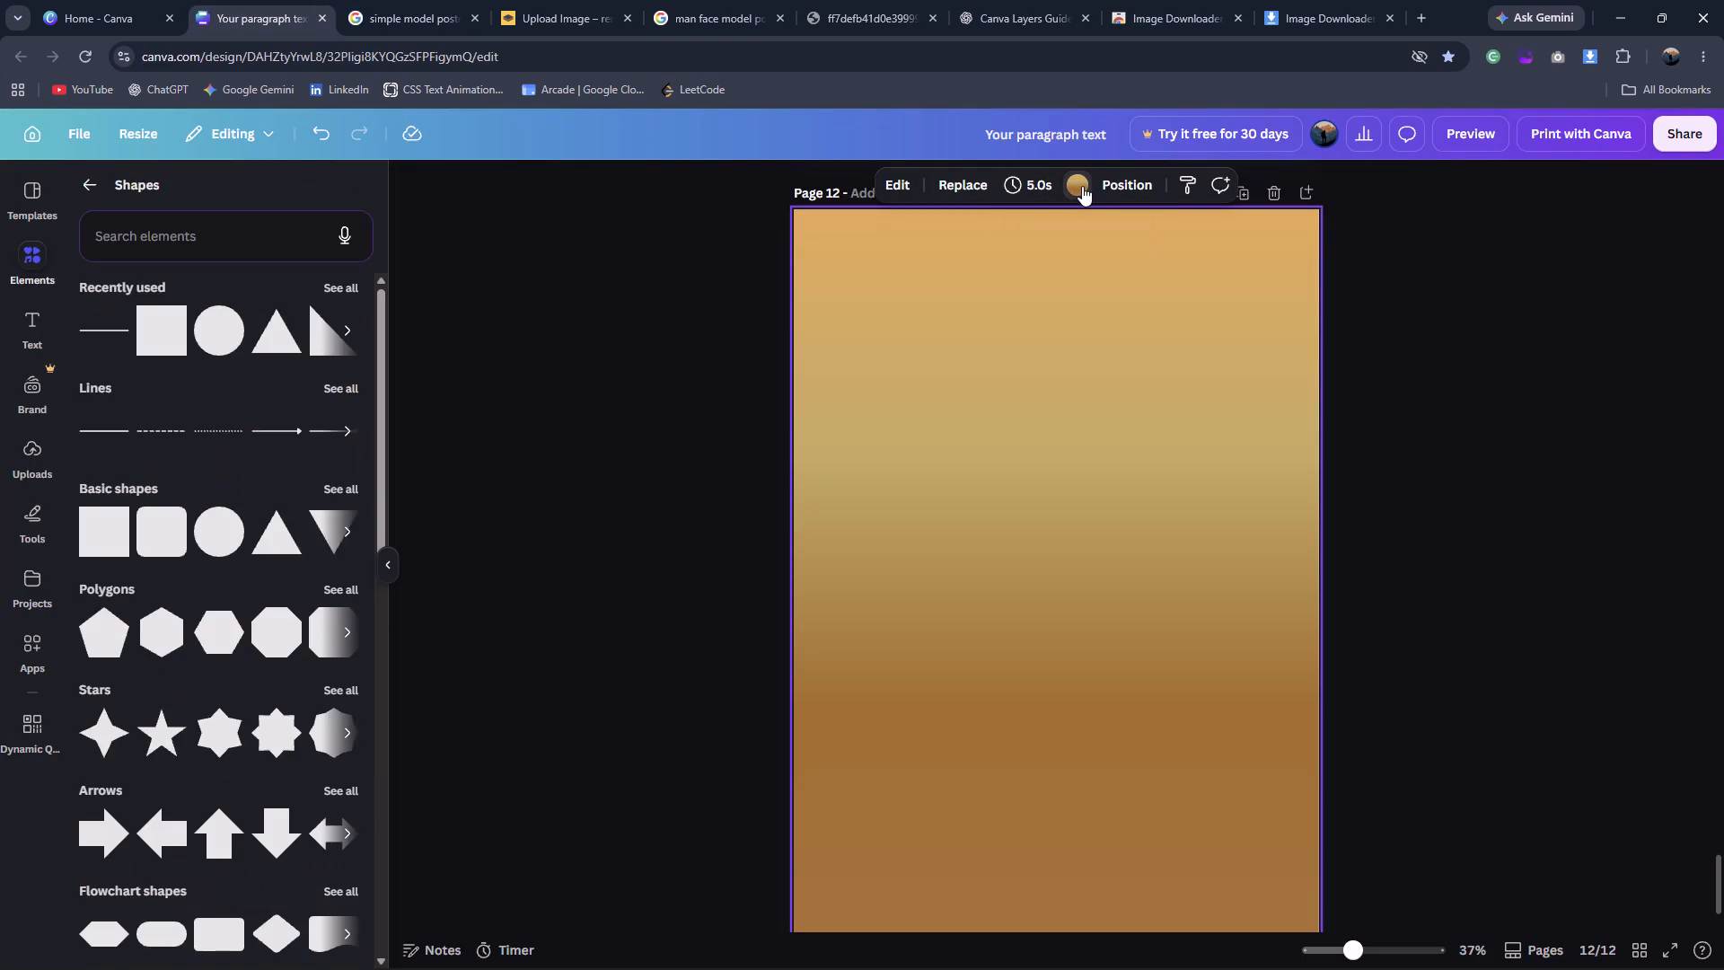
{"action": "double_click", "coordinate": [116, 318]}
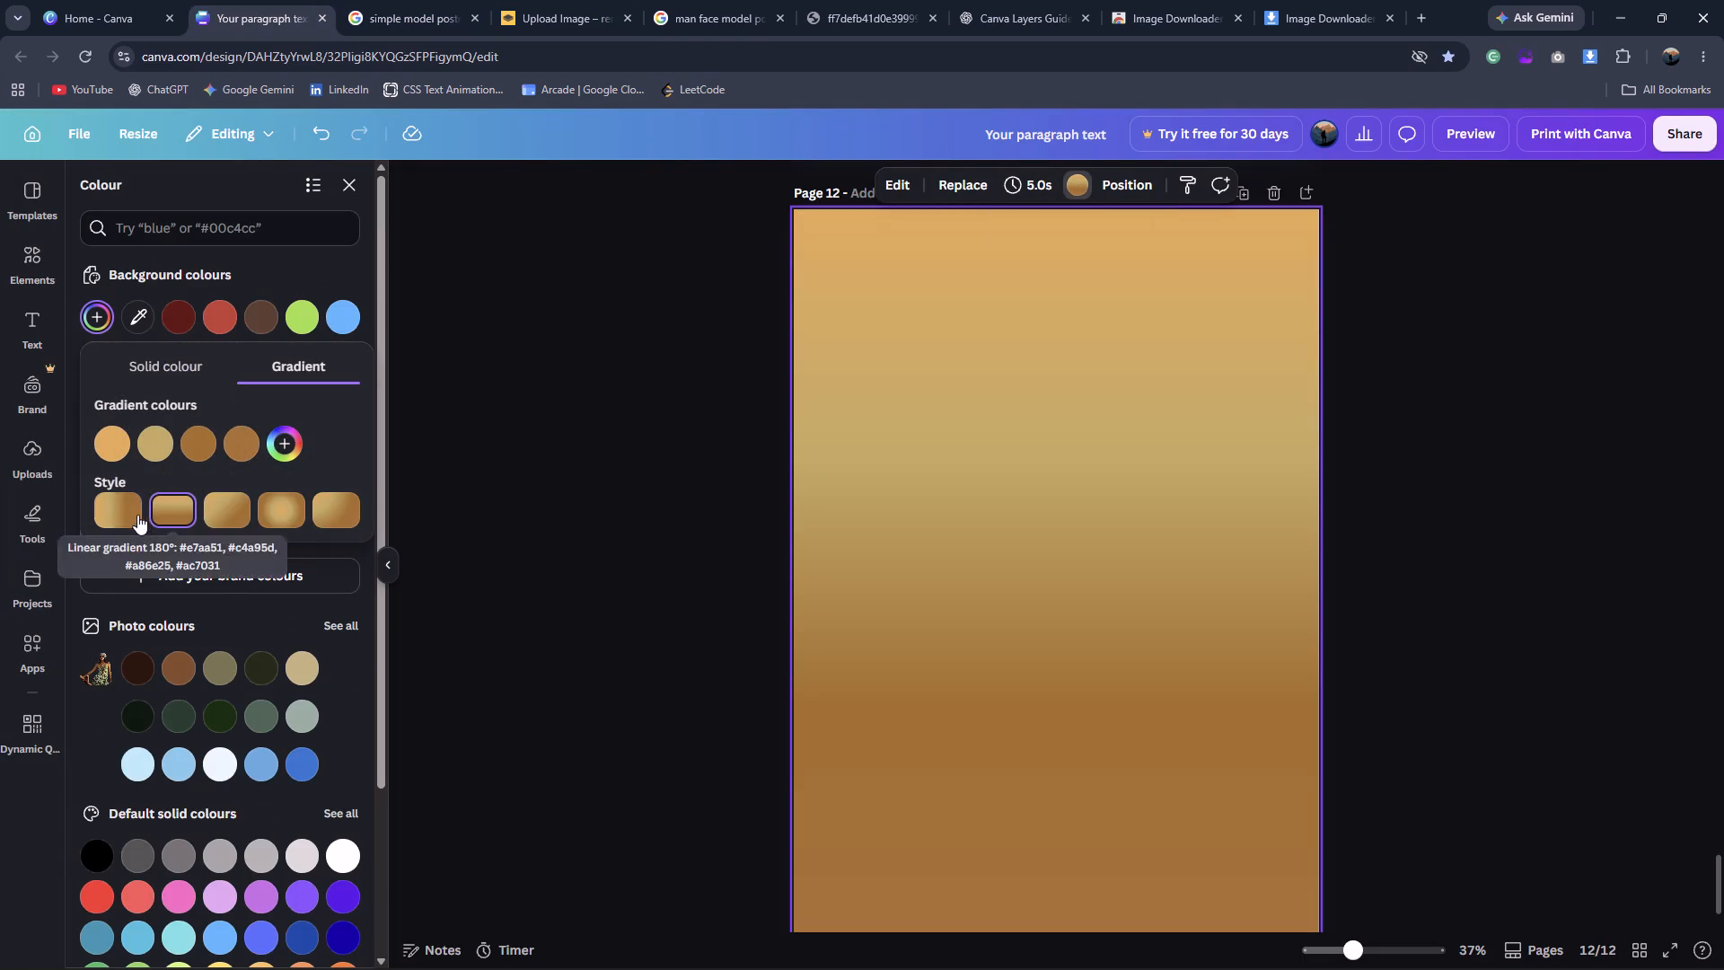
{"action": "left_click", "coordinate": [163, 445]}
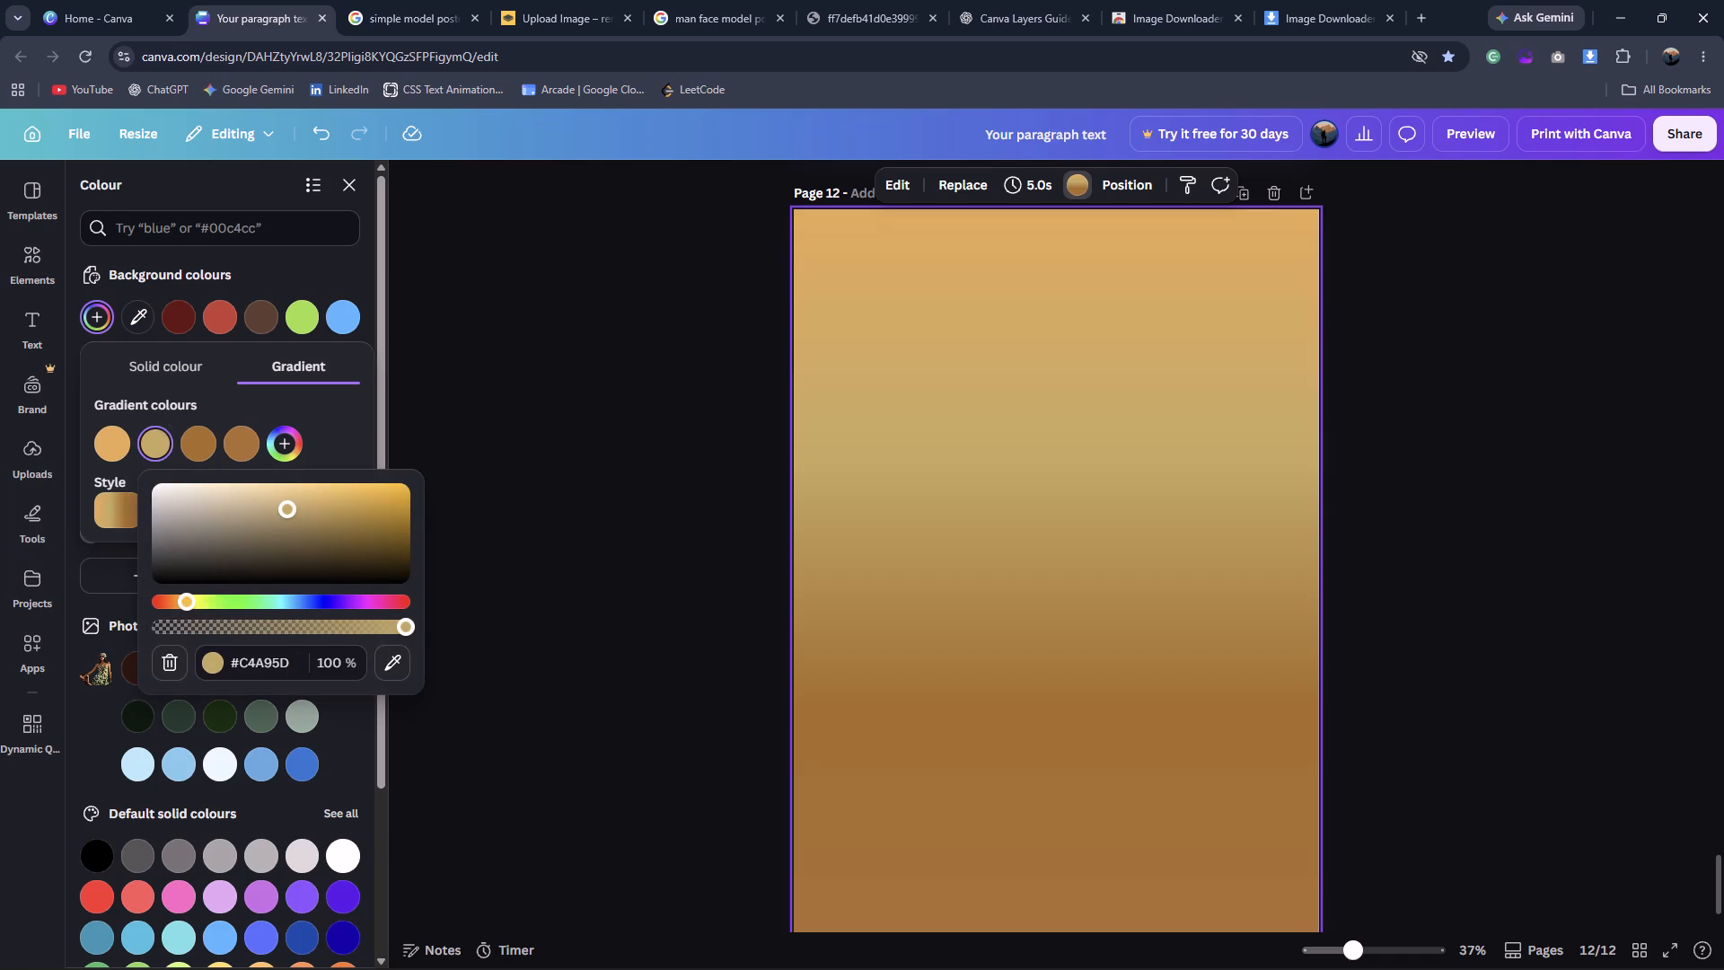
{"action": "left_click_drag", "start_coordinate": [282, 512], "coordinate": [277, 523]}
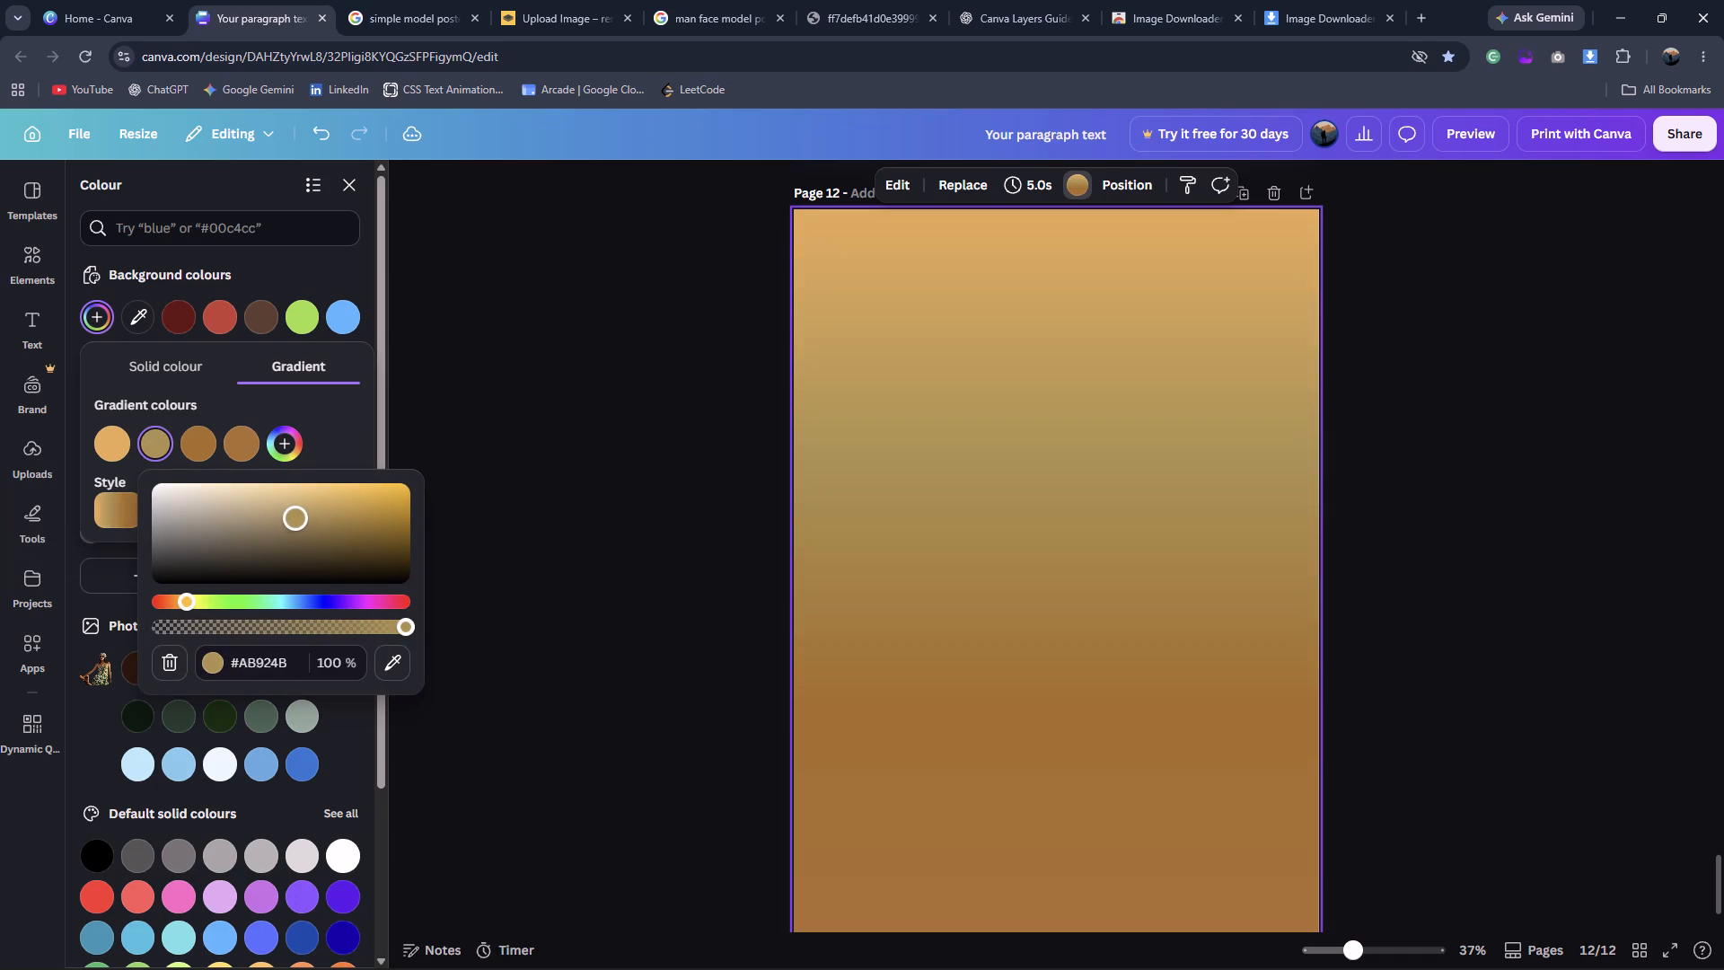
{"action": "left_click_drag", "start_coordinate": [277, 523], "coordinate": [298, 517]}
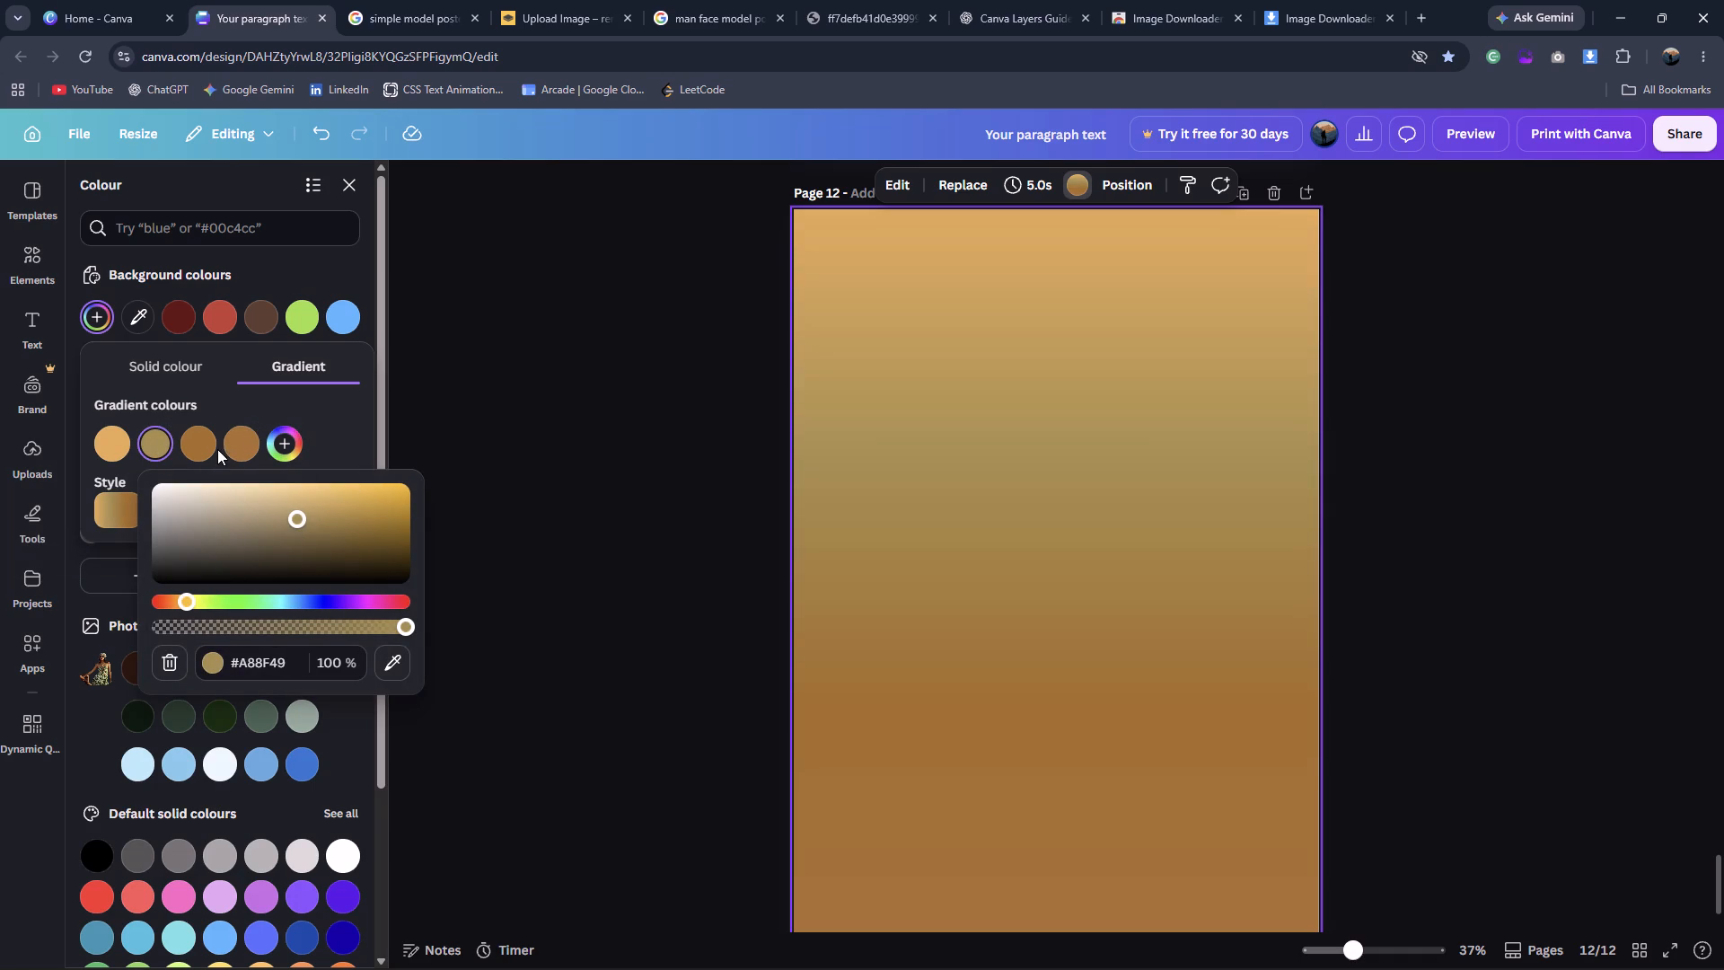
Adjust the third colour of the background gradient to the softer brown #B47E3B.
{"action": "left_click", "coordinate": [210, 449]}
{"action": "left_click_drag", "start_coordinate": [402, 522], "coordinate": [407, 531]}
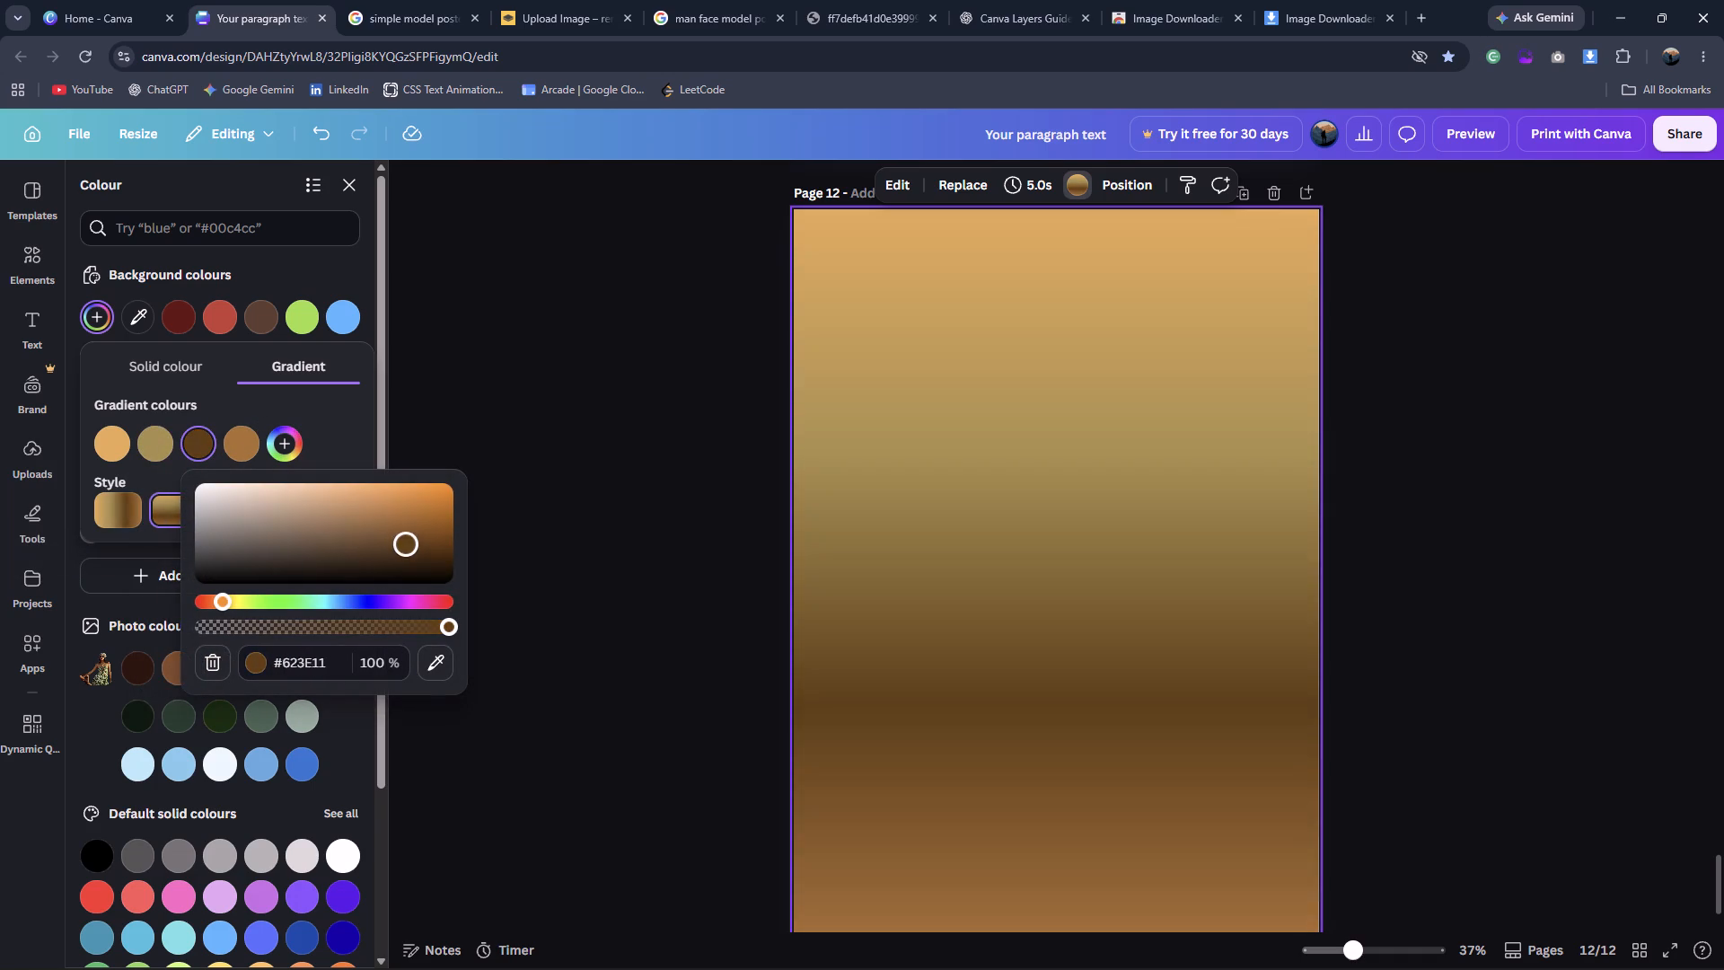
{"action": "left_click_drag", "start_coordinate": [407, 531], "coordinate": [382, 516]}
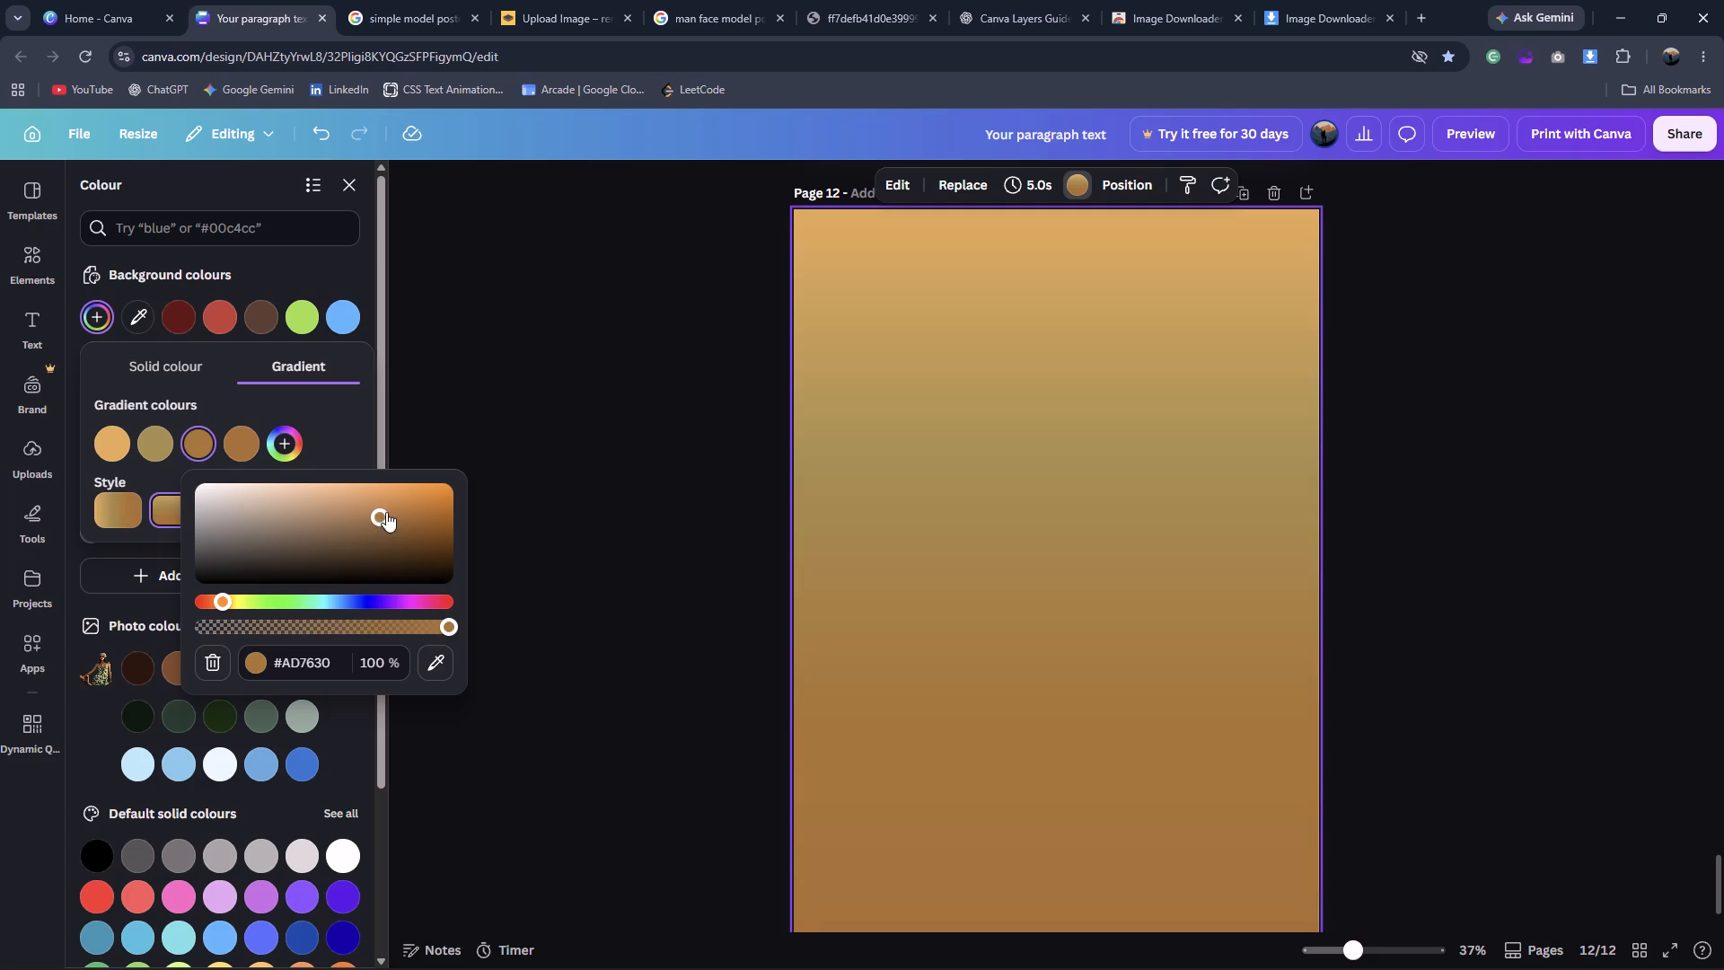
{"action": "left_click_drag", "start_coordinate": [383, 519], "coordinate": [368, 513]}
Darken the fourth and last colour of the background gradient to the deep brown #623B13.
{"action": "left_click", "coordinate": [258, 450]}
{"action": "left_click_drag", "start_coordinate": [430, 515], "coordinate": [437, 530]}
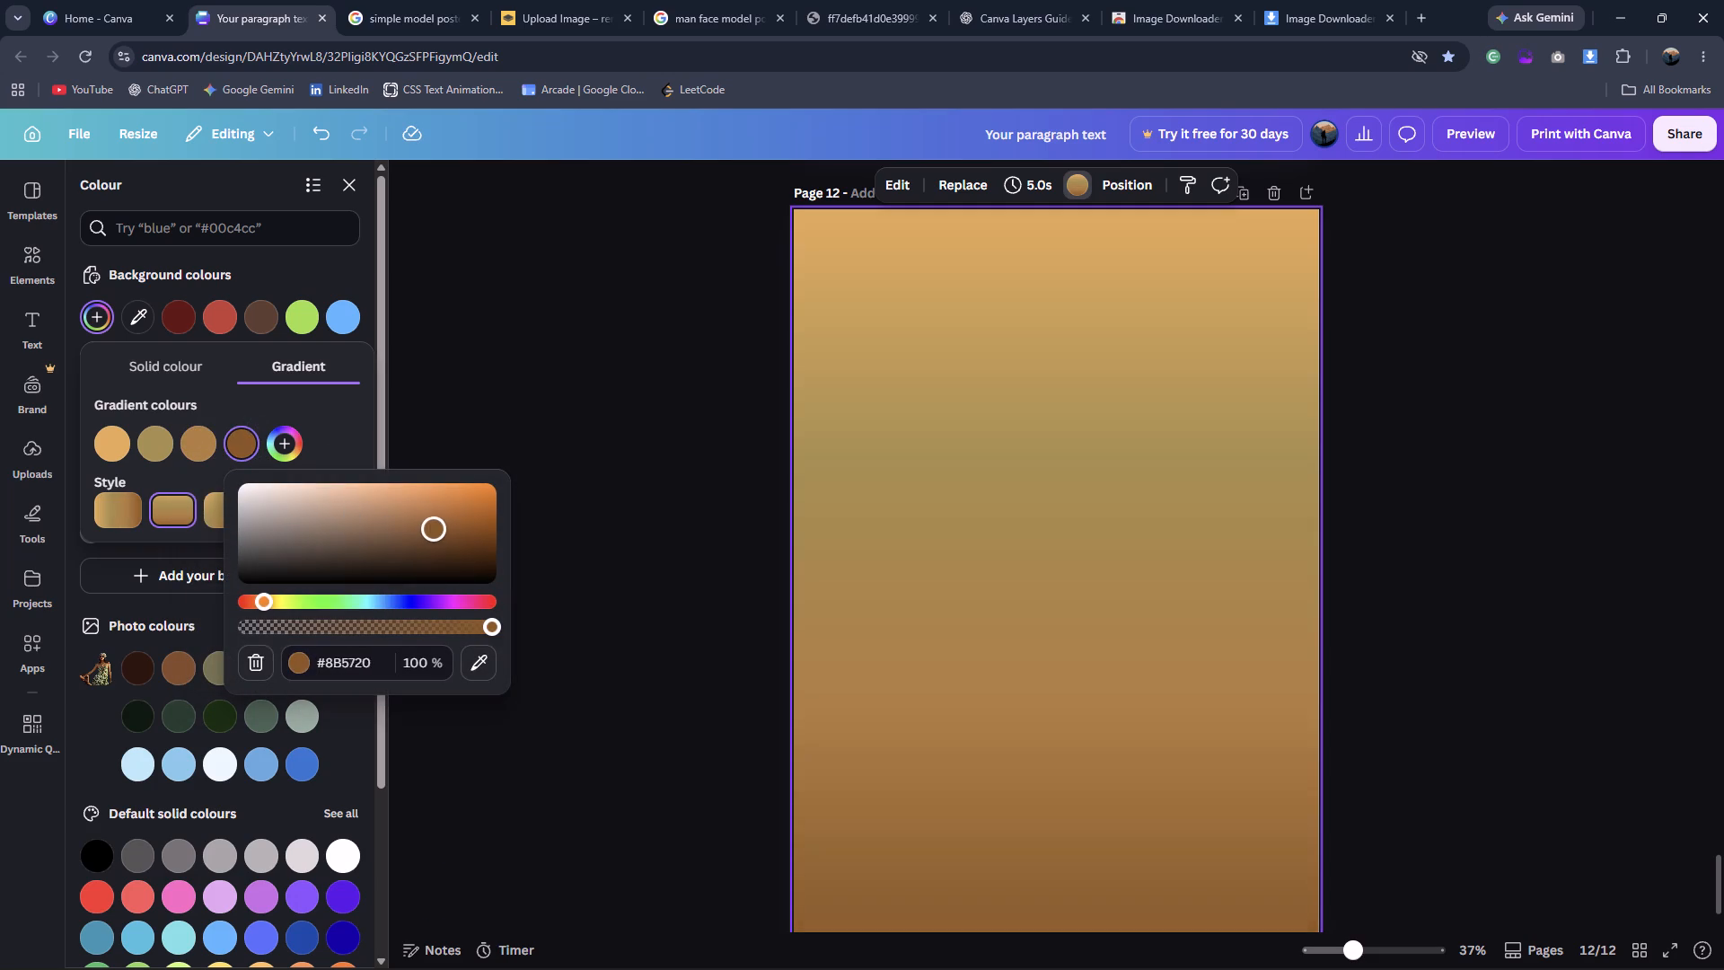
{"action": "left_click_drag", "start_coordinate": [437, 530], "coordinate": [438, 551]}
{"action": "left_click_drag", "start_coordinate": [438, 548], "coordinate": [446, 545]}
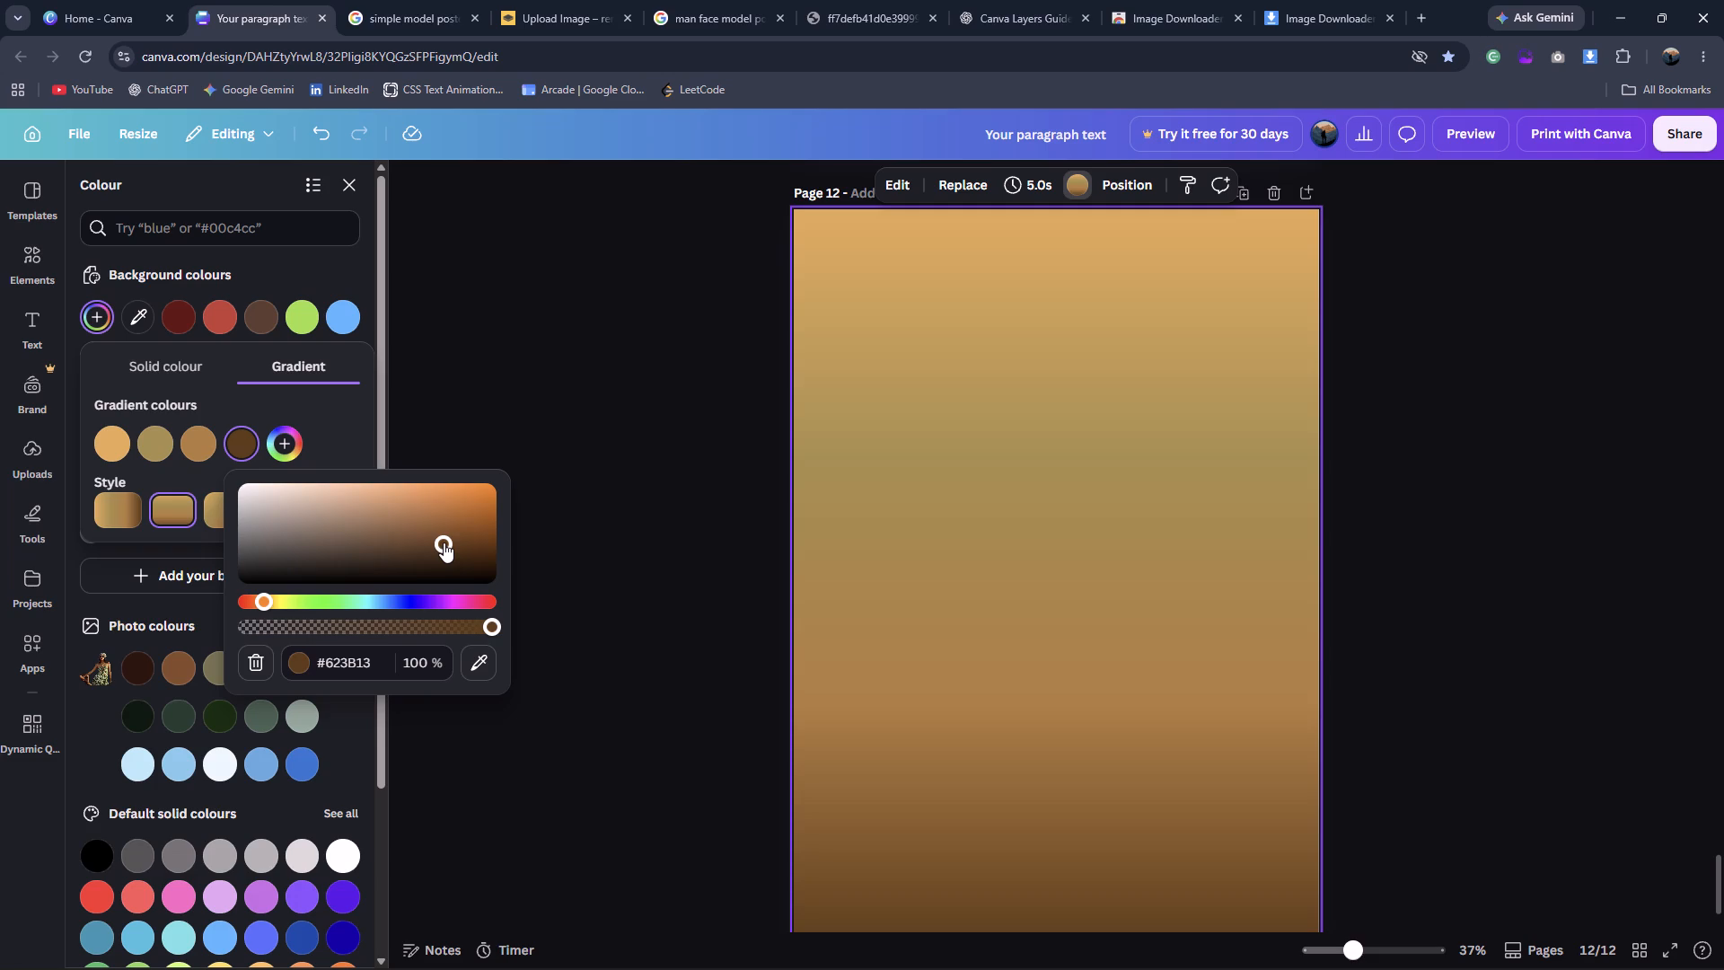
{"action": "left_click", "coordinate": [728, 343]}
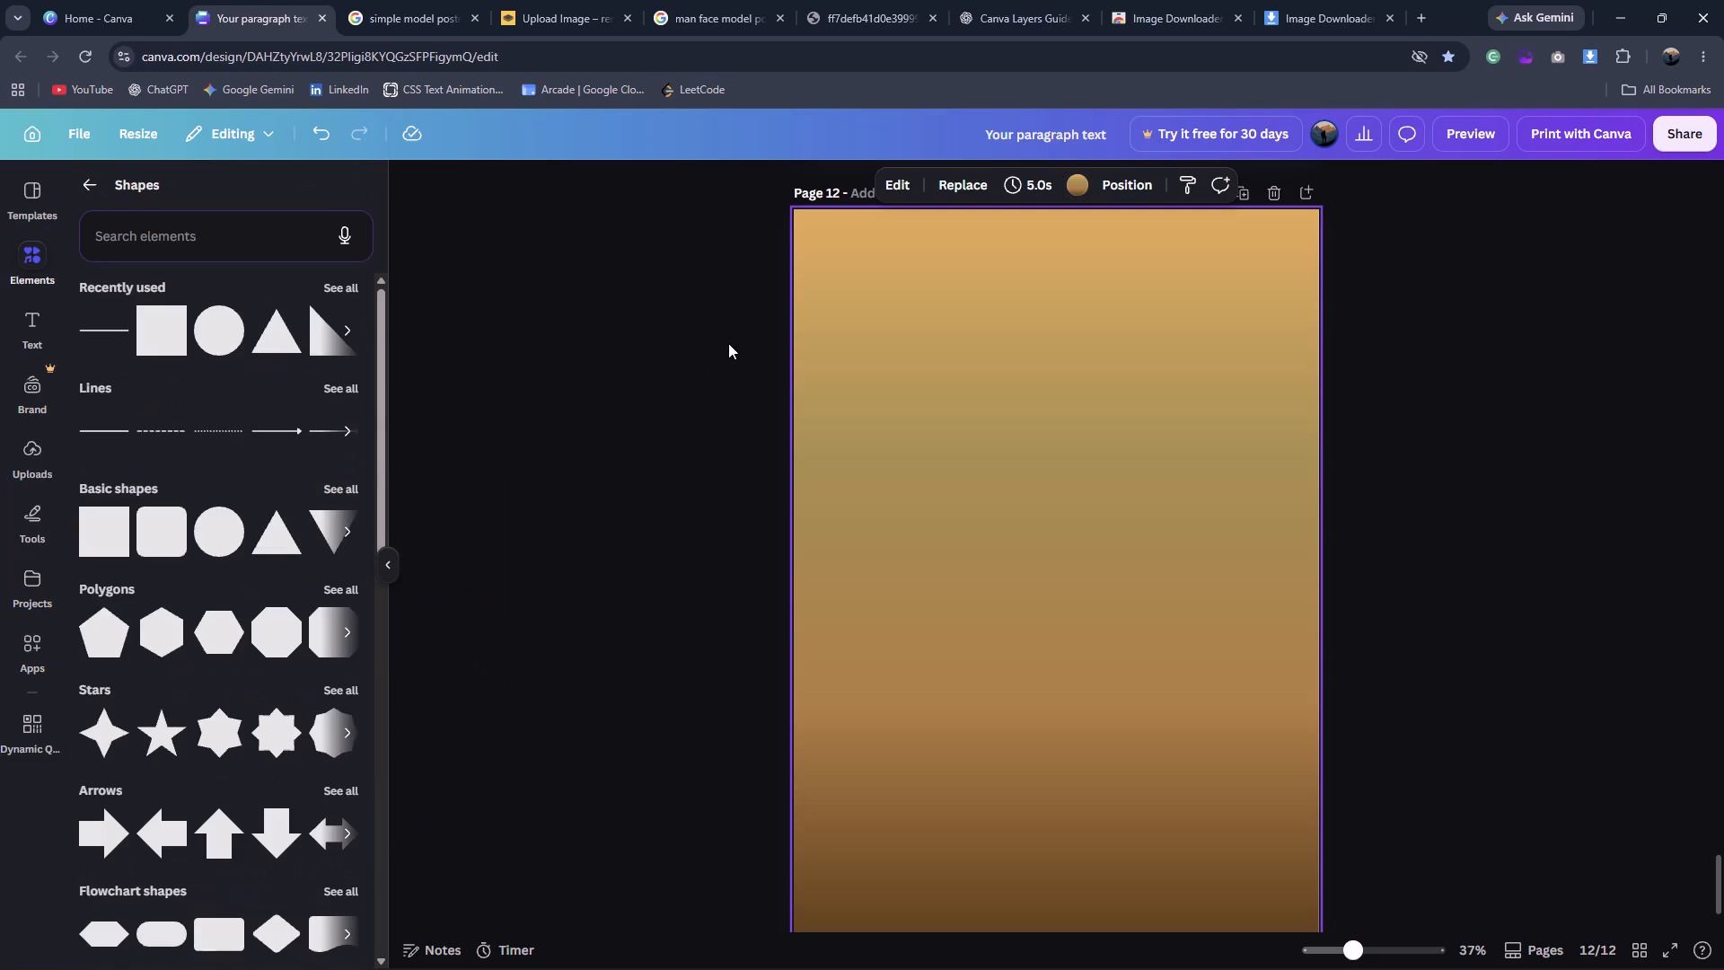
After consulting the reference poster, add a text box reading "model" near the page's centre, enlarged to font size 62.6.
{"action": "left_click", "coordinate": [365, 0]}
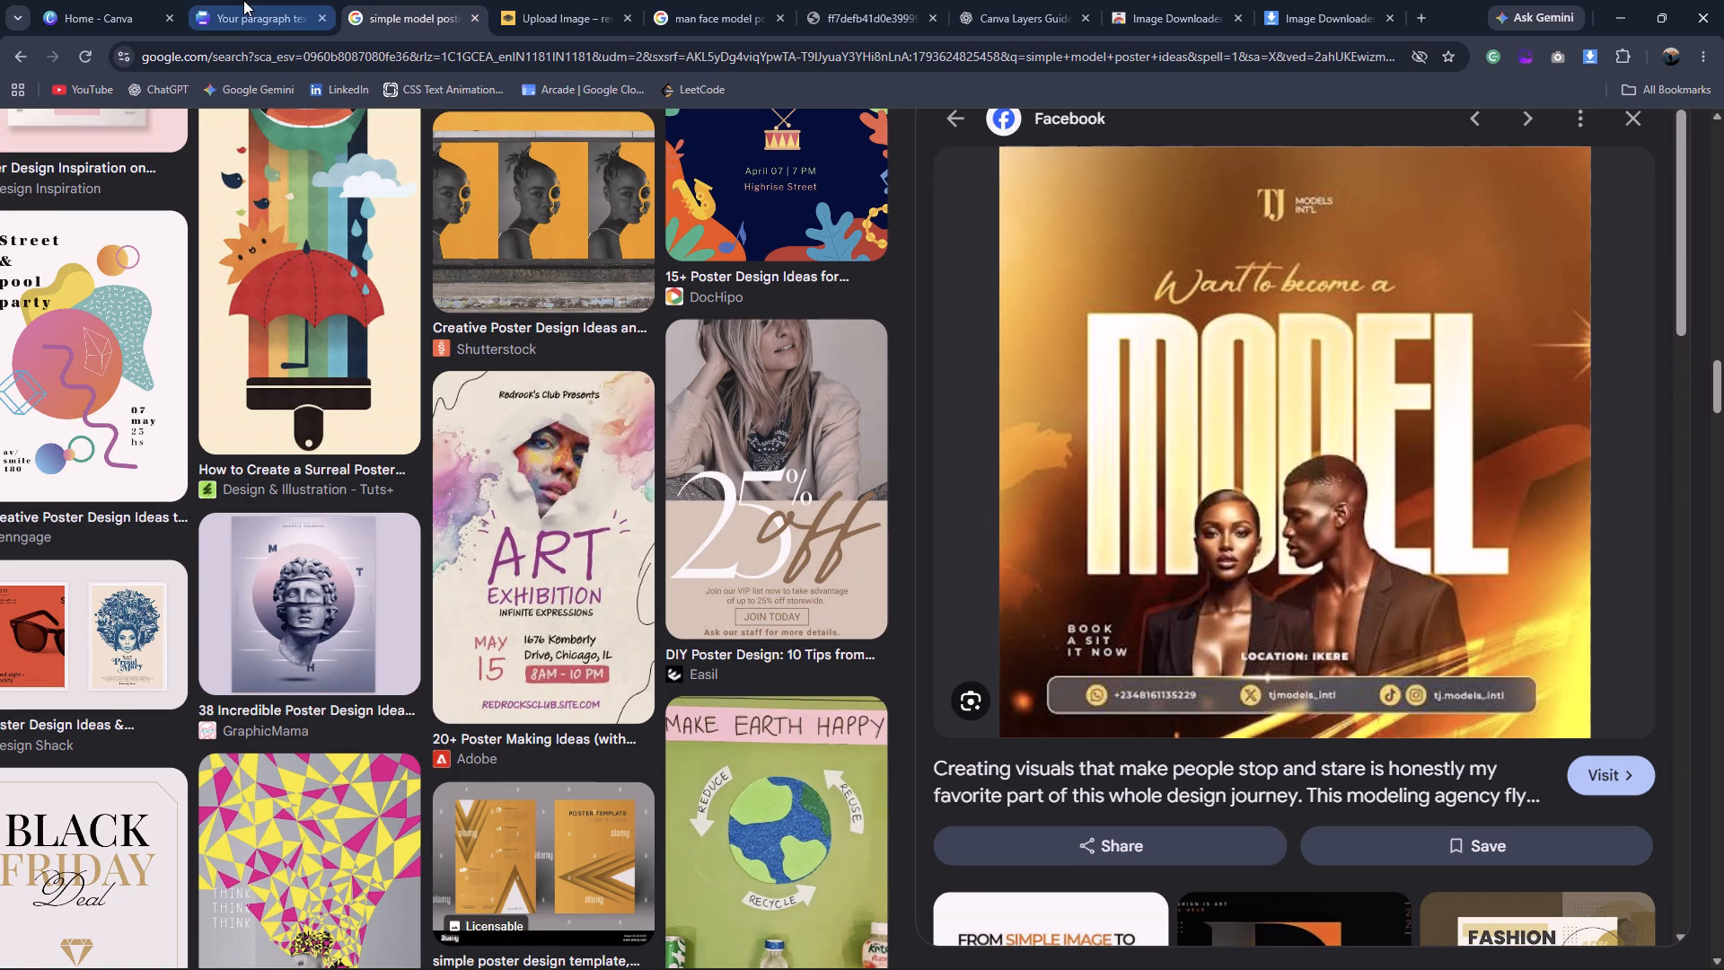
{"action": "left_click", "coordinate": [243, 0]}
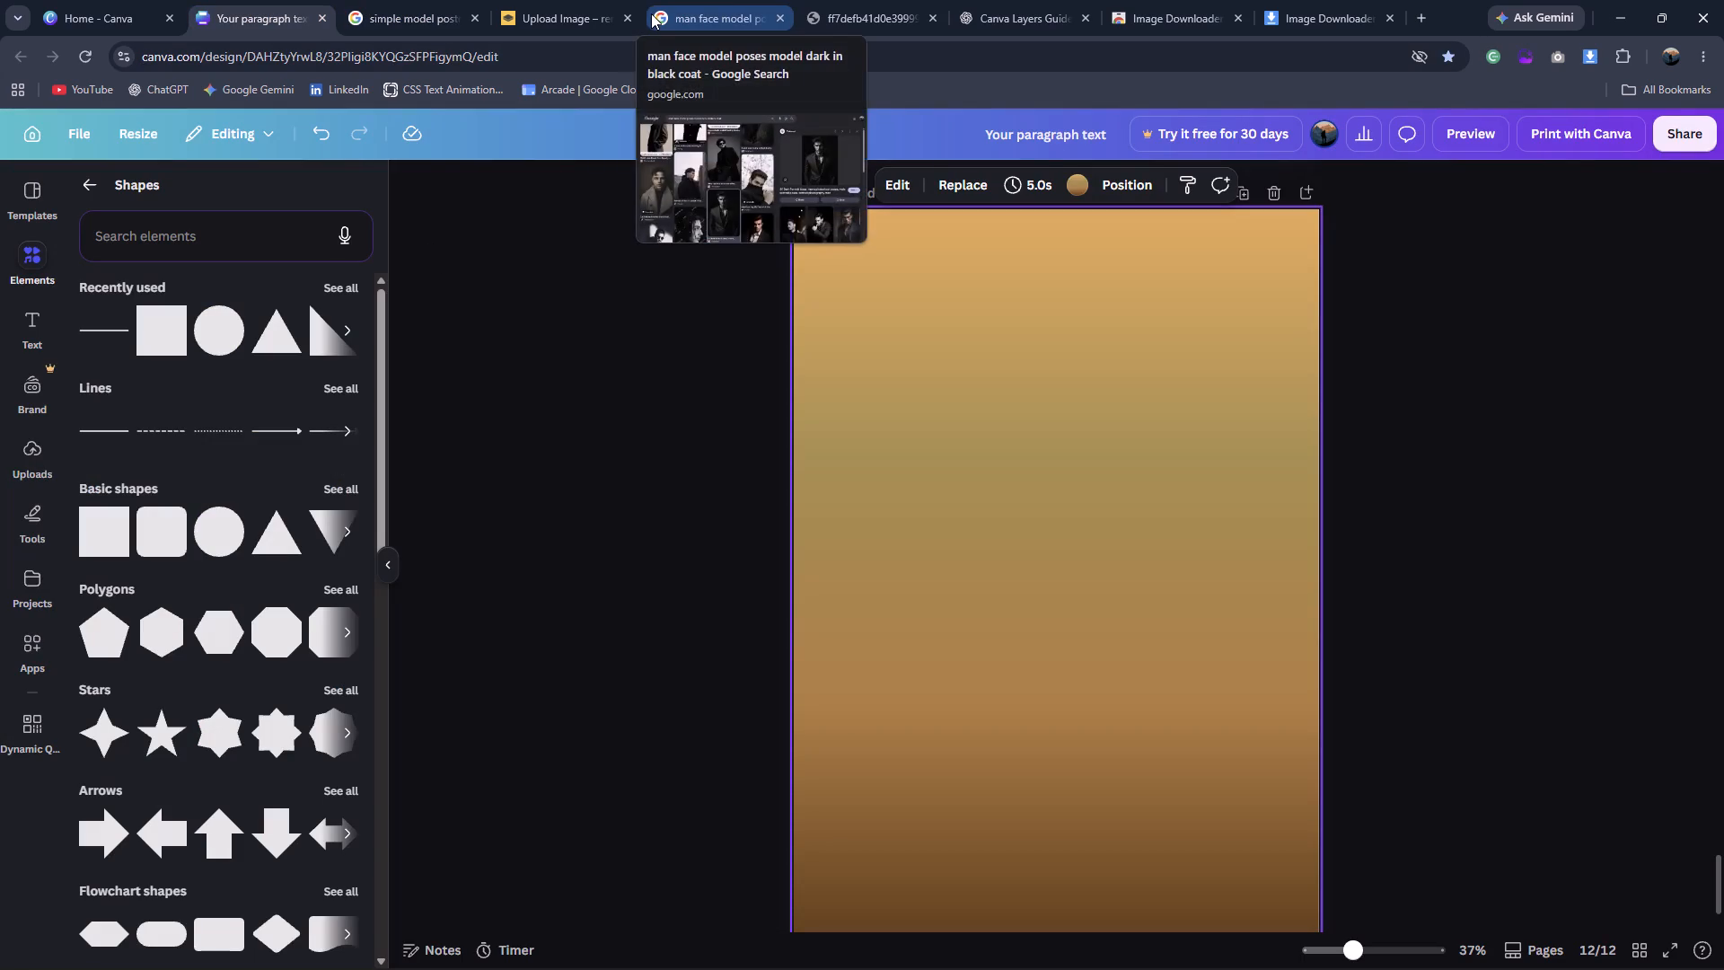
{"action": "left_click", "coordinate": [374, 0]}
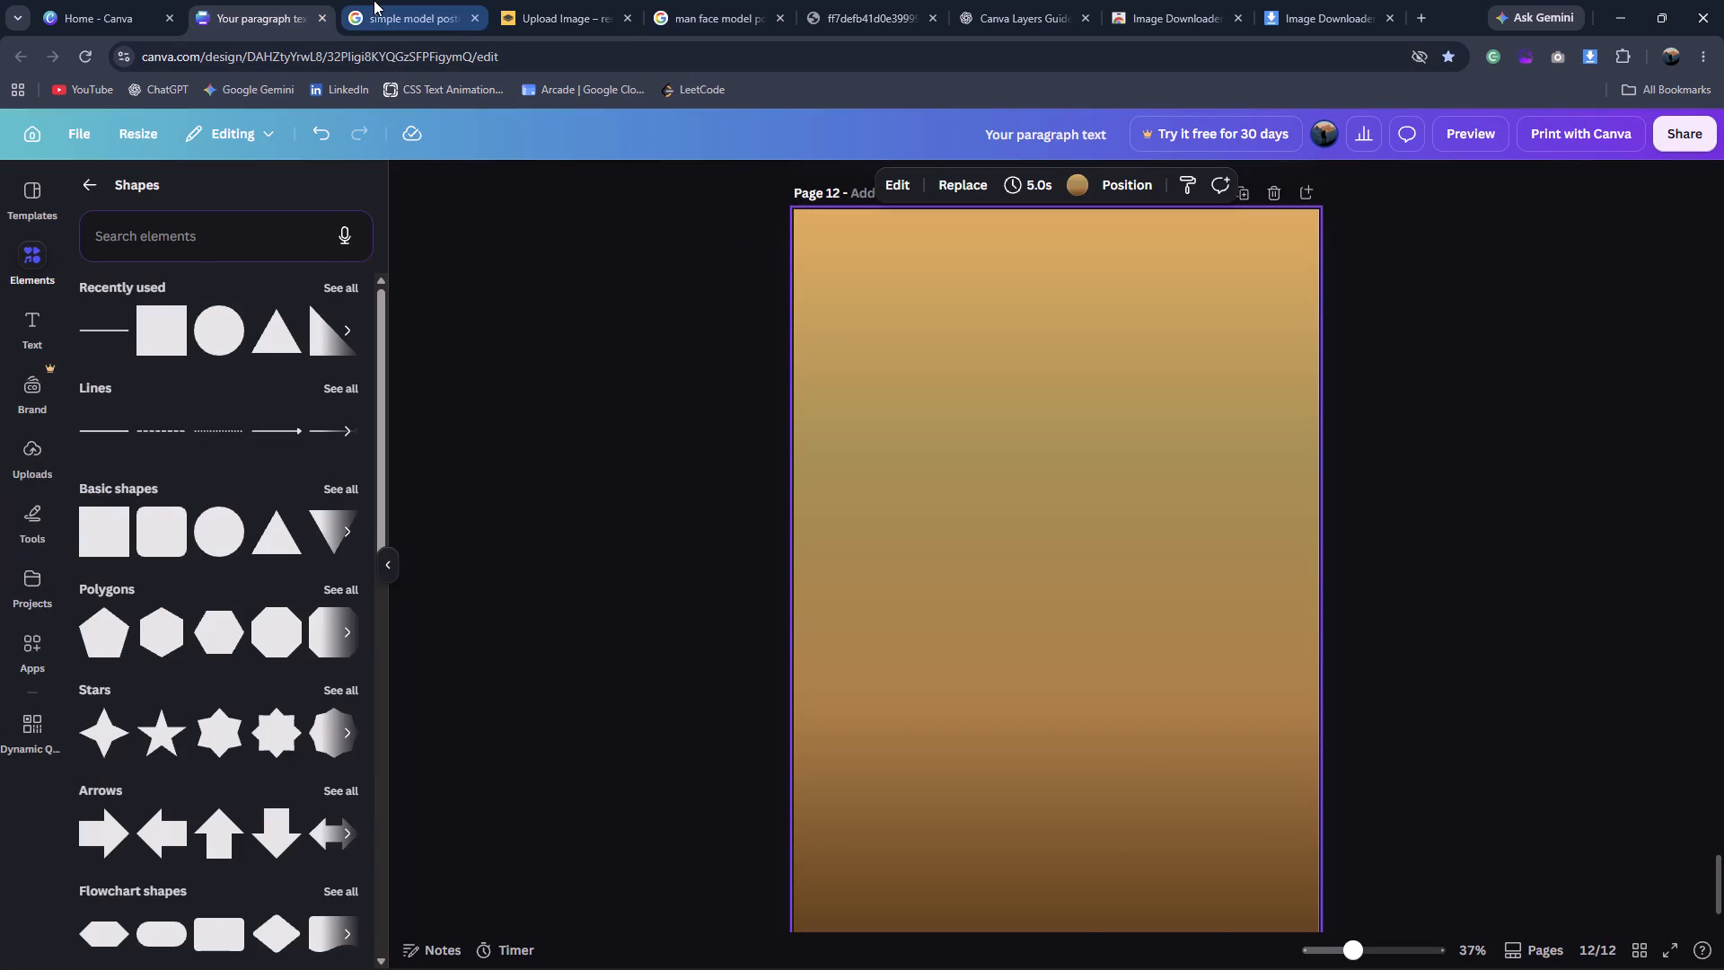
{"action": "left_click", "coordinate": [195, 13]}
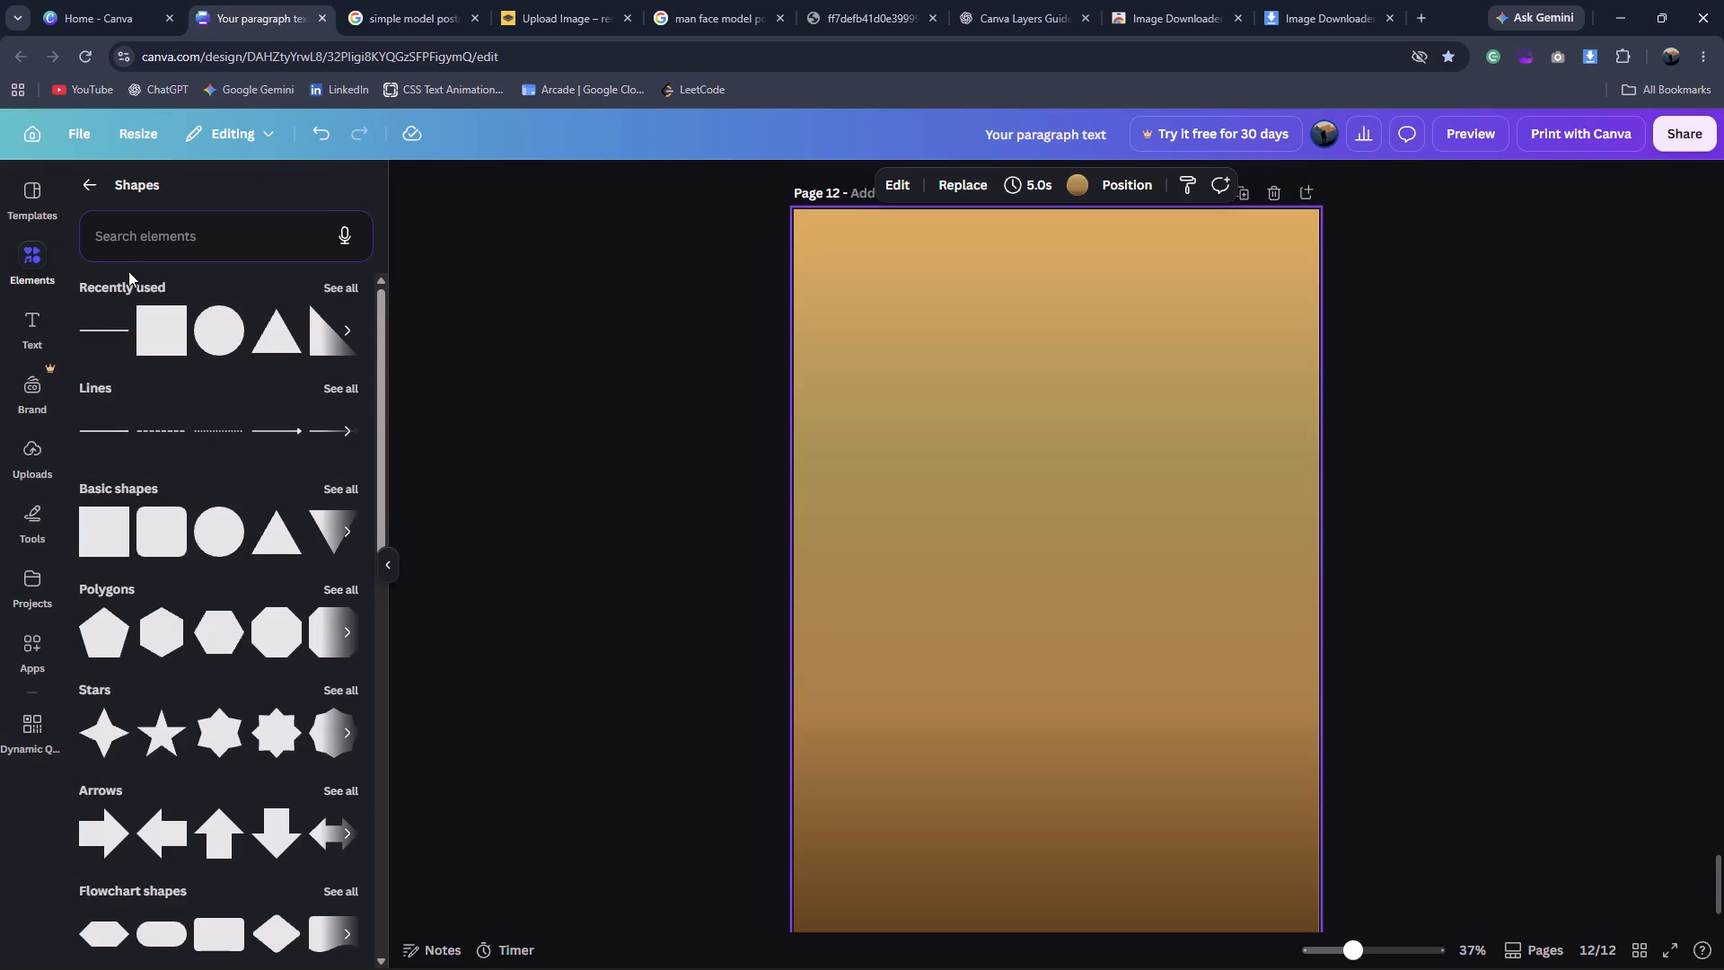
{"action": "left_click", "coordinate": [40, 326]}
{"action": "left_click", "coordinate": [193, 246]}
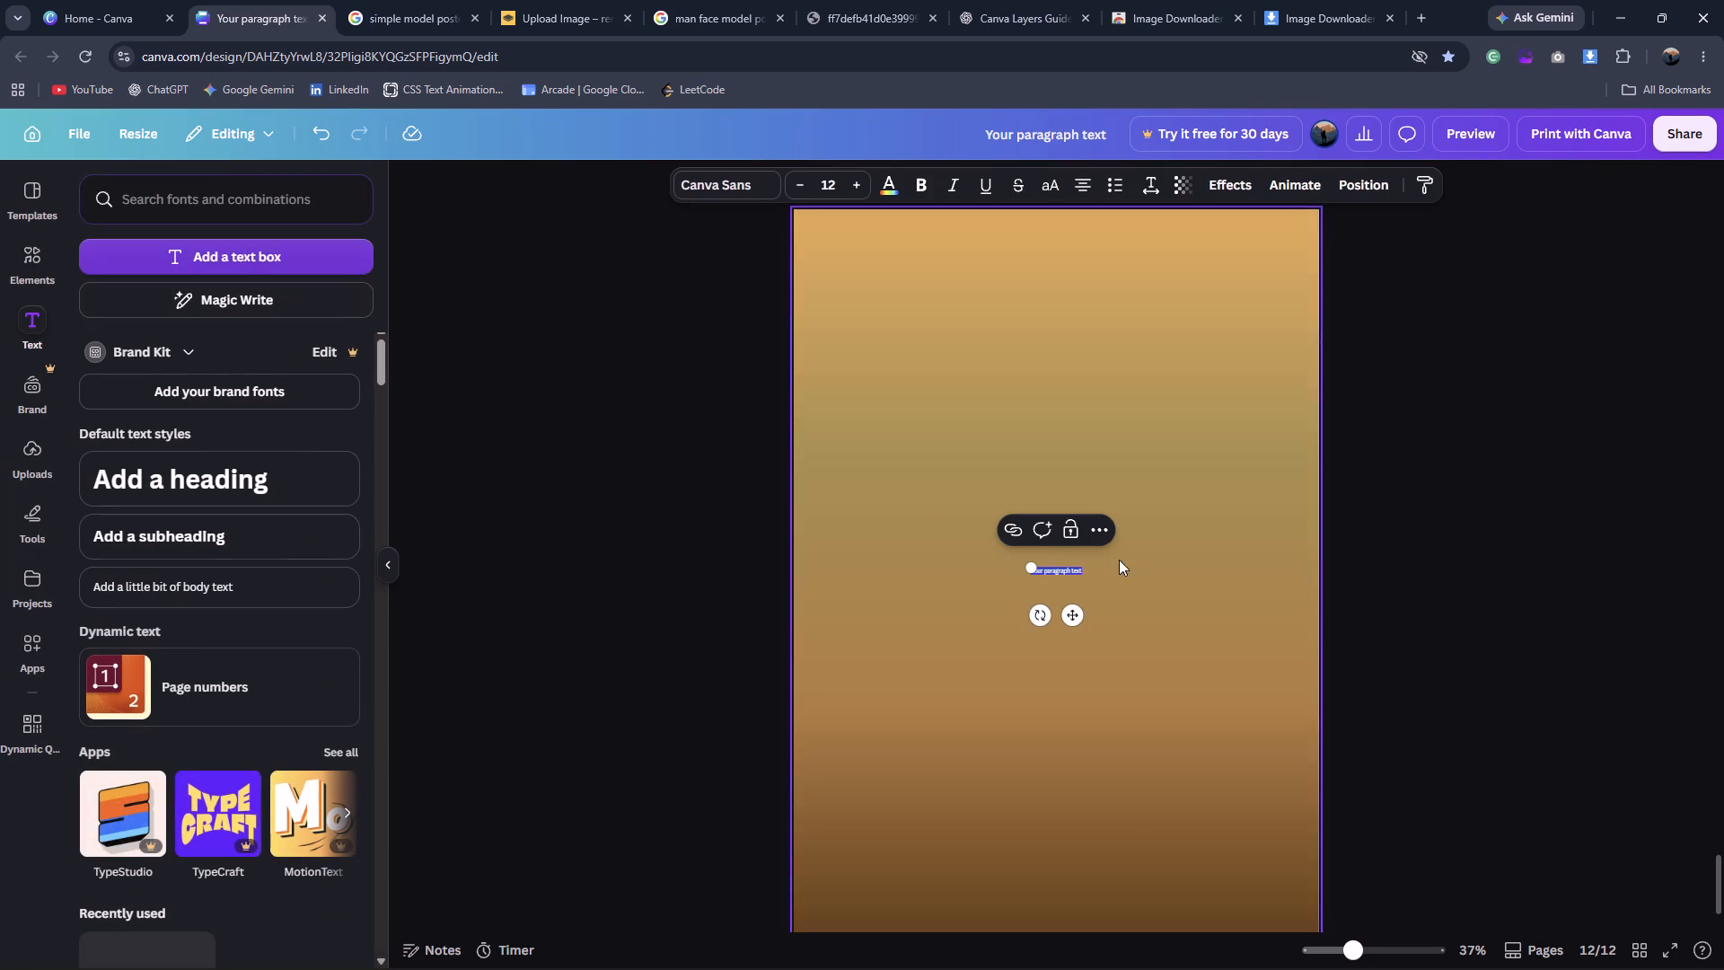
{"action": "left_click_drag", "start_coordinate": [1025, 567], "coordinate": [833, 373]}
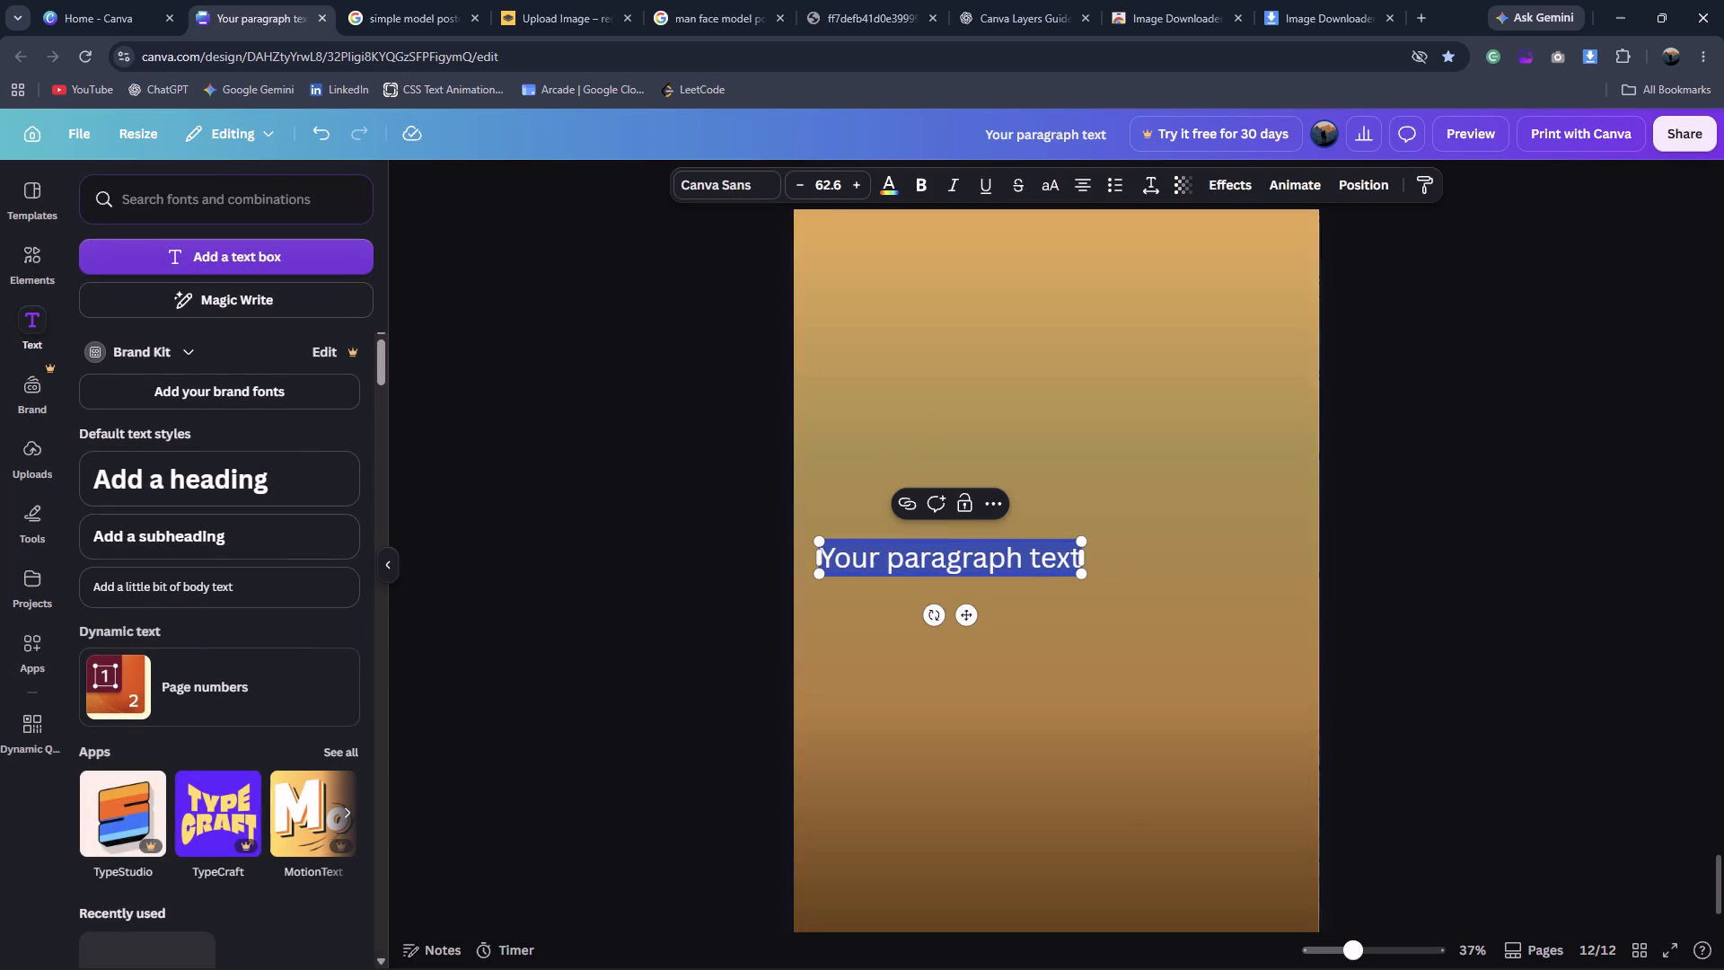
{"action": "left_click_drag", "start_coordinate": [961, 615], "coordinate": [1053, 619]}
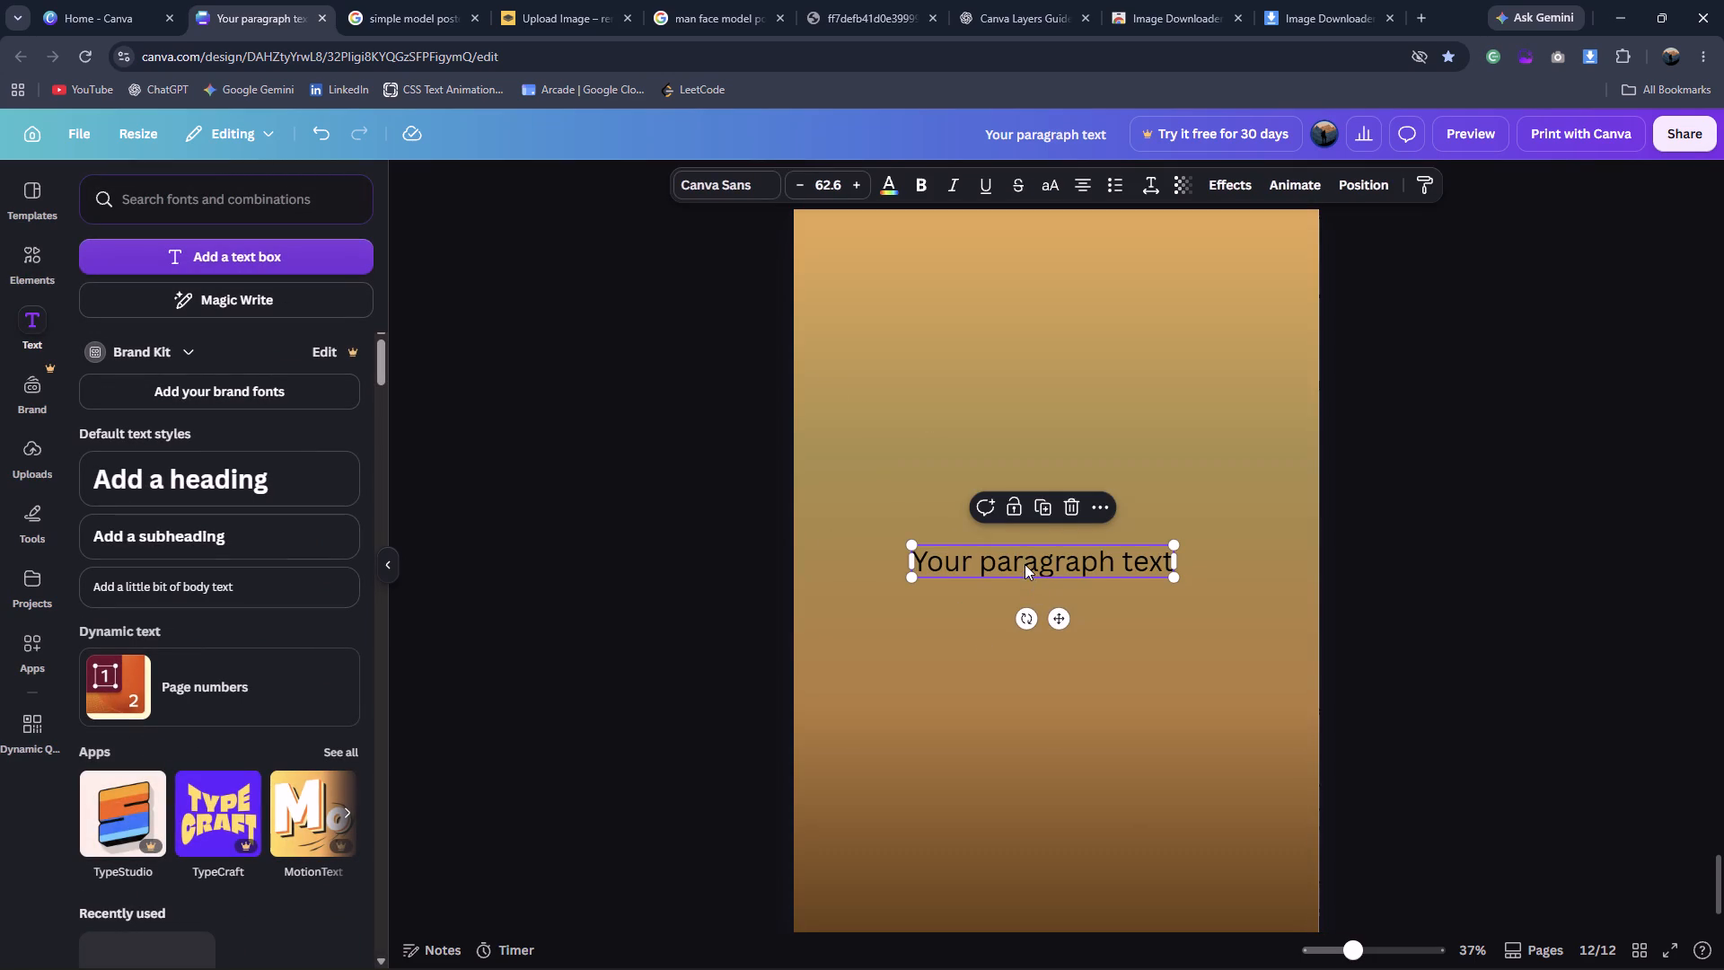
{"action": "double_click", "coordinate": [1025, 564]}
{"action": "key", "text": "m"}
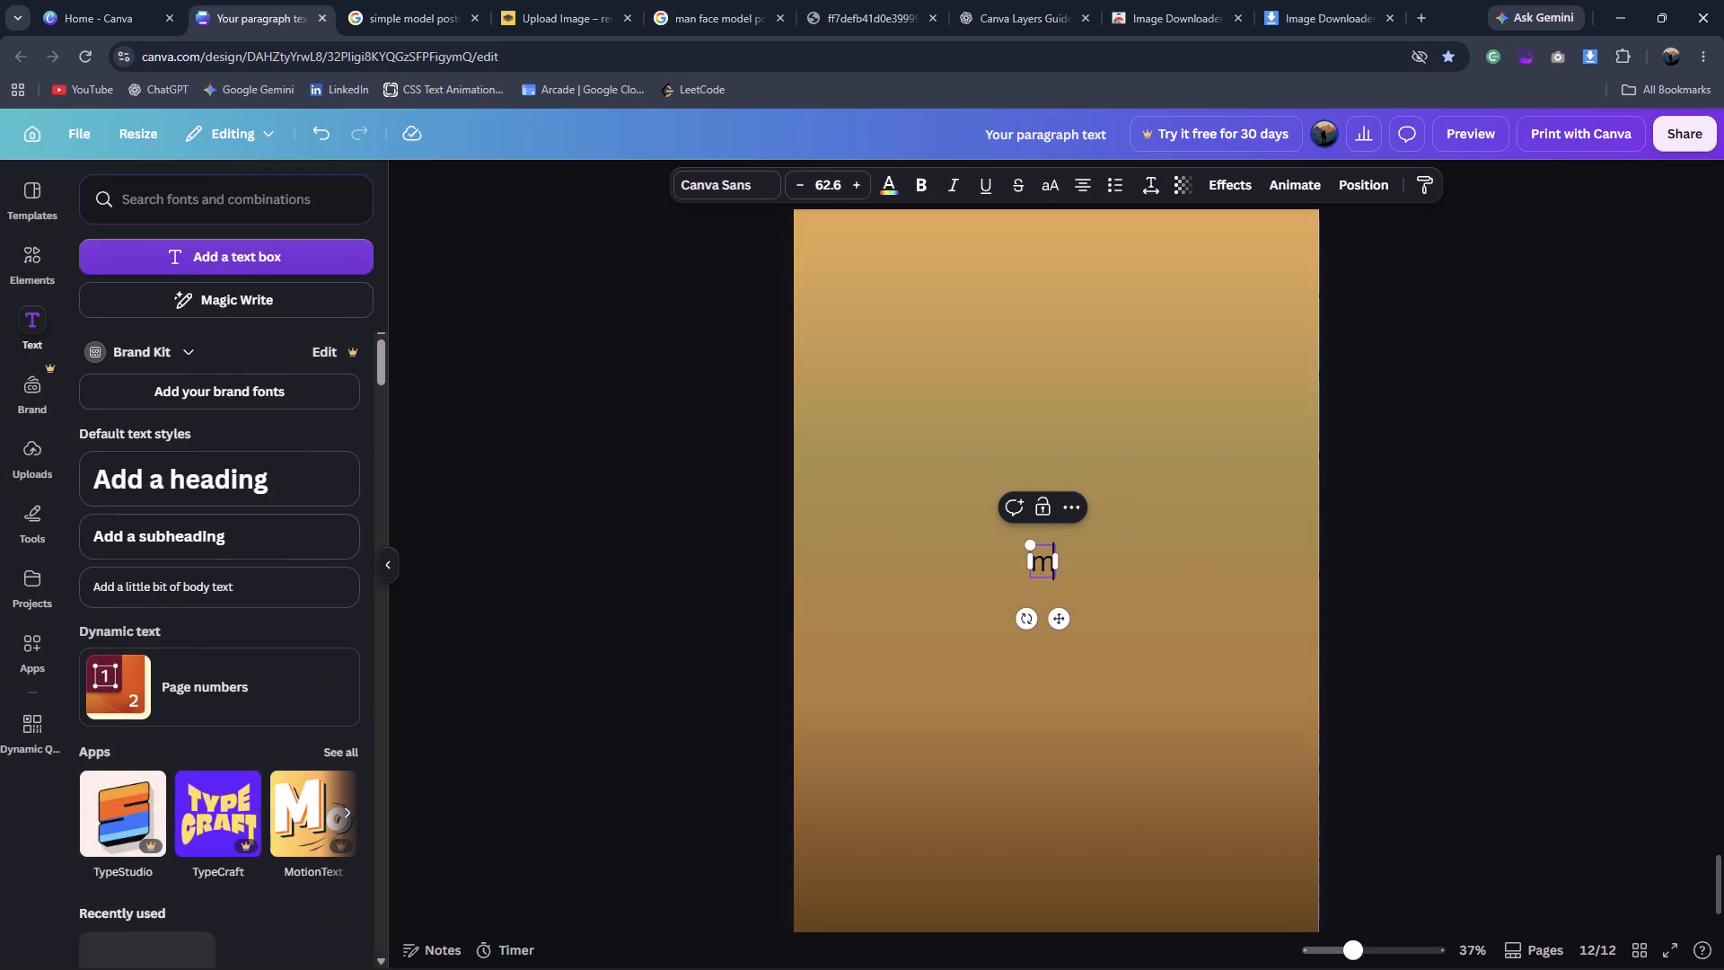
{"action": "type", "text": "odel"}
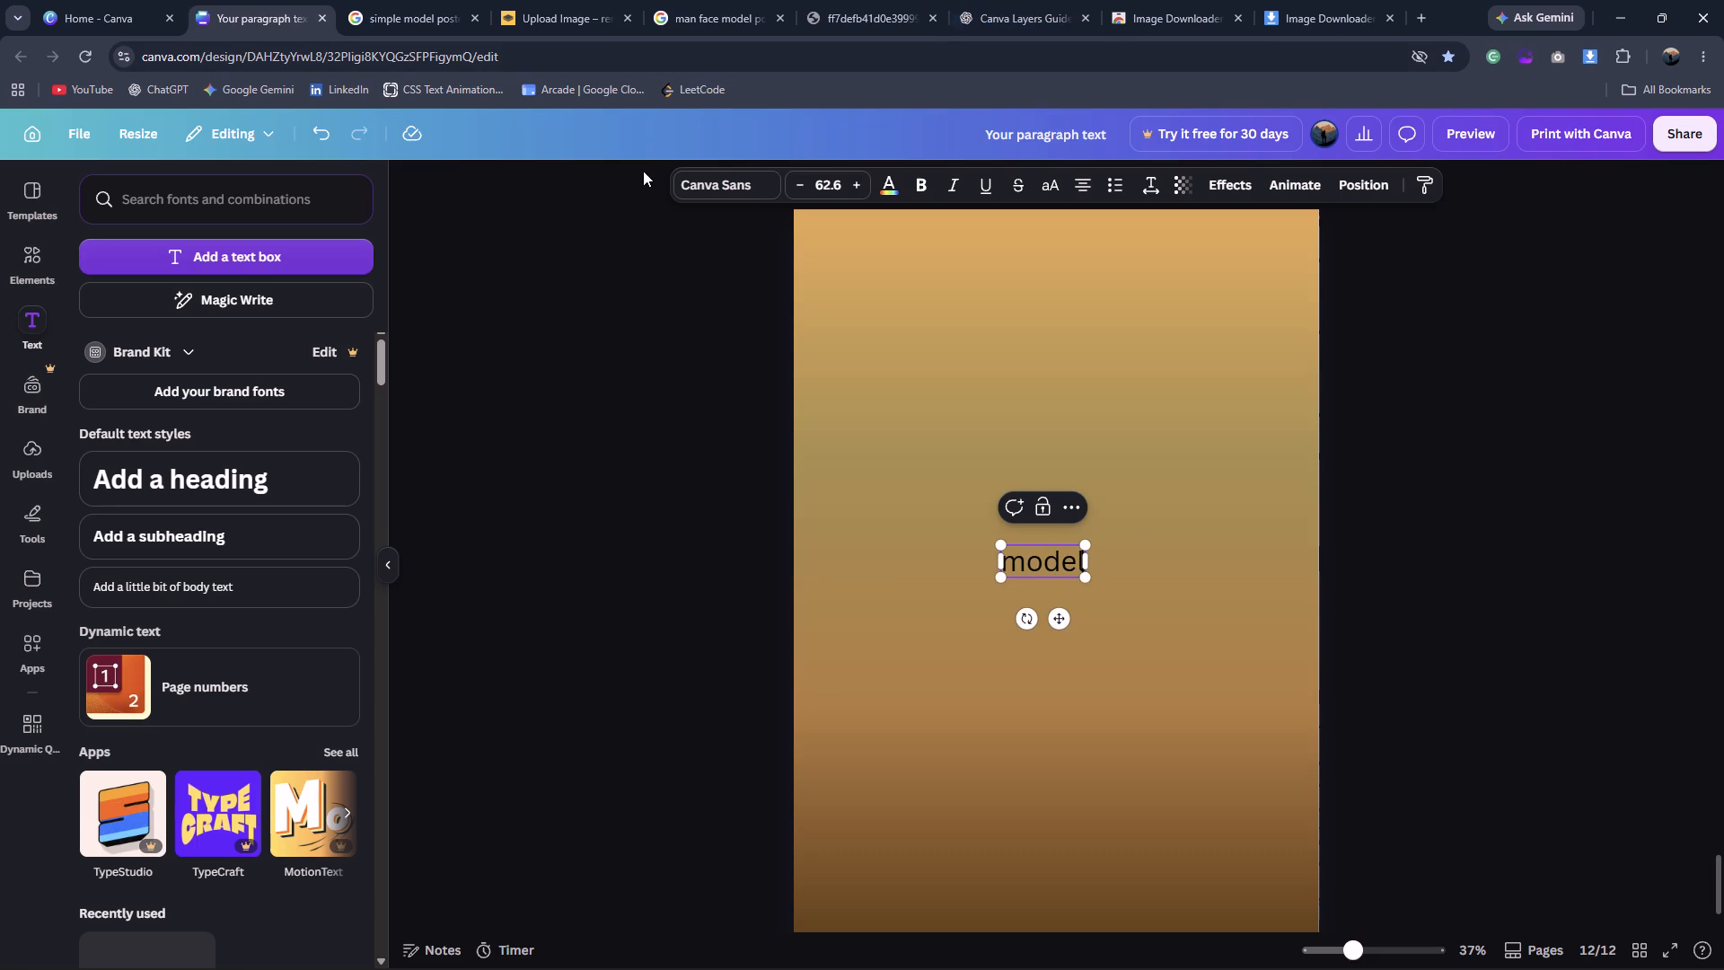
Set the font of the "model" text to Anton.
{"action": "left_click", "coordinate": [700, 184]}
{"action": "left_click", "coordinate": [208, 397]}
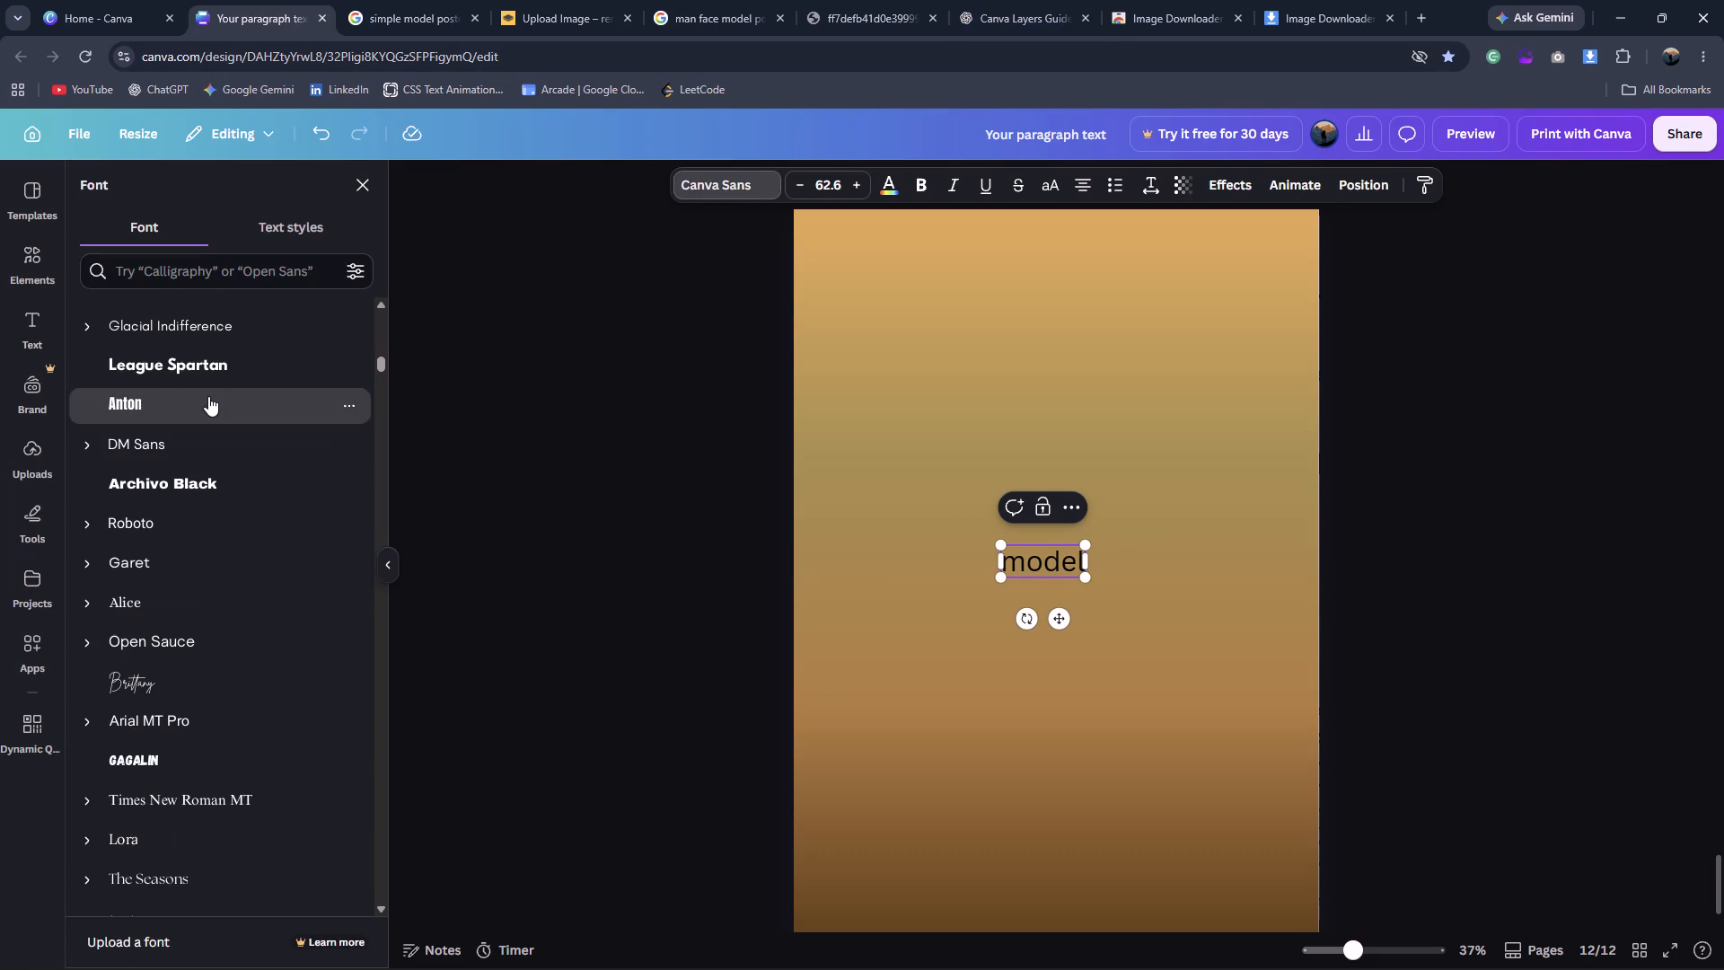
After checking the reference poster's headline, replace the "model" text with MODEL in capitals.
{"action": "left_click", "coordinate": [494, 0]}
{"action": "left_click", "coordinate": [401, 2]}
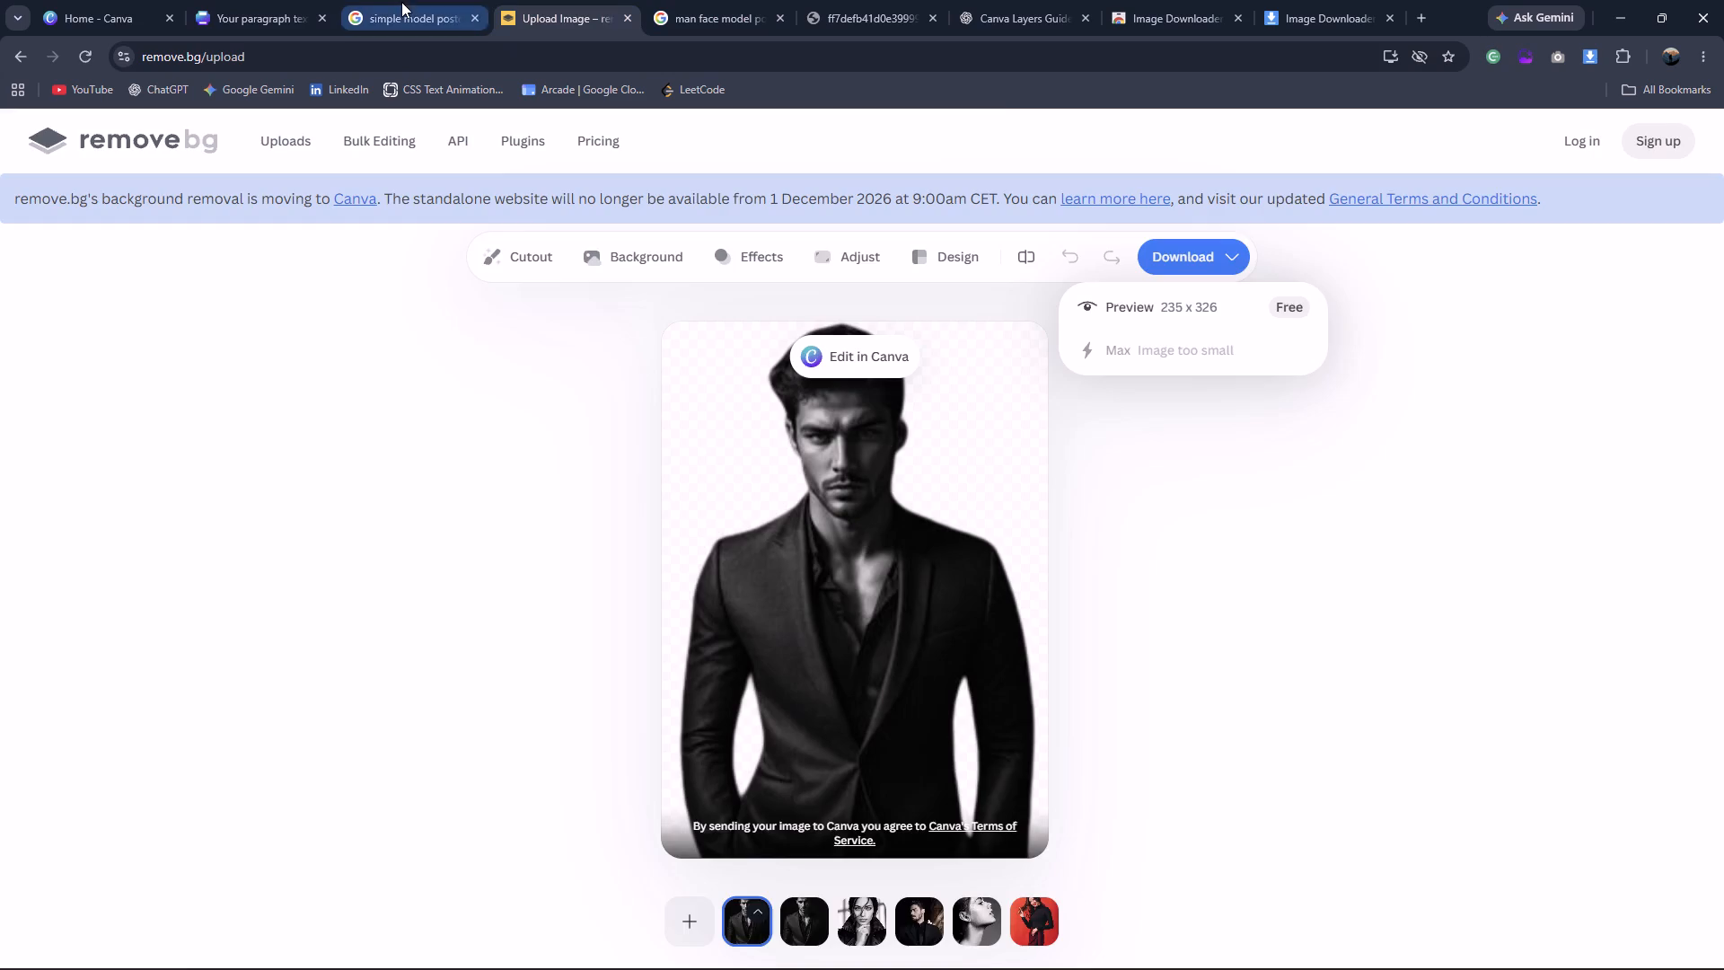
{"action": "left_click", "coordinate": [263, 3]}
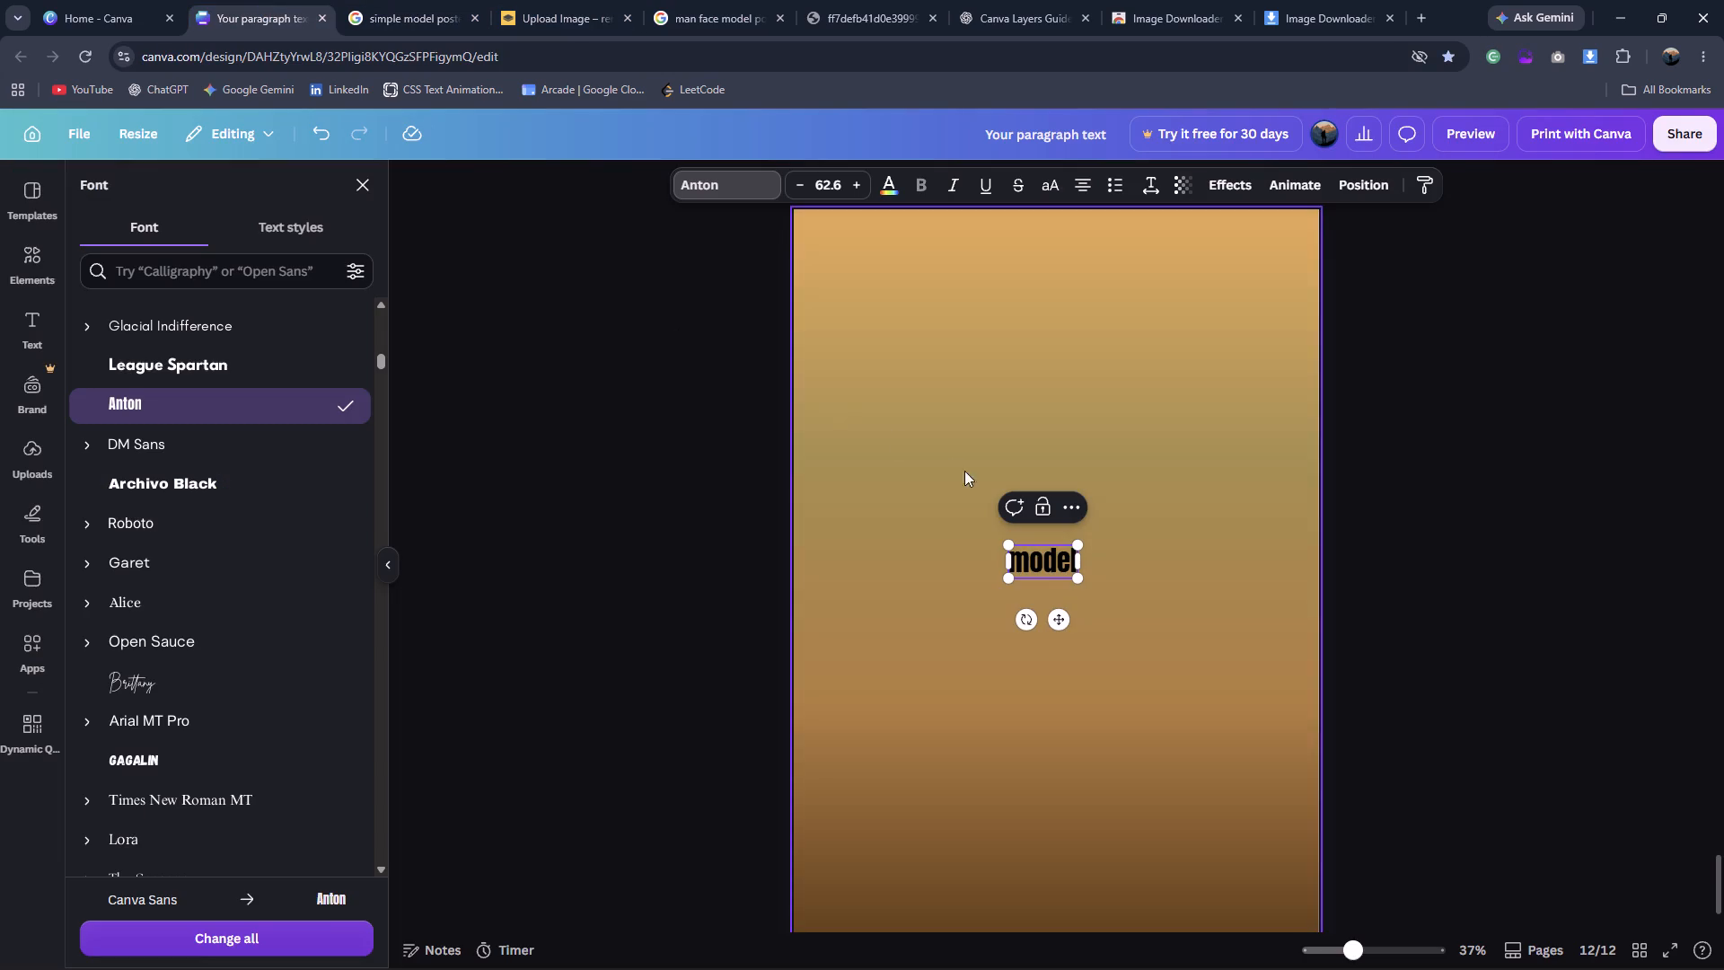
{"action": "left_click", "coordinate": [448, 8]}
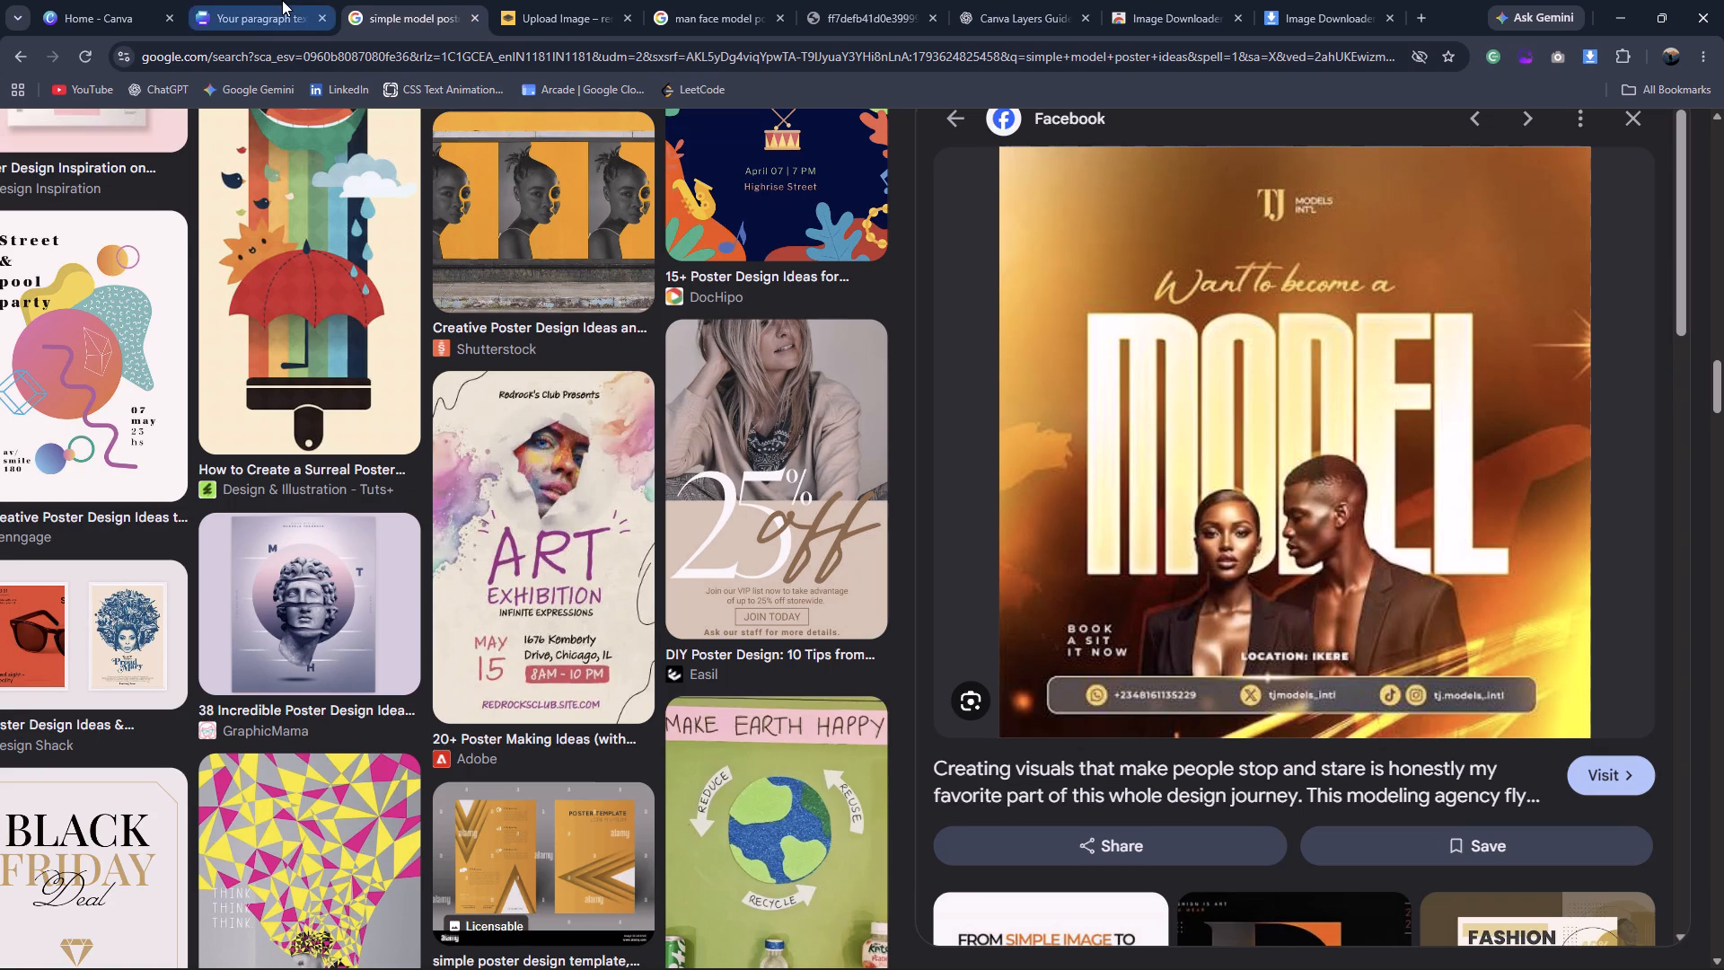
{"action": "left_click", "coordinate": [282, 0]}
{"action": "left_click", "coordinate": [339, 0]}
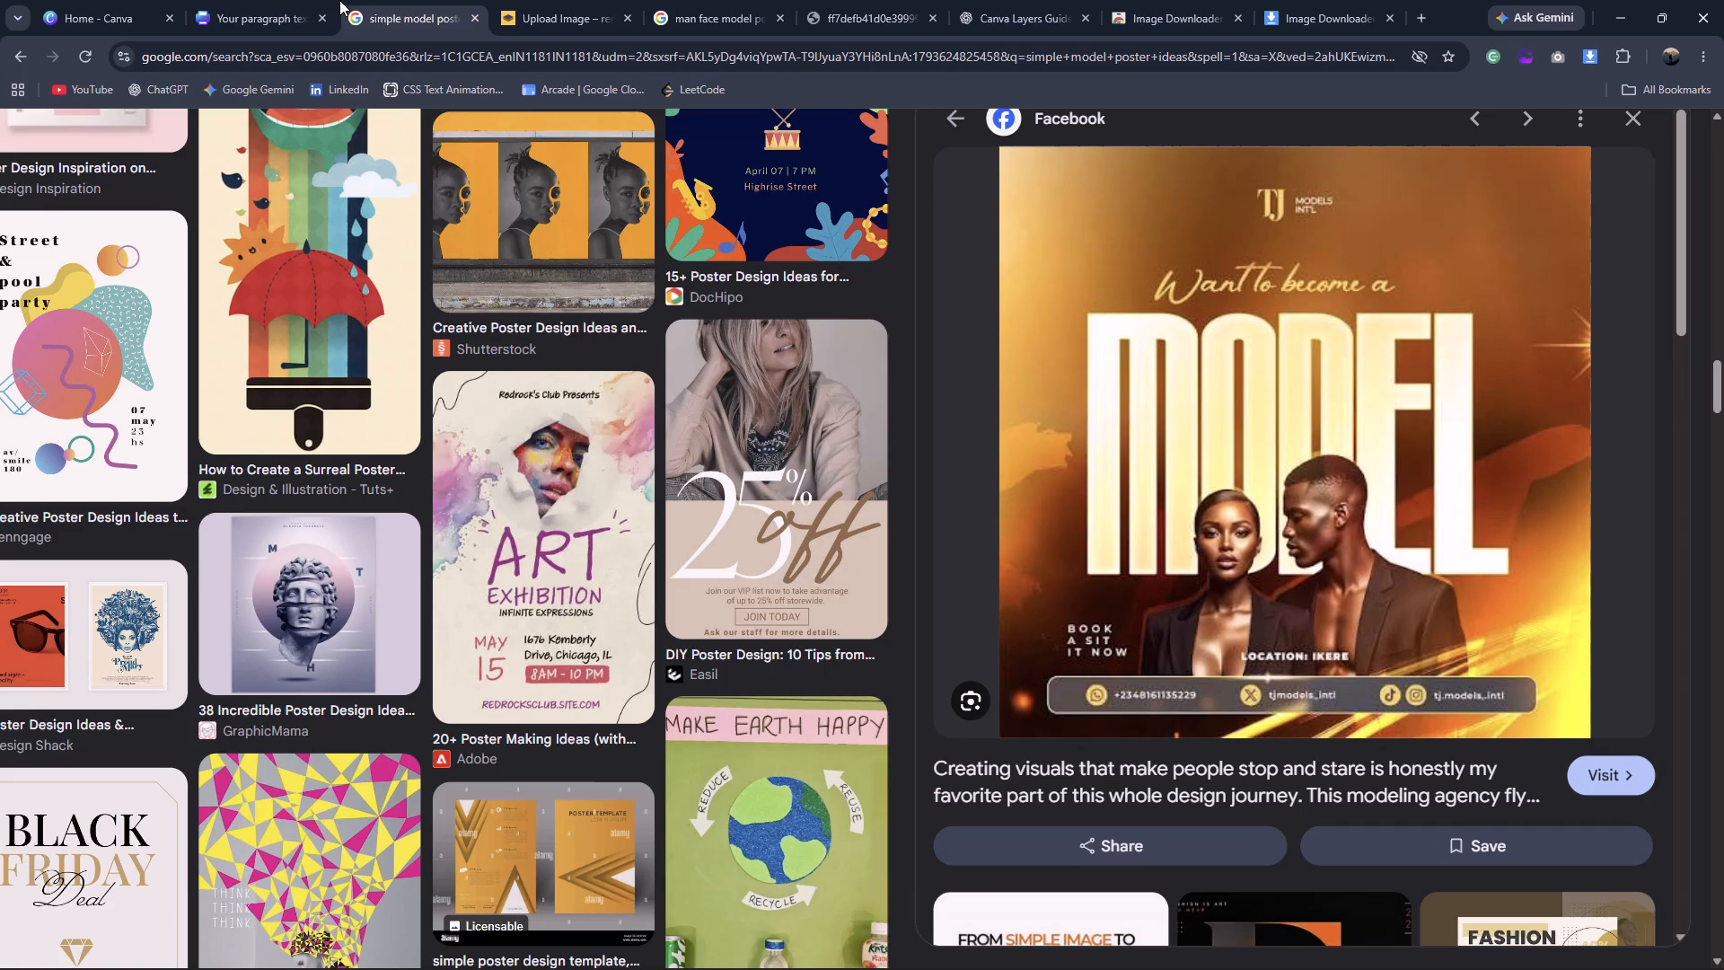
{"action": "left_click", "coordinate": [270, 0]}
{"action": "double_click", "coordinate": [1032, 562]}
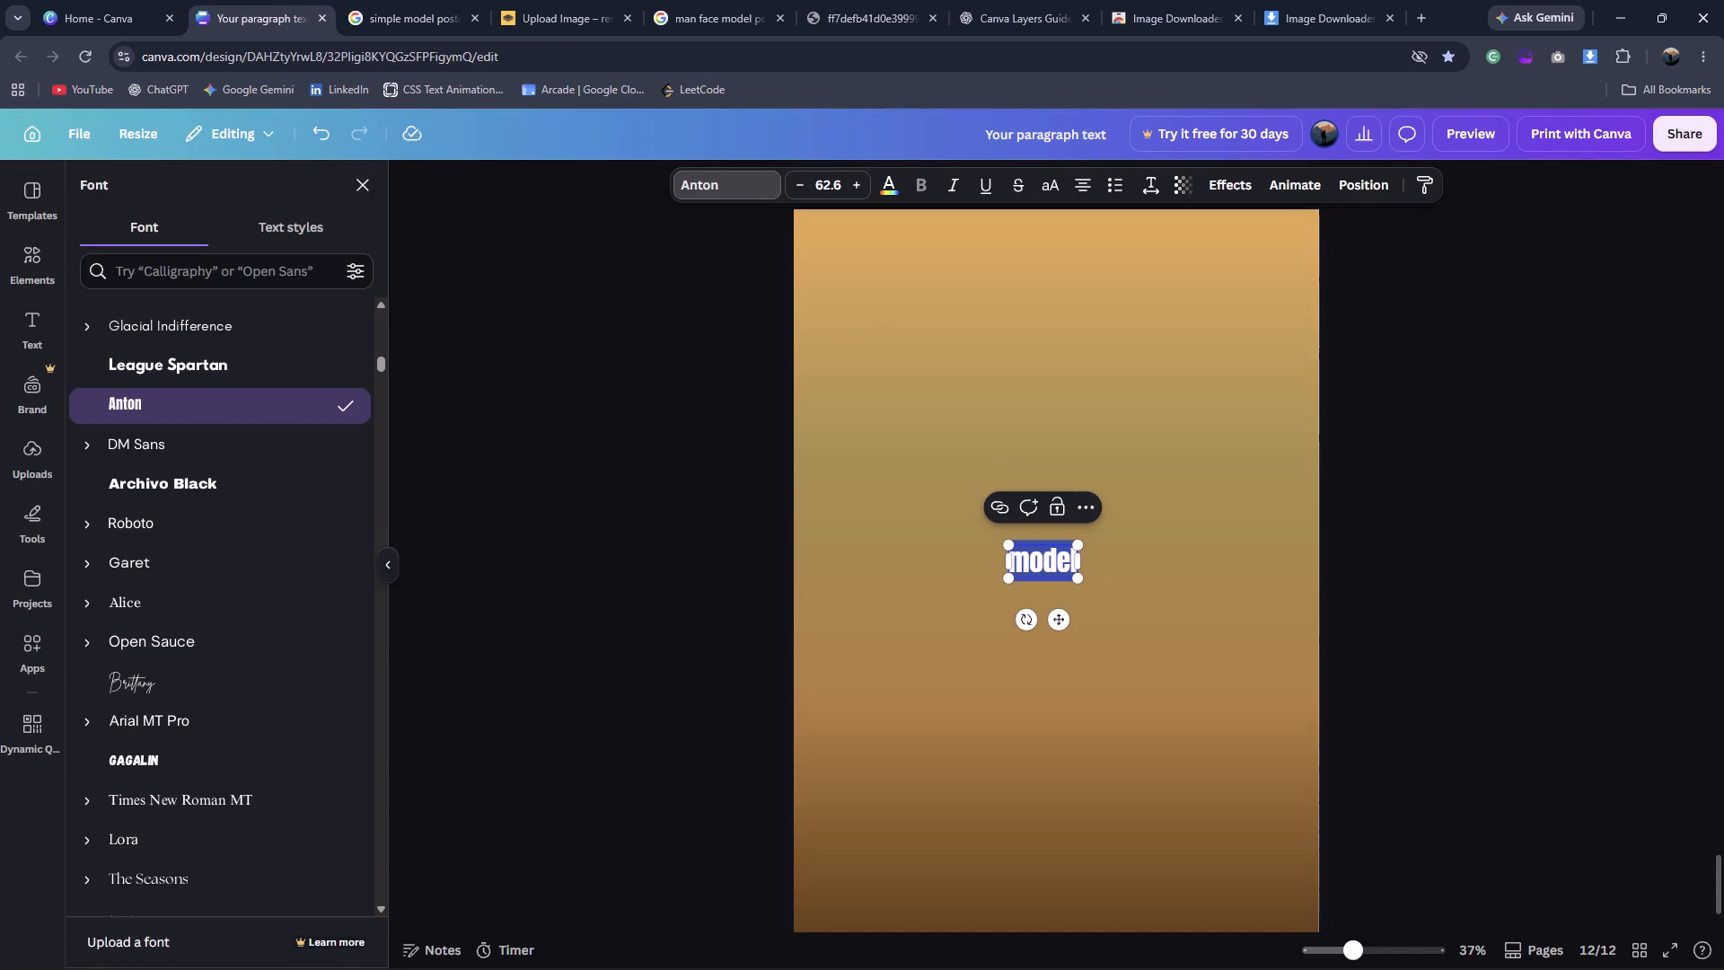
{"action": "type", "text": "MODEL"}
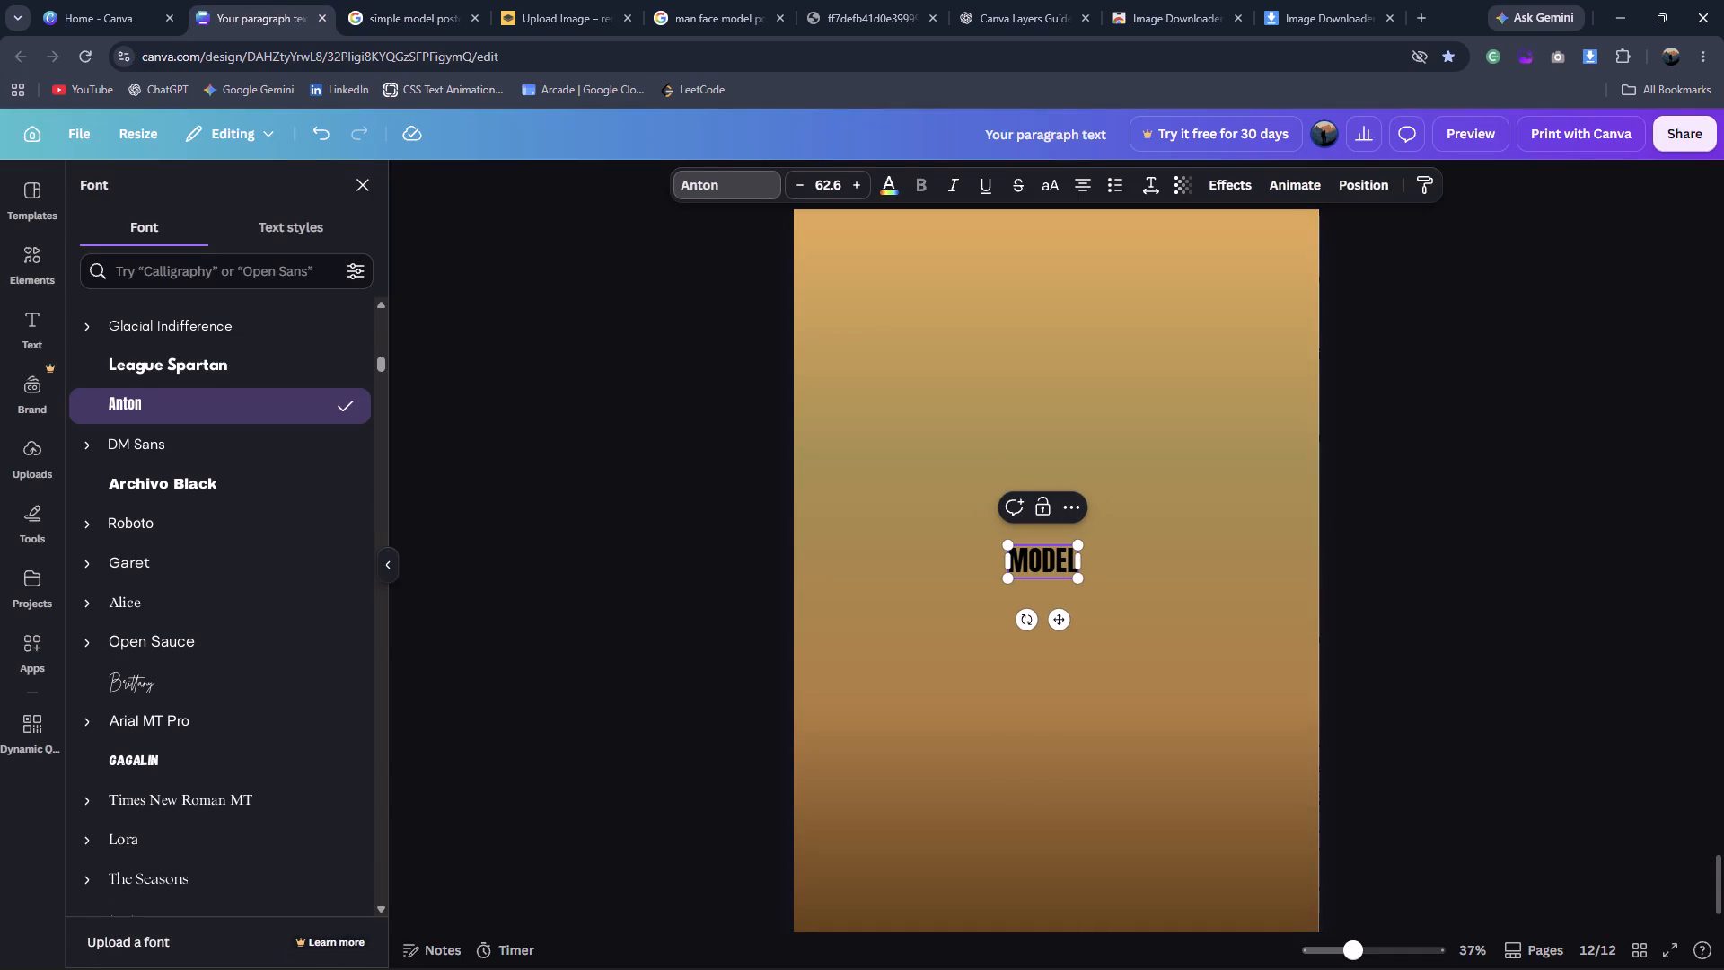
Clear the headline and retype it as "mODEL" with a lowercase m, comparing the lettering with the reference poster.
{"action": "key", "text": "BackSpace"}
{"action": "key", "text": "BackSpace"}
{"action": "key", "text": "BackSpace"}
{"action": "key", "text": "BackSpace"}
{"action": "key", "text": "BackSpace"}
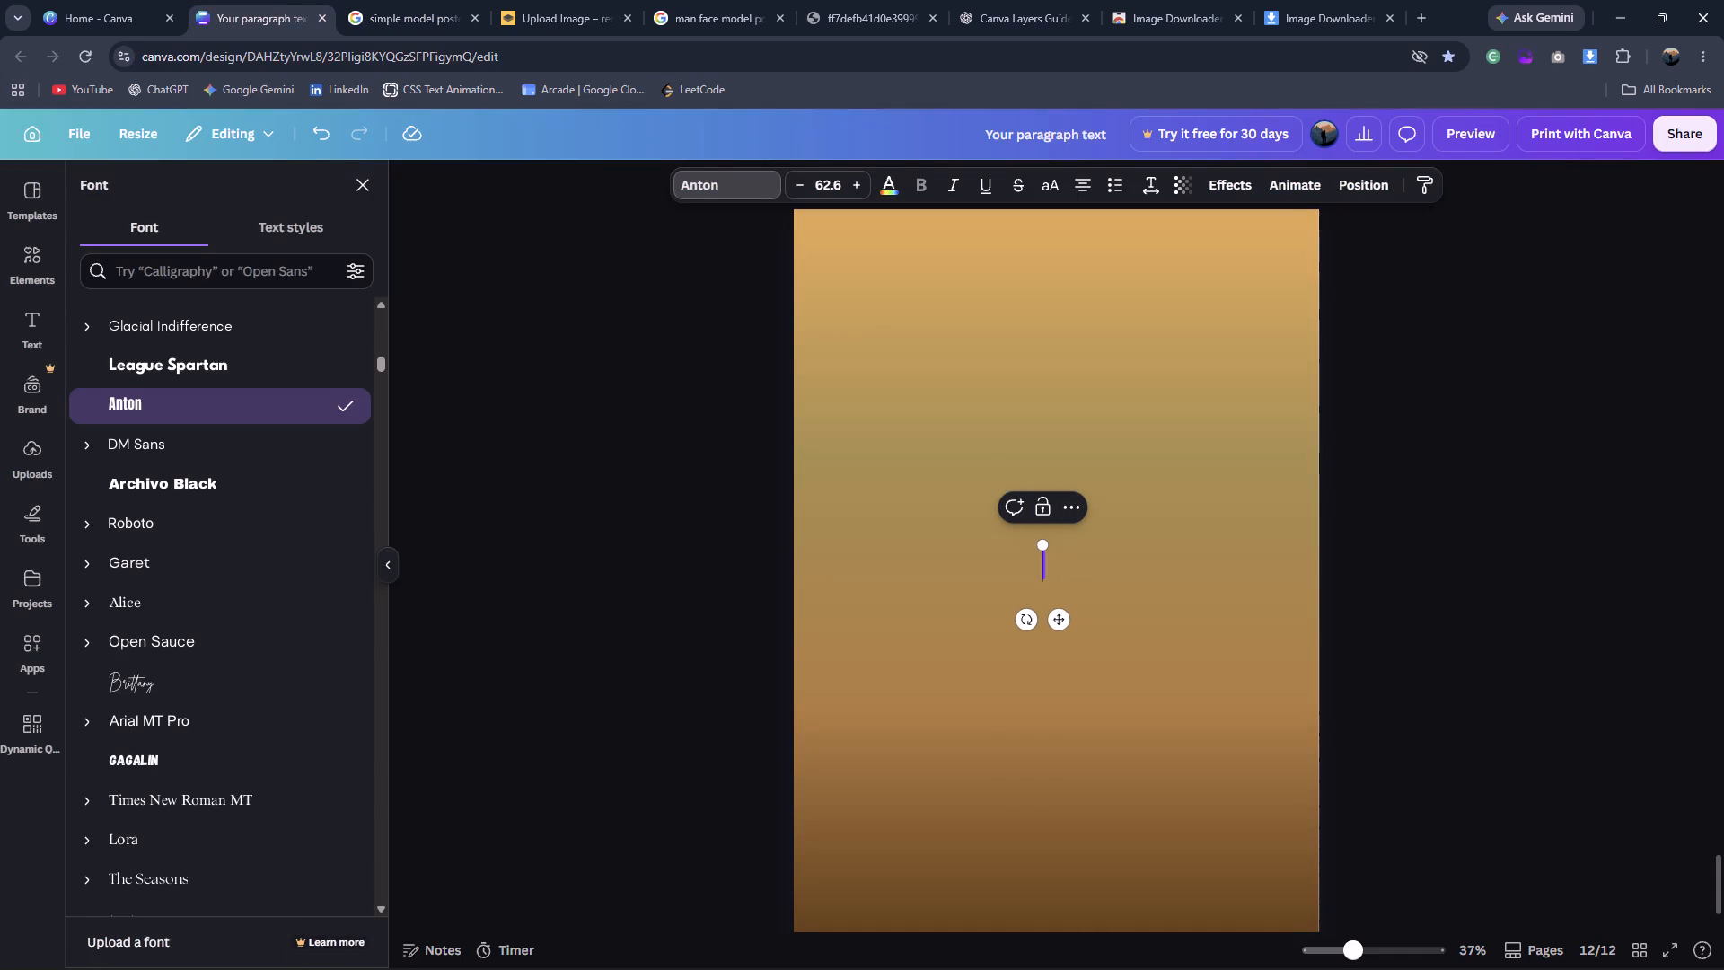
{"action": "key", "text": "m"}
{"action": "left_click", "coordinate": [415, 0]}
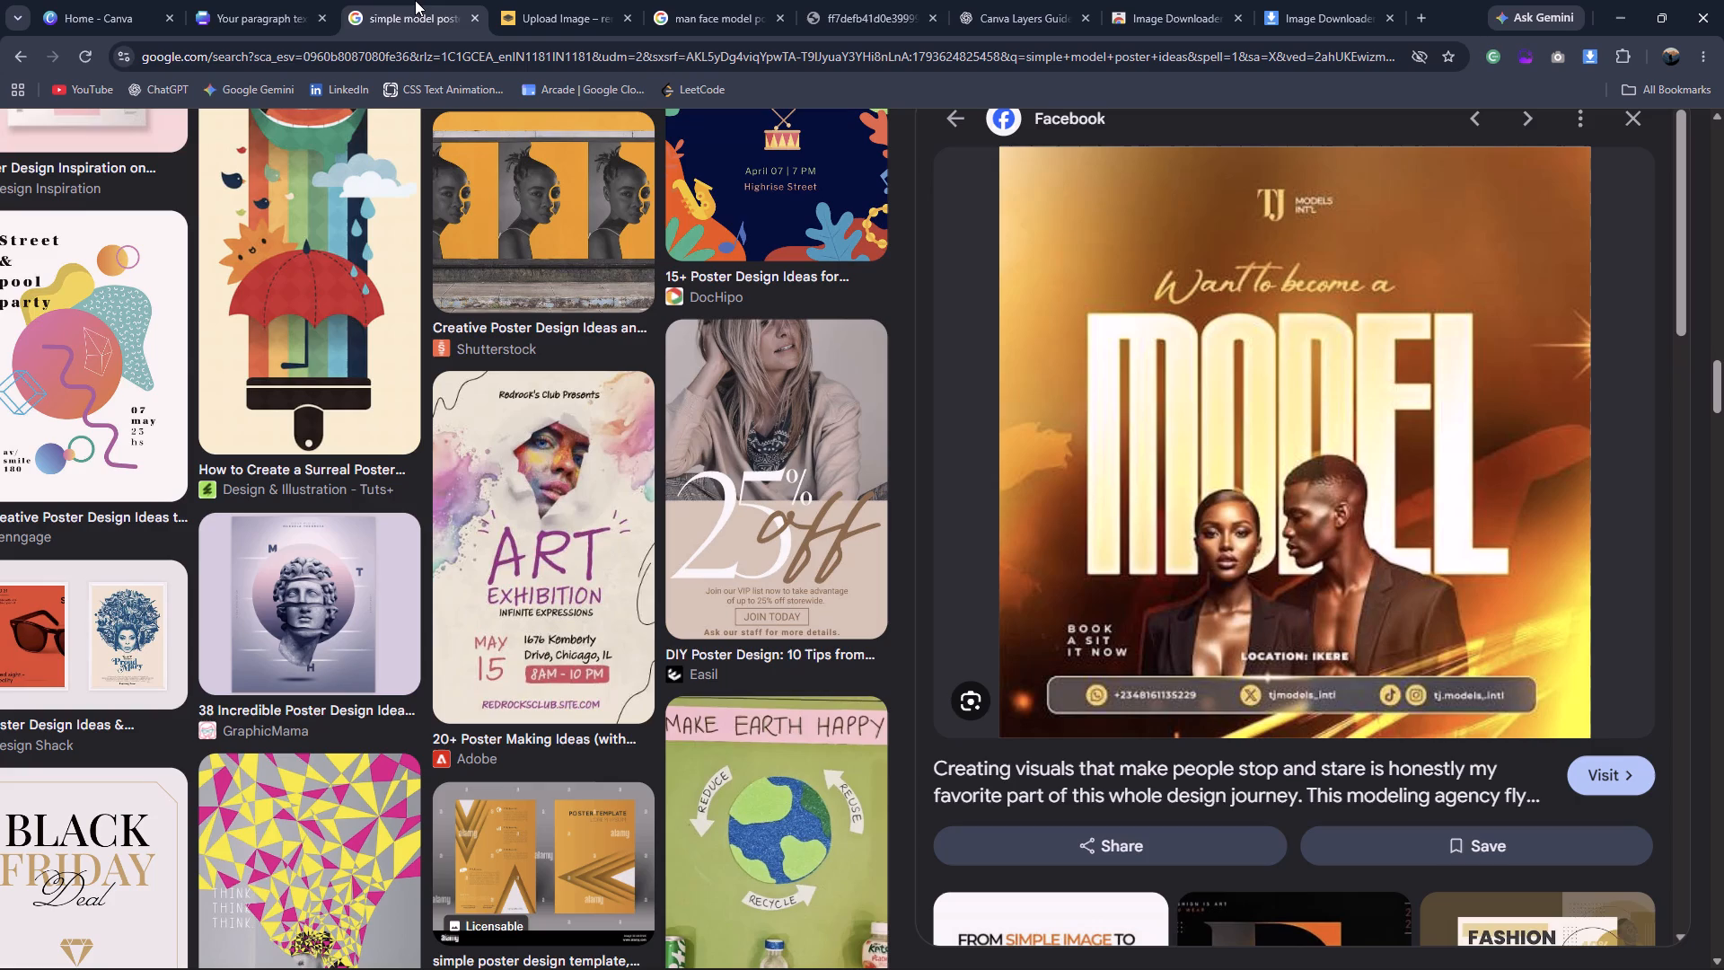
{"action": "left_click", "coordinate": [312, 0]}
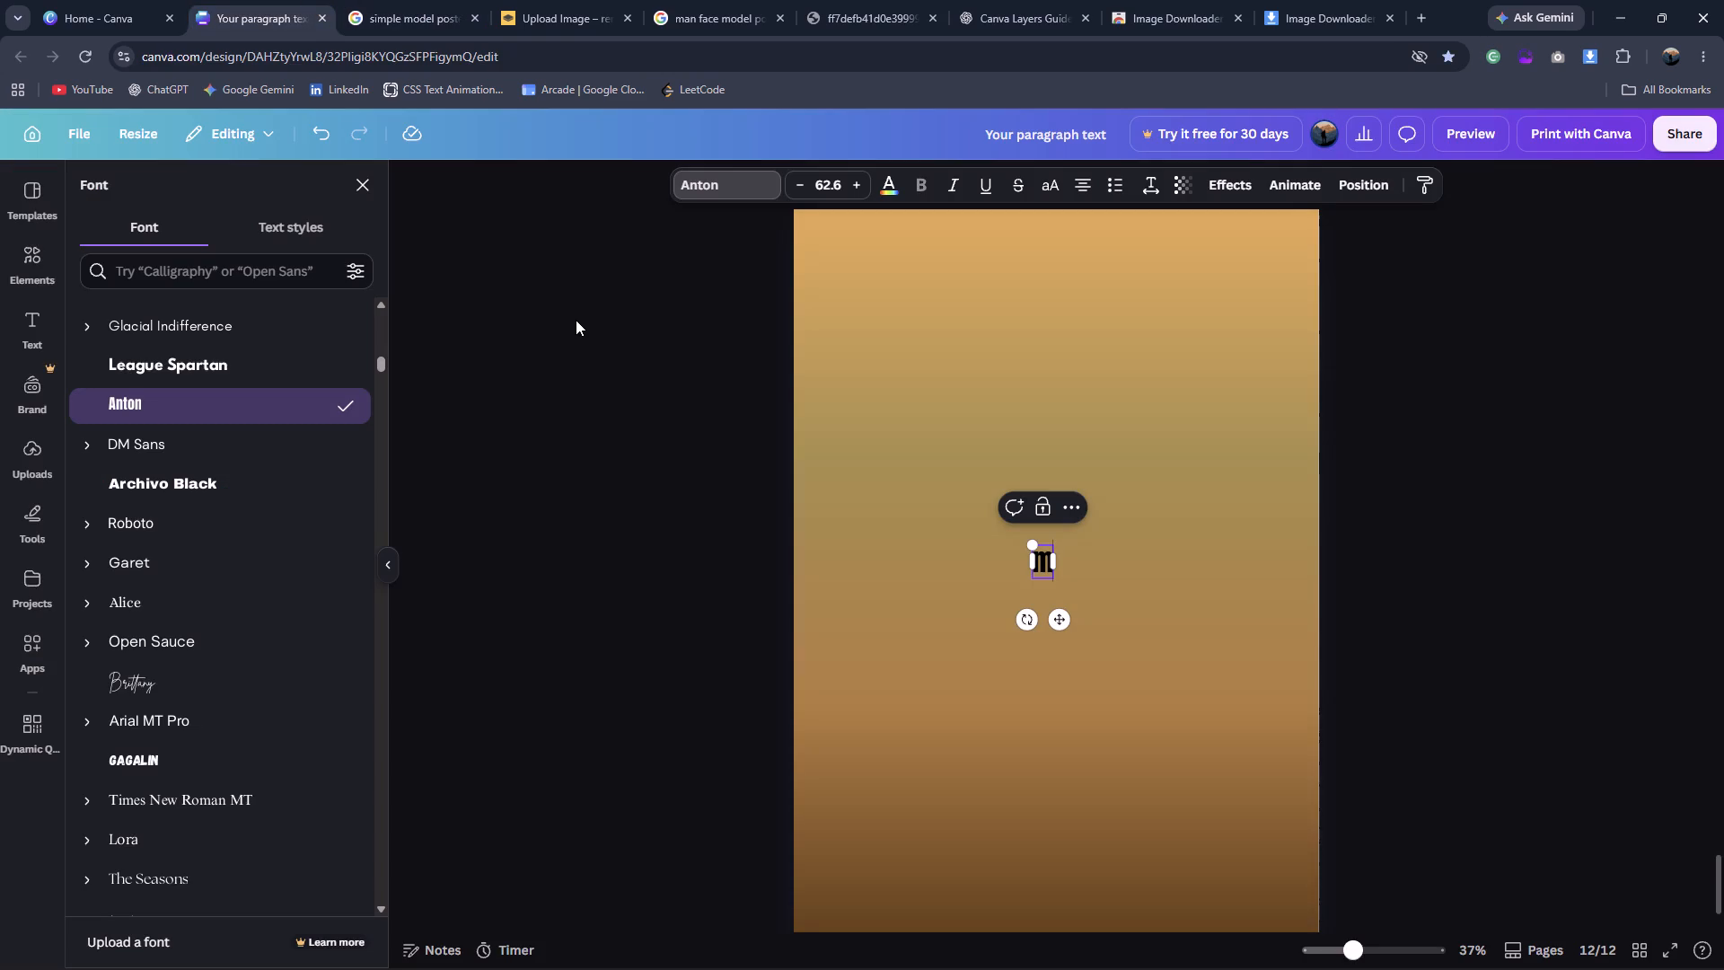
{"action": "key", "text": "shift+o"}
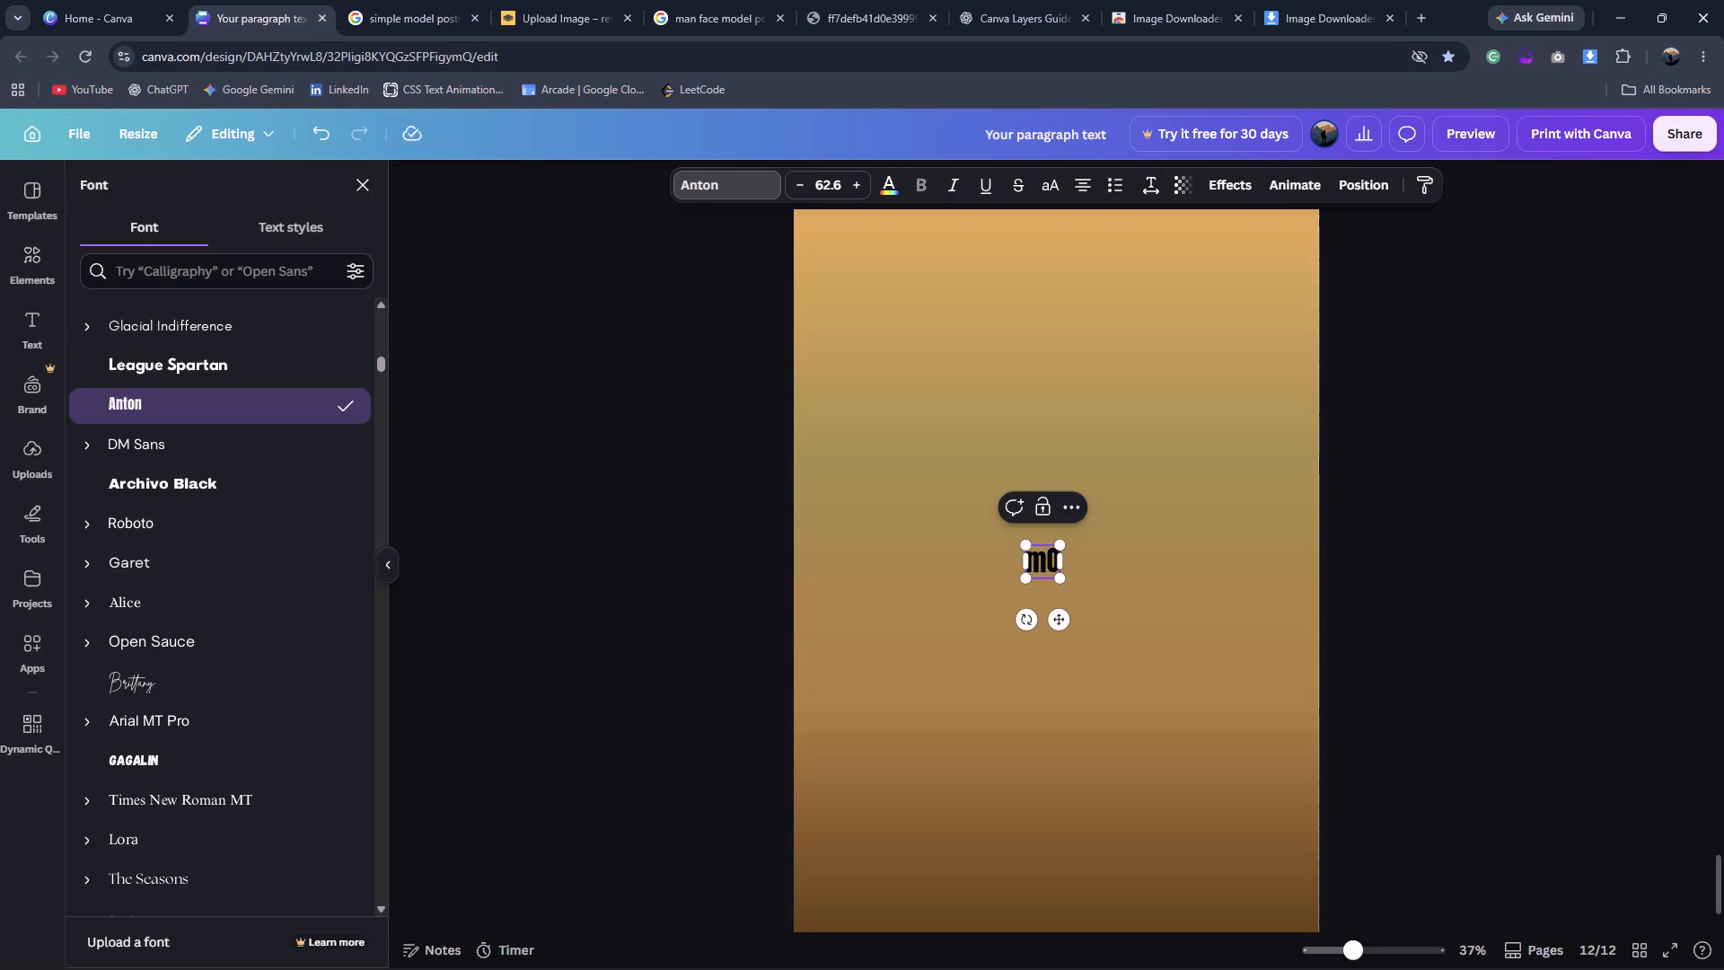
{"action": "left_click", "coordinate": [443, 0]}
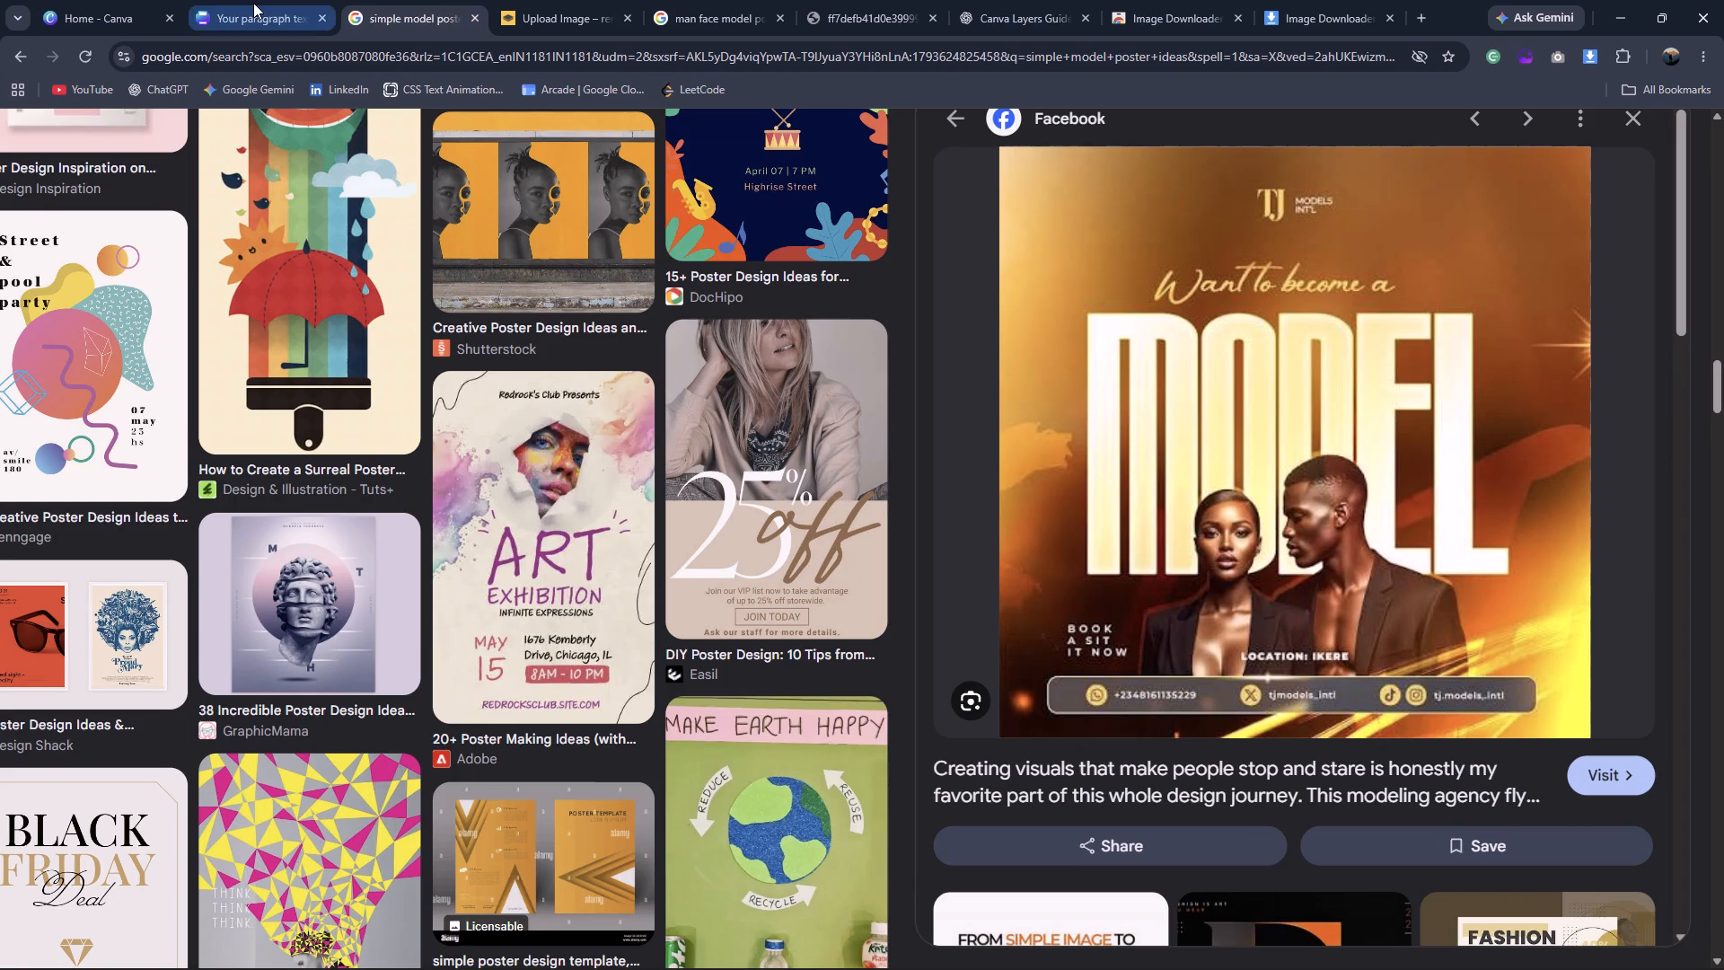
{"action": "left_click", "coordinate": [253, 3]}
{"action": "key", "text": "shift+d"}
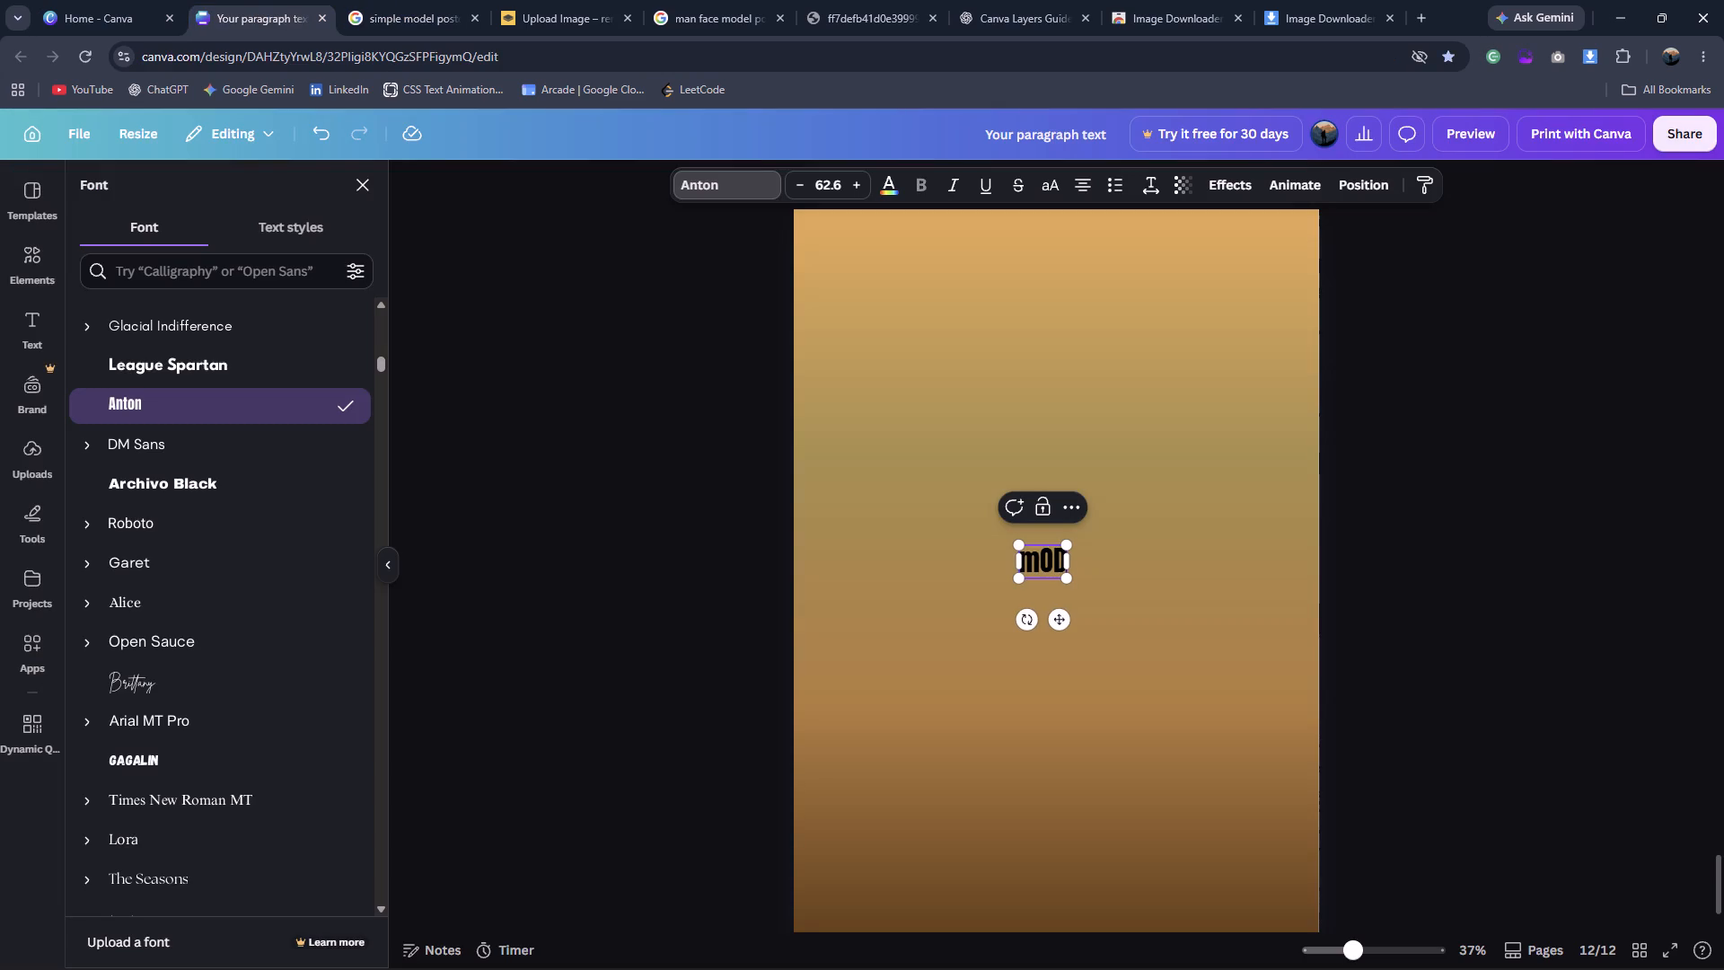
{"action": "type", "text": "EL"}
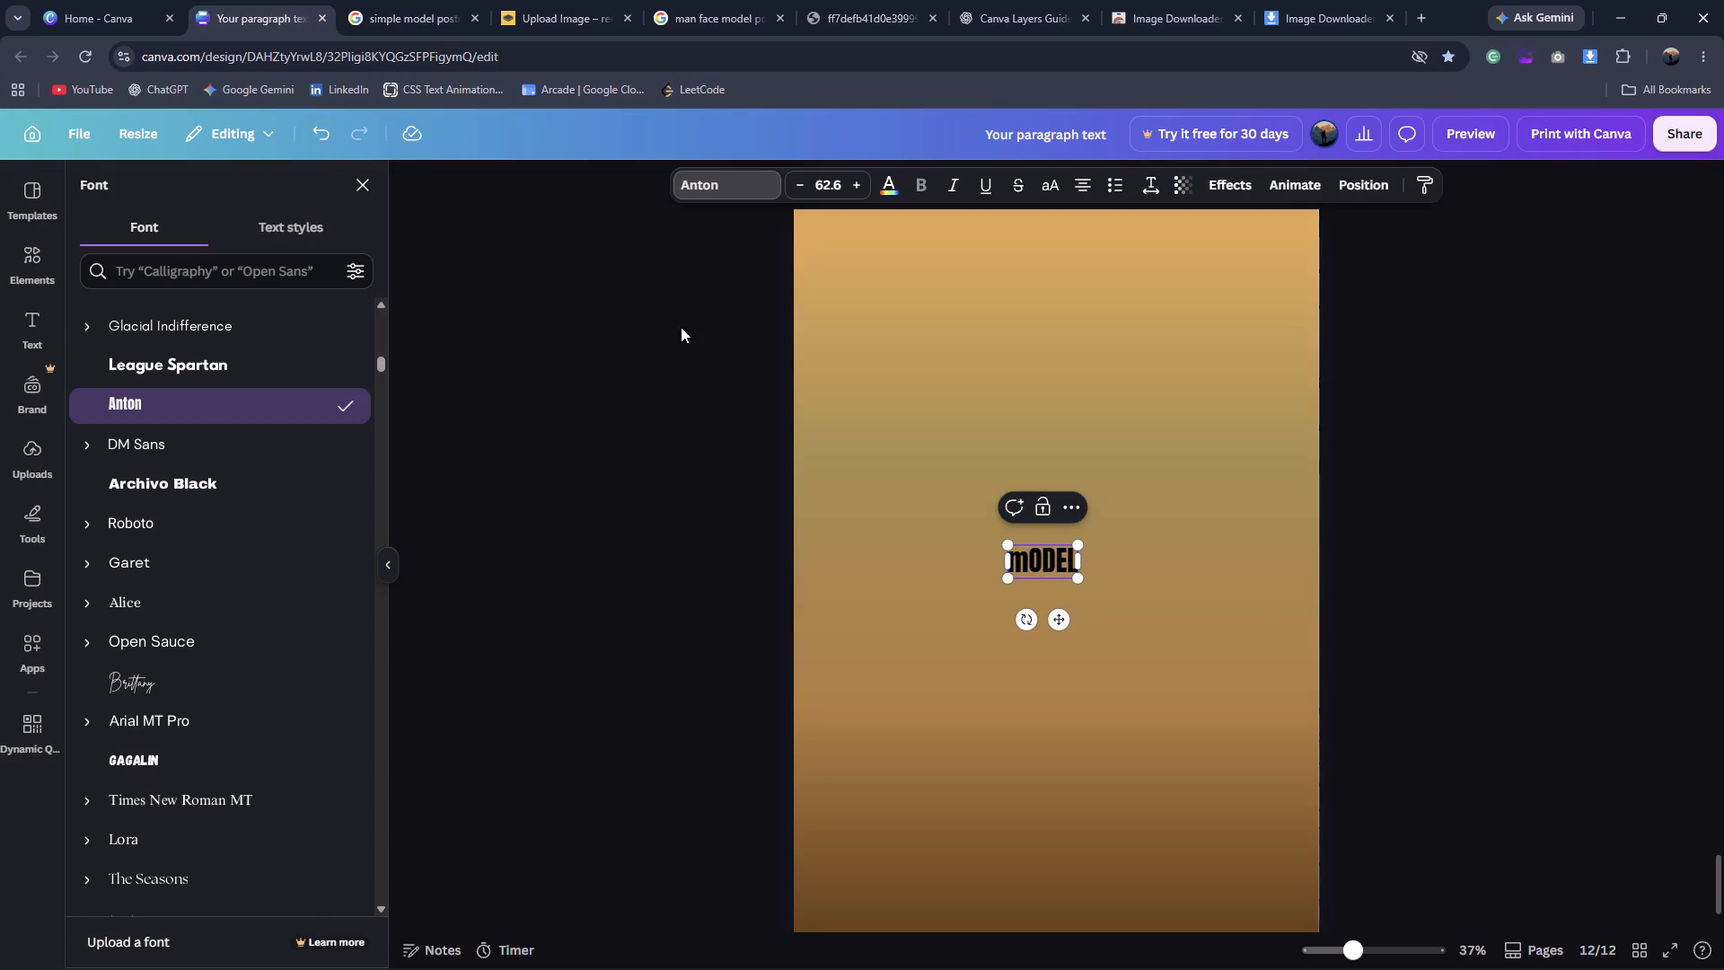
Enlarge the headline text to font size 236.
{"action": "left_click_drag", "start_coordinate": [1075, 576], "coordinate": [1210, 674]}
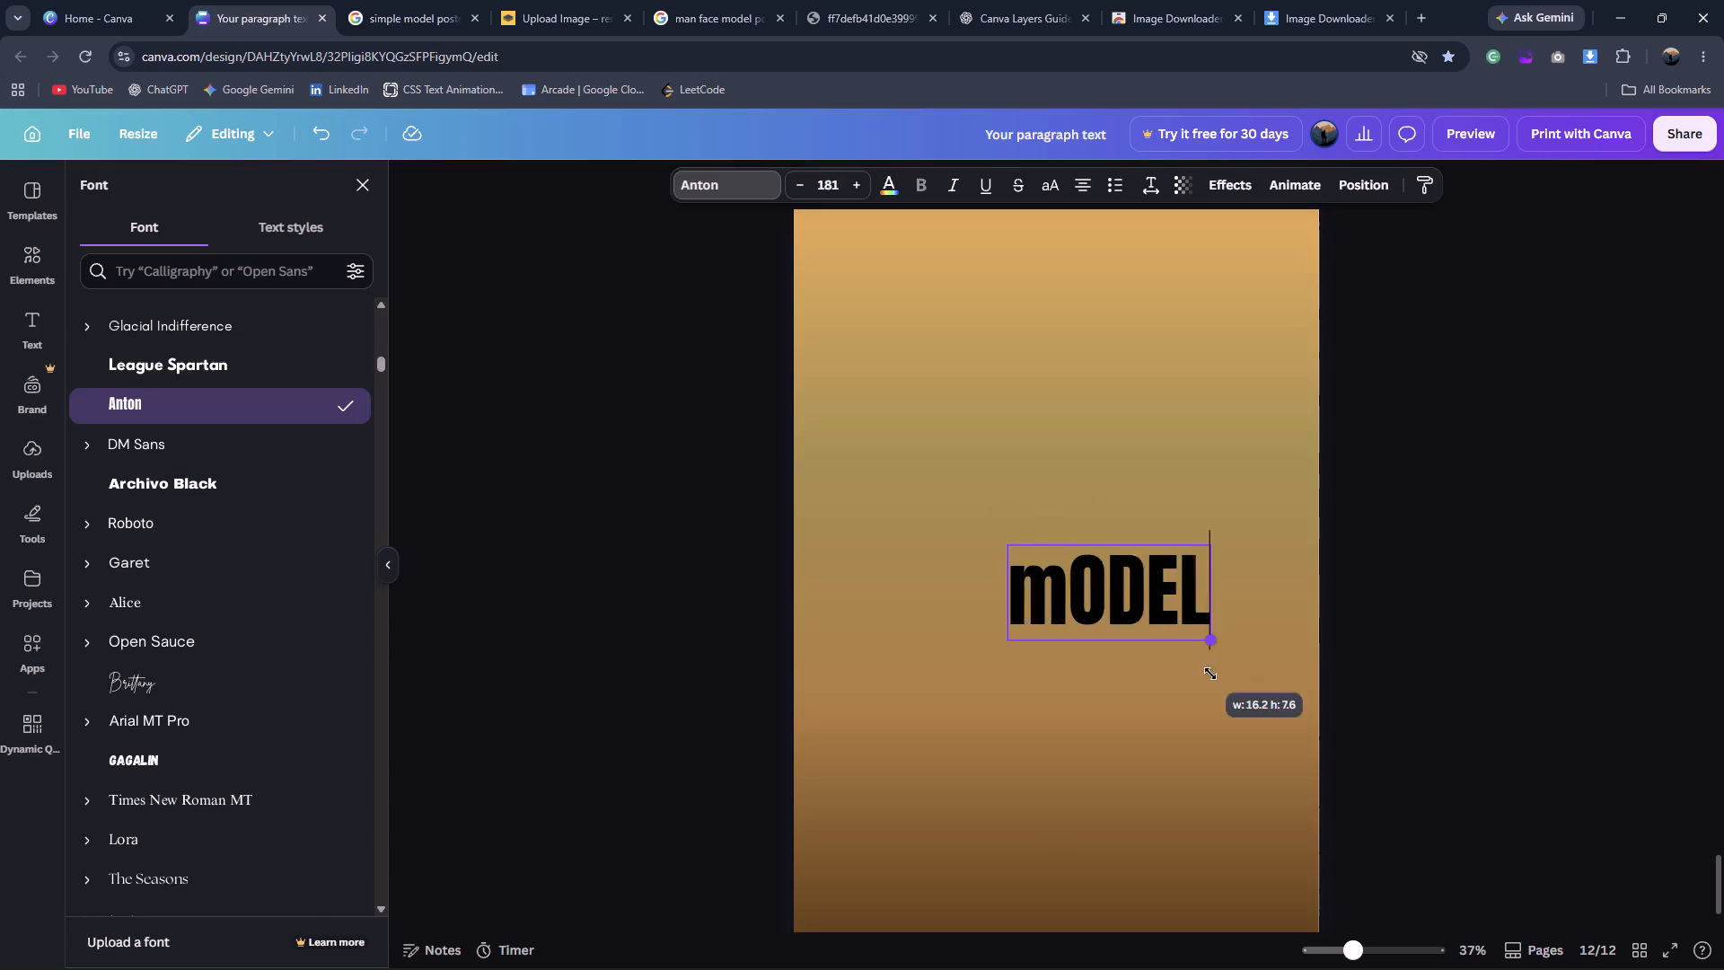
{"action": "left_click_drag", "start_coordinate": [1210, 674], "coordinate": [1249, 712]}
{"action": "left_click", "coordinate": [1085, 623]}
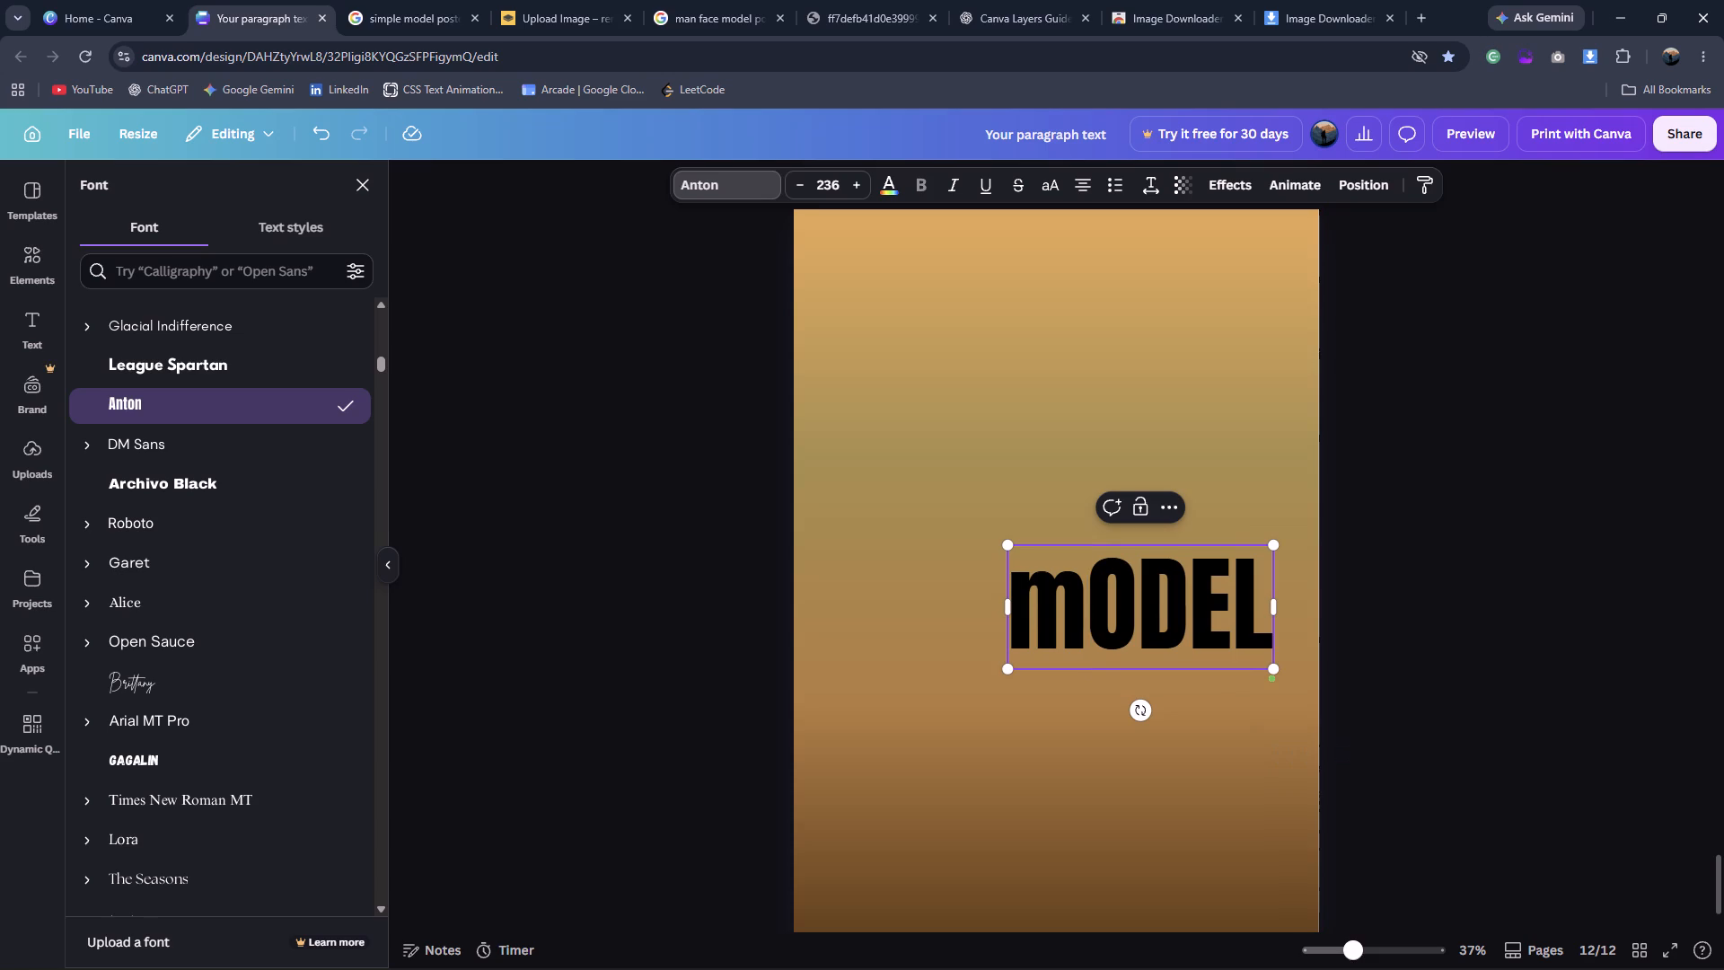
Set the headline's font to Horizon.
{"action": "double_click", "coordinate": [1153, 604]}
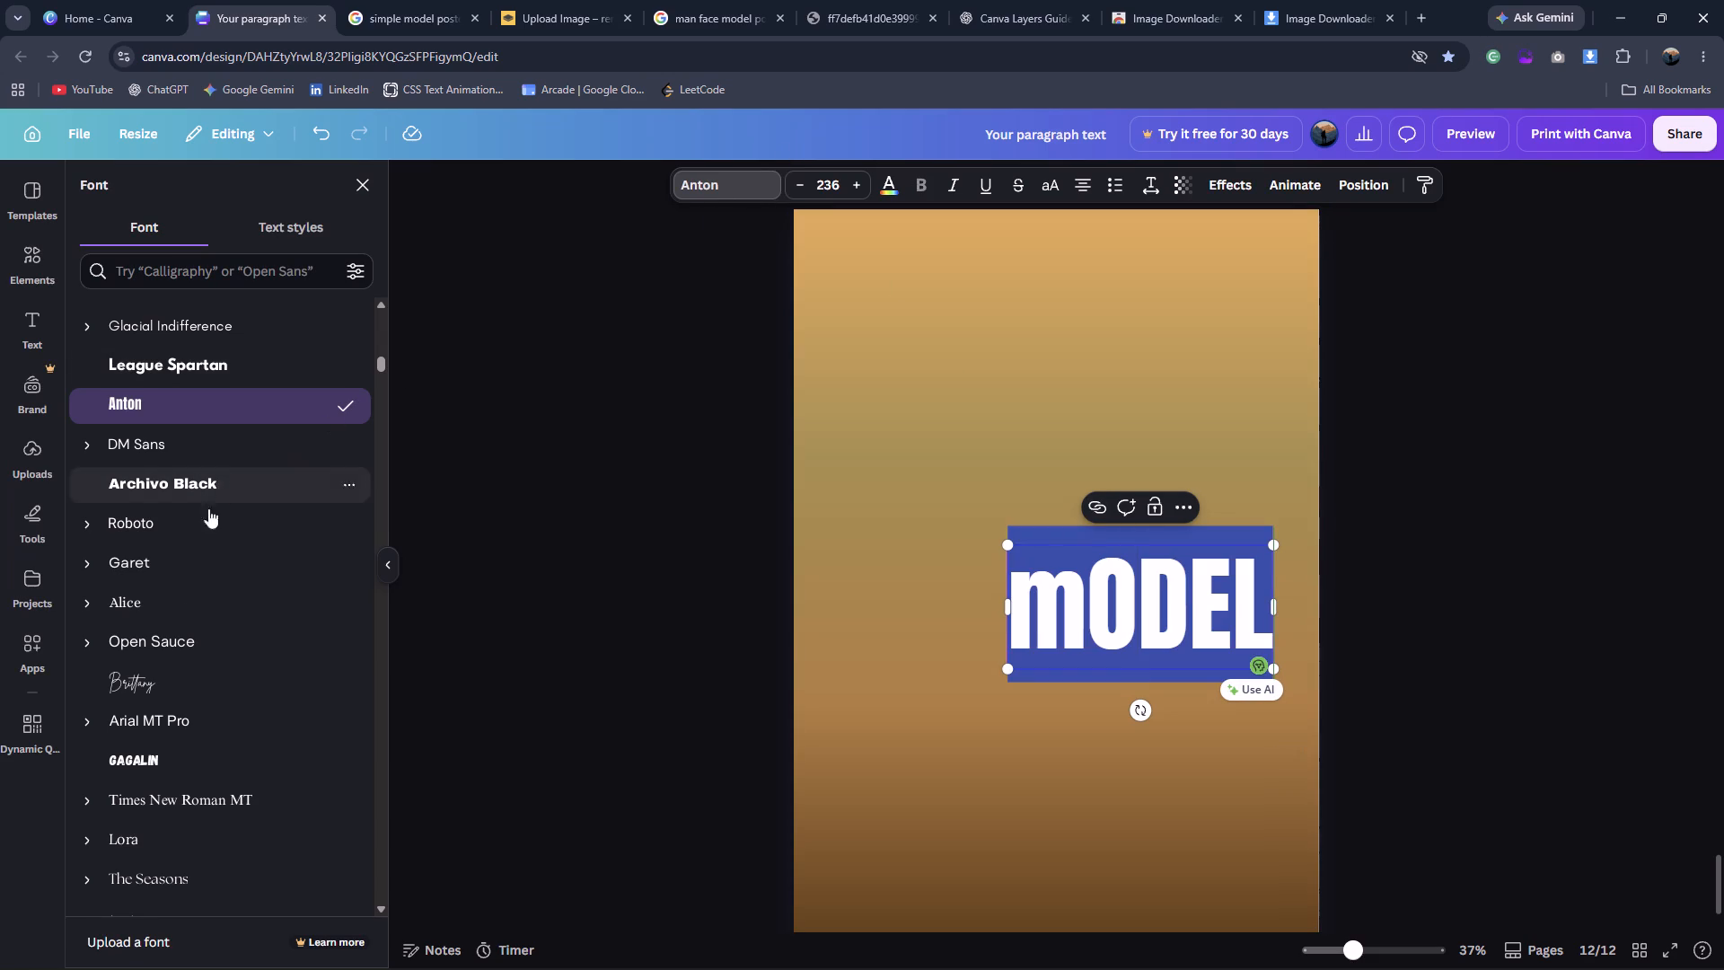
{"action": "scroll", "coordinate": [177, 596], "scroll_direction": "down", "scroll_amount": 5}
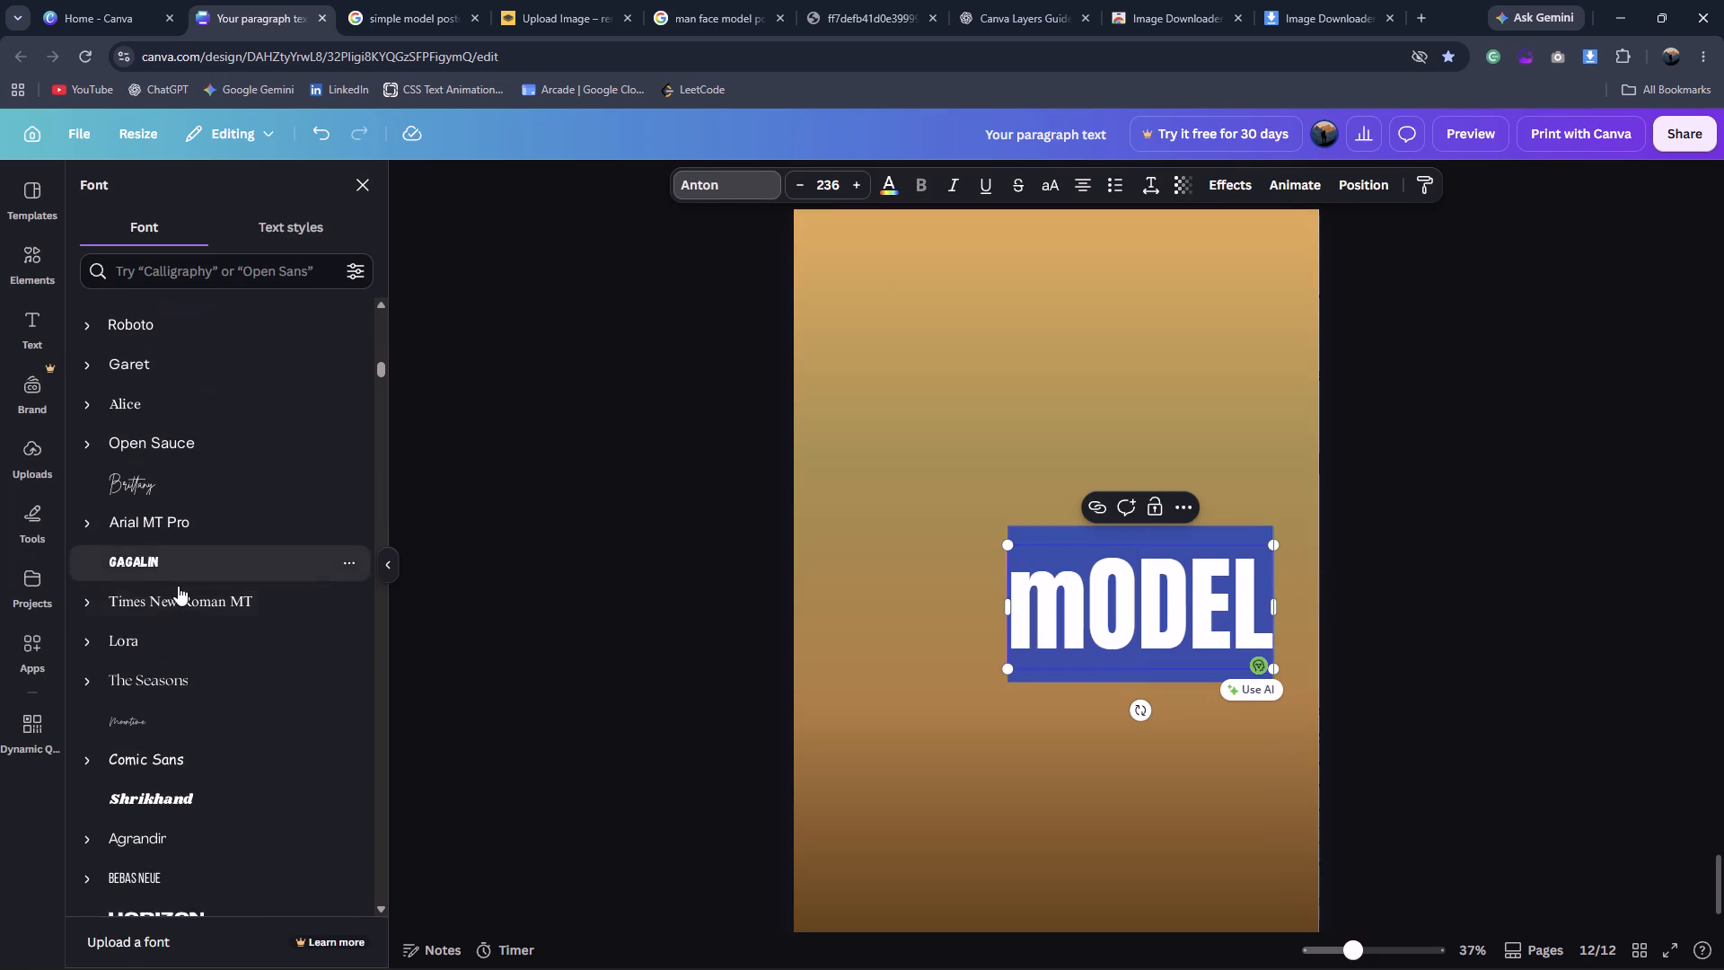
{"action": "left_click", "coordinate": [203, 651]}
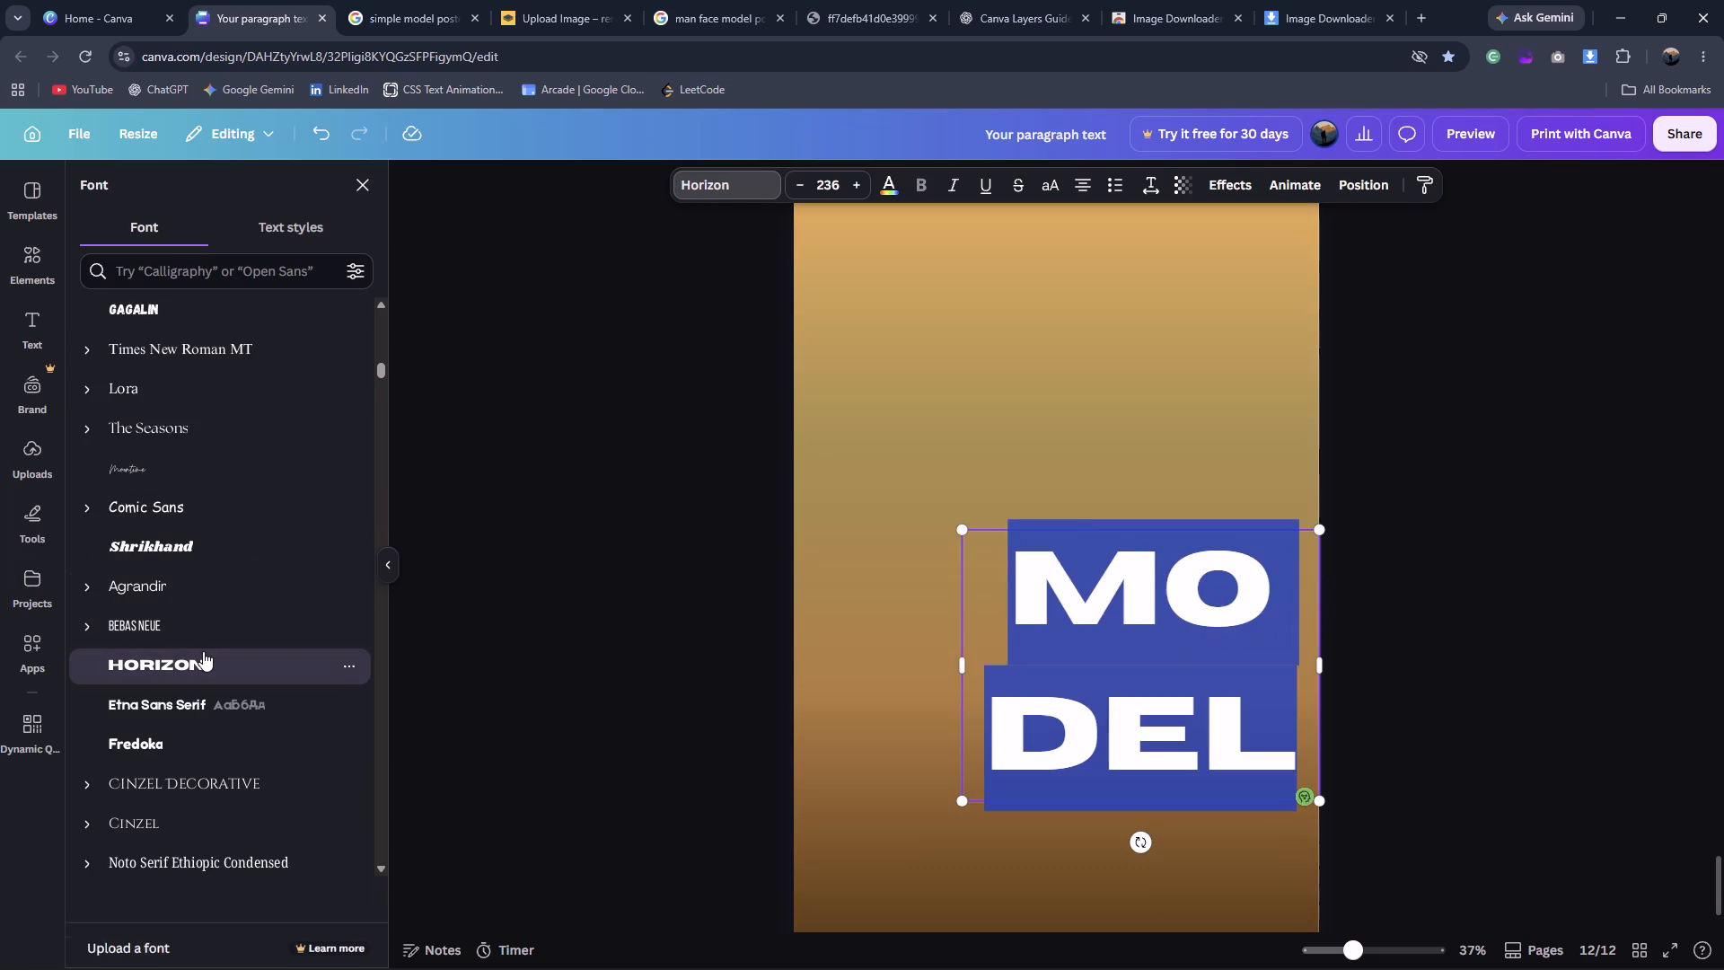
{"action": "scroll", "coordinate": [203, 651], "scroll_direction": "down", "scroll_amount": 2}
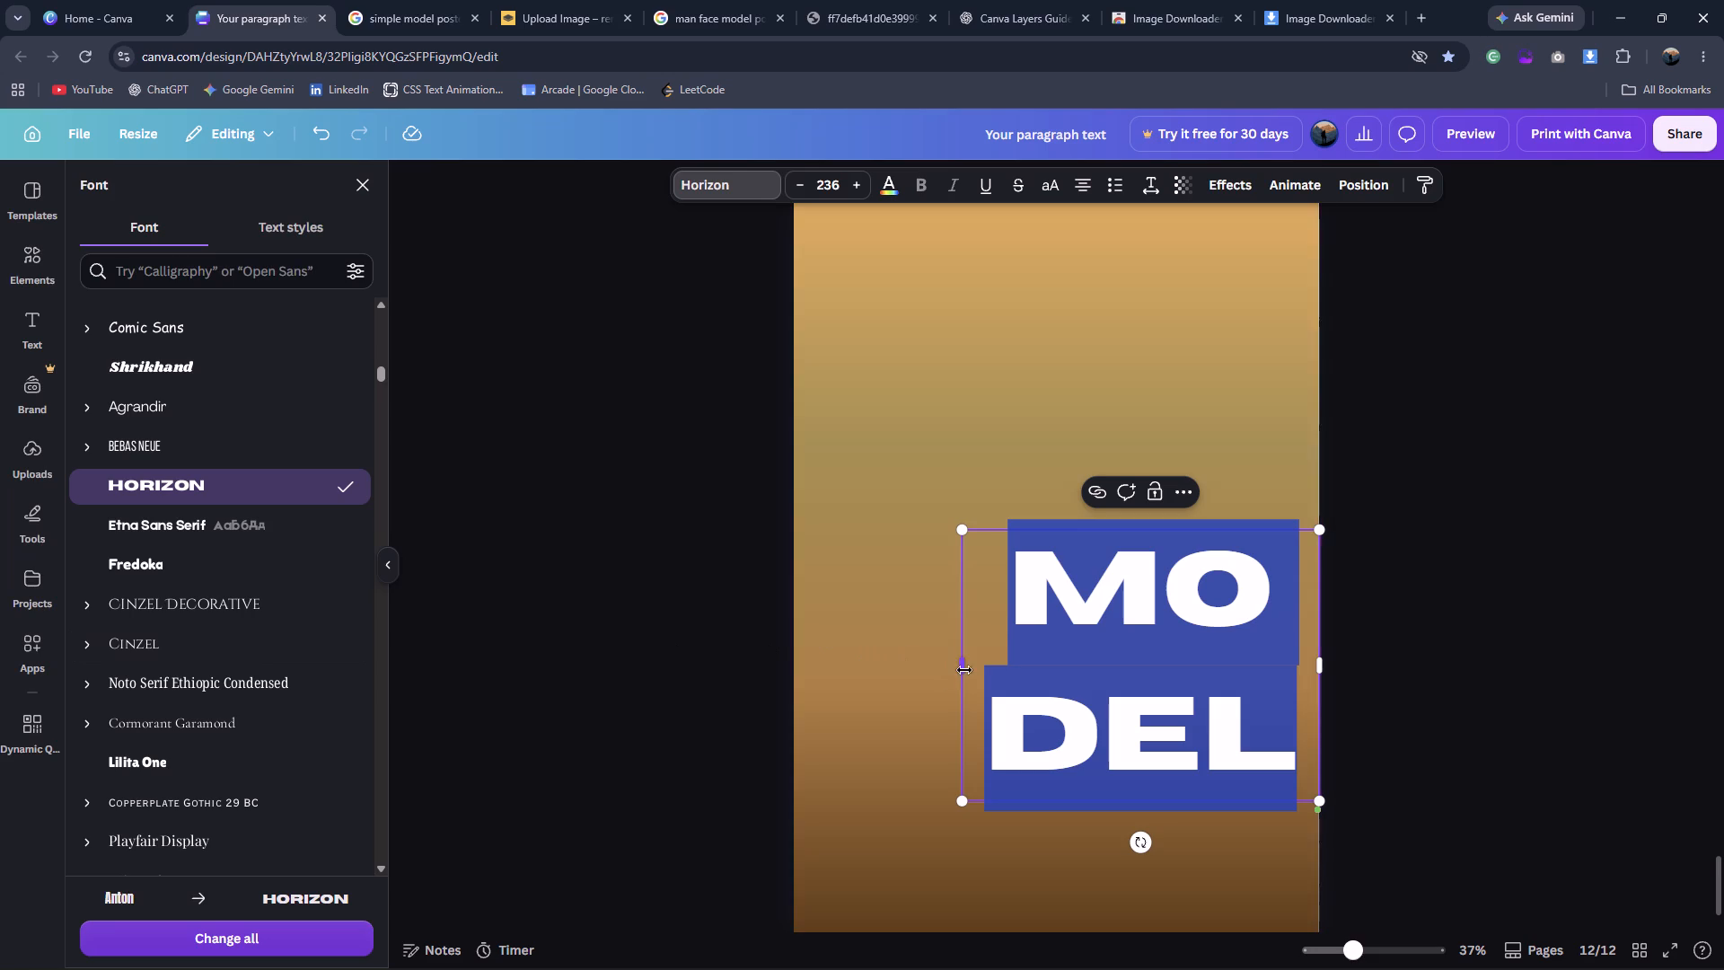
Widen the headline's text box past the page's left edge so the word fits on one line.
{"action": "left_click_drag", "start_coordinate": [966, 669], "coordinate": [938, 670]}
{"action": "left_click_drag", "start_coordinate": [957, 663], "coordinate": [841, 663]}
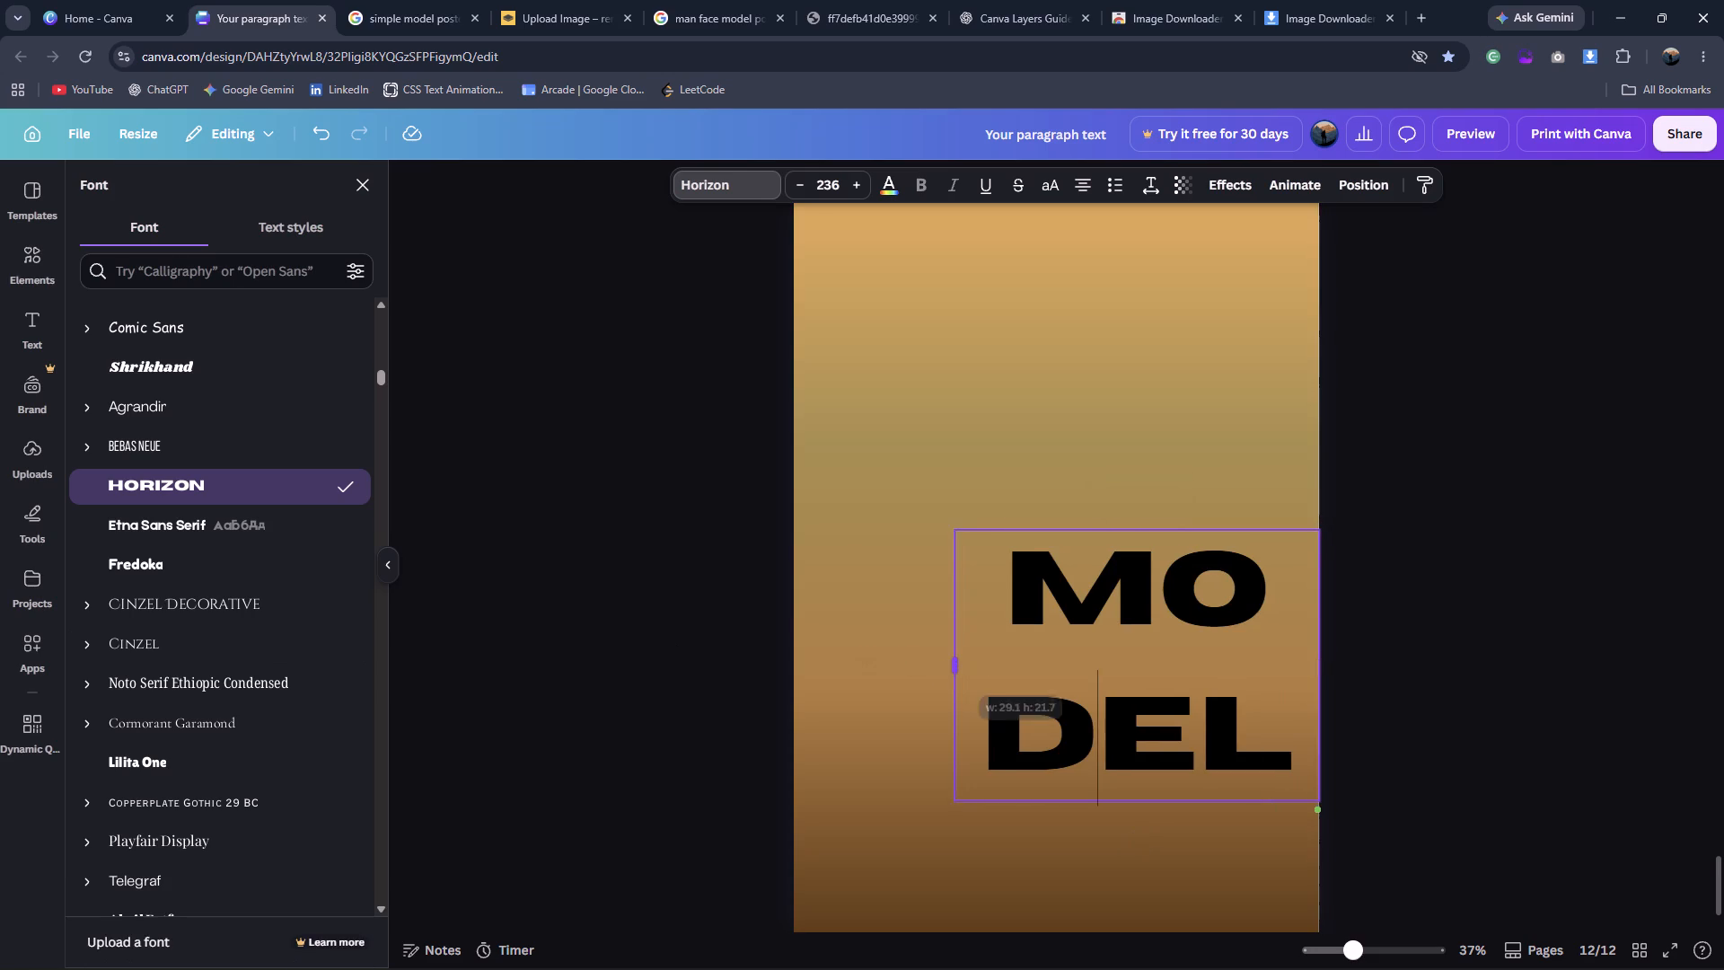
{"action": "left_click_drag", "start_coordinate": [841, 663], "coordinate": [682, 665]}
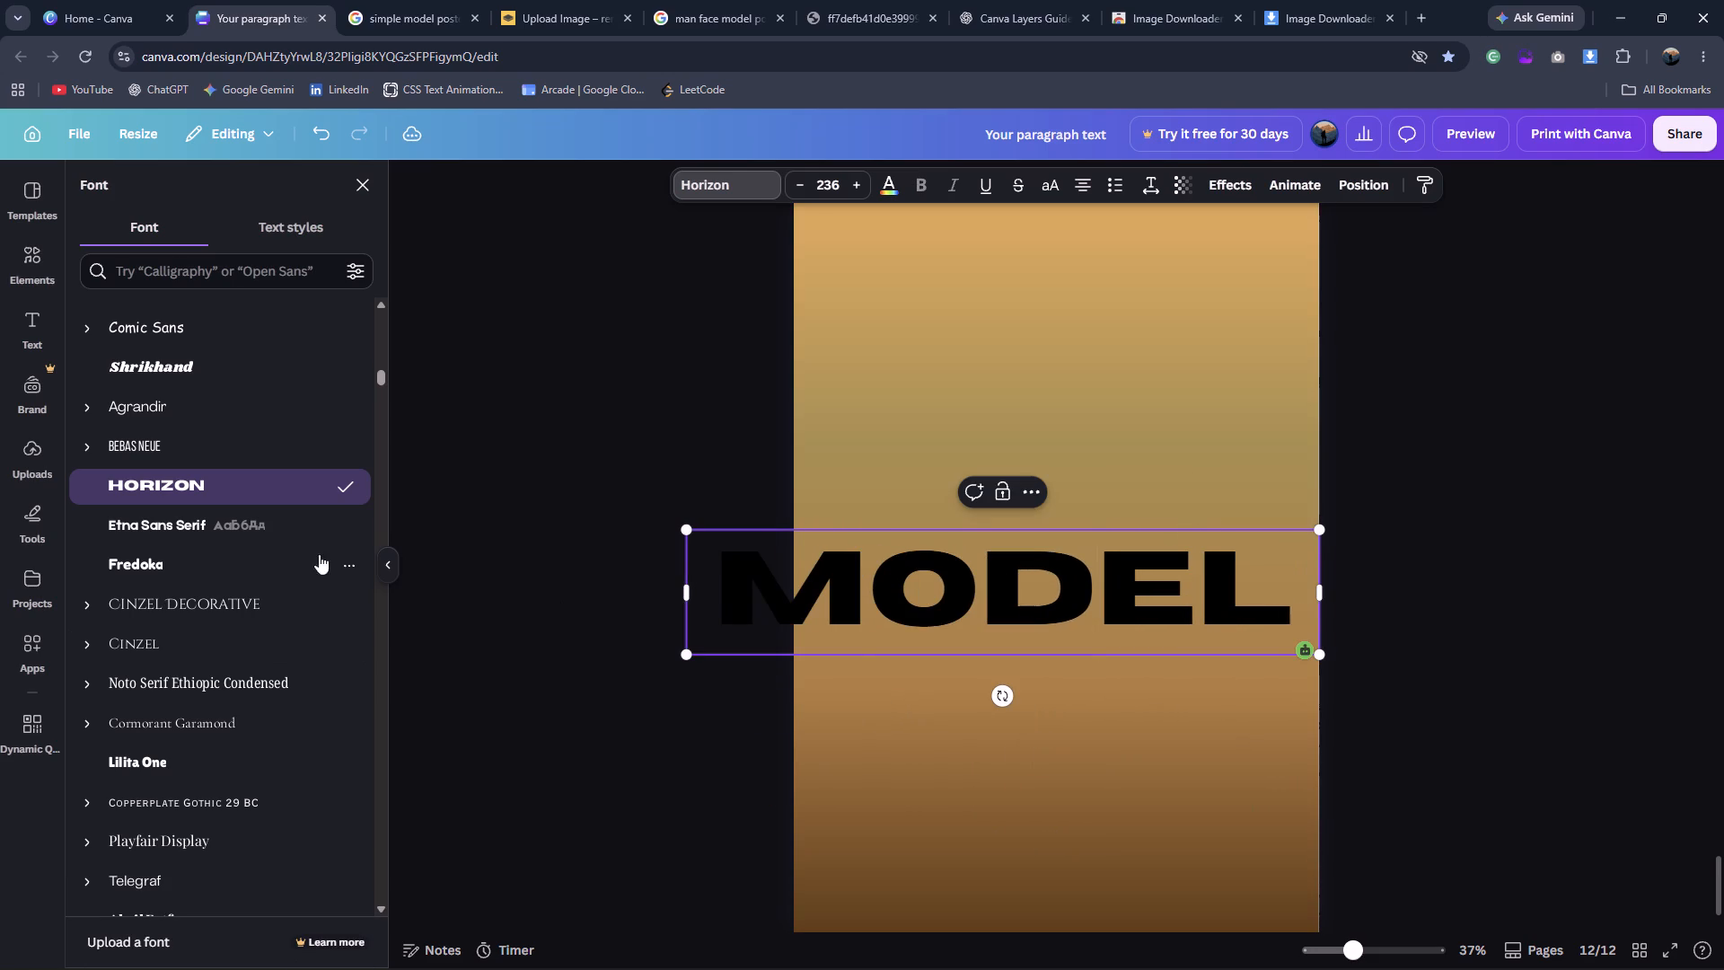
Scale the headline down to font size 194 and move it across the middle of the page.
{"action": "left_click_drag", "start_coordinate": [1322, 527], "coordinate": [1209, 562]}
{"action": "left_click_drag", "start_coordinate": [1028, 588], "coordinate": [1086, 567]}
{"action": "left_click", "coordinate": [1001, 708]}
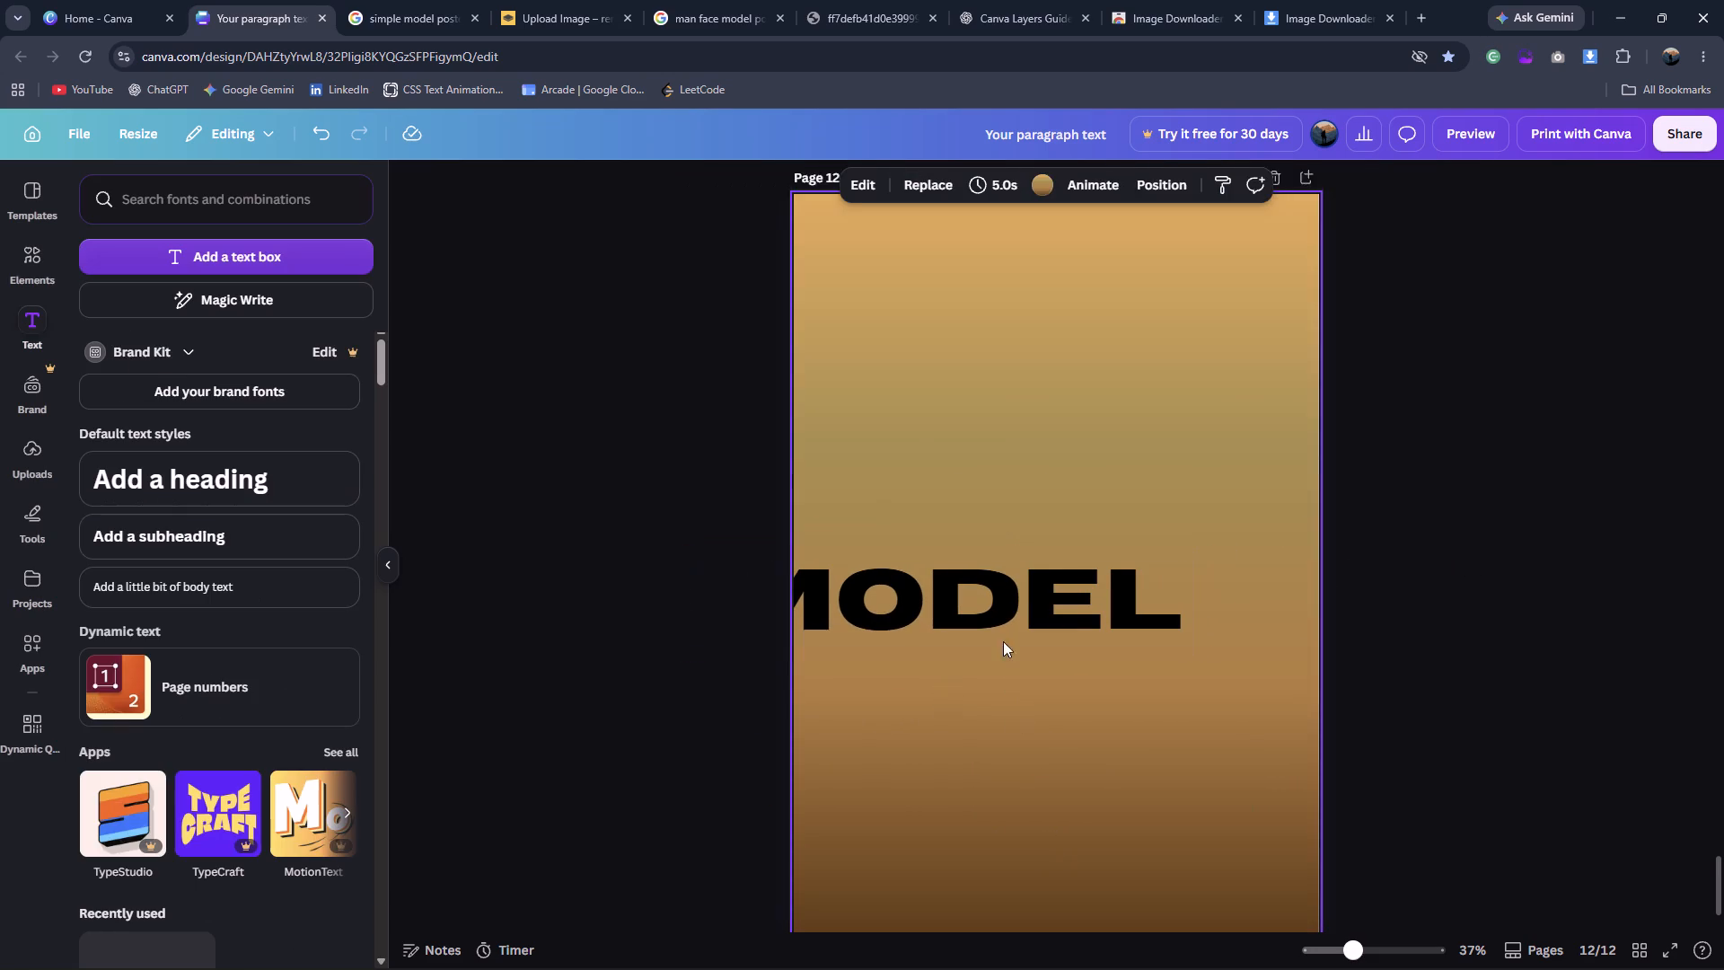
{"action": "left_click_drag", "start_coordinate": [1000, 629], "coordinate": [1095, 583]}
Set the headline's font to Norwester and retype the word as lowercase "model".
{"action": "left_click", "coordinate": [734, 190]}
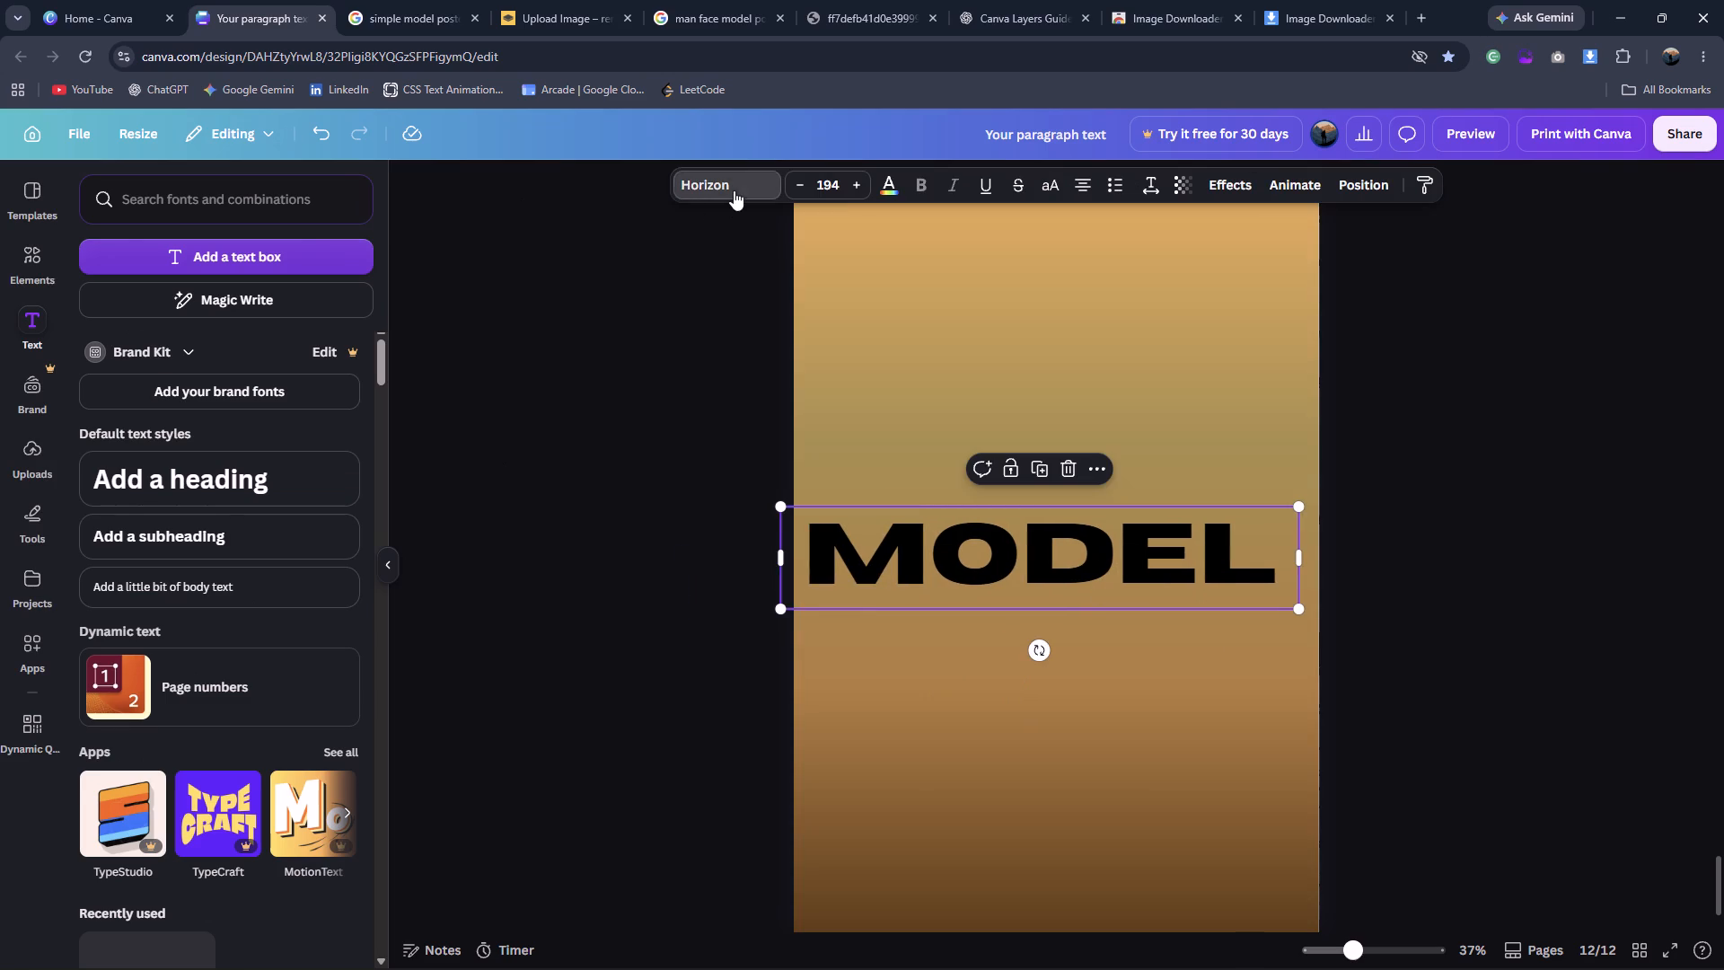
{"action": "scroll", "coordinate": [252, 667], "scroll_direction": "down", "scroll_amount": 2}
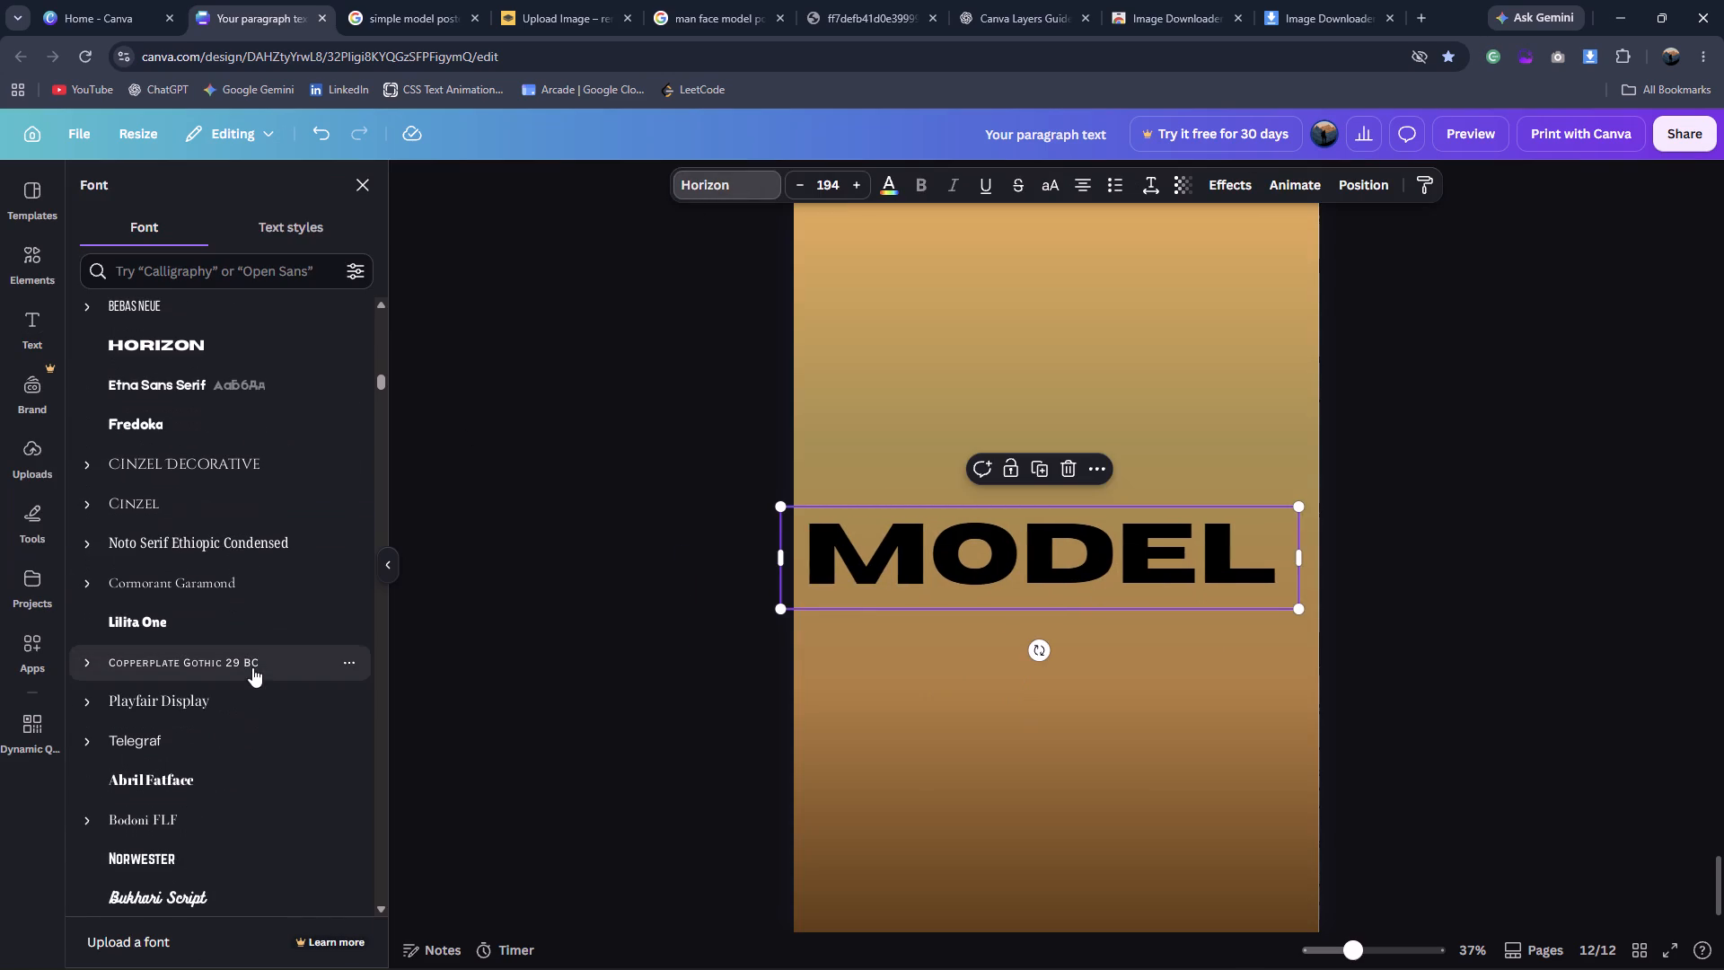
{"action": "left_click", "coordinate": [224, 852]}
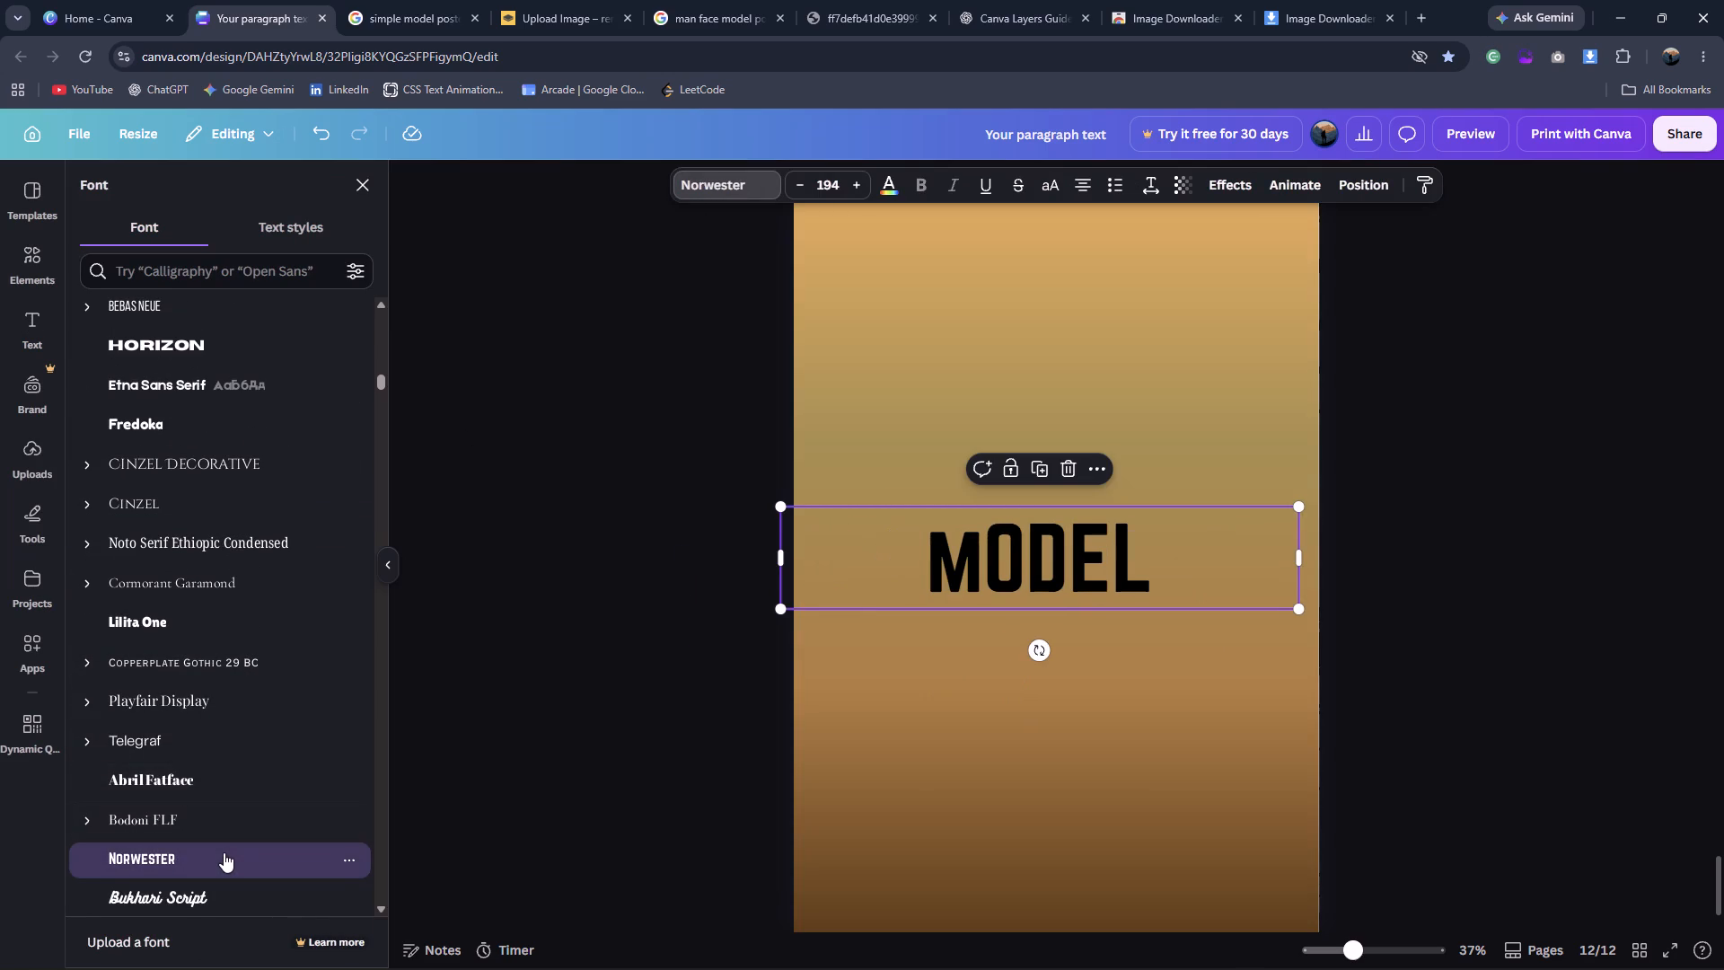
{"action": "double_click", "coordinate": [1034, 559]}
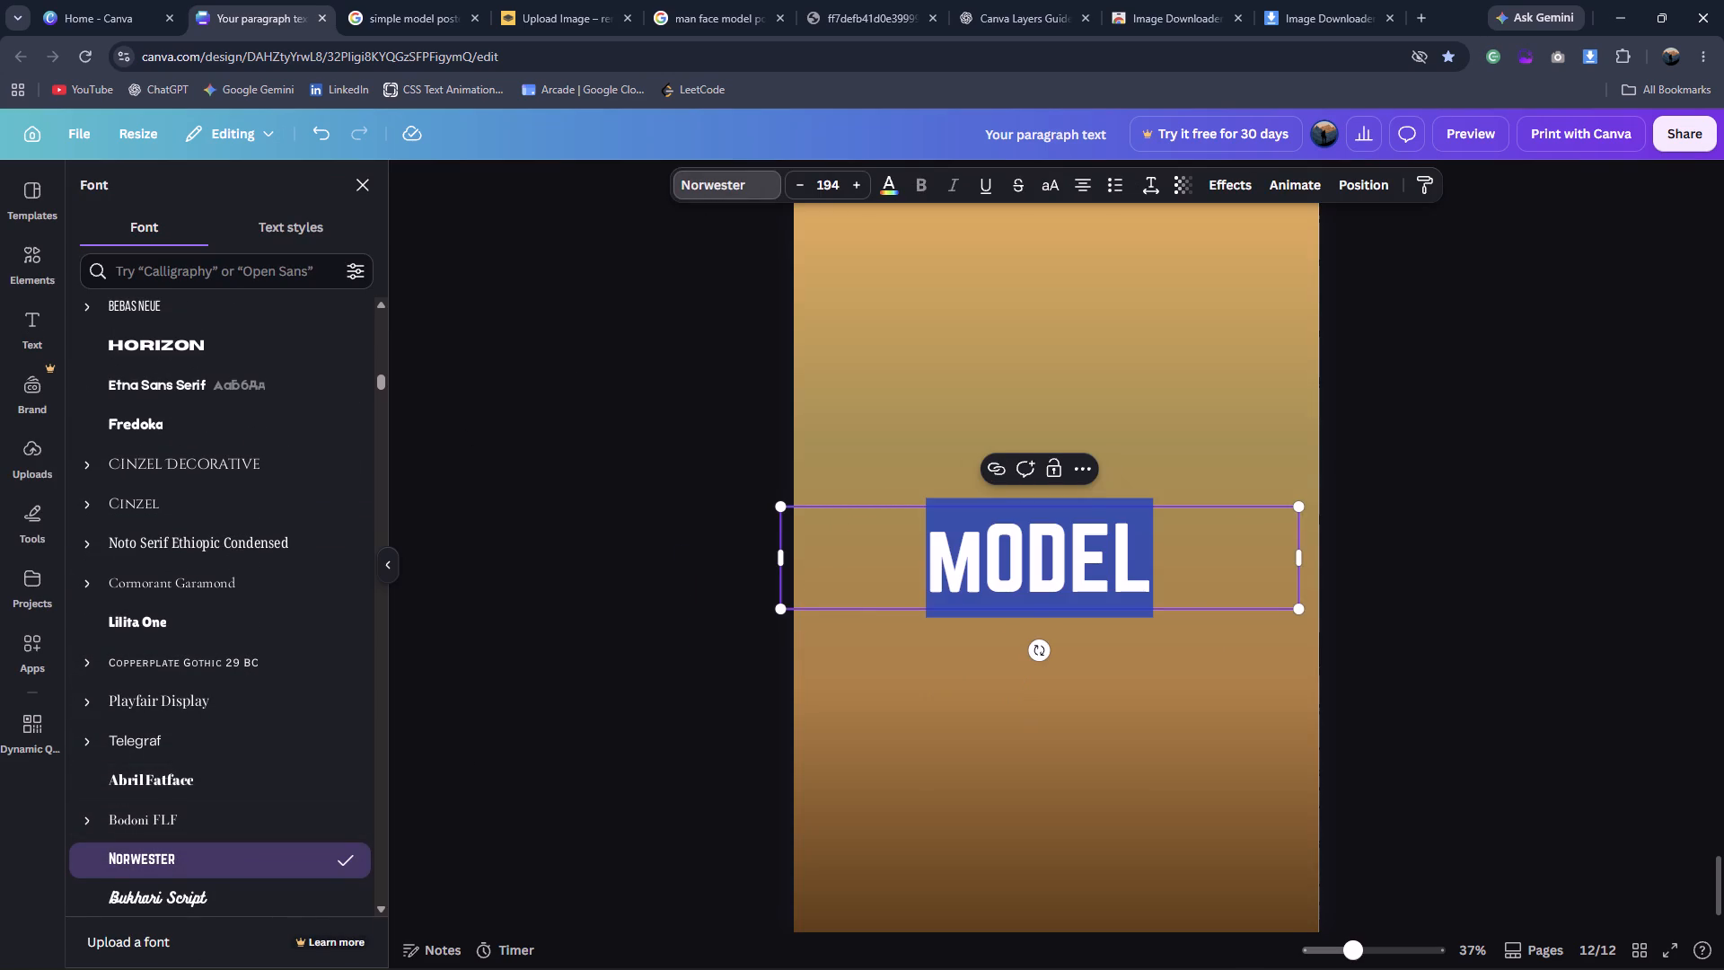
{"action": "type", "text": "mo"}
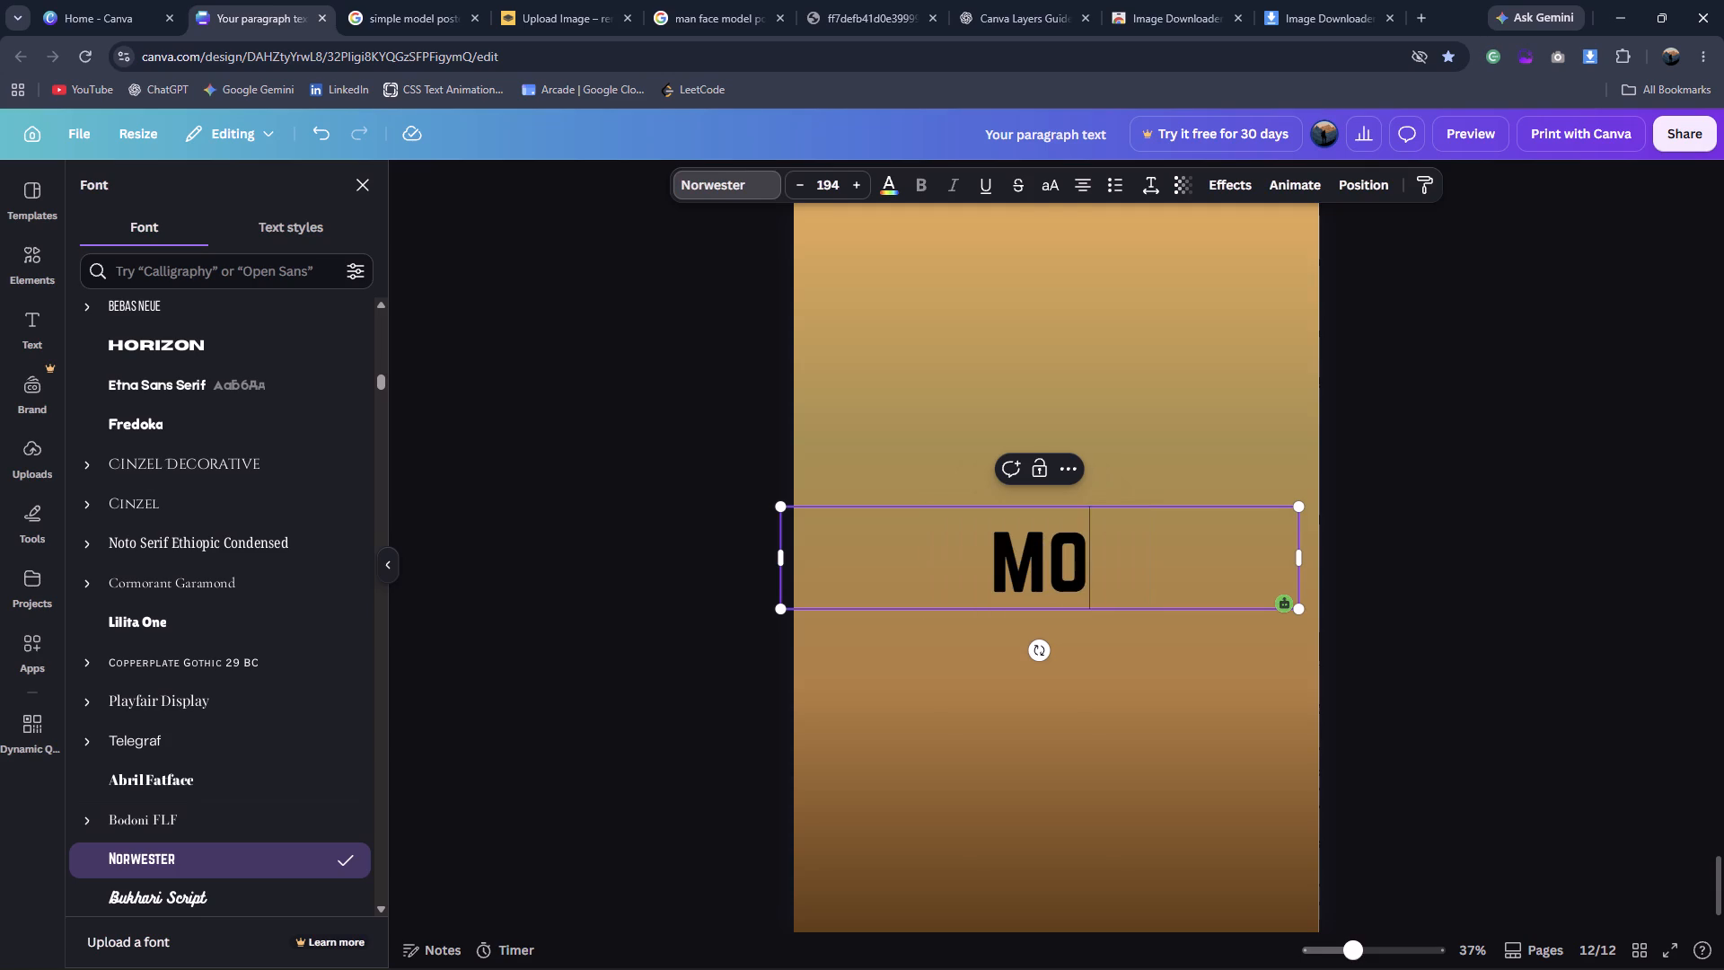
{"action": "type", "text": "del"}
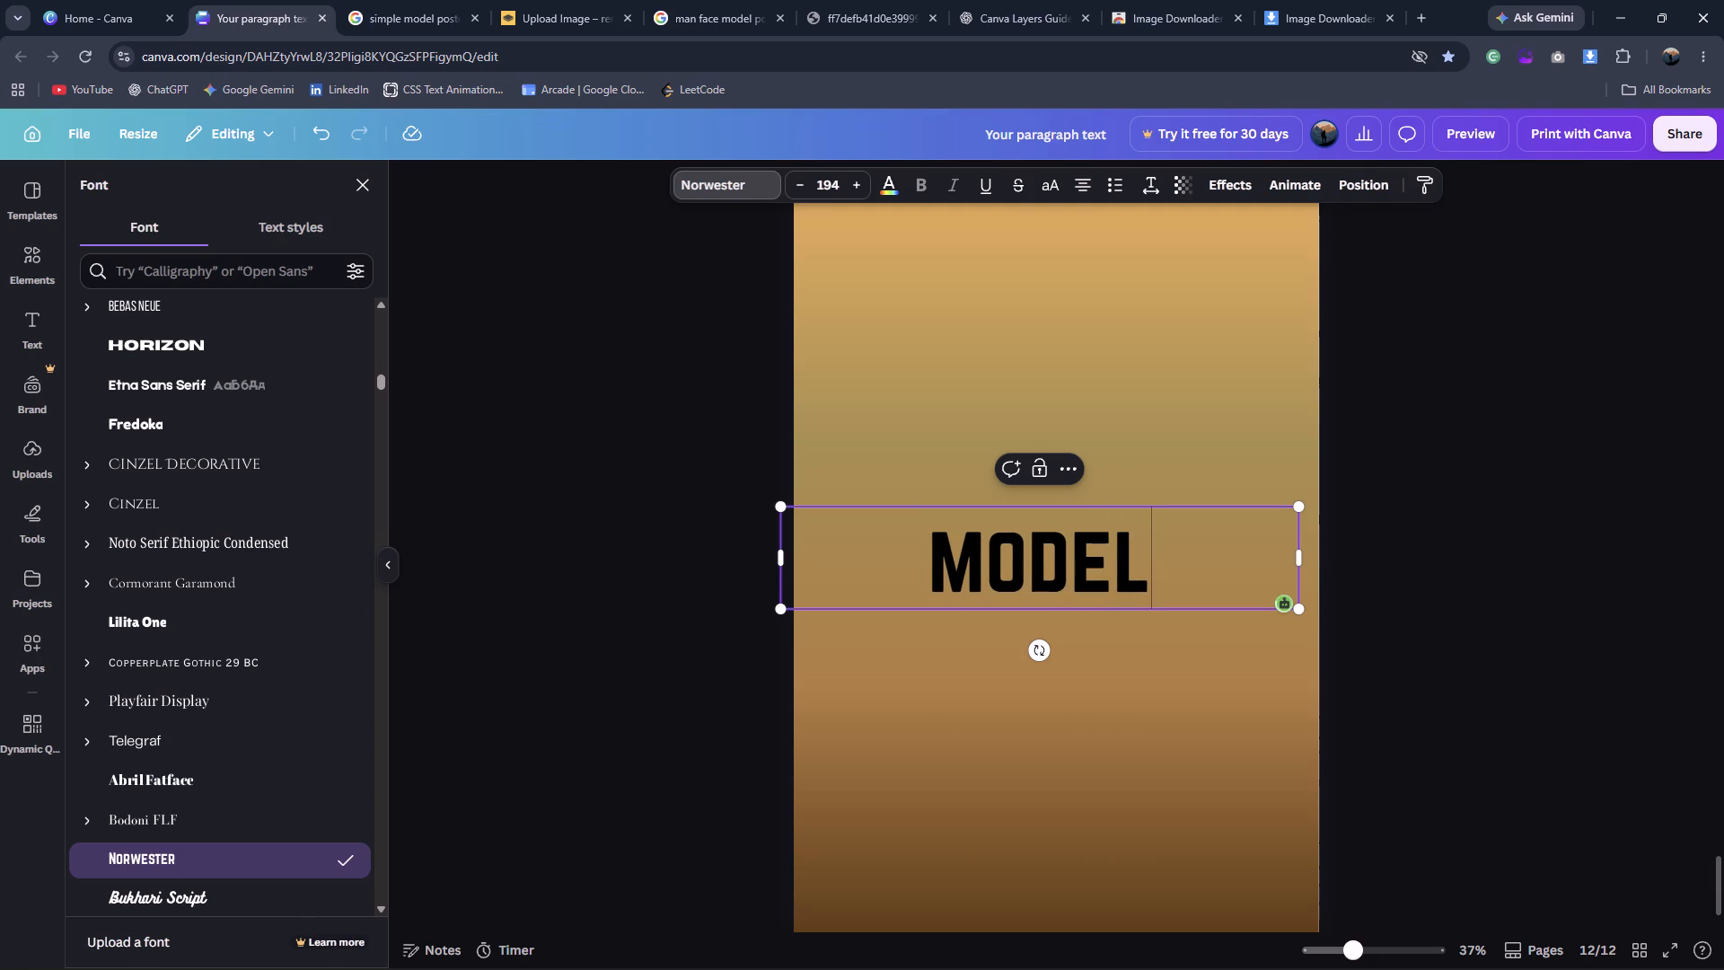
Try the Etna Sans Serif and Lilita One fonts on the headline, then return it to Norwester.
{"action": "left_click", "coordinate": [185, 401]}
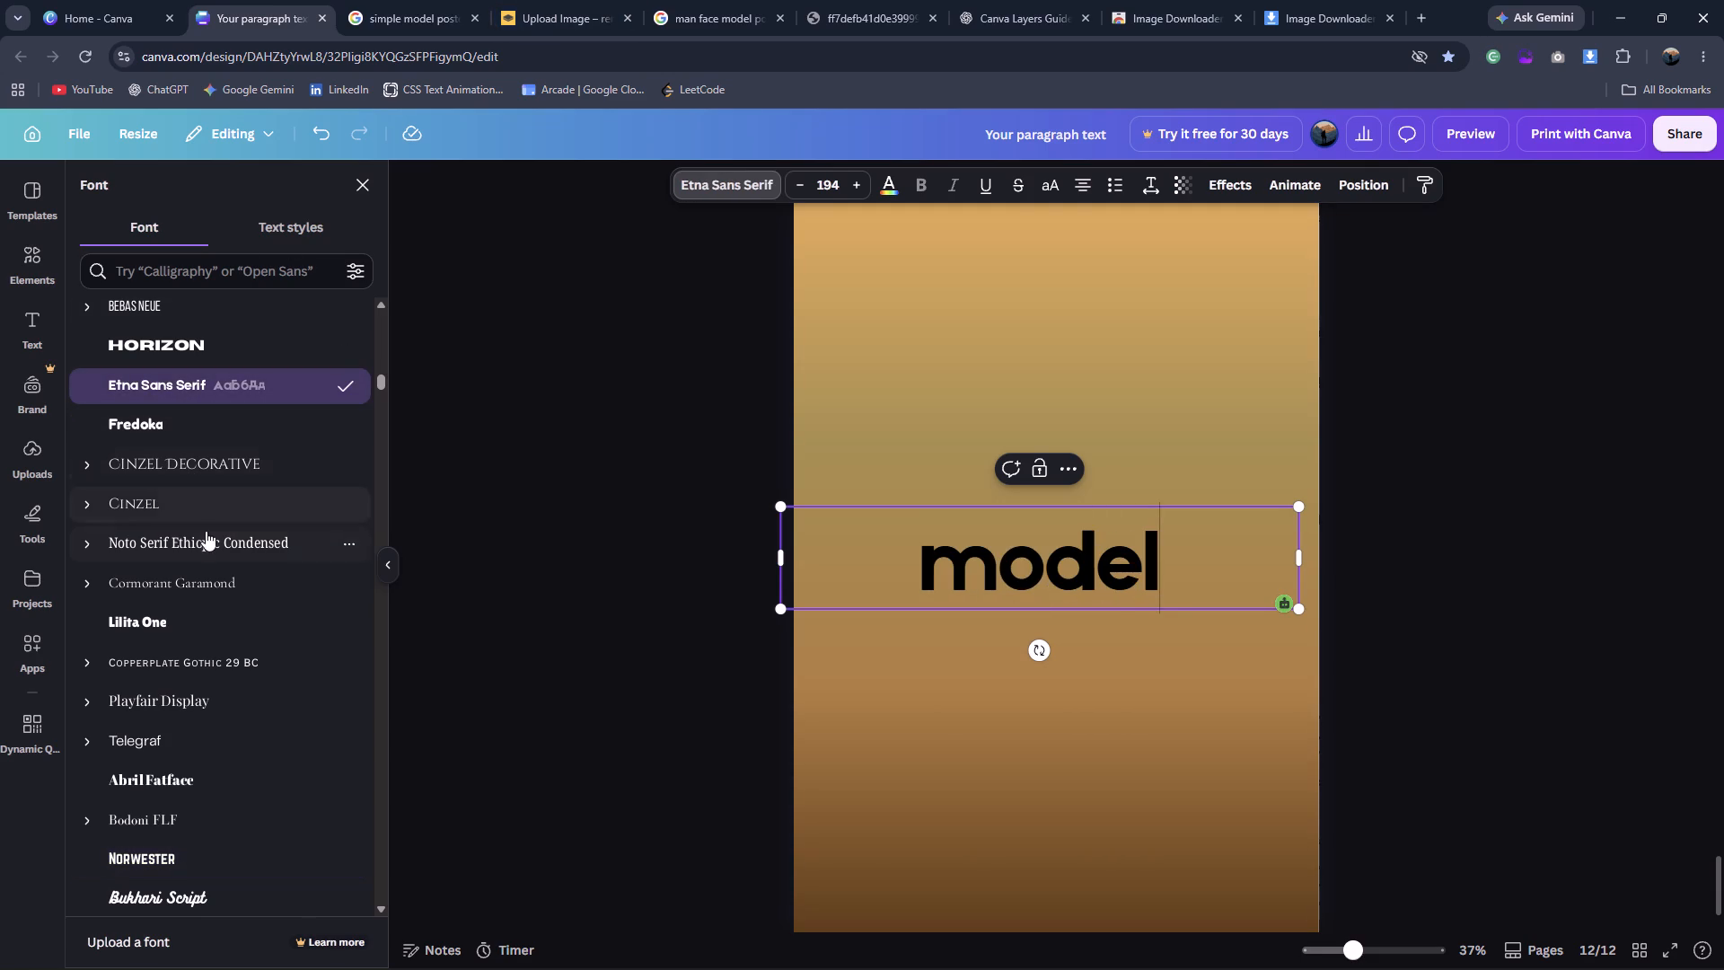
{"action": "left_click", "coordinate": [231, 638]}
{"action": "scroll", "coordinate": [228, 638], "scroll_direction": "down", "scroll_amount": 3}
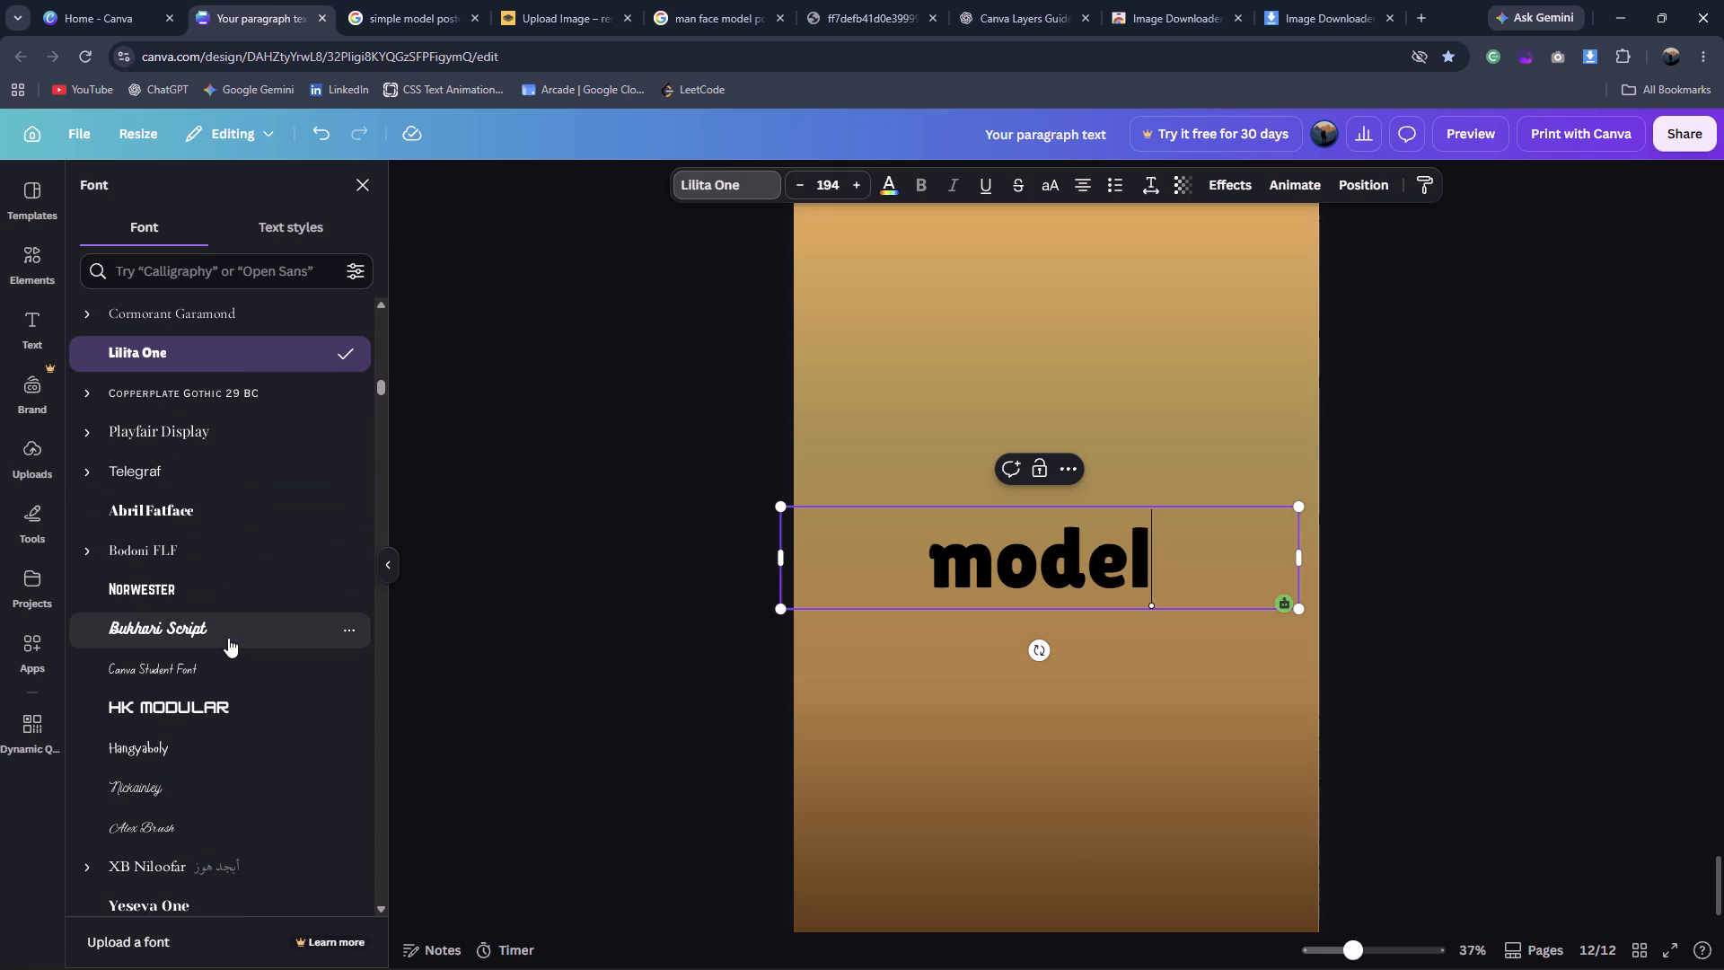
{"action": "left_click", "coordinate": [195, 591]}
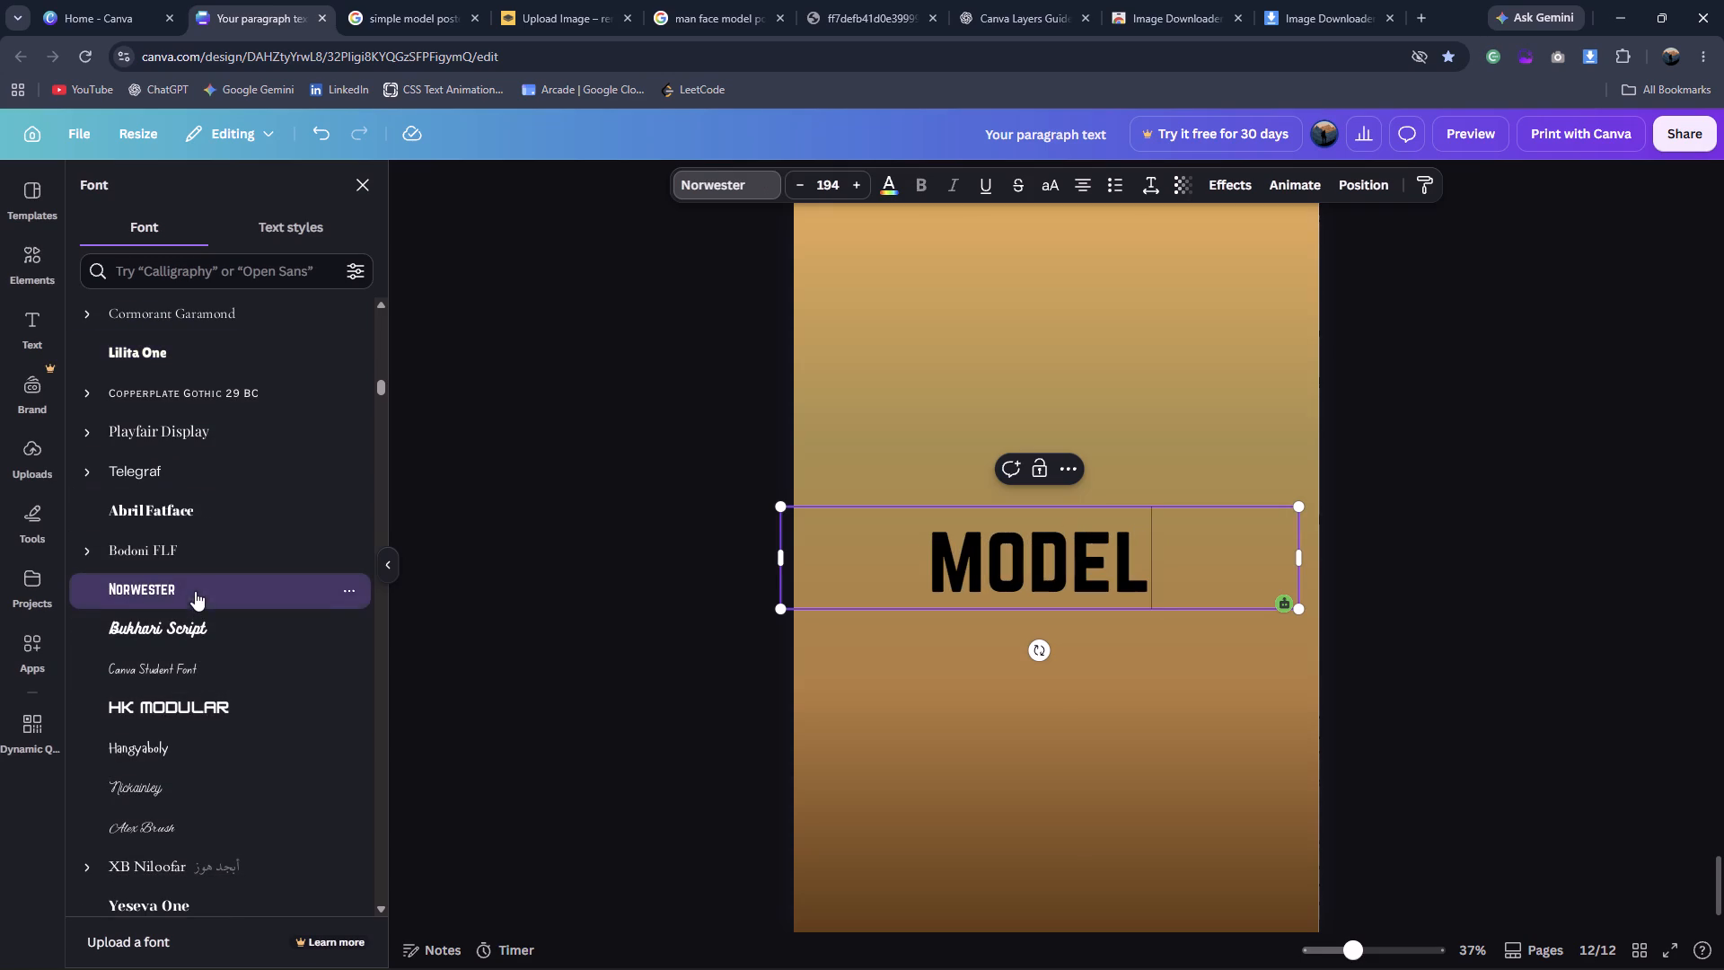
Set the headline's font to Impact and retype the word as MODEL in capitals.
{"action": "scroll", "coordinate": [201, 616], "scroll_direction": "down", "scroll_amount": 2}
{"action": "left_click", "coordinate": [192, 763]}
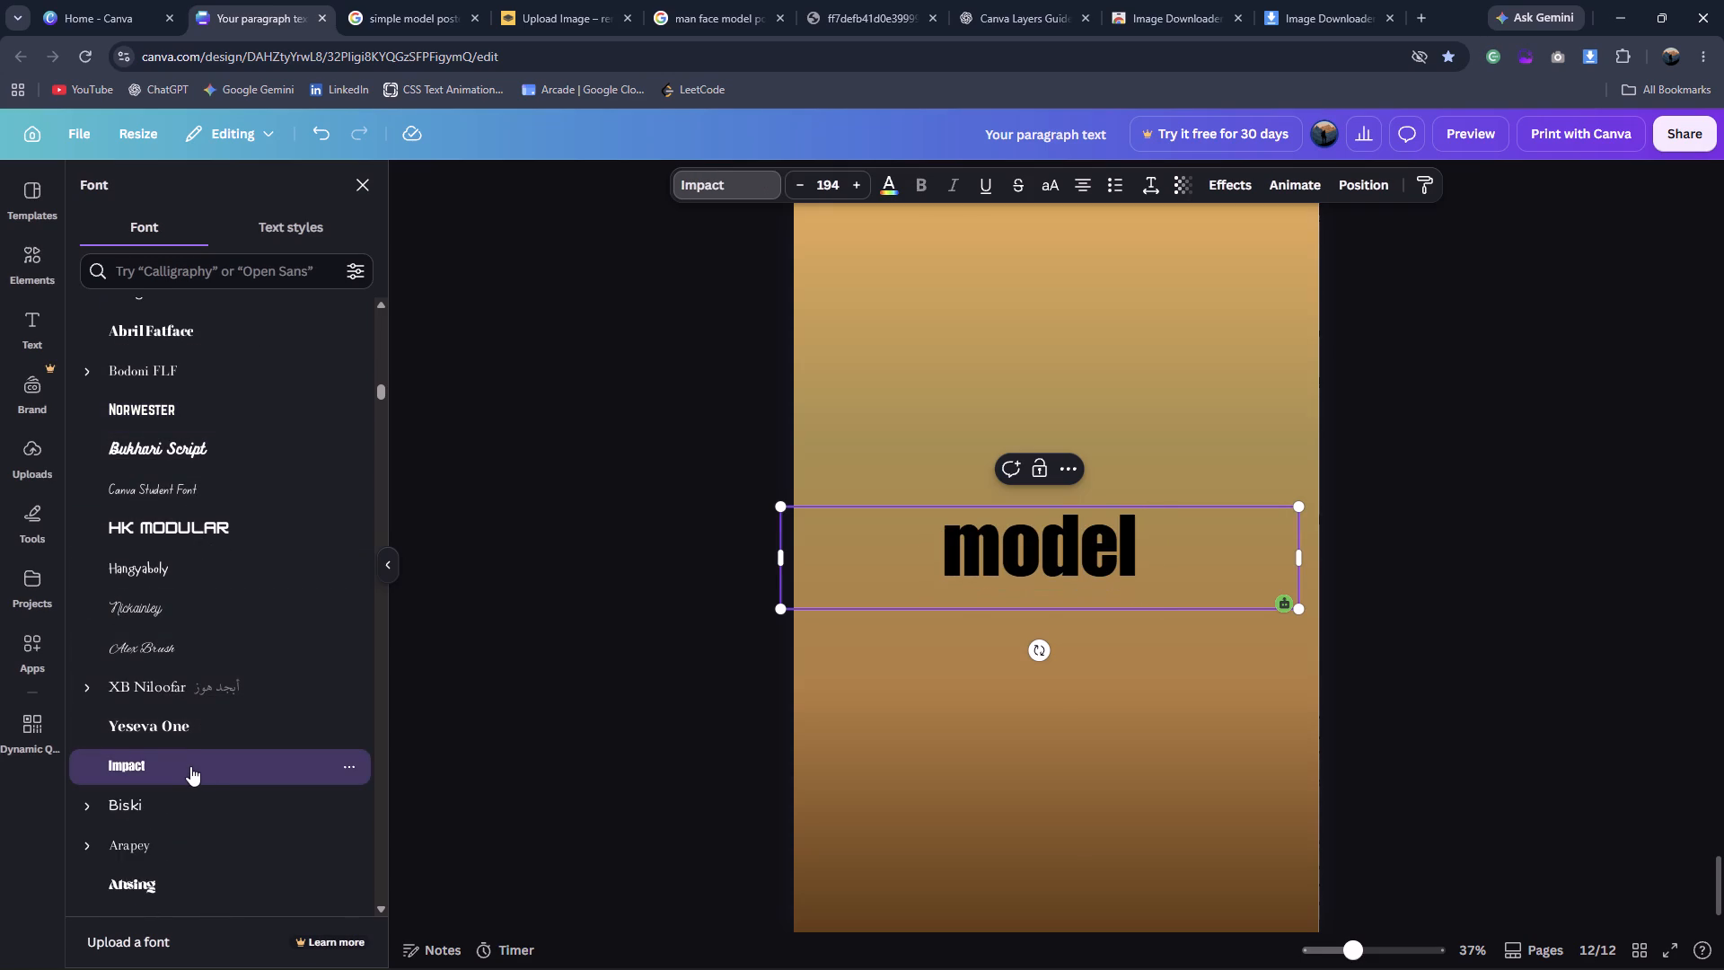
{"action": "double_click", "coordinate": [1098, 564]}
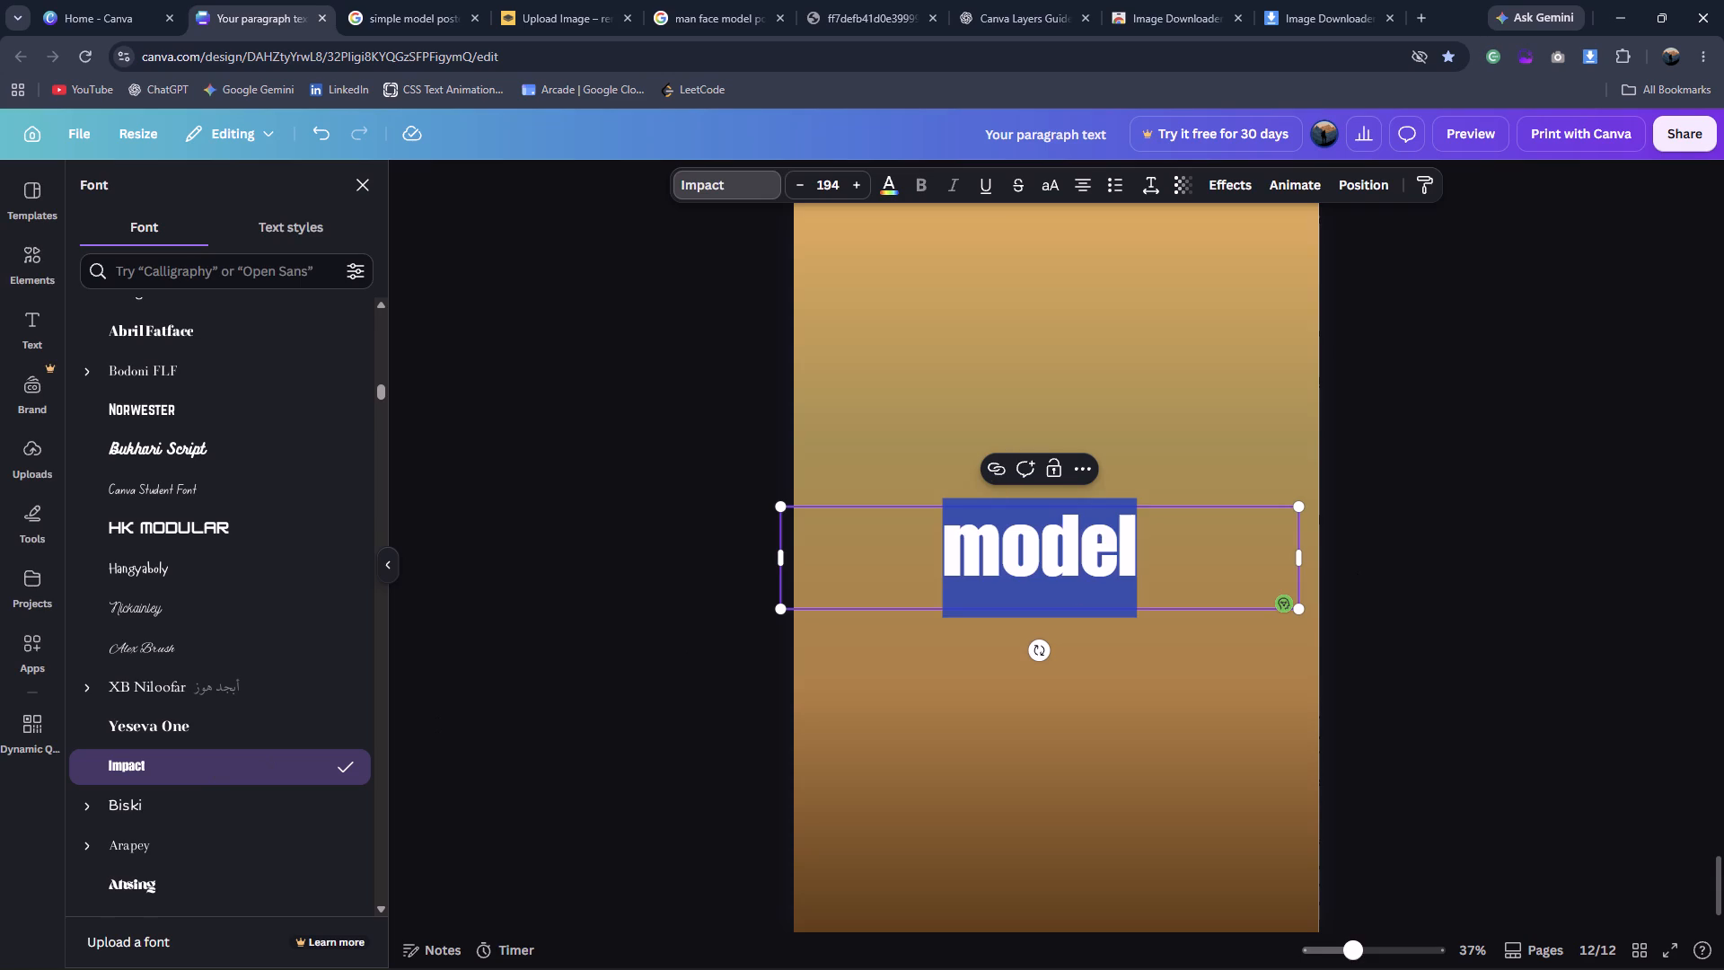
{"action": "type", "text": "MODEL"}
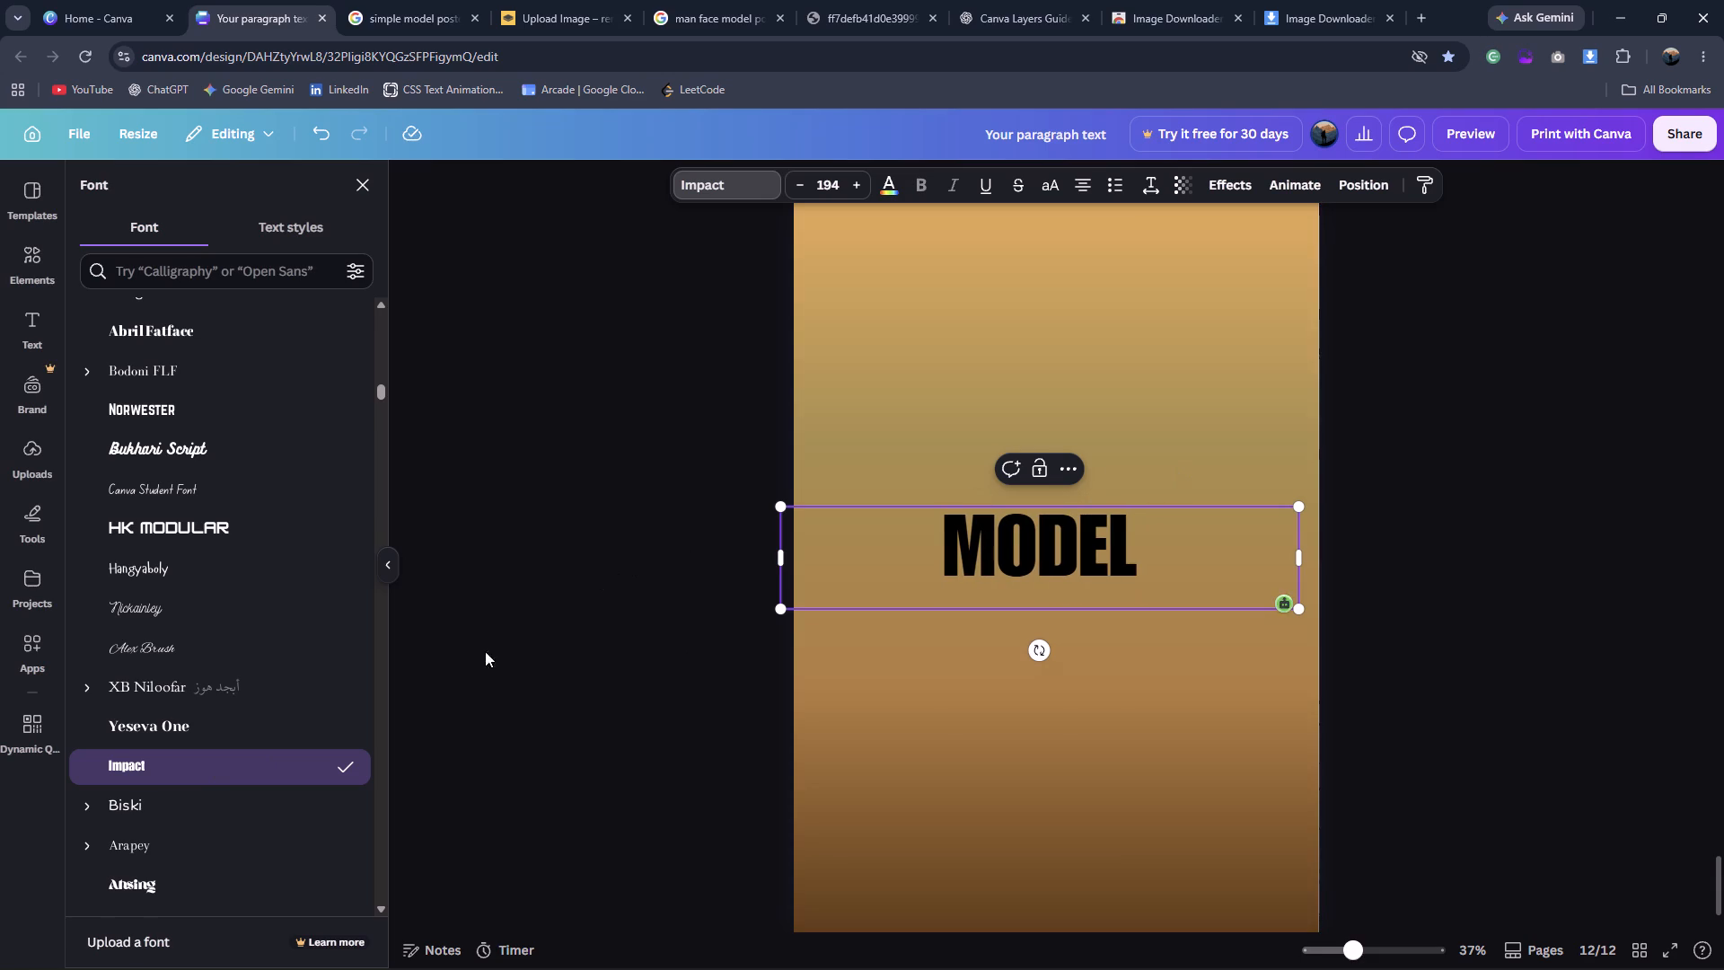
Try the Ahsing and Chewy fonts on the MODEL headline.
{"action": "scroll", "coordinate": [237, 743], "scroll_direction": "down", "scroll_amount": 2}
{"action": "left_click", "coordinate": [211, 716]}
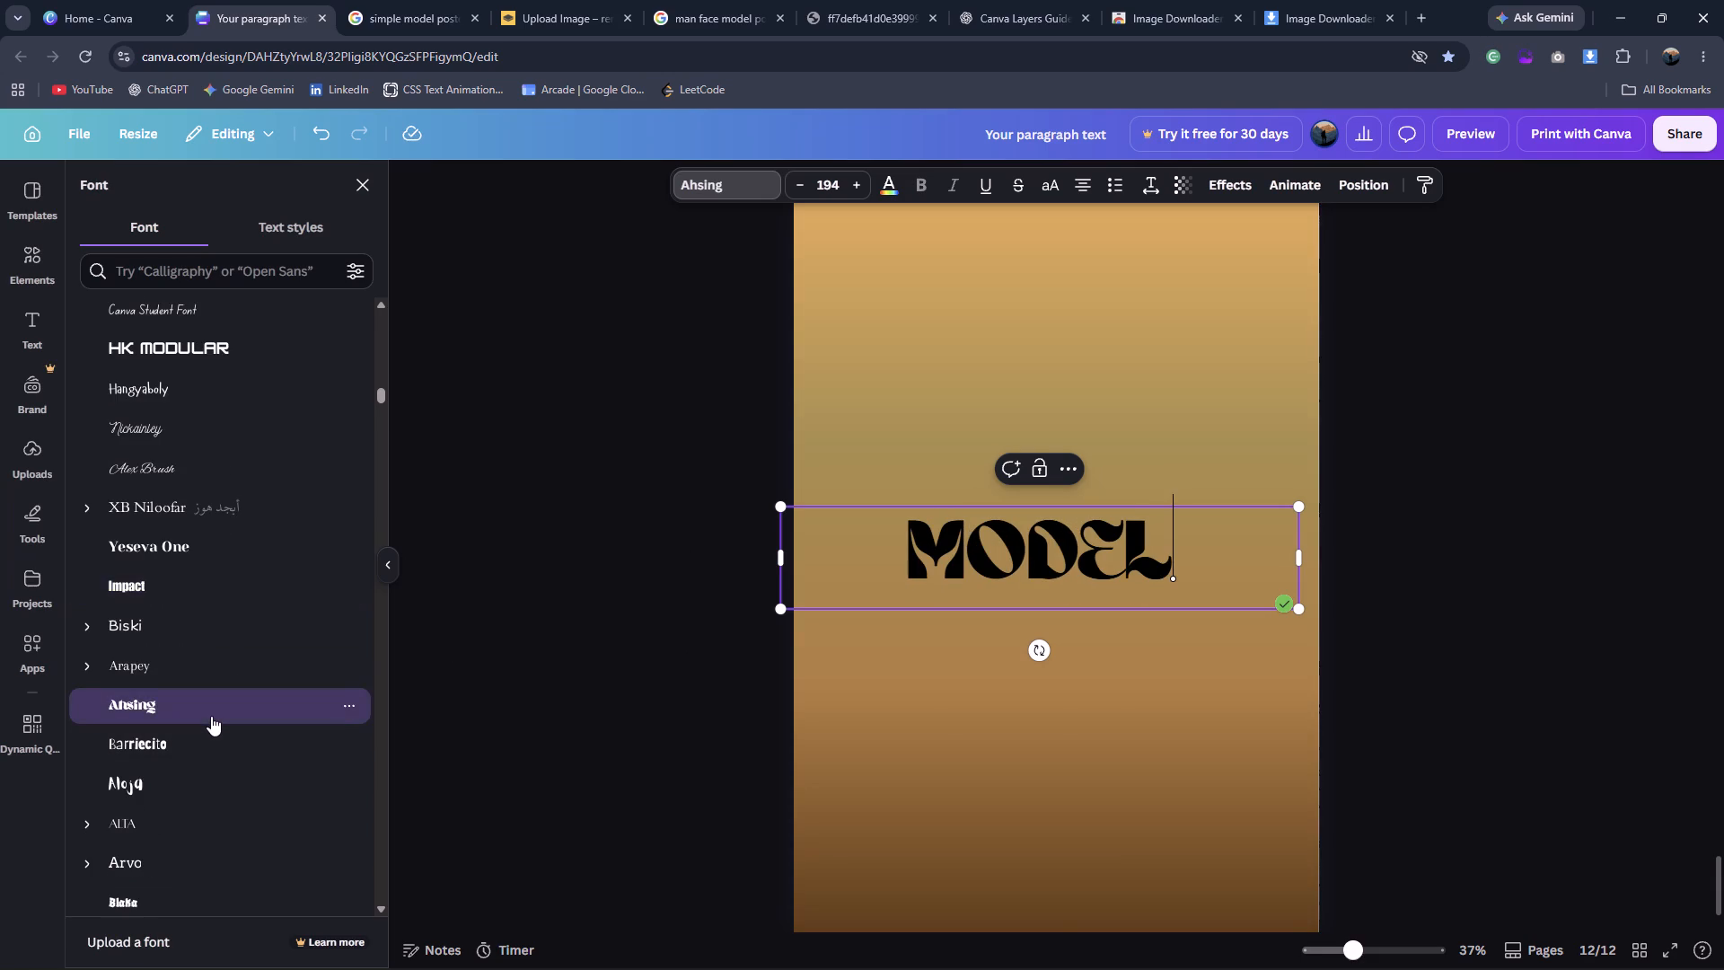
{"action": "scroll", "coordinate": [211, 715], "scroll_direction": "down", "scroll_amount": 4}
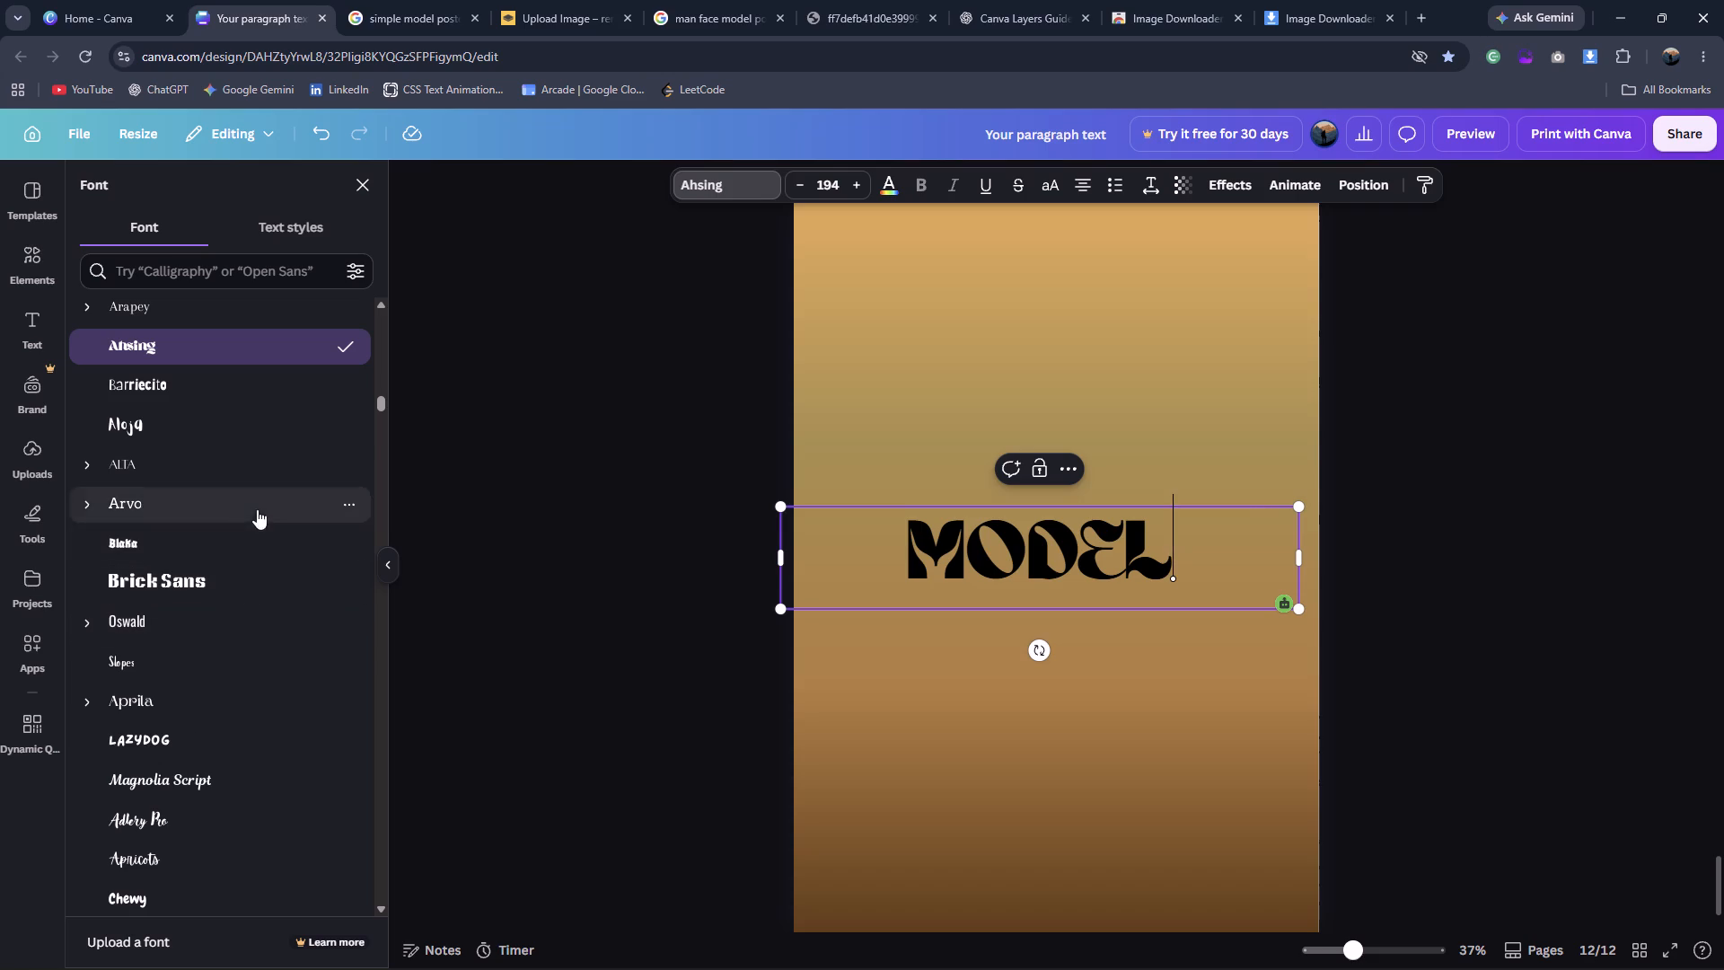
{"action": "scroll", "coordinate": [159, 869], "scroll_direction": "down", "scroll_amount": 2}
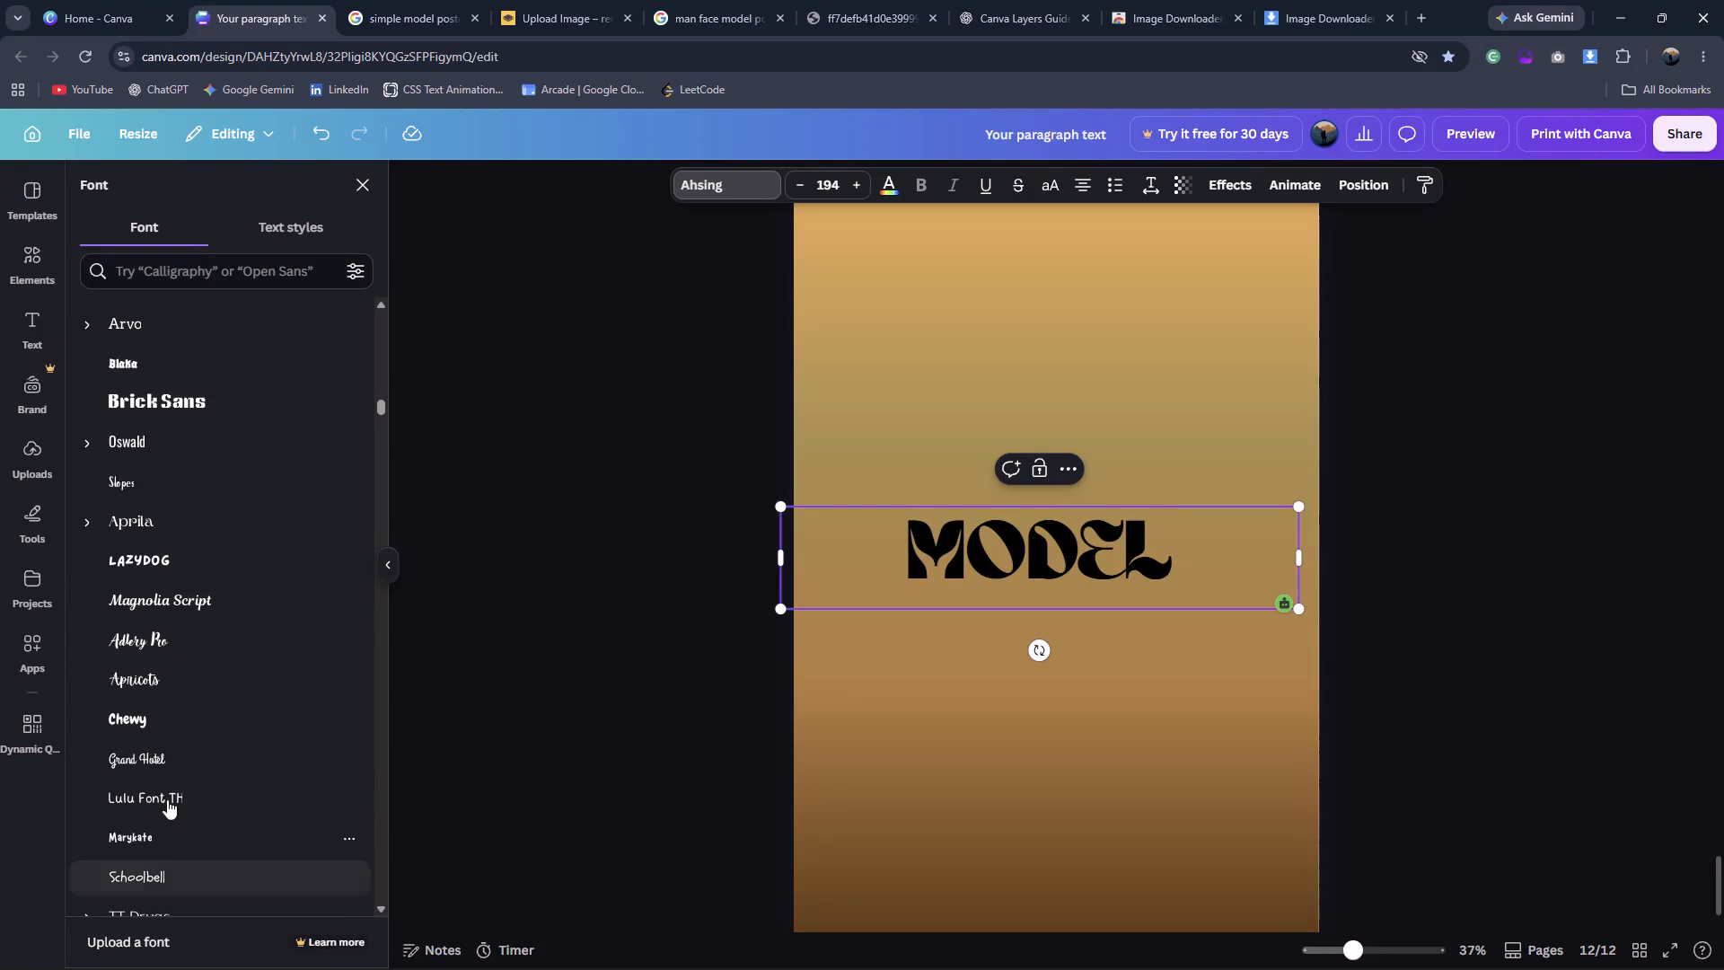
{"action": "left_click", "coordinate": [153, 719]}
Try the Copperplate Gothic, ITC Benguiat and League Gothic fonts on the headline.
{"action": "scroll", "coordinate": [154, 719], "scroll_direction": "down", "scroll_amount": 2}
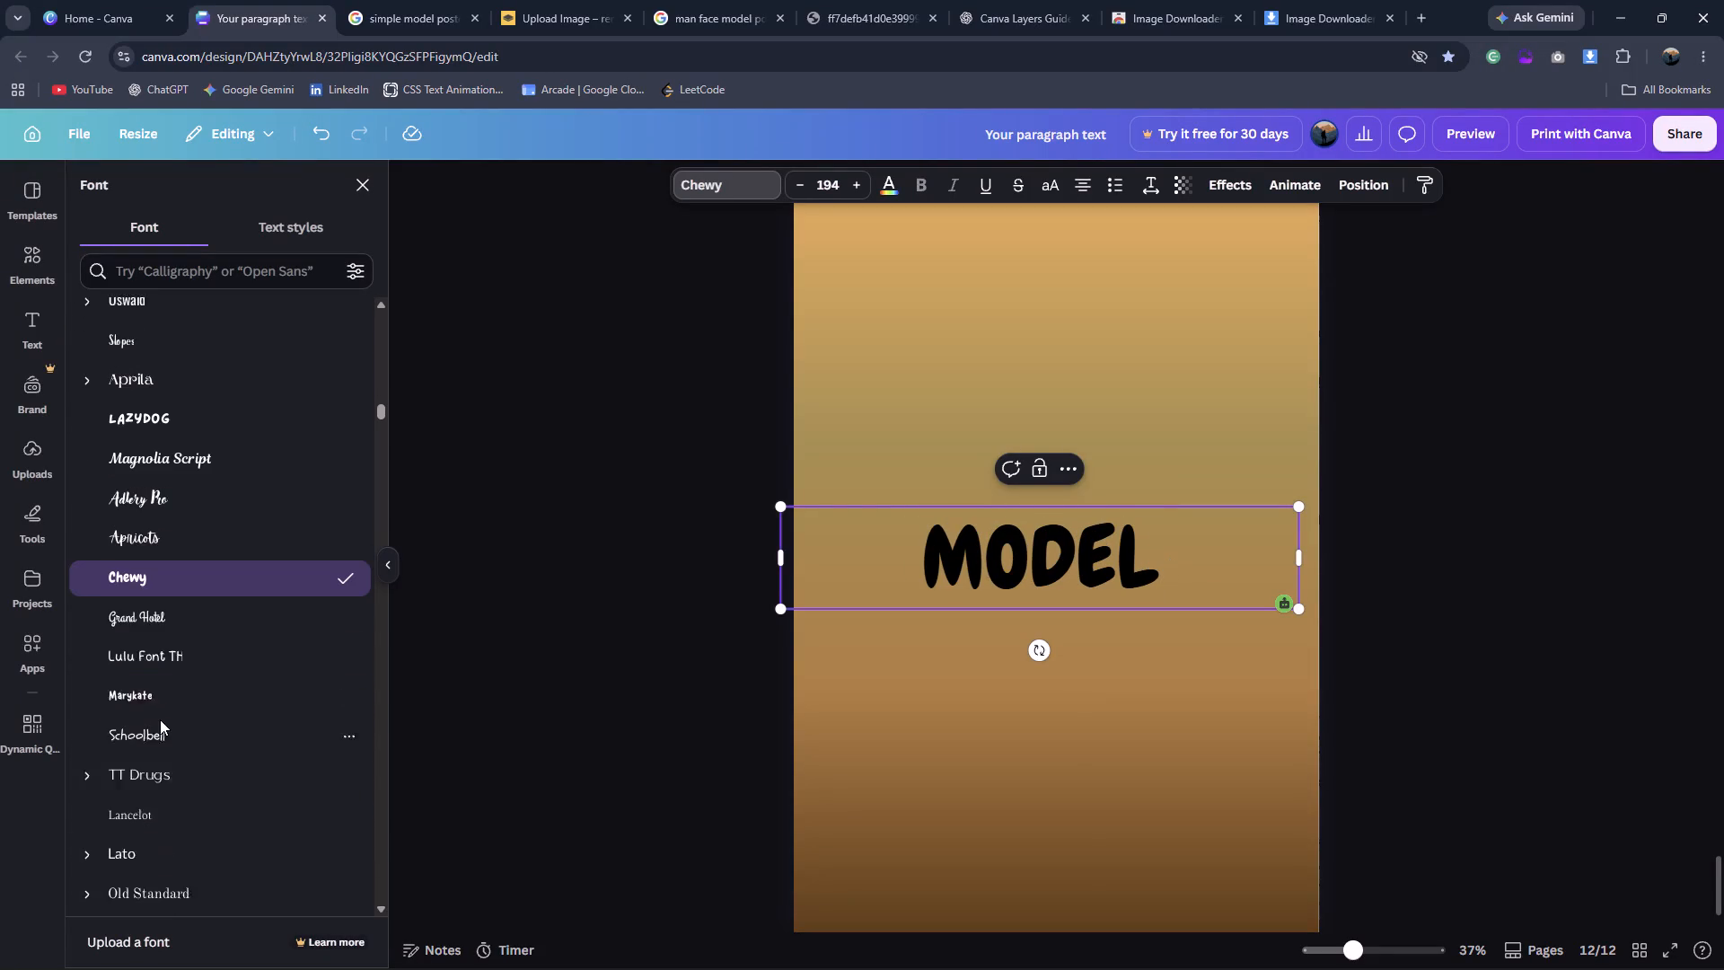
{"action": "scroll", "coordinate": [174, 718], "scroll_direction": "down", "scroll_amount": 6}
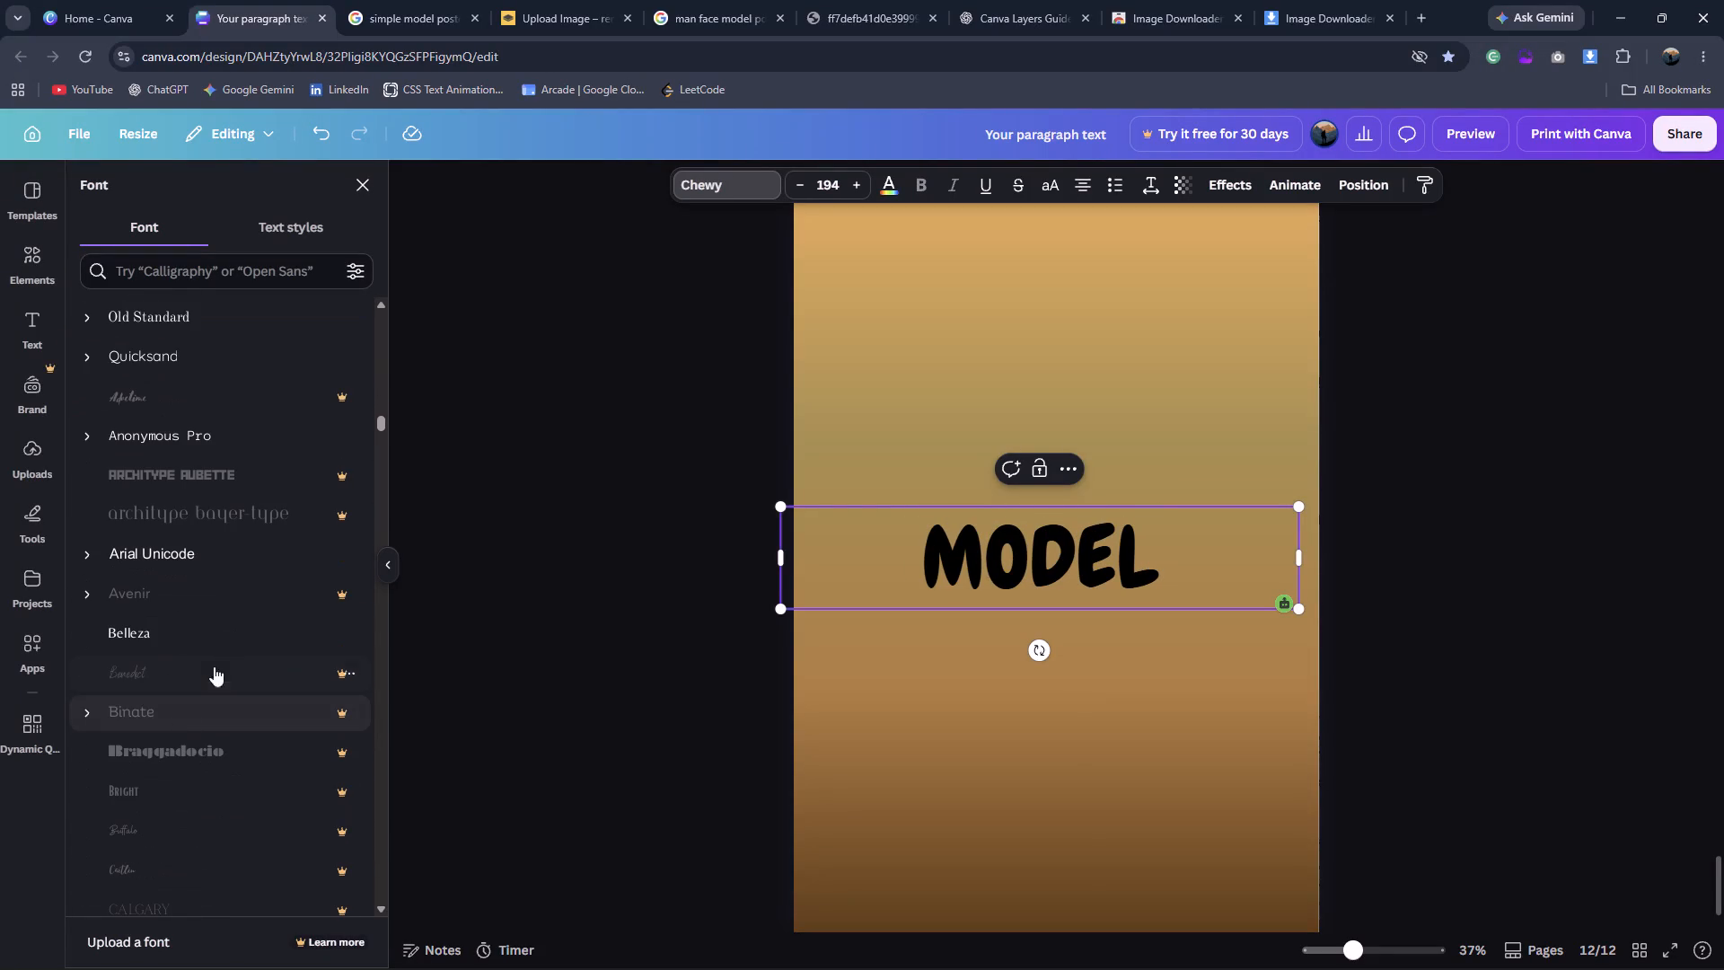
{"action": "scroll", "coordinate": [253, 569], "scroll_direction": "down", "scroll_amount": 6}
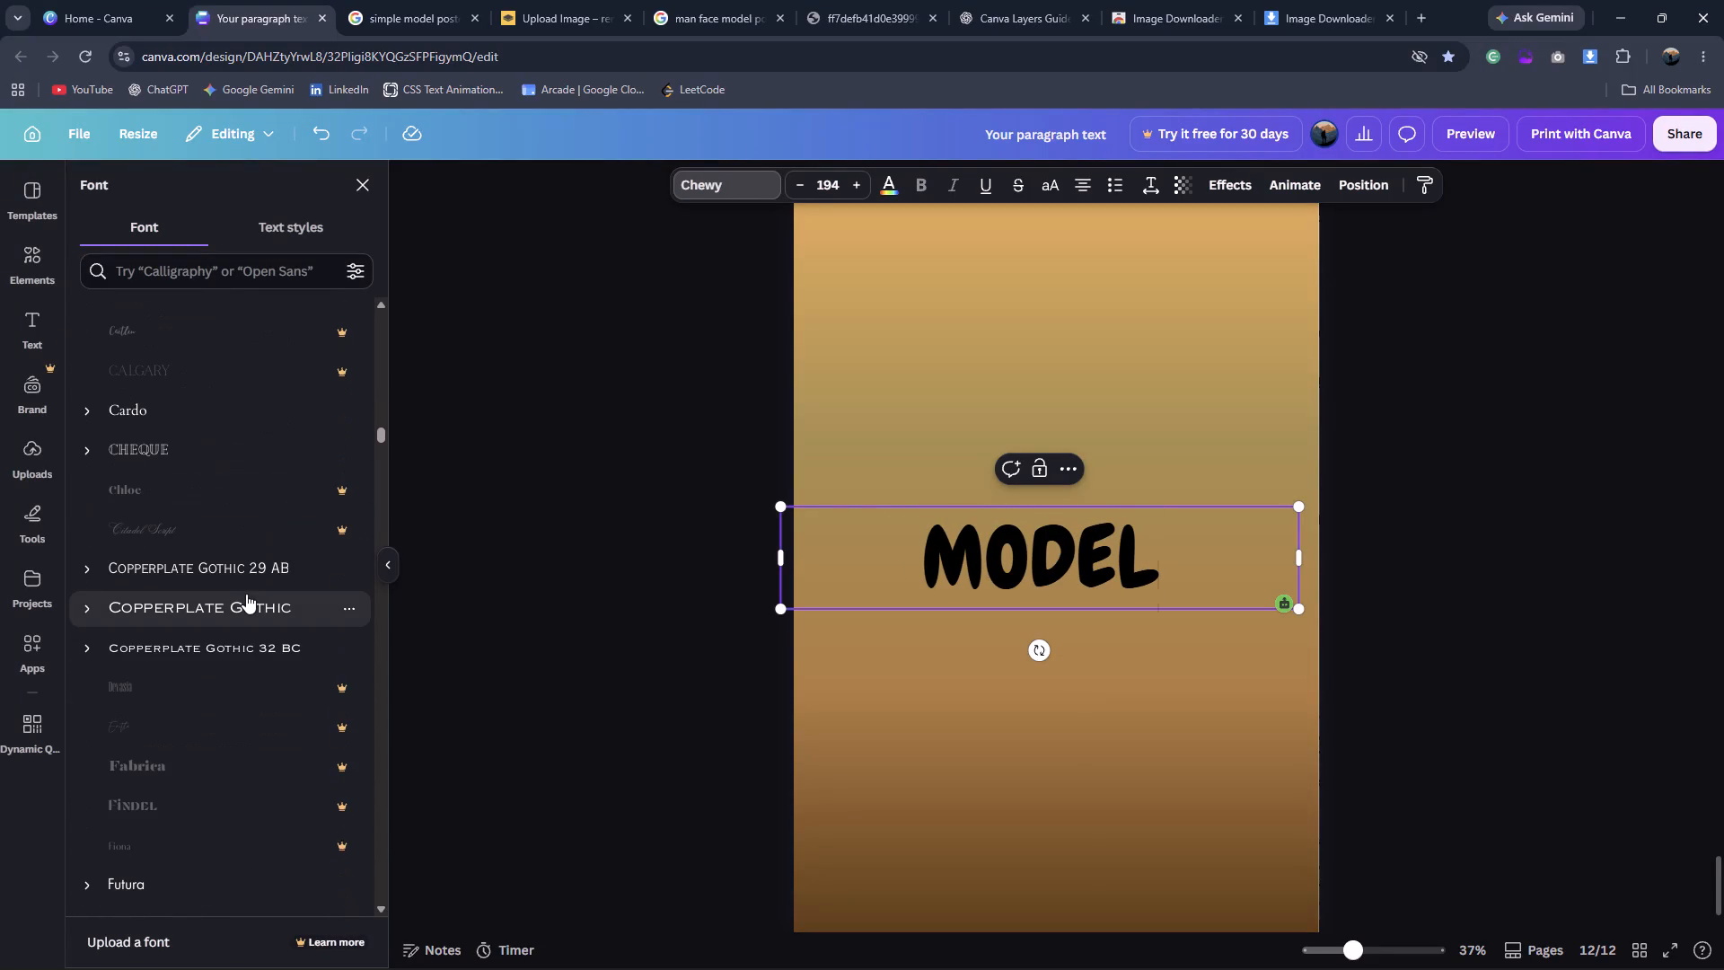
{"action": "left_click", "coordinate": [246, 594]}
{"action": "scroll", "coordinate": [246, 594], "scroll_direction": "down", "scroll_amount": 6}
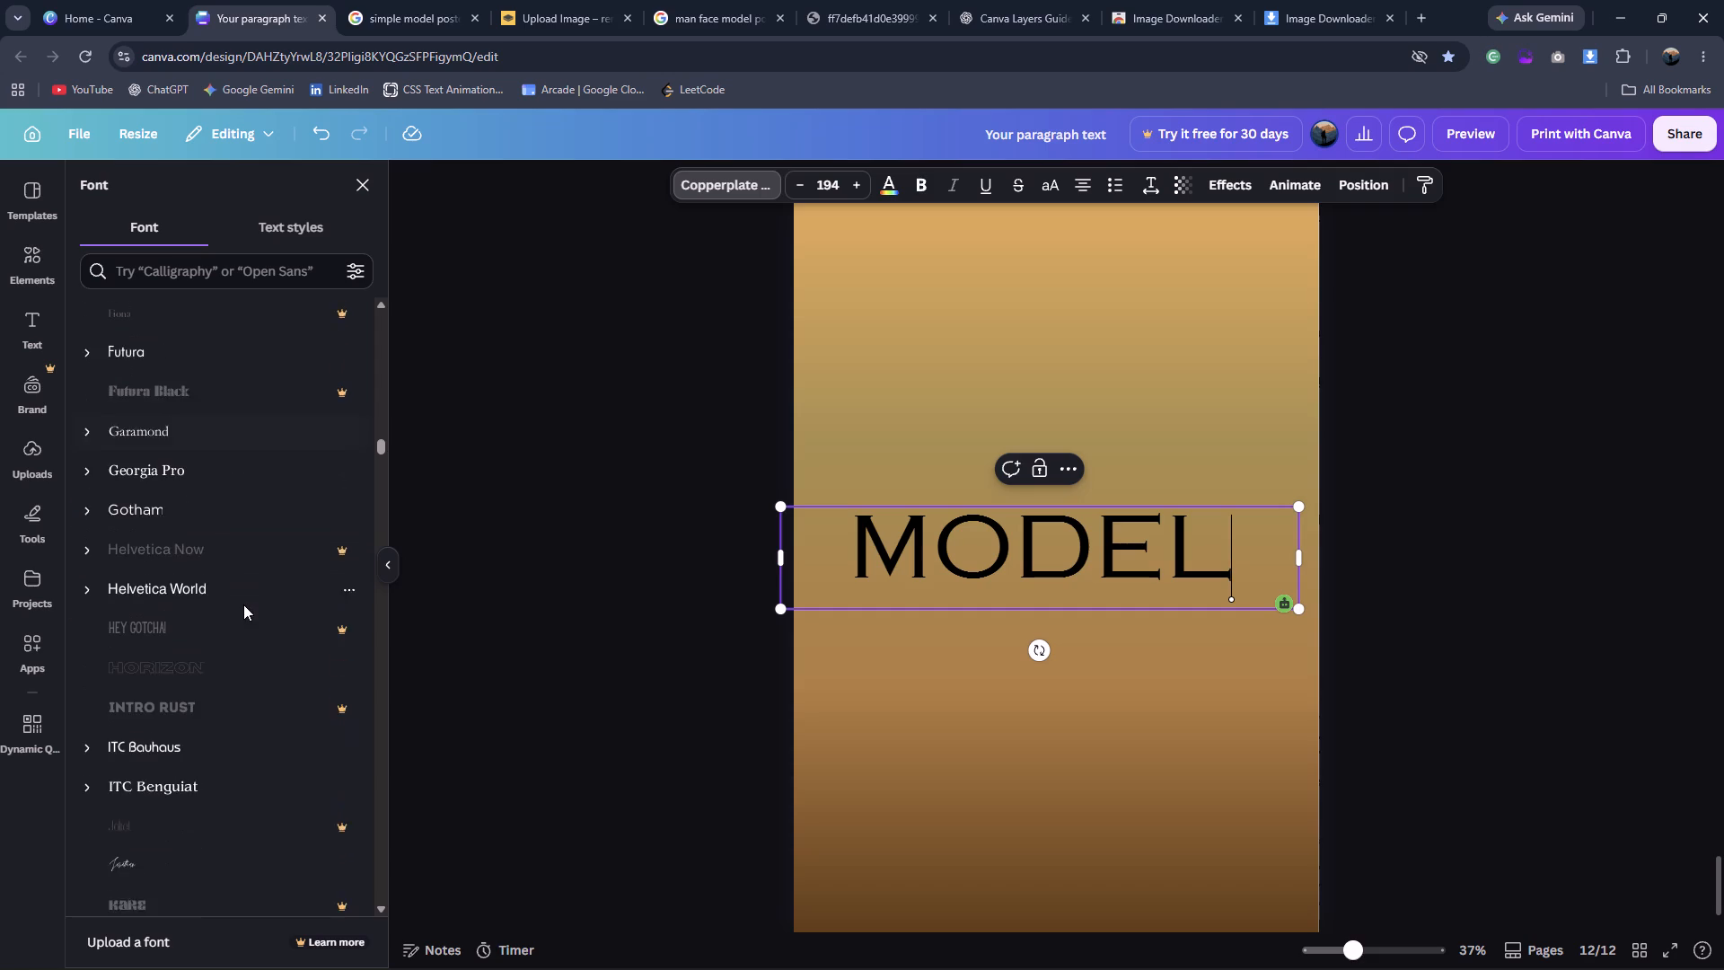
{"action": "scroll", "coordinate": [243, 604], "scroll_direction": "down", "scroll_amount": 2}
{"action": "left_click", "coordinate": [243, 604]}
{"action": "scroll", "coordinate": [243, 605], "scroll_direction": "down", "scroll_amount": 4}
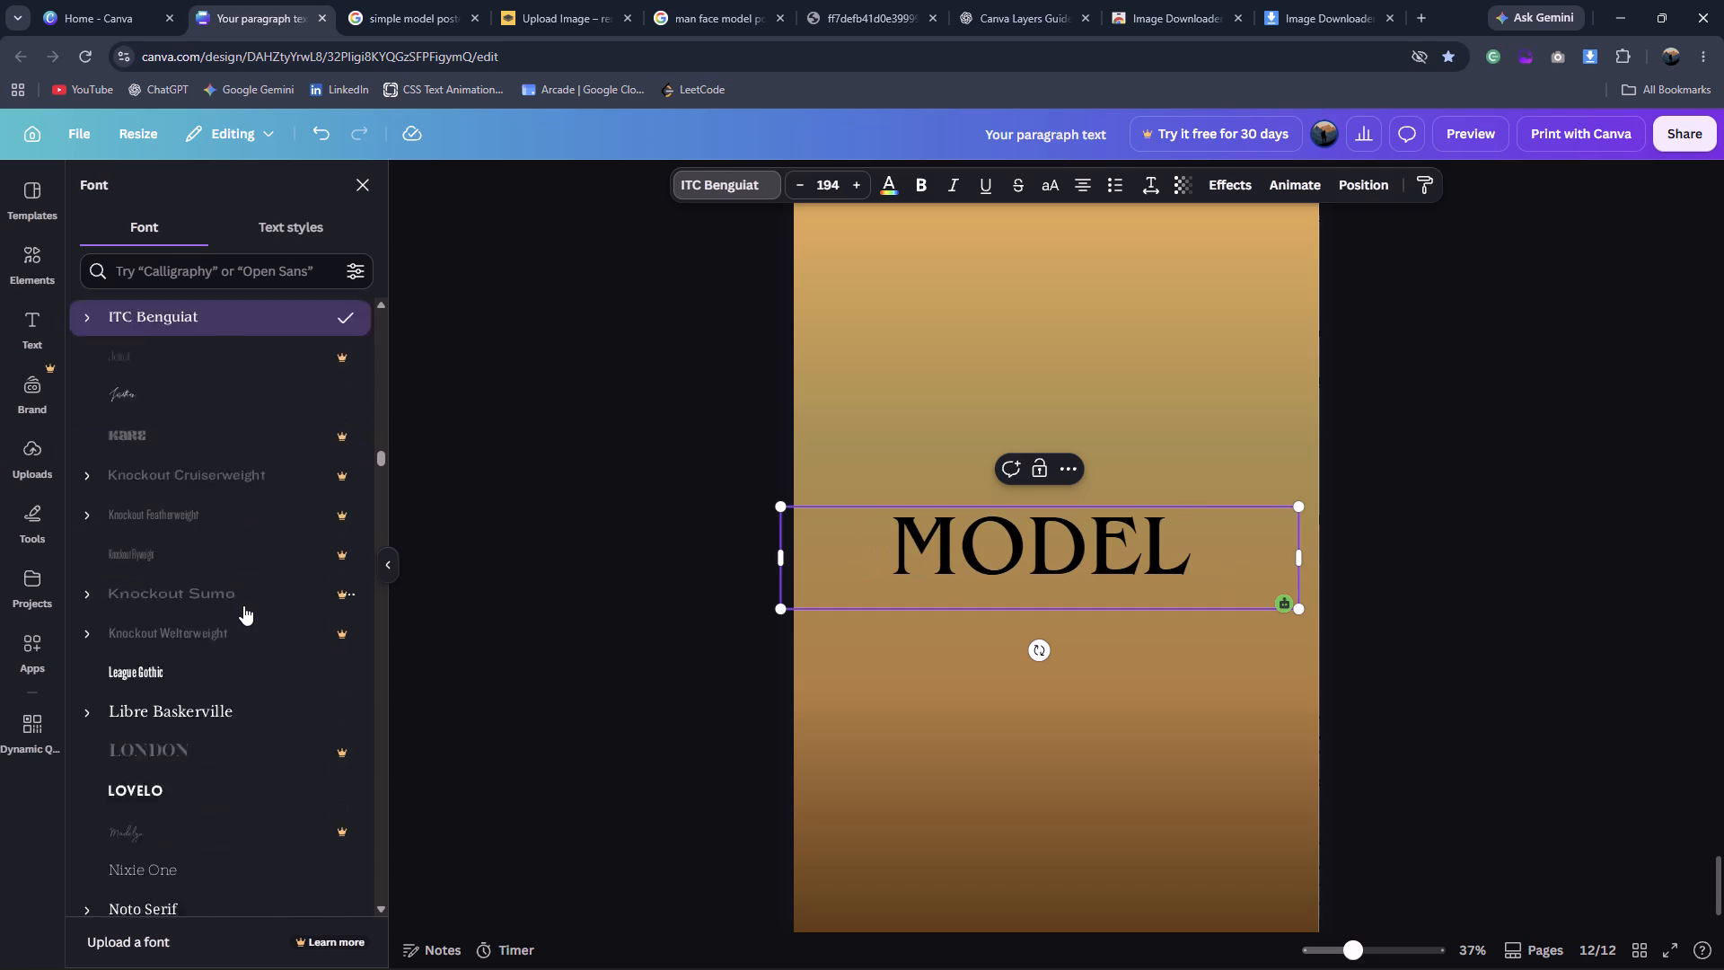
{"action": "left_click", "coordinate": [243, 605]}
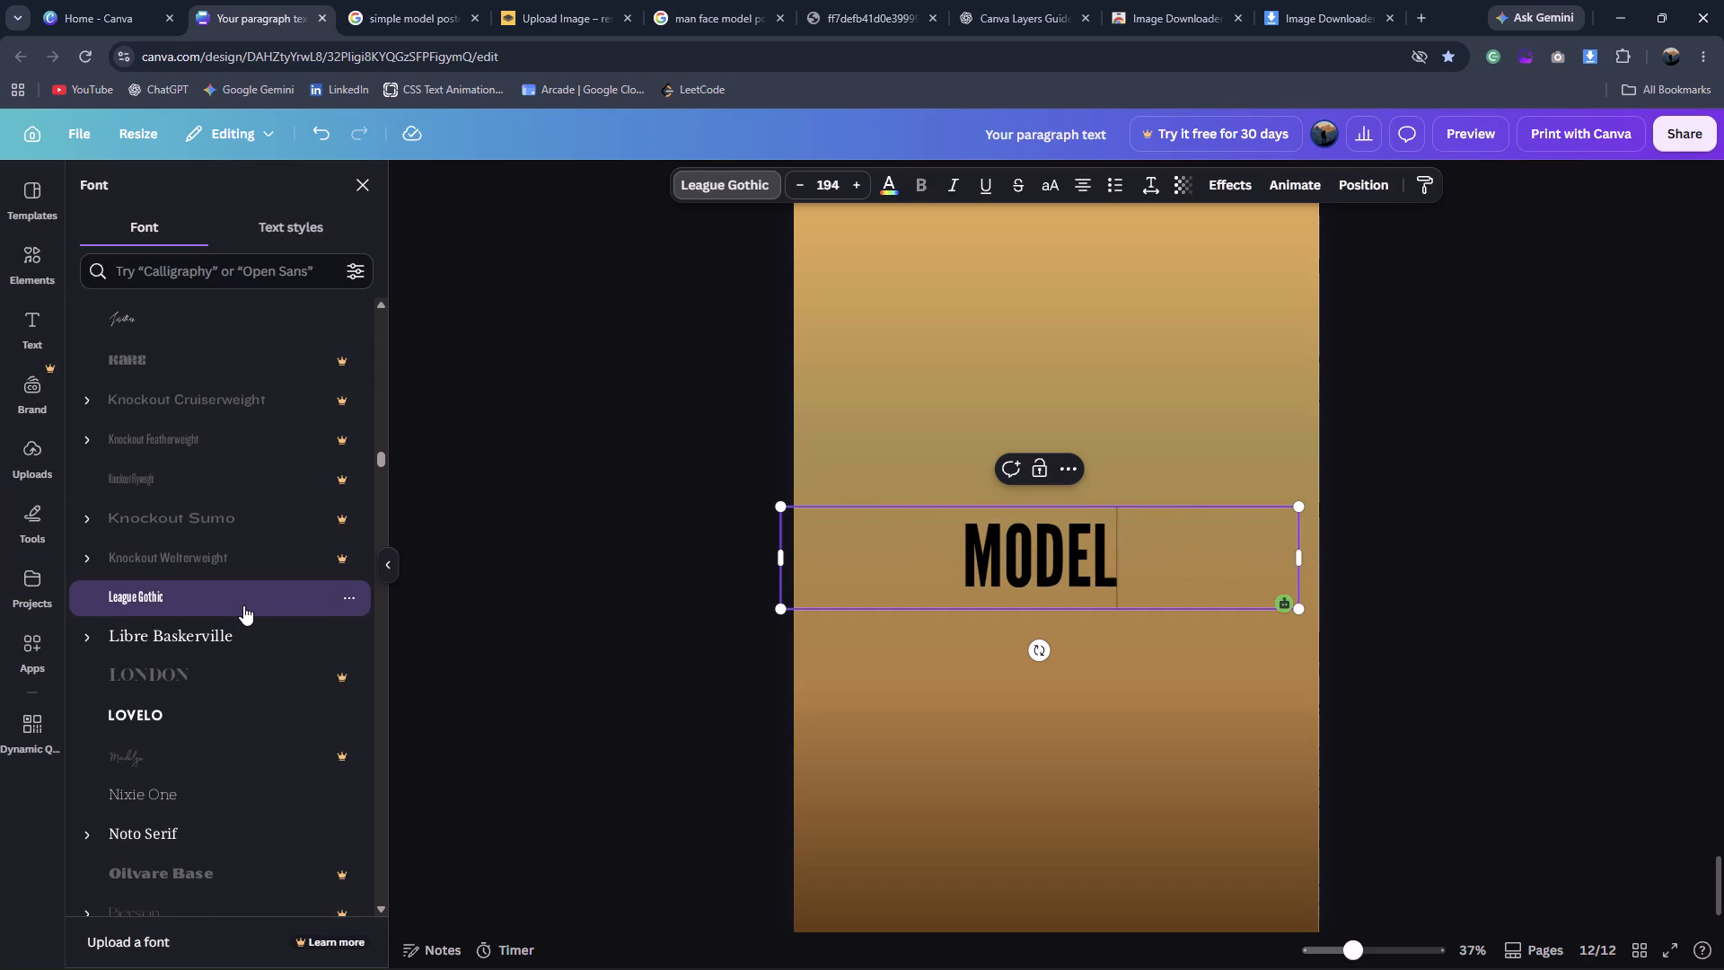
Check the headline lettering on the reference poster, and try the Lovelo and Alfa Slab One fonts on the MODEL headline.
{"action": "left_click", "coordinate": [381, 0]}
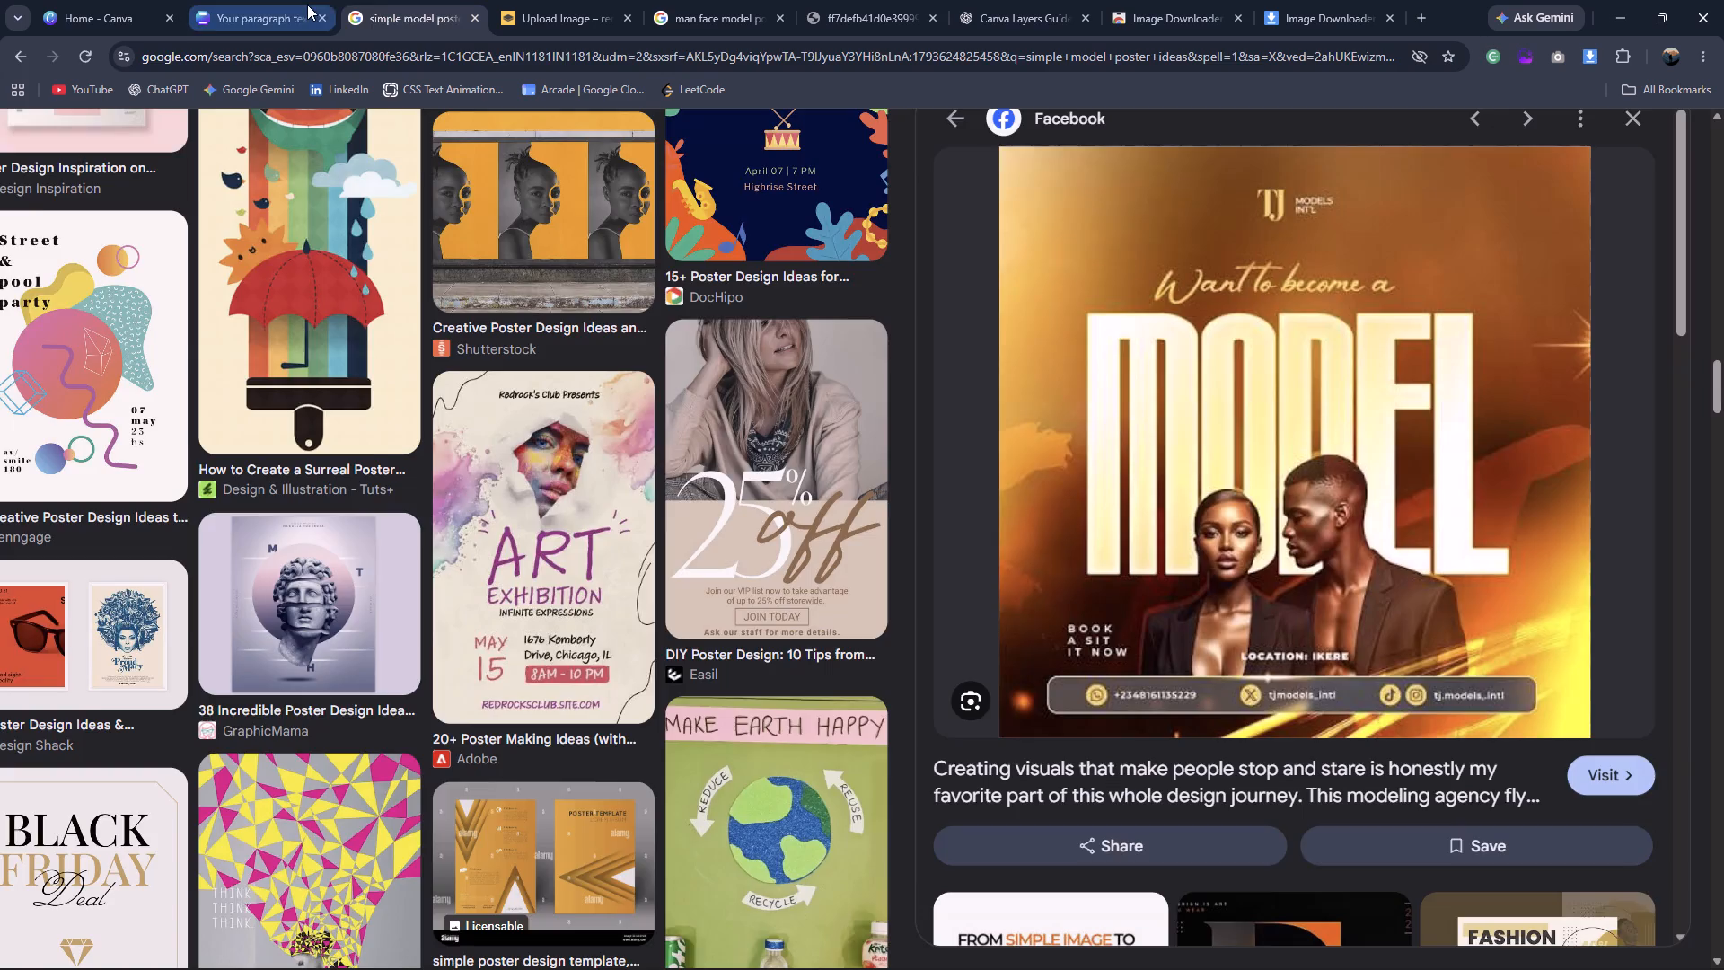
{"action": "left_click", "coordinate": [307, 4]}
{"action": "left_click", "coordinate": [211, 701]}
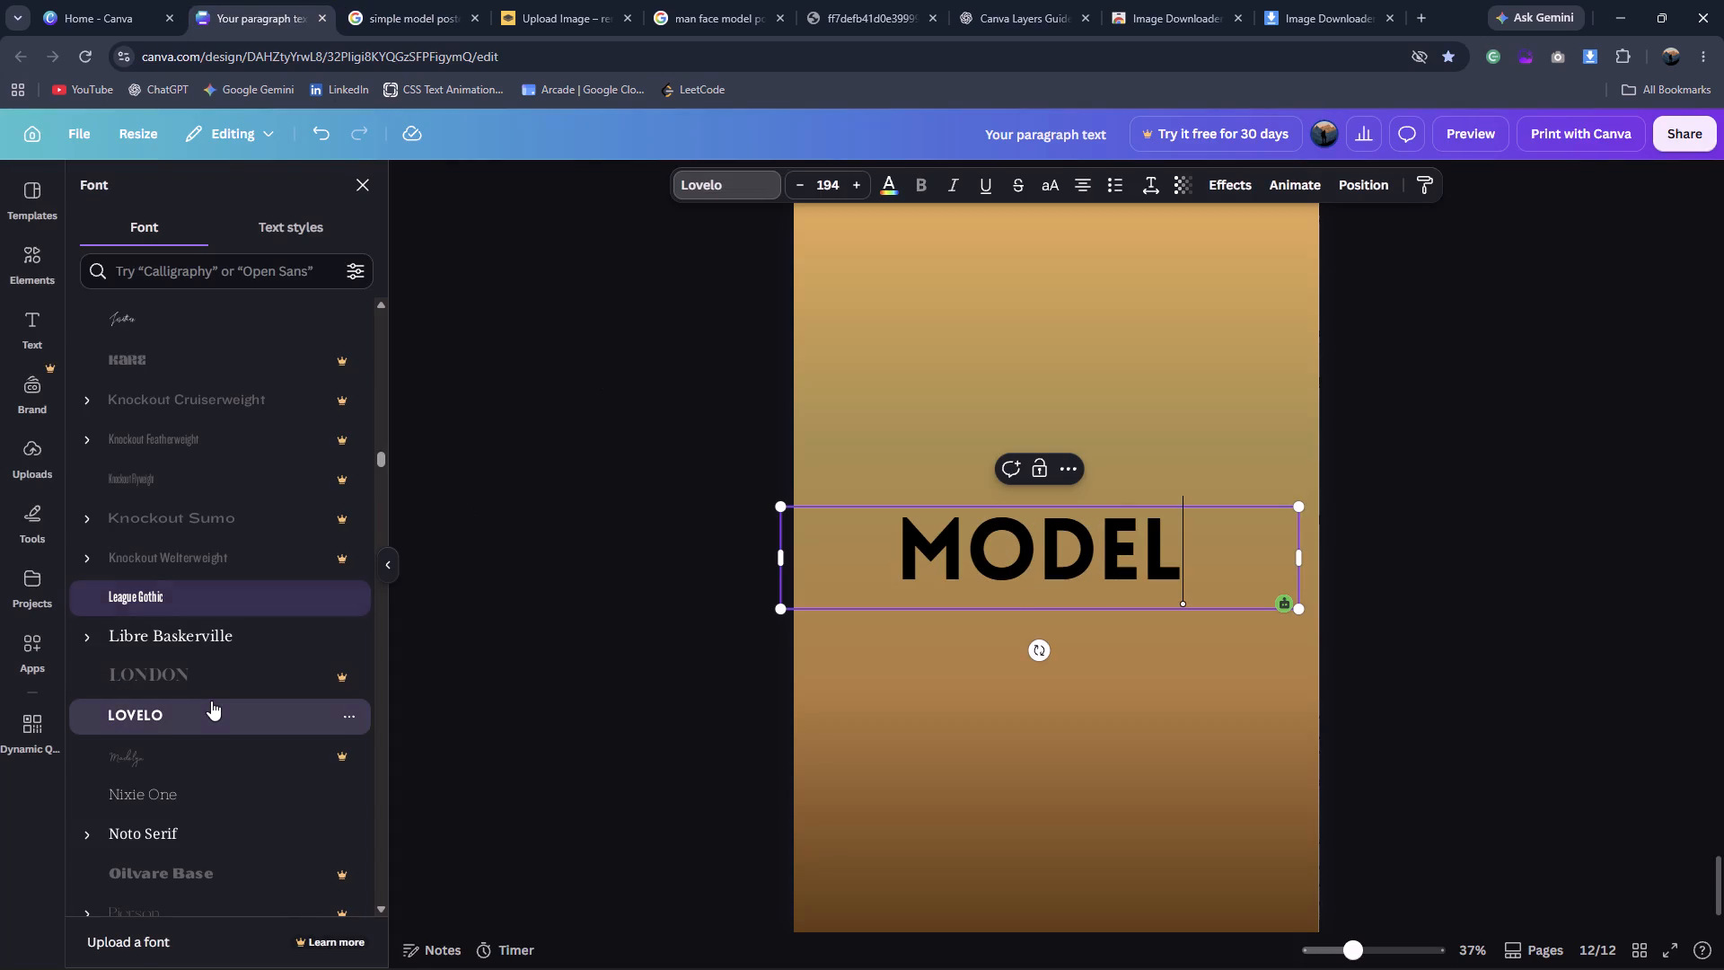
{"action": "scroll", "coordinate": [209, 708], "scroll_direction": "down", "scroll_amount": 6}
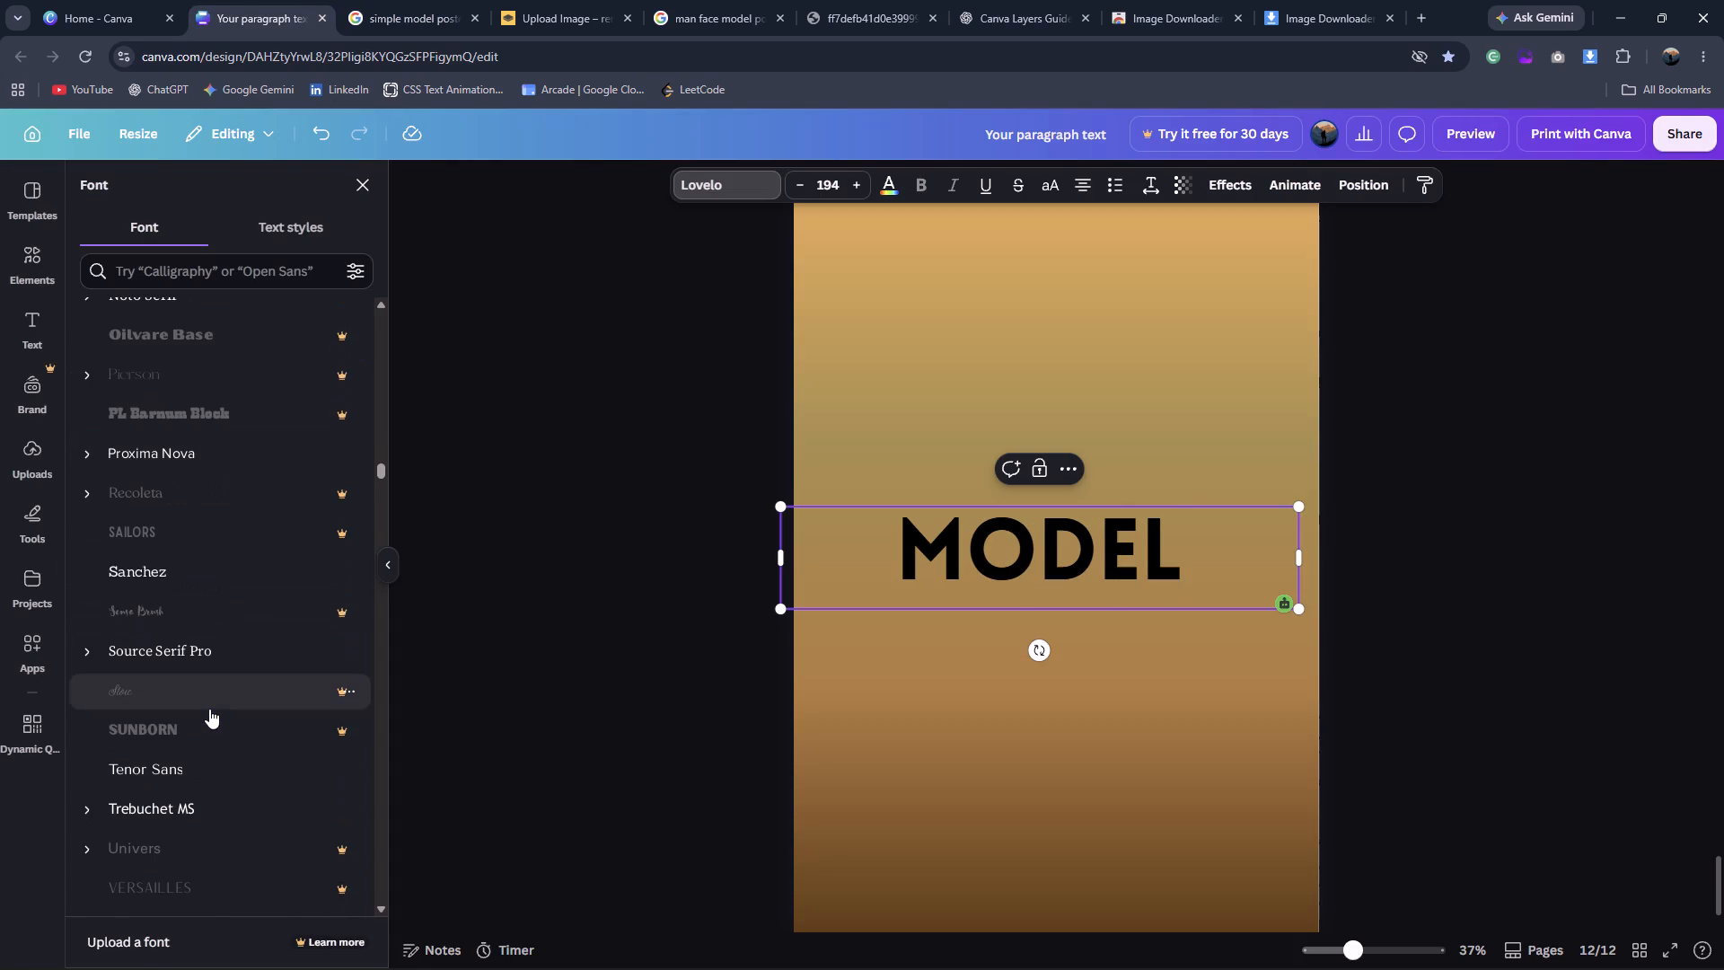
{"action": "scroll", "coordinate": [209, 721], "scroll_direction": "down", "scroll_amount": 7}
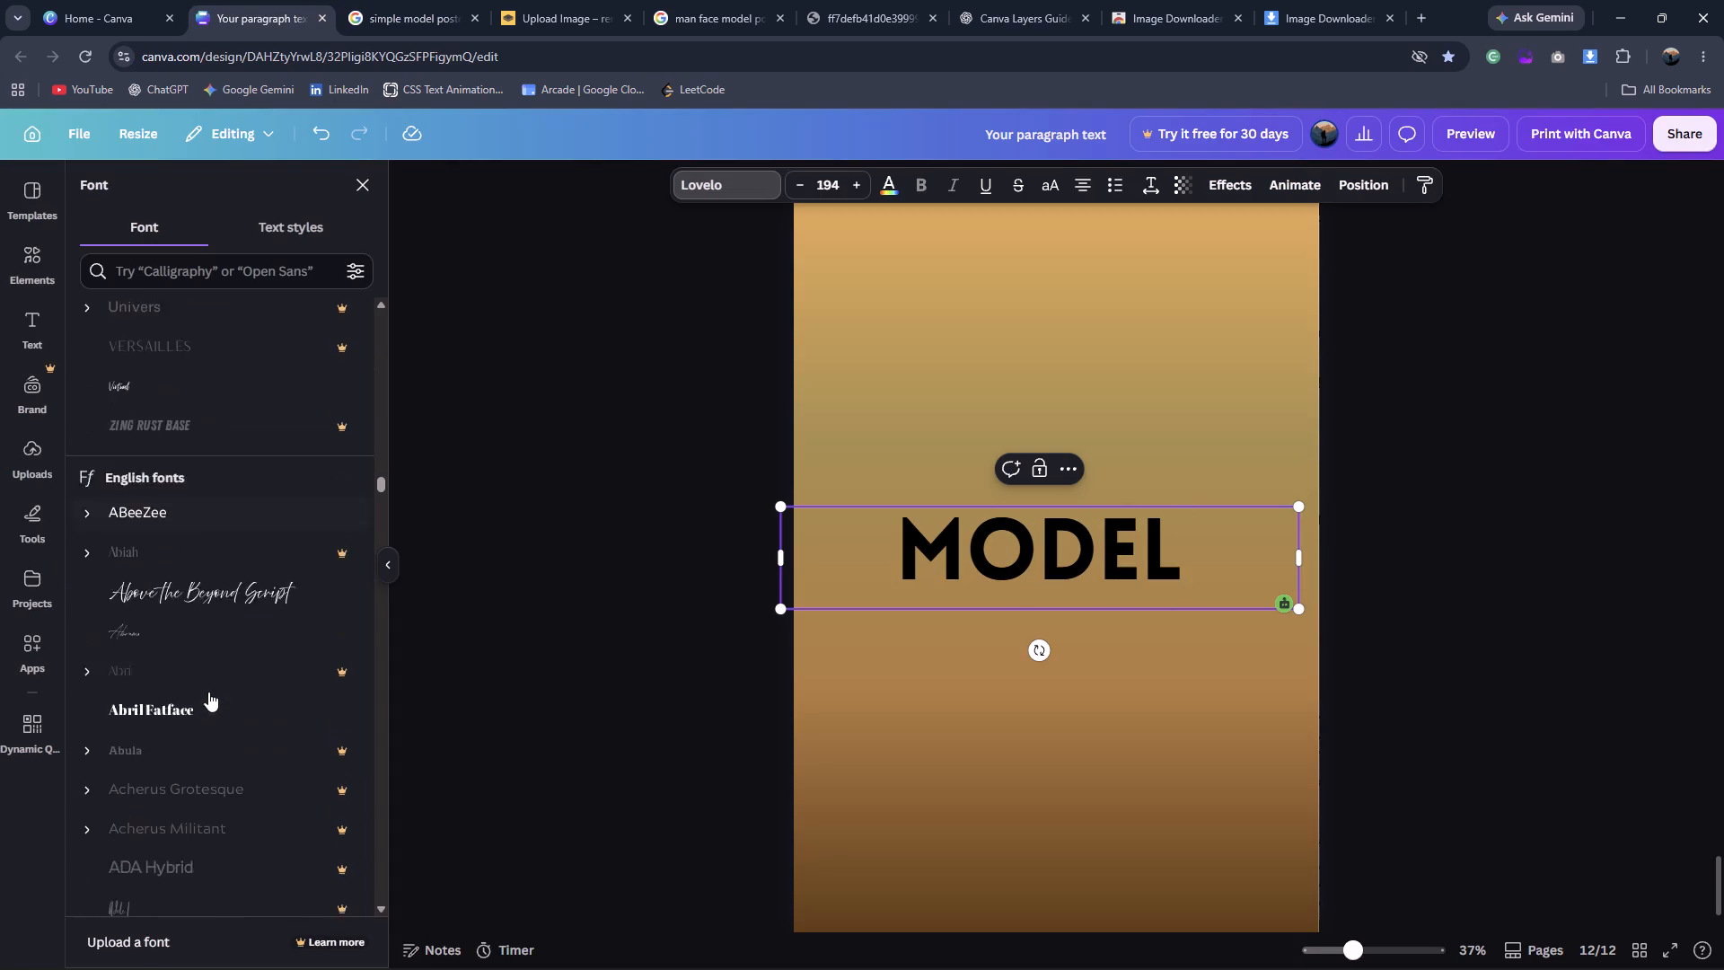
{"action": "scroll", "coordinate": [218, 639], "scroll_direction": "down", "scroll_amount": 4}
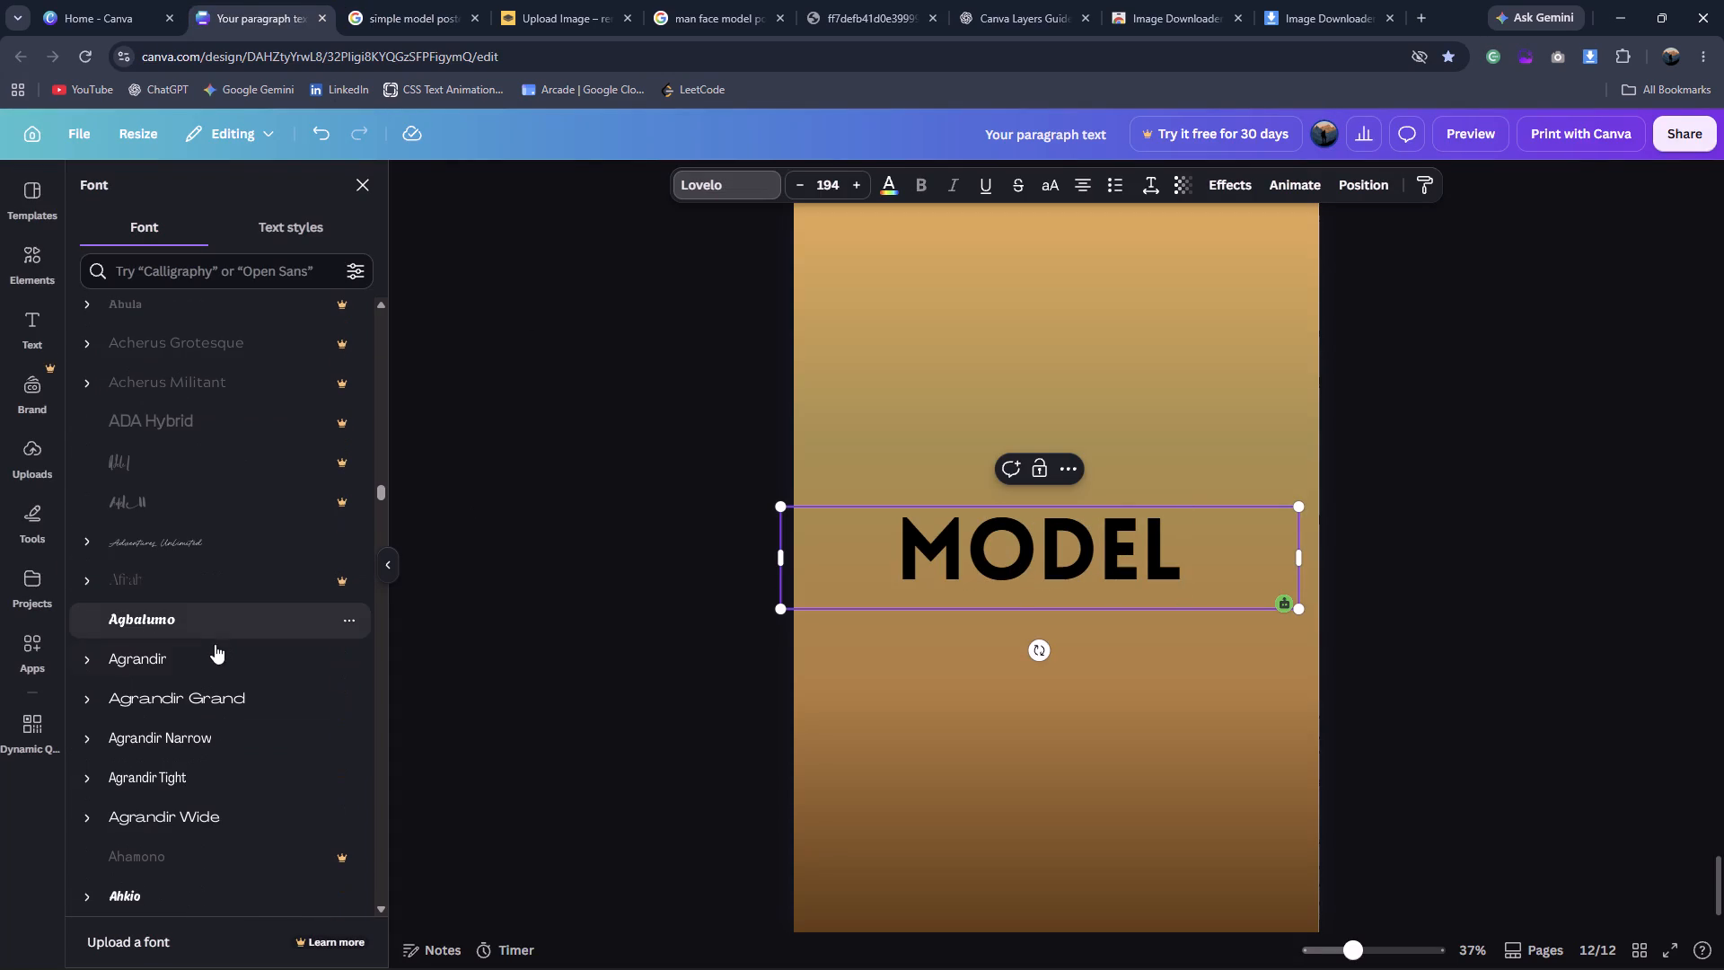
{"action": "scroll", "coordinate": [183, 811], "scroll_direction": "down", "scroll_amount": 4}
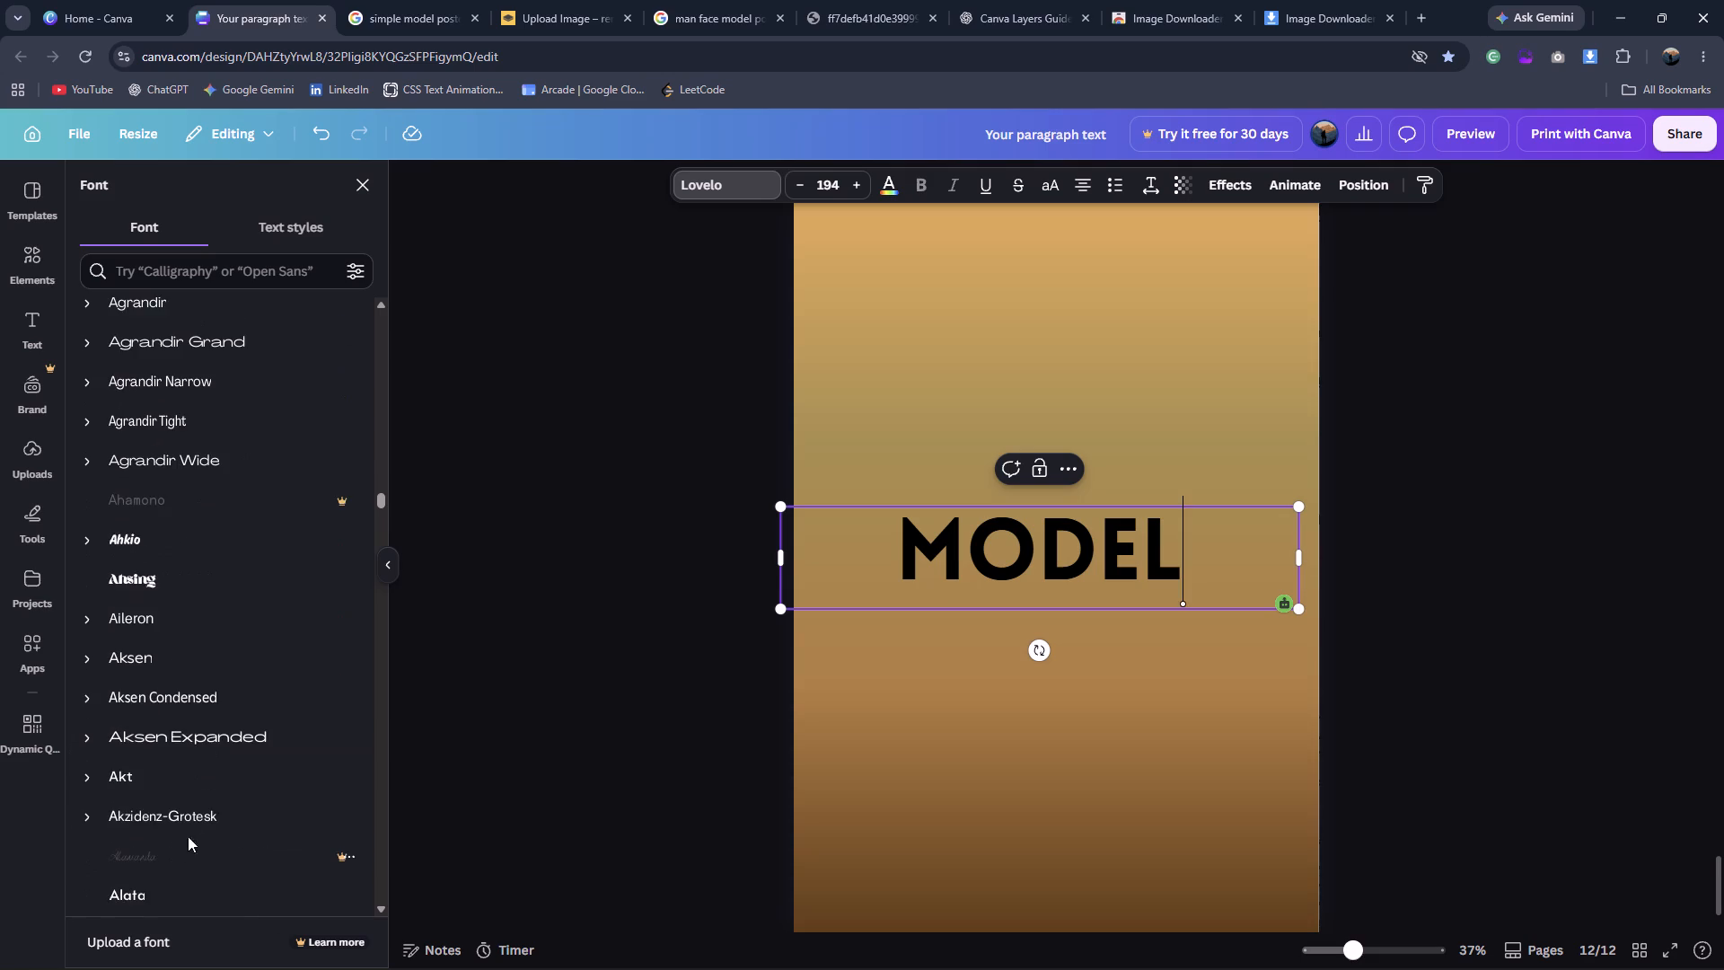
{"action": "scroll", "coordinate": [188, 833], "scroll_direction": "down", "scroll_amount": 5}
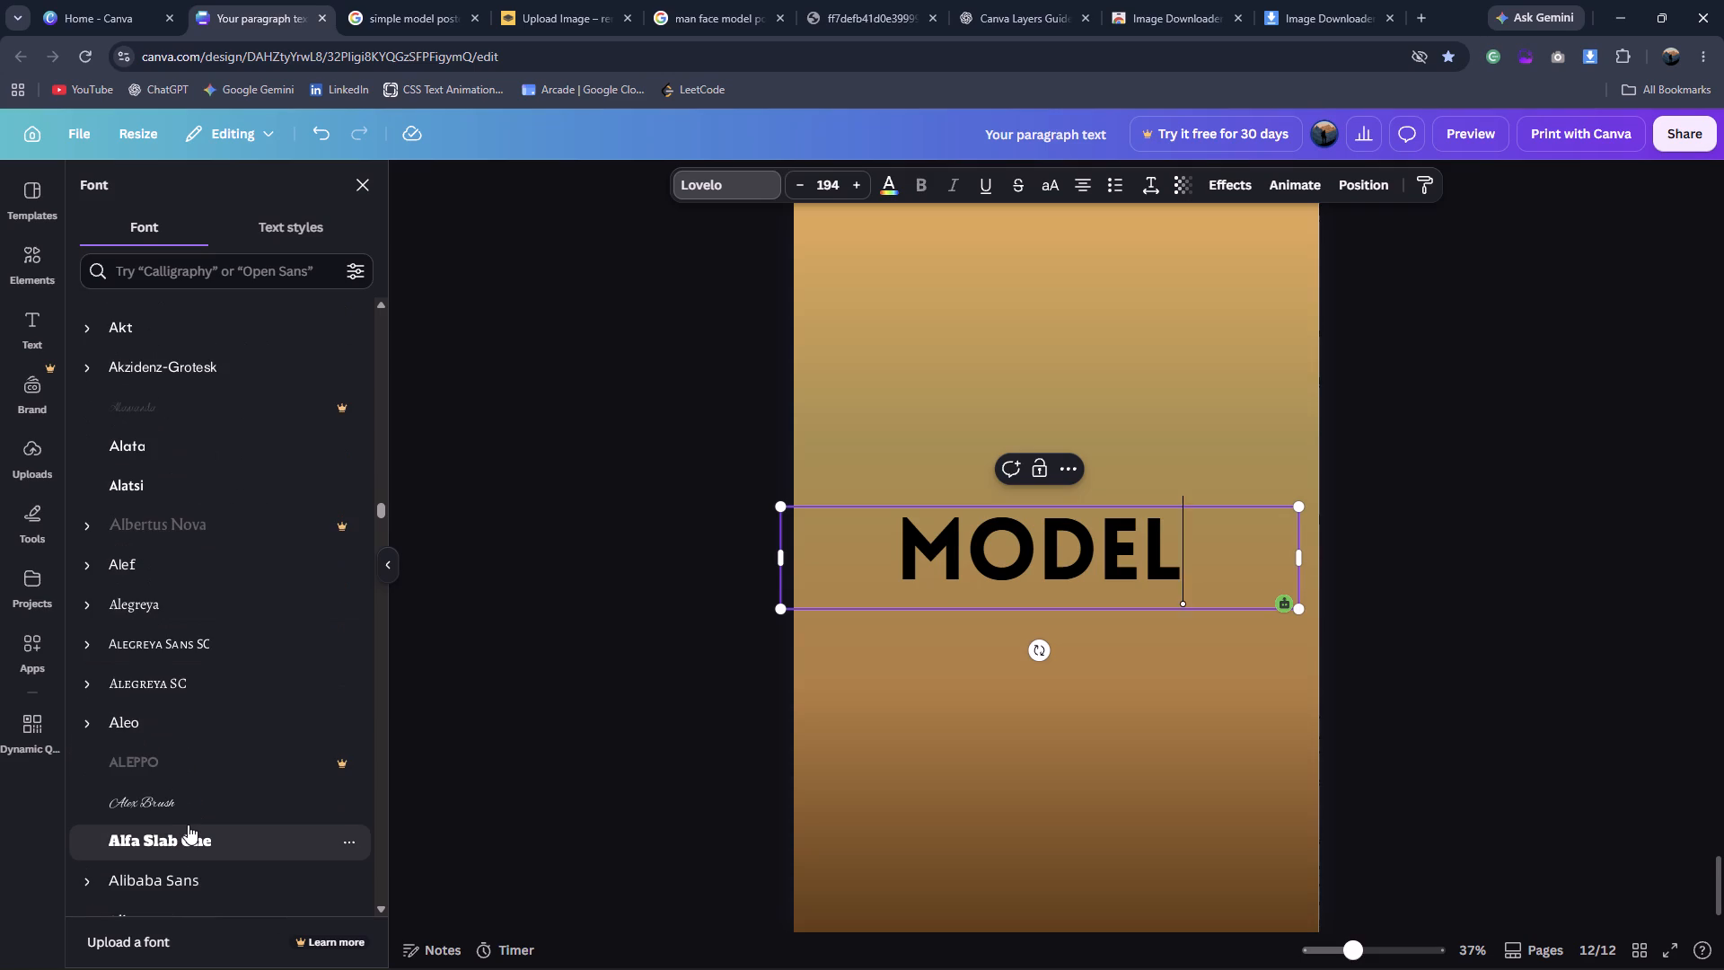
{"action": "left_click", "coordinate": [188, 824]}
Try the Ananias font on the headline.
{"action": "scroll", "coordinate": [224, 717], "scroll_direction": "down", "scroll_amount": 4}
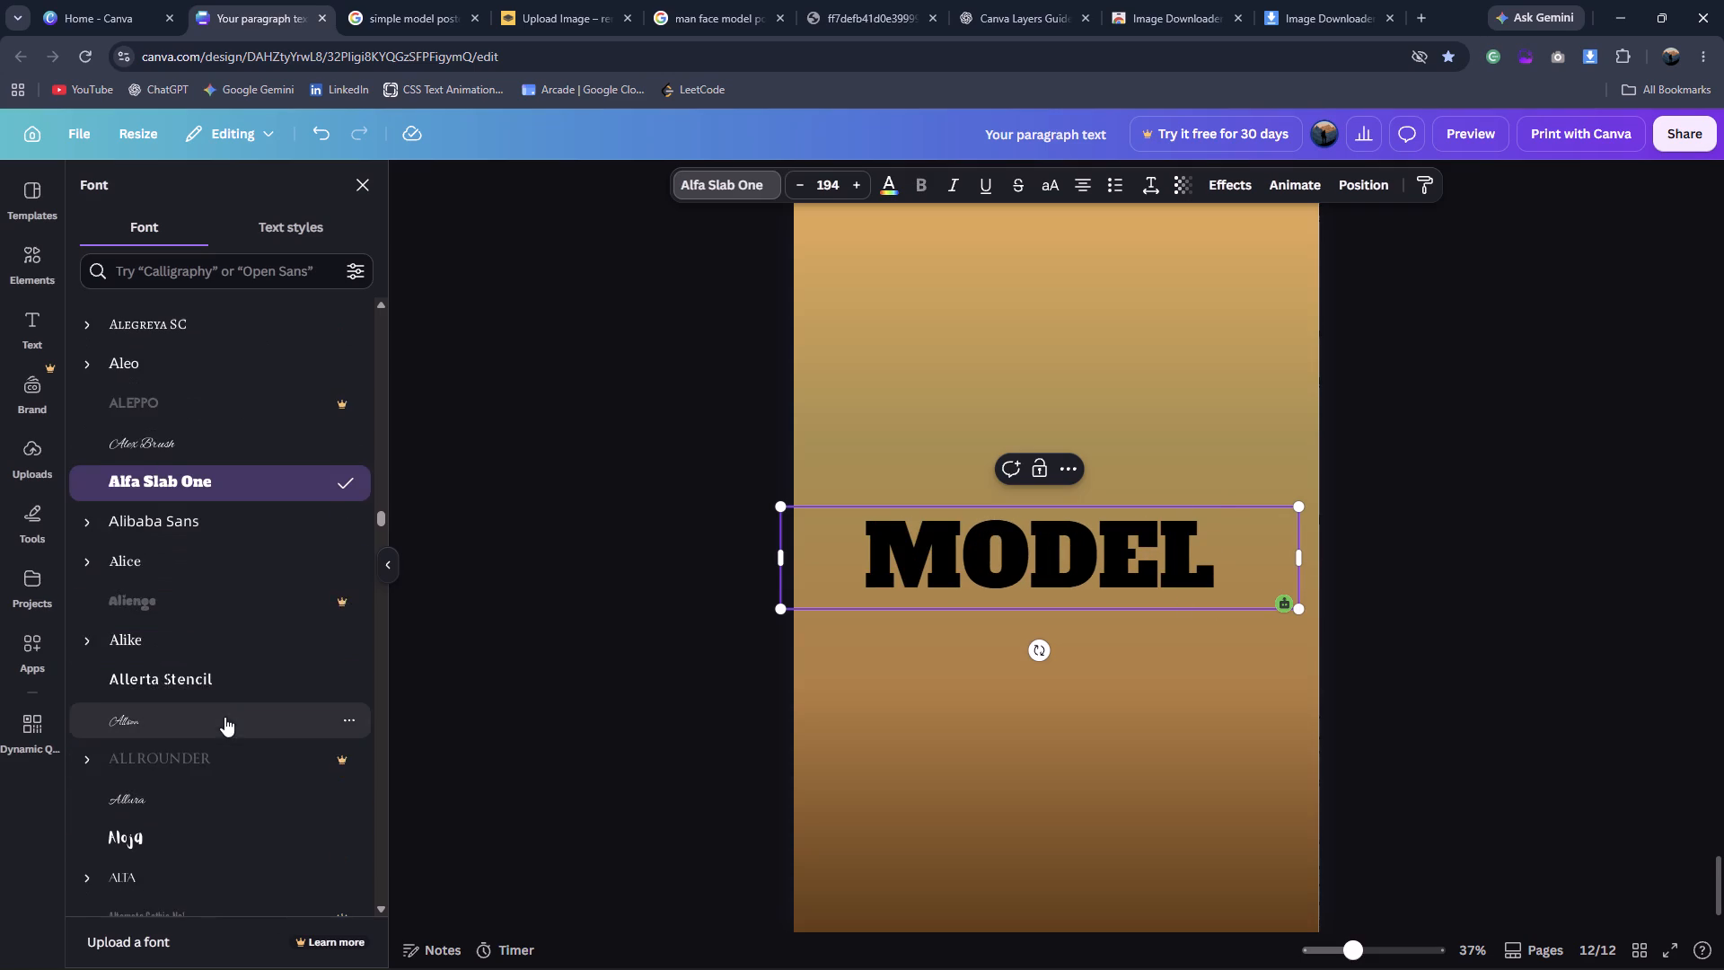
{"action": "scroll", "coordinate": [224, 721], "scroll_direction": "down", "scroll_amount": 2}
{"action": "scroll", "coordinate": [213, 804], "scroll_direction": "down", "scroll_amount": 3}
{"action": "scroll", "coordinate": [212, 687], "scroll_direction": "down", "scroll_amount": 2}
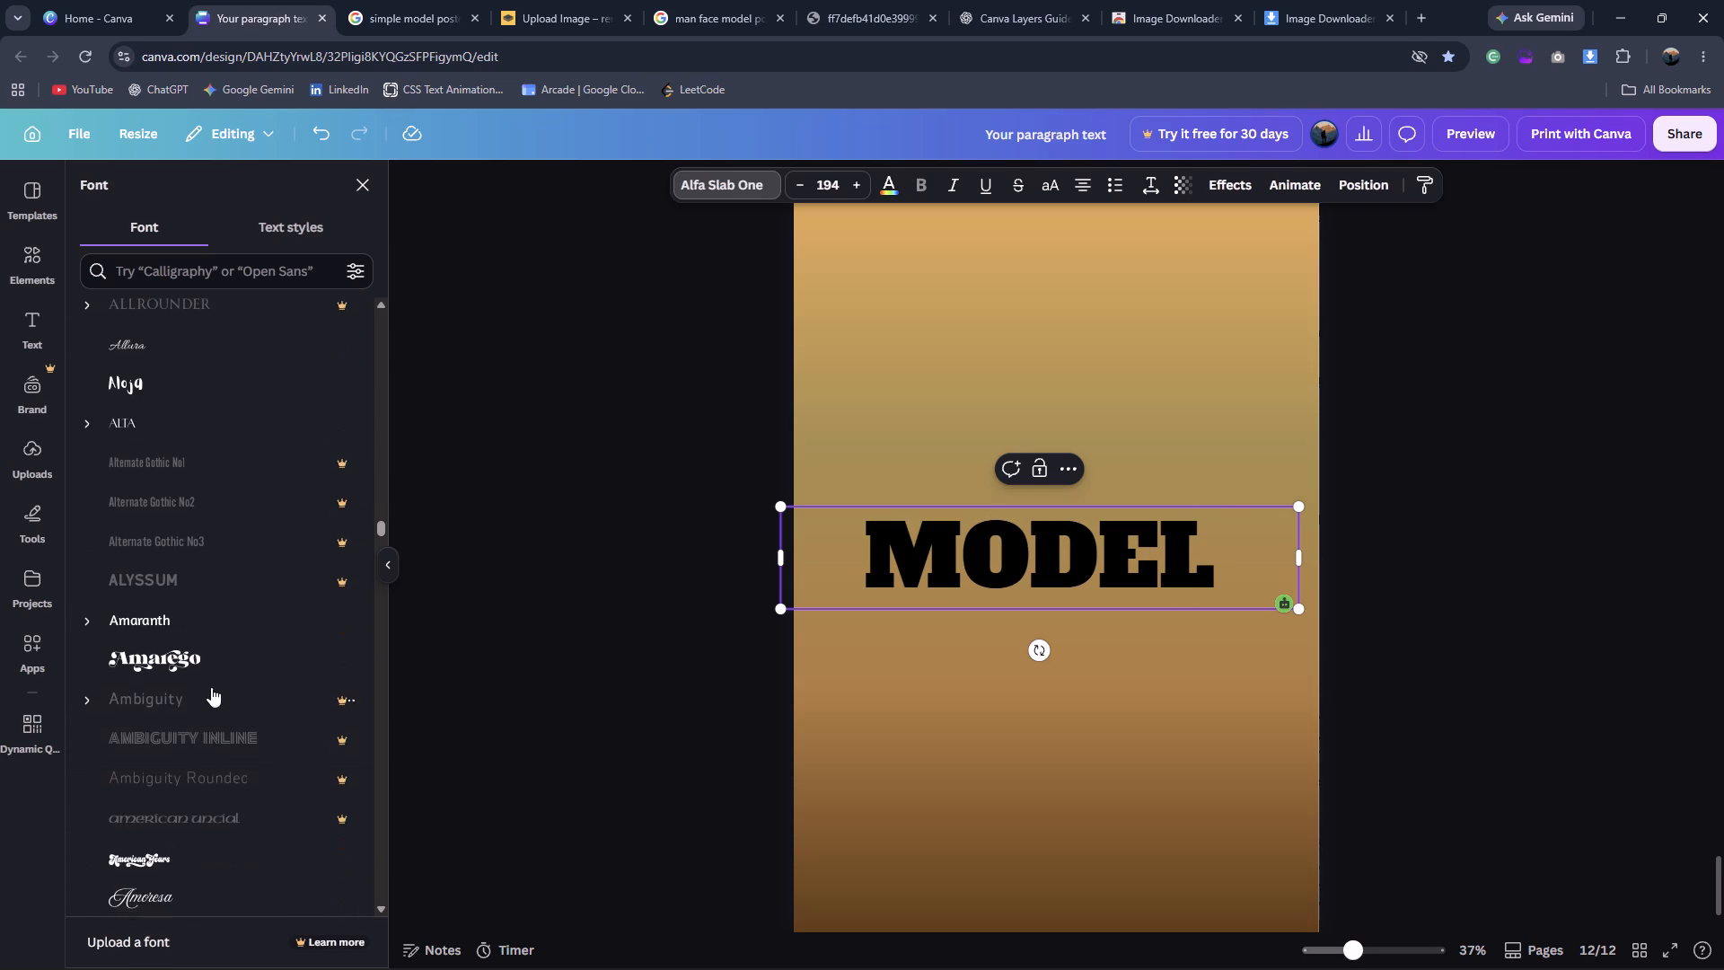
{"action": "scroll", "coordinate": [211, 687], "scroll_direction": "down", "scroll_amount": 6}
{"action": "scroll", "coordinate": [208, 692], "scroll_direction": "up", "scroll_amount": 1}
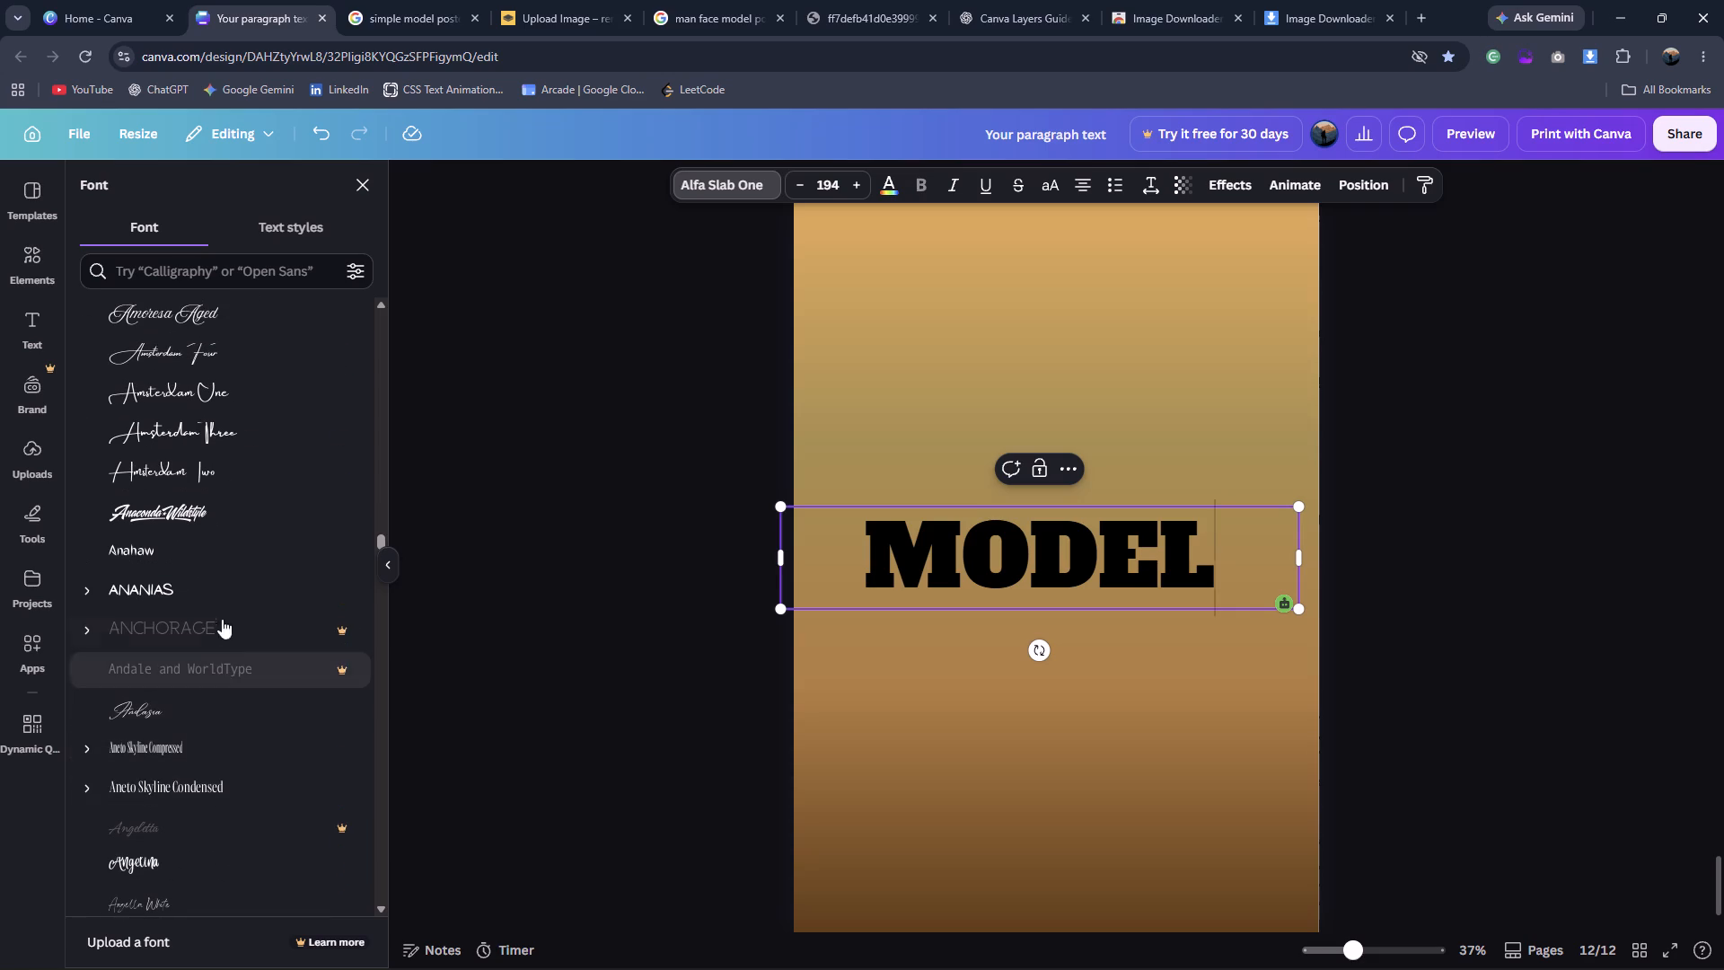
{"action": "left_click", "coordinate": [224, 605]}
Set the headline's font to Anton and compare it with the lettering on the reference poster.
{"action": "scroll", "coordinate": [224, 604], "scroll_direction": "down", "scroll_amount": 2}
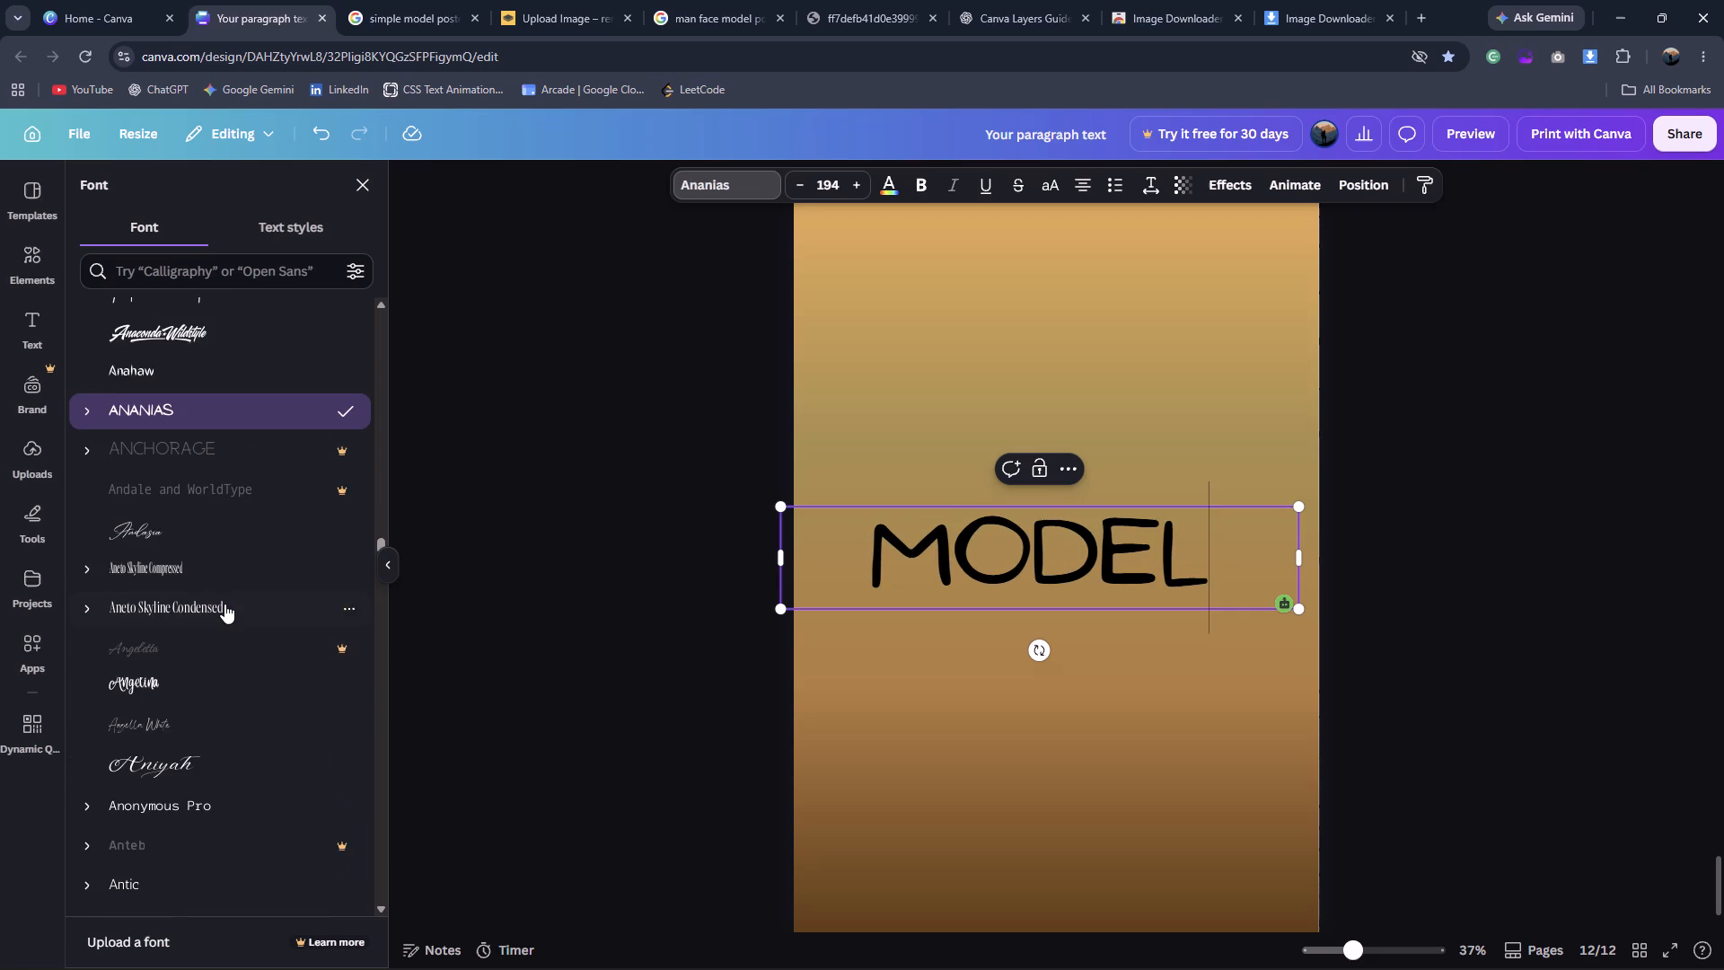
{"action": "scroll", "coordinate": [224, 604], "scroll_direction": "down", "scroll_amount": 4}
{"action": "left_click", "coordinate": [198, 654]}
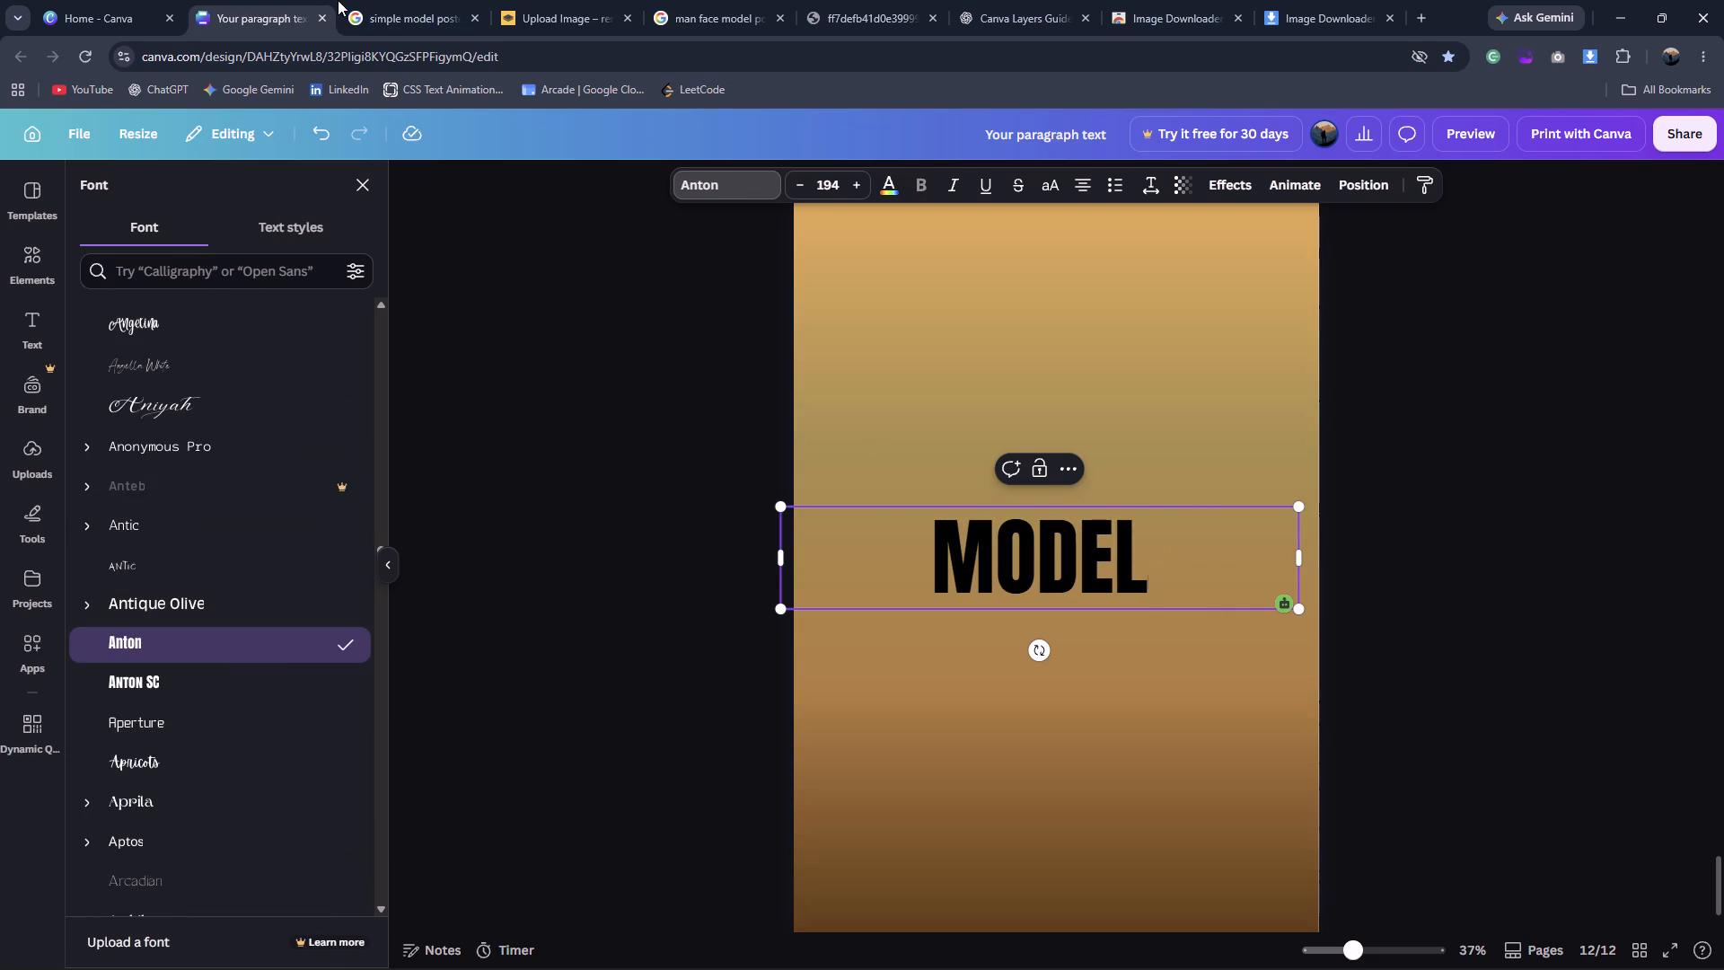
{"action": "left_click", "coordinate": [384, 1]}
{"action": "left_click", "coordinate": [277, 0]}
Delete the M from the headline and narrow the text box around the letters ODEL.
{"action": "left_click", "coordinate": [1007, 571]}
{"action": "key", "text": "BackSpace"}
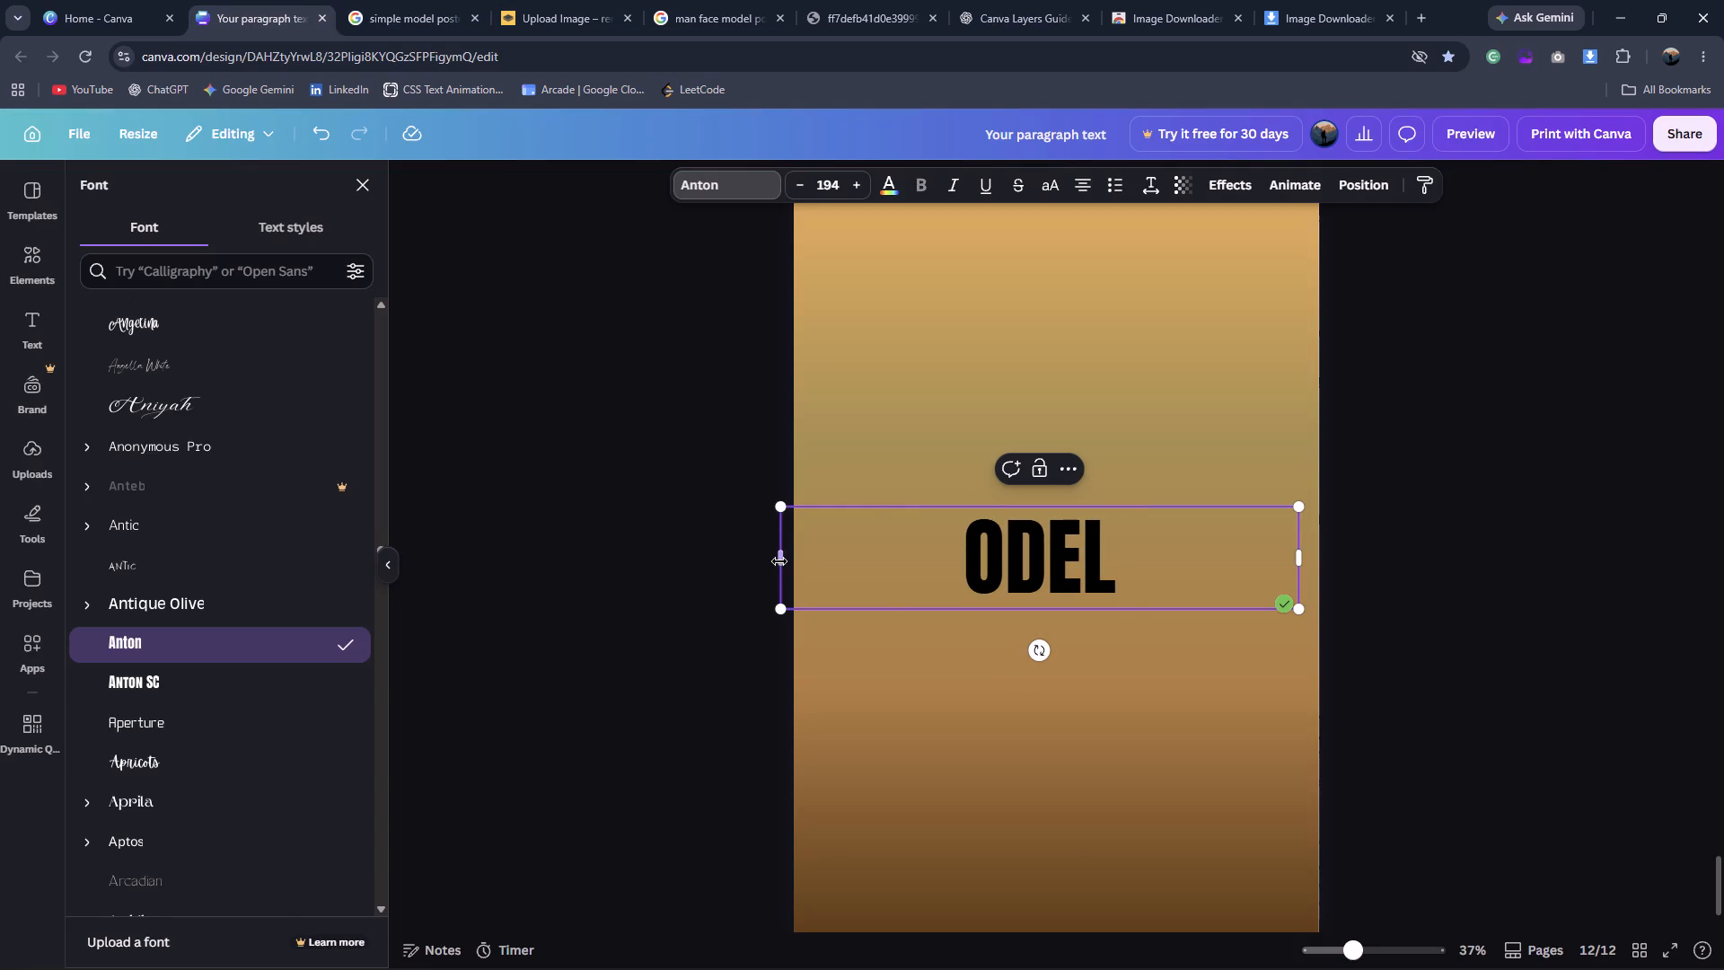
{"action": "left_click_drag", "start_coordinate": [779, 561], "coordinate": [1096, 530]}
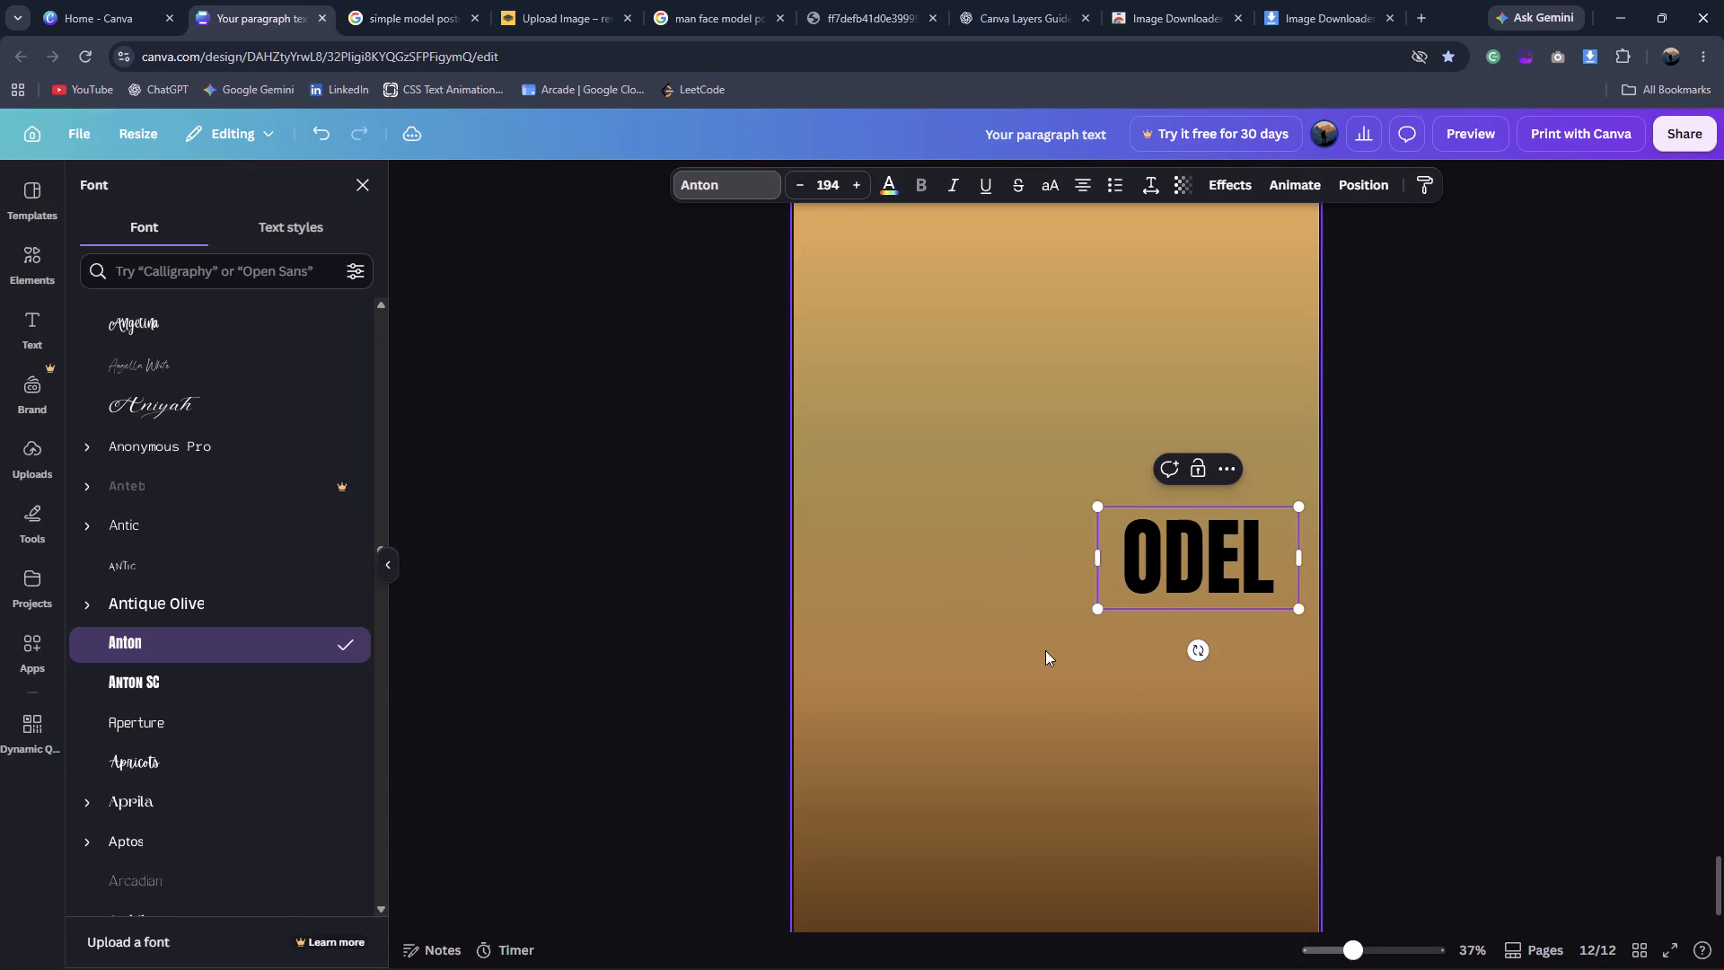
{"action": "left_click", "coordinate": [1056, 683]}
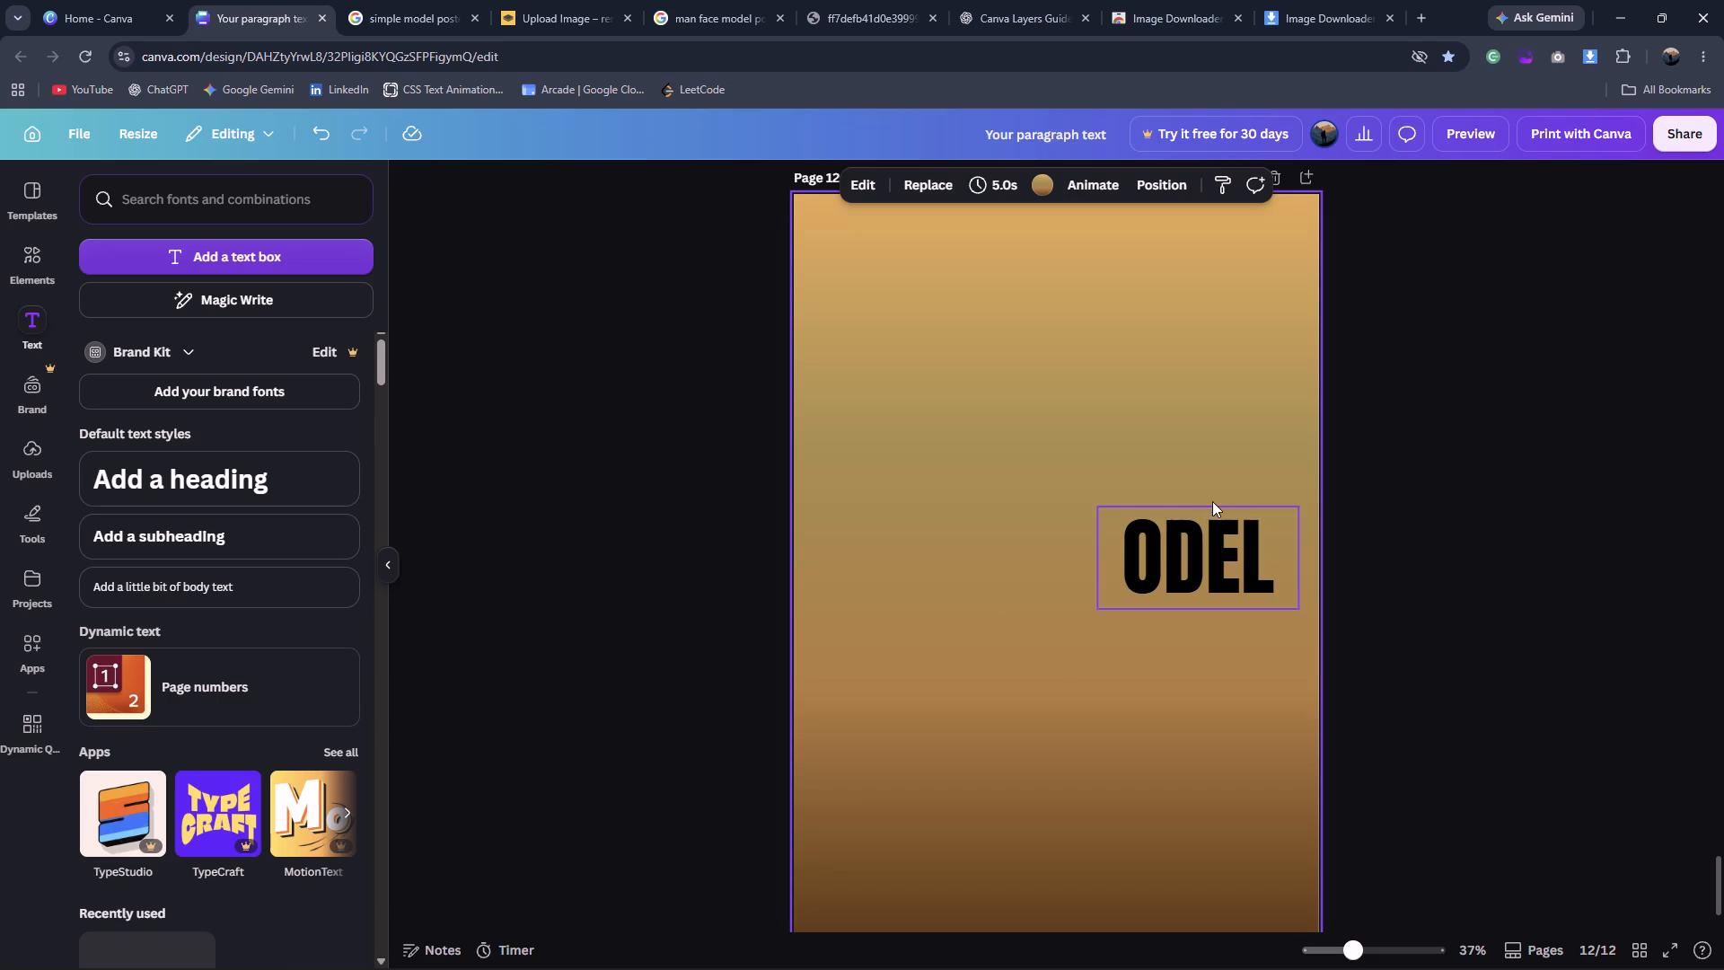
Duplicate the ODEL text, place the copy before the original, replace its text with a lowercase m and narrow its box around the letter.
{"action": "left_click", "coordinate": [1243, 499]}
{"action": "key", "text": "ctrl+d"}
{"action": "left_click_drag", "start_coordinate": [1214, 581], "coordinate": [1039, 582]}
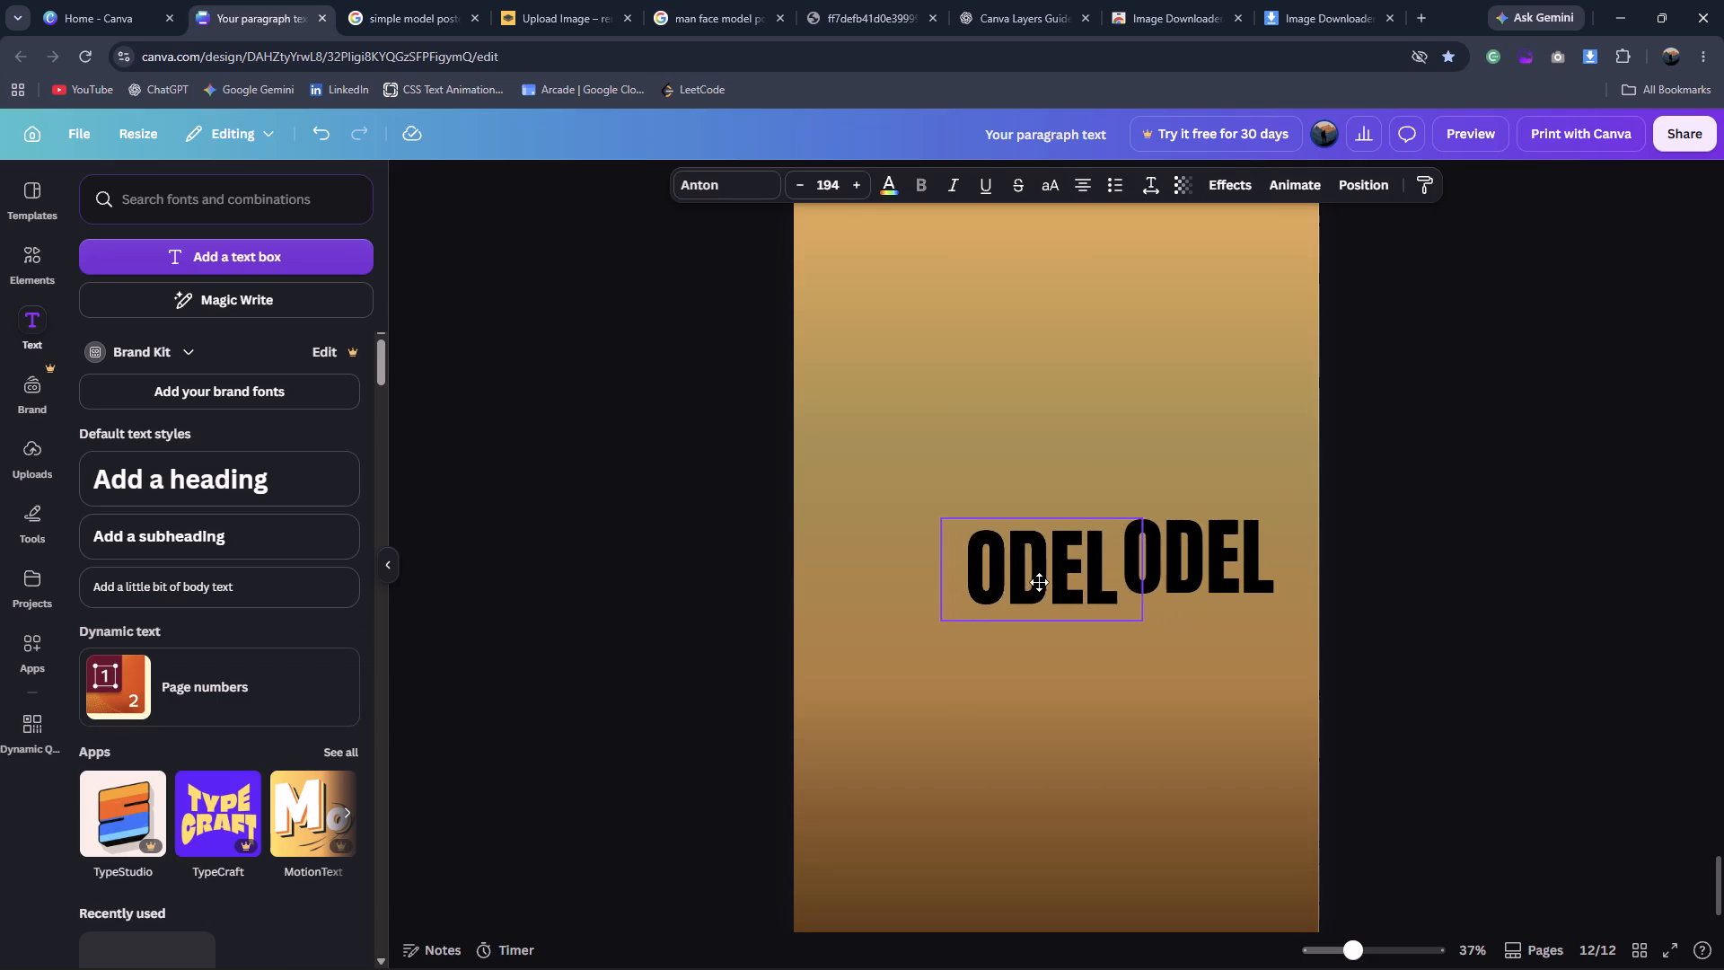
{"action": "left_click_drag", "start_coordinate": [1039, 582], "coordinate": [1038, 569]}
{"action": "double_click", "coordinate": [1038, 569]}
{"action": "key", "text": "m"}
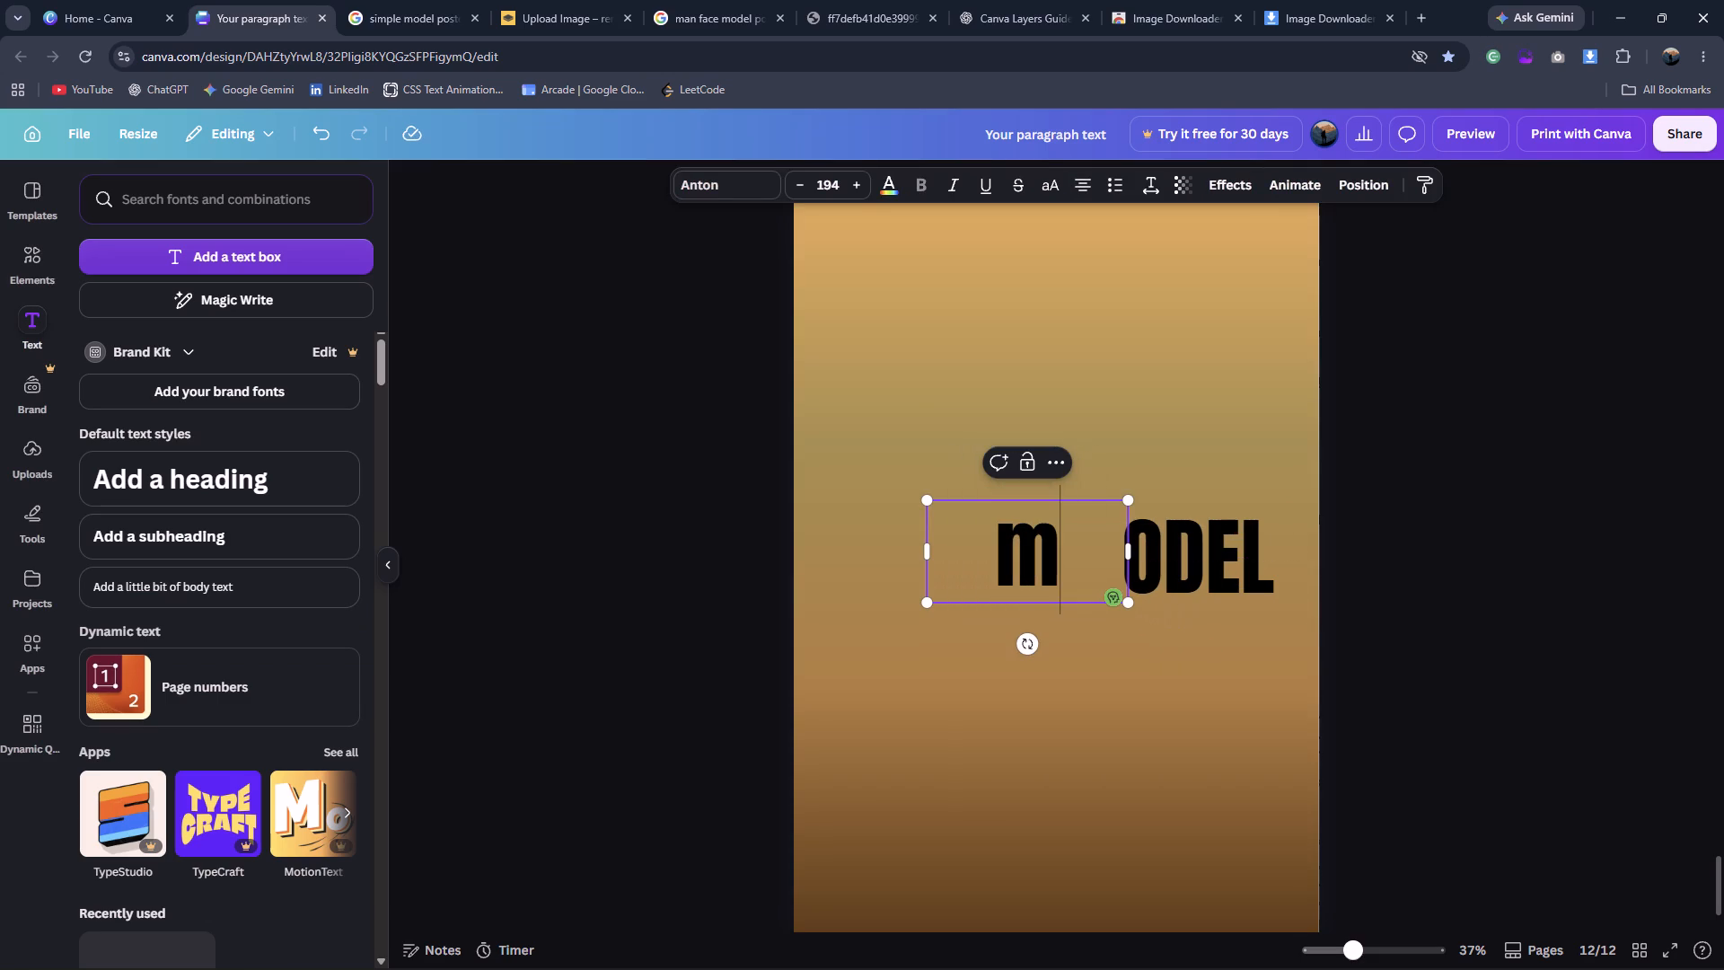
{"action": "left_click_drag", "start_coordinate": [1132, 549], "coordinate": [1082, 551]}
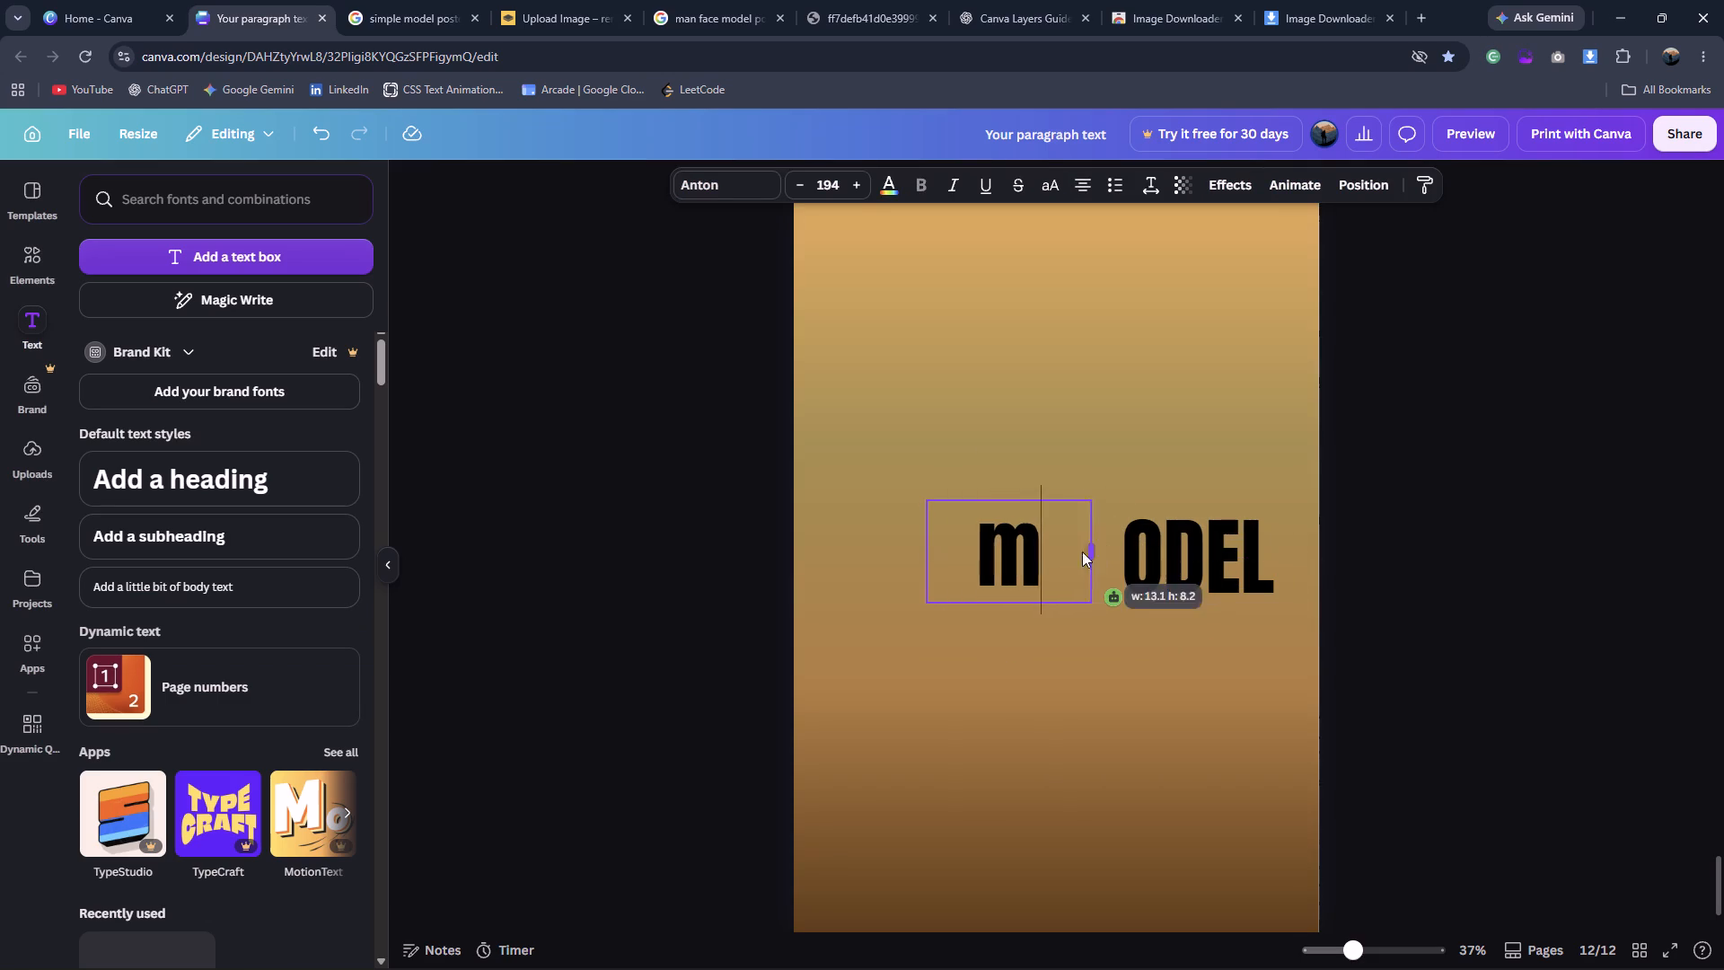
{"action": "left_click_drag", "start_coordinate": [1082, 551], "coordinate": [994, 554]}
Move the ODEL text next to the separate m, level with it.
{"action": "left_click", "coordinate": [1190, 577]}
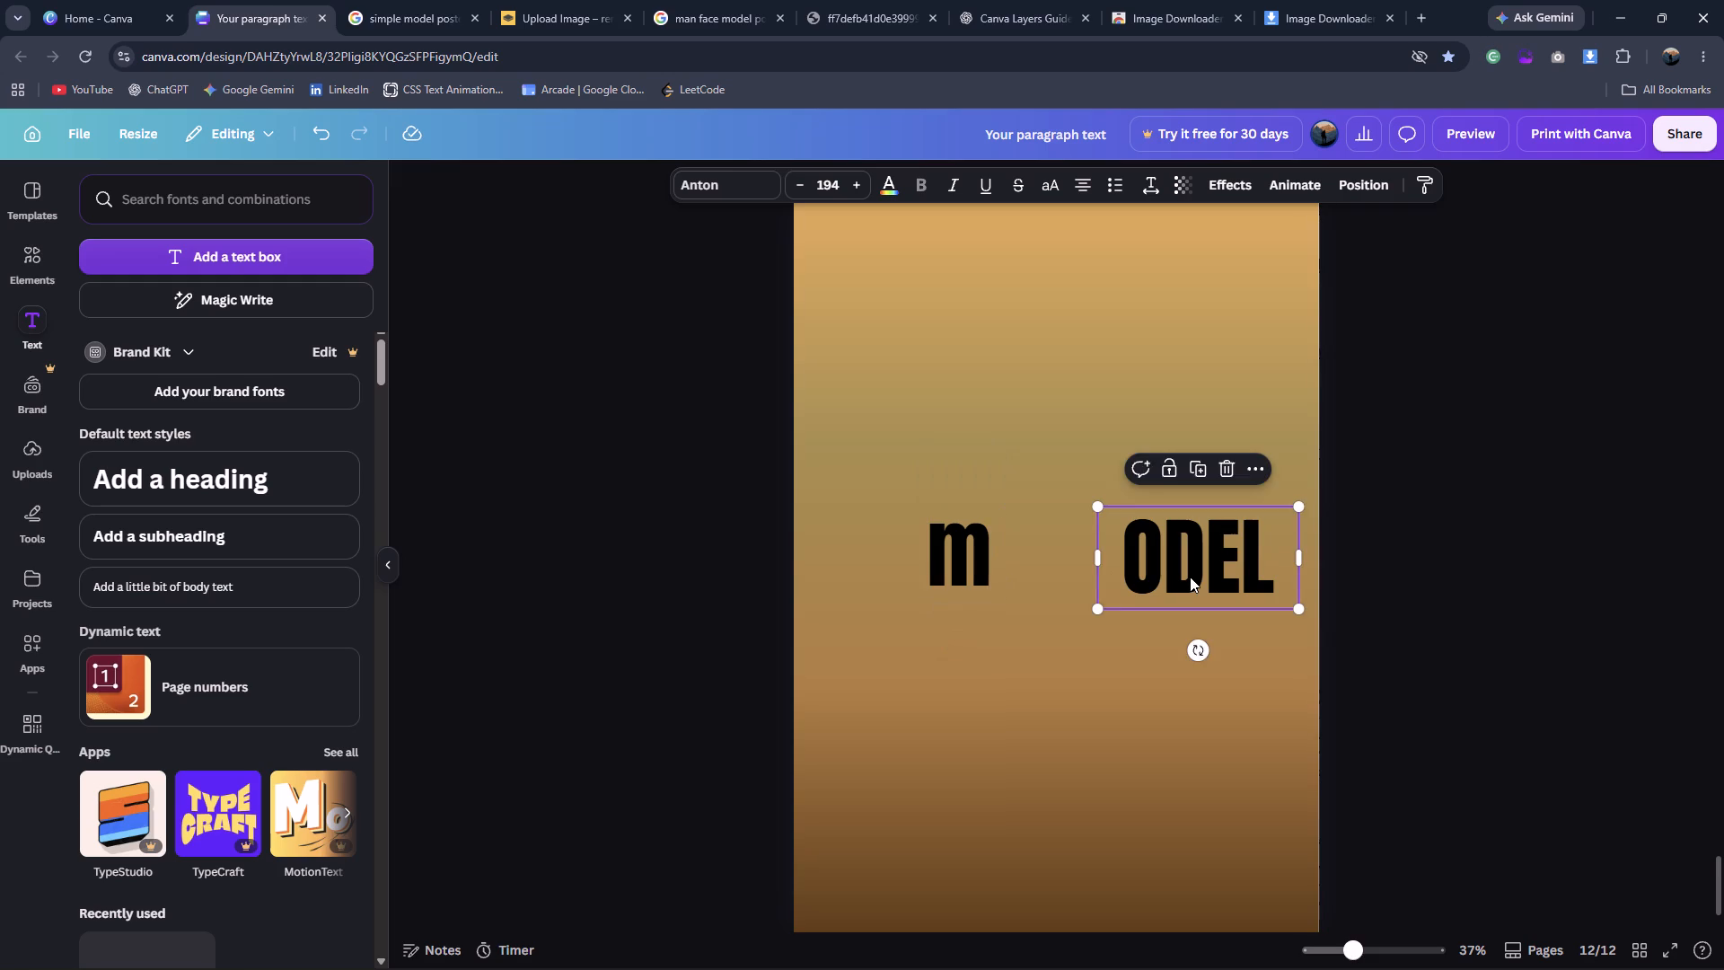
{"action": "left_click_drag", "start_coordinate": [1191, 573], "coordinate": [1071, 568]}
Enlarge the separate m to font size 218 so it joins up with ODEL, and check the headline against the reference poster.
{"action": "left_click", "coordinate": [921, 527]}
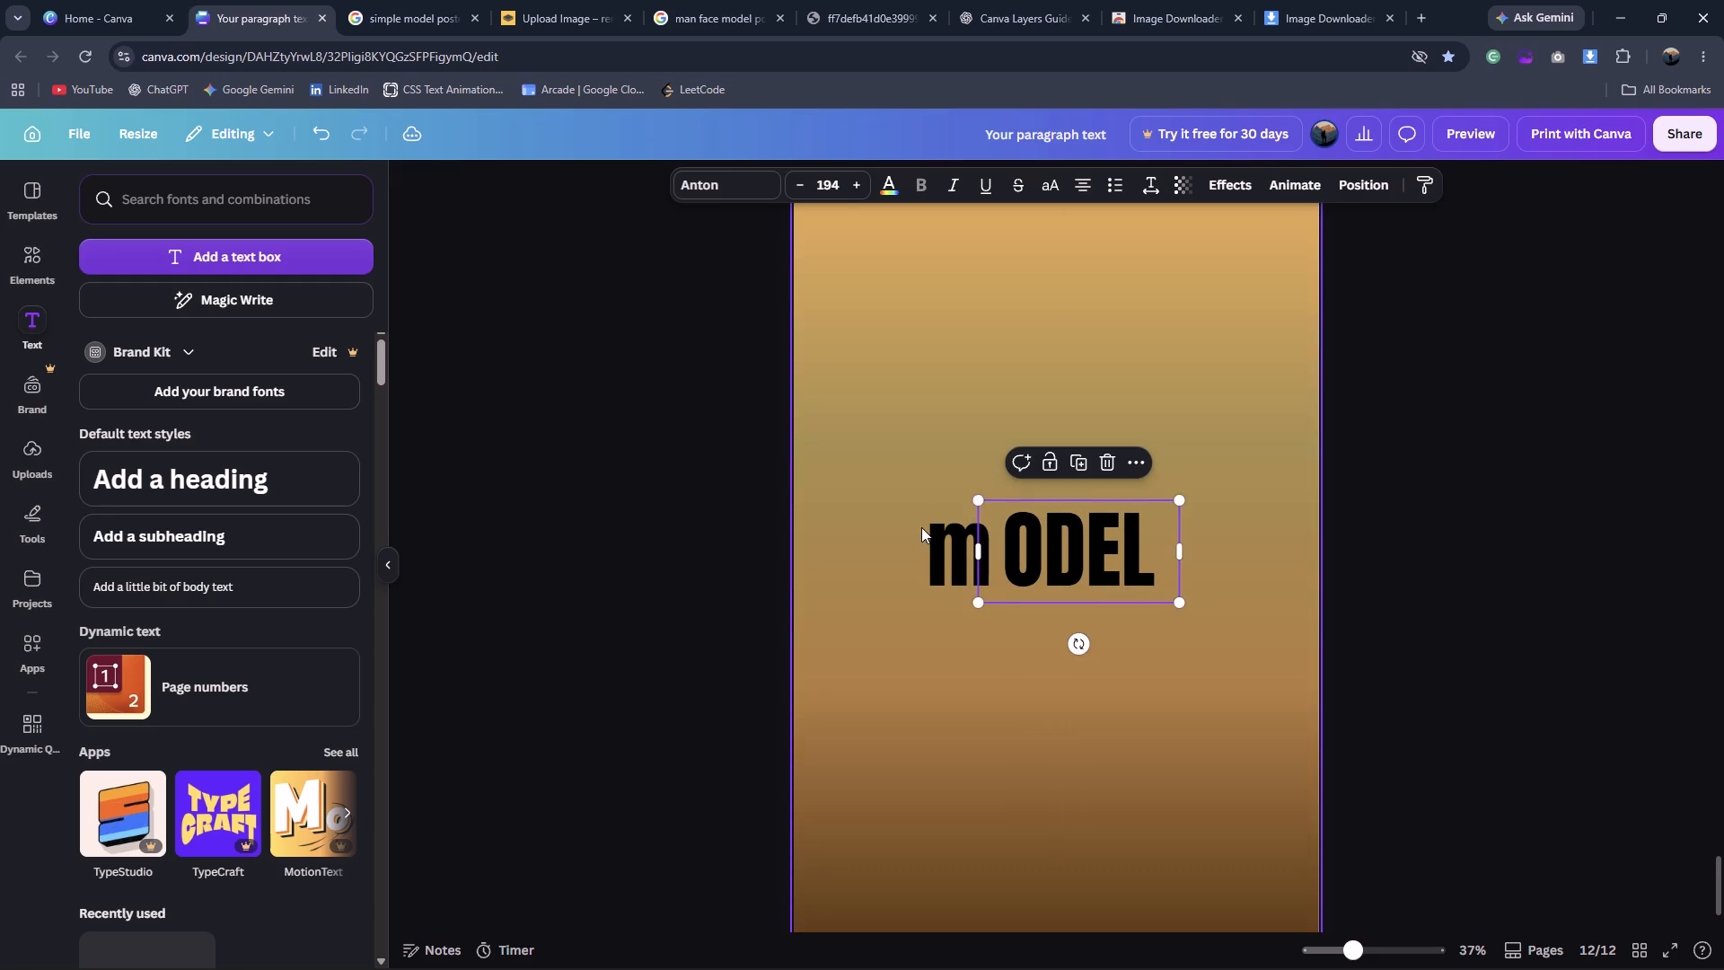
{"action": "left_click", "coordinate": [943, 523]}
{"action": "left_click_drag", "start_coordinate": [990, 495], "coordinate": [1009, 477]}
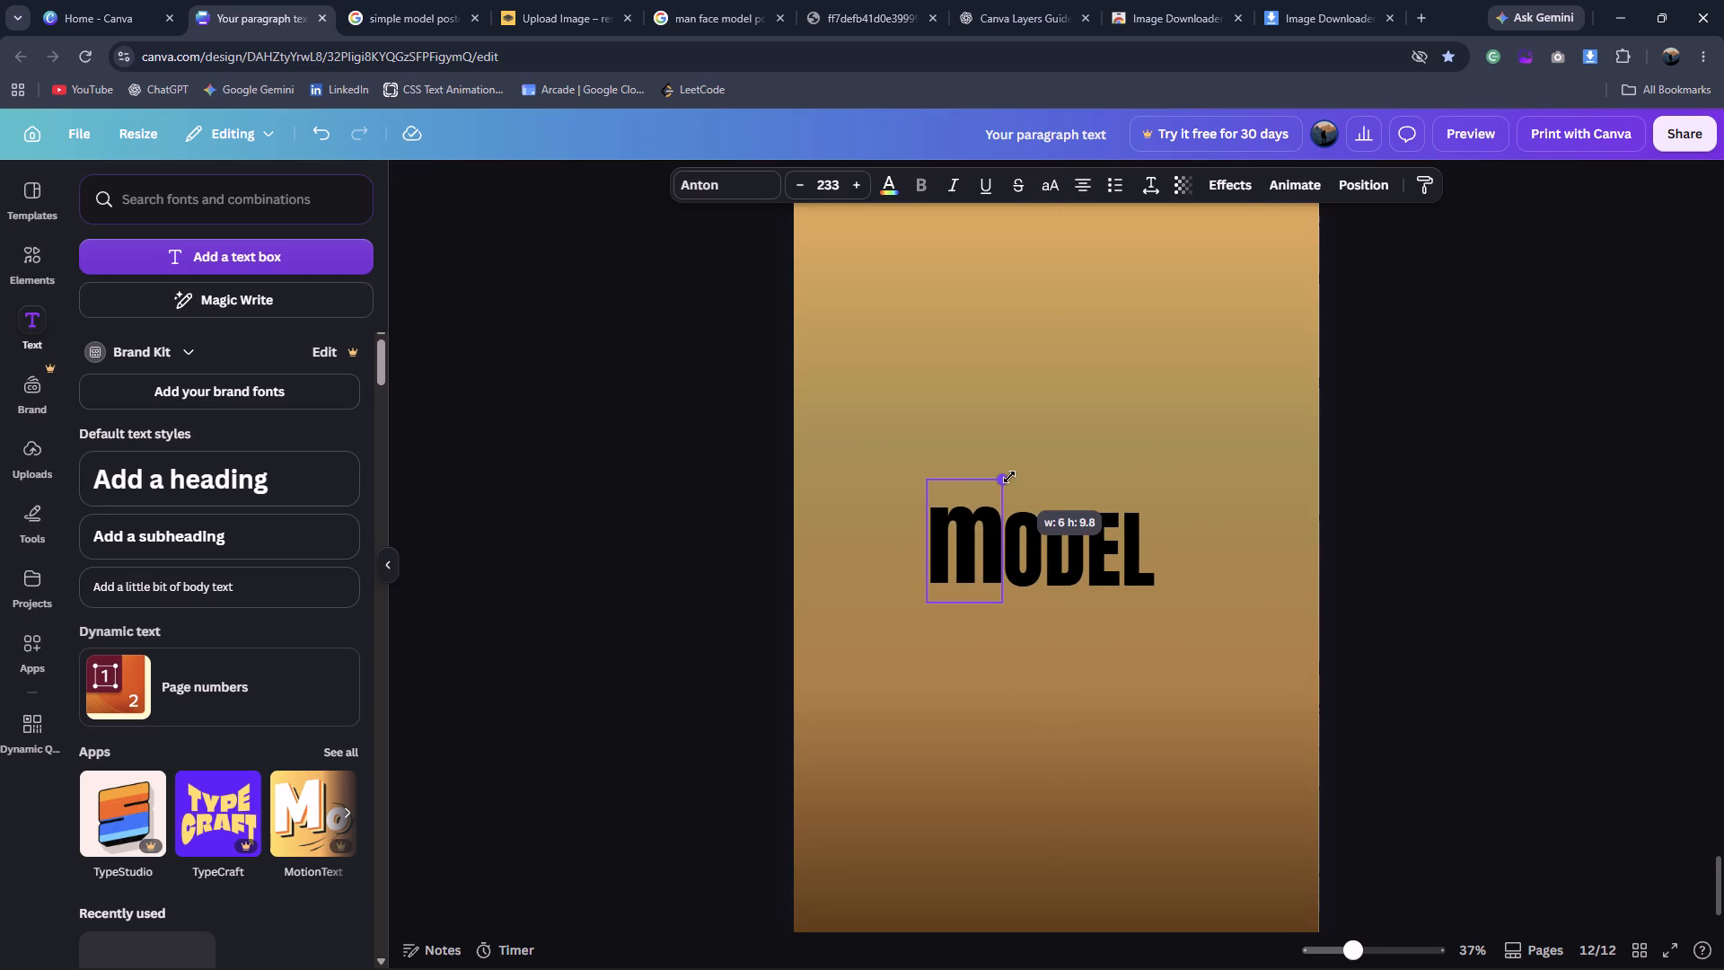
{"action": "left_click_drag", "start_coordinate": [1009, 477], "coordinate": [1003, 478]}
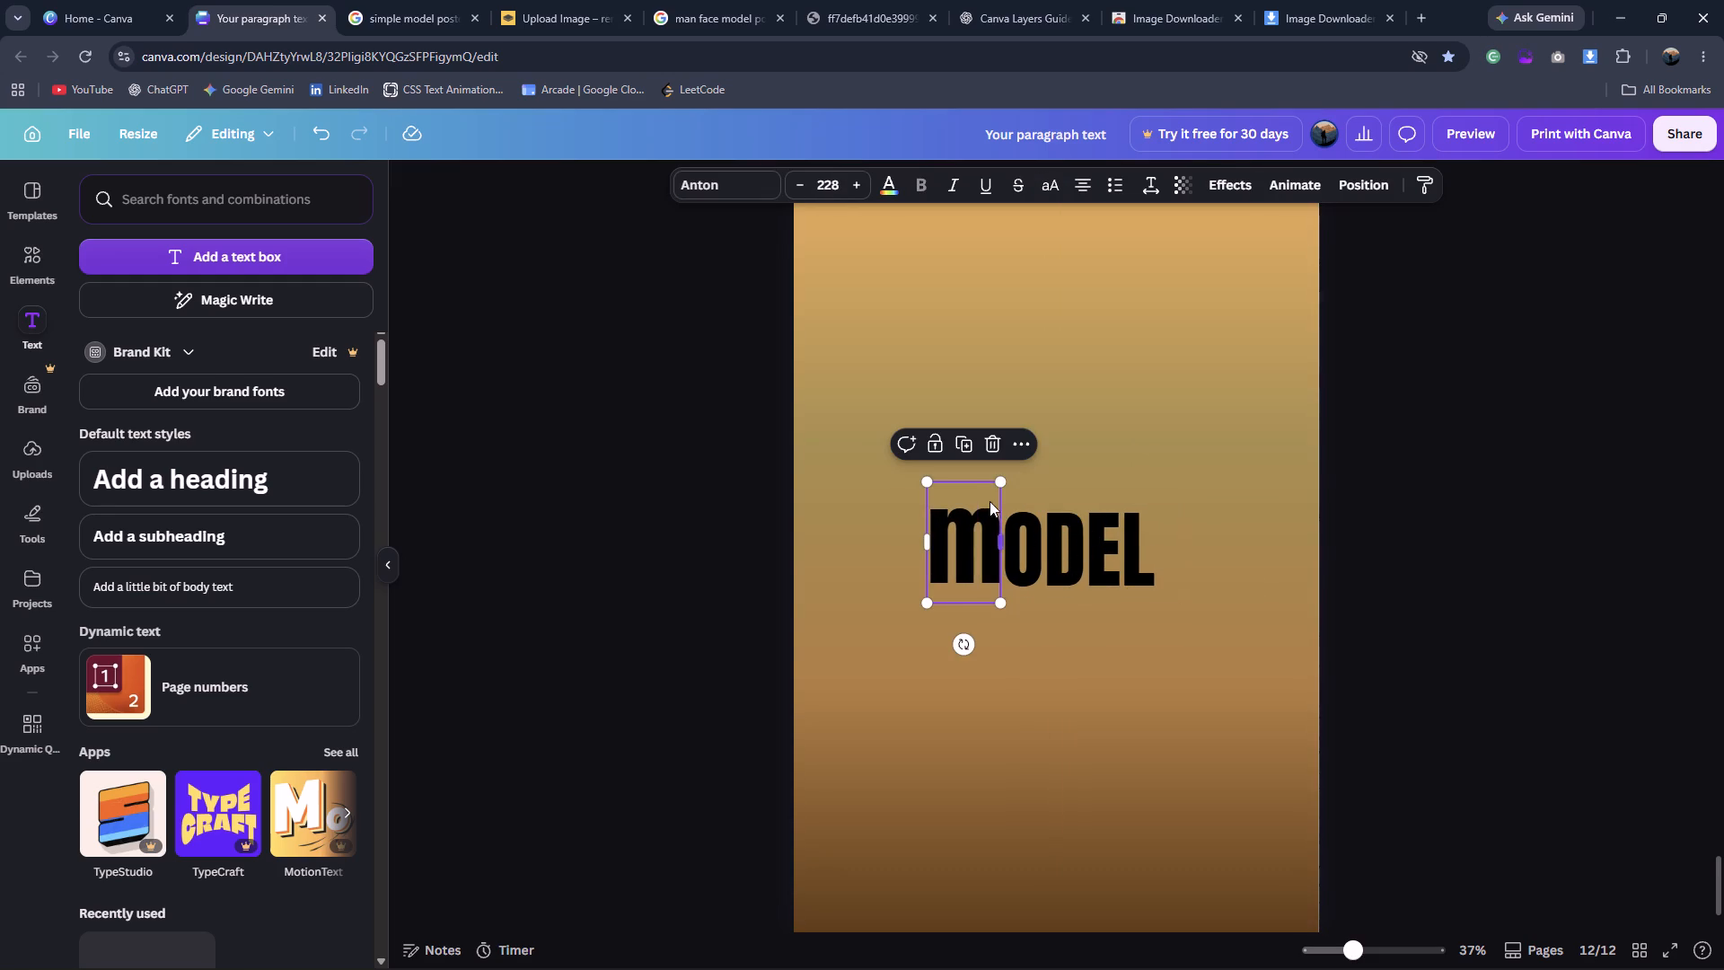
{"action": "left_click", "coordinate": [925, 483]}
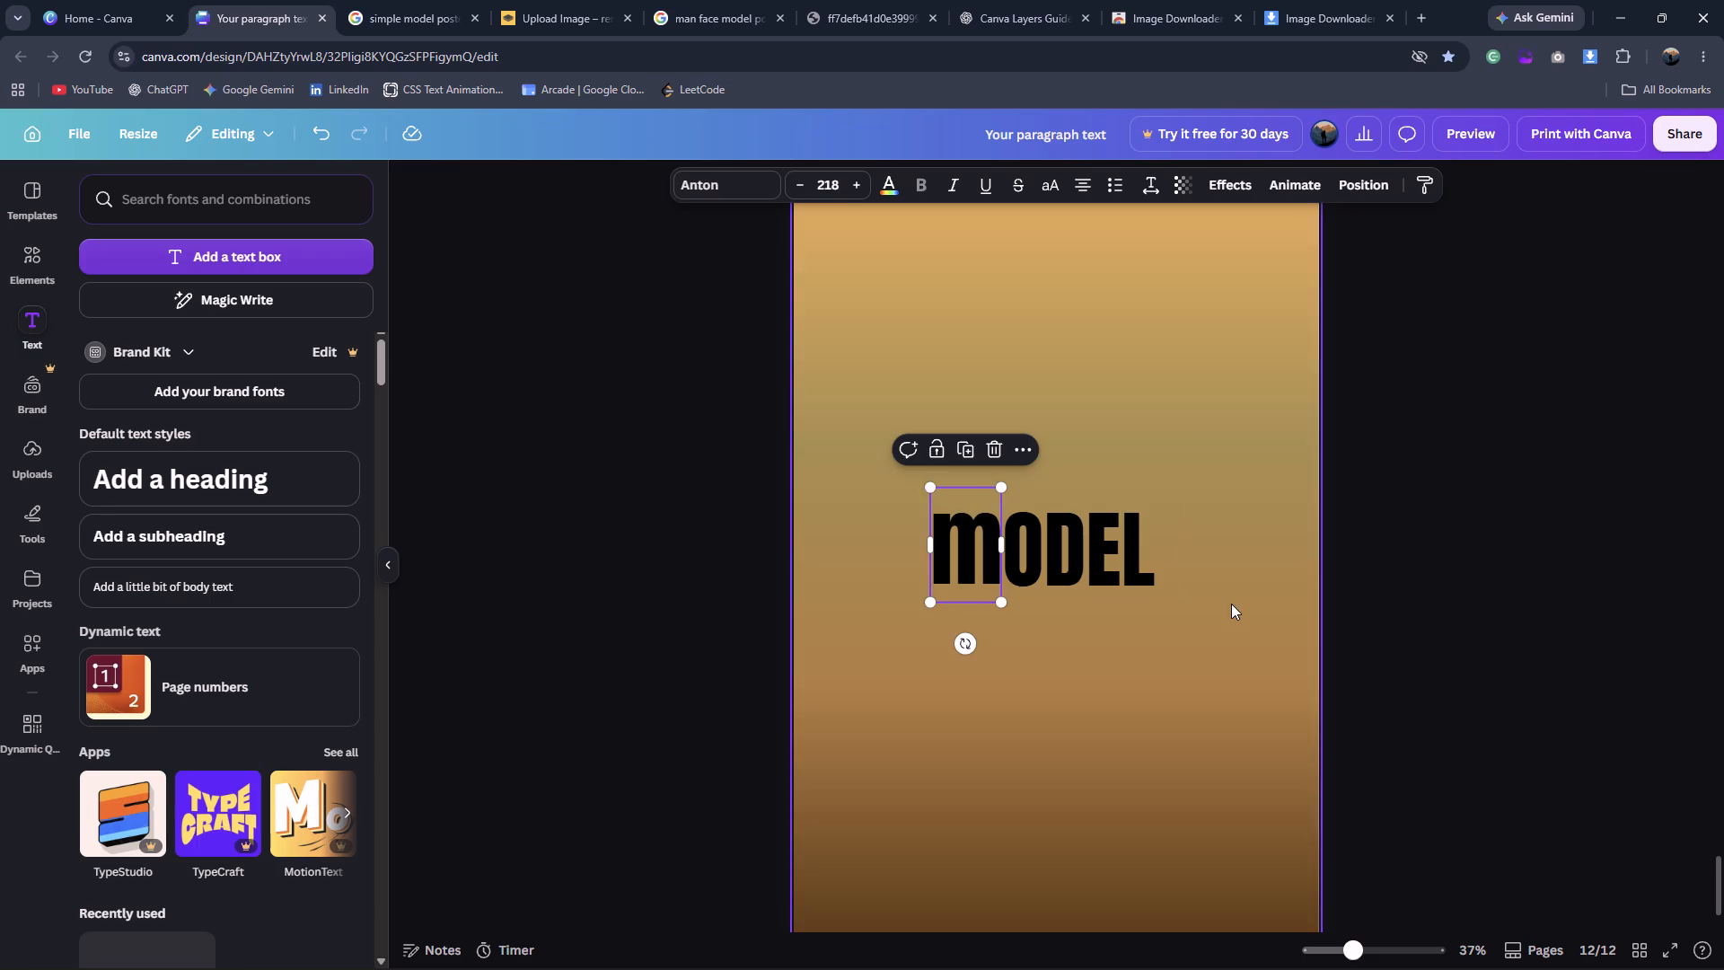
{"action": "left_click", "coordinate": [1231, 604]}
{"action": "left_click", "coordinate": [355, 0]}
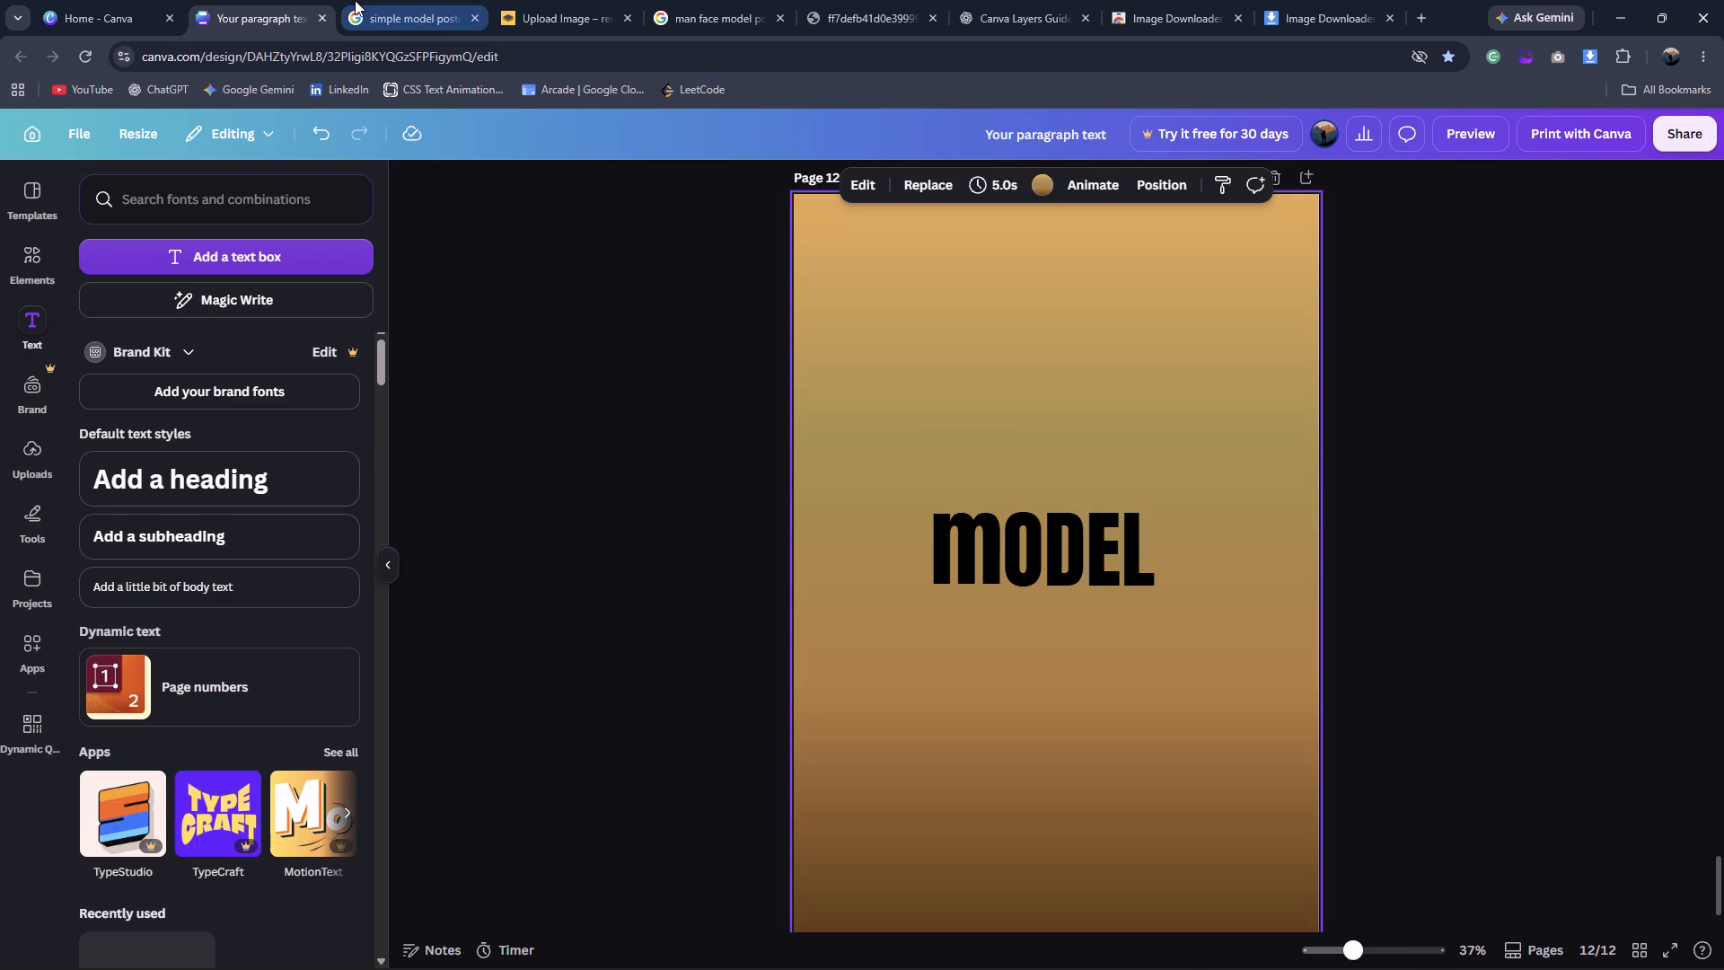
{"action": "left_click", "coordinate": [327, 0]}
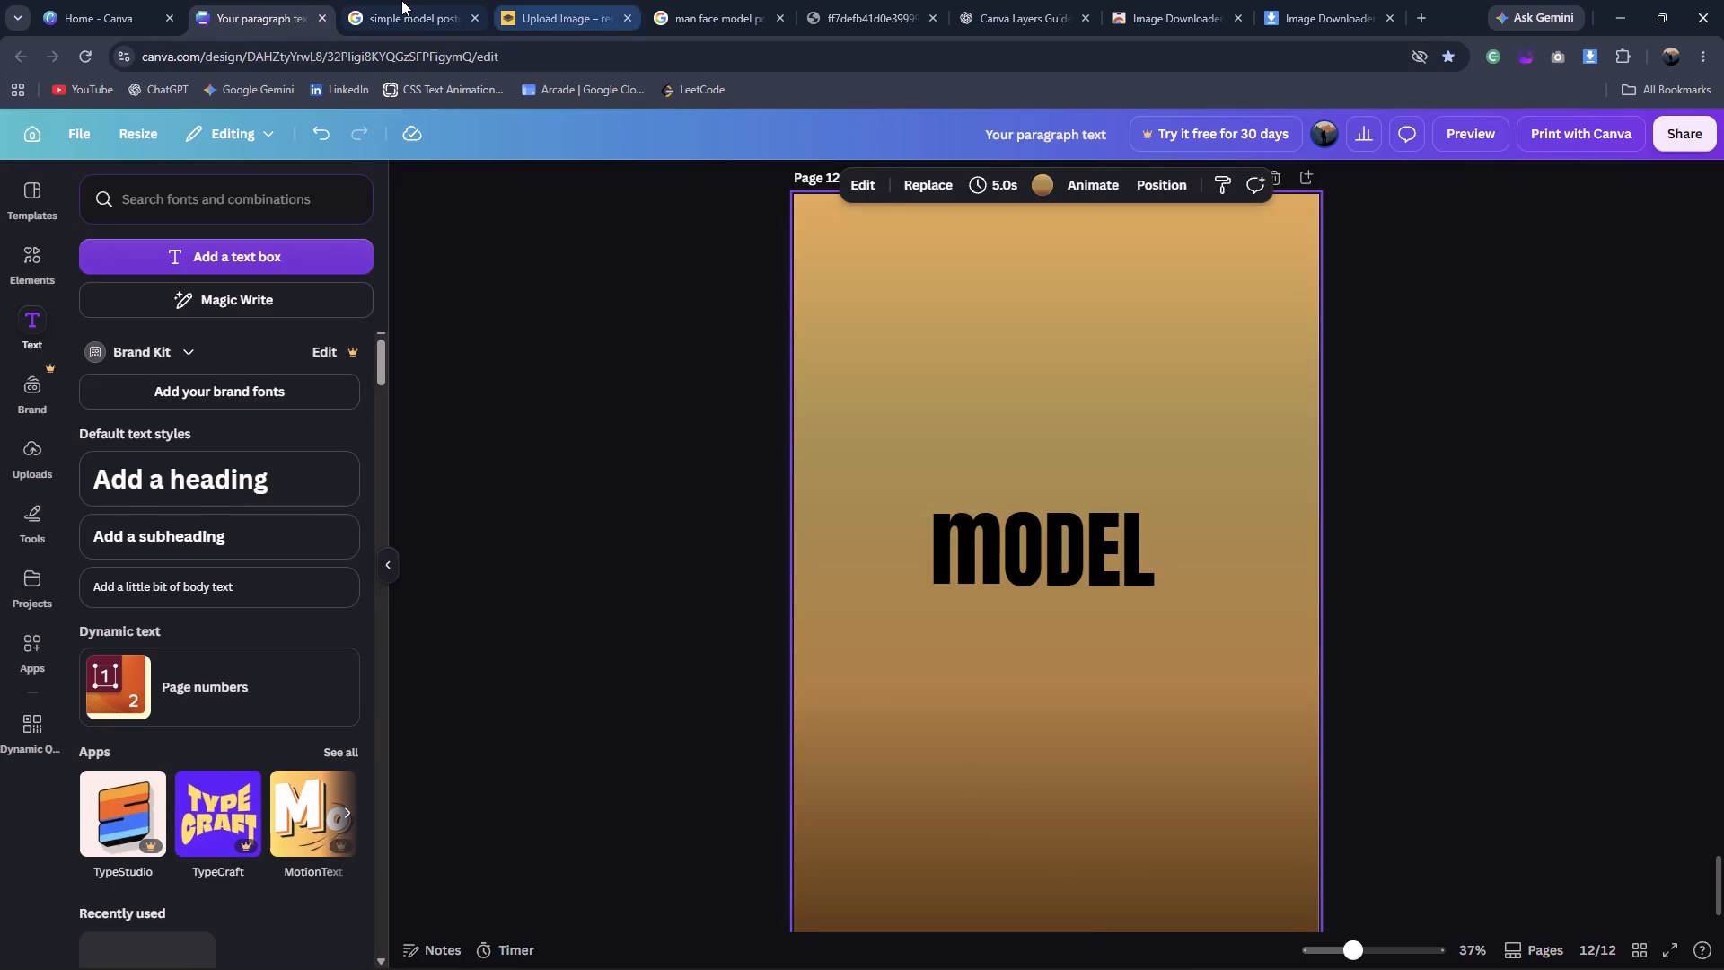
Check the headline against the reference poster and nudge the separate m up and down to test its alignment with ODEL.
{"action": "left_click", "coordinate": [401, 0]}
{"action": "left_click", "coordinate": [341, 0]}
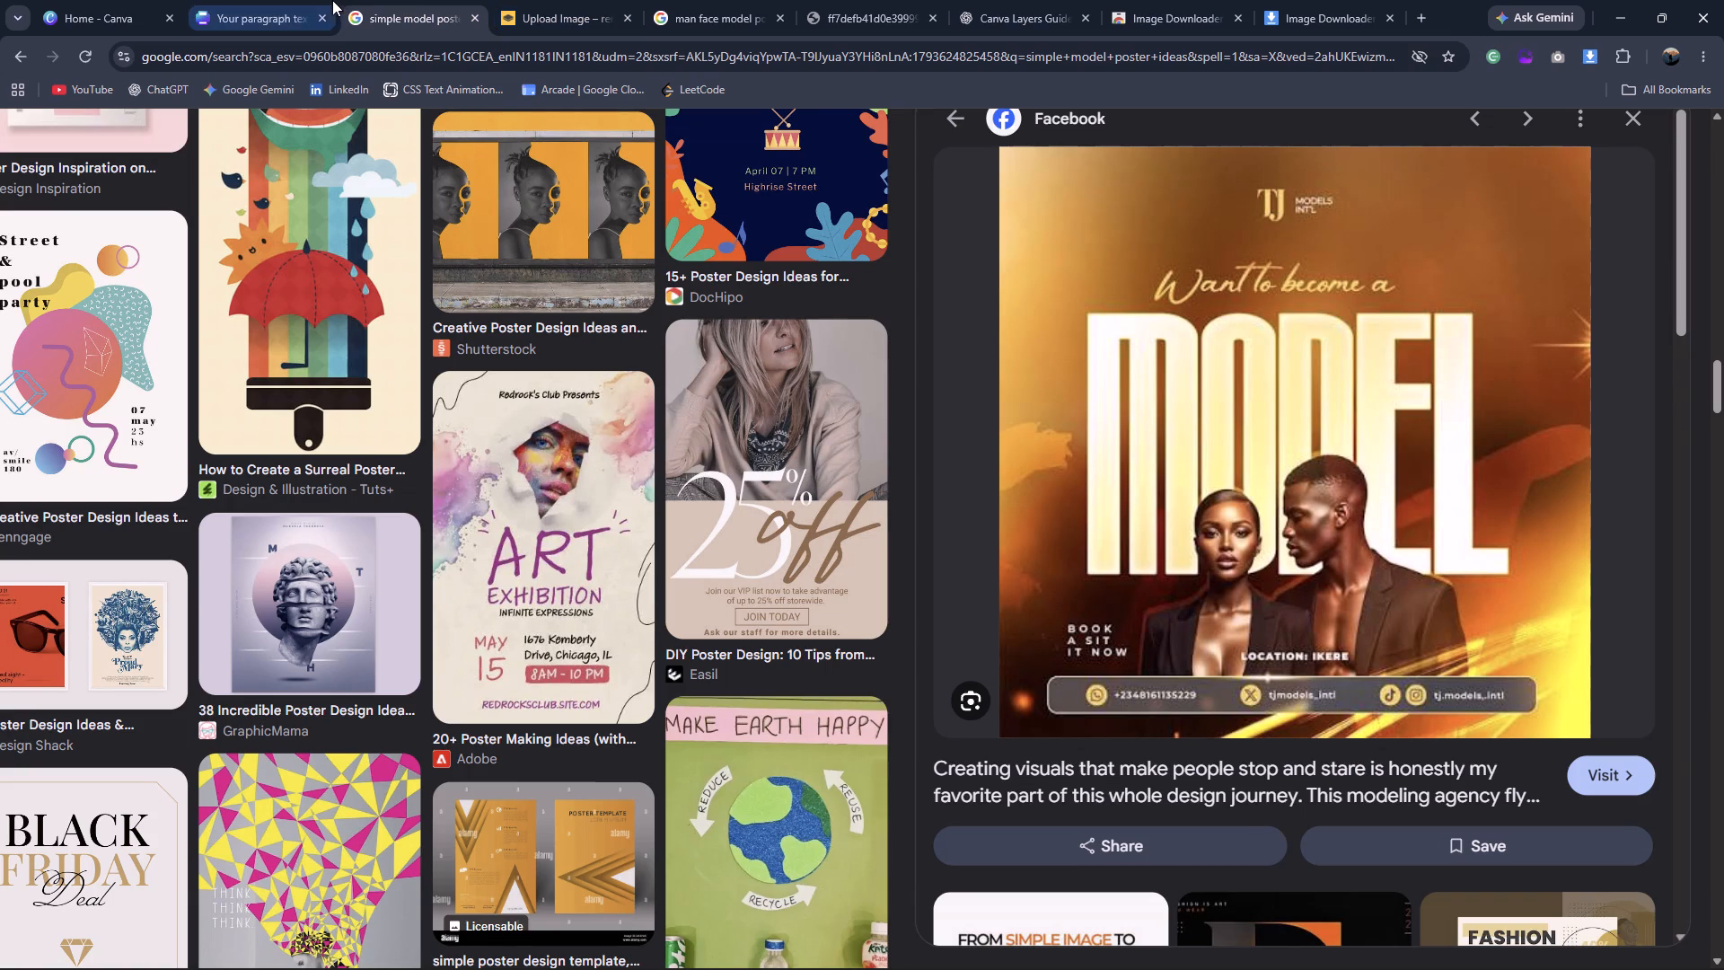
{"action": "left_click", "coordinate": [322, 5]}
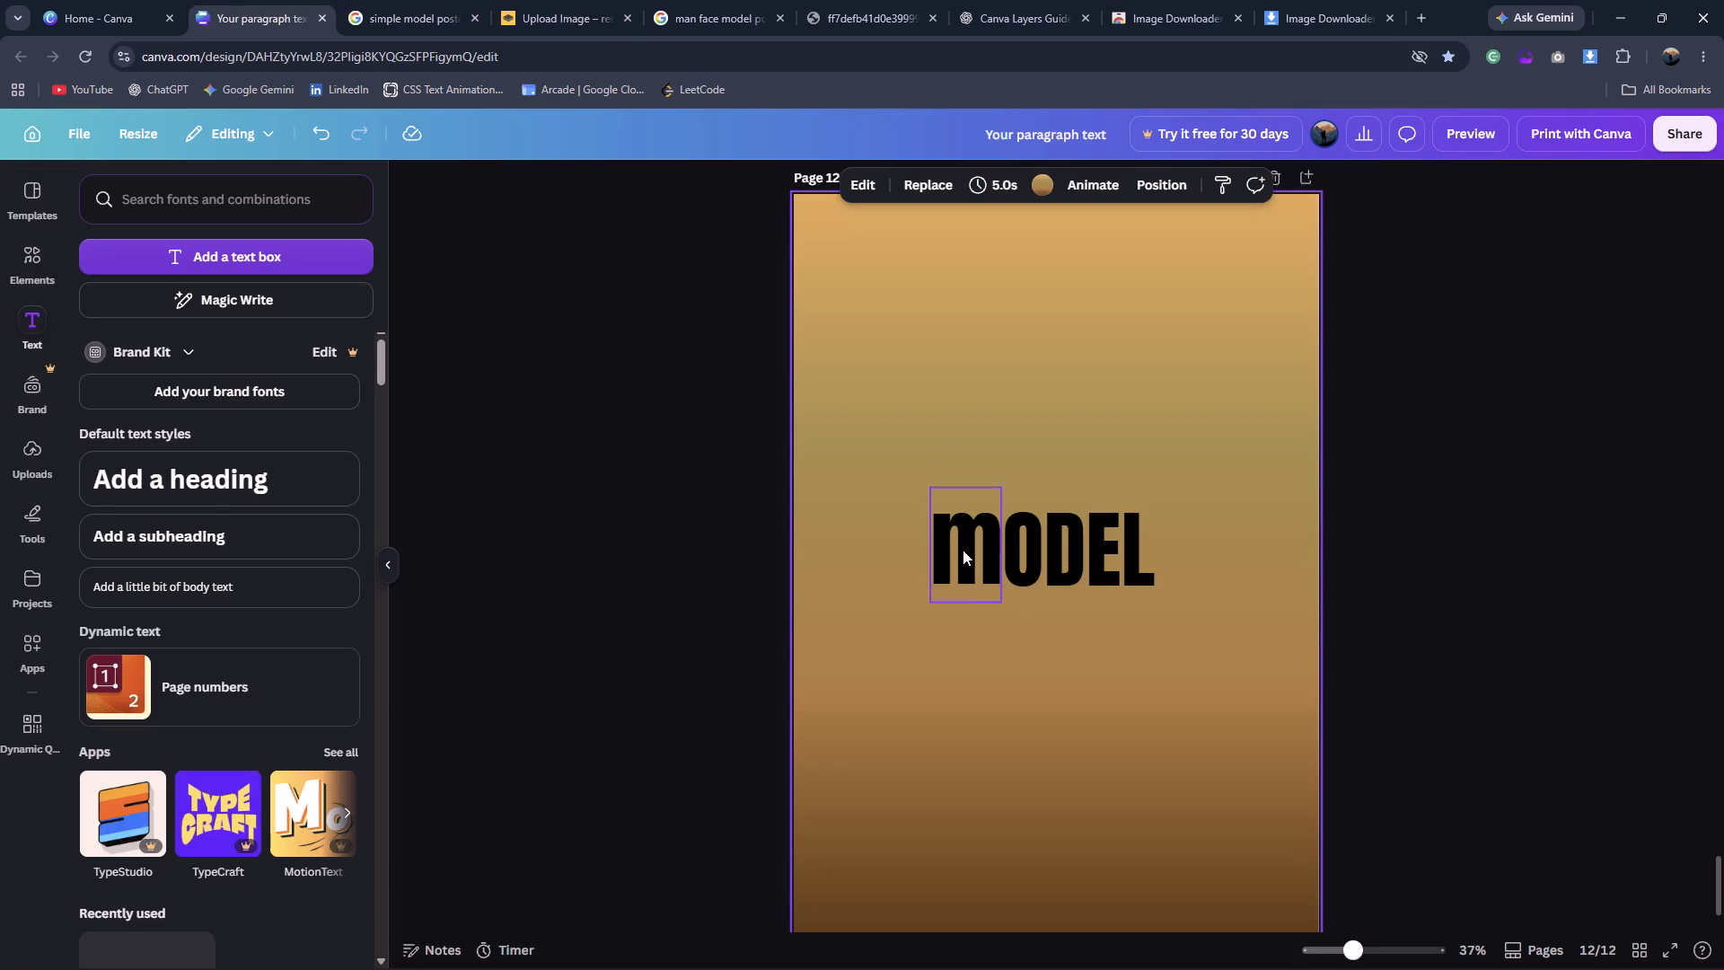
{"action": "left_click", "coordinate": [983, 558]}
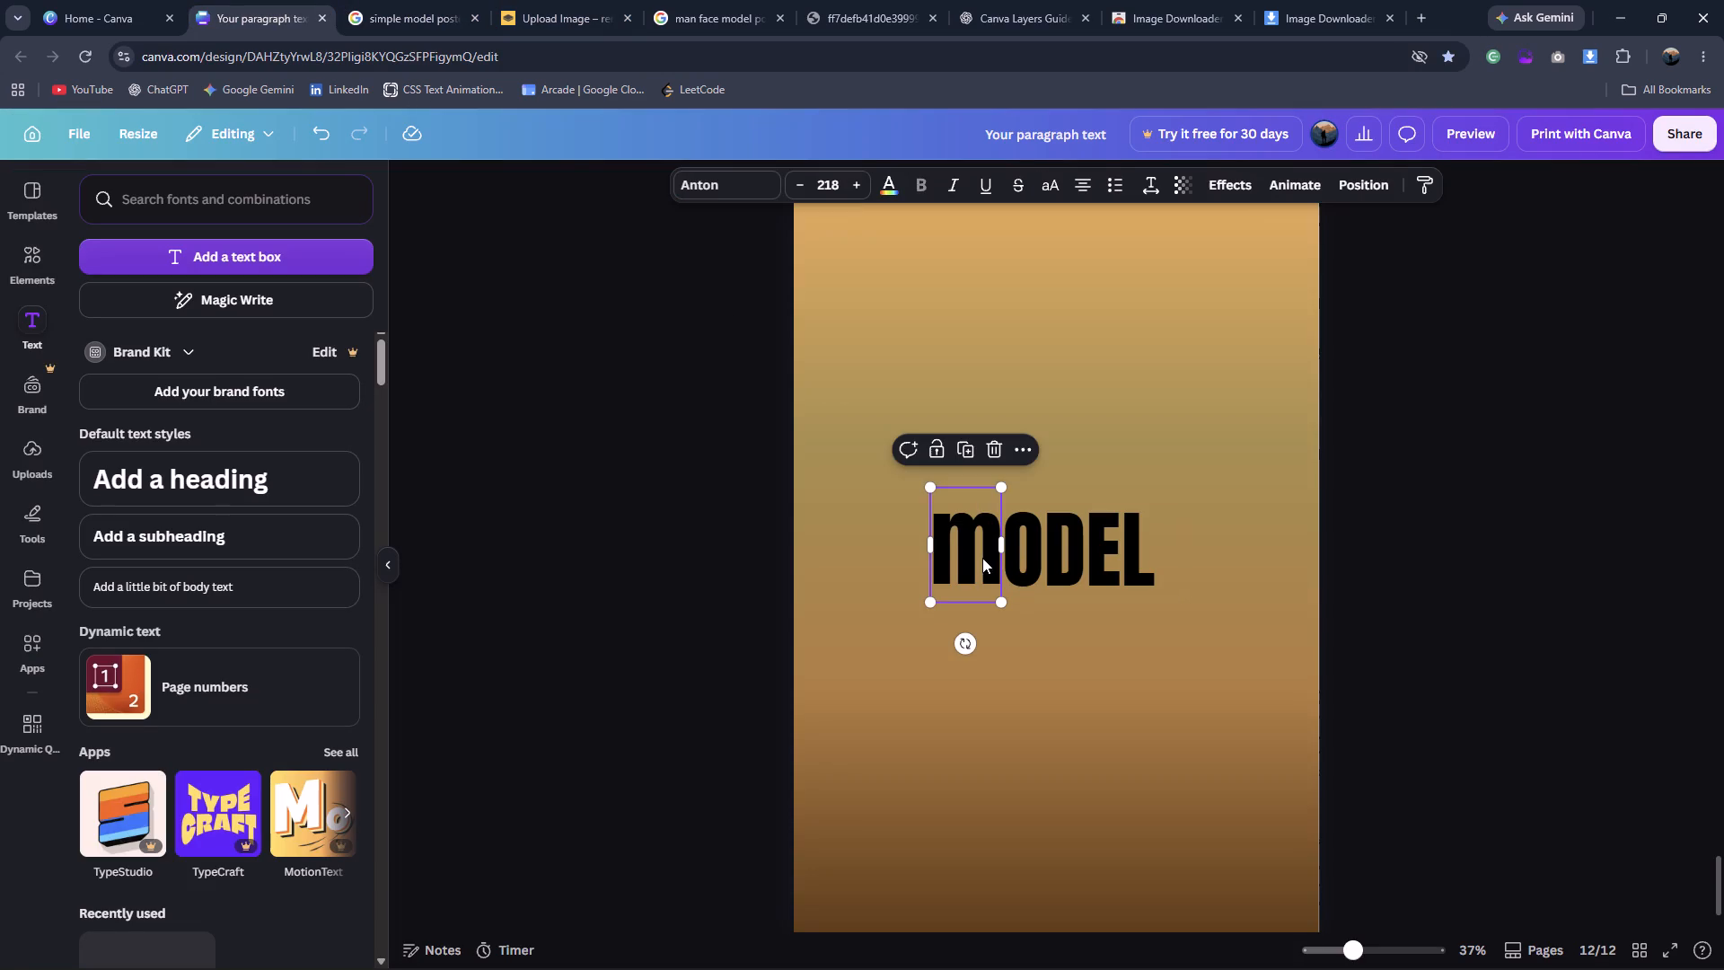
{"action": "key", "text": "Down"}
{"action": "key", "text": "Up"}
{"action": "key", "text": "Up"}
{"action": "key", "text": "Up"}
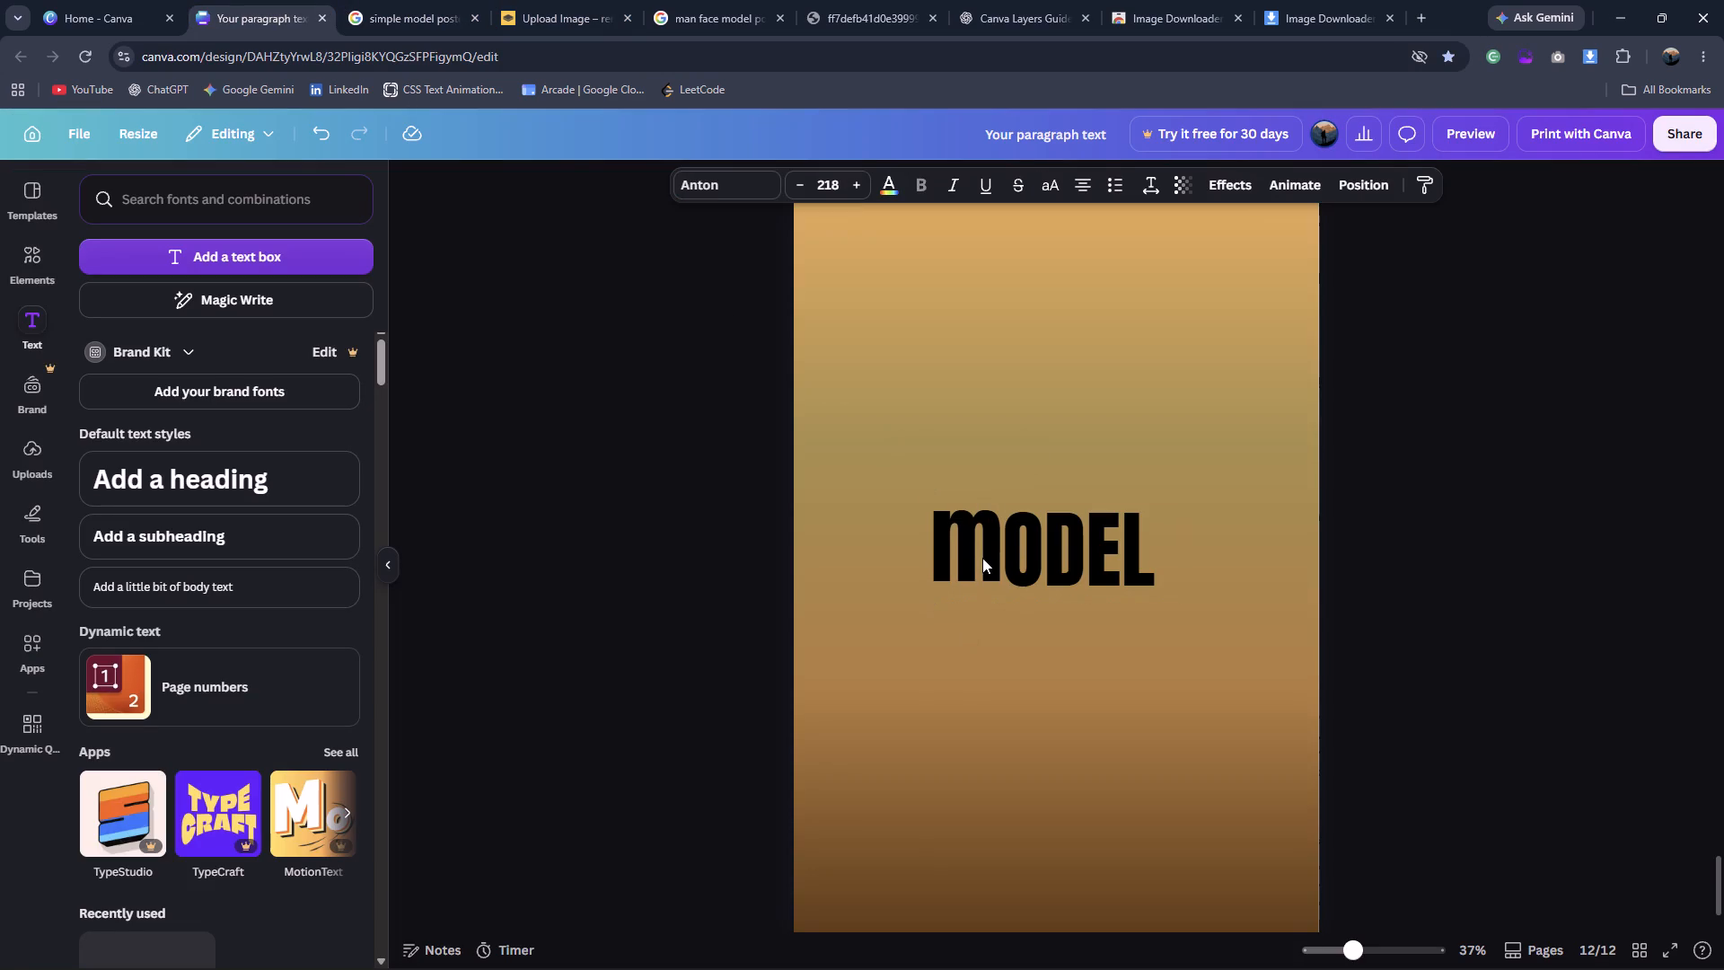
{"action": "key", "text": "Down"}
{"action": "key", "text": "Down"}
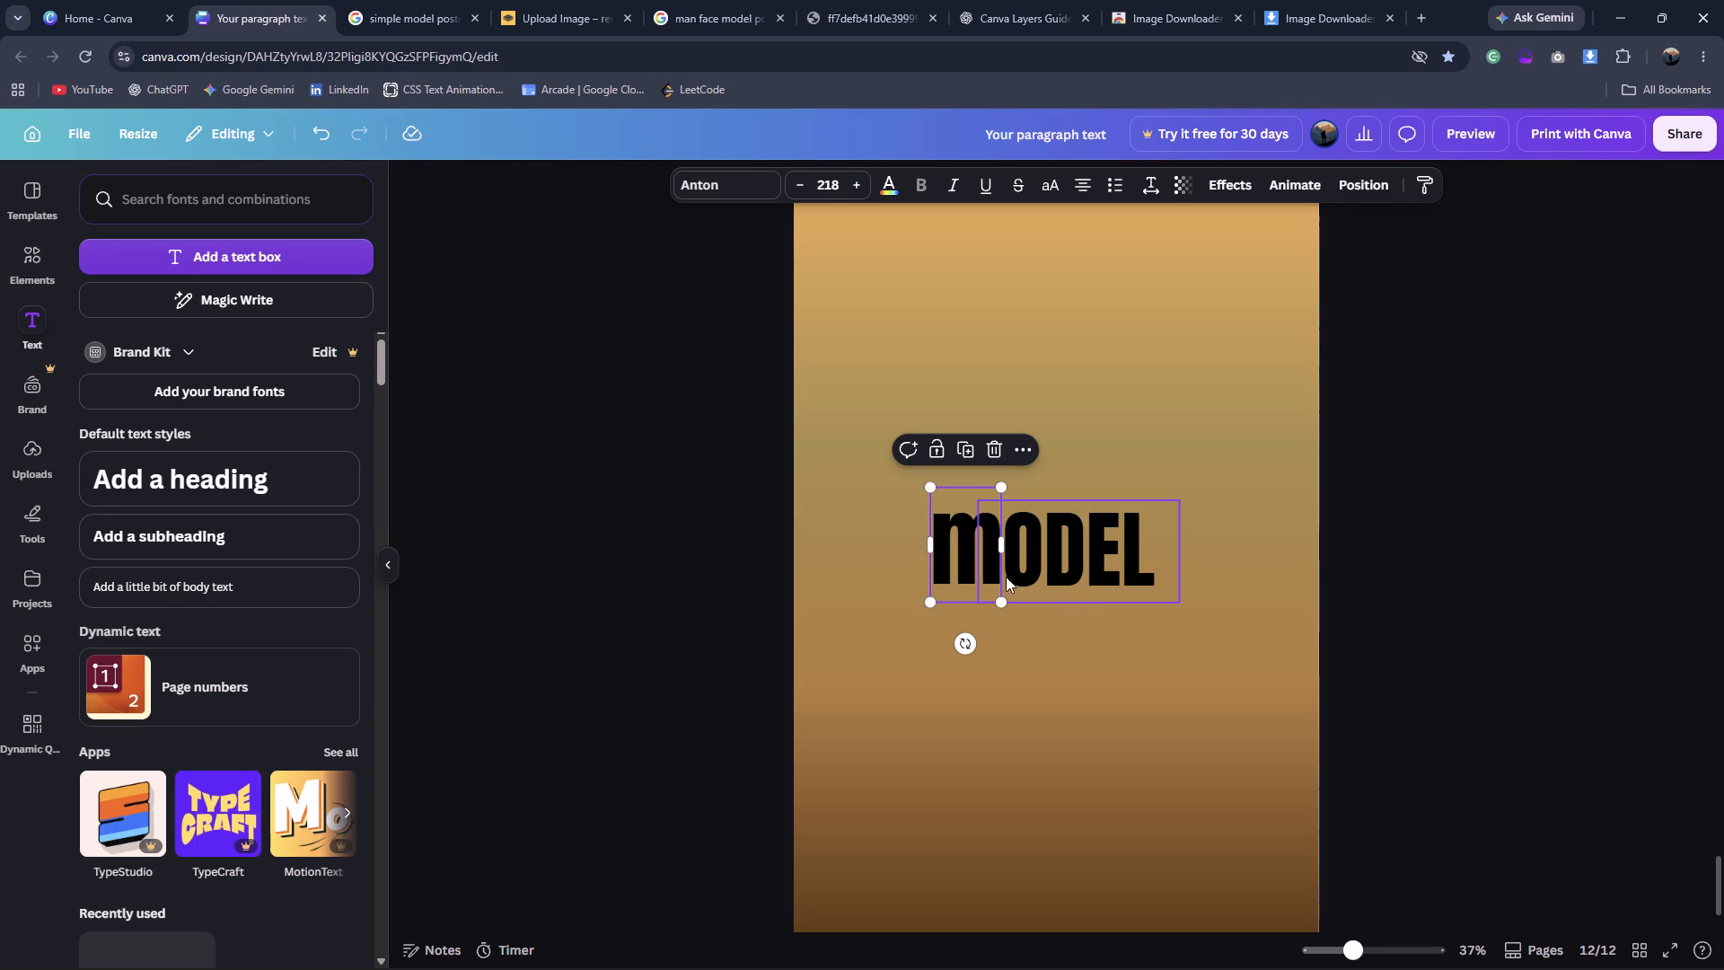
Enlarge the m and ODEL texts together and move them so the headline is centred across the page.
{"action": "left_click", "coordinate": [1103, 556], "text": "shift"}
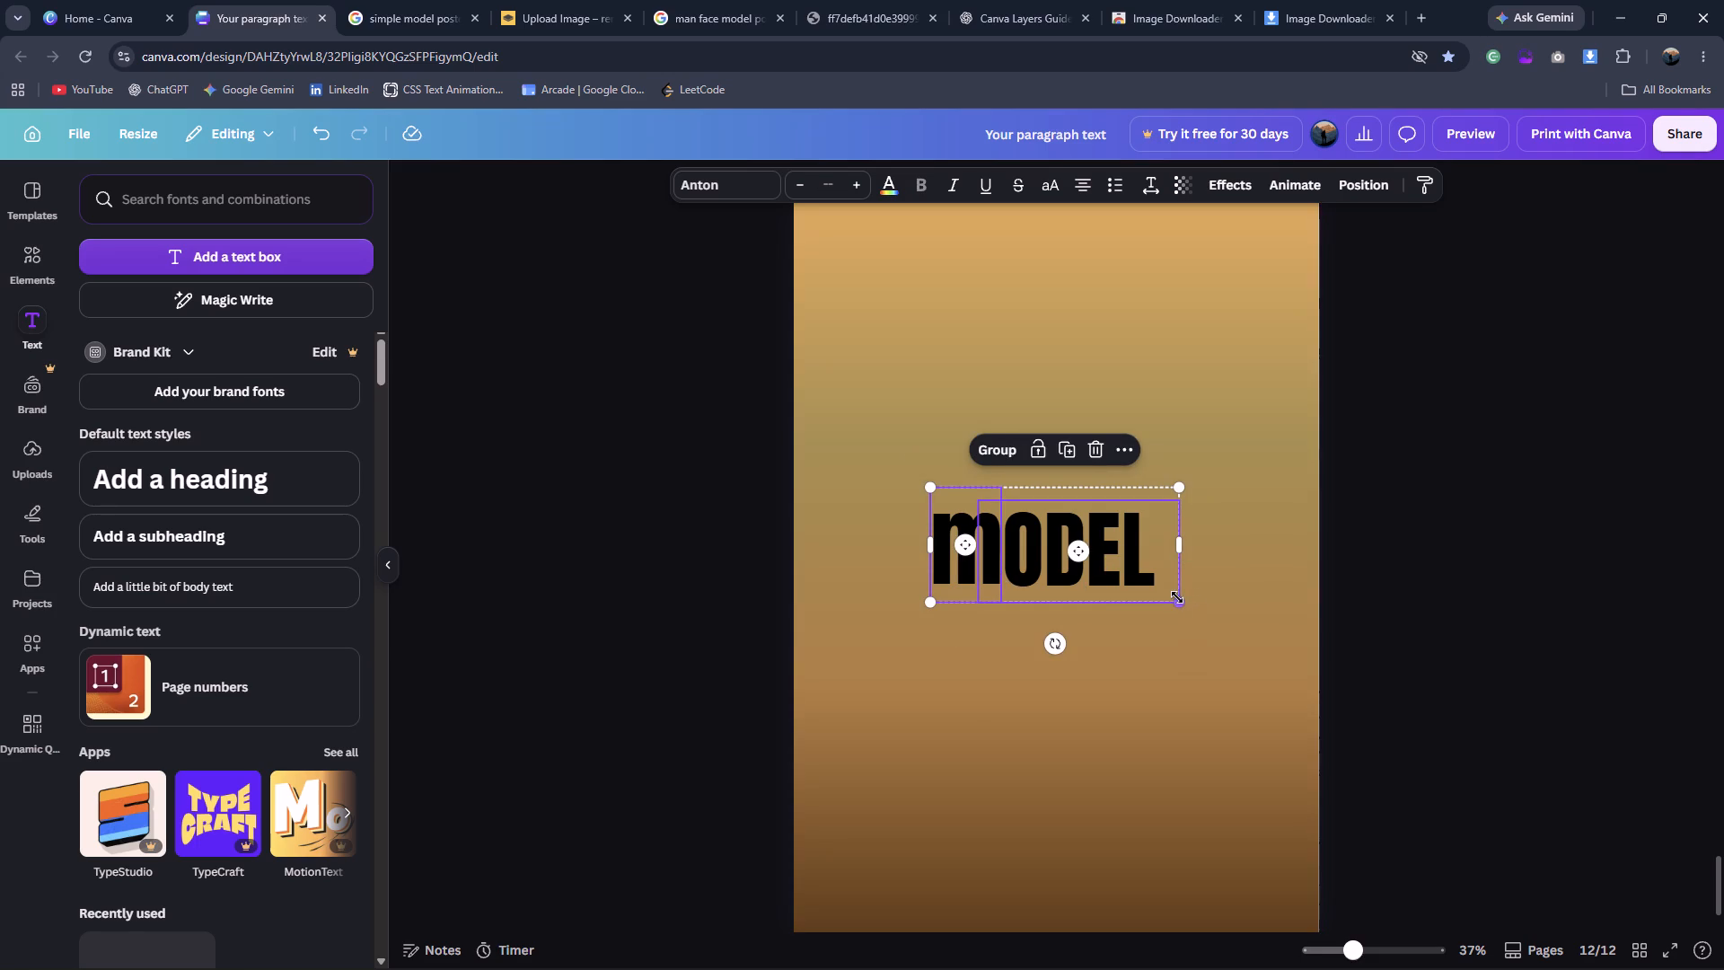
{"action": "left_click_drag", "start_coordinate": [1177, 597], "coordinate": [1277, 652]}
{"action": "left_click_drag", "start_coordinate": [1149, 591], "coordinate": [1116, 586]}
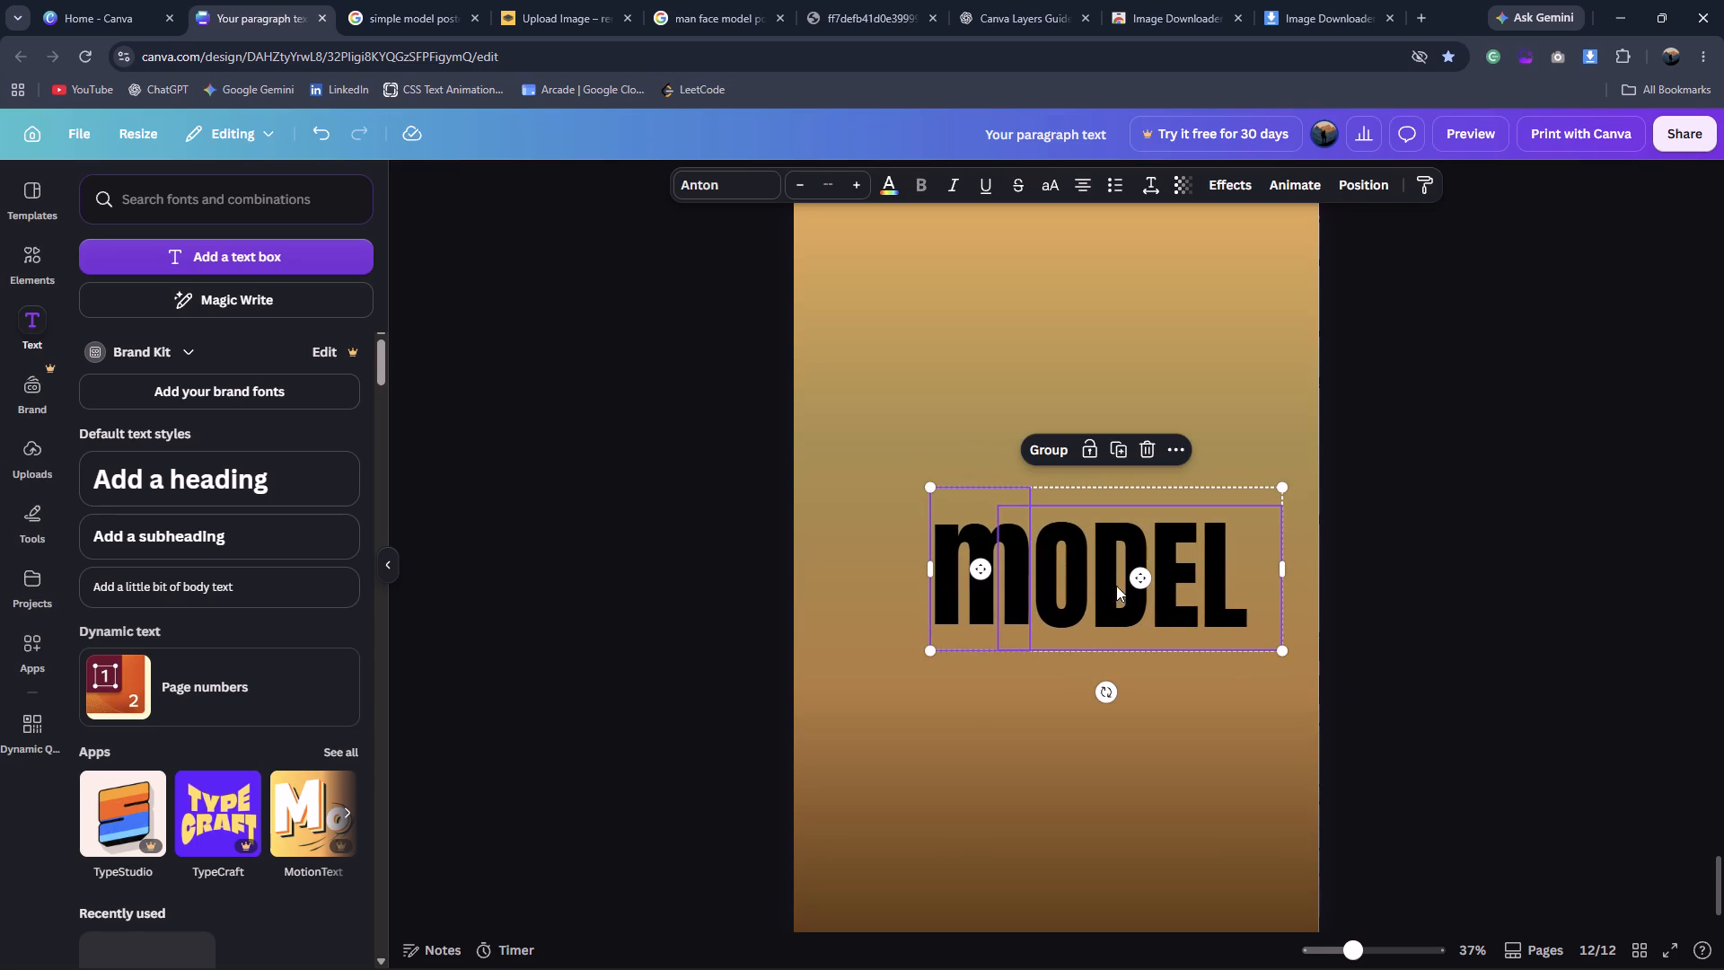
{"action": "left_click_drag", "start_coordinate": [1116, 586], "coordinate": [1100, 581]}
{"action": "left_click_drag", "start_coordinate": [1139, 576], "coordinate": [1082, 556]}
{"action": "key", "text": "ctrl+z"}
{"action": "left_click_drag", "start_coordinate": [1153, 608], "coordinate": [1124, 595]}
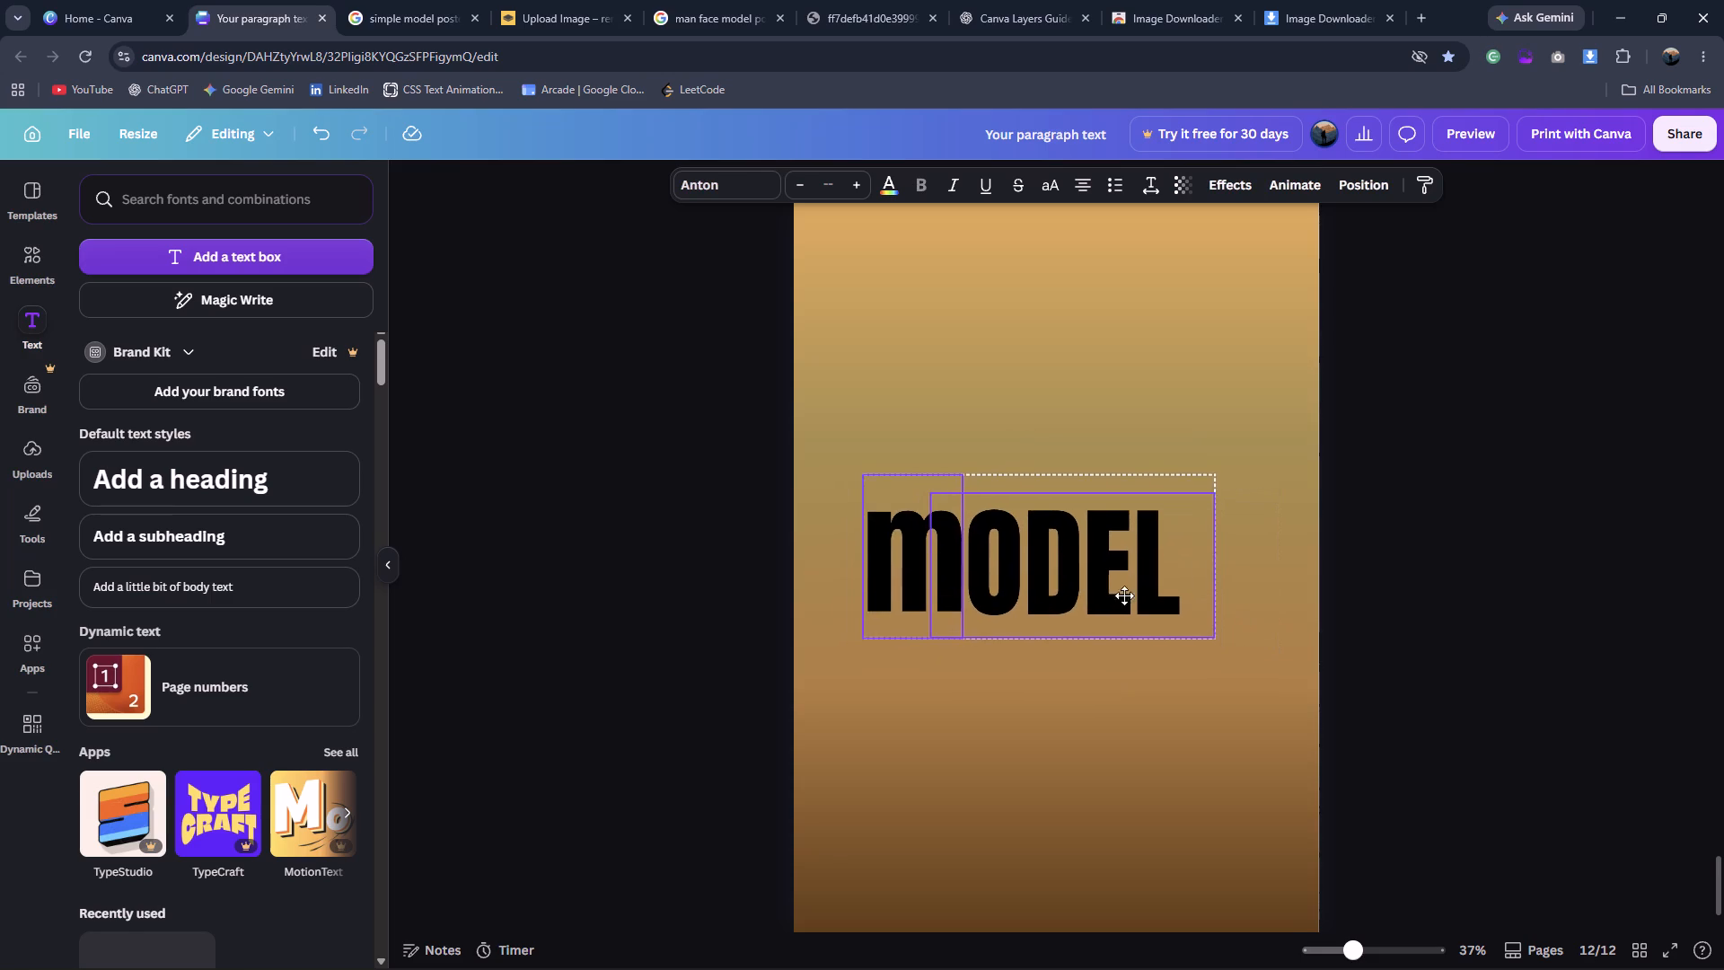
{"action": "left_click_drag", "start_coordinate": [1124, 595], "coordinate": [1106, 601]}
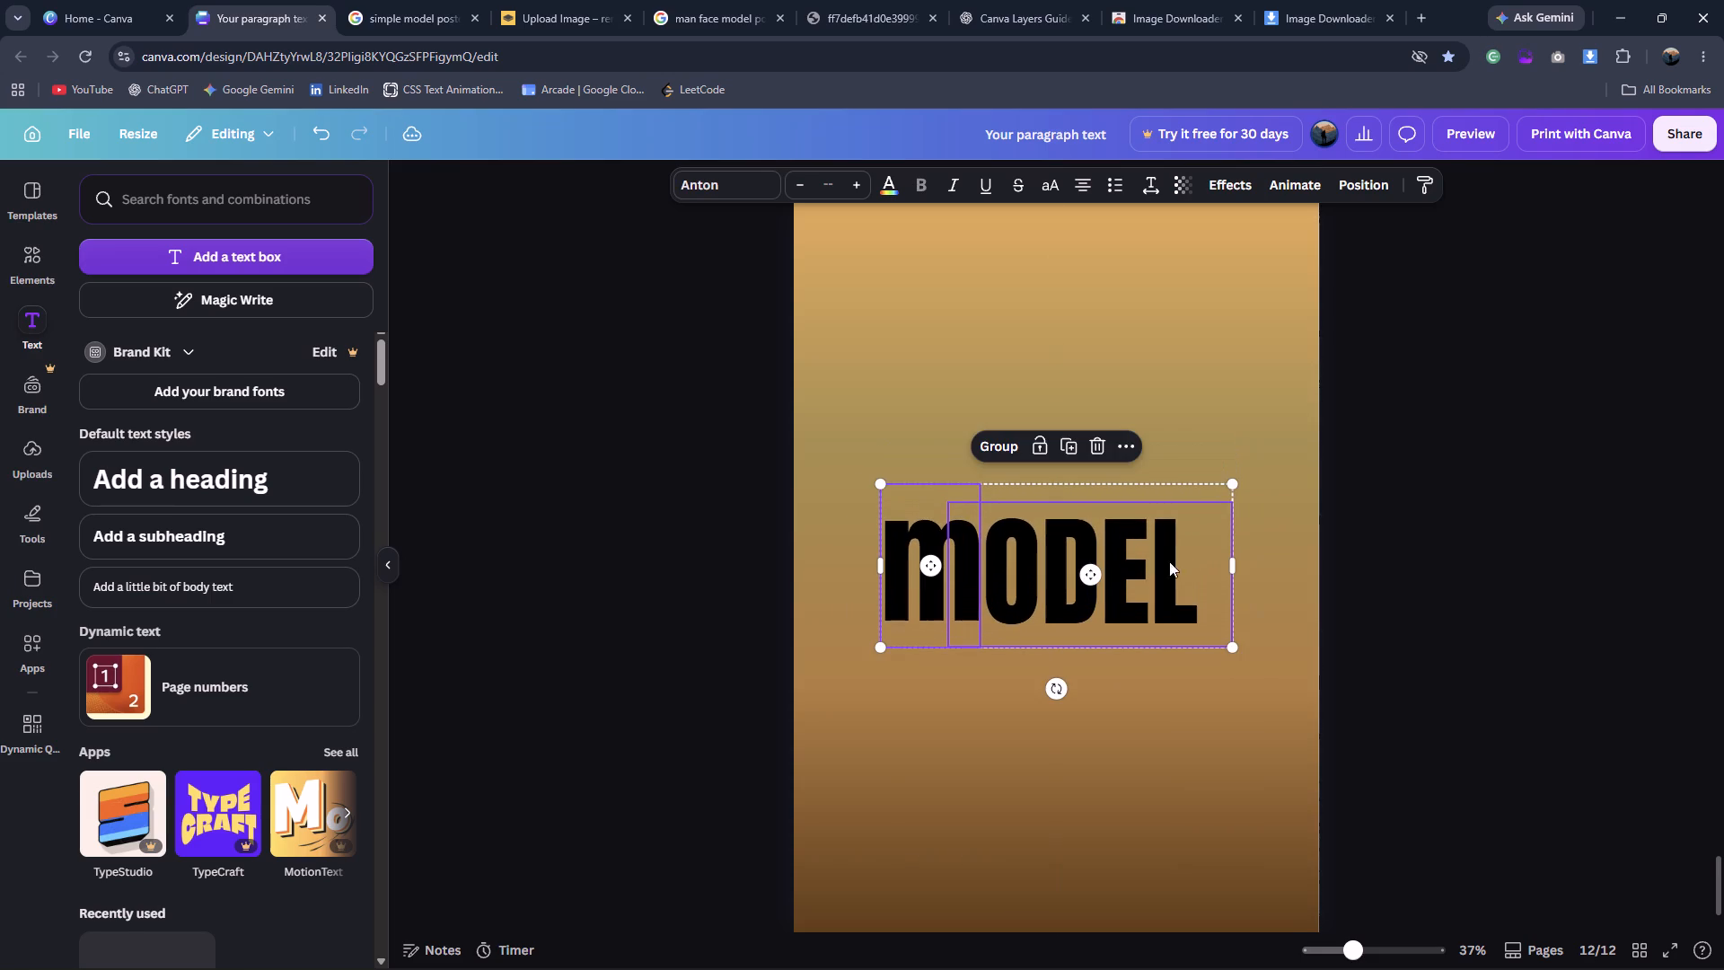
Compare with the reference poster and enlarge m and ODEL together across most of the page width, with the m at font size 407.
{"action": "left_click", "coordinate": [449, 0]}
{"action": "left_click", "coordinate": [269, 0]}
{"action": "left_click_drag", "start_coordinate": [1229, 478], "coordinate": [1320, 425]}
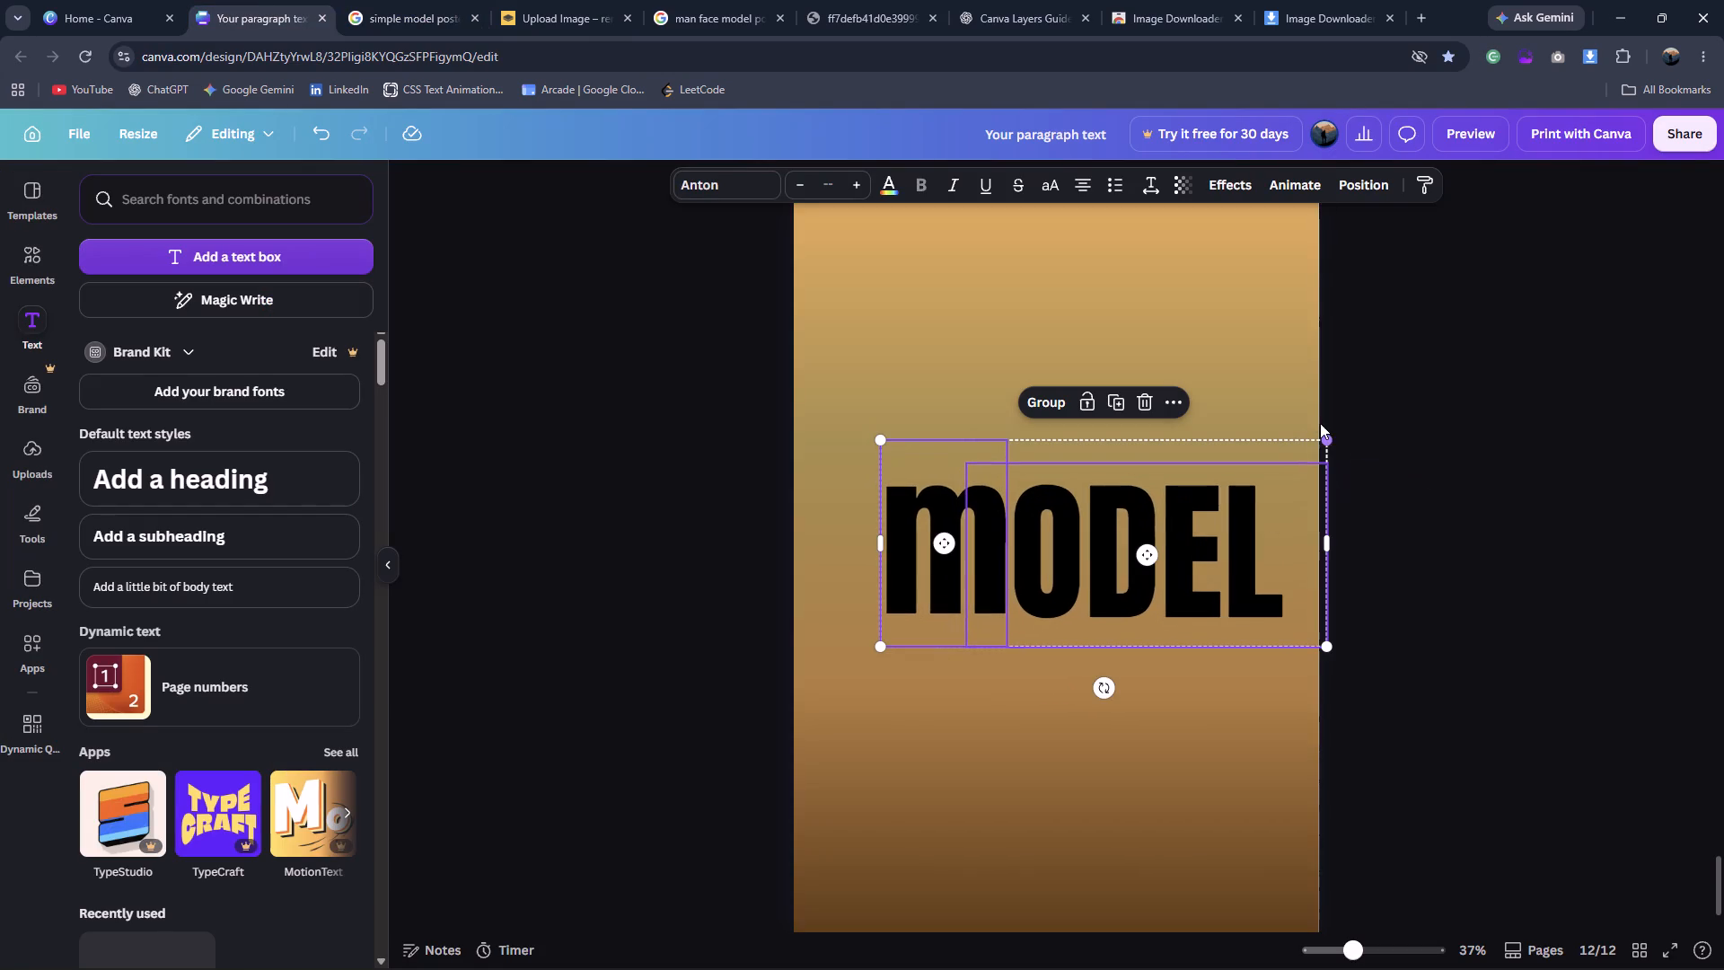
{"action": "left_click_drag", "start_coordinate": [1162, 595], "coordinate": [1131, 624]}
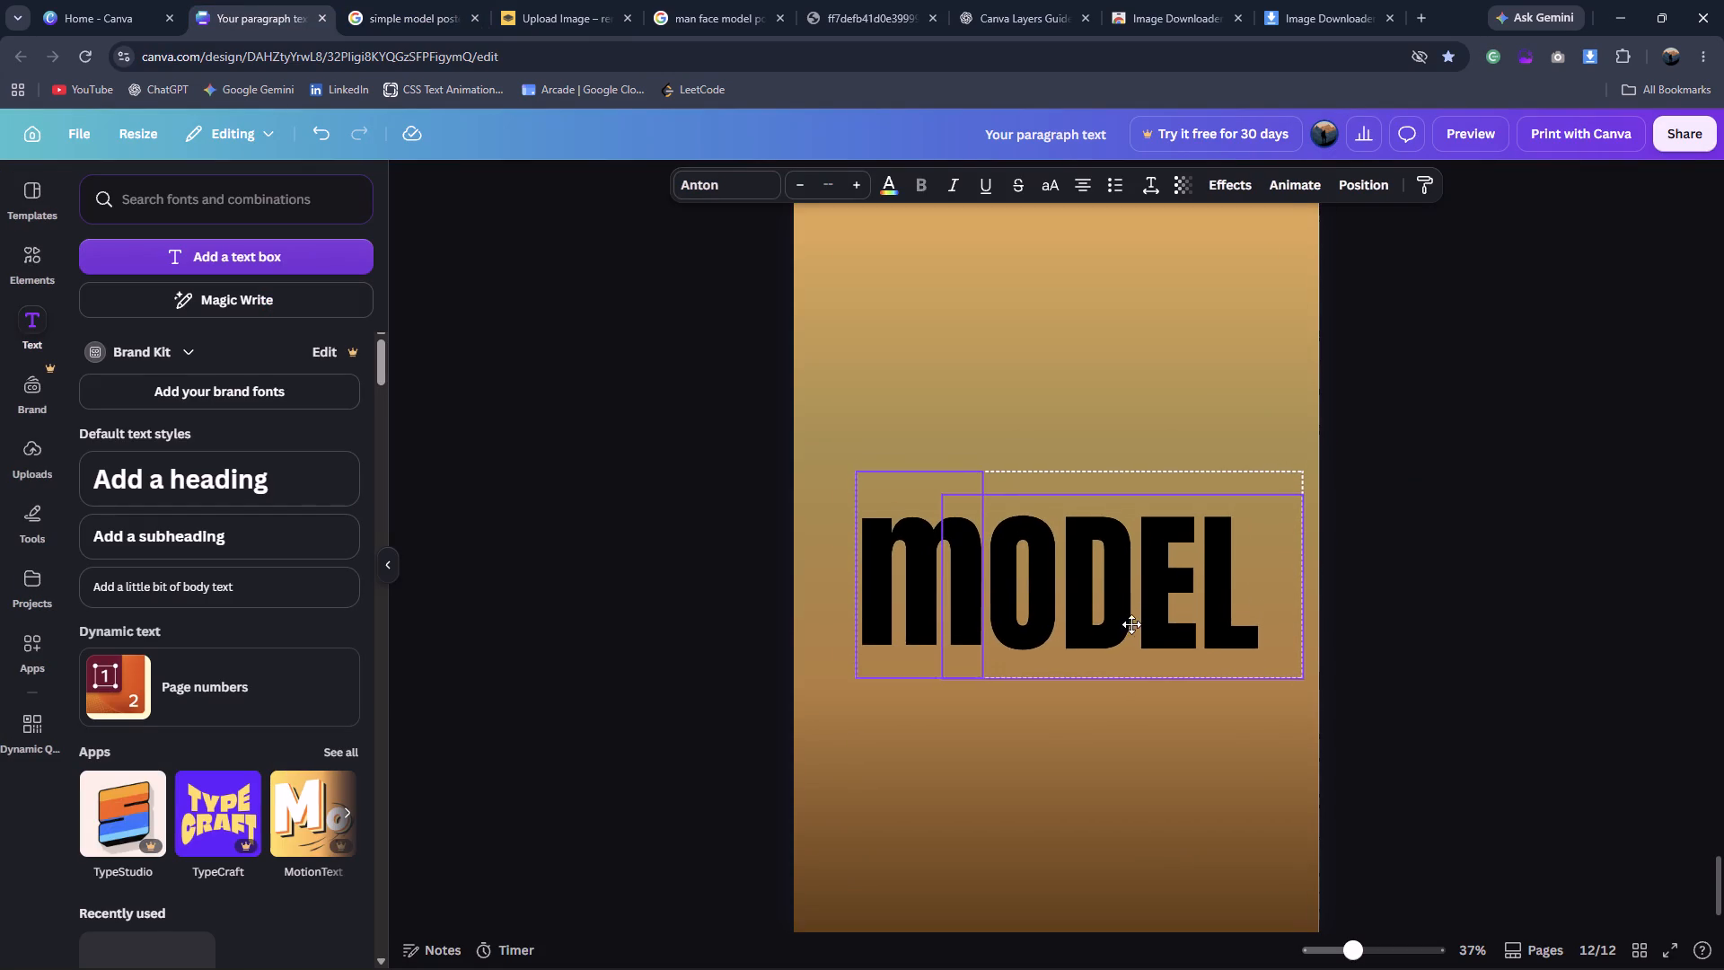
{"action": "left_click_drag", "start_coordinate": [1131, 624], "coordinate": [1129, 621]}
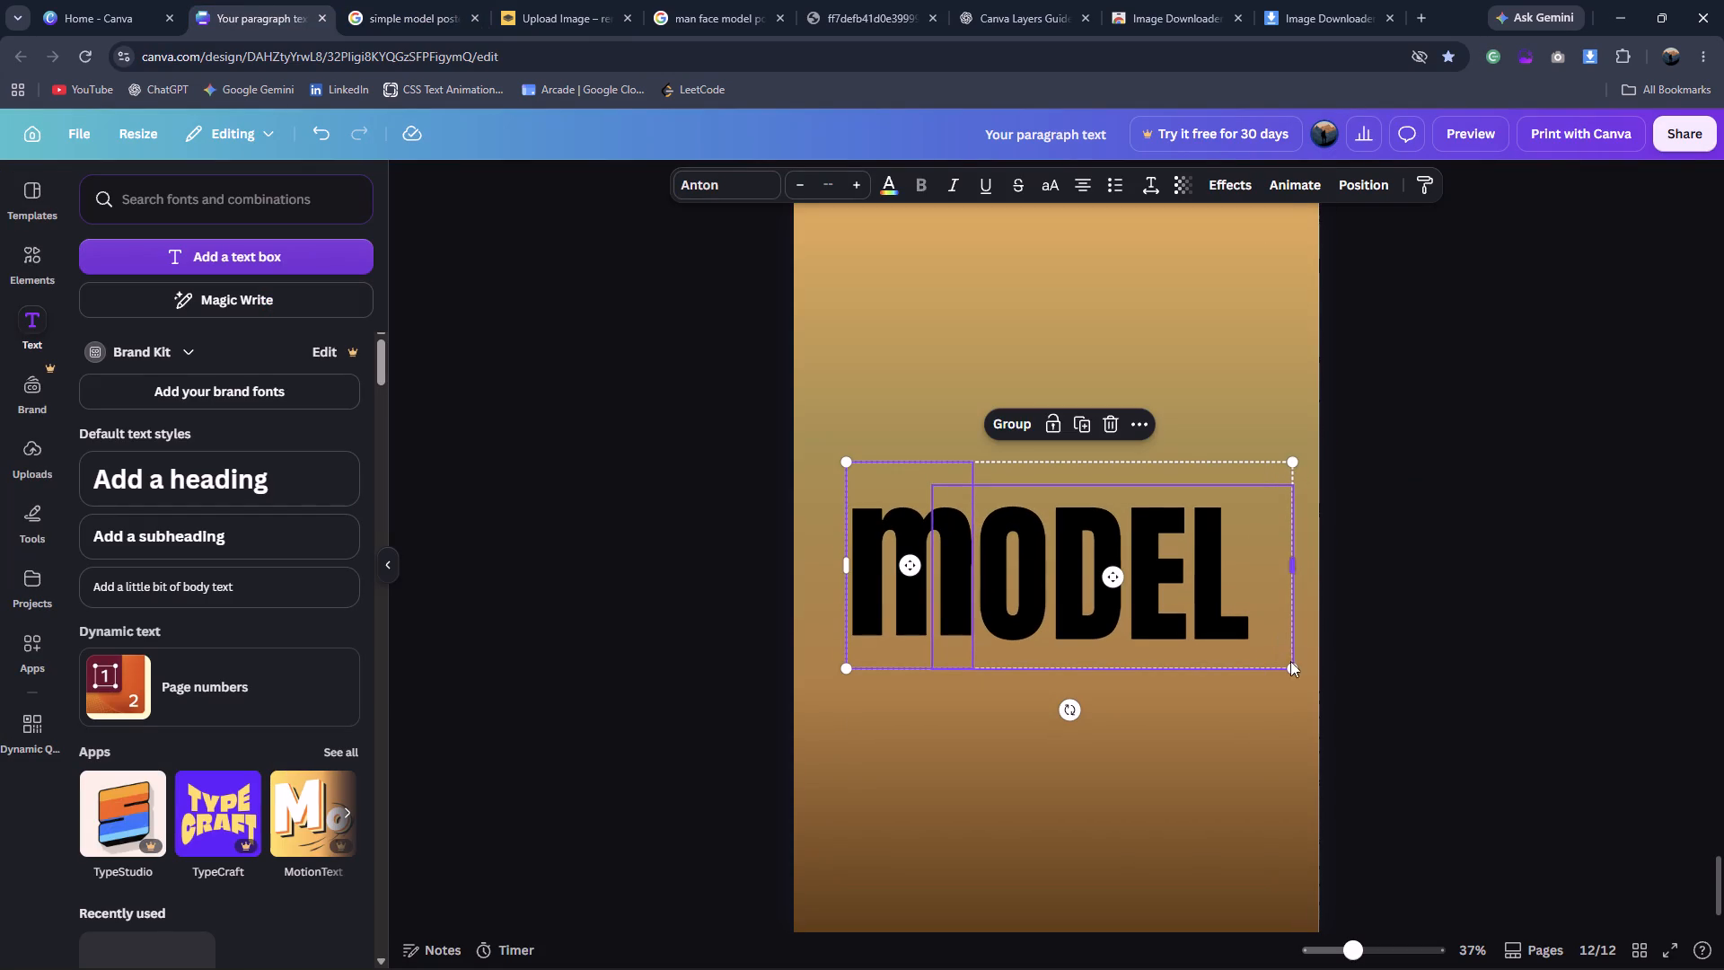
{"action": "left_click_drag", "start_coordinate": [1292, 665], "coordinate": [1314, 684]}
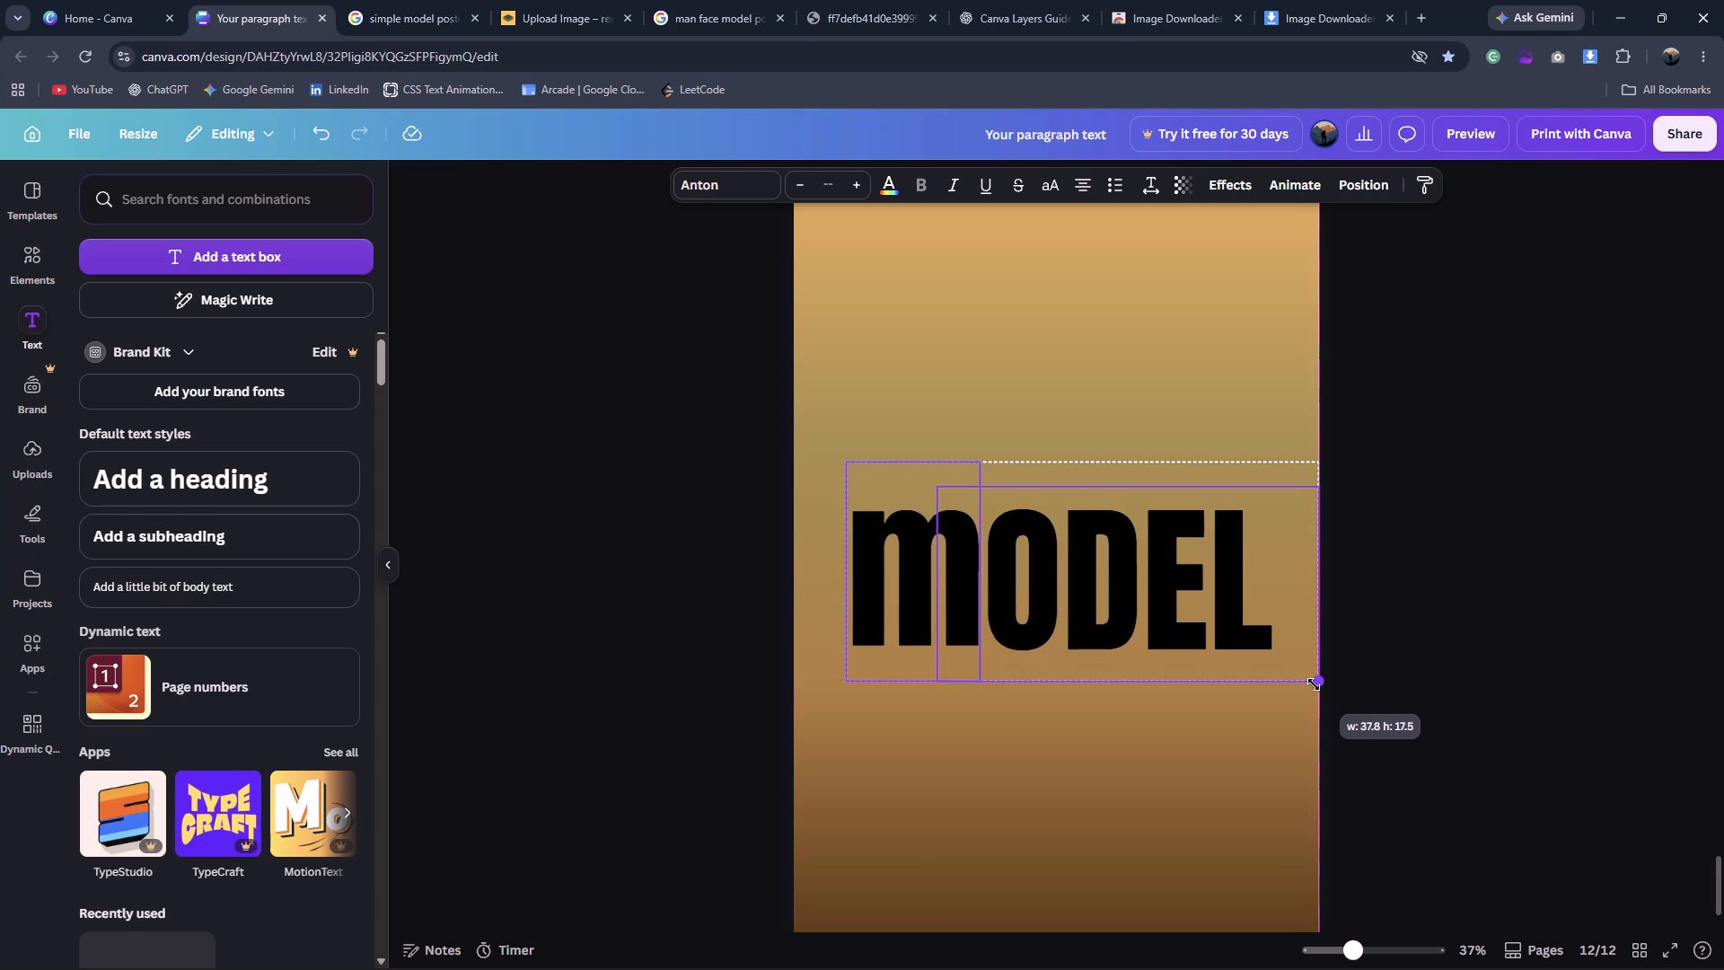
{"action": "left_click_drag", "start_coordinate": [1314, 684], "coordinate": [1306, 682]}
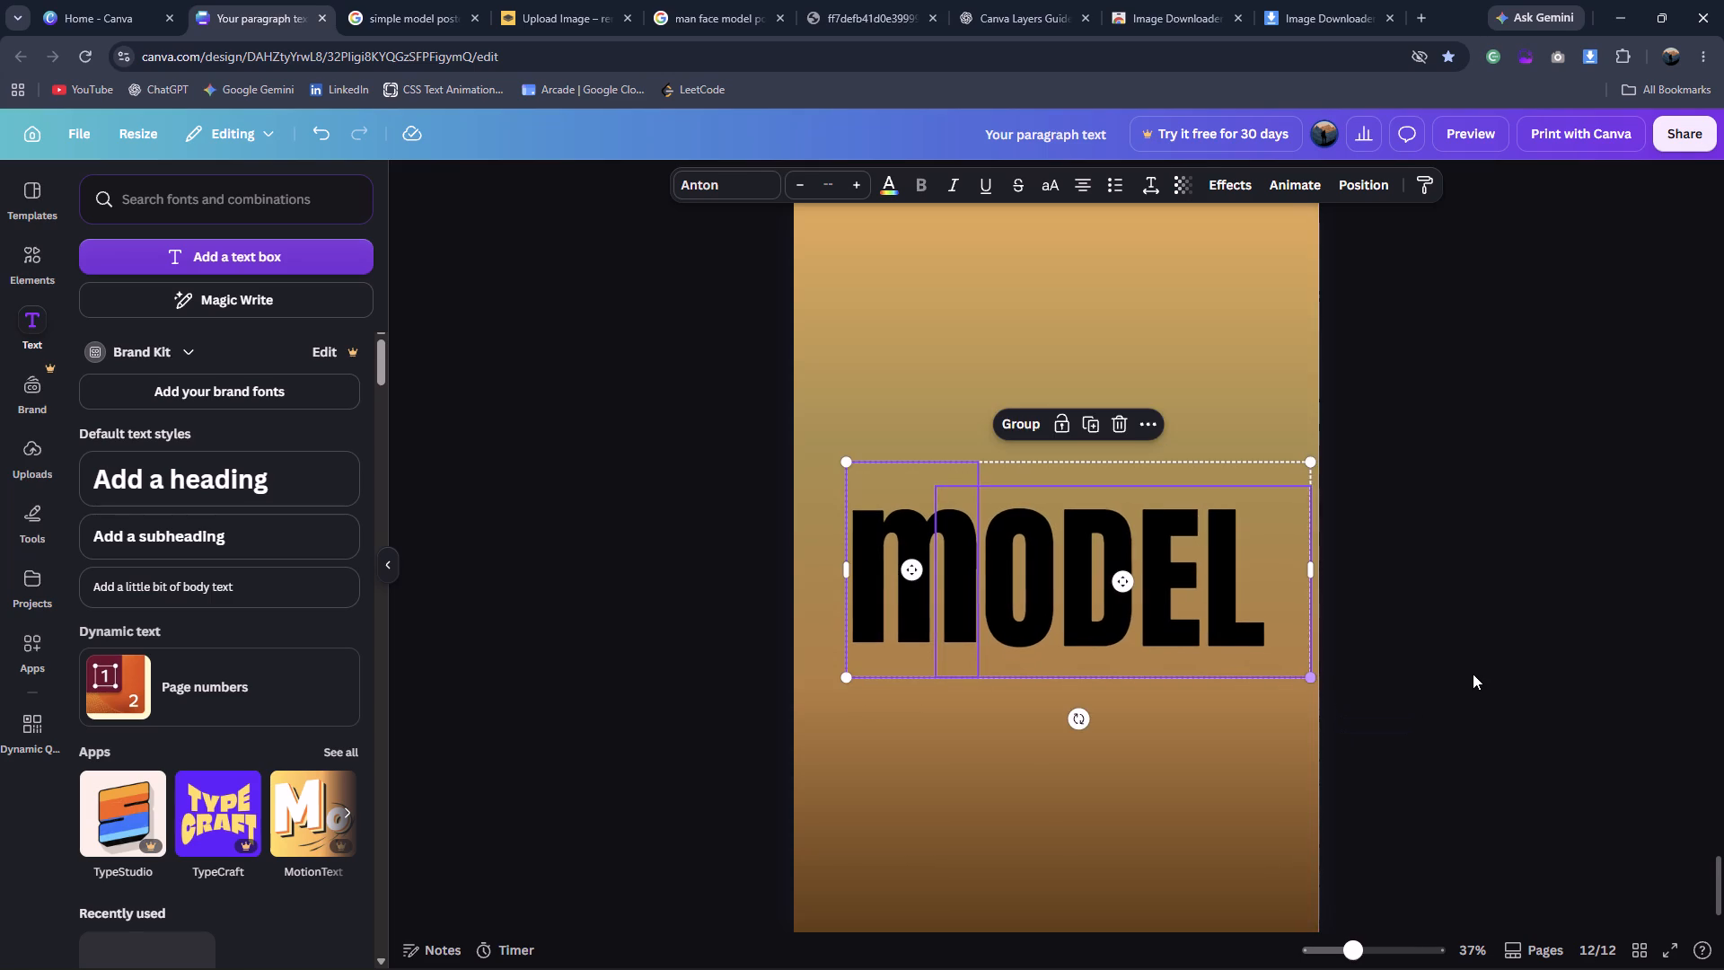
{"action": "left_click", "coordinate": [1476, 674]}
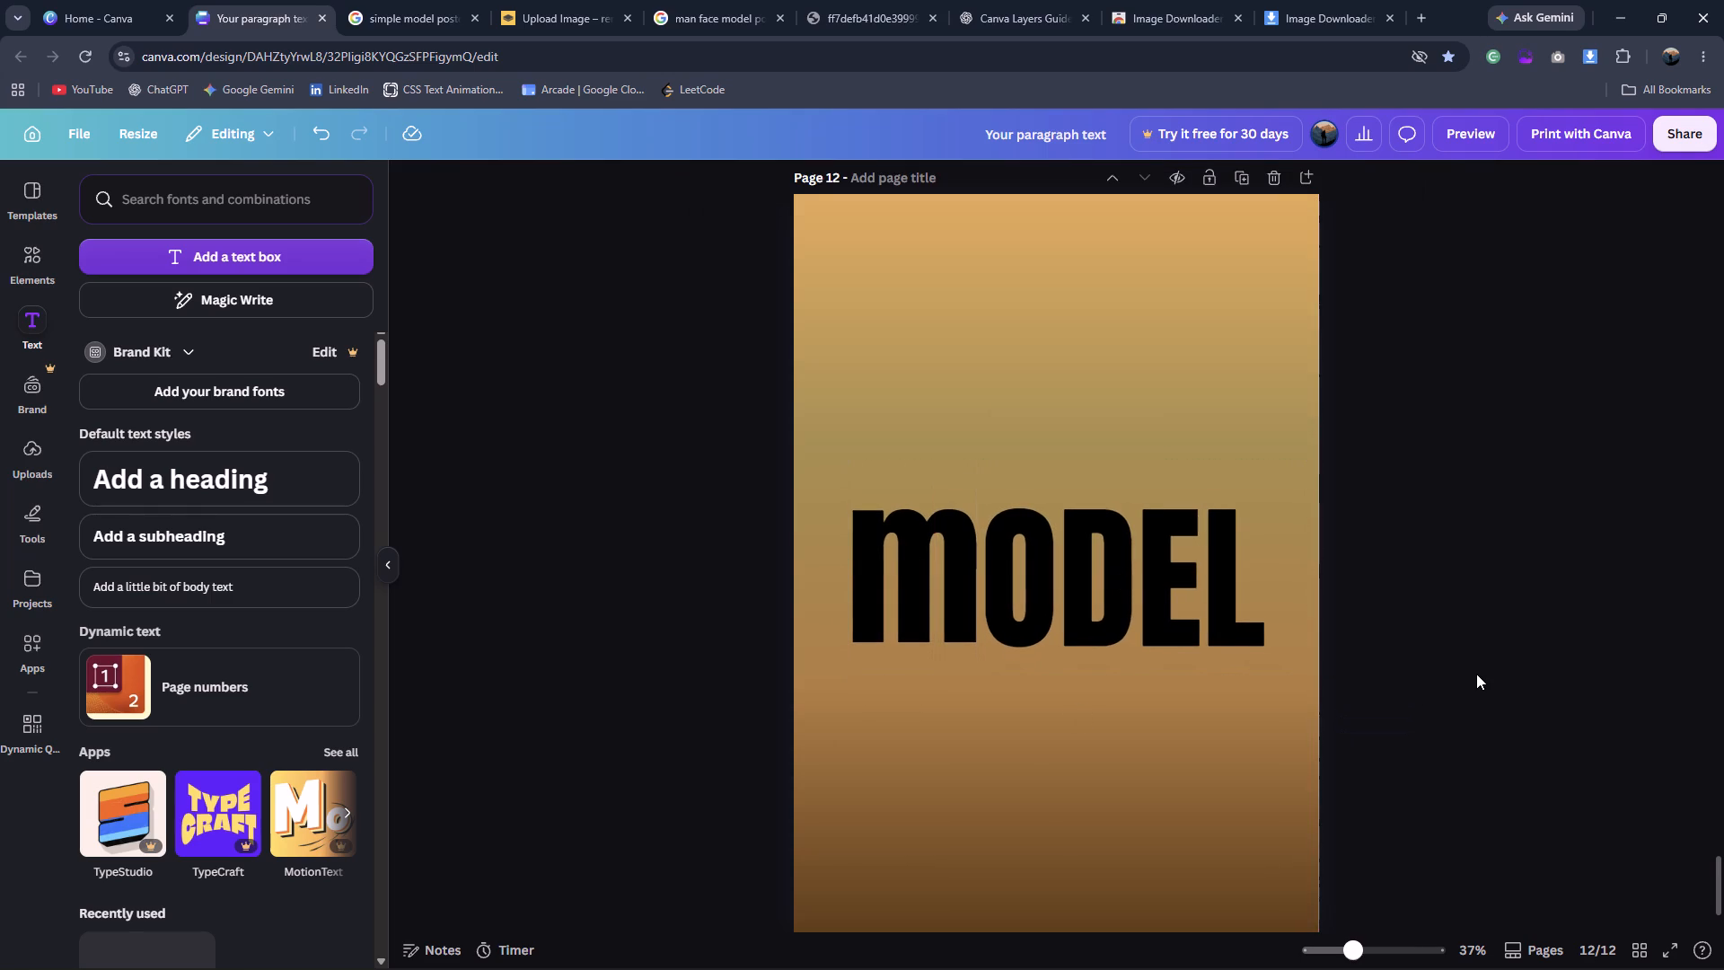
Compare with the reference poster and tighten the letter spacing of m and ODEL until the letters of ODEL touch.
{"action": "left_click", "coordinate": [353, 0]}
{"action": "left_click", "coordinate": [221, 0]}
{"action": "left_click", "coordinate": [401, 0]}
{"action": "left_click", "coordinate": [310, 0]}
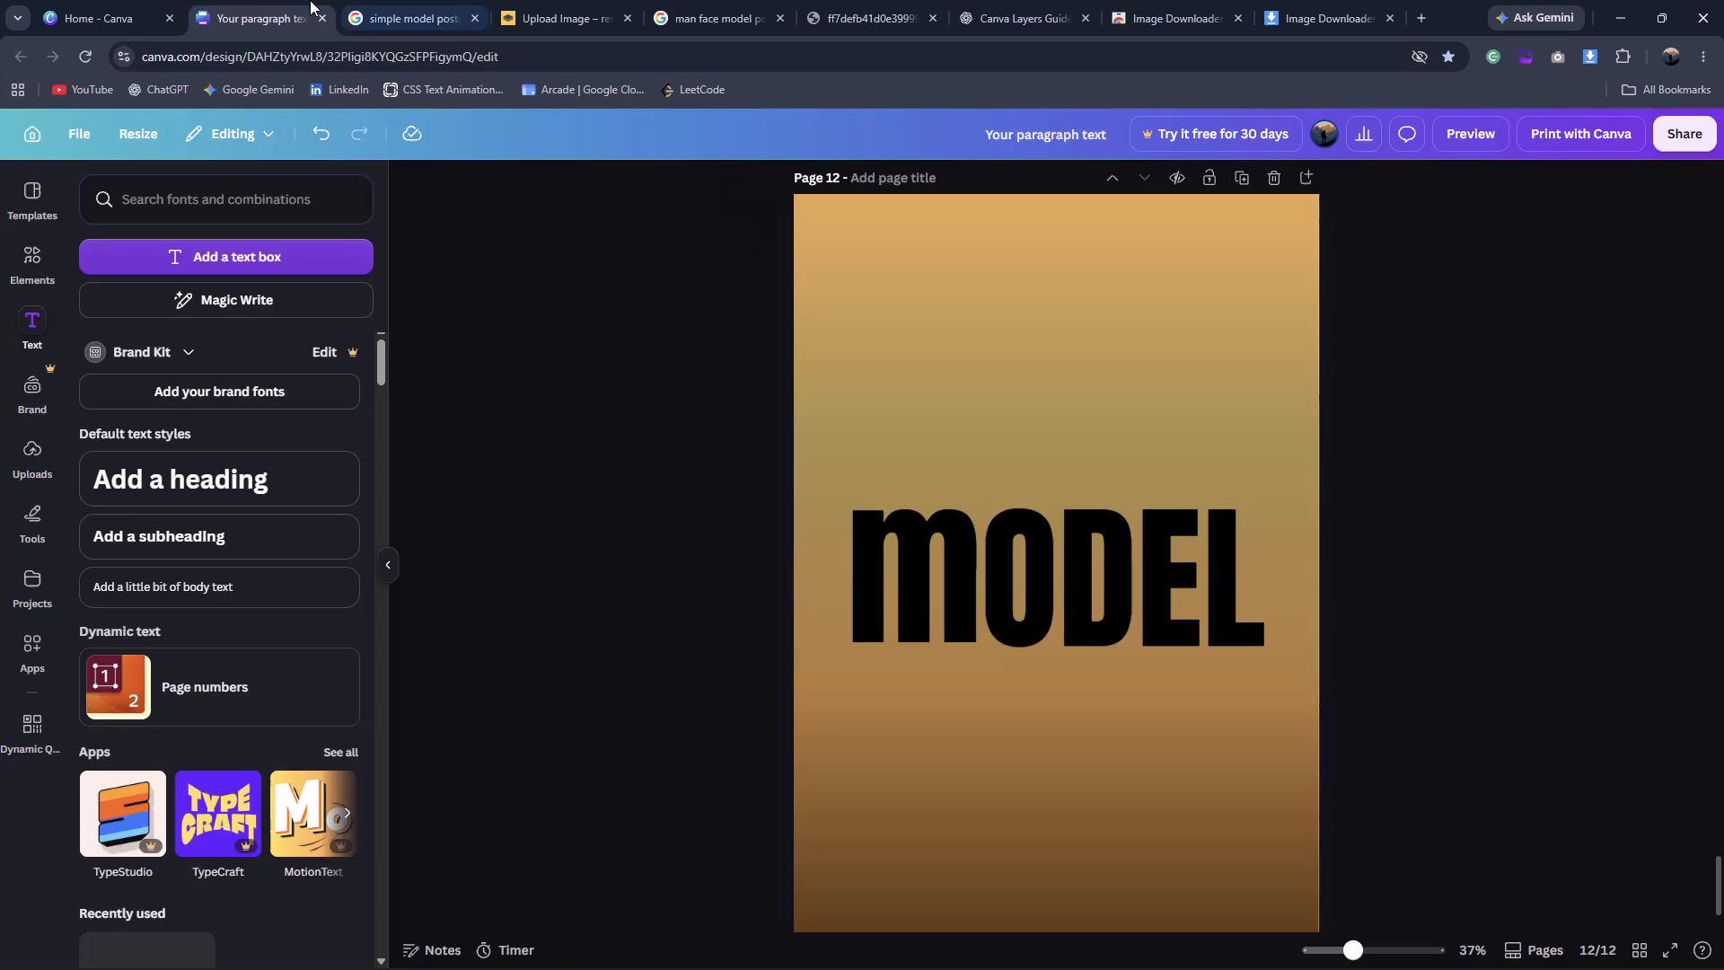
{"action": "left_click", "coordinate": [961, 516]}
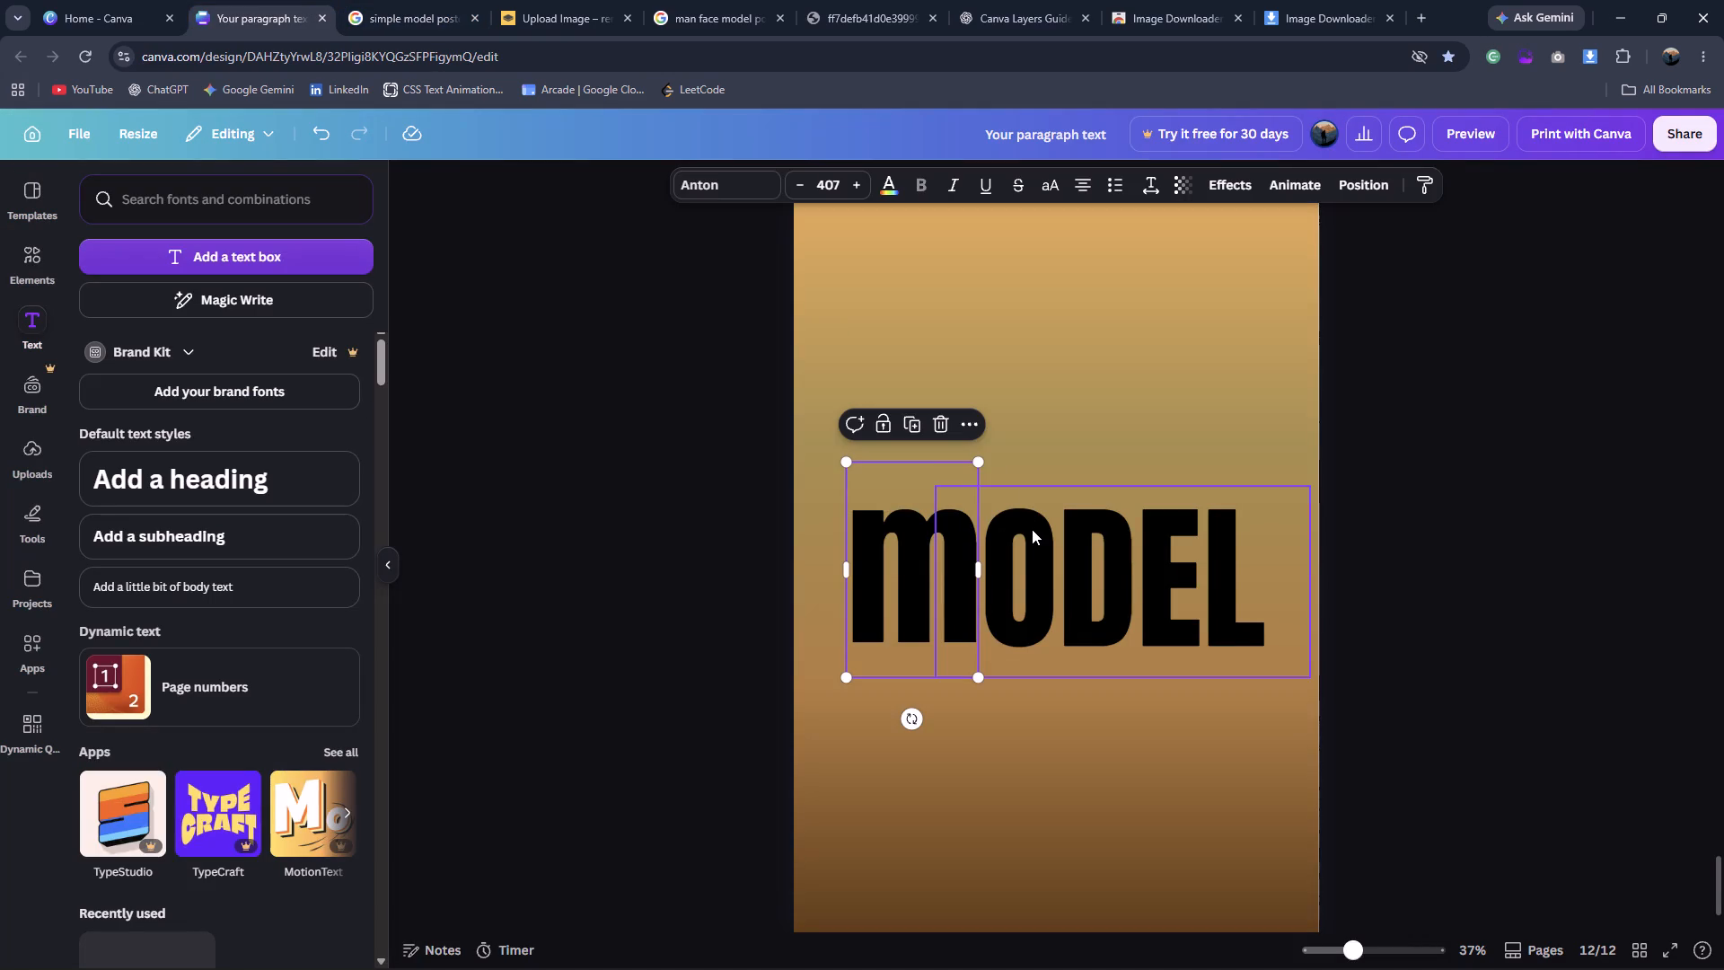
{"action": "left_click", "coordinate": [1032, 529], "text": "shift"}
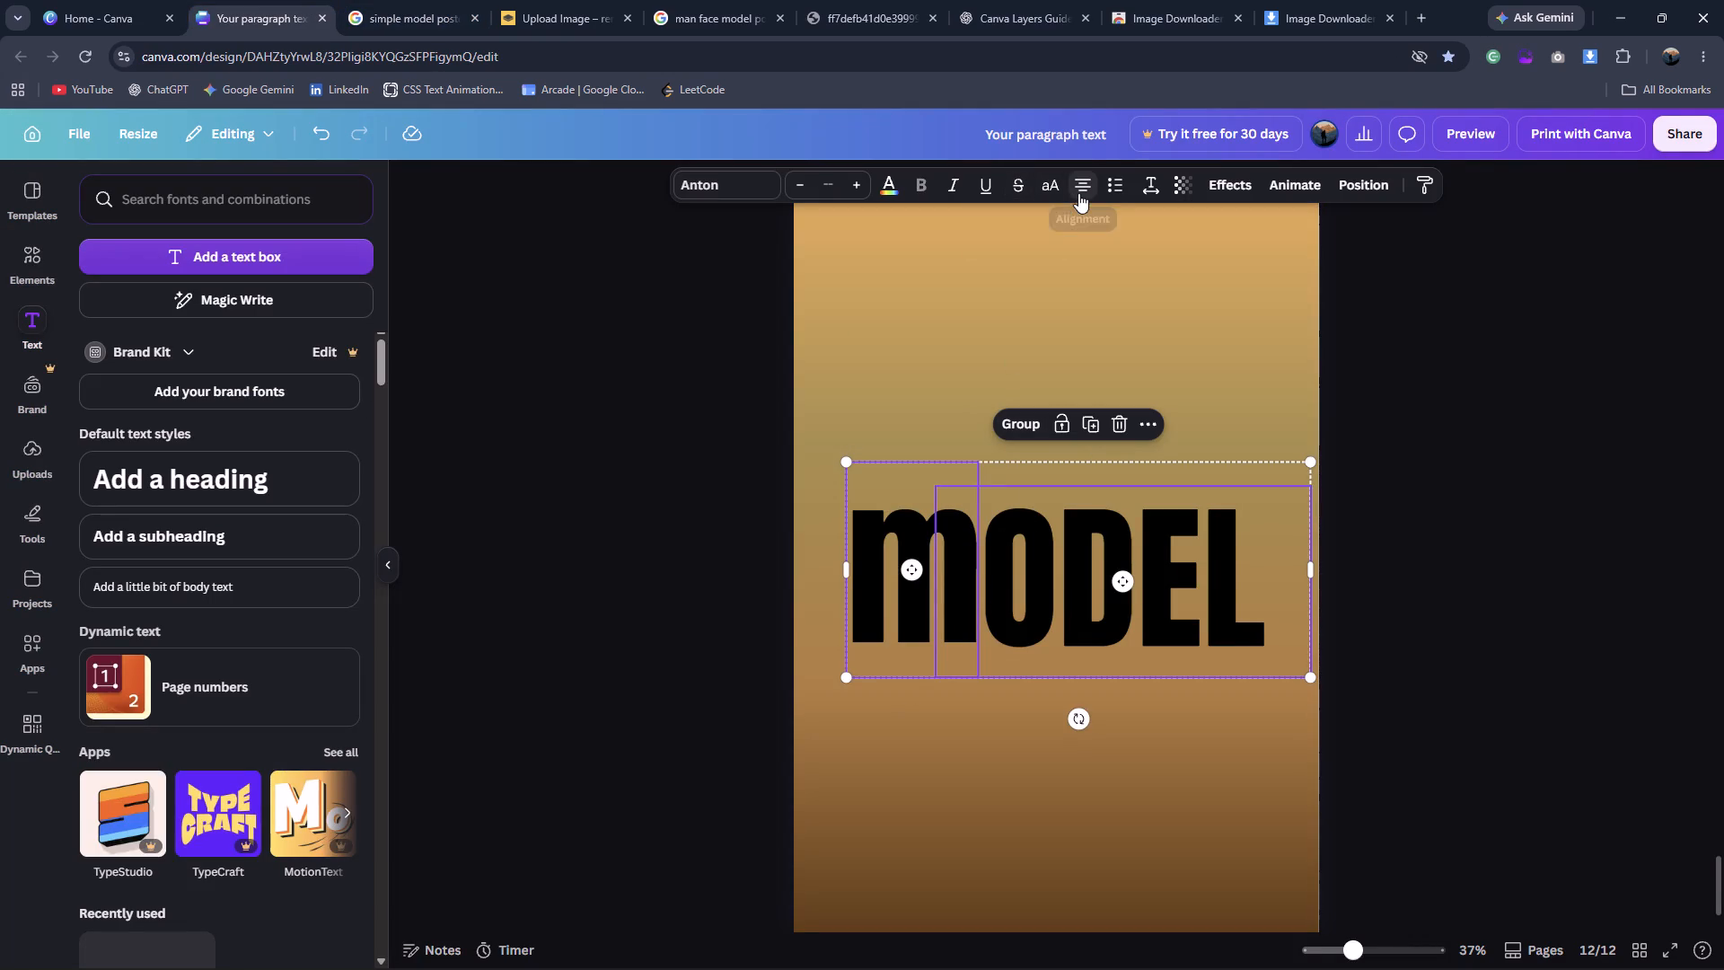
{"action": "left_click", "coordinate": [1165, 190]}
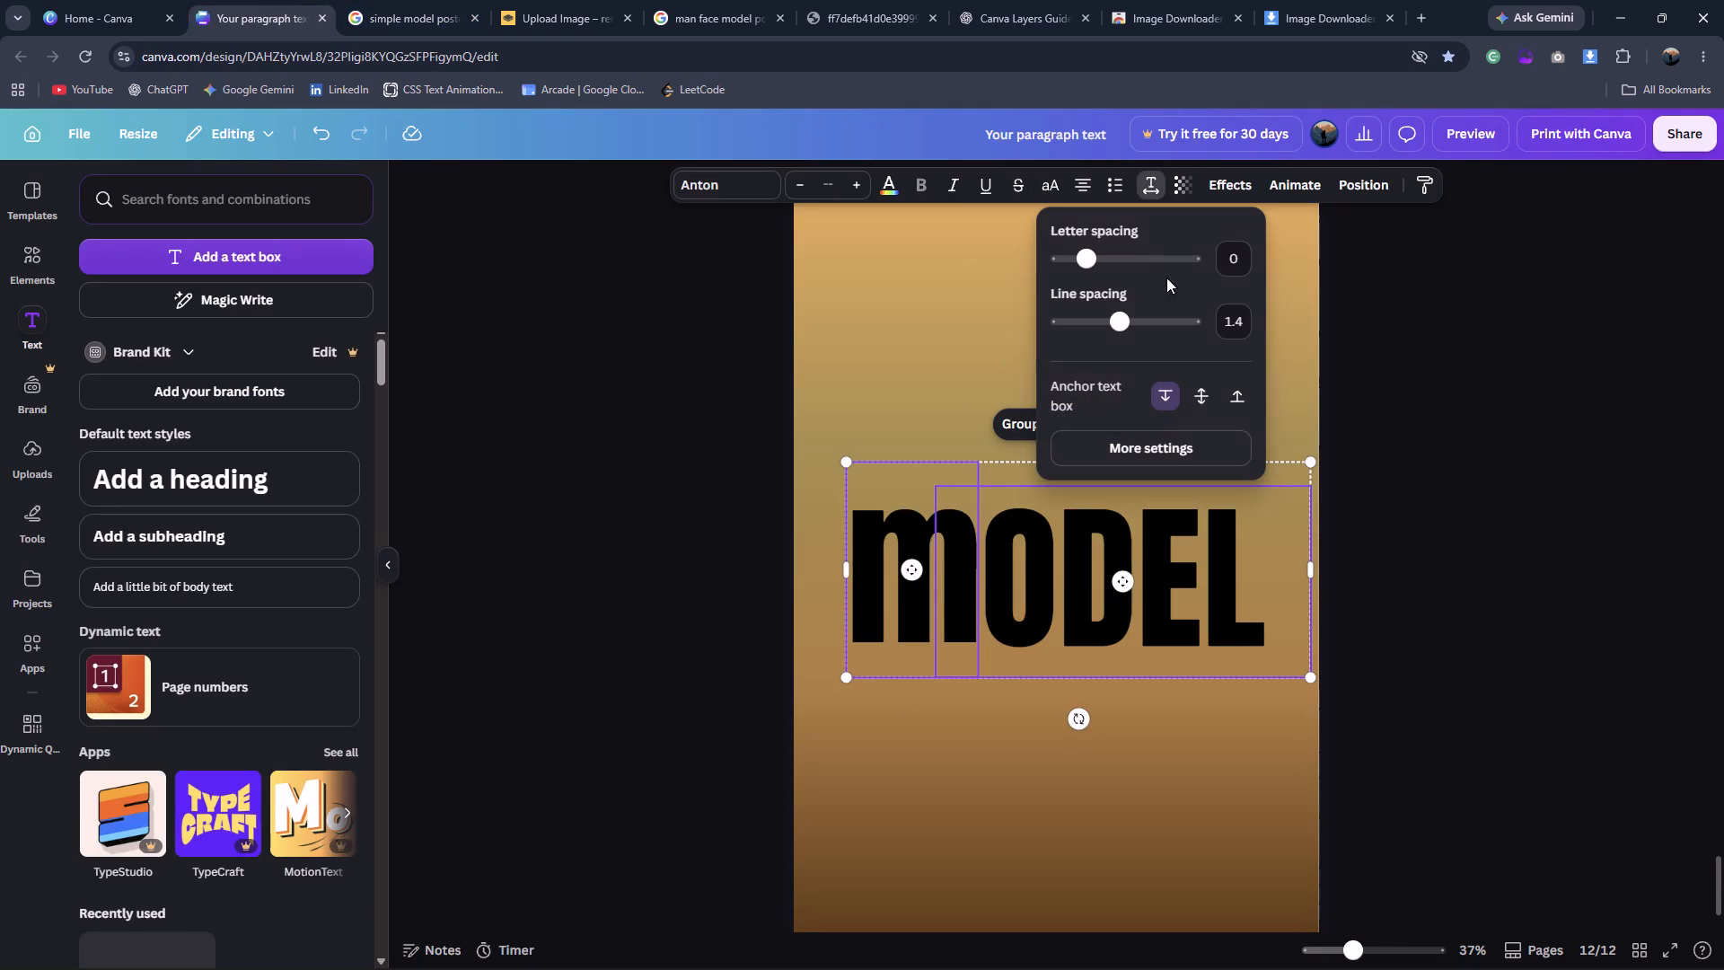
{"action": "left_click_drag", "start_coordinate": [1093, 257], "coordinate": [1065, 260]}
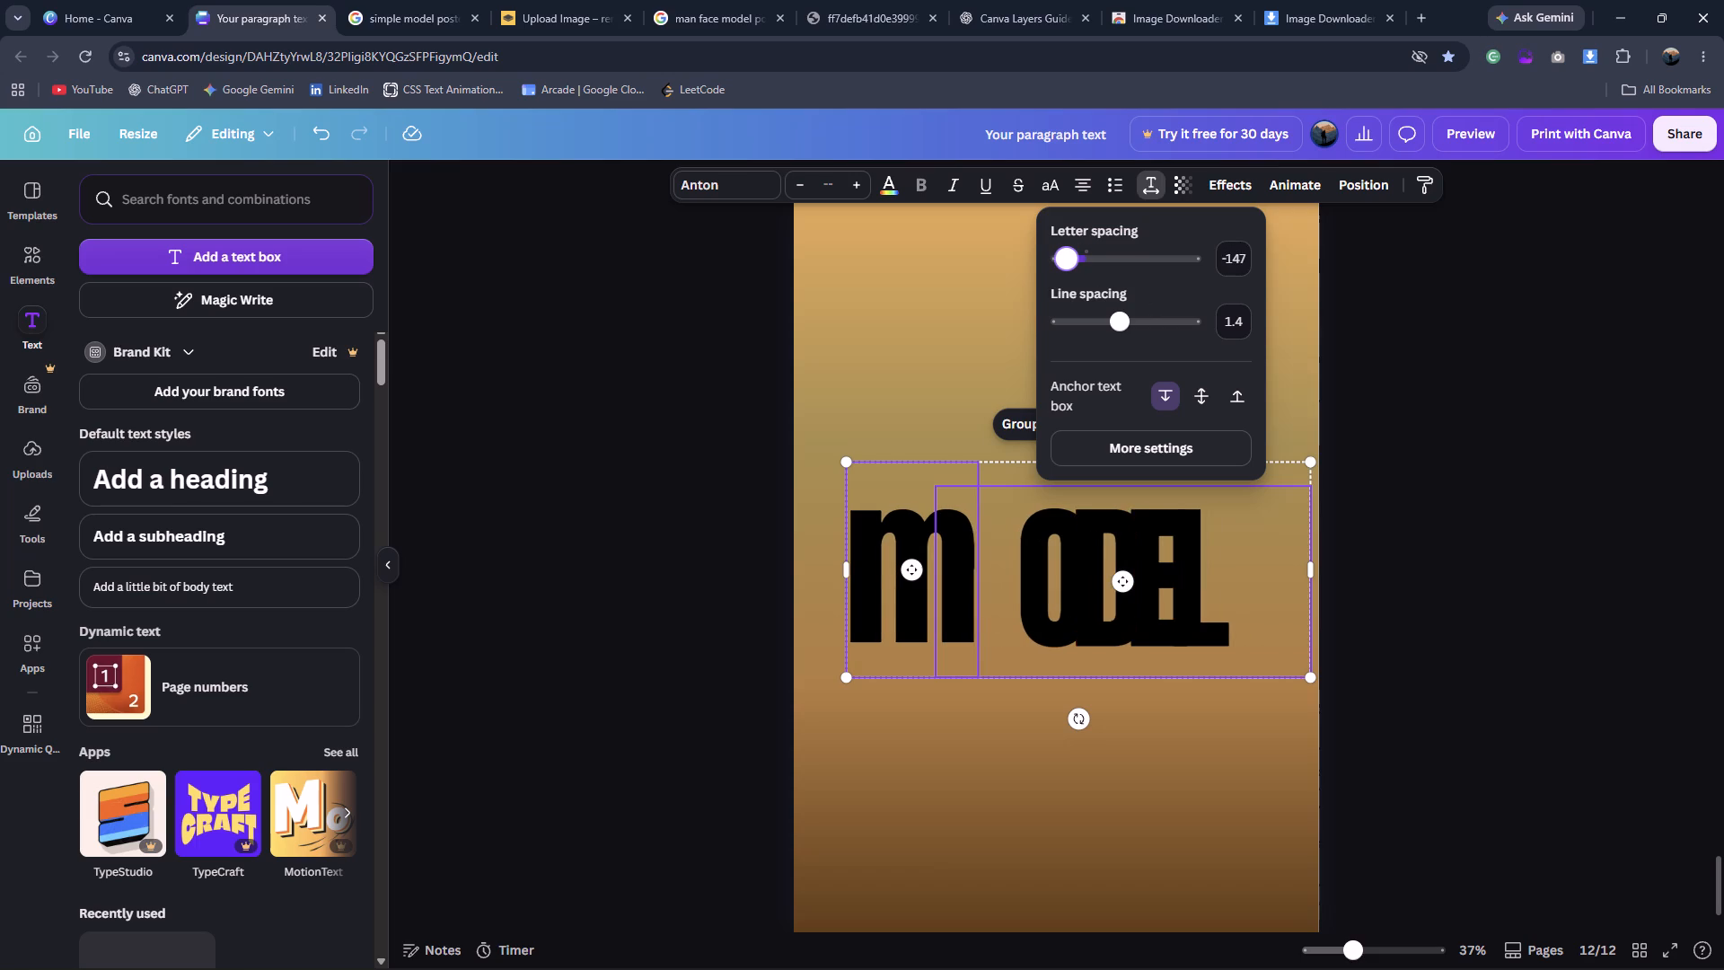
{"action": "left_click_drag", "start_coordinate": [1065, 260], "coordinate": [1091, 260]}
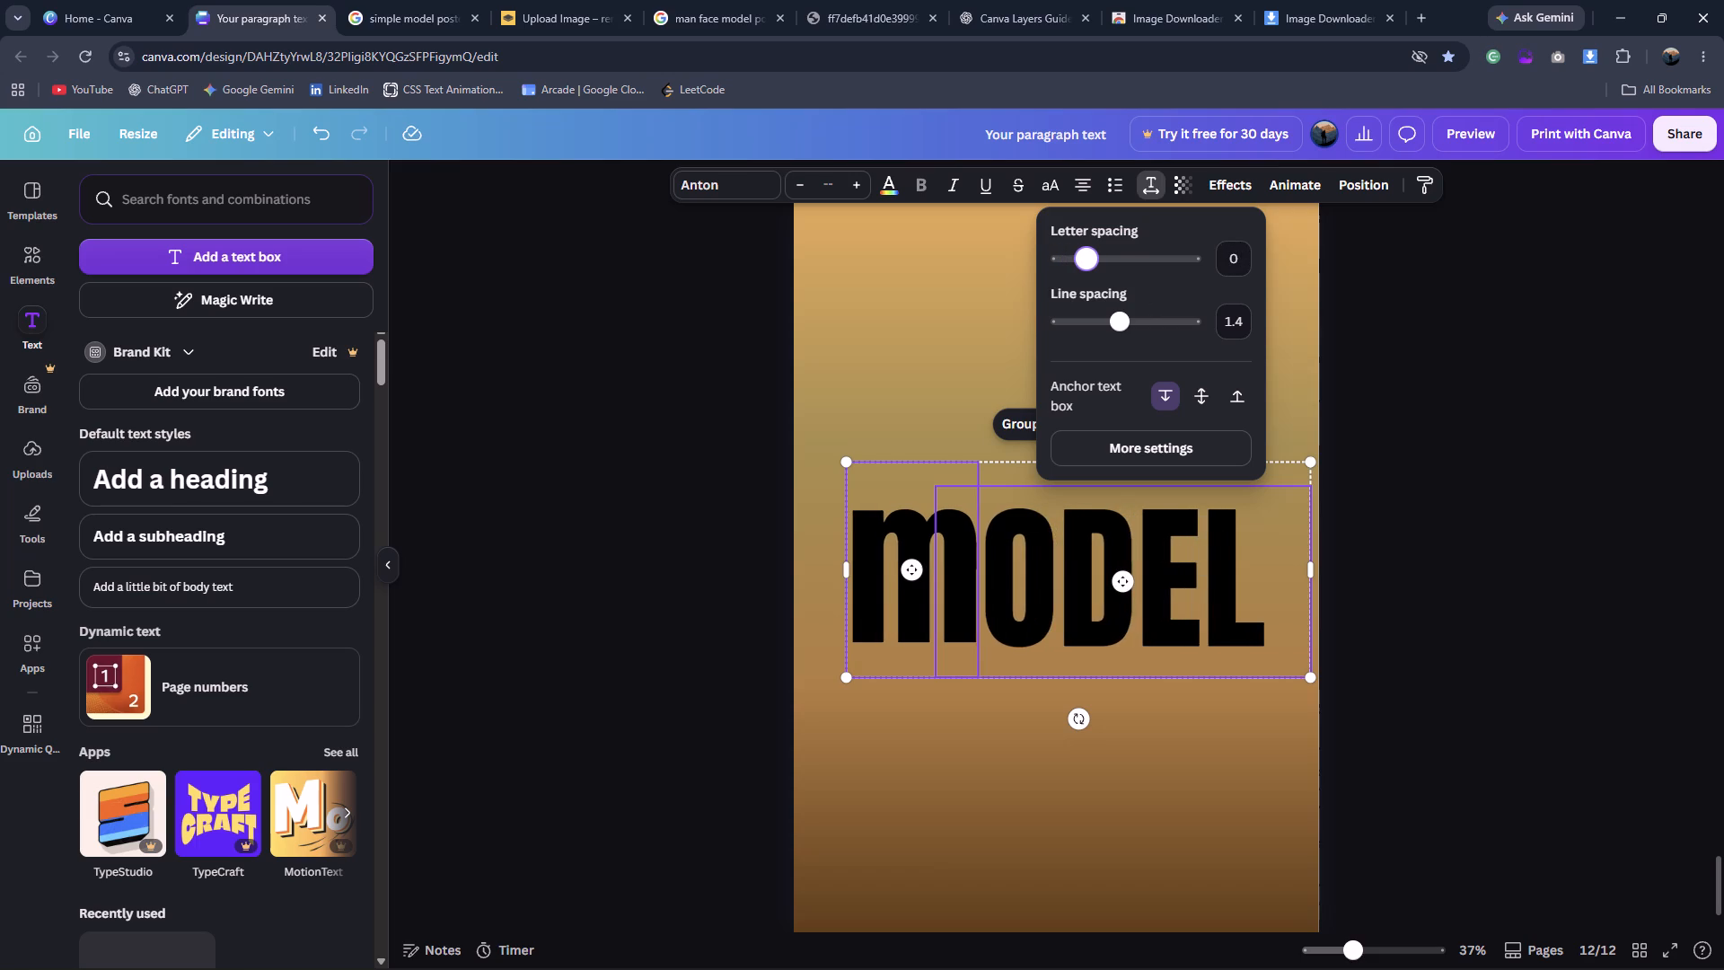
{"action": "left_click_drag", "start_coordinate": [1091, 260], "coordinate": [1077, 260]}
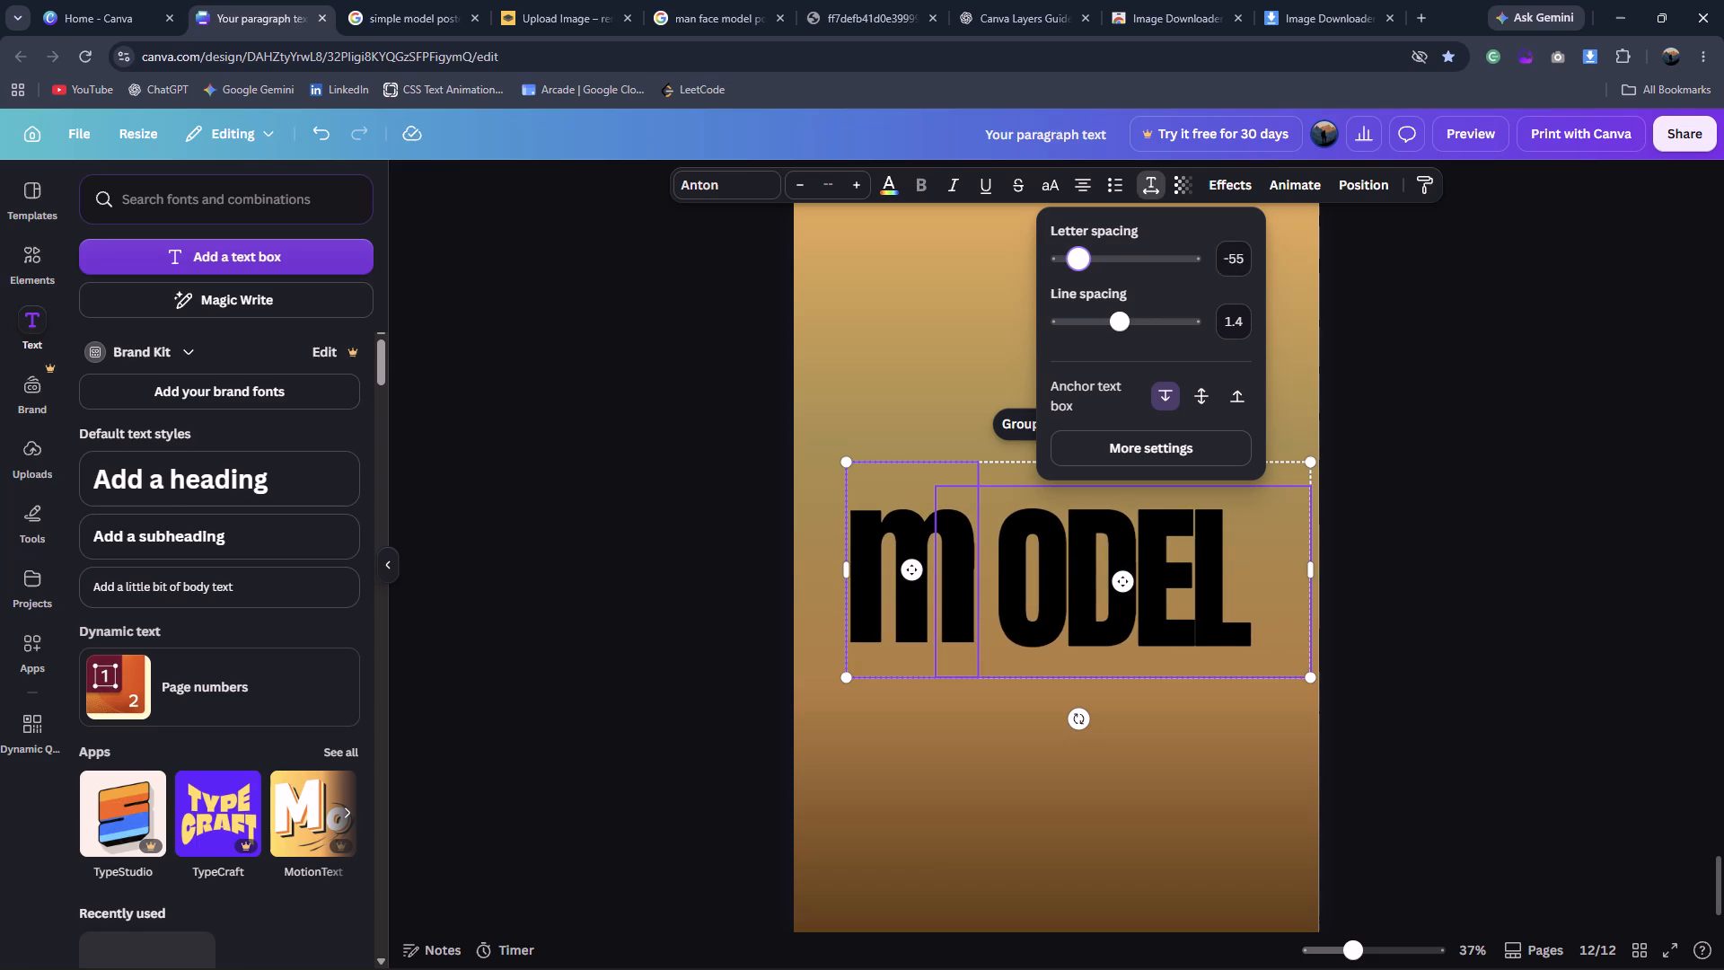
{"action": "left_click_drag", "start_coordinate": [1077, 260], "coordinate": [1079, 260]}
{"action": "left_click", "coordinate": [1567, 430]}
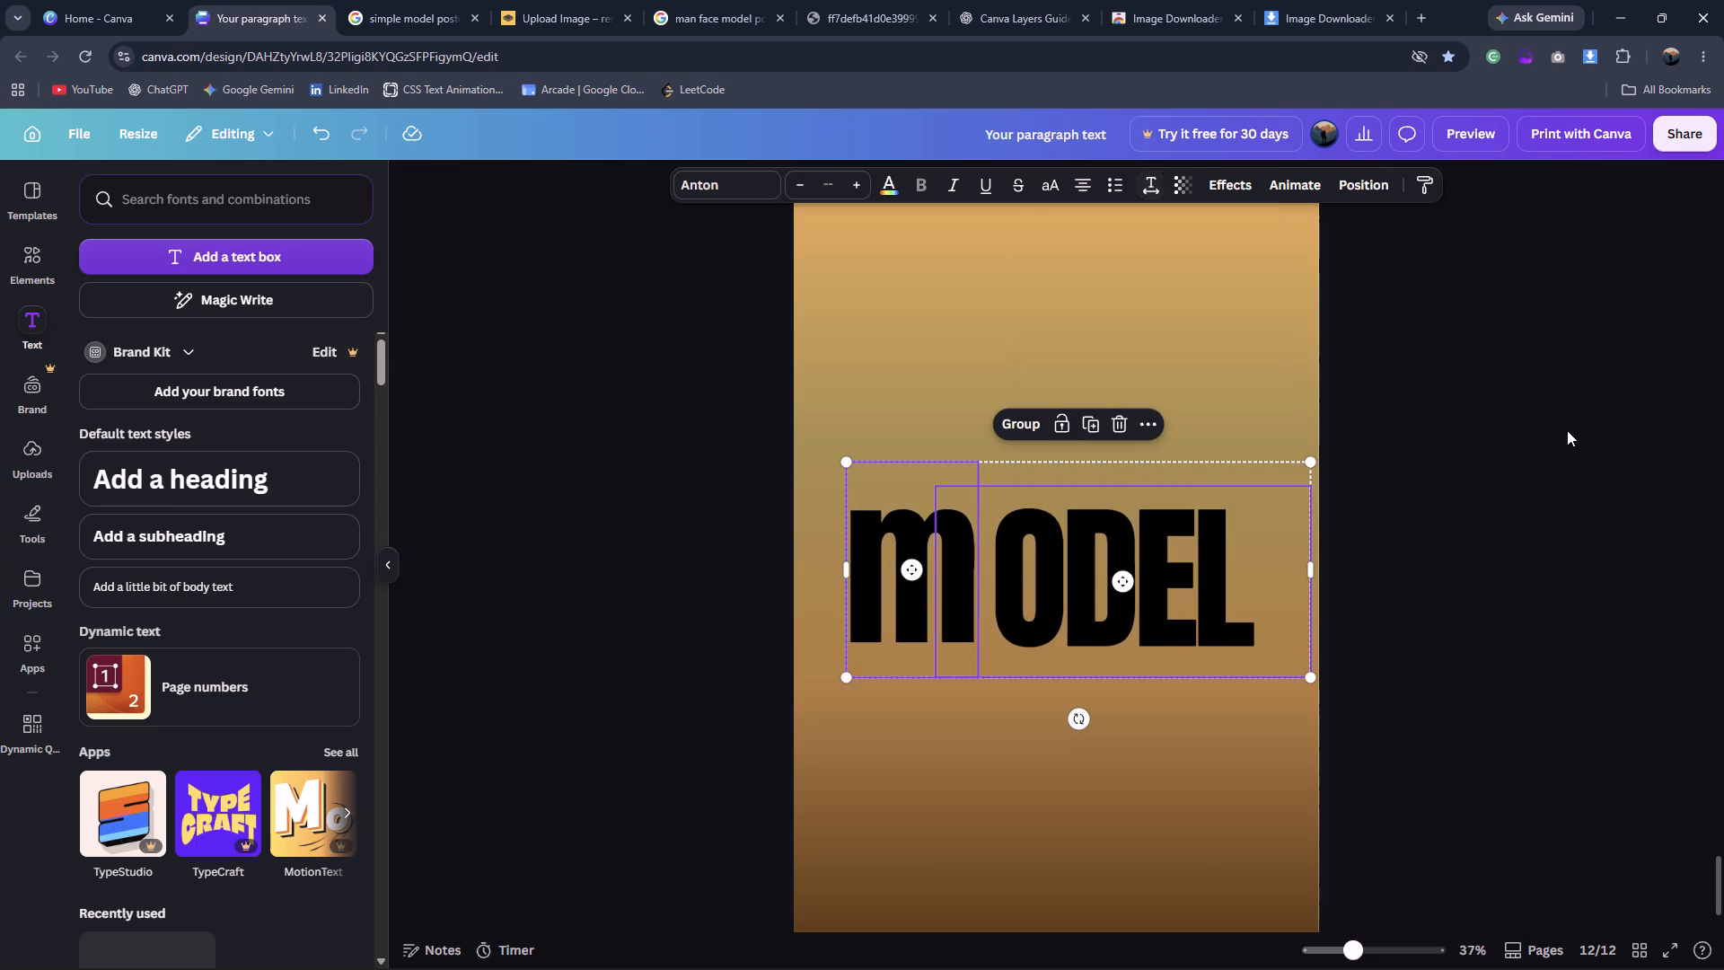
{"action": "left_click", "coordinate": [1502, 454]}
Move the separate m towards ODEL to close the gap before the O.
{"action": "left_click_drag", "start_coordinate": [882, 621], "coordinate": [897, 621]}
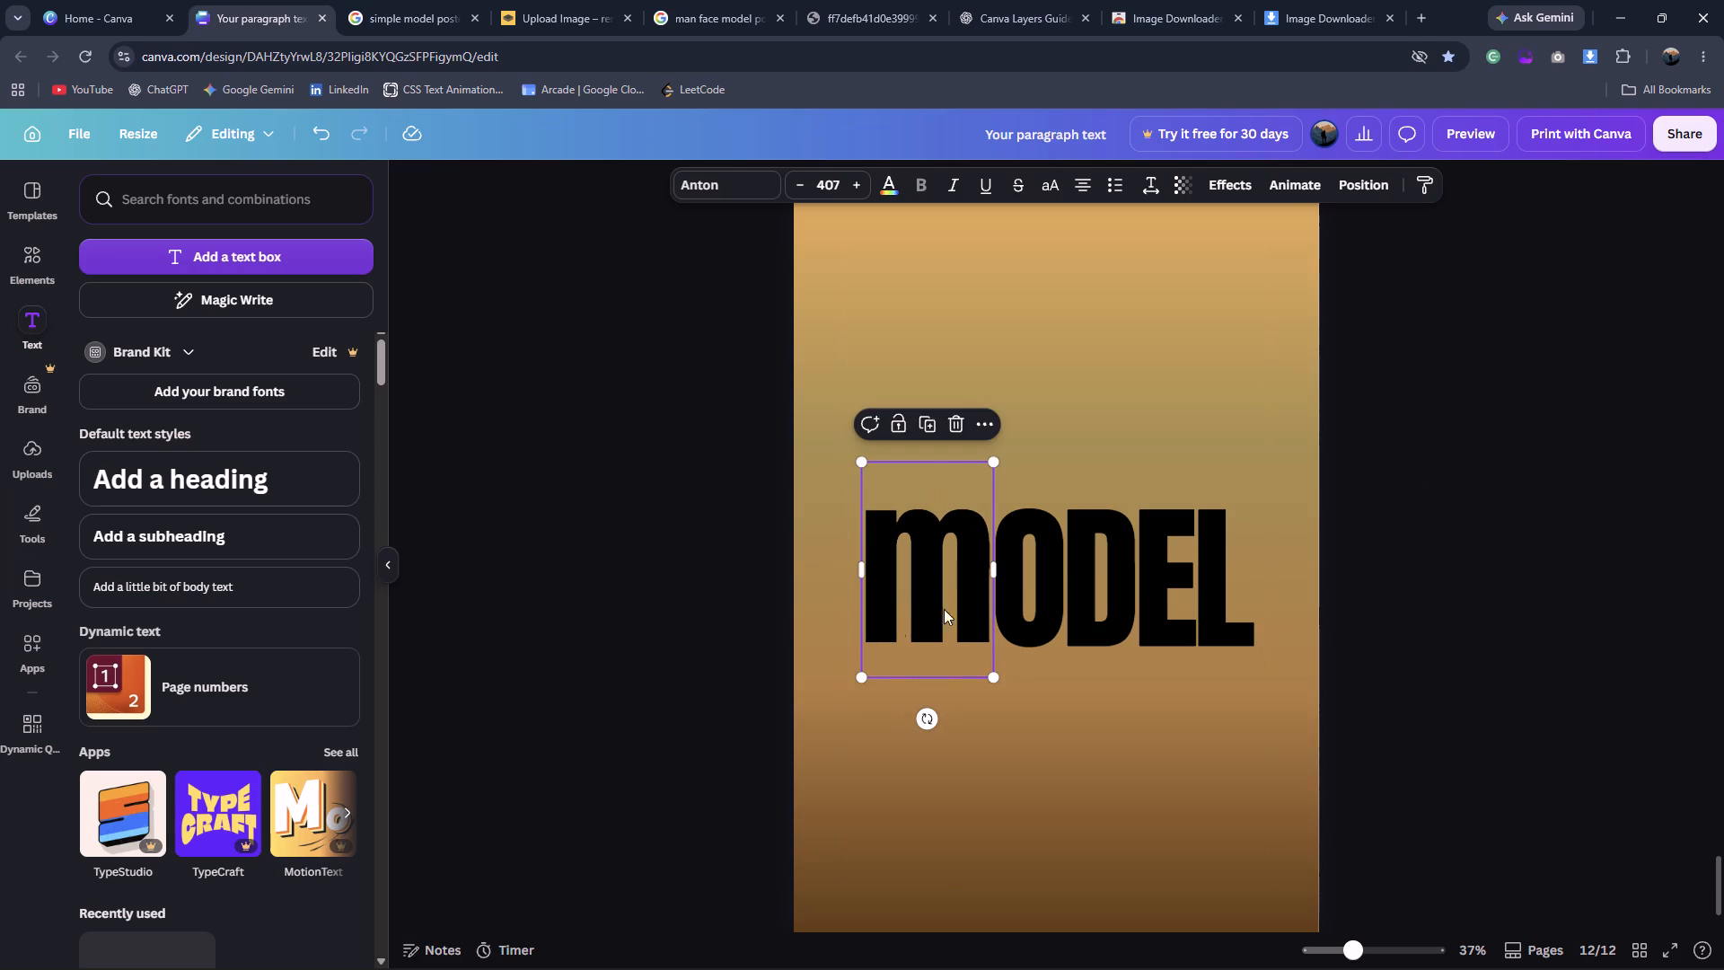
{"action": "left_click", "coordinate": [1462, 547]}
{"action": "left_click", "coordinate": [934, 618]}
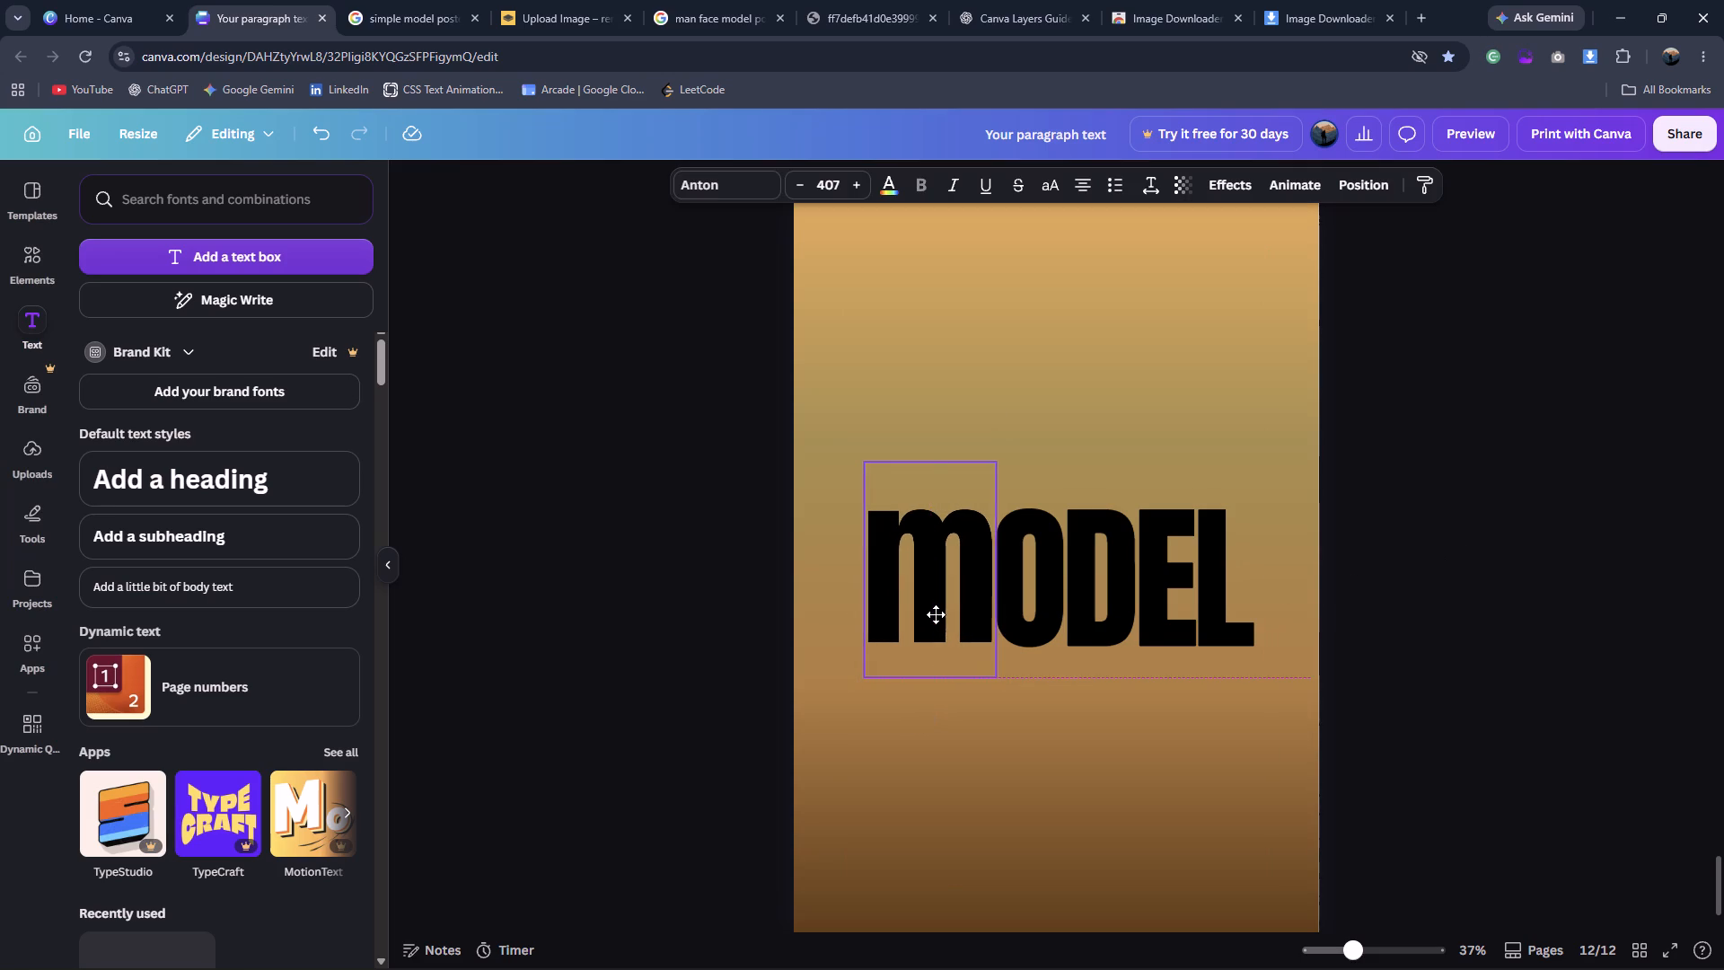
{"action": "key", "text": "Right"}
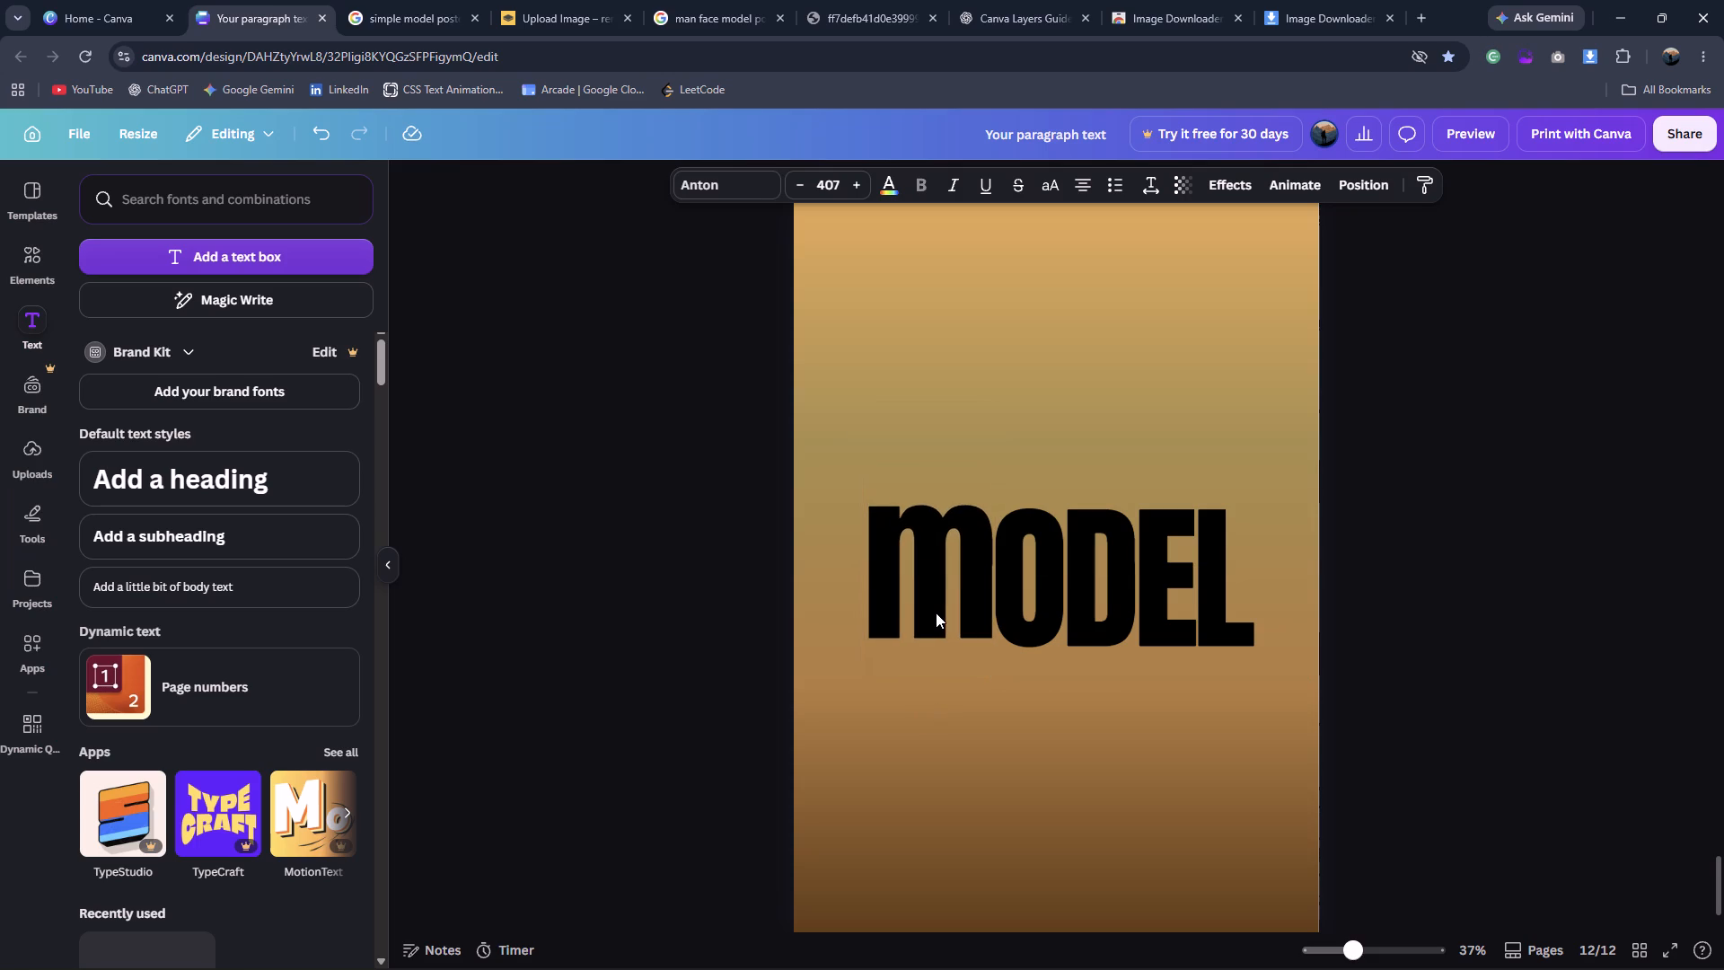
{"action": "left_click", "coordinate": [1525, 607]}
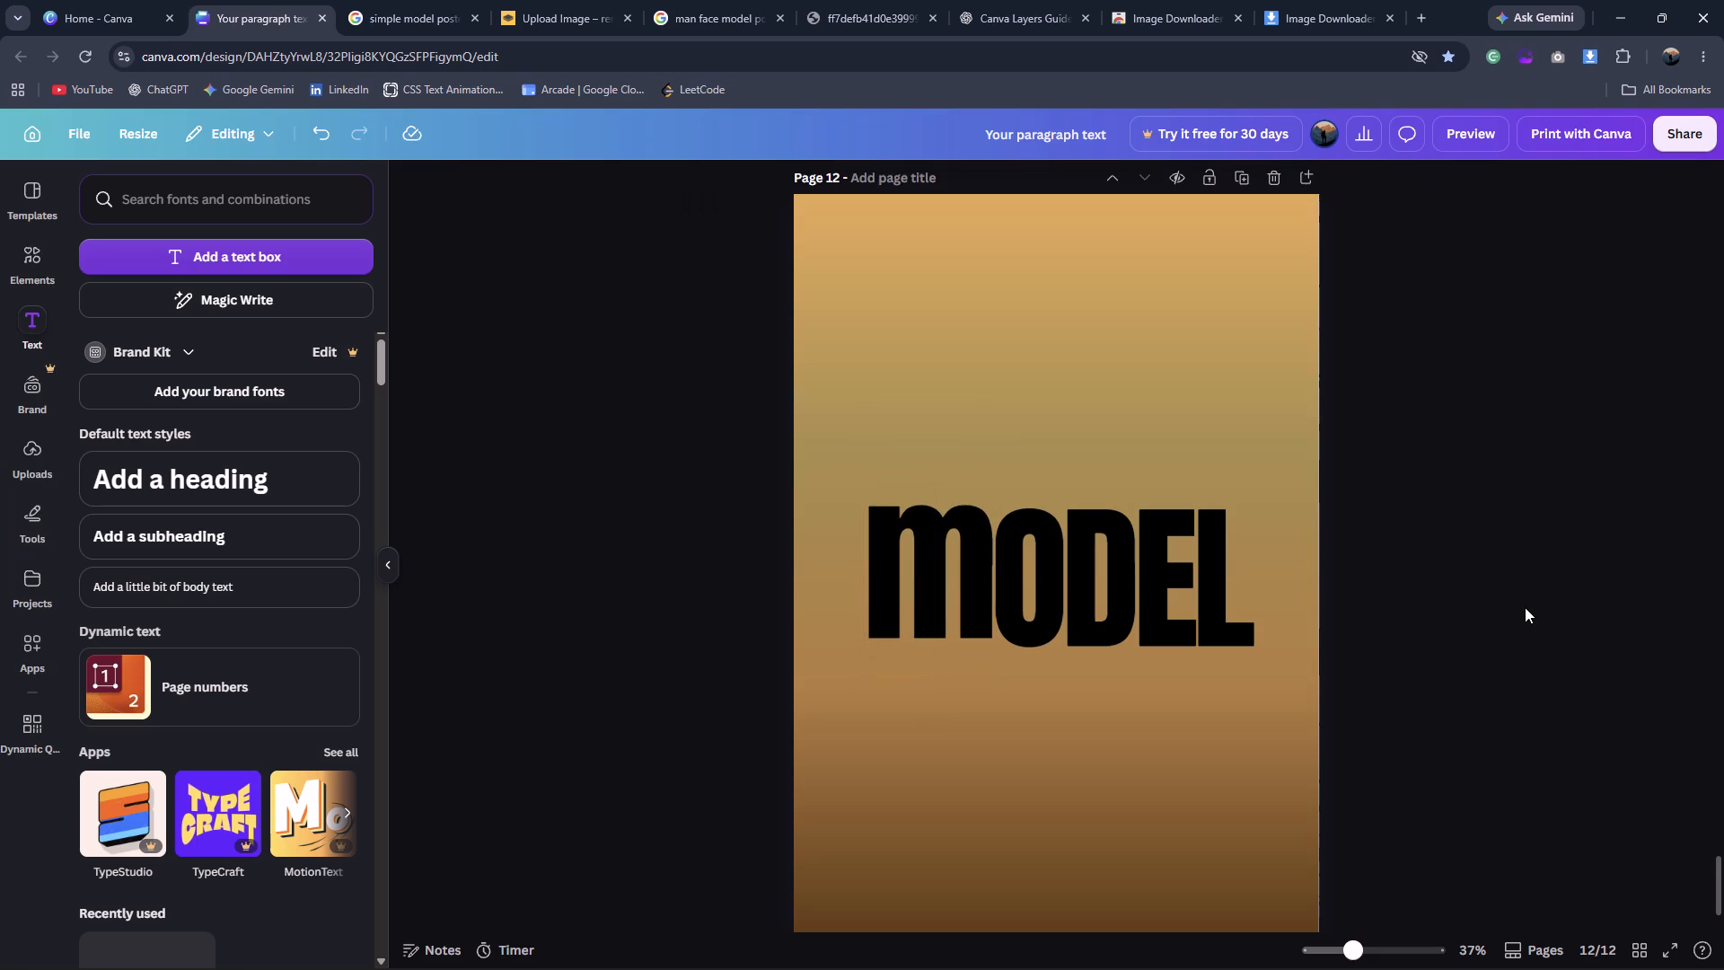
Nudge the separate m down until it sits level with the ODEL text.
{"action": "left_click_drag", "start_coordinate": [855, 642], "coordinate": [865, 636]}
{"action": "left_click", "coordinate": [903, 602]}
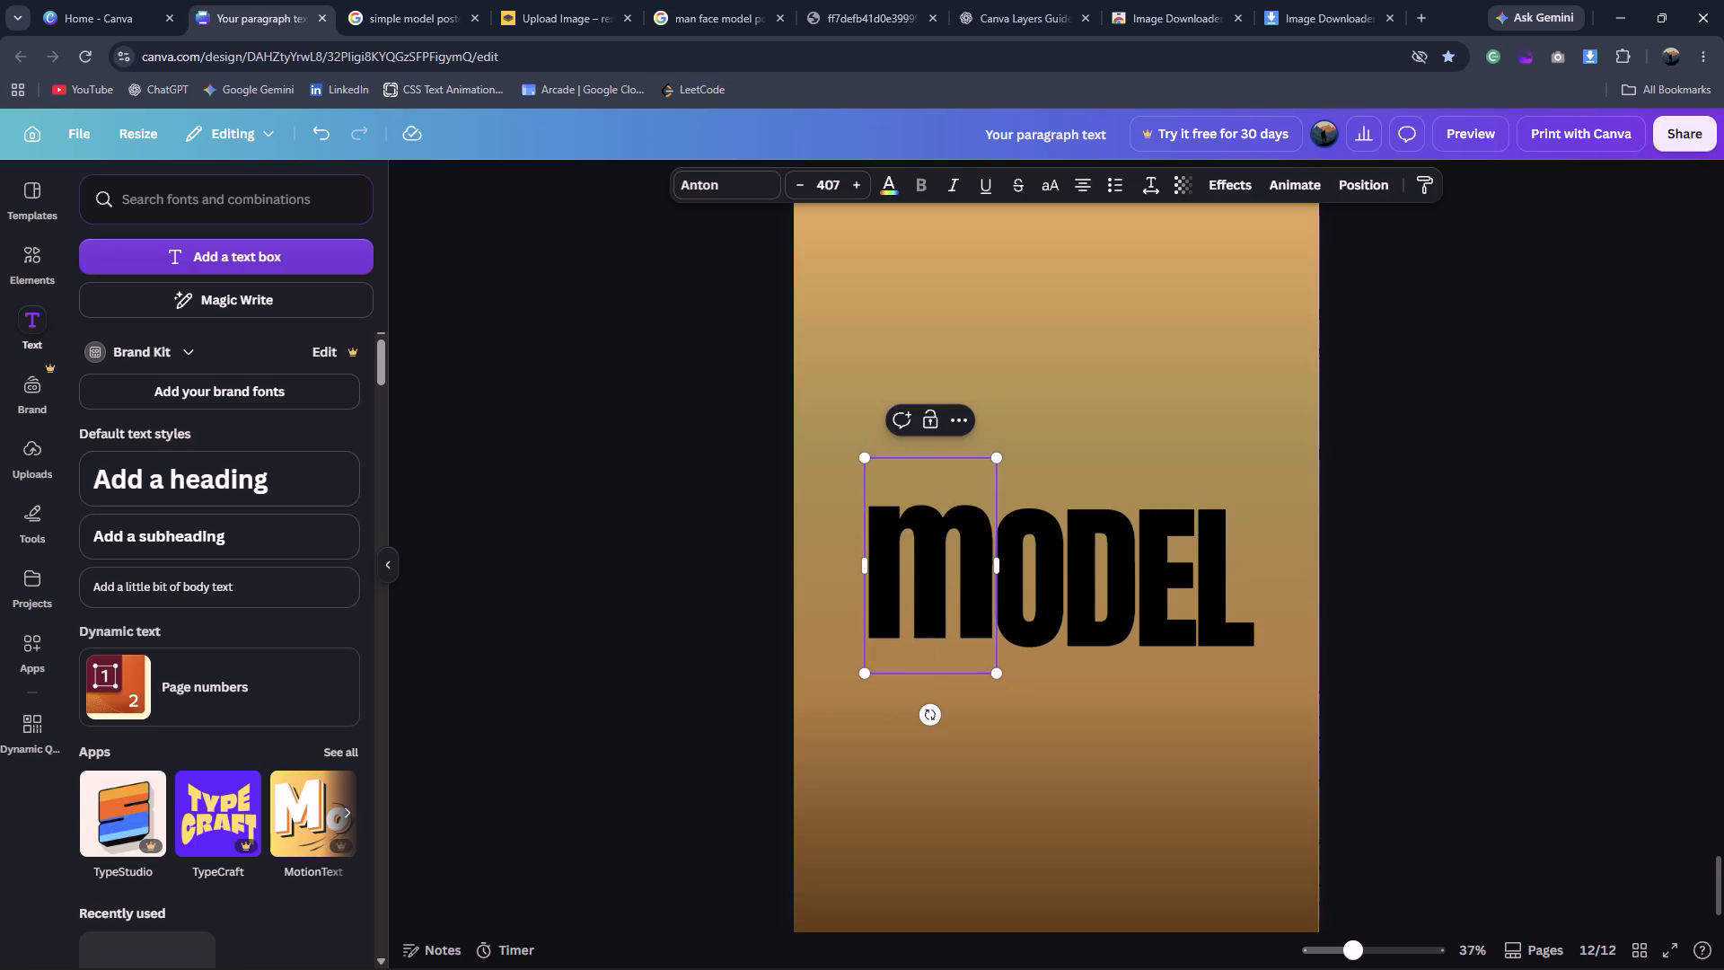
{"action": "key", "text": "Down"}
{"action": "key", "text": "Down"}
{"action": "key", "text": "Down"}
{"action": "key", "text": "Down"}
{"action": "left_click", "coordinate": [1520, 521]}
{"action": "left_click", "coordinate": [858, 543]}
{"action": "left_click", "coordinate": [888, 537]}
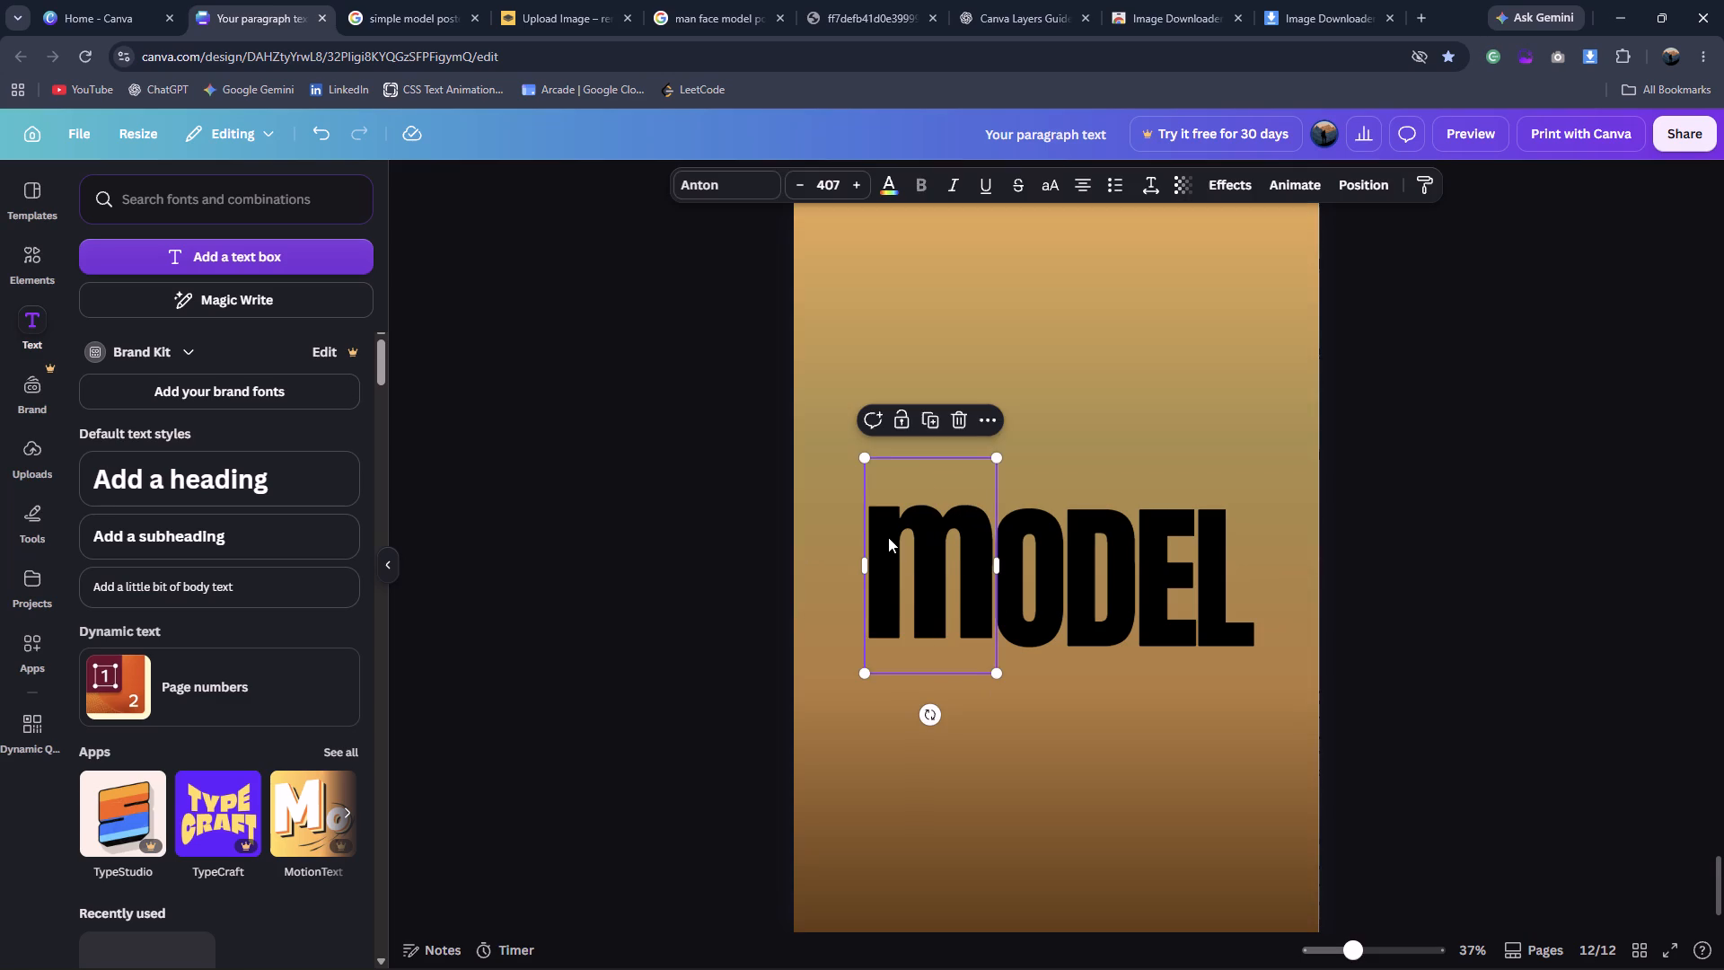
{"action": "key", "text": "Down"}
{"action": "key", "text": "Down"}
{"action": "key", "text": "Down"}
{"action": "key", "text": "Down"}
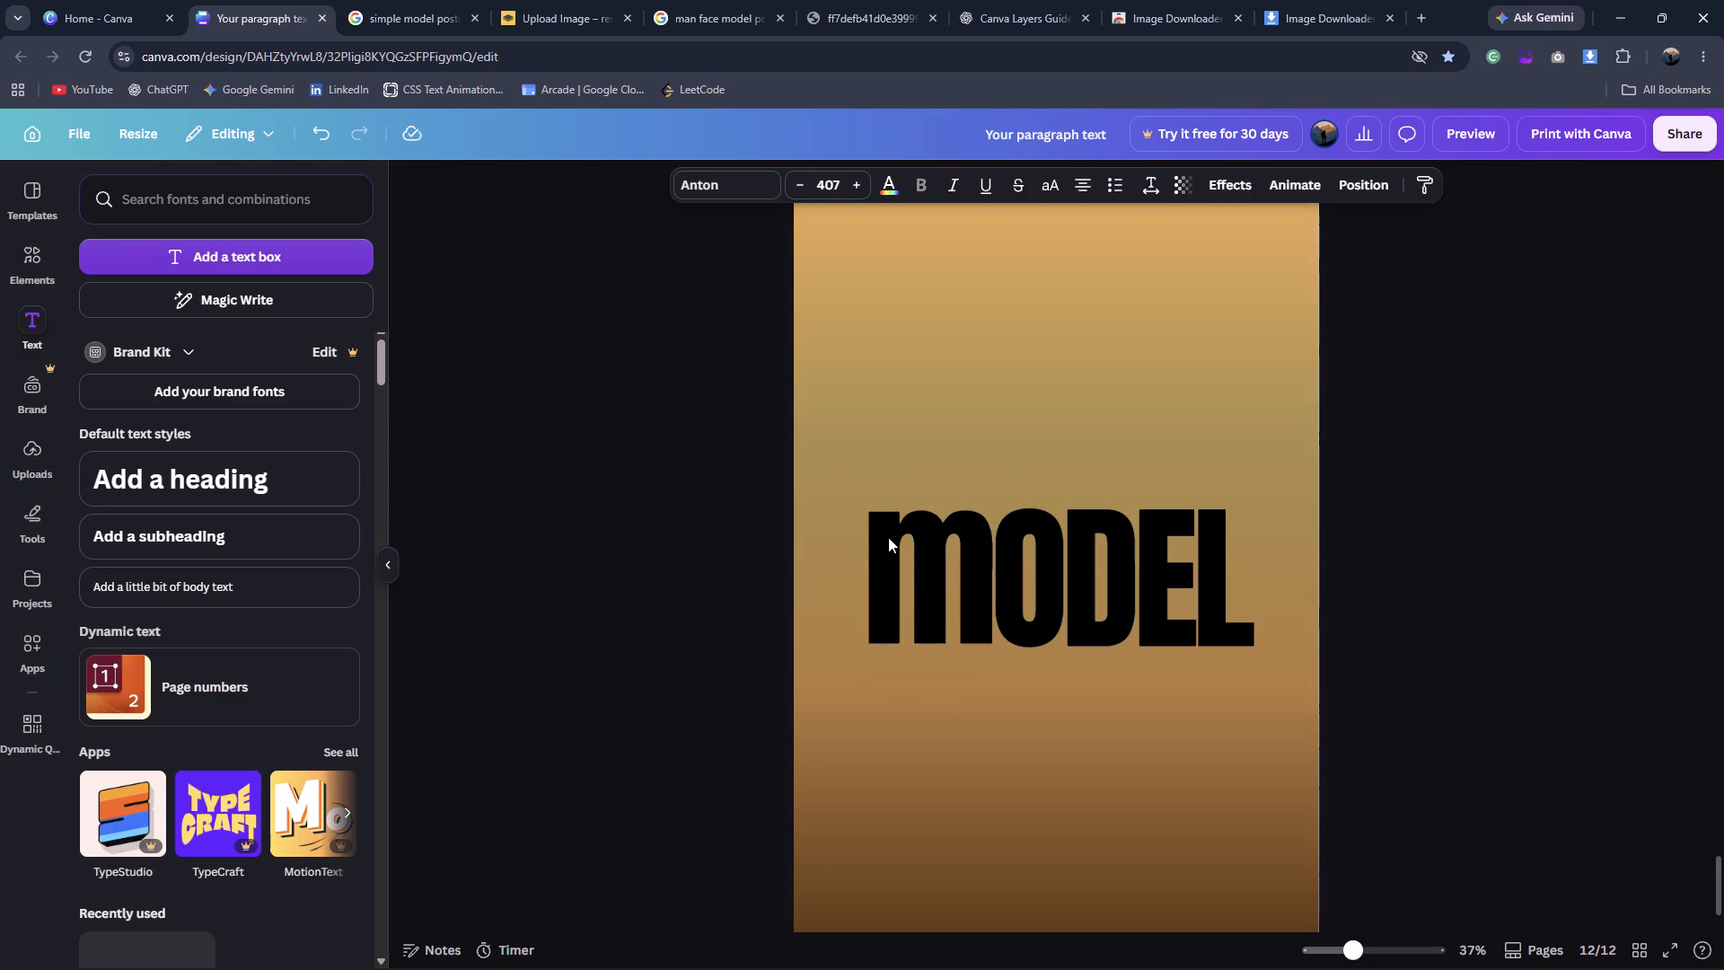
{"action": "key", "text": "Up"}
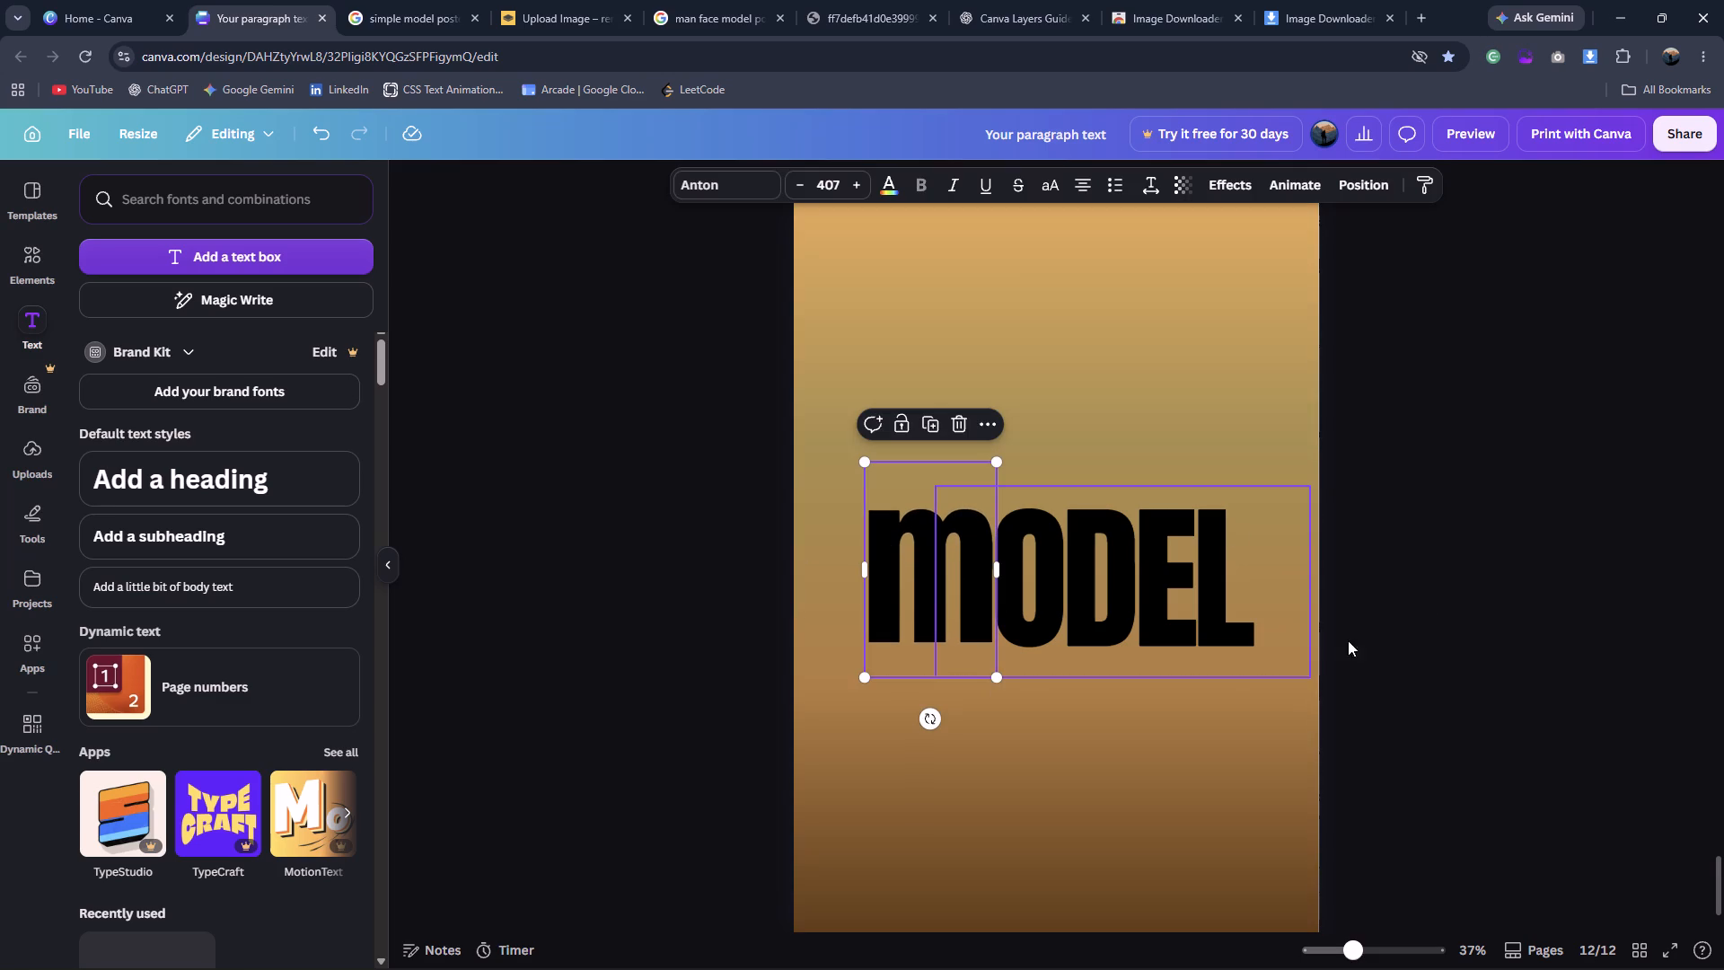
Enlarge m and ODEL together slightly, bringing the ODEL text to font size 376.
{"action": "left_click", "coordinate": [1214, 621], "text": "shift"}
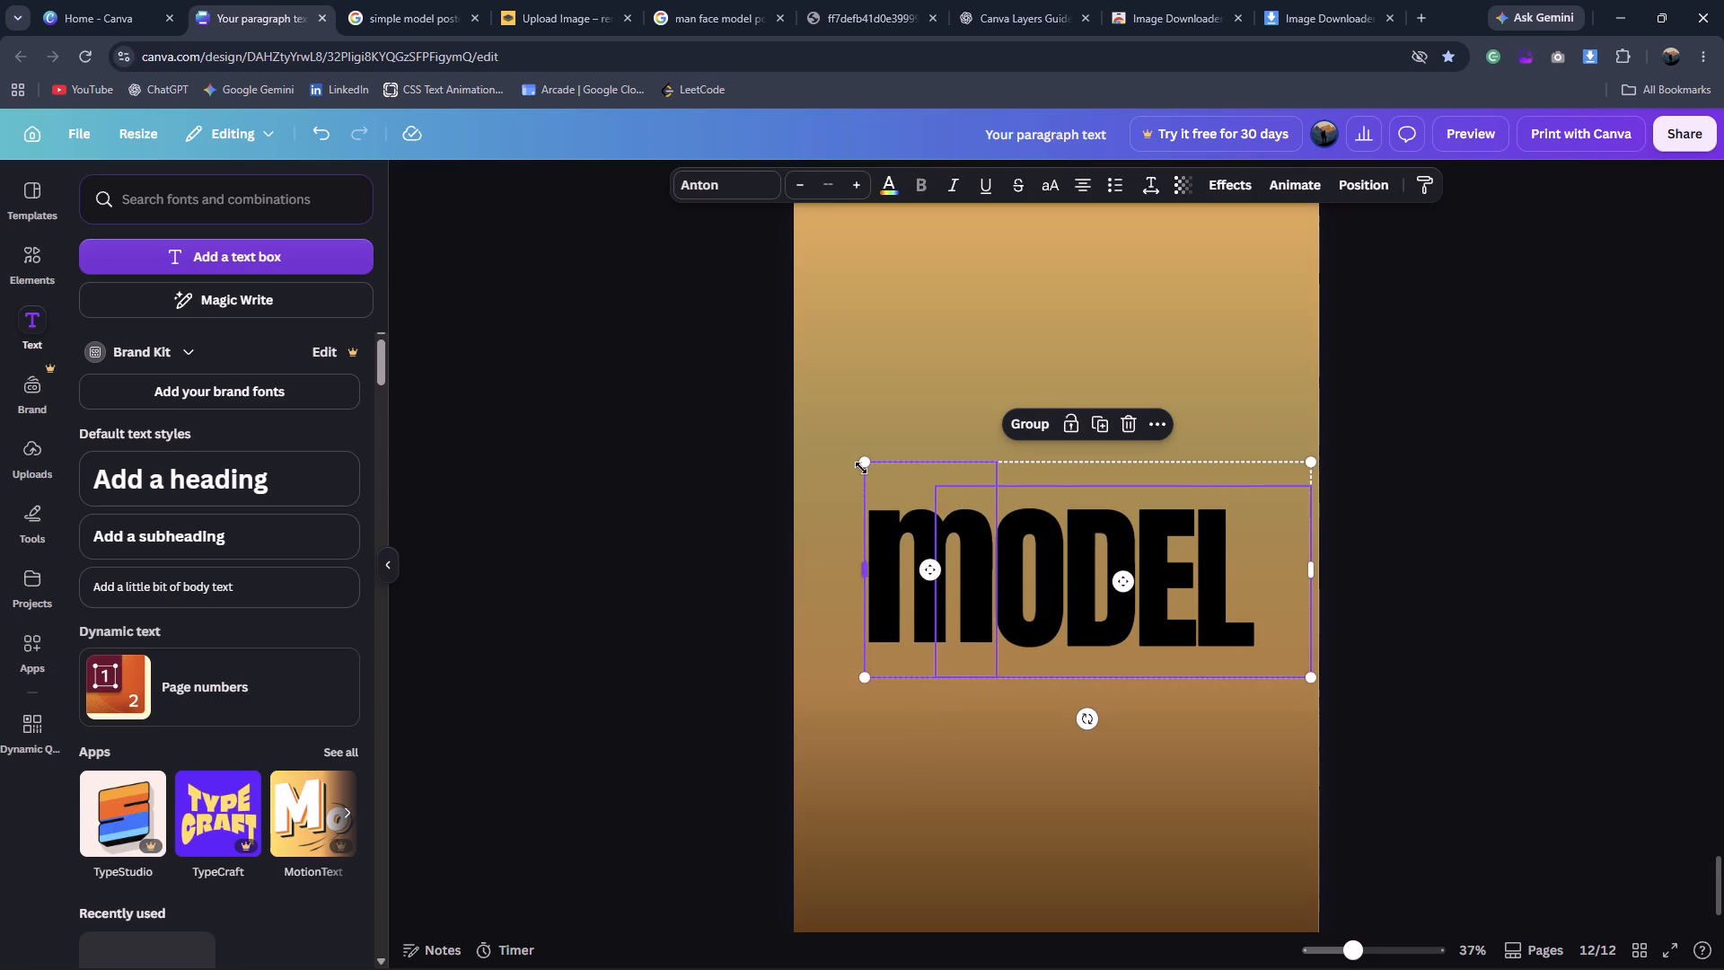
{"action": "left_click_drag", "start_coordinate": [863, 461], "coordinate": [840, 451]}
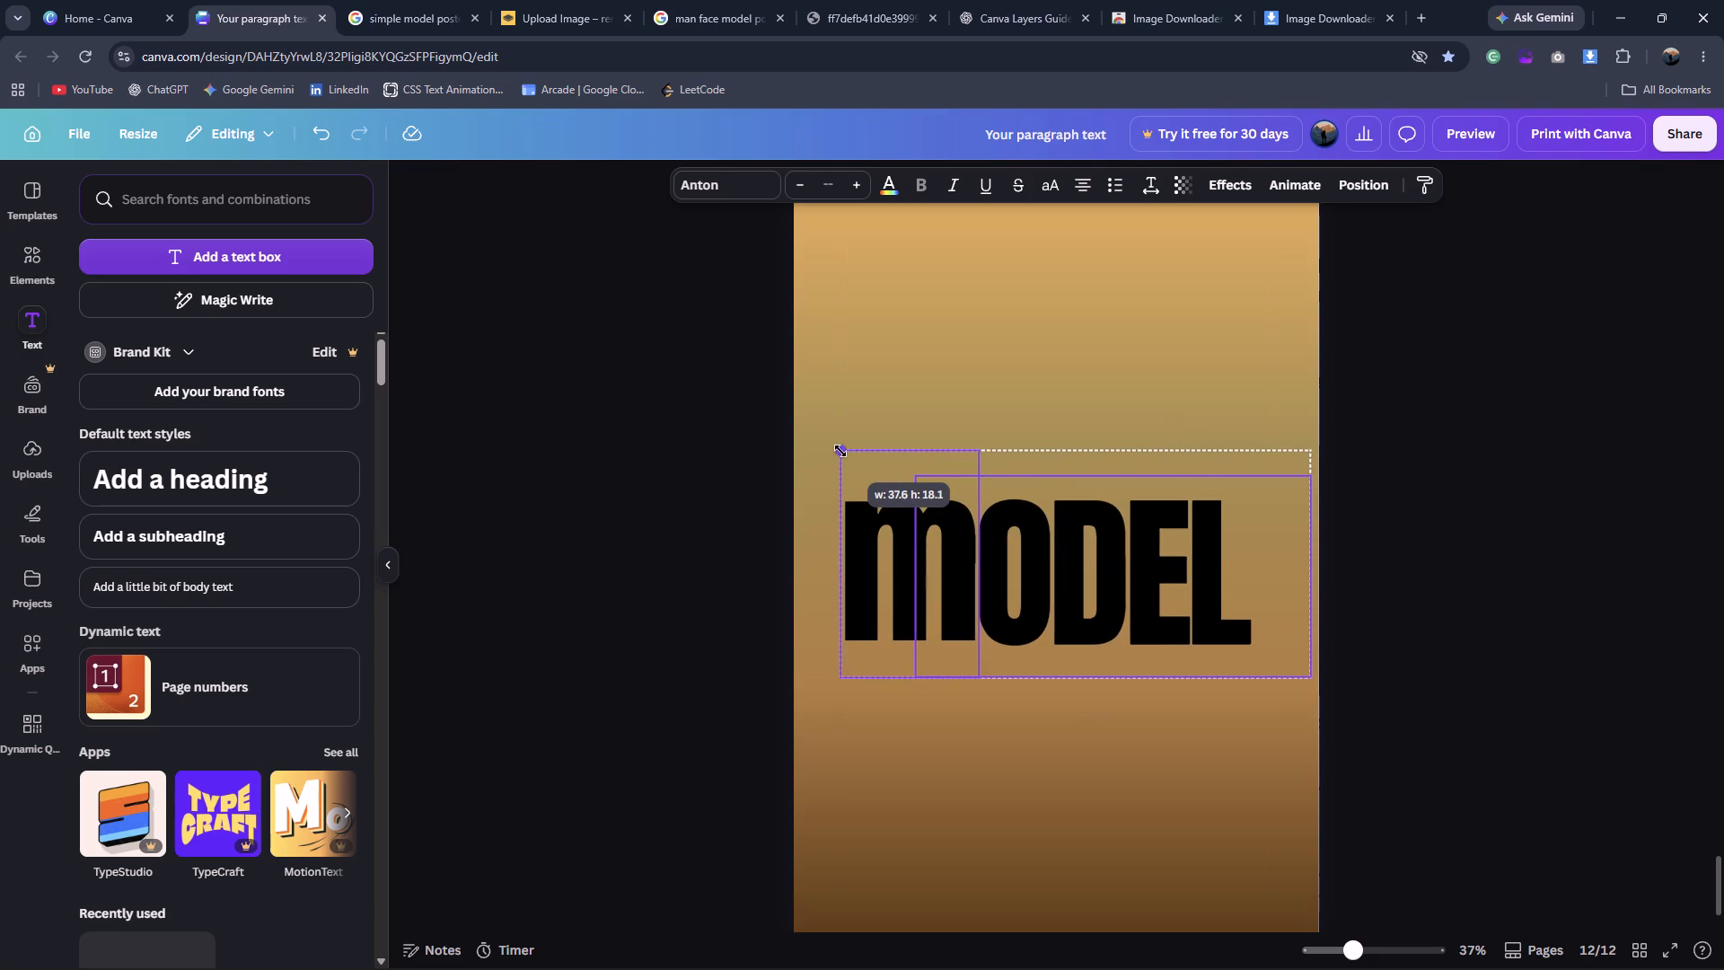
{"action": "left_click_drag", "start_coordinate": [840, 451], "coordinate": [843, 453]}
{"action": "left_click", "coordinate": [1723, 735]}
{"action": "left_click", "coordinate": [1696, 728]}
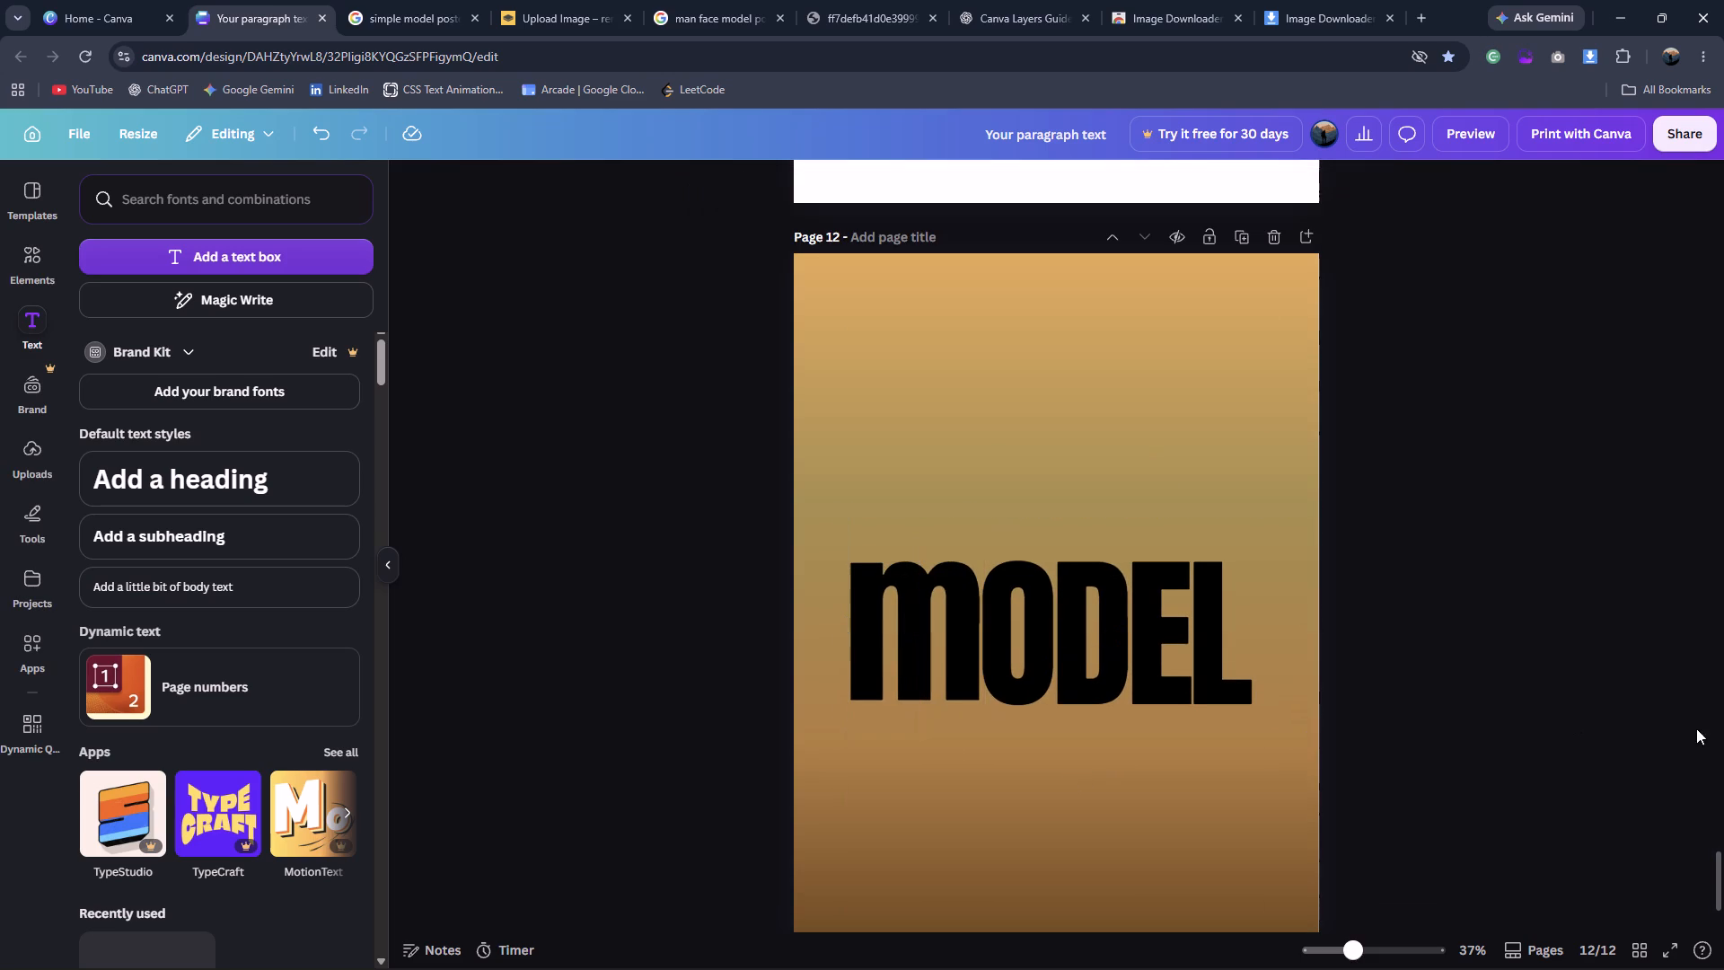
Compare with the reference poster and nudge m and ODEL together to the right to centre the headline on the page.
{"action": "left_click", "coordinate": [440, 0]}
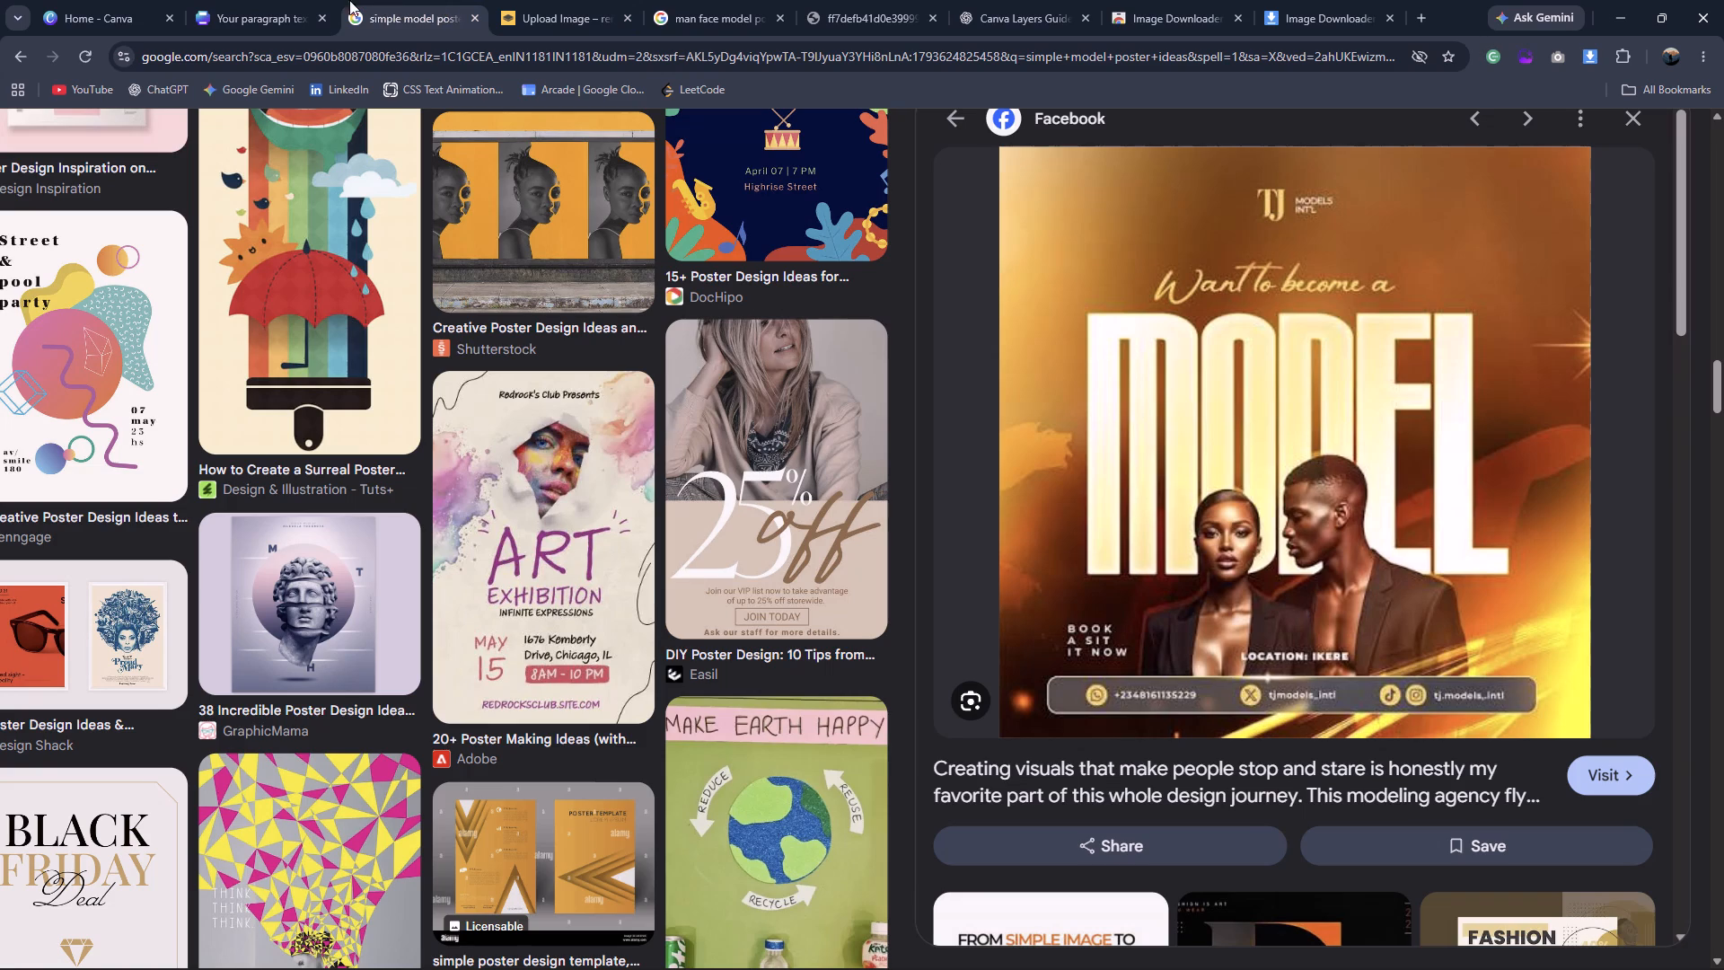
{"action": "left_click", "coordinate": [323, 0]}
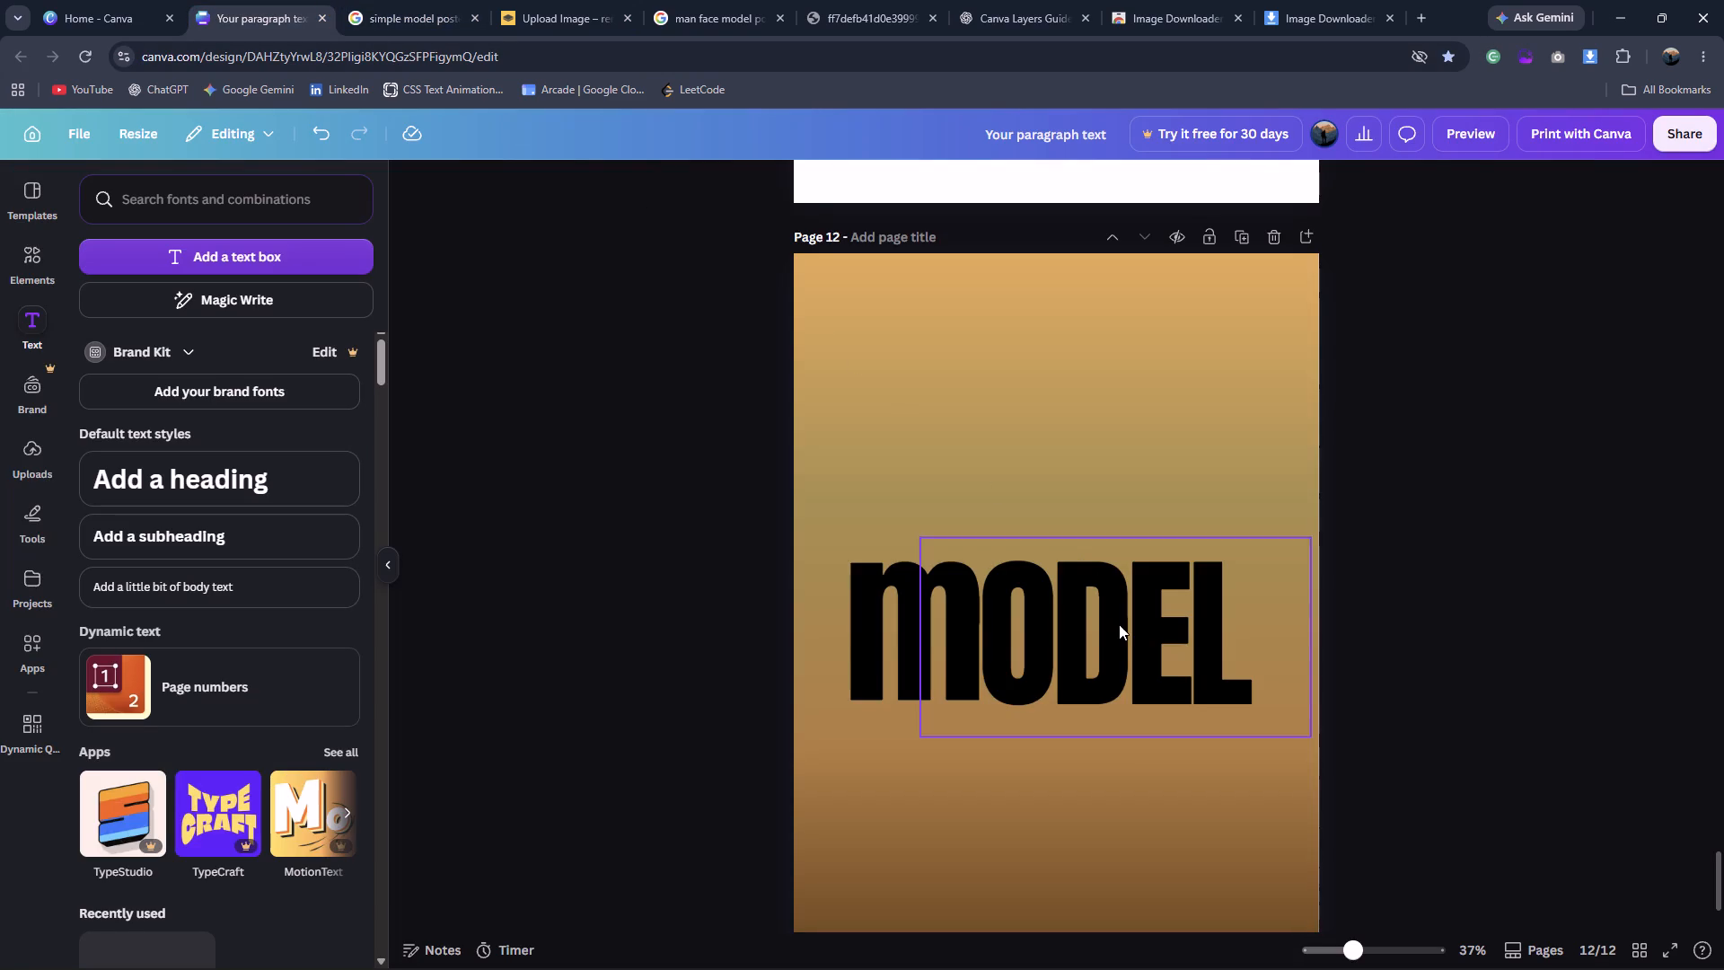
{"action": "left_click", "coordinate": [1119, 624]}
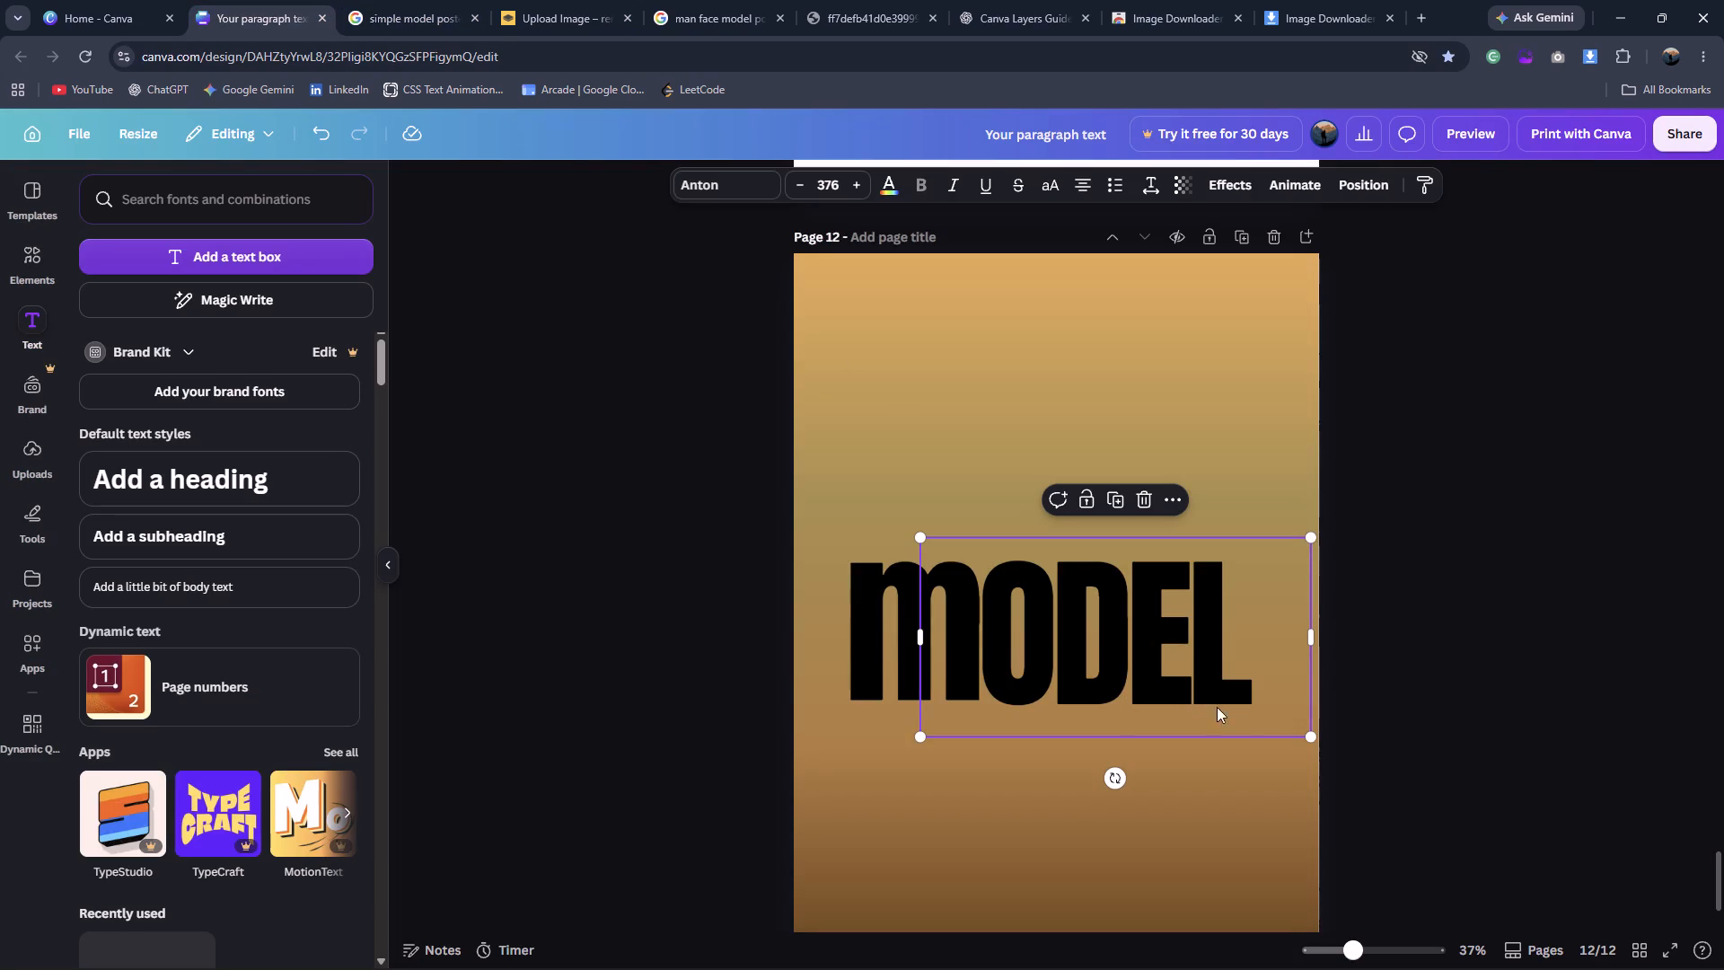
{"action": "left_click", "coordinate": [1510, 745]}
{"action": "left_click", "coordinate": [1108, 662]}
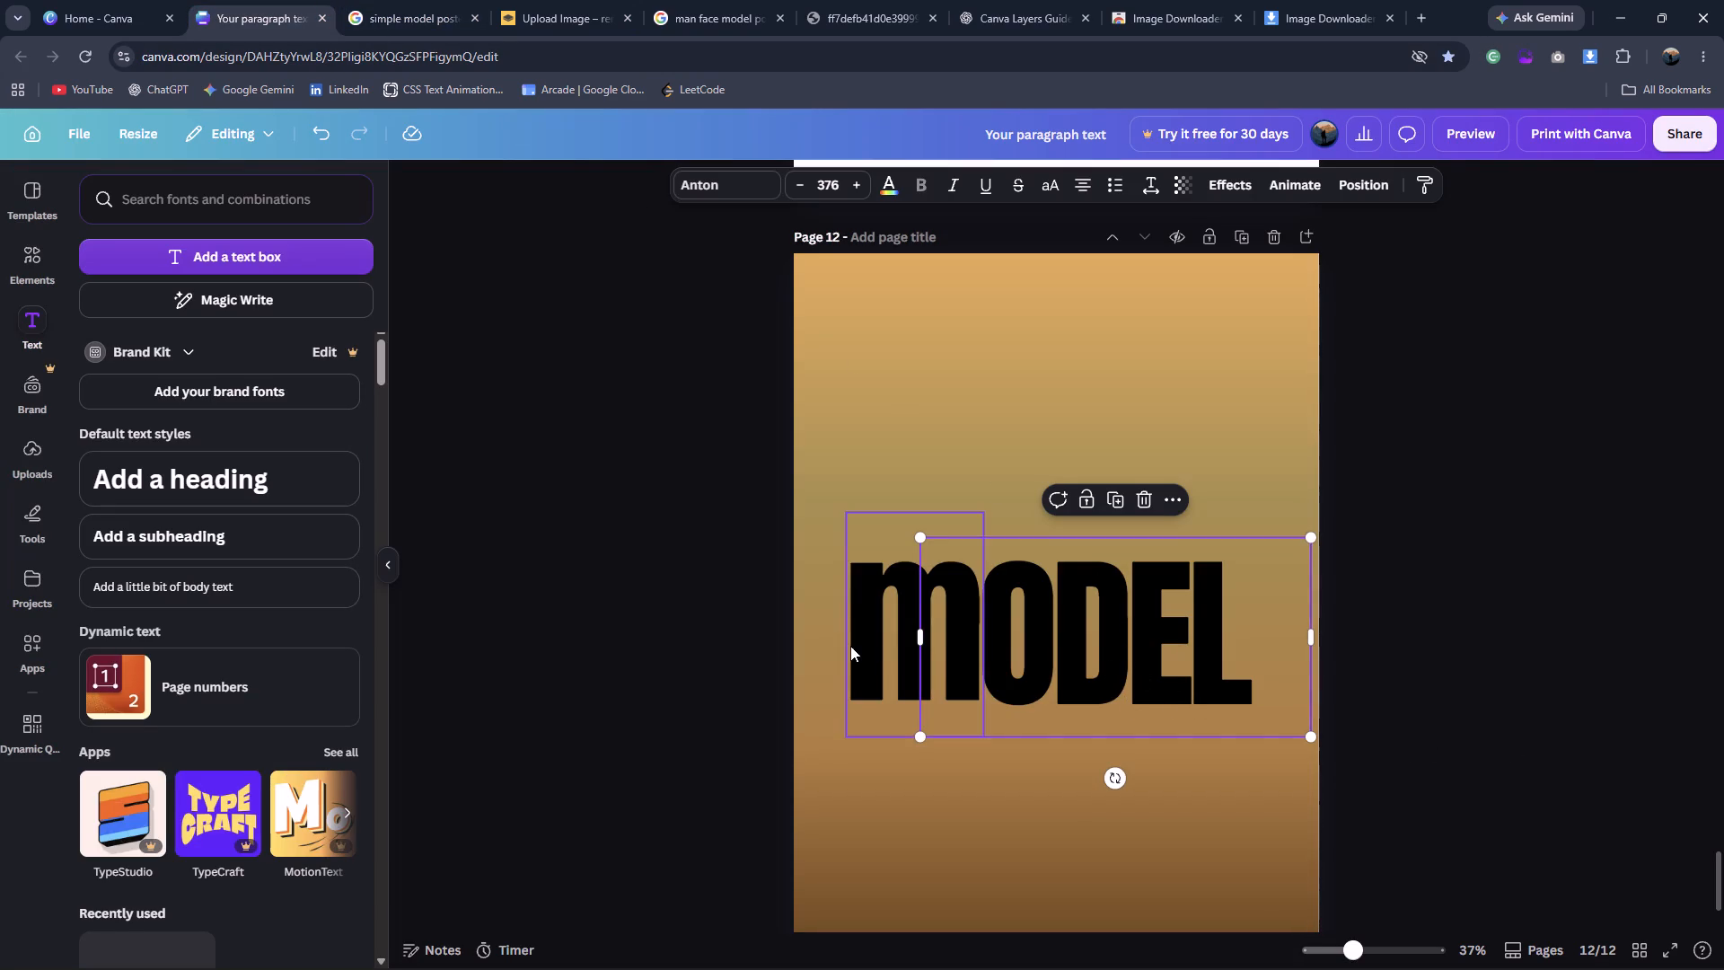
{"action": "left_click", "coordinate": [850, 646], "text": "shift"}
{"action": "key", "text": "Right"}
{"action": "key", "text": "Right"}
{"action": "key", "text": "Right"}
{"action": "key", "text": "Right"}
{"action": "key", "text": "Right"}
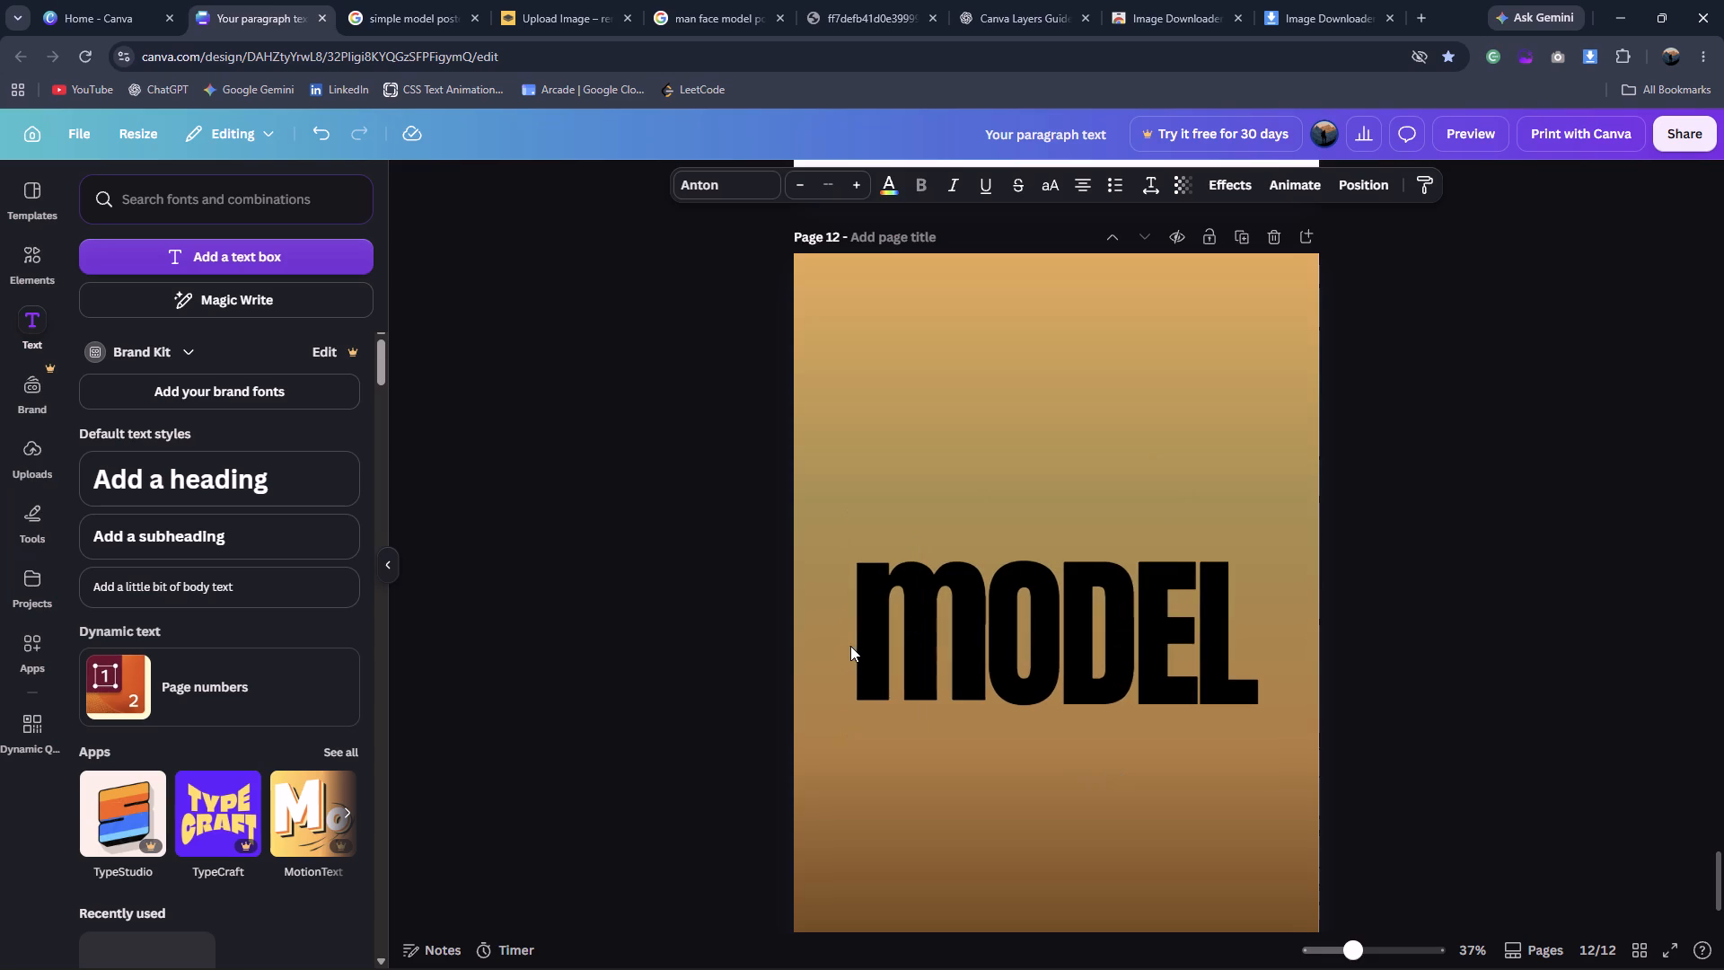
{"action": "key", "text": "Right"}
{"action": "key", "text": "Right"}
{"action": "key", "text": "Right"}
{"action": "key", "text": "Right"}
{"action": "key", "text": "Right"}
{"action": "key", "text": "Right"}
{"action": "key", "text": "Right"}
{"action": "key", "text": "Right"}
{"action": "key", "text": "Right"}
{"action": "key", "text": "Right"}
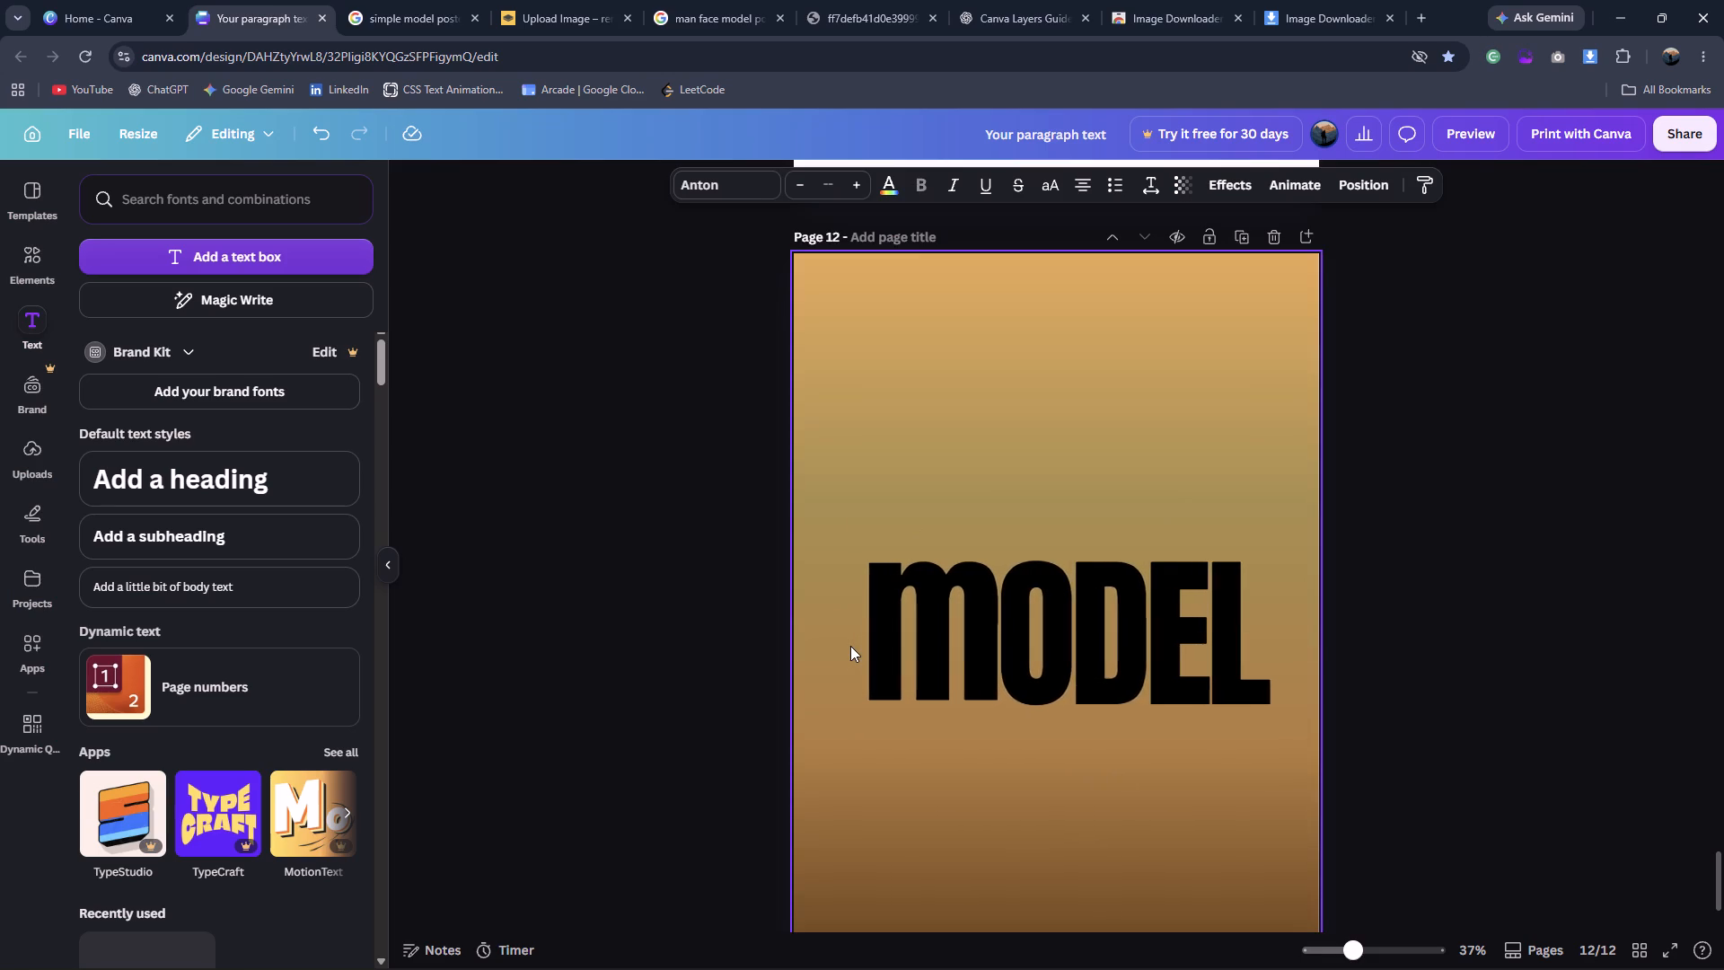
{"action": "key", "text": "Right"}
{"action": "key", "text": "Right"}
{"action": "key", "text": "Left"}
{"action": "key", "text": "Left"}
{"action": "key", "text": "Left"}
{"action": "key", "text": "Left"}
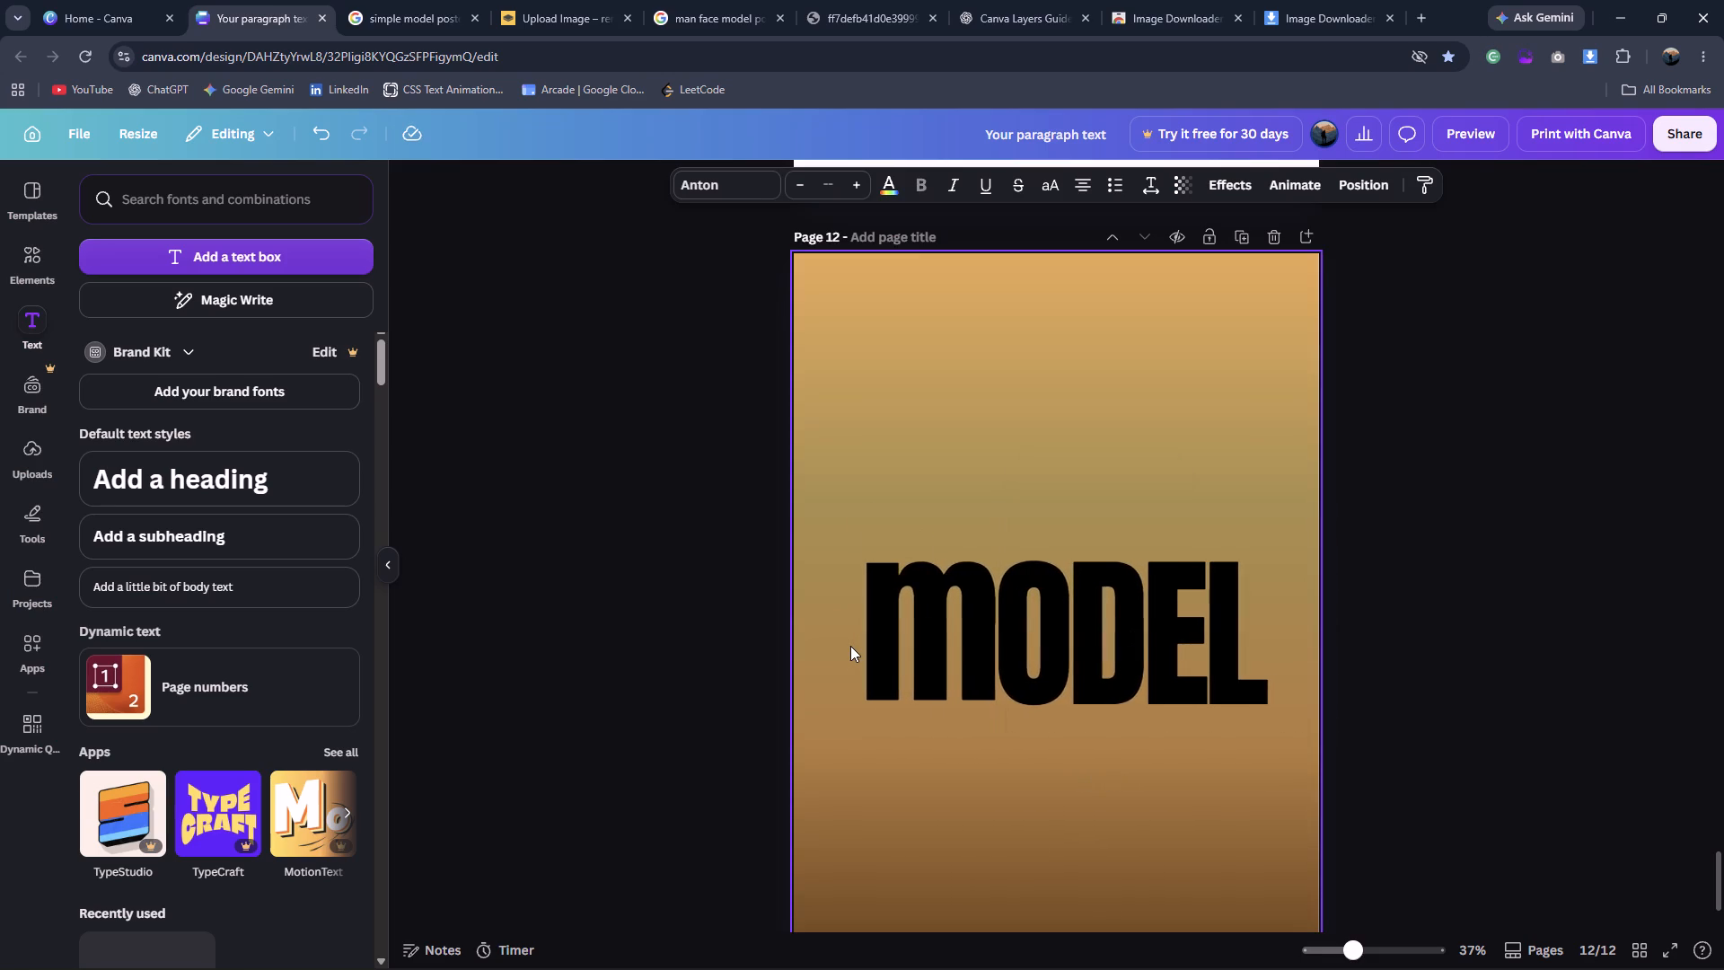
{"action": "key", "text": "Left"}
Compare with the reference poster, then add the leather-jacket woman cut-out below the headline at about 12.2 by 18.8 cm.
{"action": "left_click", "coordinate": [413, 0]}
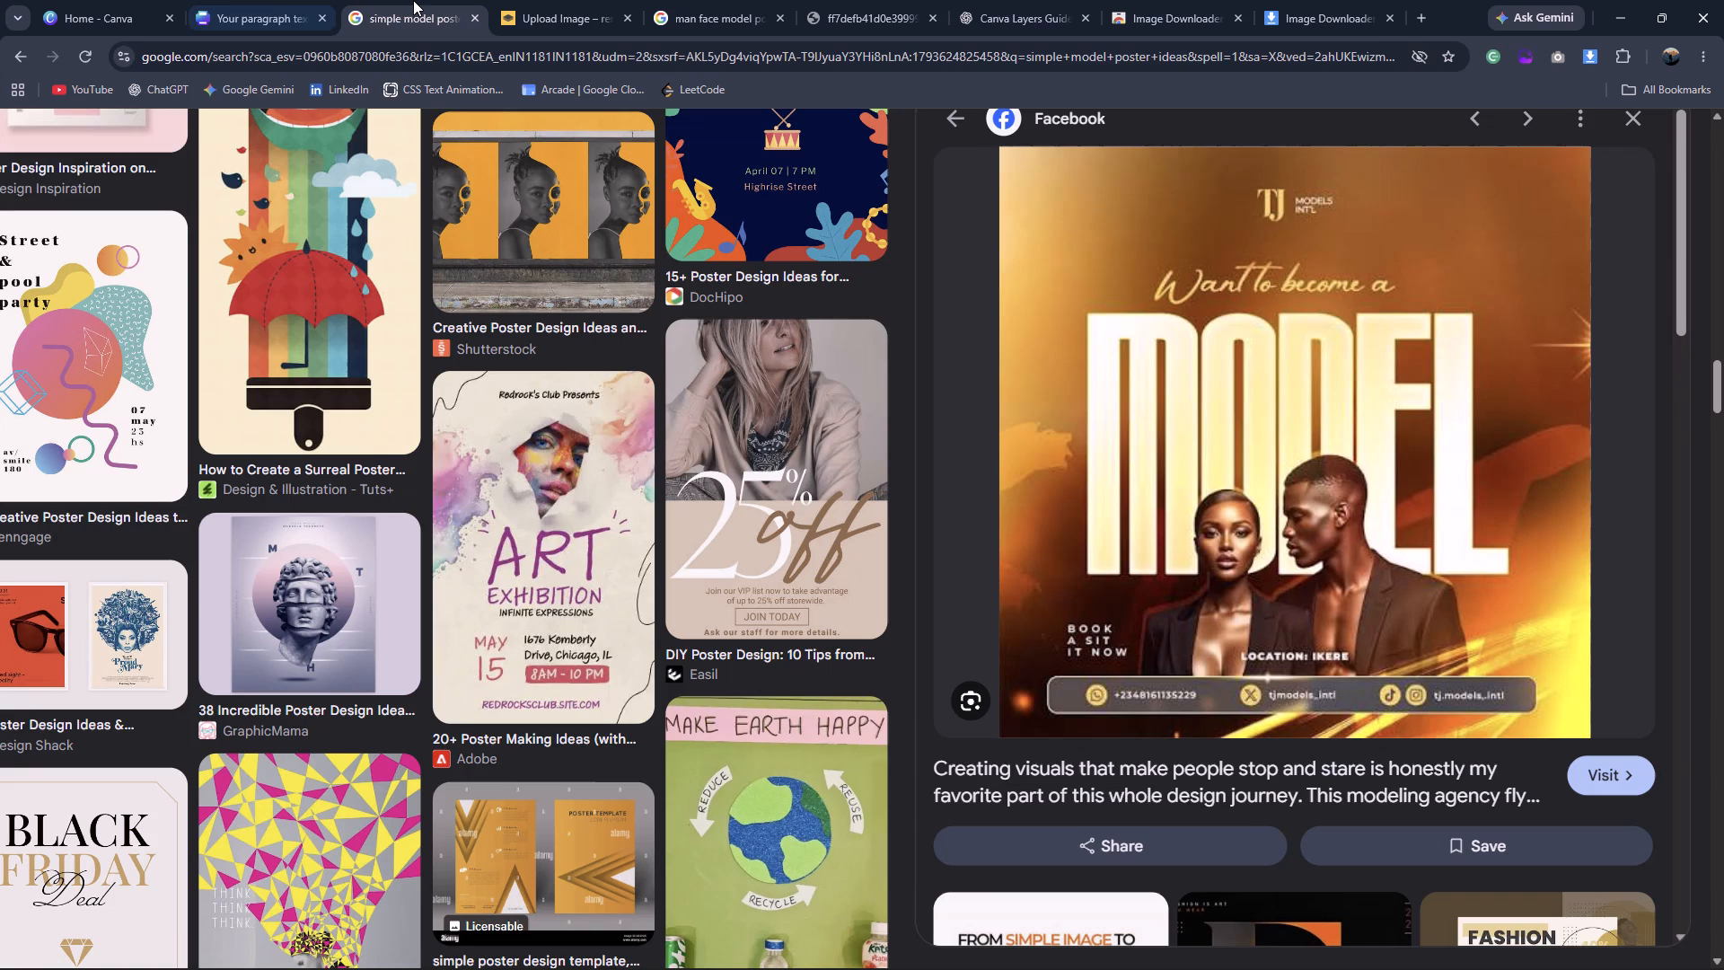
{"action": "left_click", "coordinate": [289, 0]}
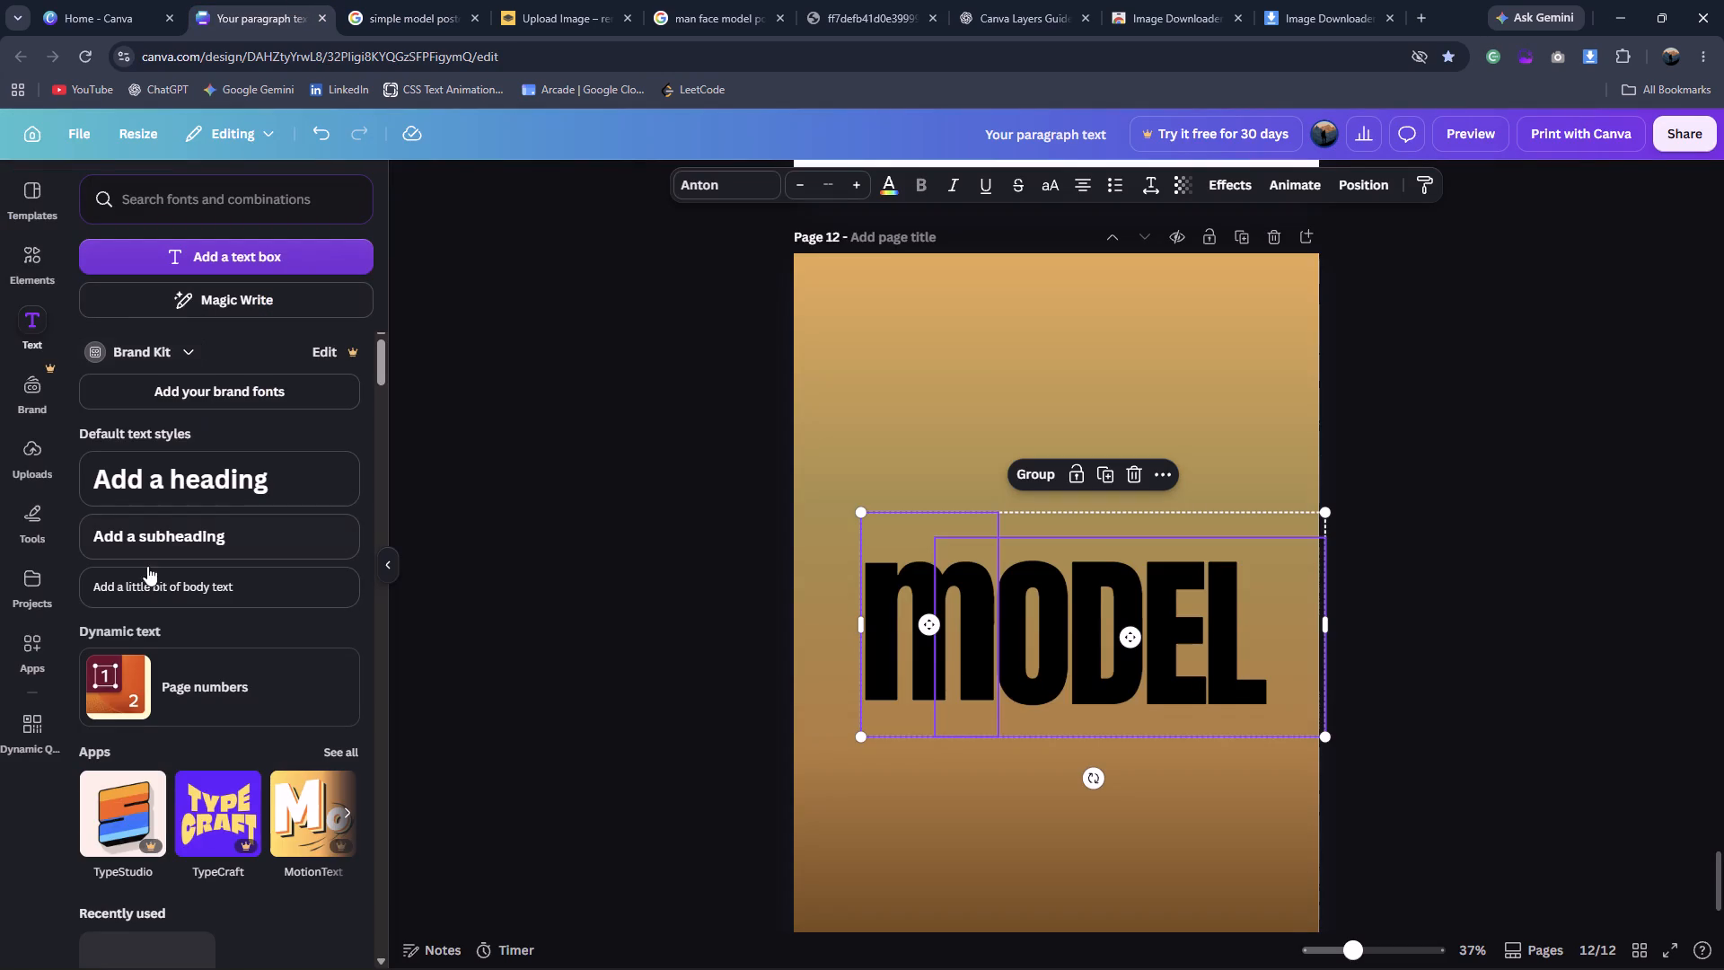
{"action": "left_click", "coordinate": [34, 460]}
{"action": "left_click", "coordinate": [187, 441]}
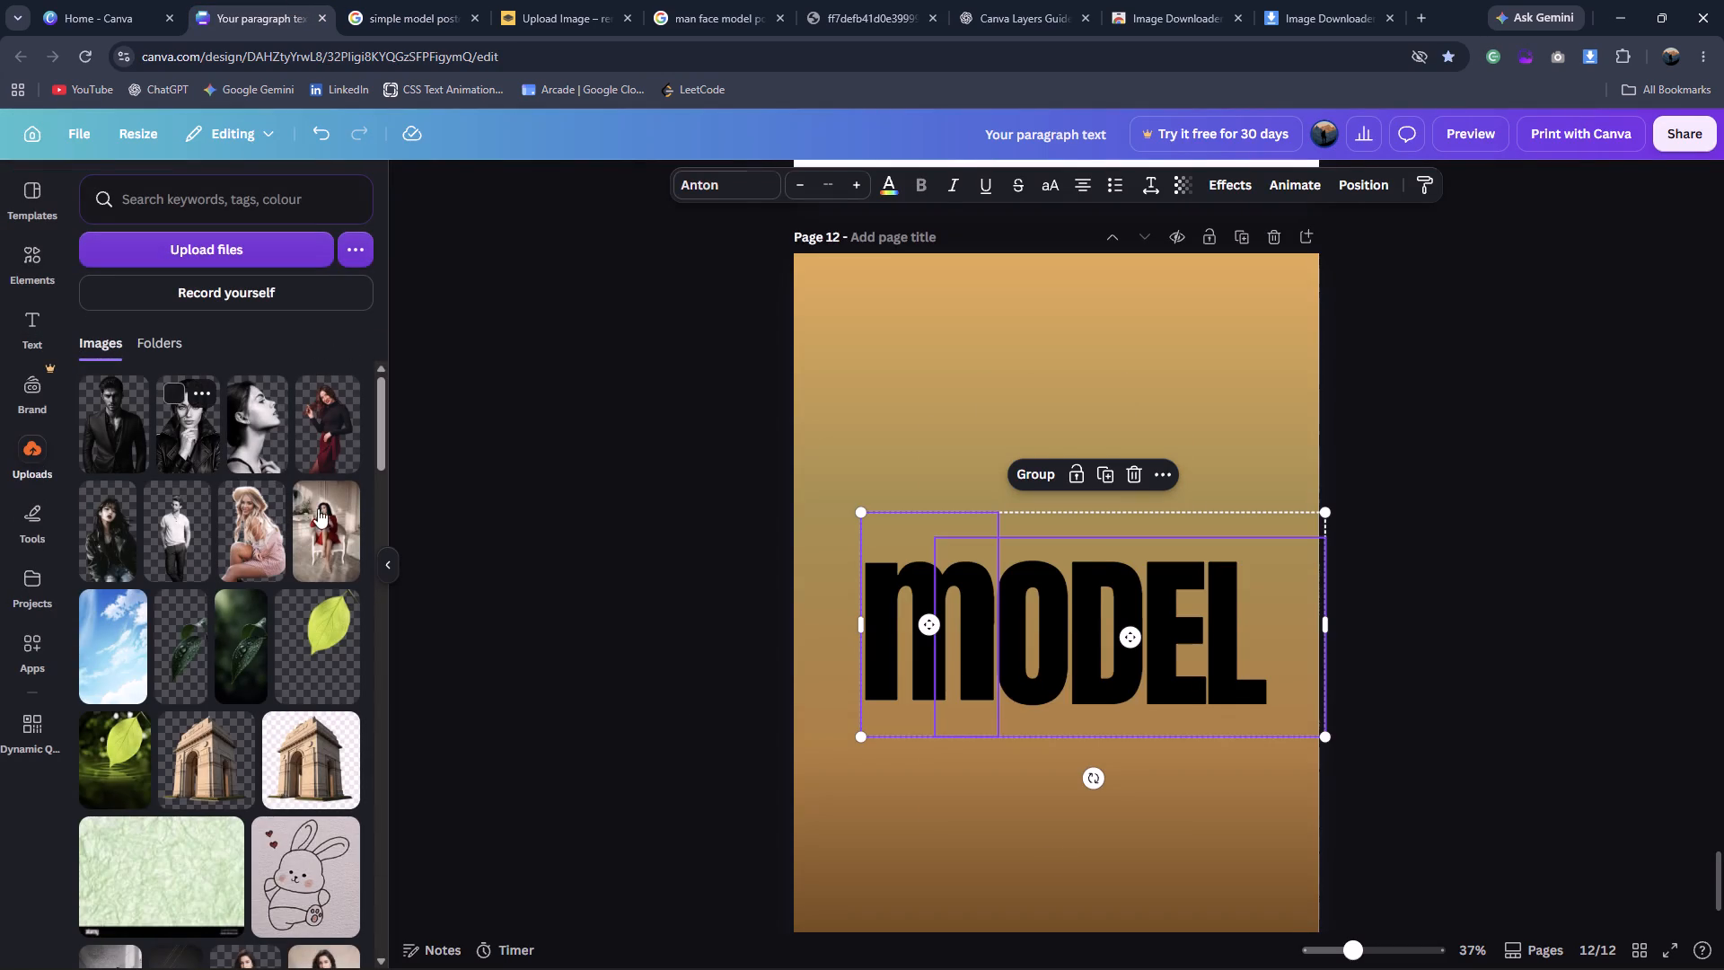
{"action": "left_click_drag", "start_coordinate": [1087, 789], "coordinate": [1017, 877]}
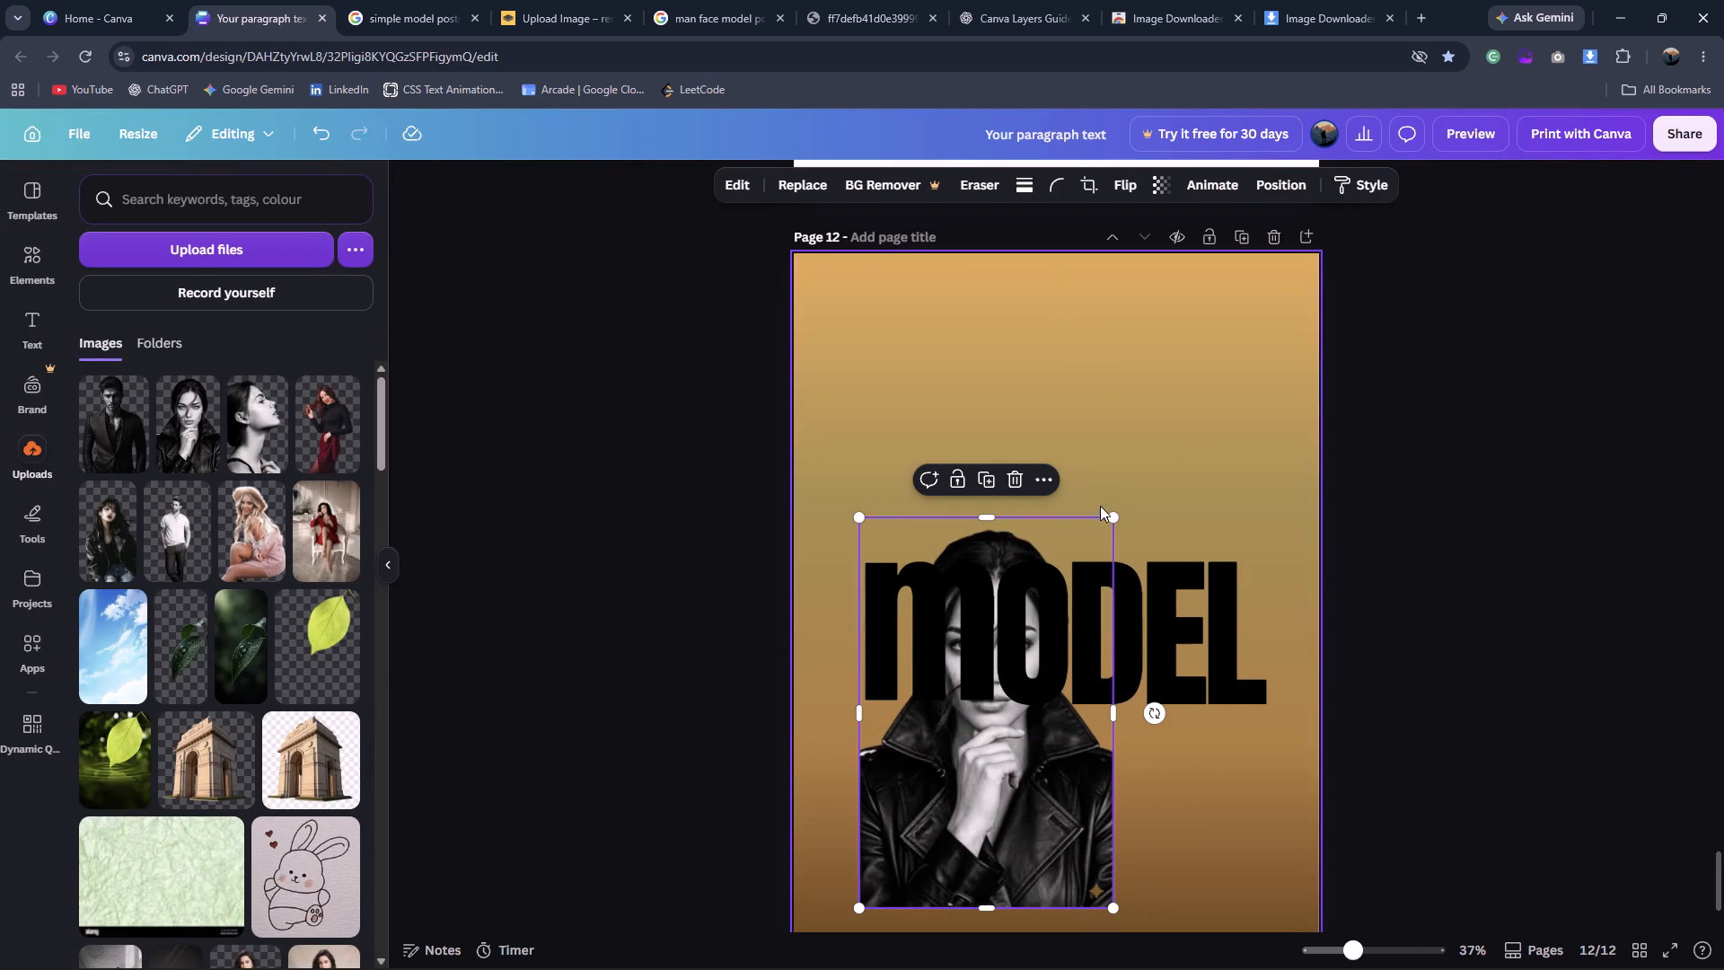
{"action": "left_click_drag", "start_coordinate": [1118, 515], "coordinate": [1006, 664]}
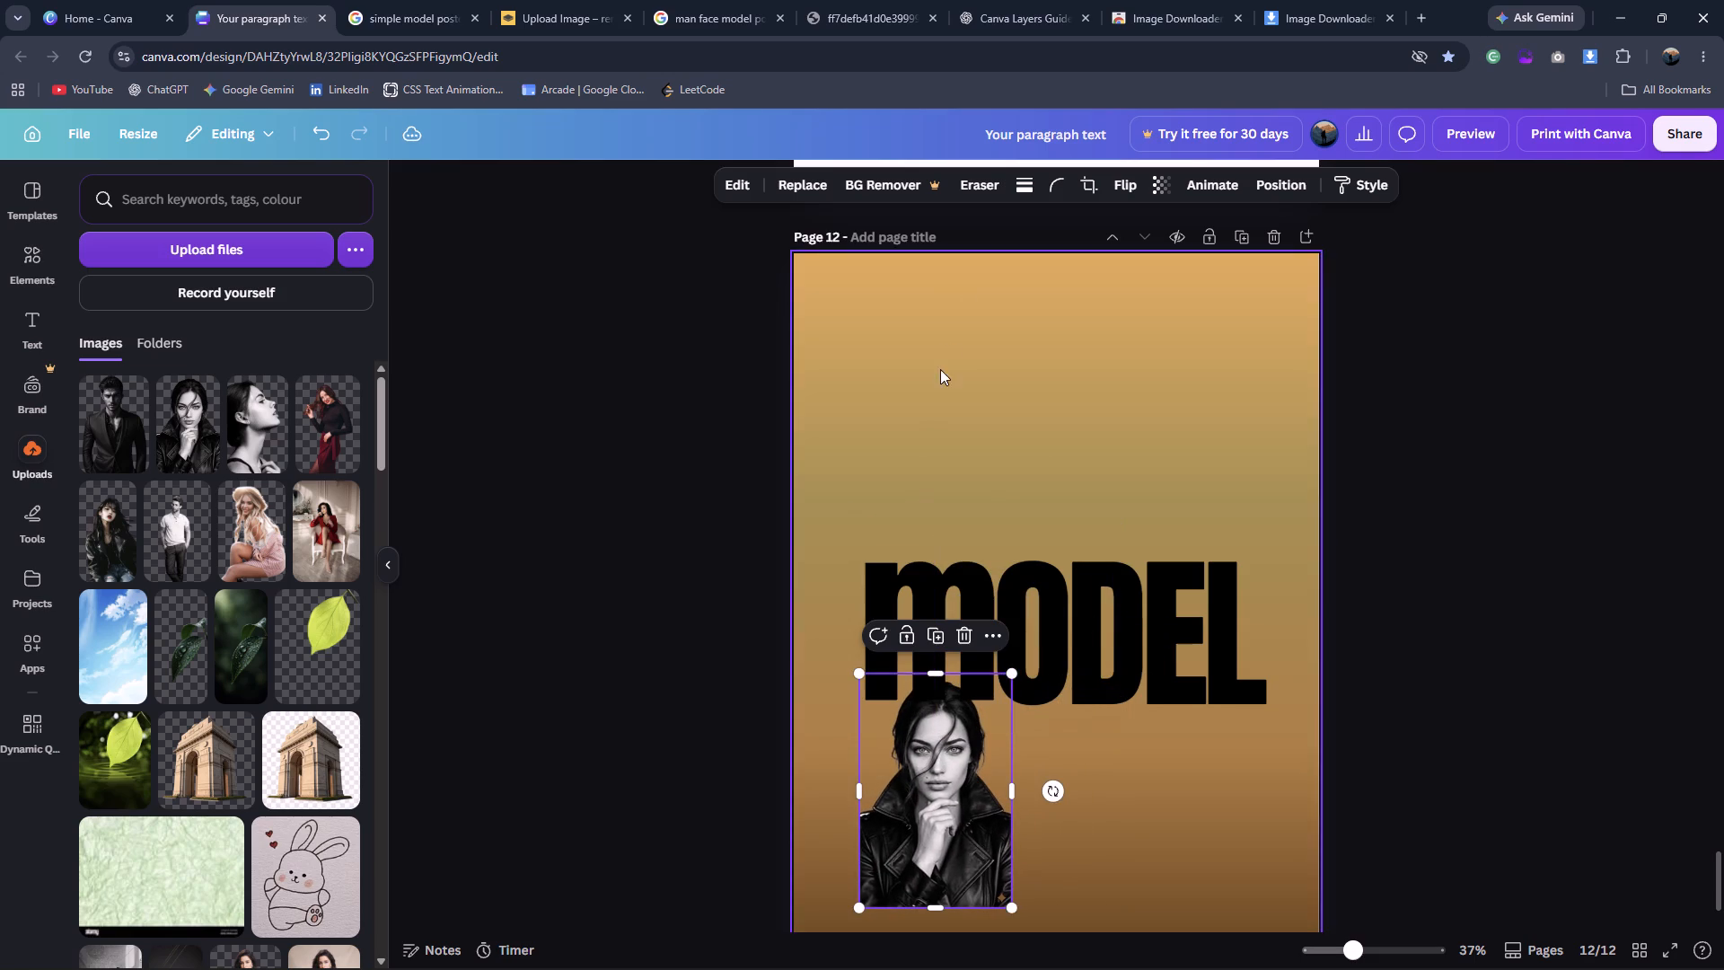
Bring the woman cut-out to the front and place it overlapping the m and O, at about X 9.25 cm, Y 29.26 cm.
{"action": "left_click", "coordinate": [1276, 187]}
{"action": "left_click", "coordinate": [134, 199]}
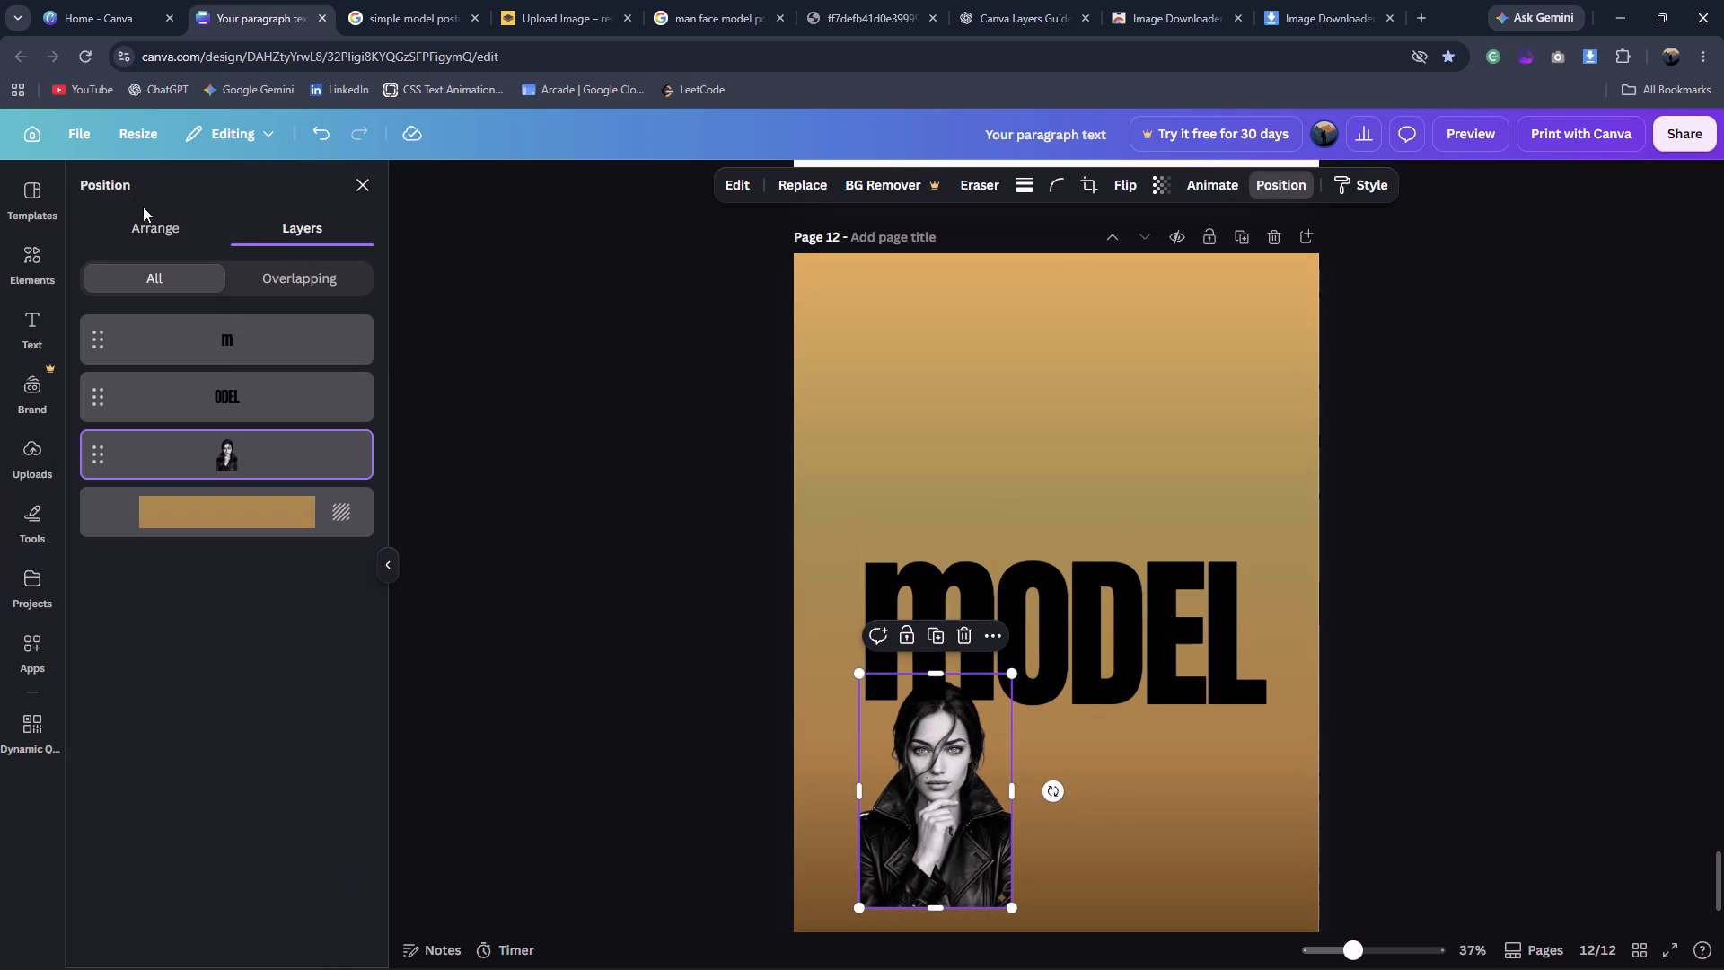
{"action": "left_click", "coordinate": [158, 227]}
{"action": "left_click", "coordinate": [208, 332]}
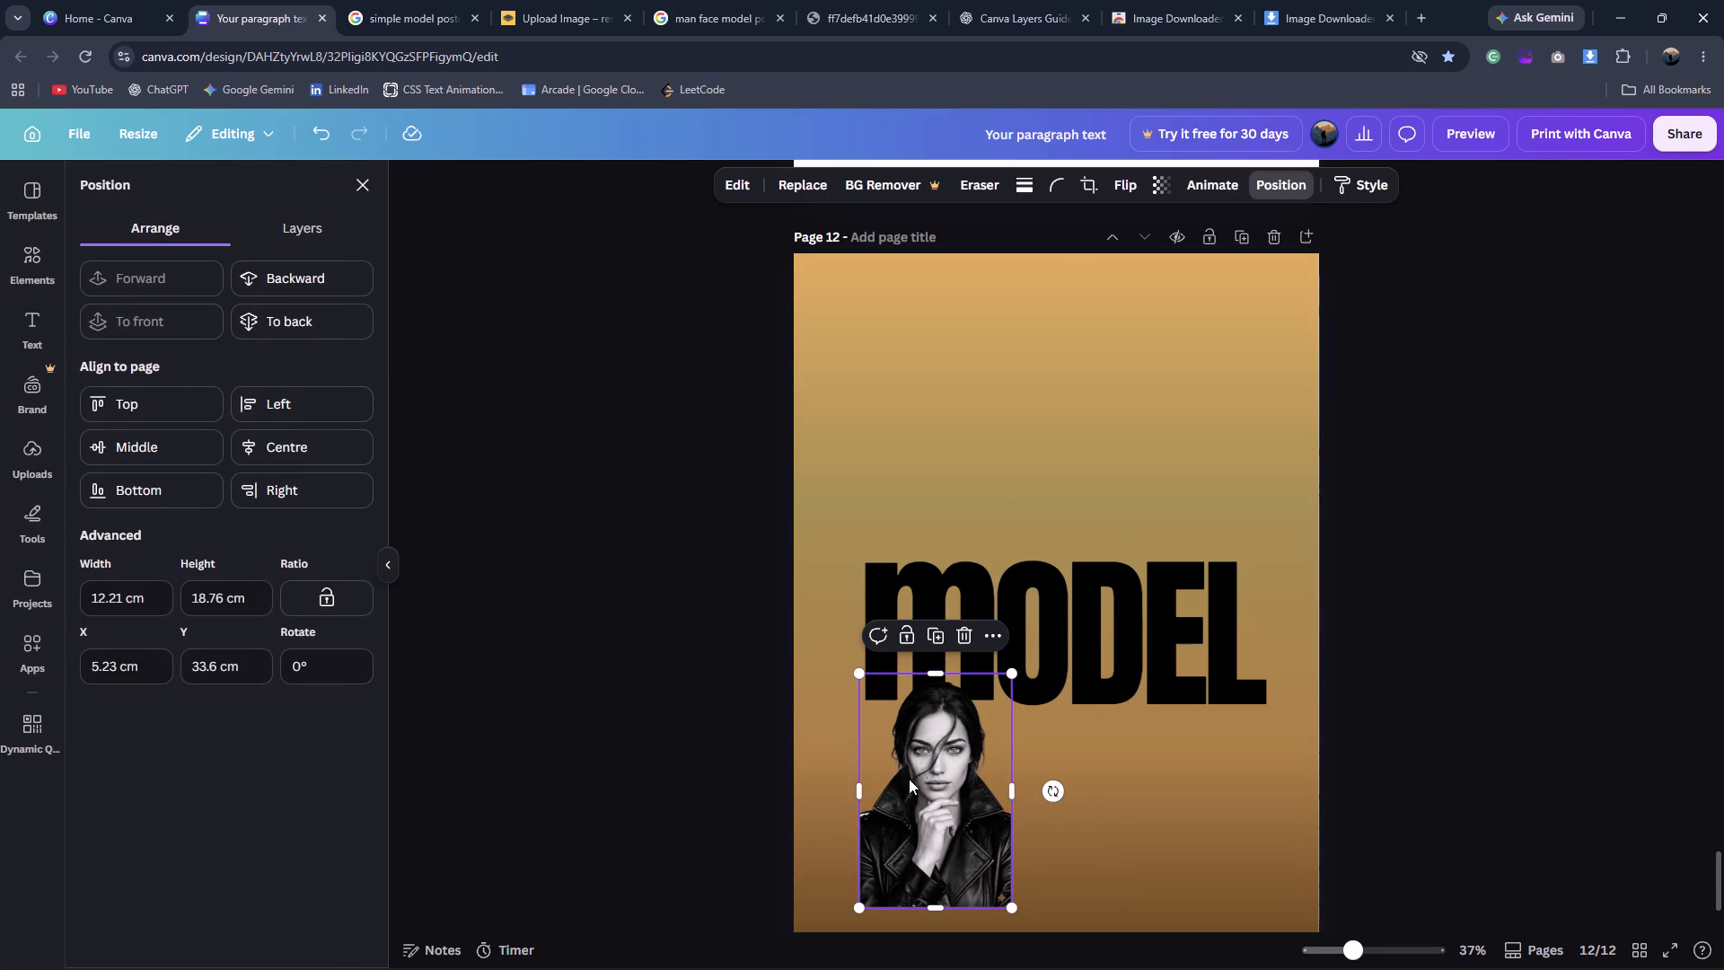
{"action": "left_click_drag", "start_coordinate": [917, 779], "coordinate": [977, 728]}
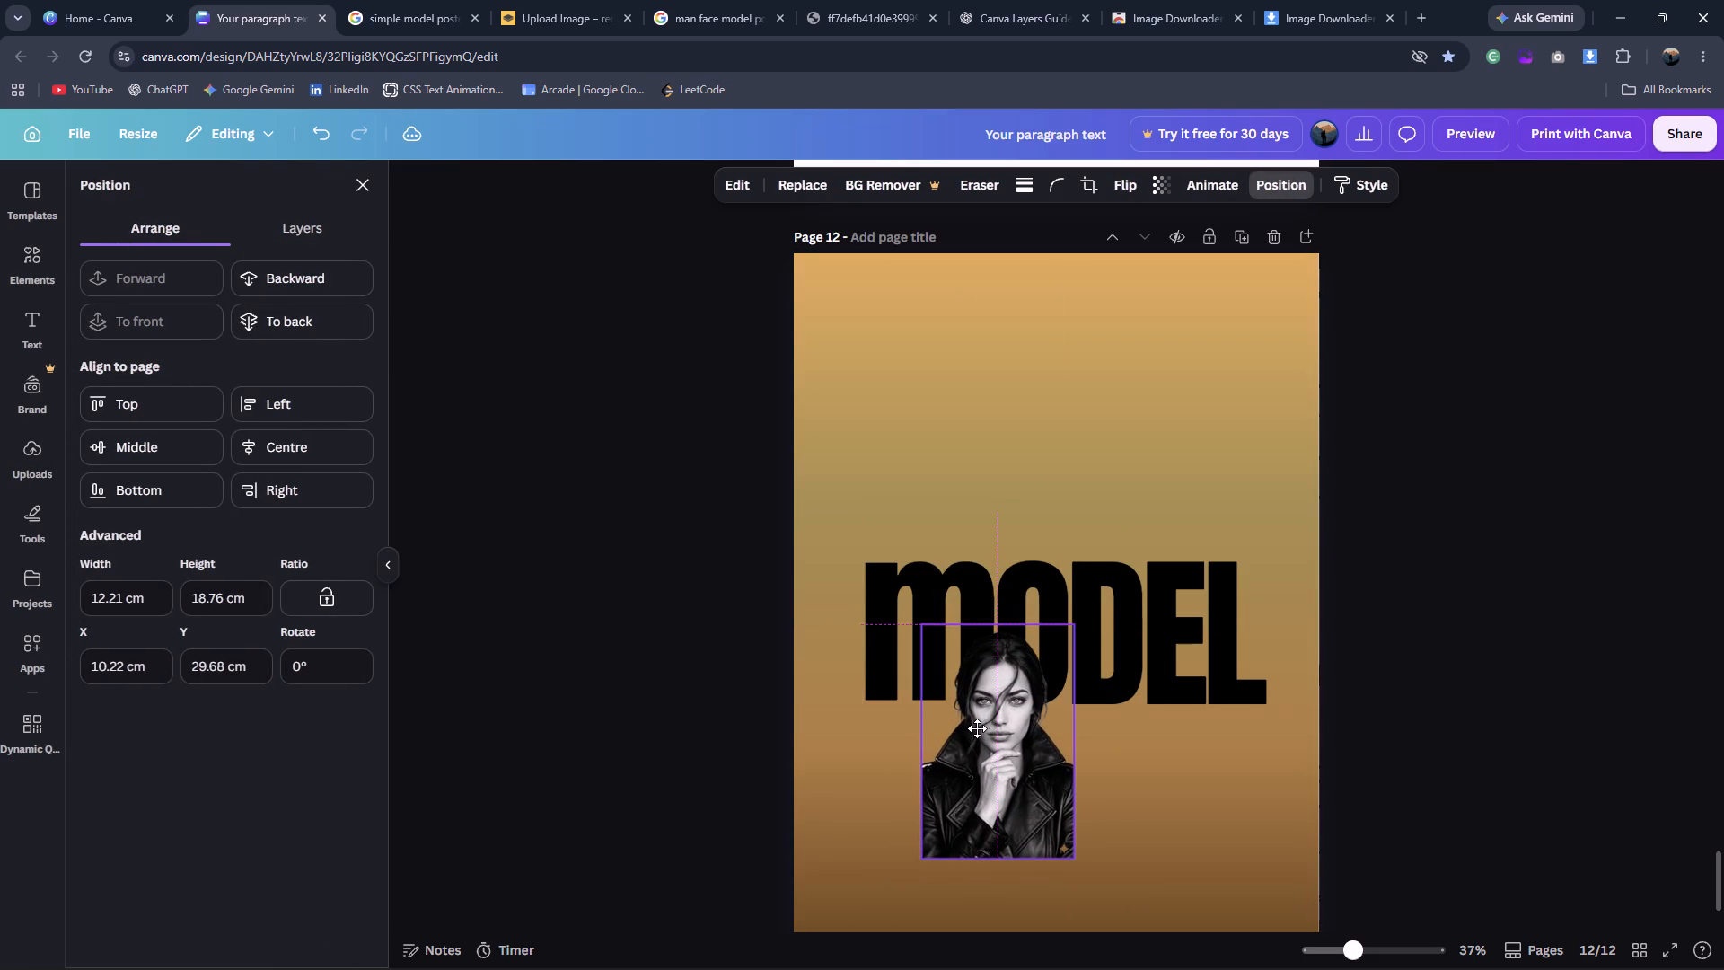
{"action": "left_click_drag", "start_coordinate": [977, 728], "coordinate": [967, 720]}
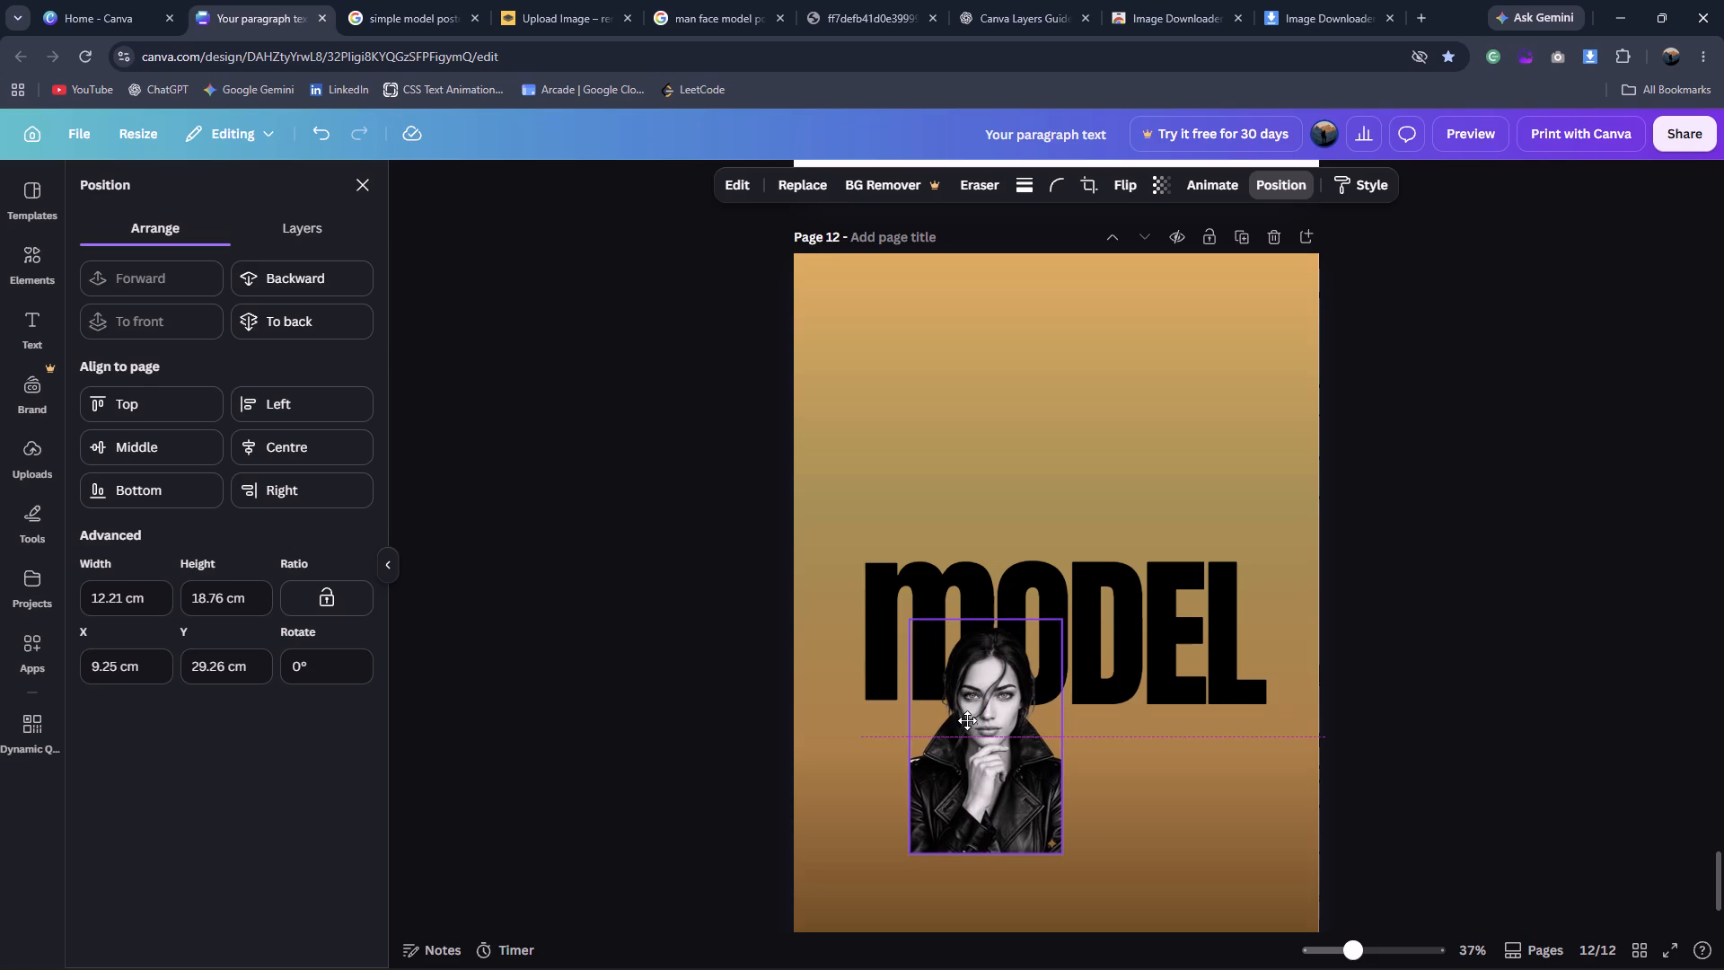
{"action": "left_click_drag", "start_coordinate": [967, 720], "coordinate": [967, 719]}
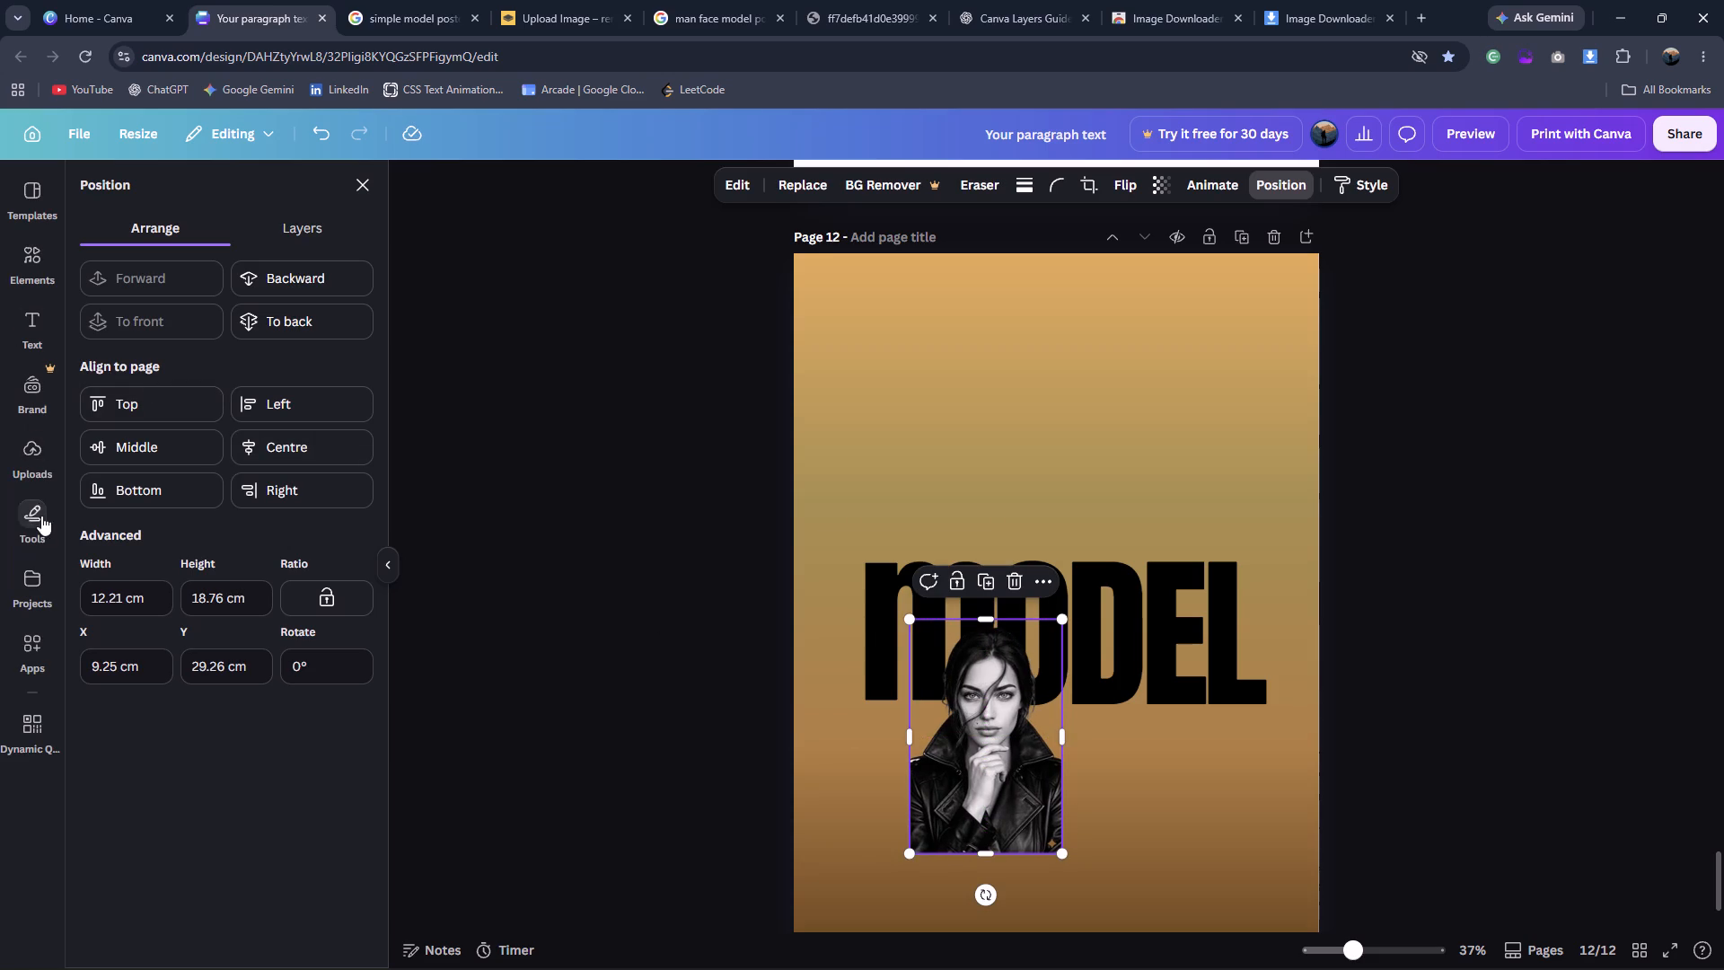
Add the cut-out of the man in the dark suit, shrink it to the woman's height and place it beside her over the DE letters.
{"action": "left_click", "coordinate": [36, 472]}
{"action": "left_click", "coordinate": [88, 446]}
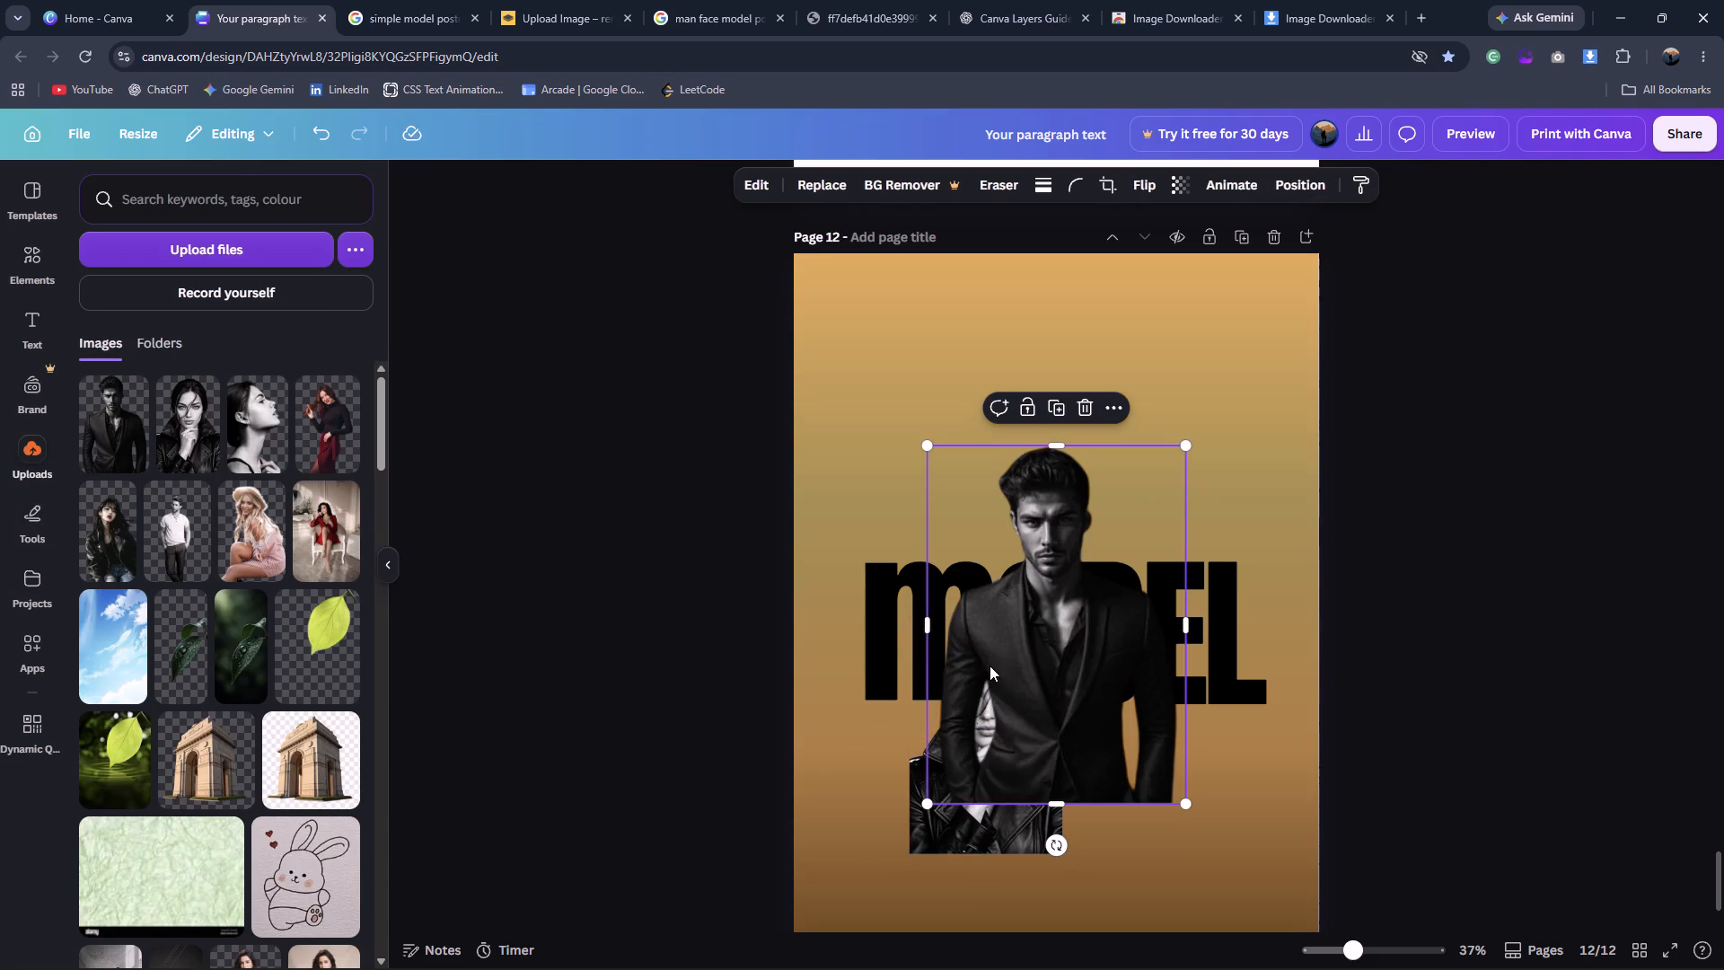
{"action": "left_click_drag", "start_coordinate": [1051, 630], "coordinate": [1139, 717]}
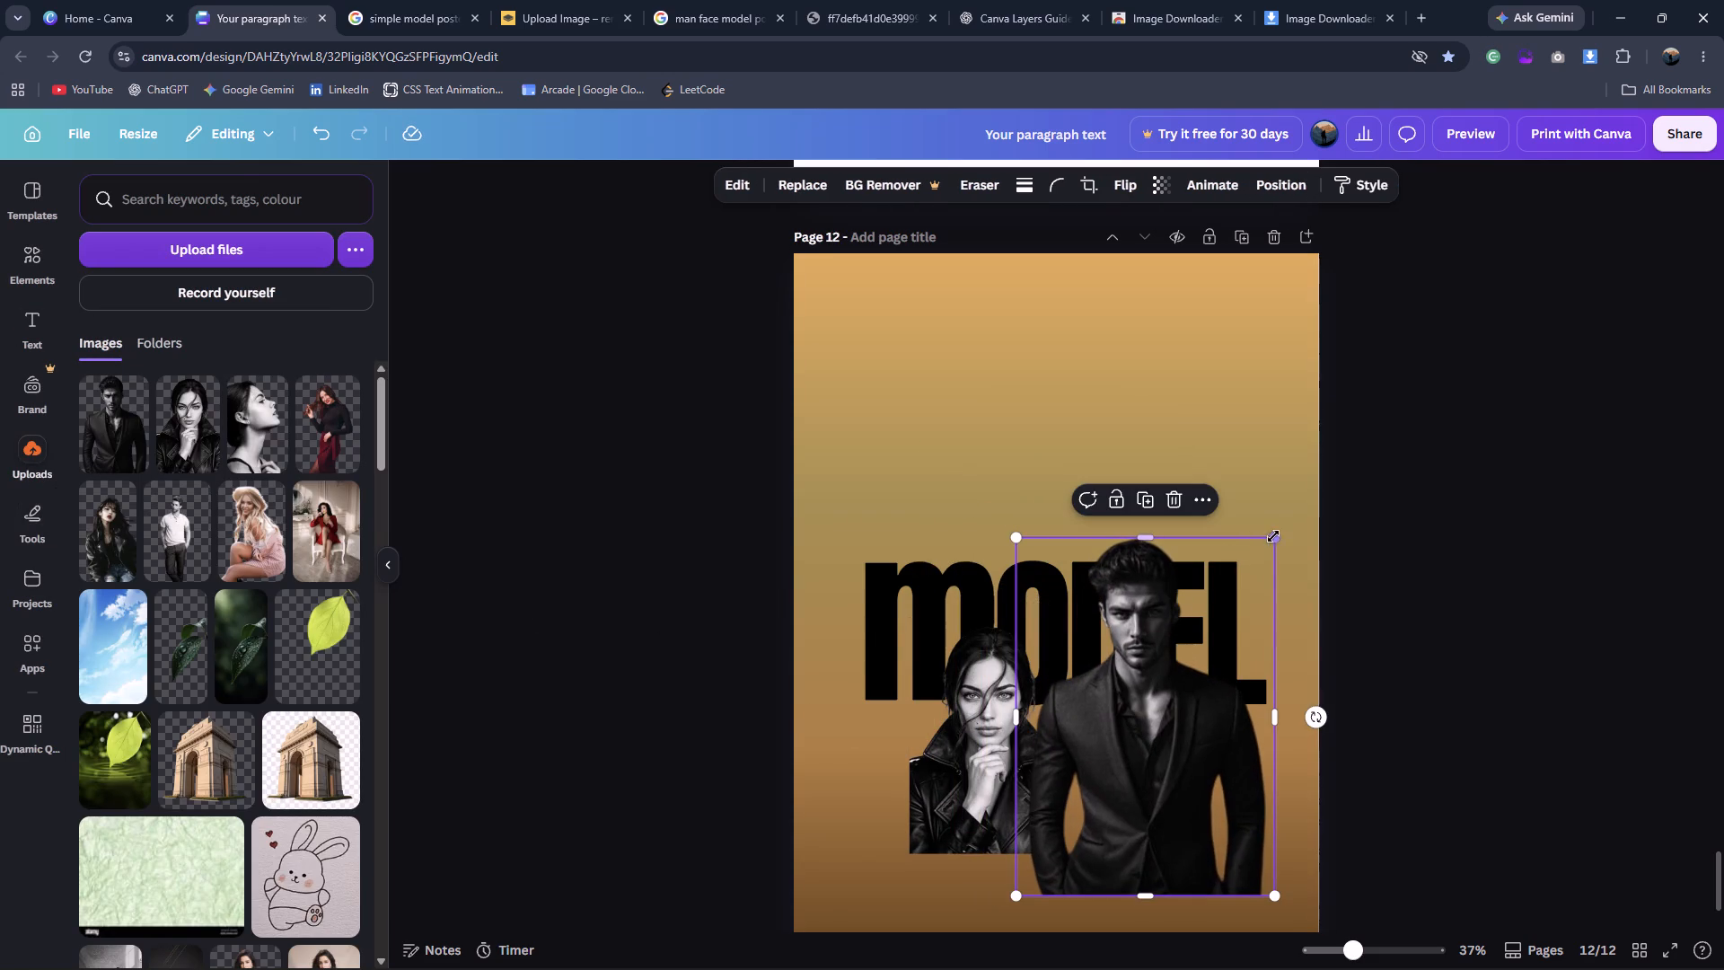
{"action": "left_click_drag", "start_coordinate": [1279, 536], "coordinate": [1182, 657]}
{"action": "left_click_drag", "start_coordinate": [1113, 763], "coordinate": [1130, 736]}
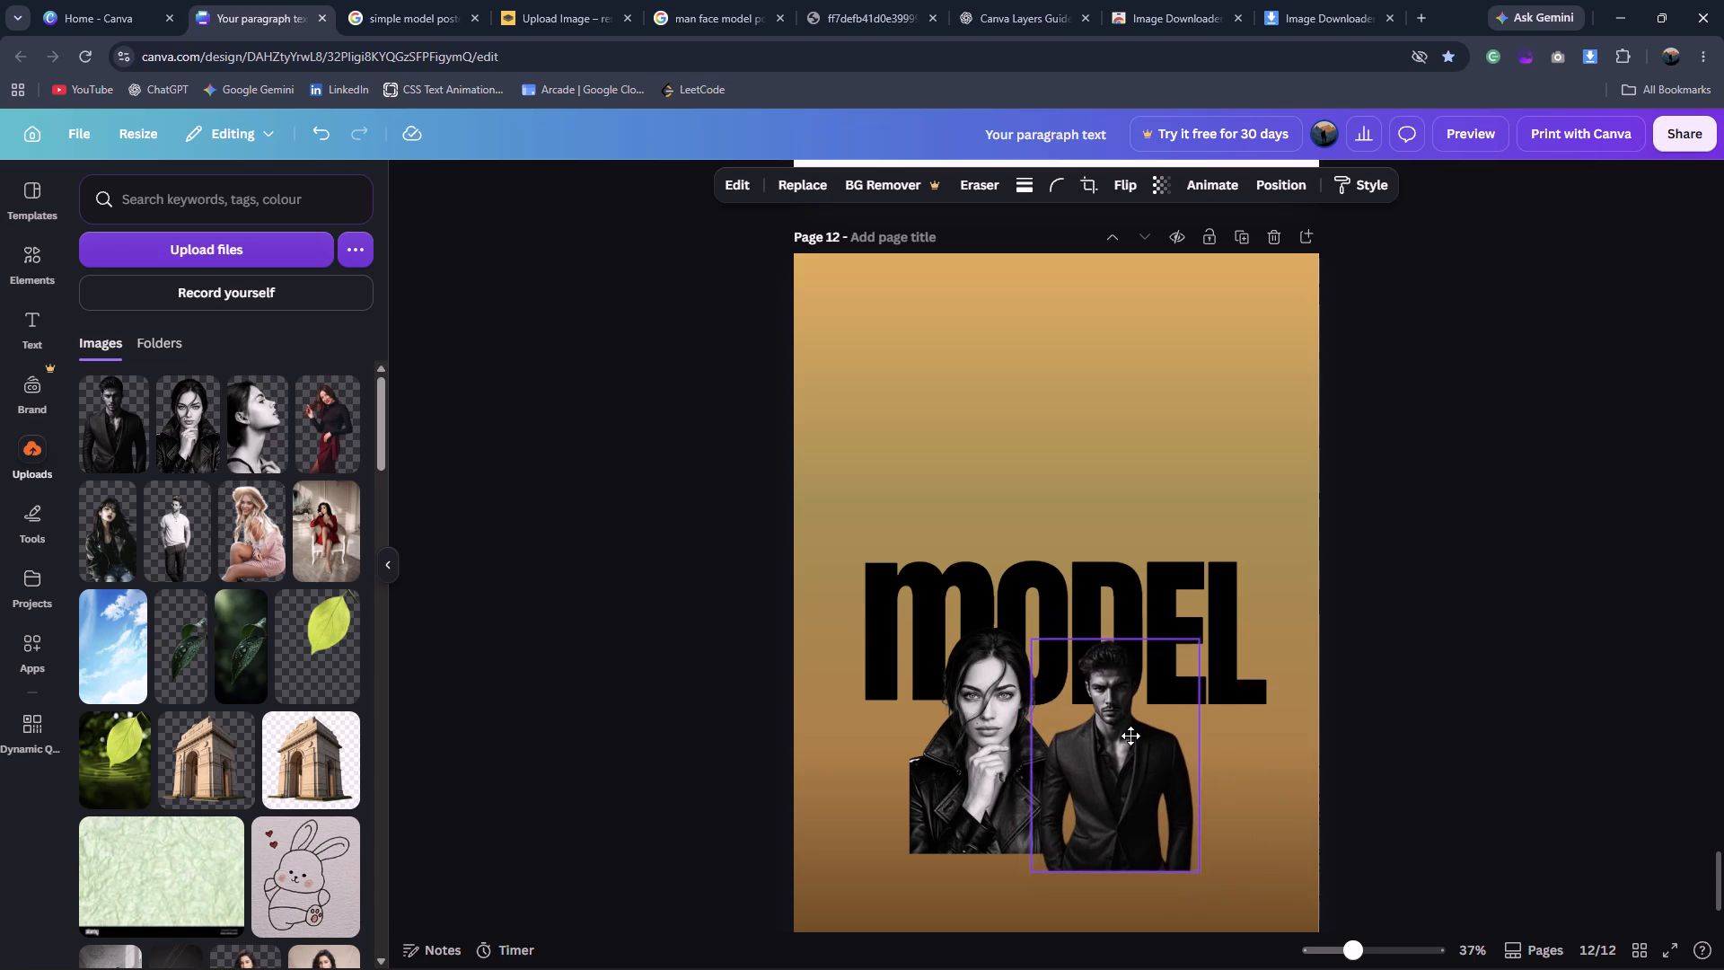
{"action": "left_click_drag", "start_coordinate": [1130, 736], "coordinate": [1153, 722]}
{"action": "left_click", "coordinate": [1454, 707]}
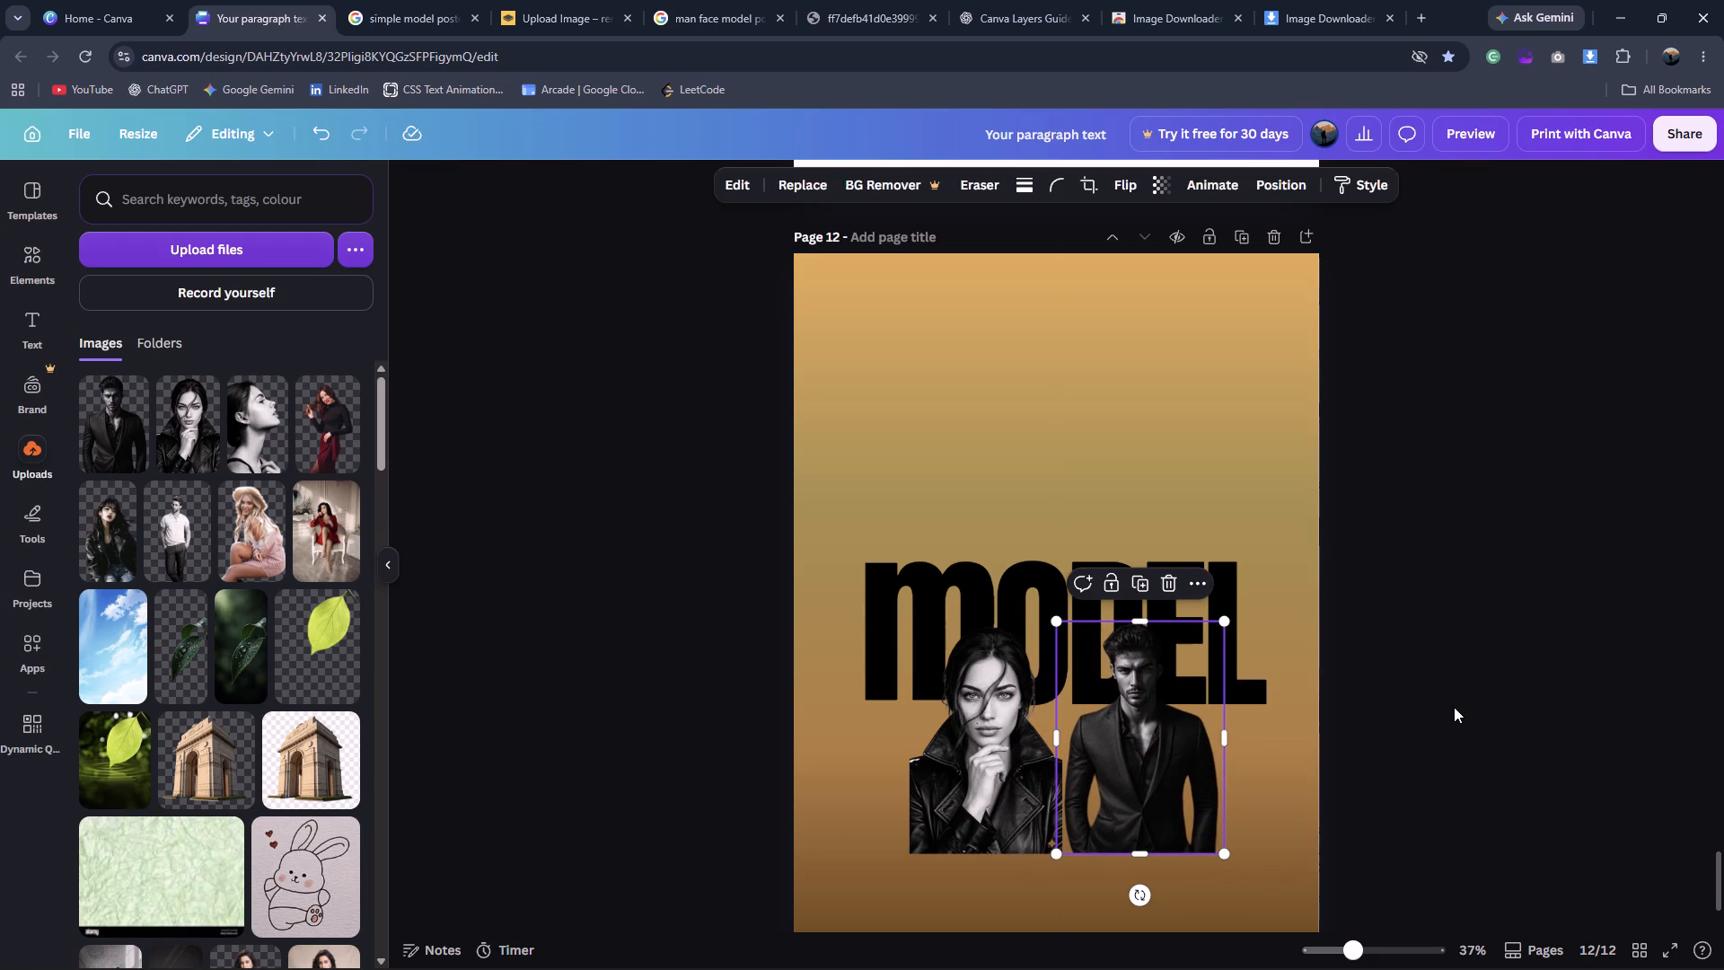
Shift the woman cut-out slightly away from the man and lower the man cut-out a little.
{"action": "left_click_drag", "start_coordinate": [972, 735], "coordinate": [963, 735]}
{"action": "left_click", "coordinate": [1127, 754]}
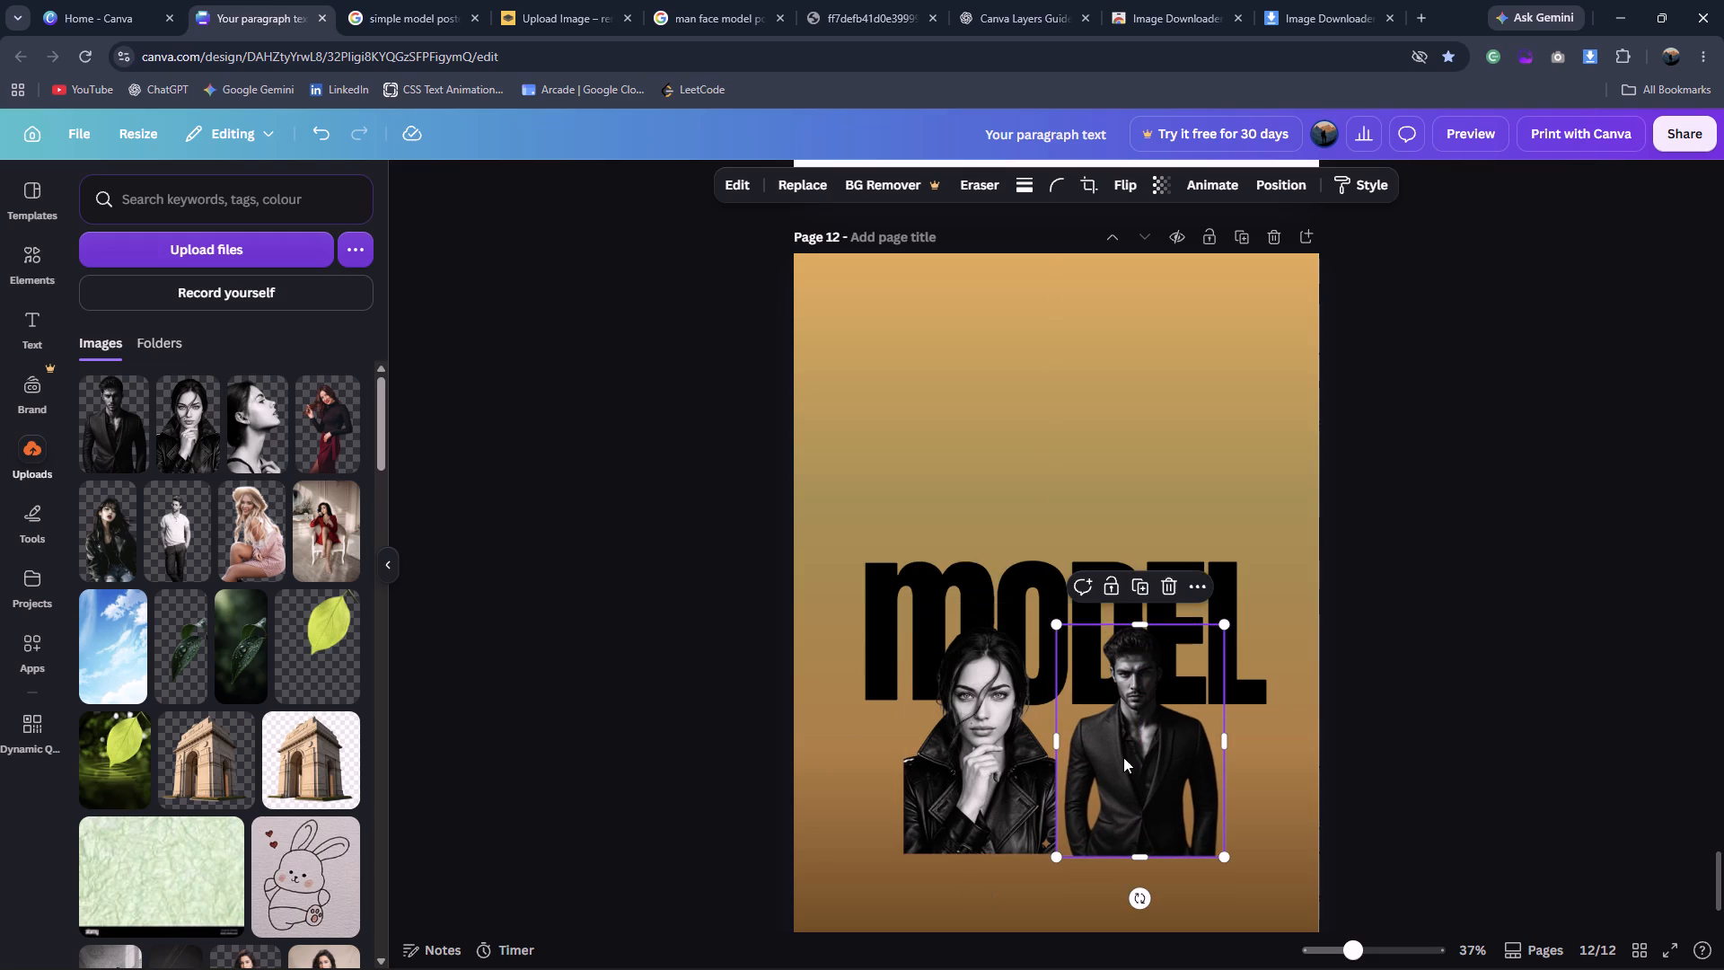
{"action": "left_click", "coordinate": [1412, 726]}
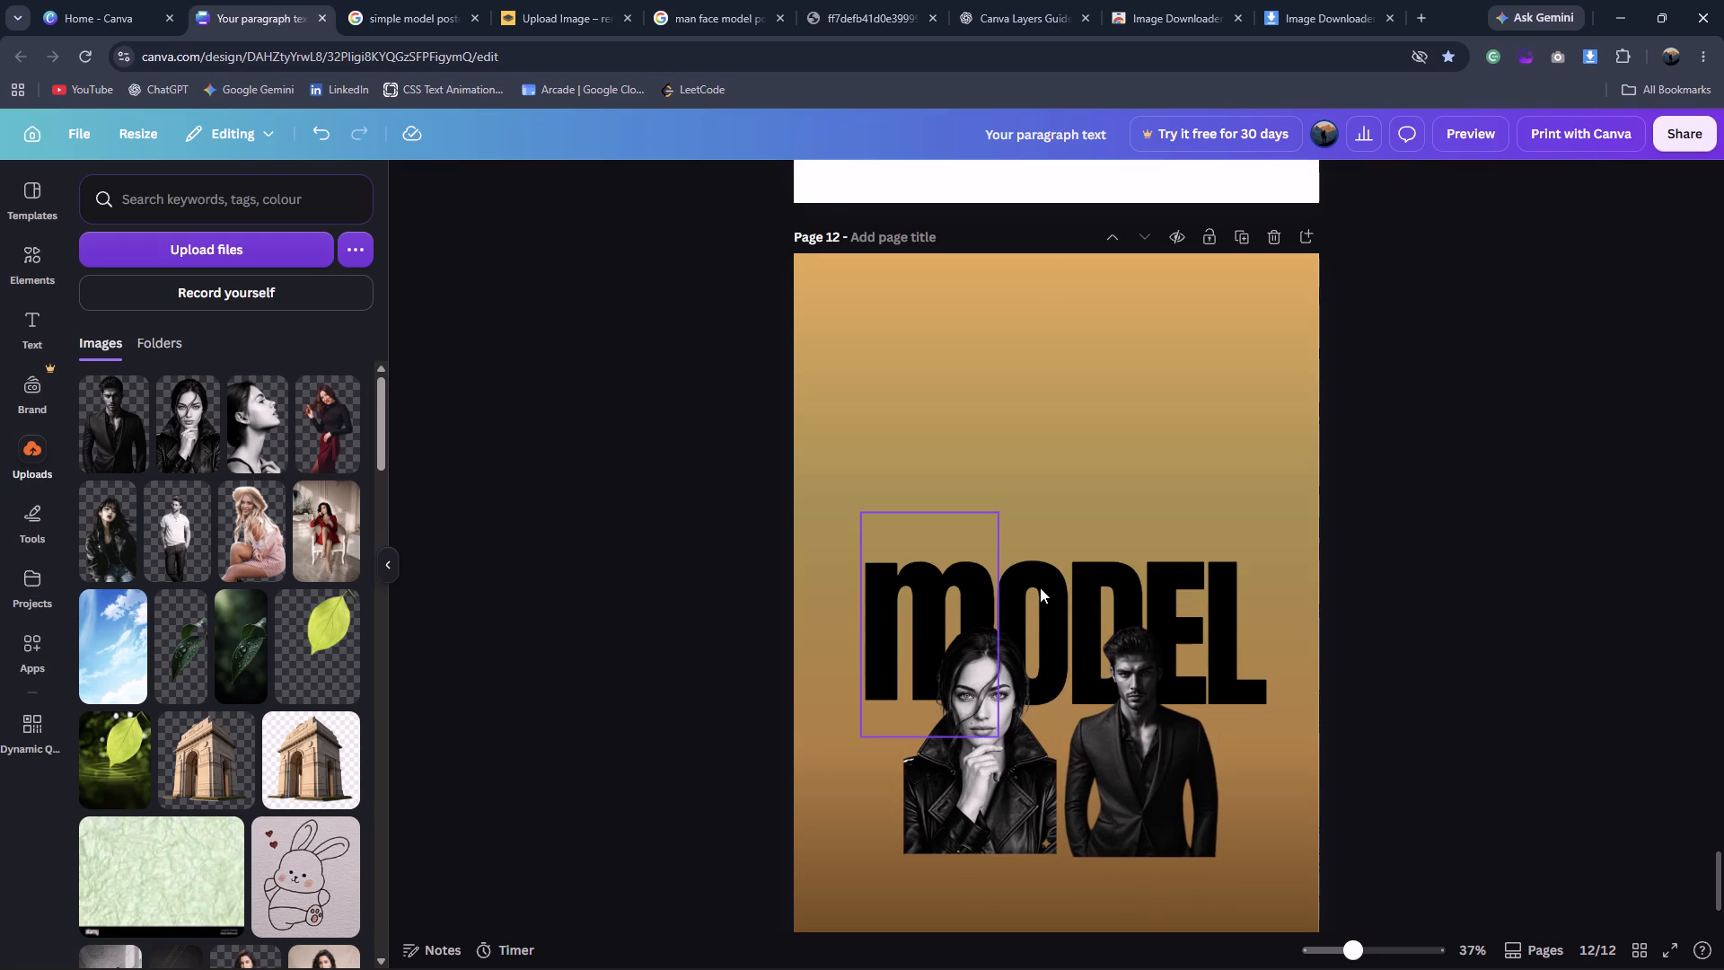
Compare with the reference poster and switch the colour of m and ODEL together from solid to a two-colour gradient.
{"action": "left_click", "coordinate": [1040, 587]}
{"action": "left_click", "coordinate": [878, 618], "text": "shift"}
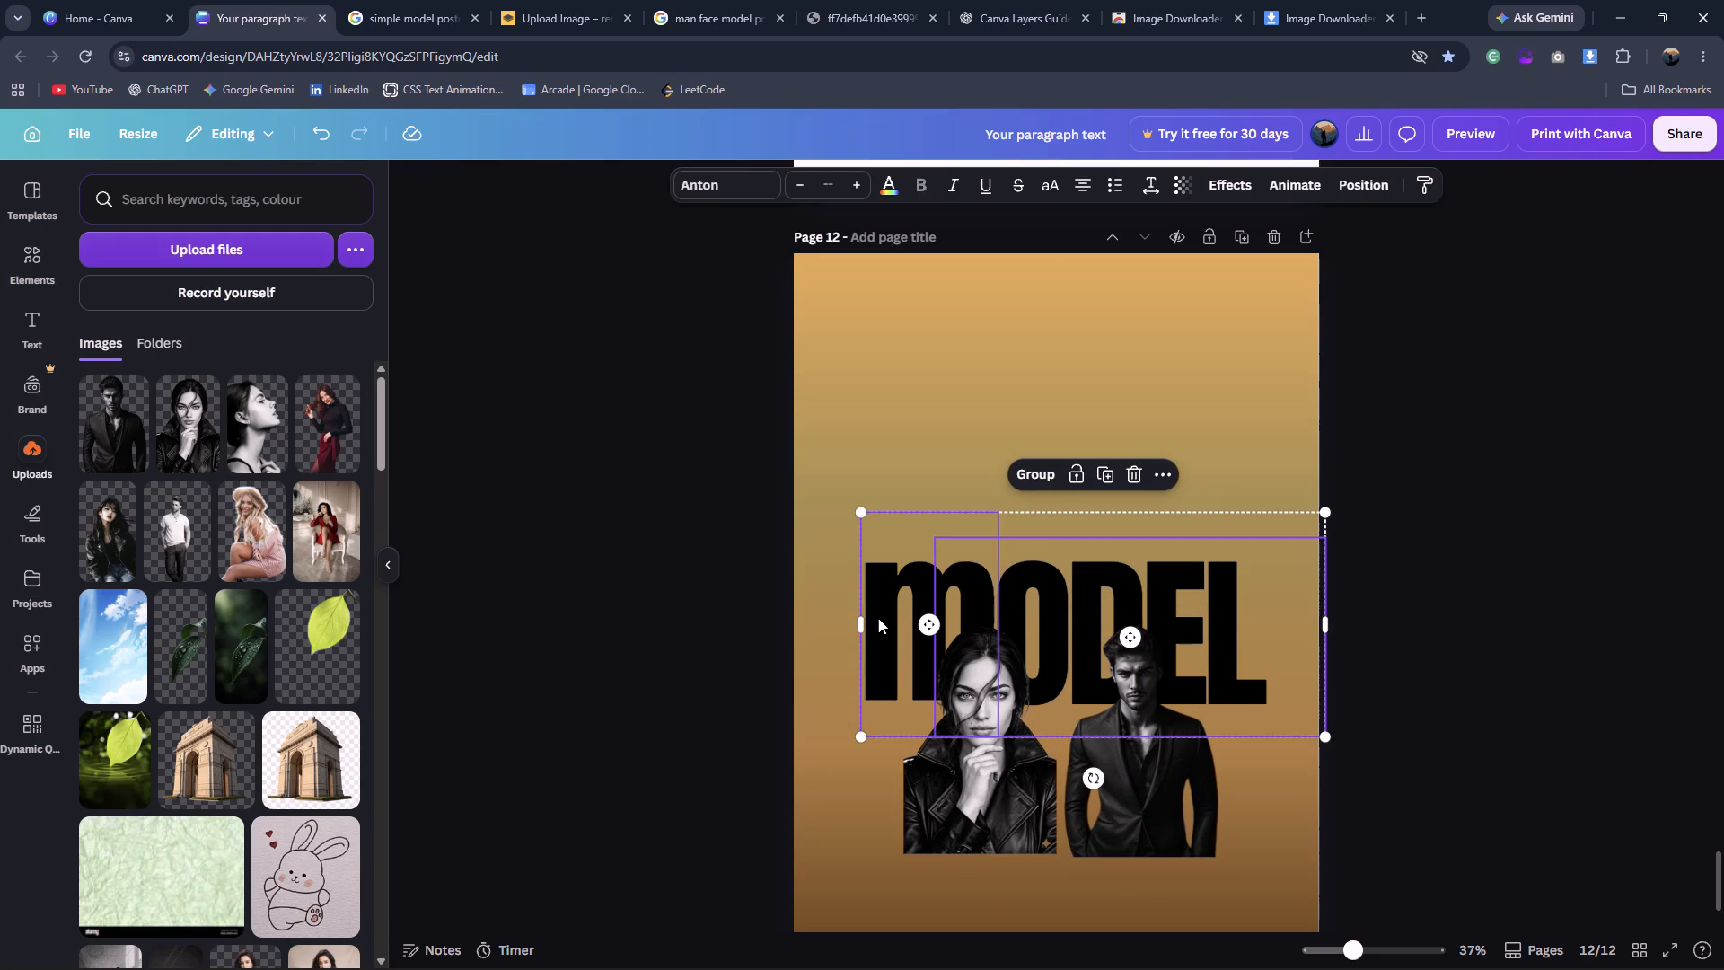
{"action": "left_click", "coordinate": [438, 0]}
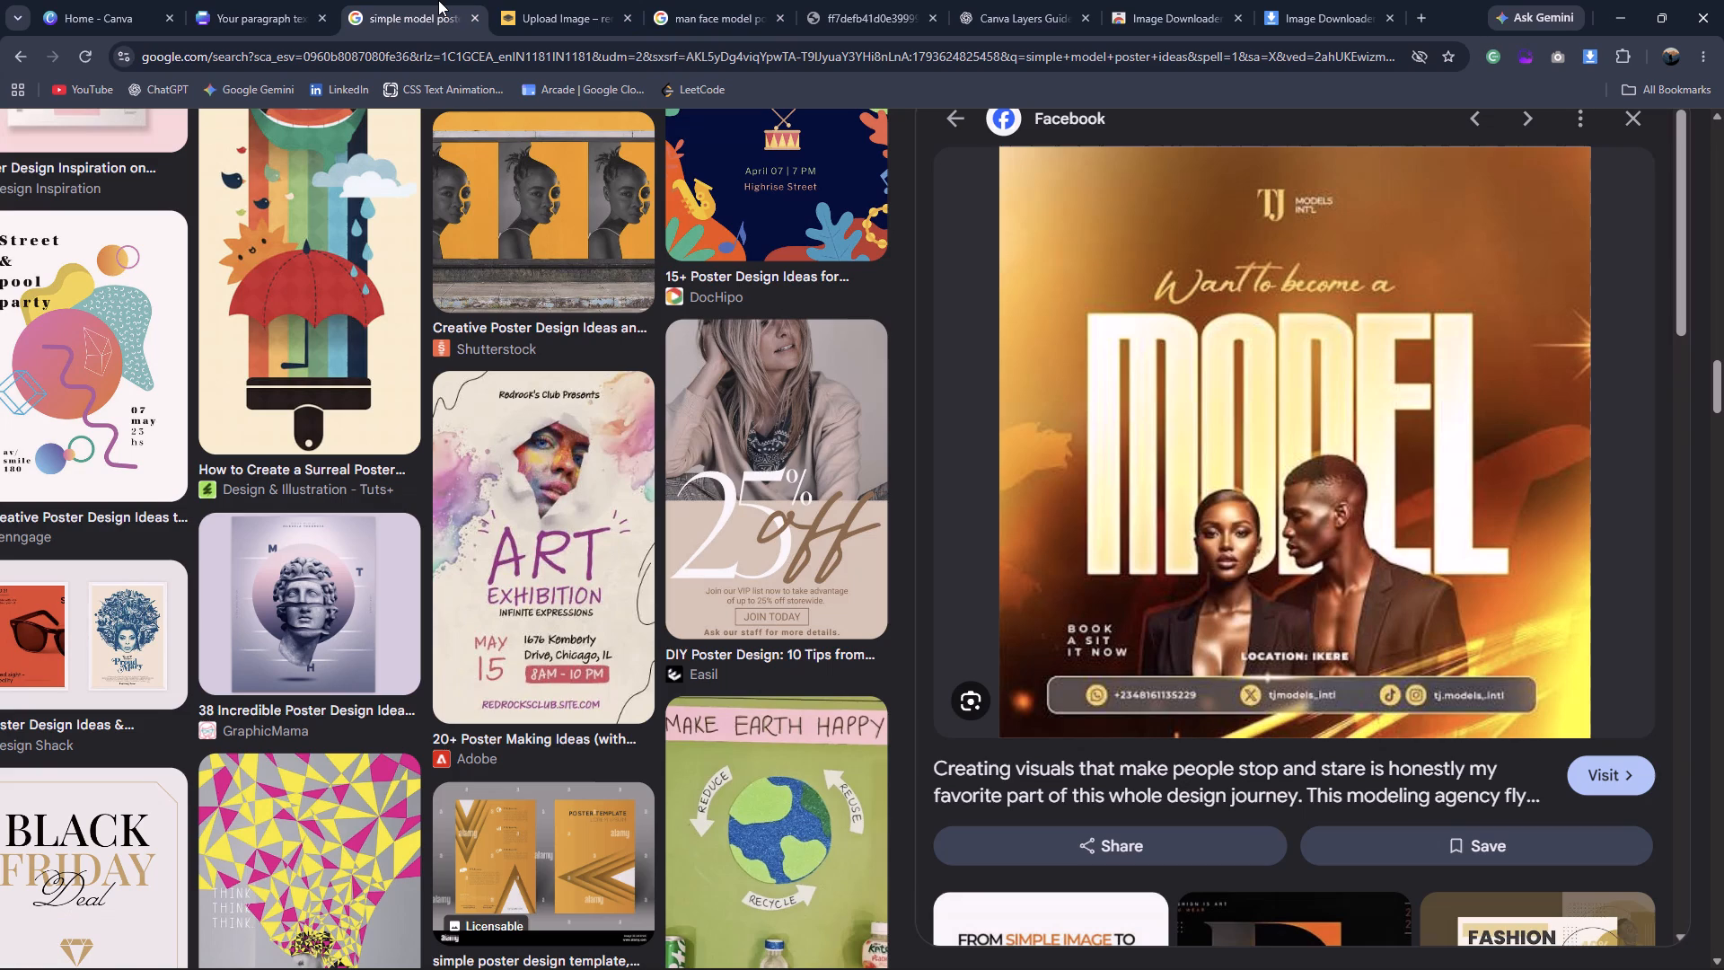
{"action": "left_click", "coordinate": [305, 5]}
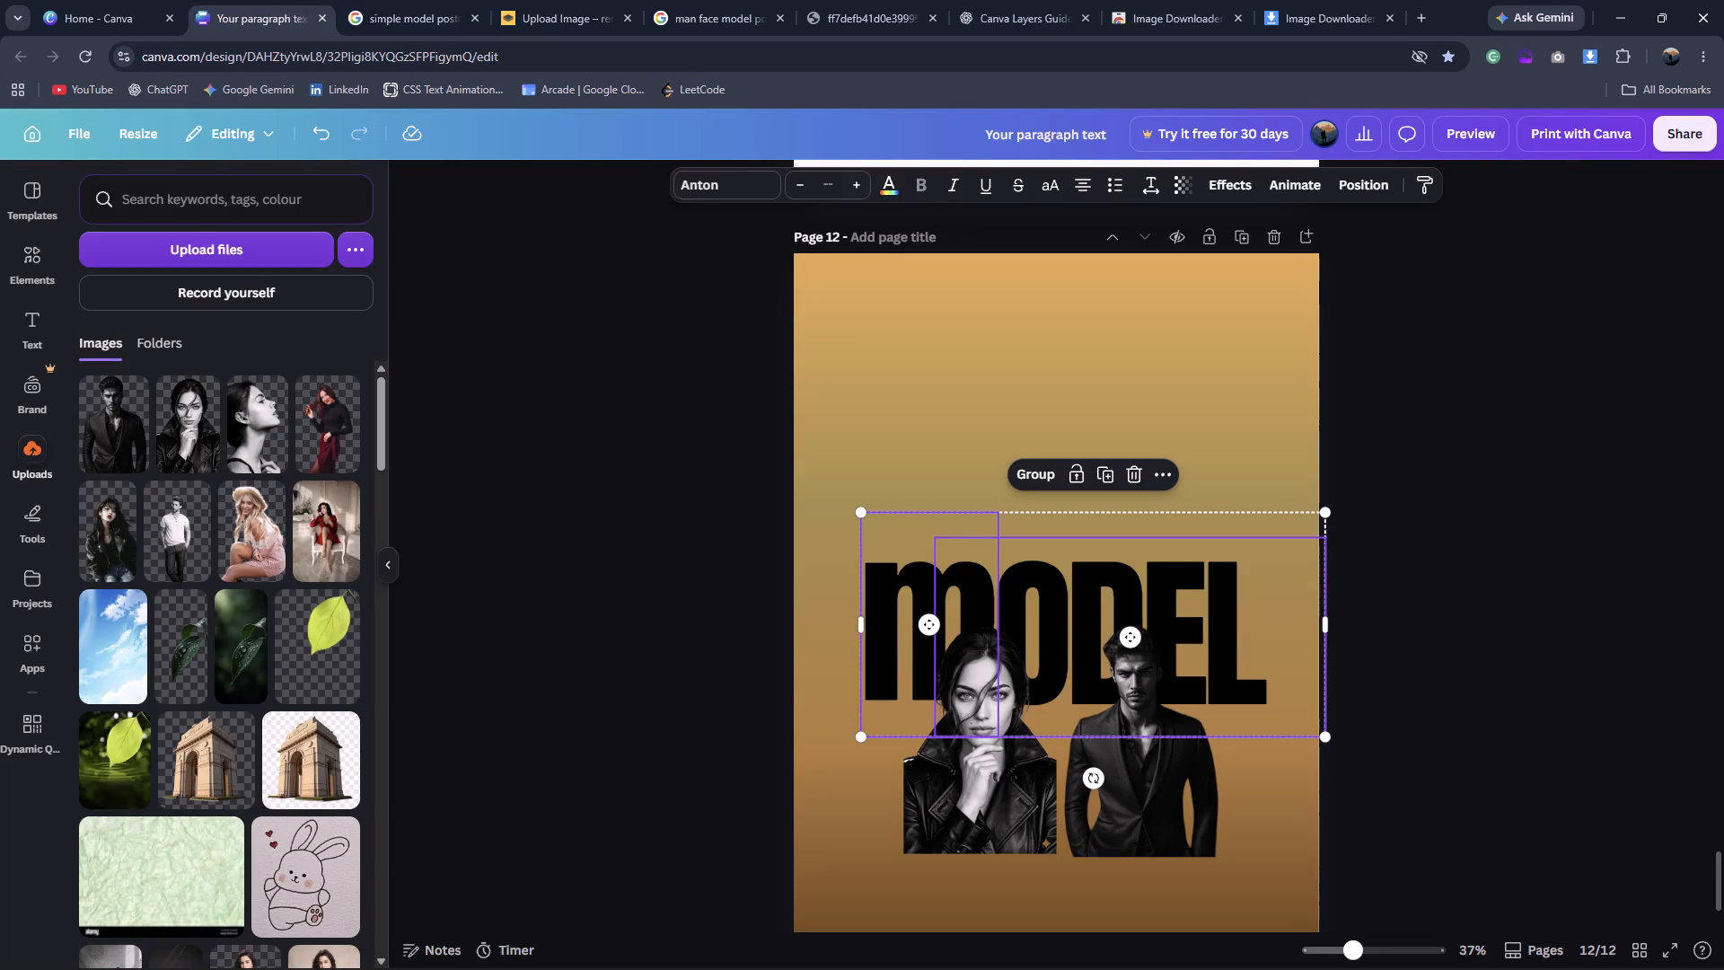
{"action": "left_click", "coordinate": [883, 187]}
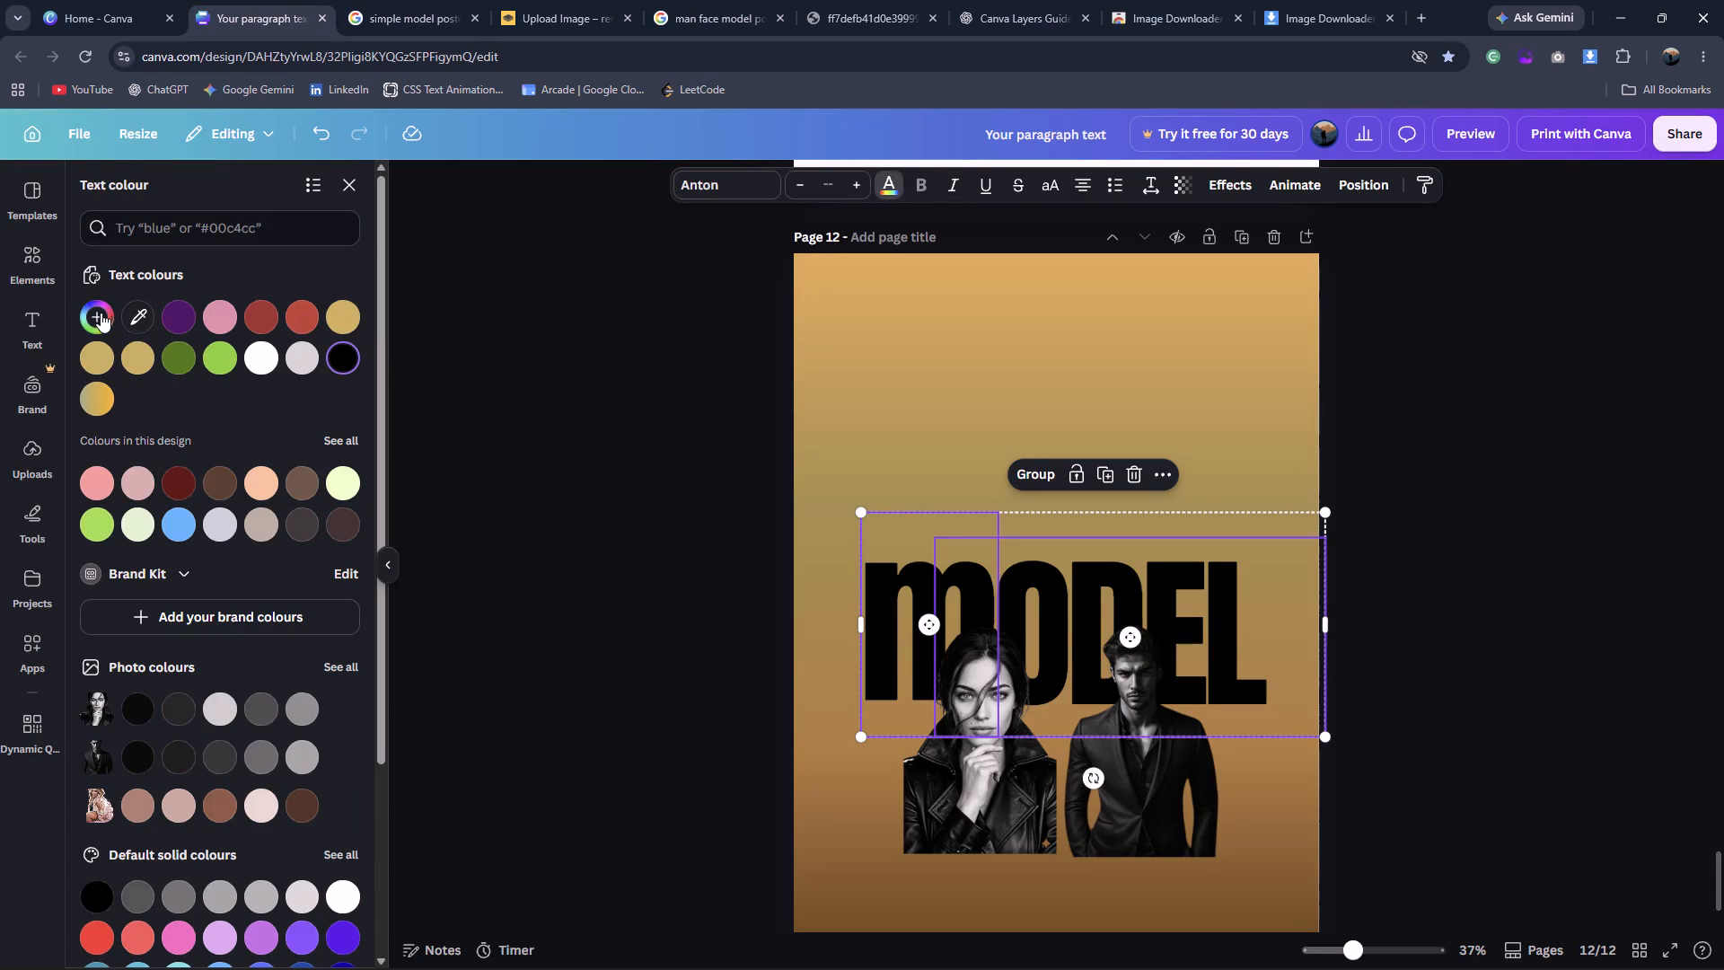
{"action": "left_click", "coordinate": [103, 313]}
{"action": "left_click_drag", "start_coordinate": [122, 428], "coordinate": [143, 417]}
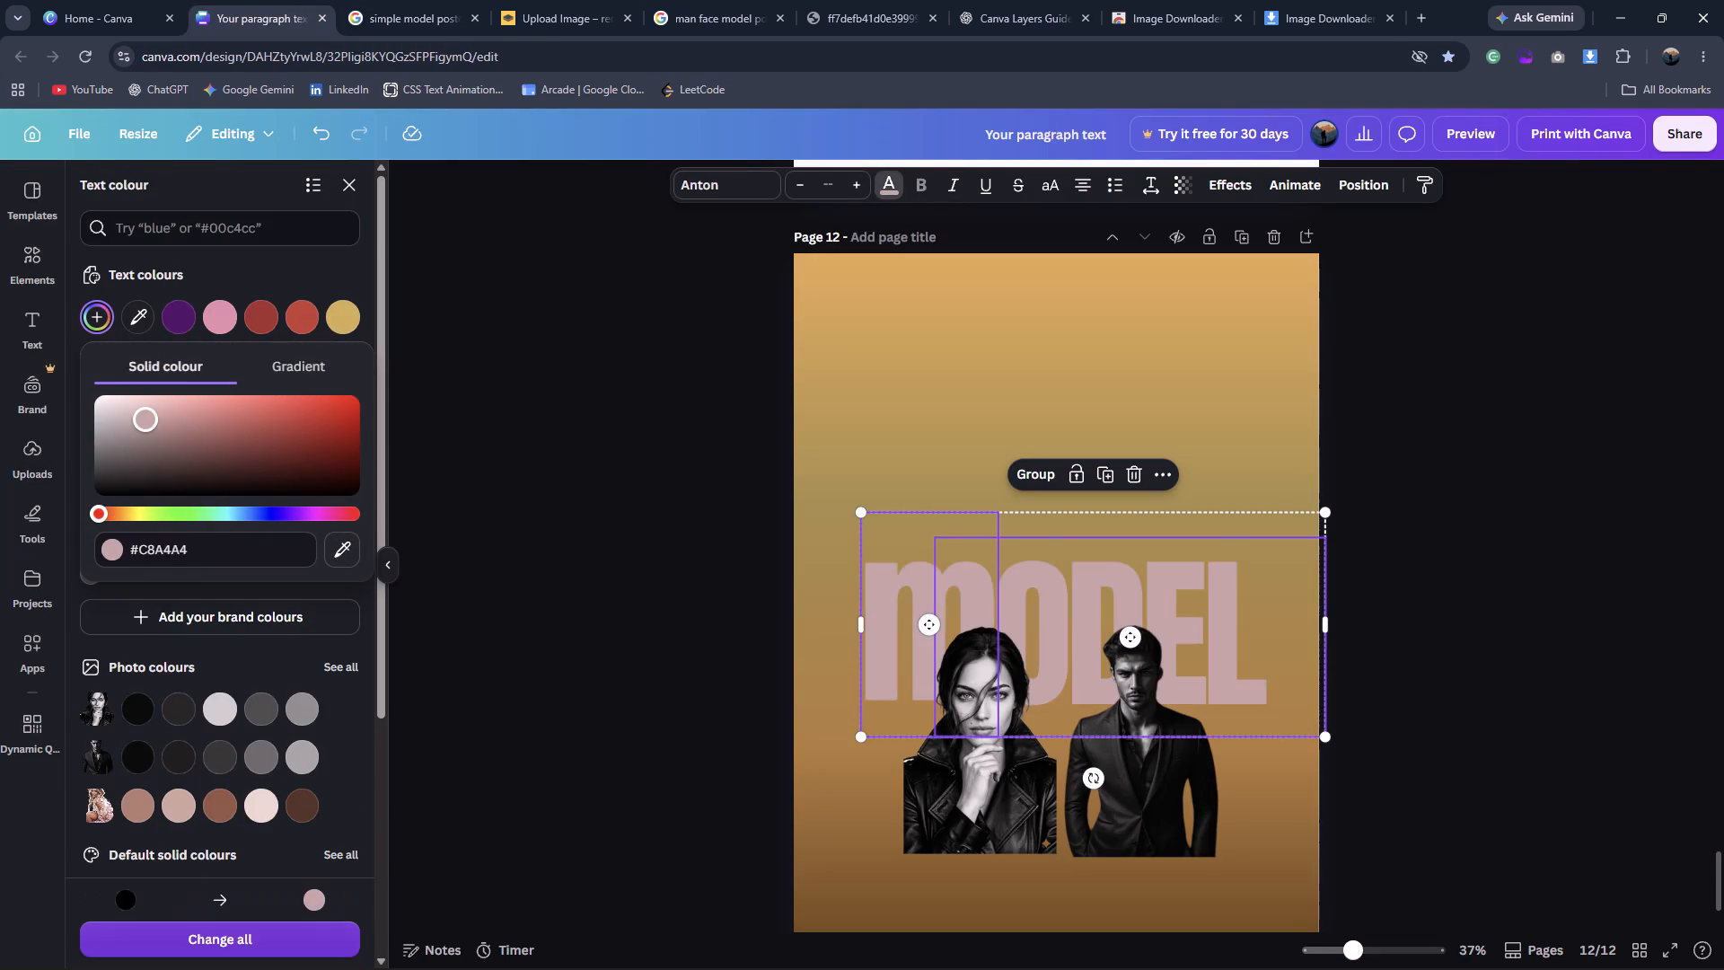
{"action": "left_click_drag", "start_coordinate": [143, 417], "coordinate": [165, 397]}
{"action": "left_click", "coordinate": [297, 378]}
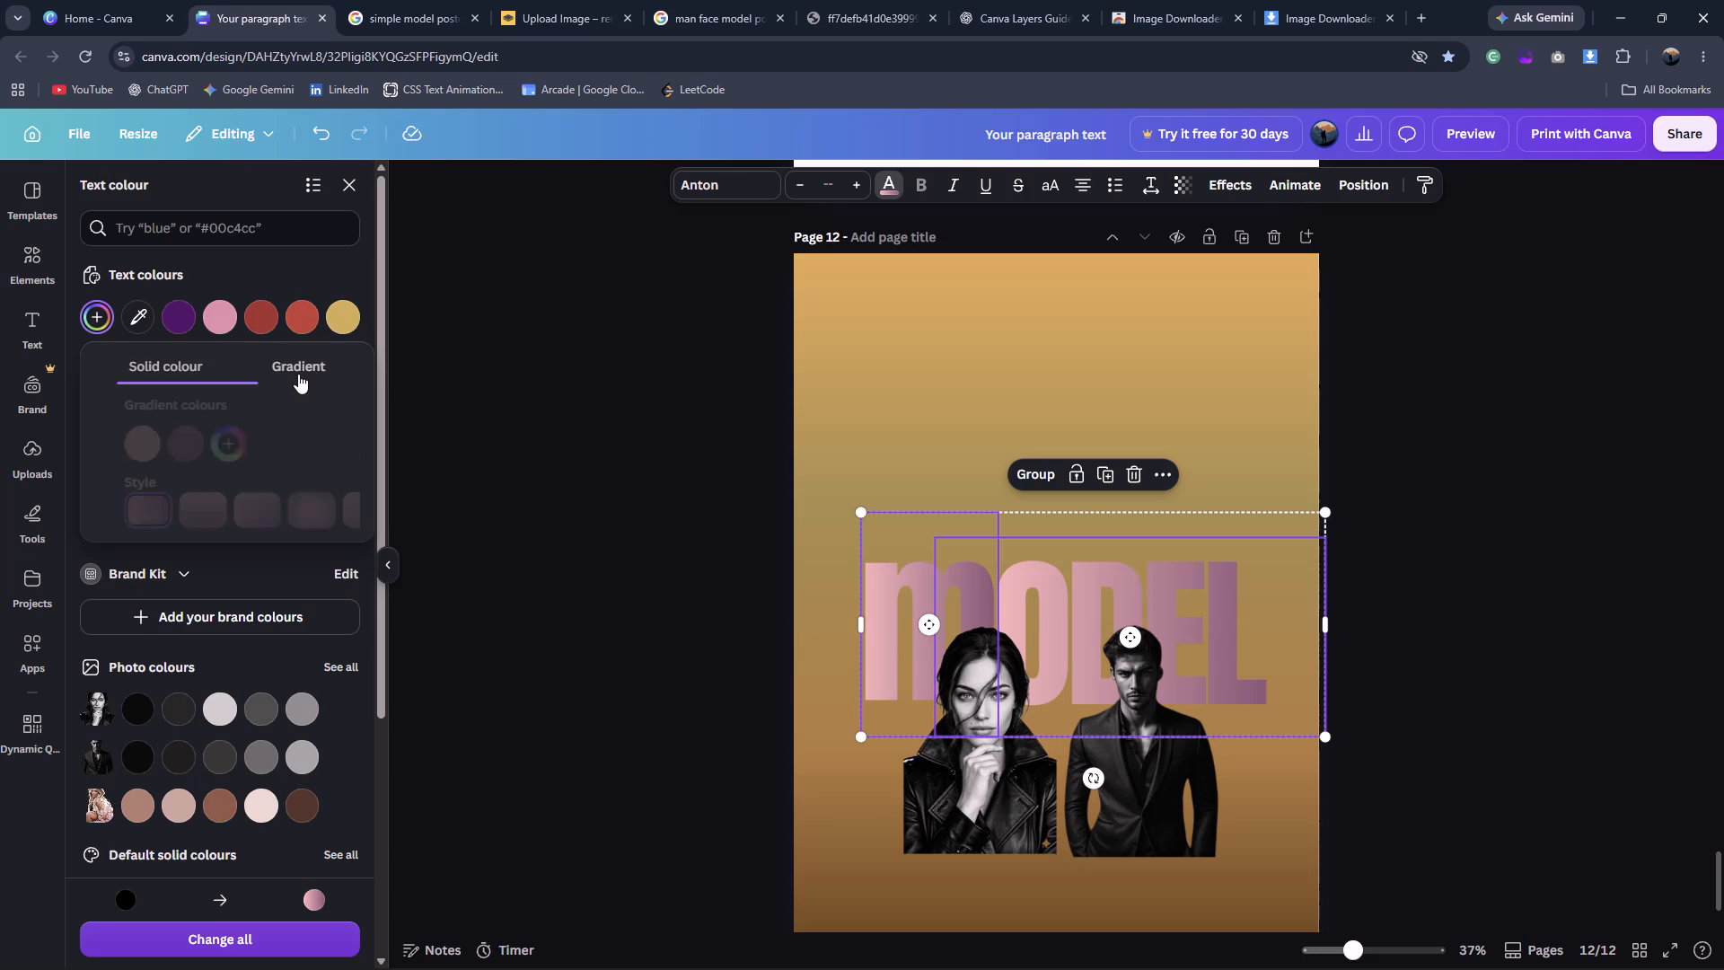
Set the first colour of the m and ODEL text gradient to near-white, #E1F1EC.
{"action": "left_click", "coordinate": [112, 442]}
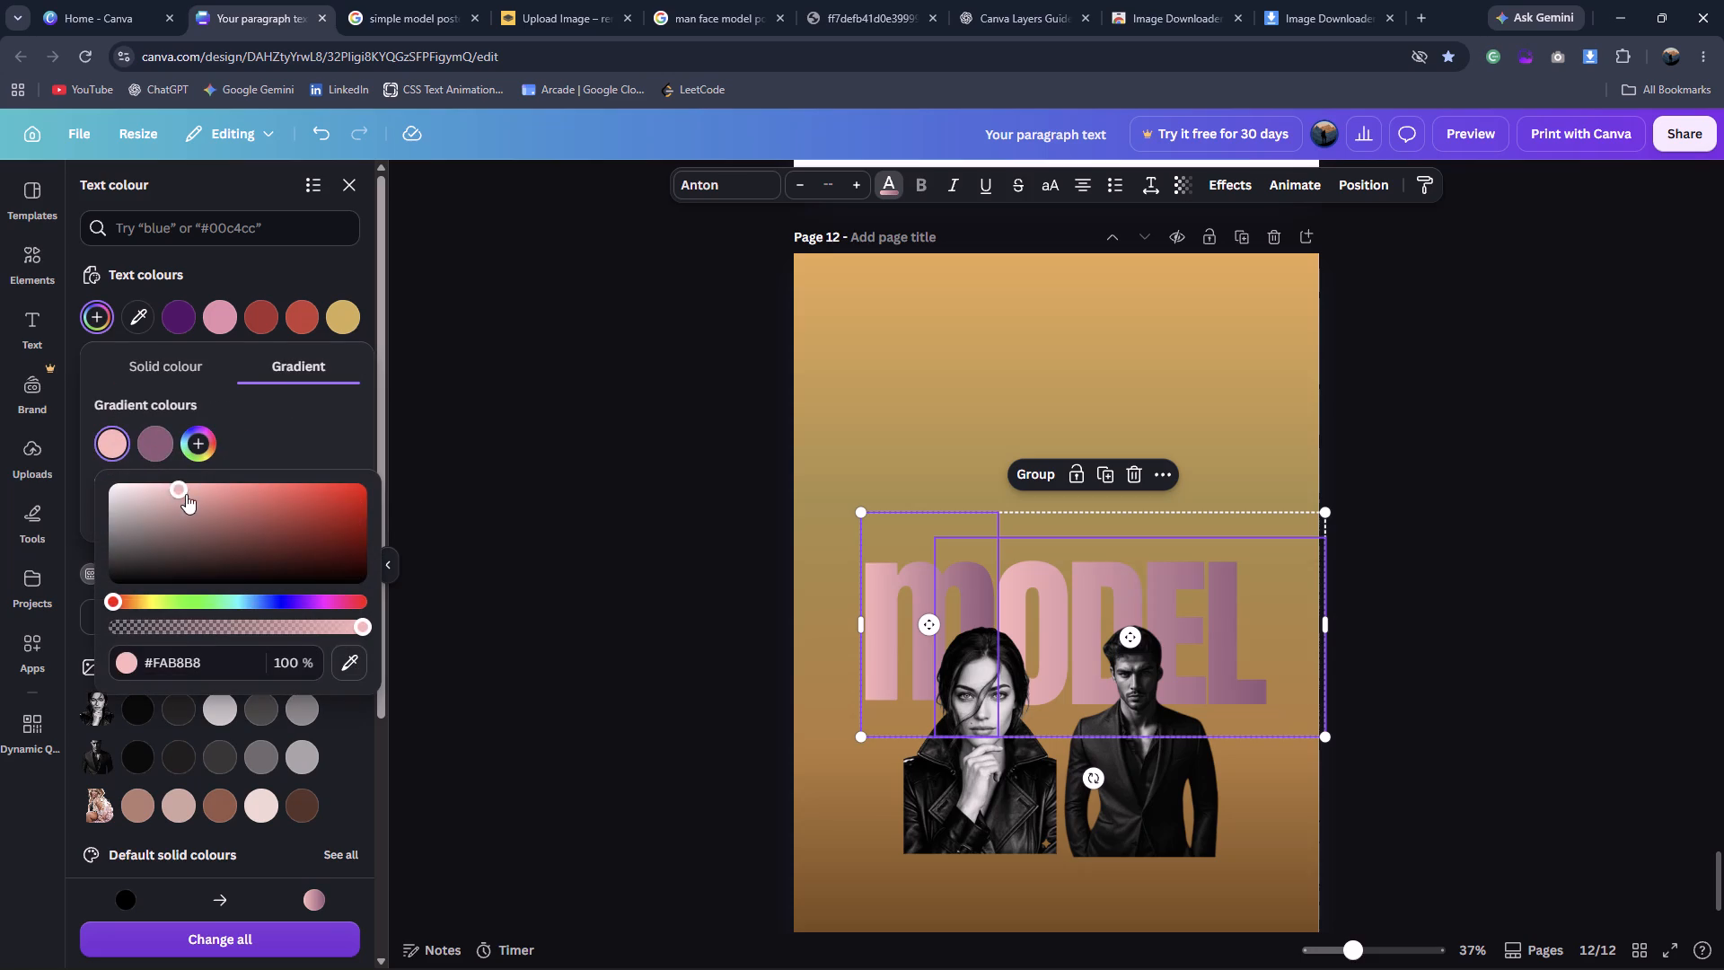
{"action": "left_click_drag", "start_coordinate": [186, 494], "coordinate": [126, 500]}
{"action": "left_click", "coordinate": [237, 595]}
{"action": "left_click_drag", "start_coordinate": [154, 500], "coordinate": [229, 490]}
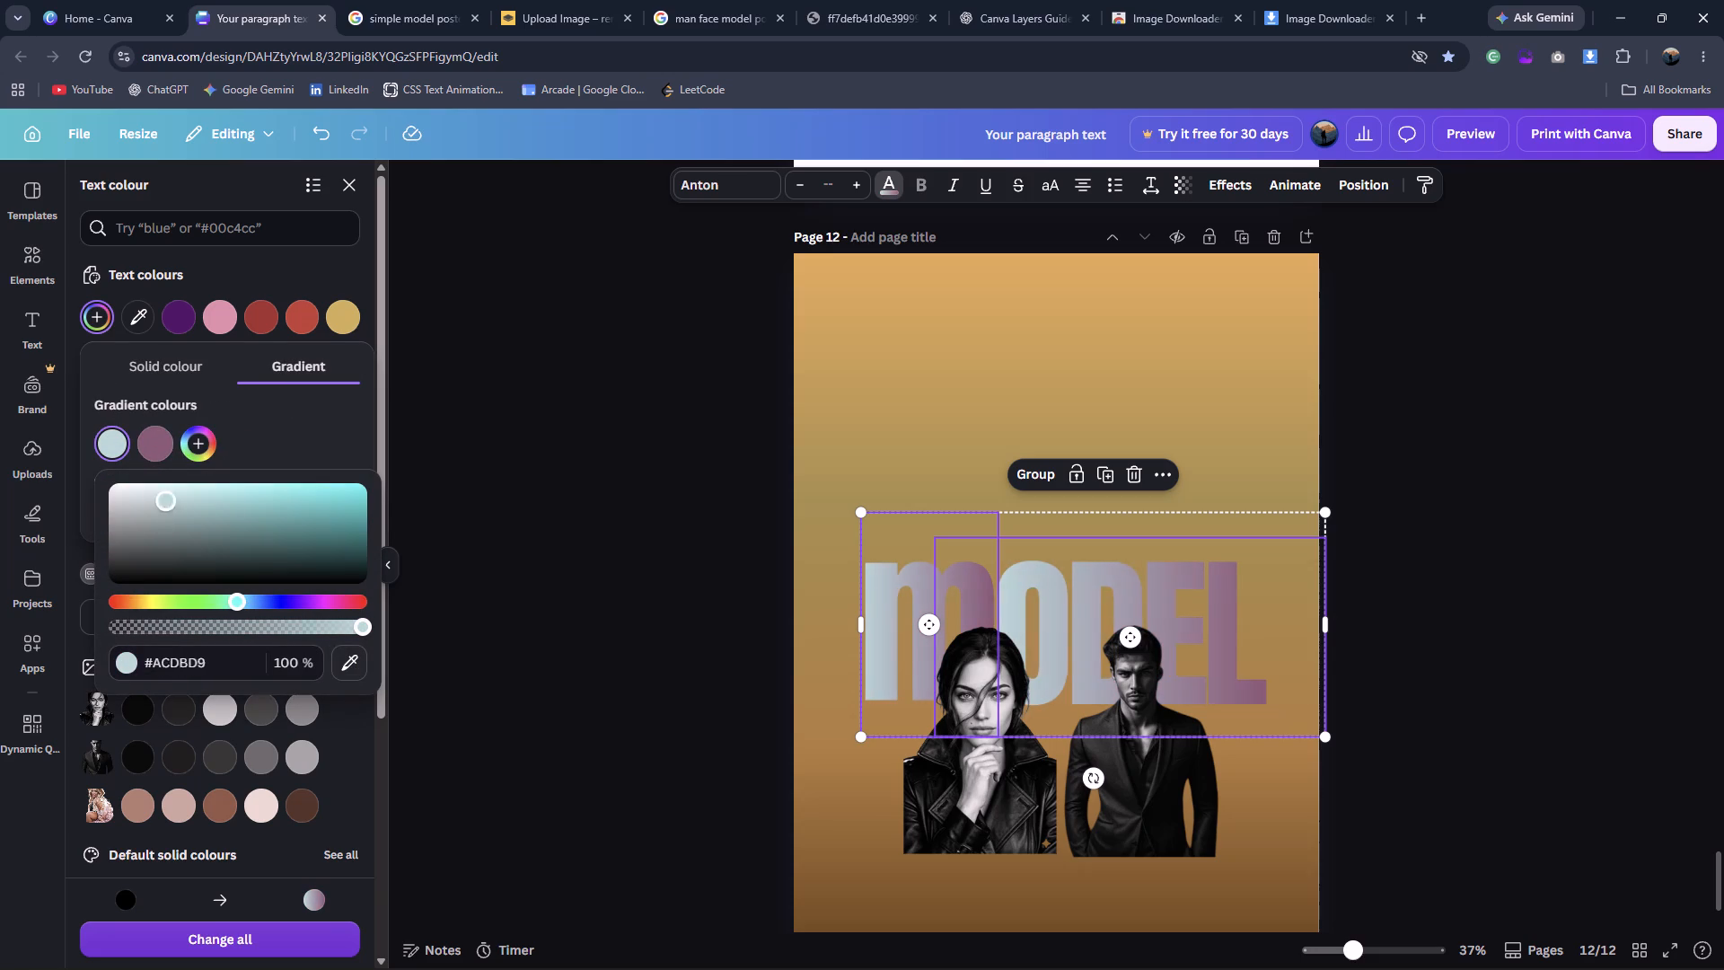
{"action": "left_click_drag", "start_coordinate": [229, 490], "coordinate": [187, 474]}
{"action": "left_click_drag", "start_coordinate": [234, 596], "coordinate": [230, 596]}
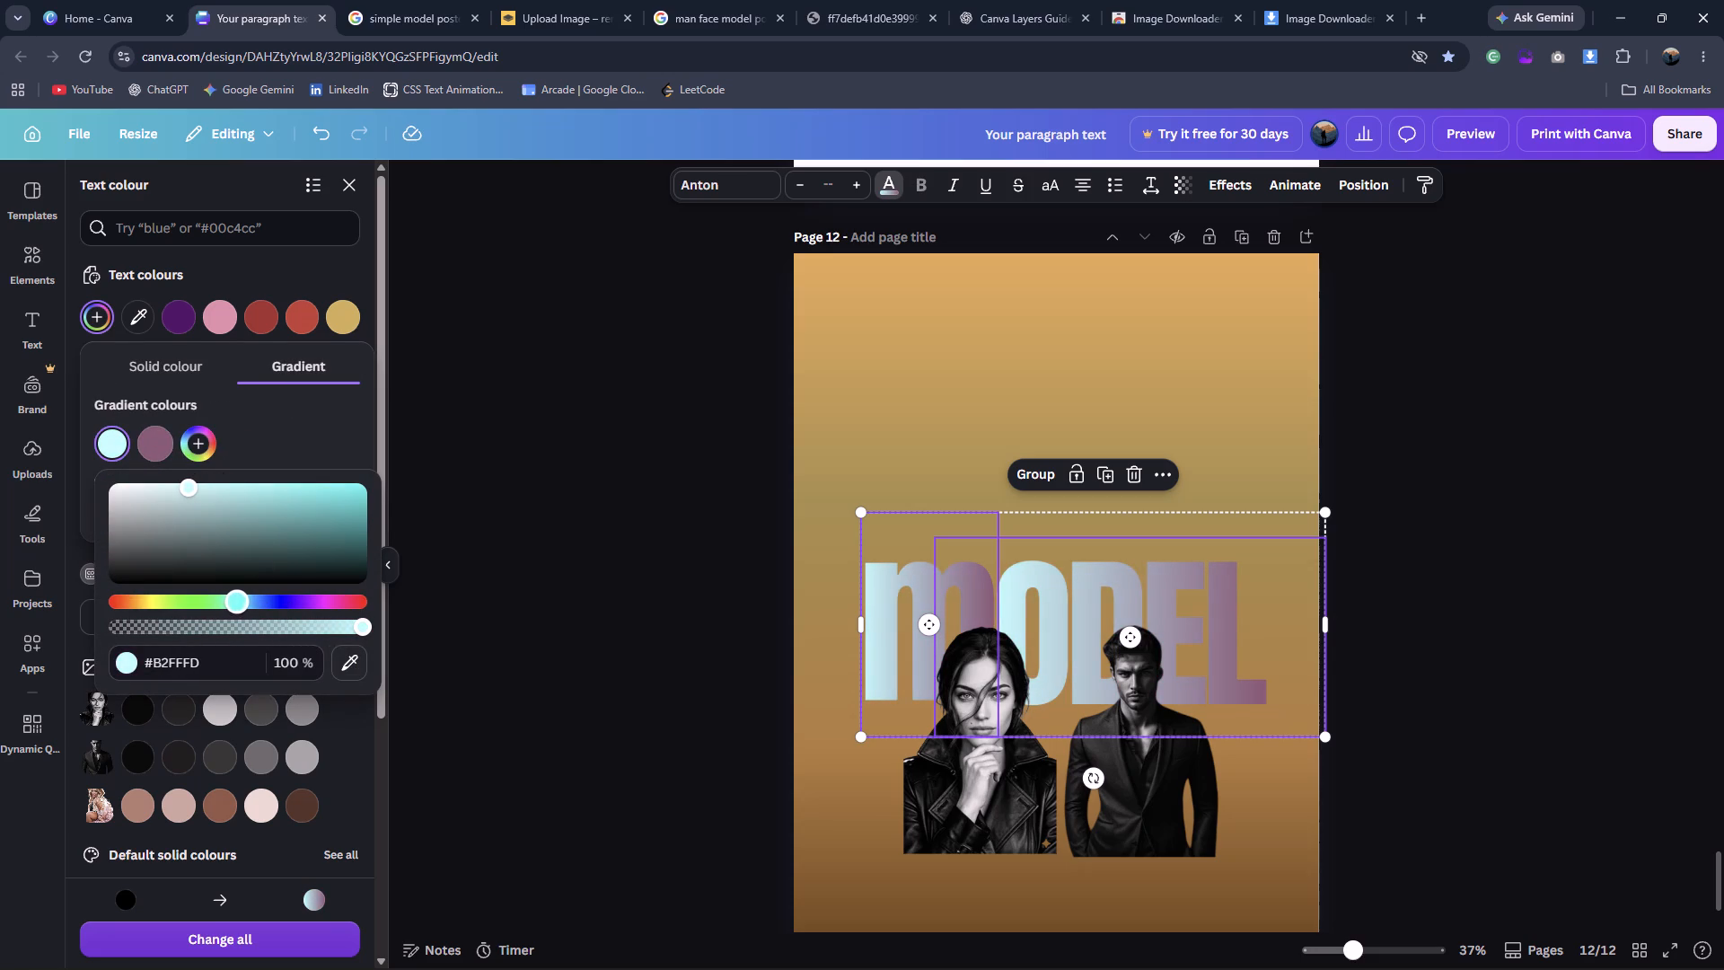
{"action": "left_click_drag", "start_coordinate": [230, 596], "coordinate": [223, 596]}
{"action": "left_click_drag", "start_coordinate": [142, 535], "coordinate": [119, 484]}
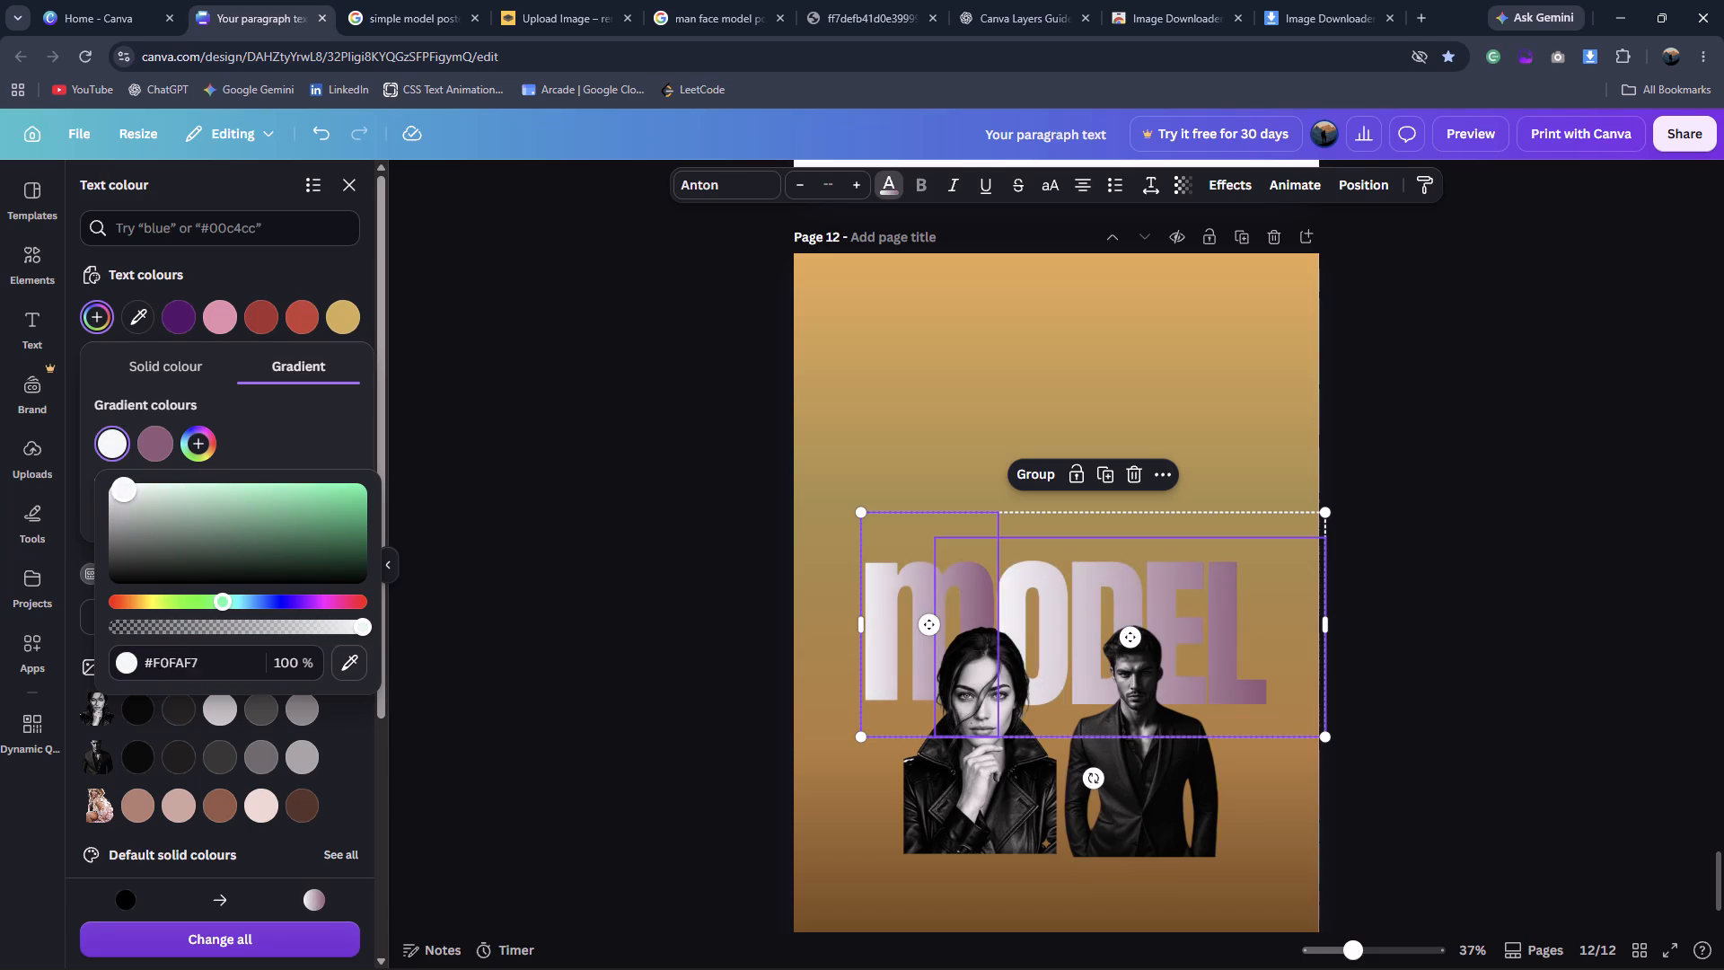
{"action": "left_click_drag", "start_coordinate": [119, 484], "coordinate": [126, 489]}
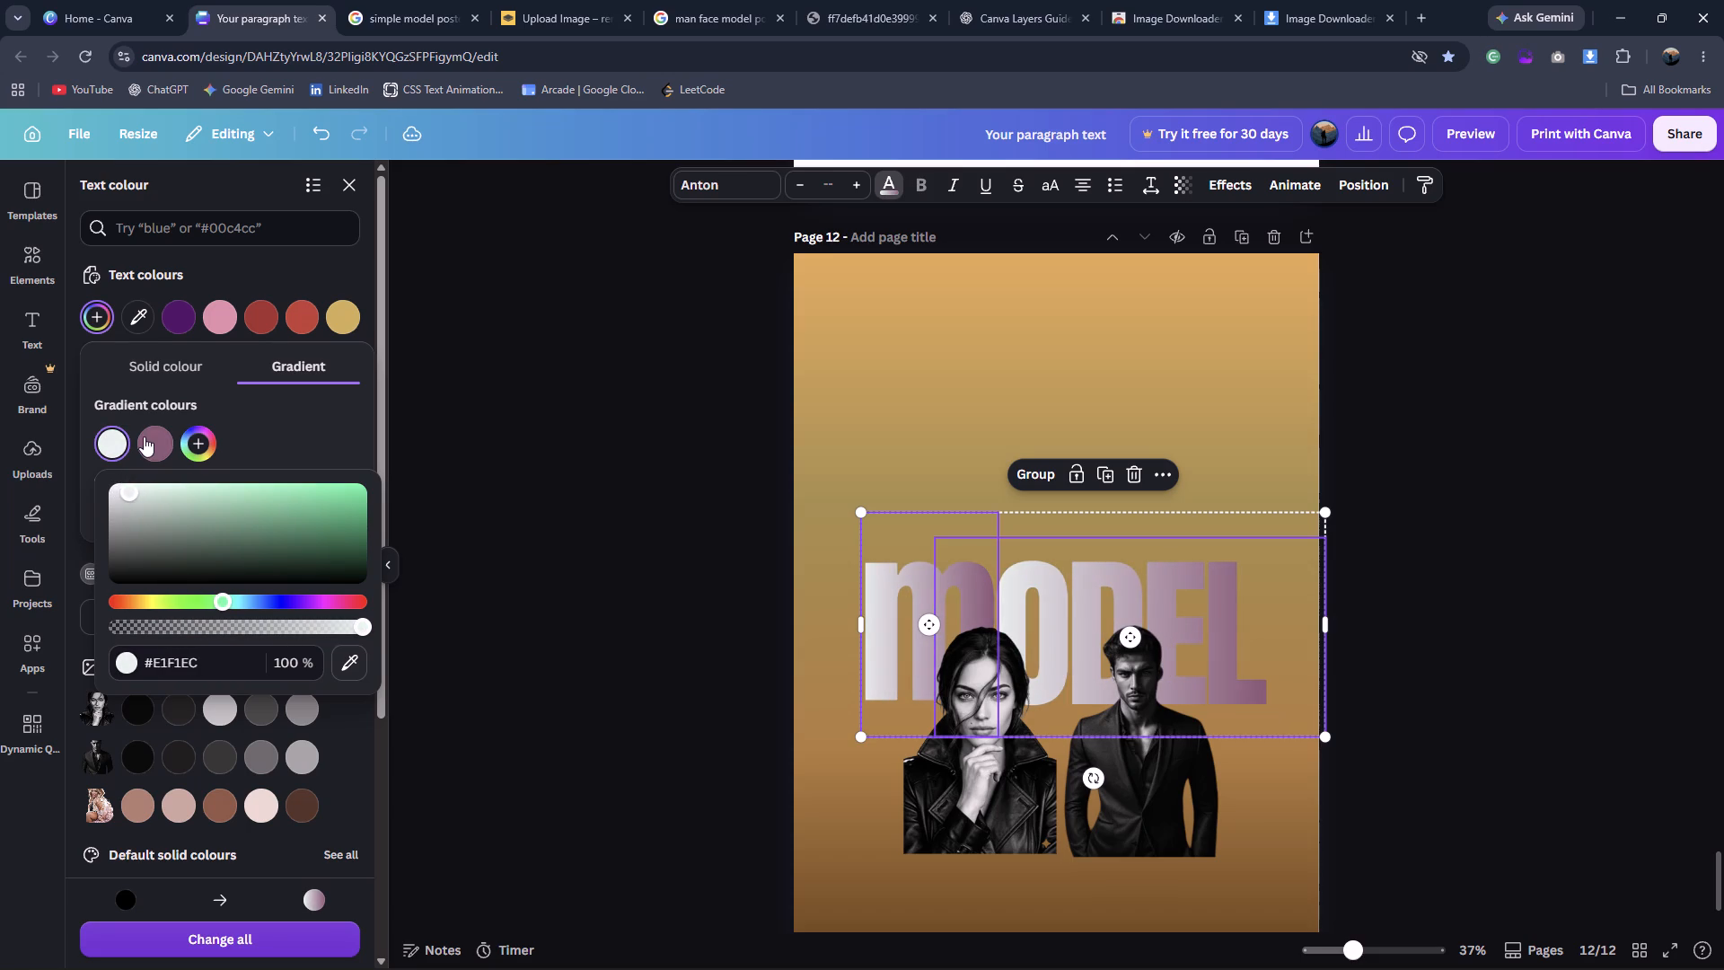
Set the second colour of the headline's gradient to soft pink, #E4A7CB.
{"action": "left_click", "coordinate": [144, 436]}
{"action": "left_click_drag", "start_coordinate": [242, 526], "coordinate": [237, 497]}
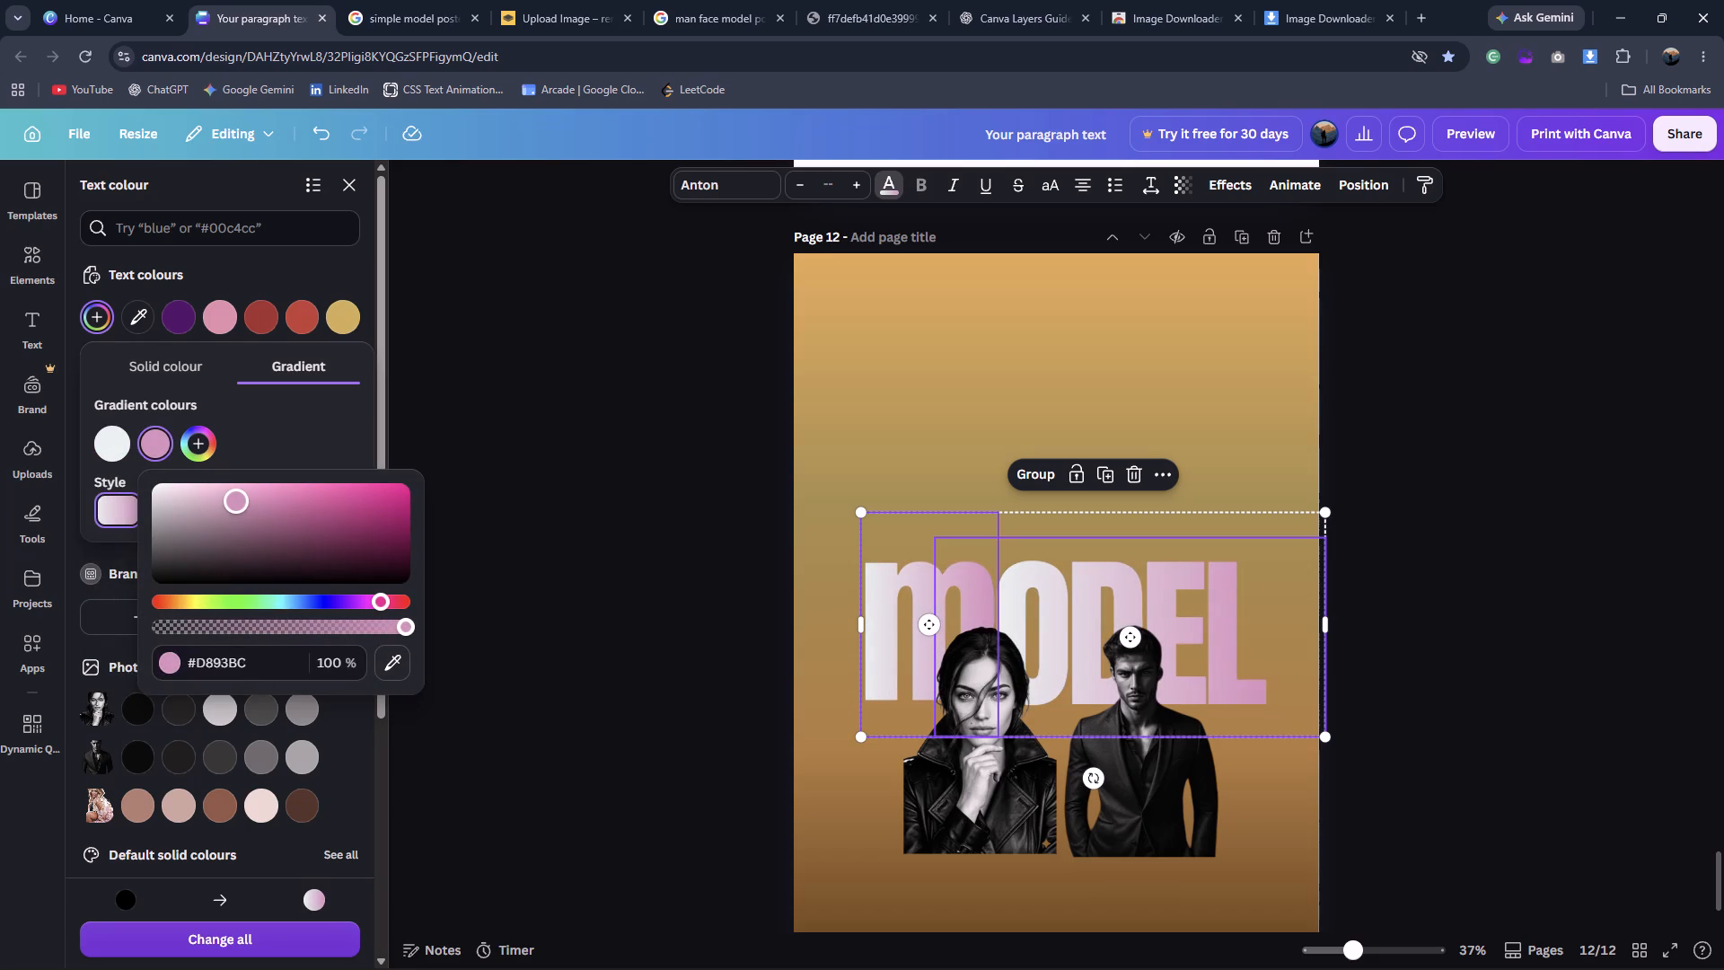
{"action": "left_click_drag", "start_coordinate": [237, 497], "coordinate": [249, 534]}
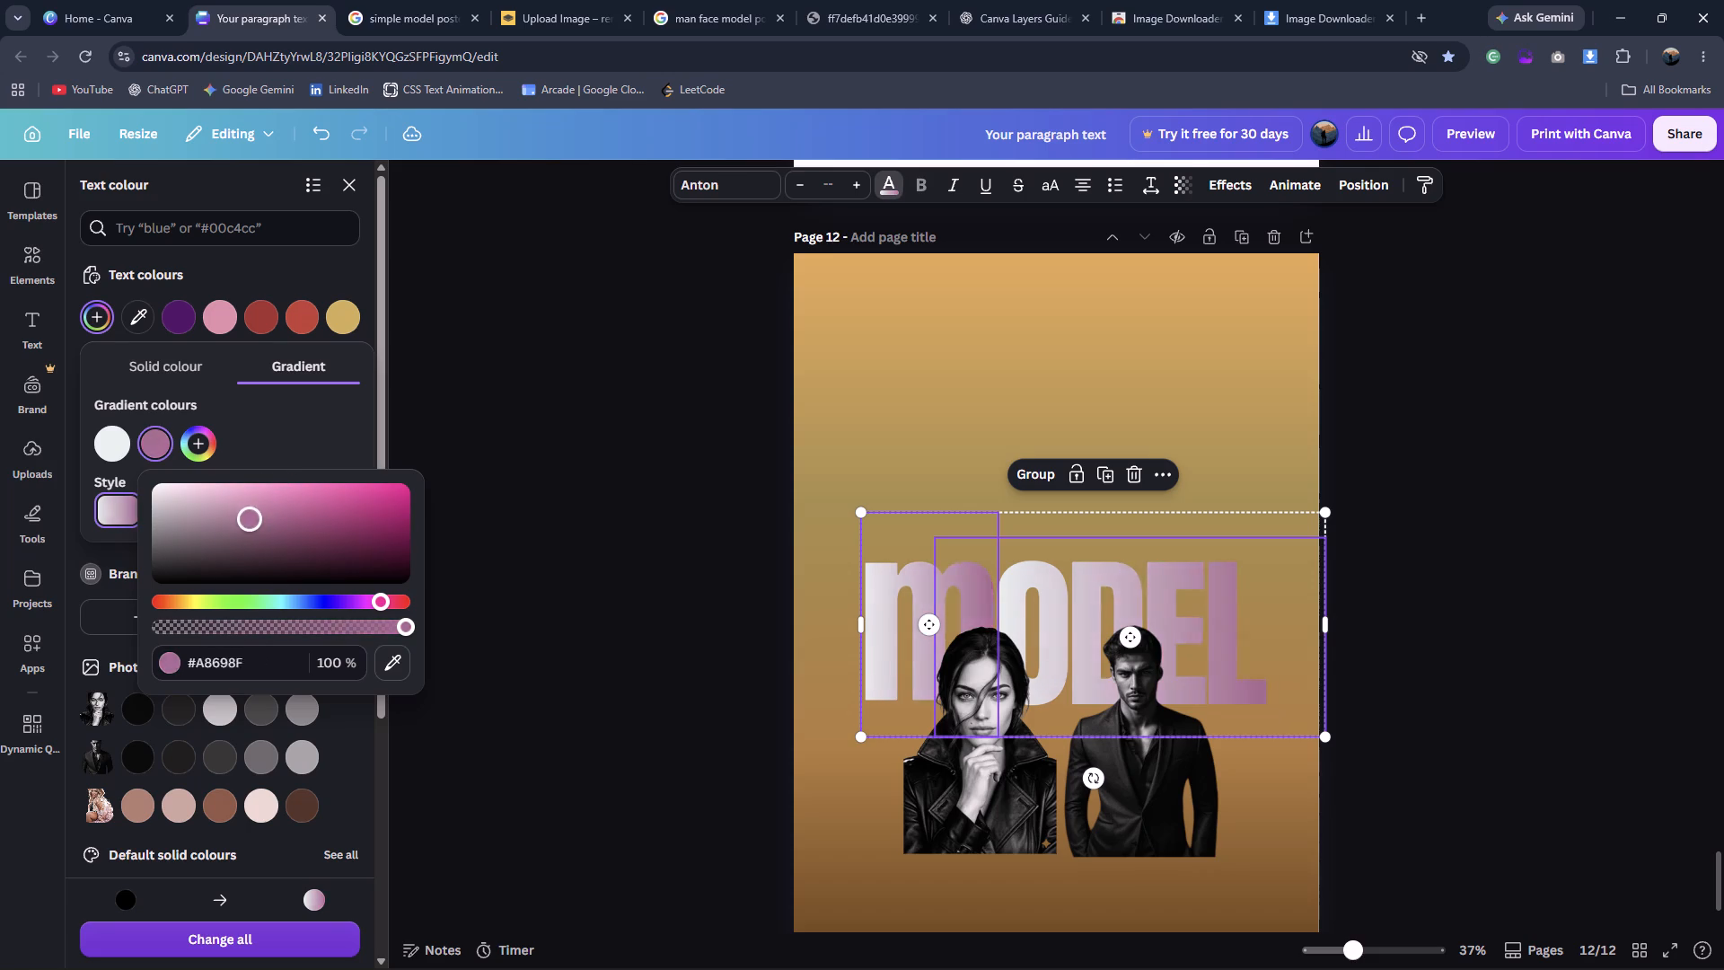
{"action": "left_click_drag", "start_coordinate": [249, 534], "coordinate": [212, 476]}
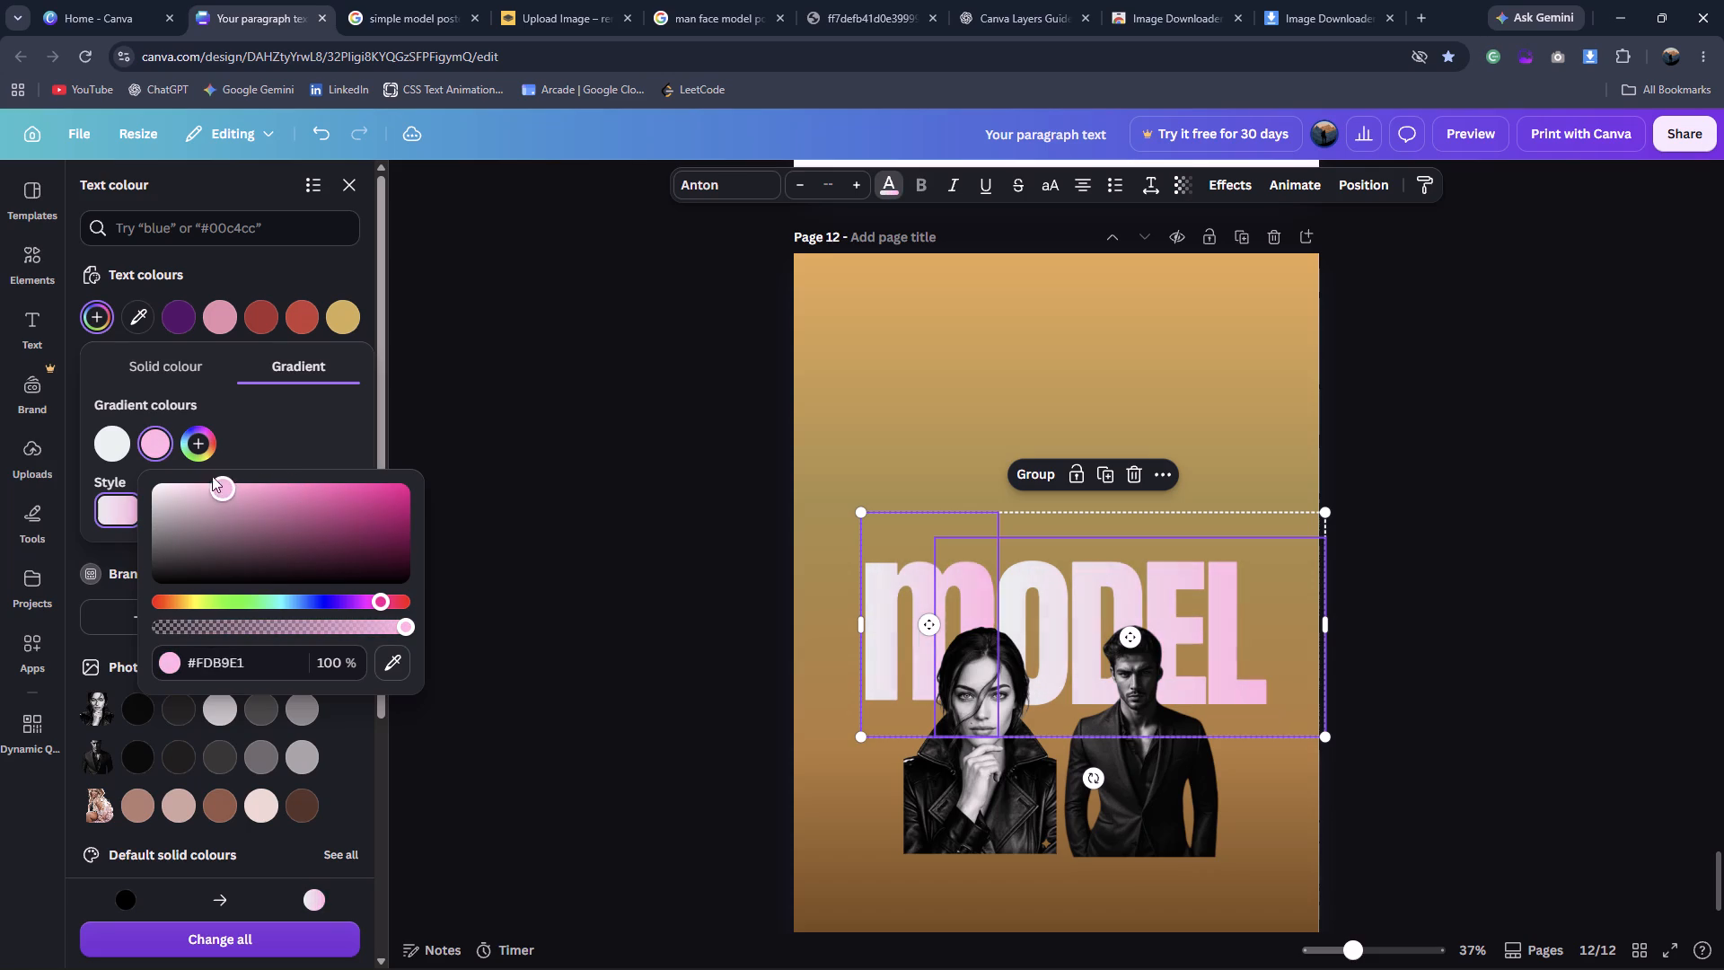
{"action": "left_click_drag", "start_coordinate": [212, 476], "coordinate": [221, 494]}
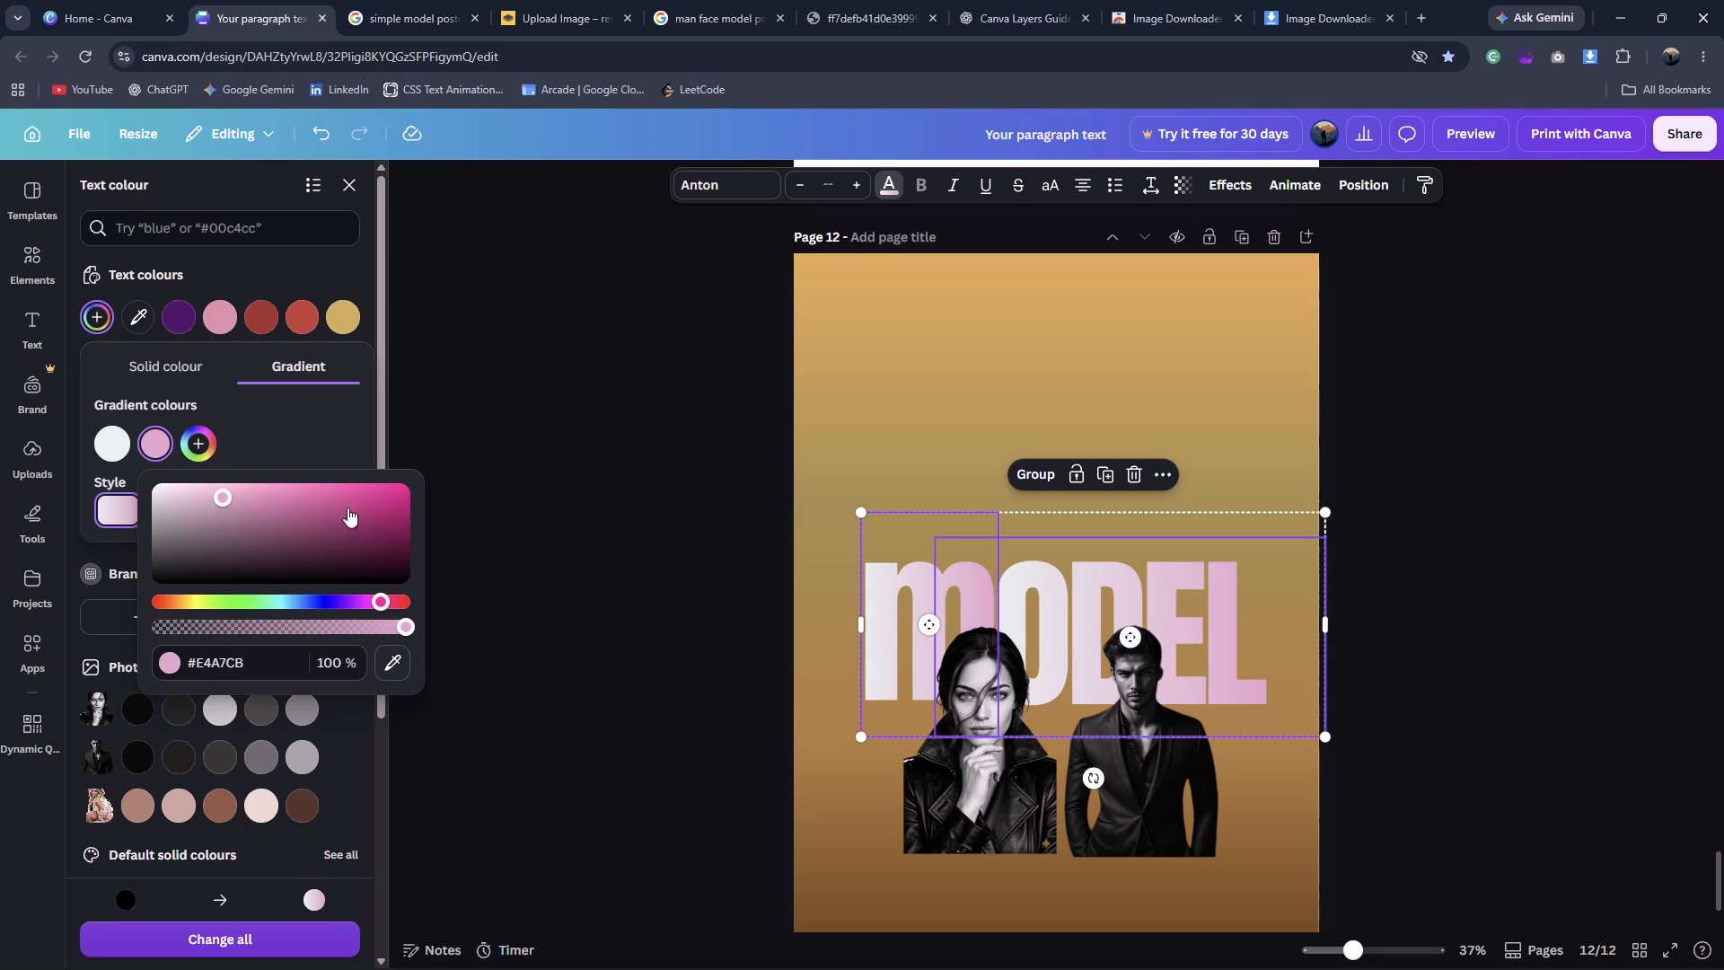
{"action": "double_click", "coordinate": [618, 665]}
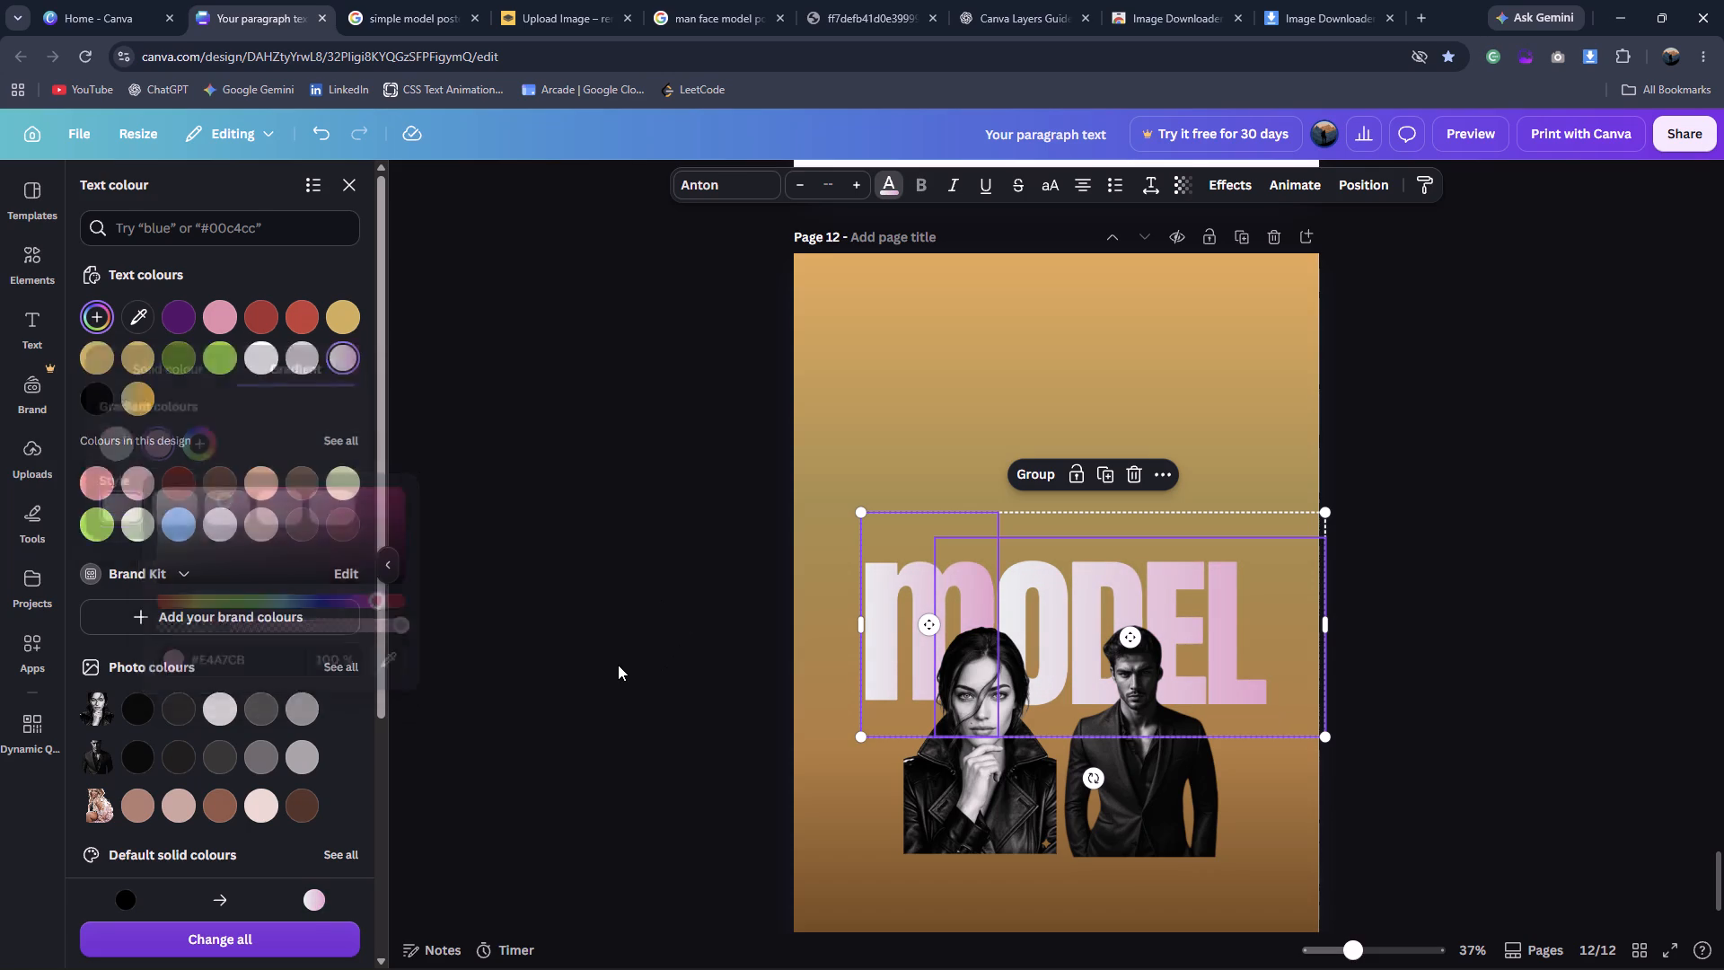
Move the man cut-out closer to the woman, to X 19.2 cm, Y 29.68 cm, and send it one layer backward behind her.
{"action": "left_click_drag", "start_coordinate": [1103, 737], "coordinate": [1096, 737]}
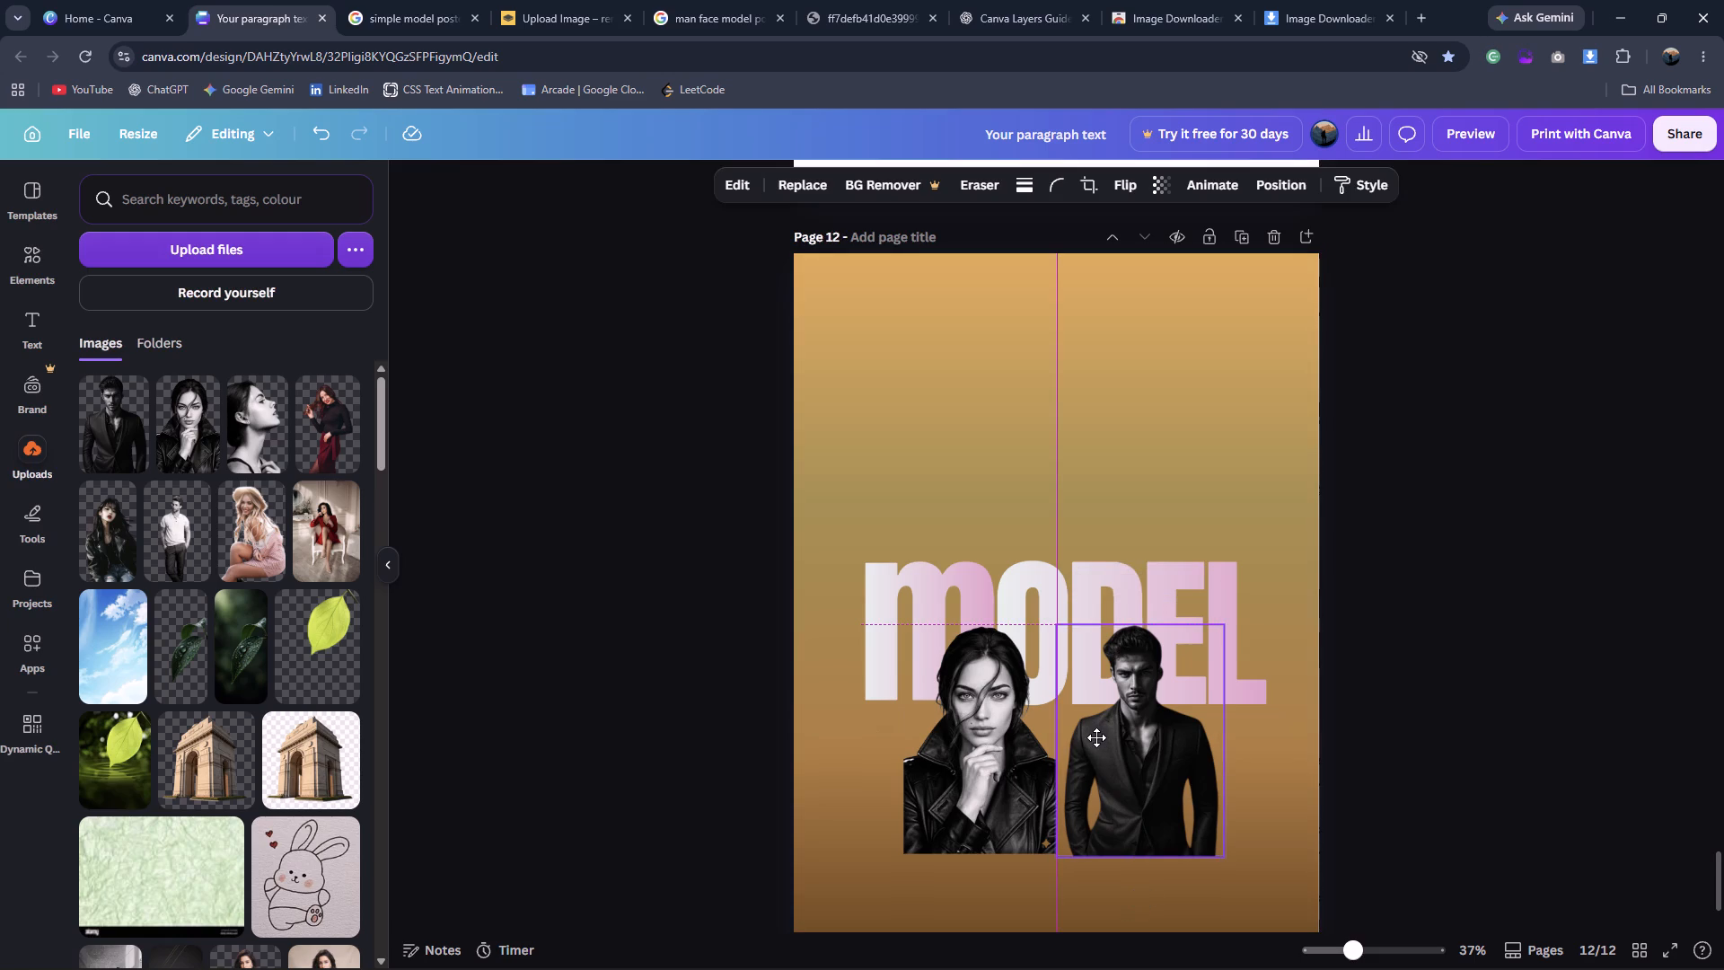
{"action": "left_click_drag", "start_coordinate": [1096, 737], "coordinate": [1080, 737]}
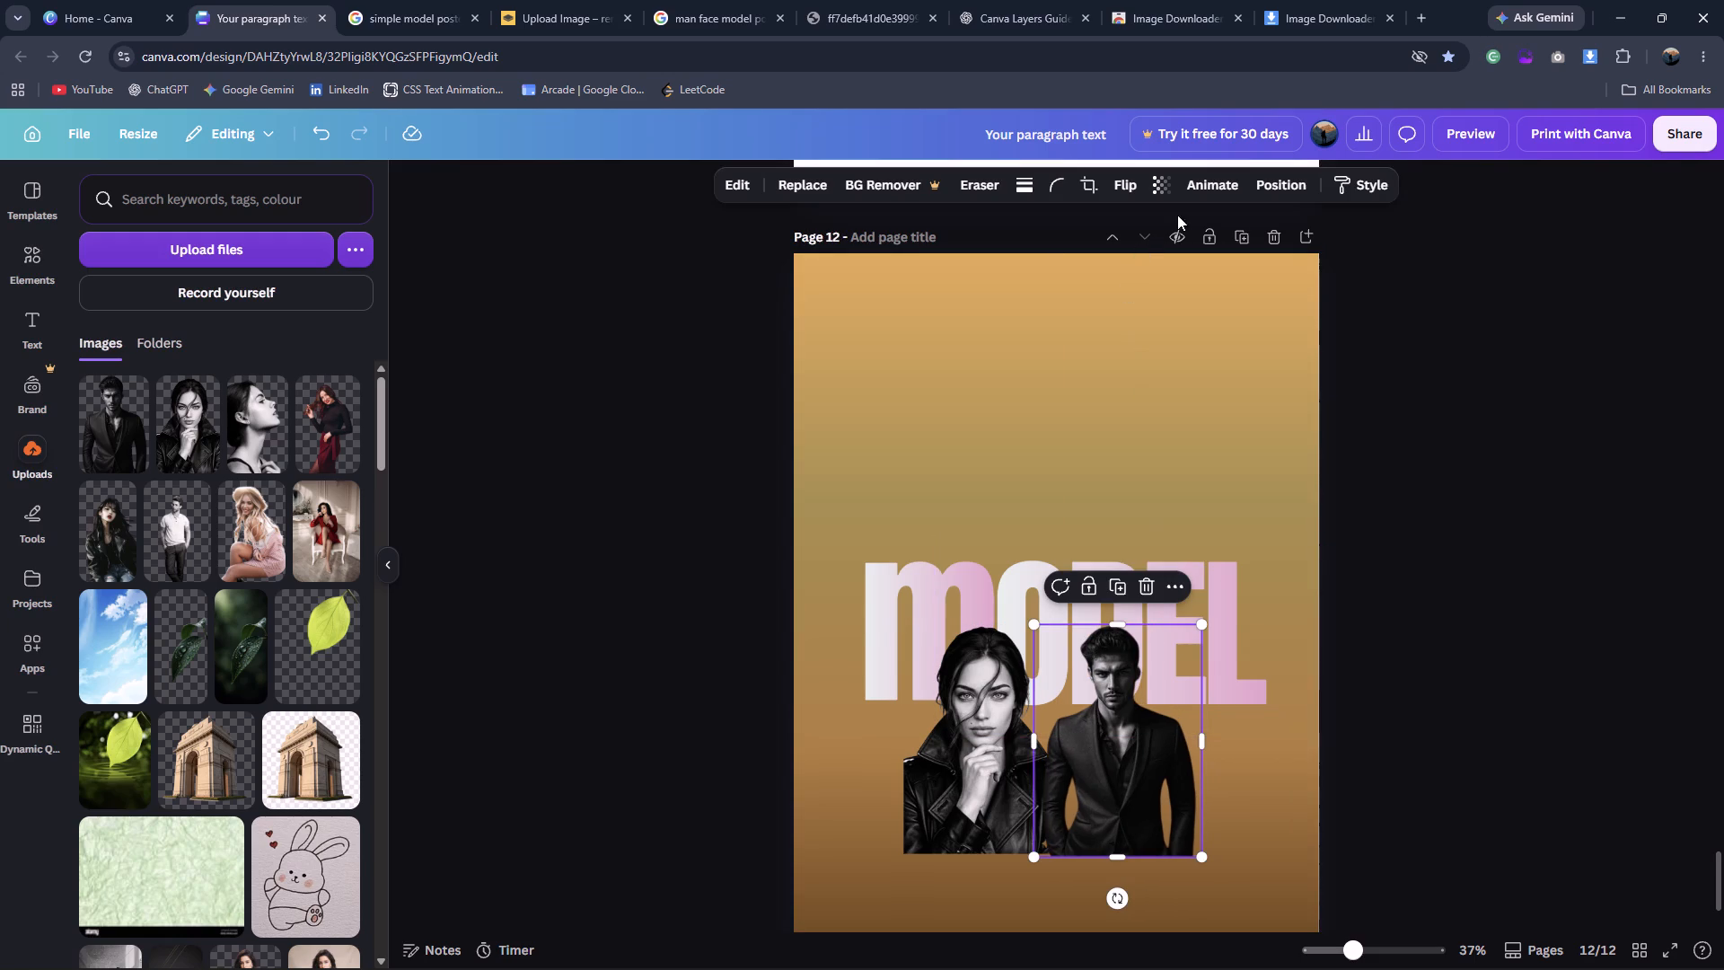
{"action": "left_click", "coordinate": [1260, 192]}
{"action": "left_click", "coordinate": [304, 290]}
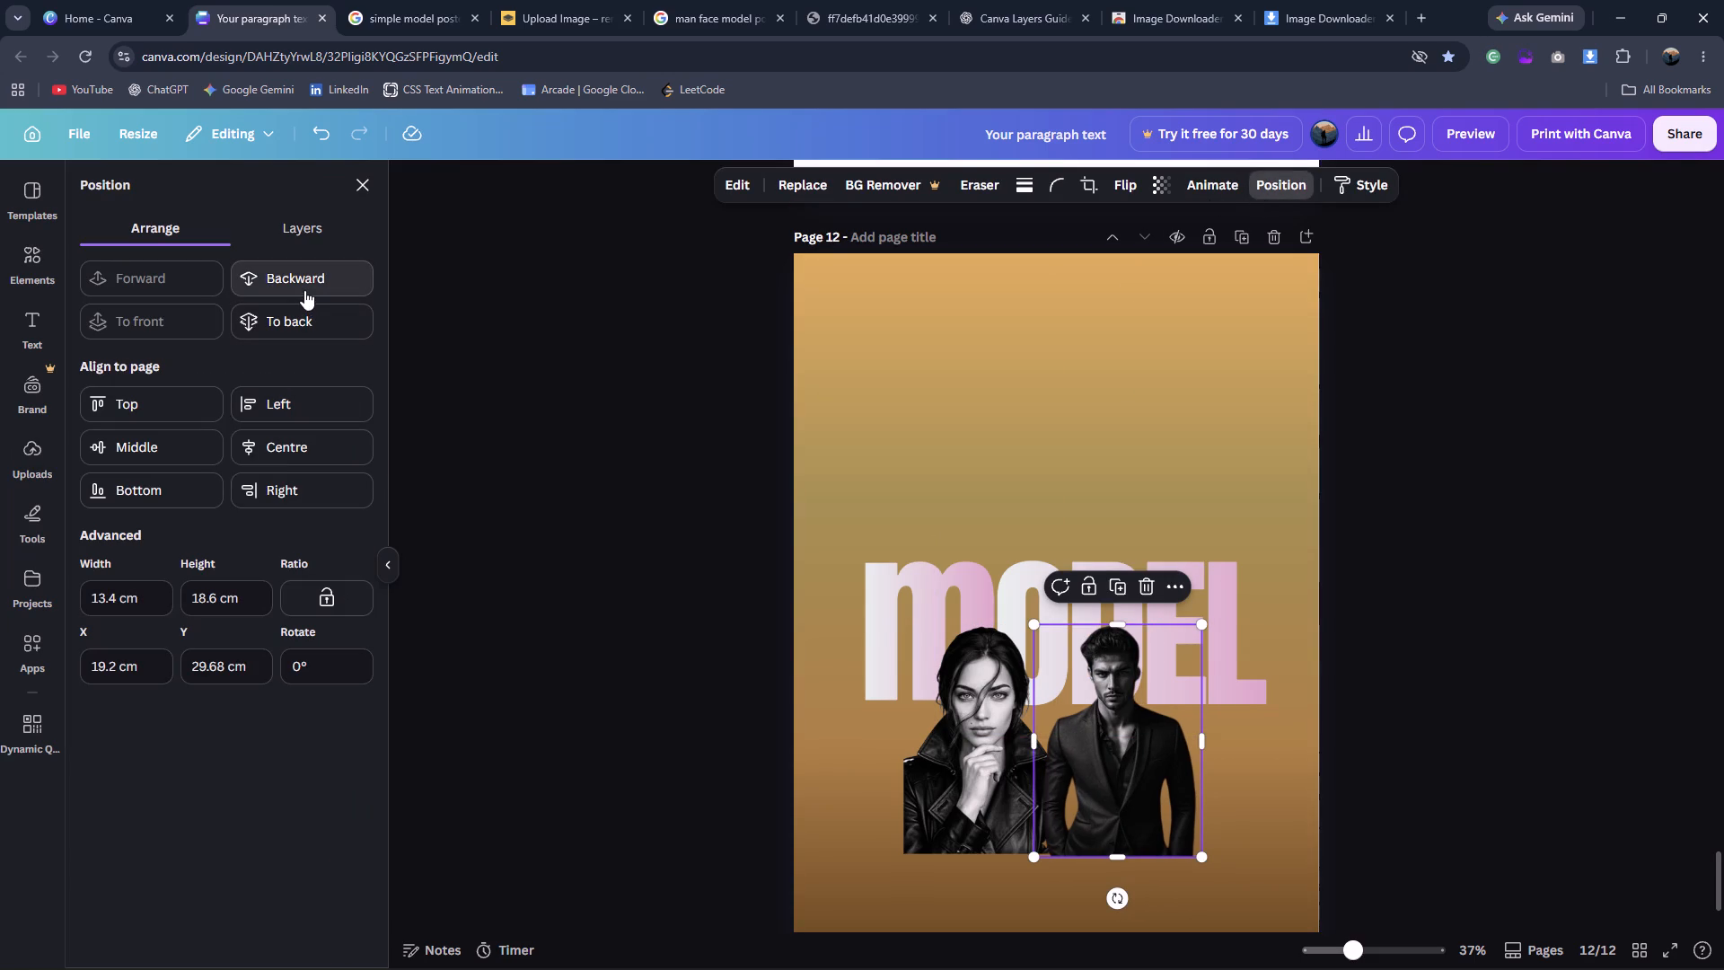
{"action": "left_click", "coordinate": [1521, 544]}
{"action": "left_click", "coordinate": [1521, 544]}
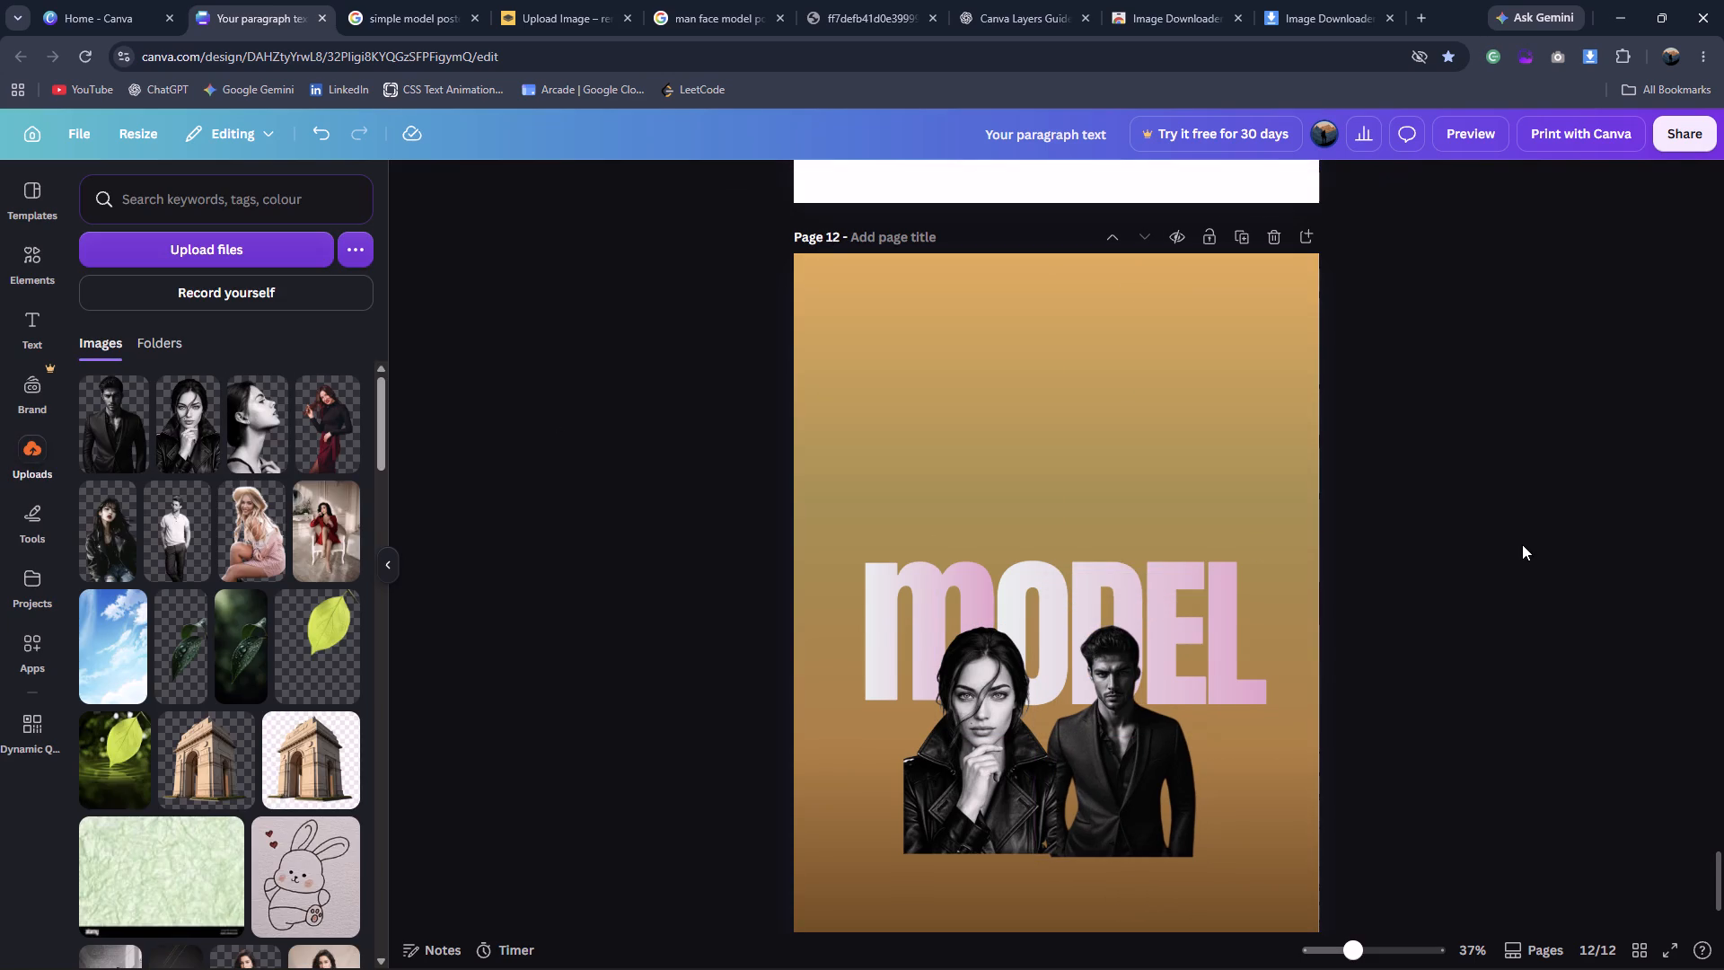
Nudge the man cut-out up slightly so its bottom edge lines up with the woman's.
{"action": "left_click", "coordinate": [1087, 720]}
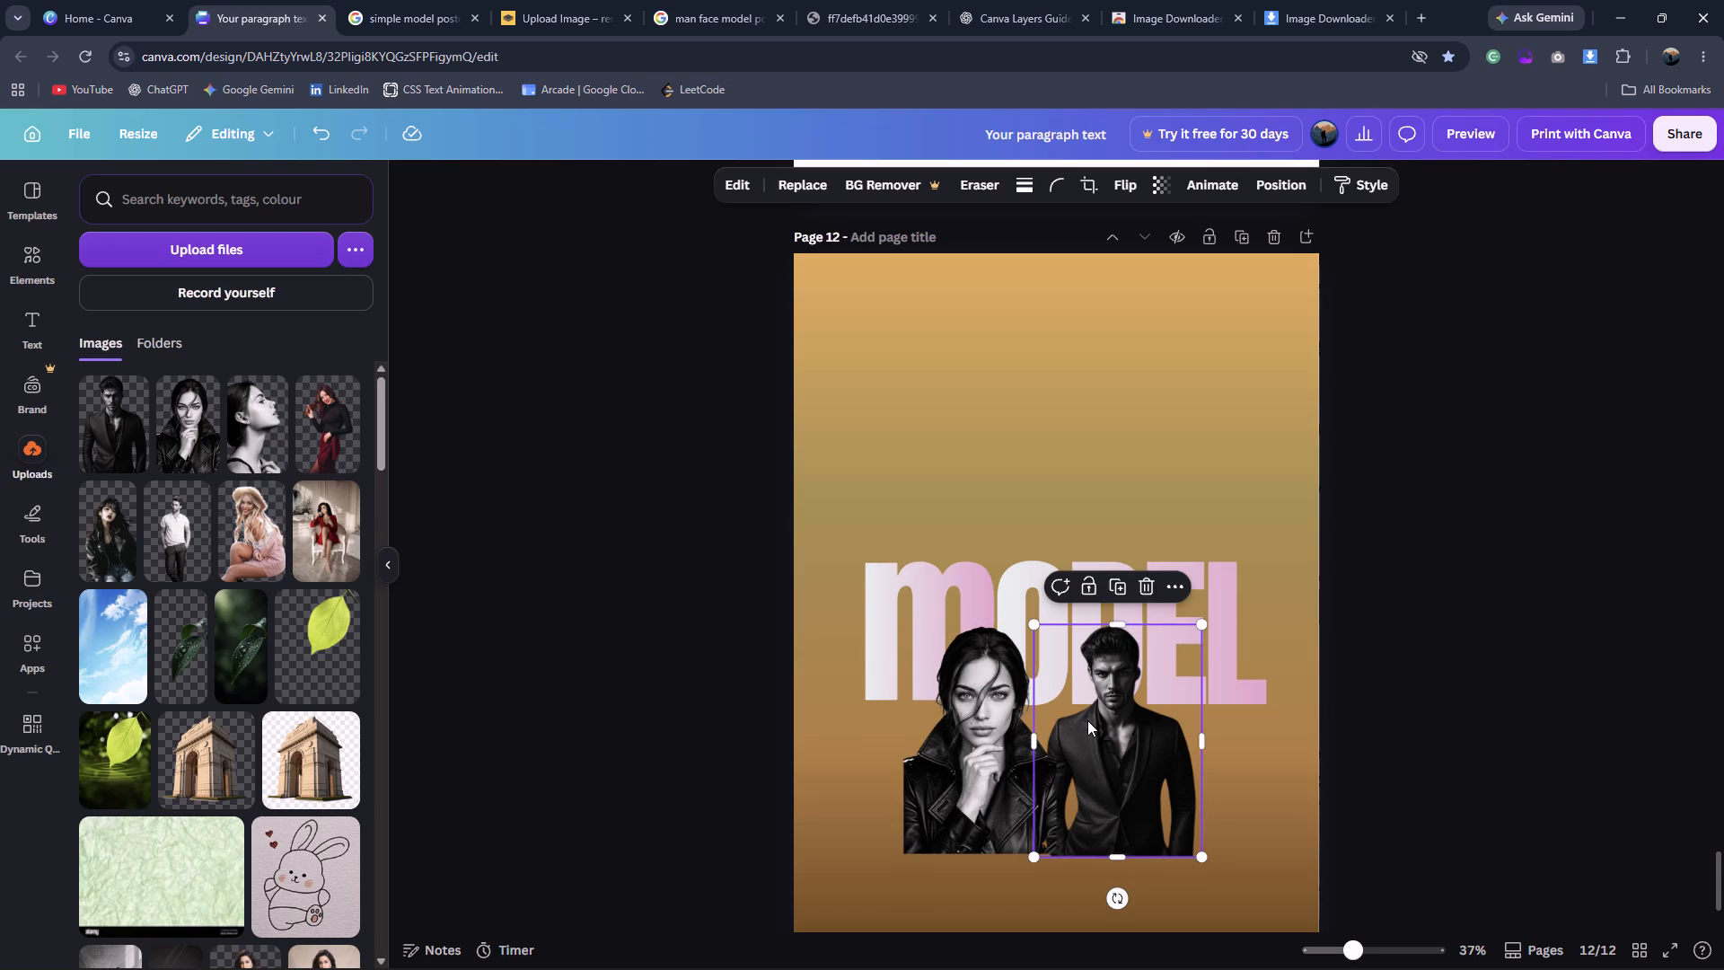
{"action": "key", "text": "Up"}
{"action": "key", "text": "Up"}
{"action": "key", "text": "Up"}
{"action": "key", "text": "Up"}
{"action": "key", "text": "Down"}
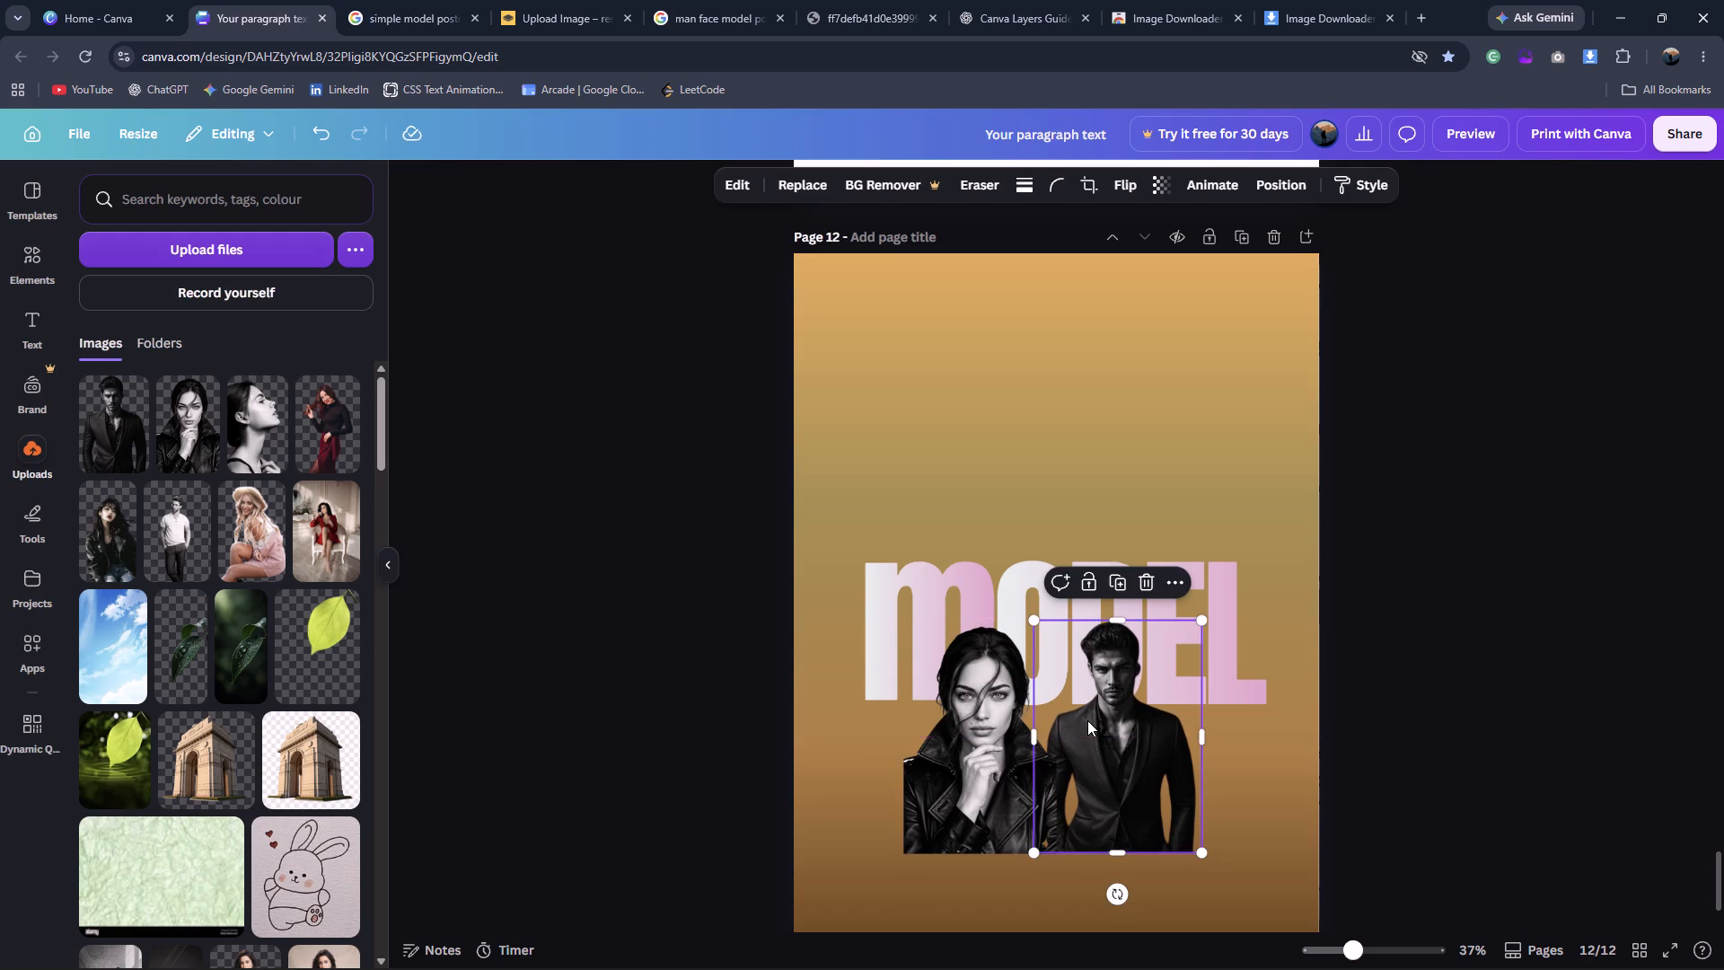
{"action": "left_click", "coordinate": [1504, 728]}
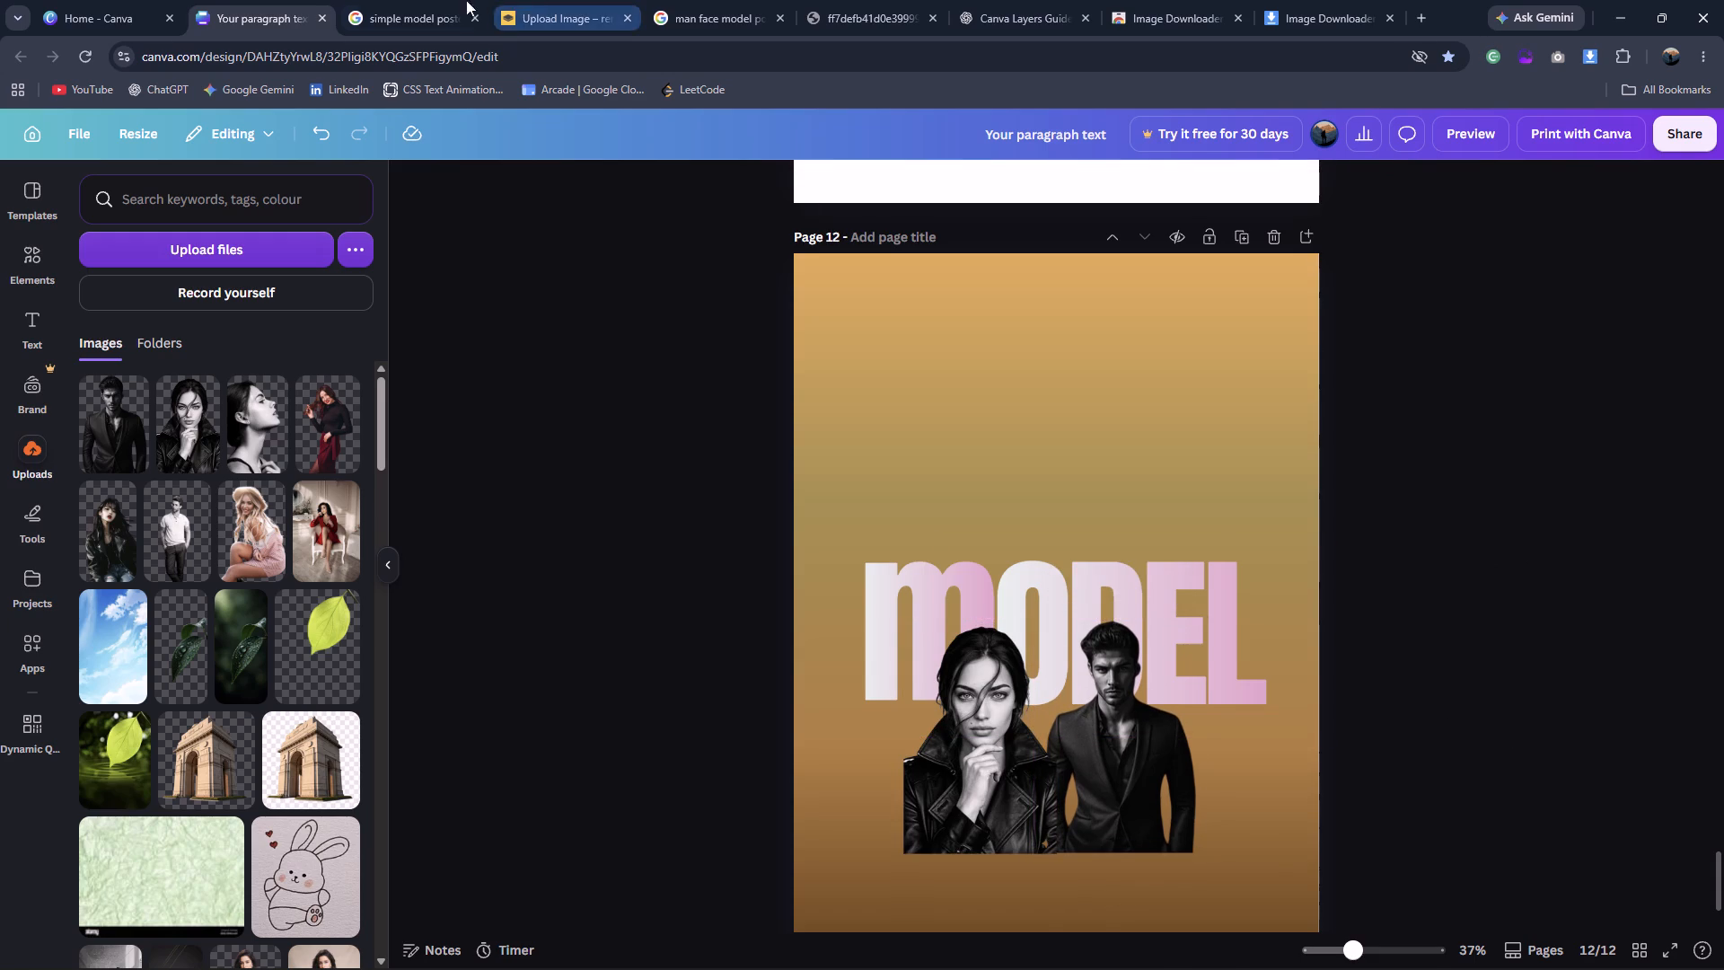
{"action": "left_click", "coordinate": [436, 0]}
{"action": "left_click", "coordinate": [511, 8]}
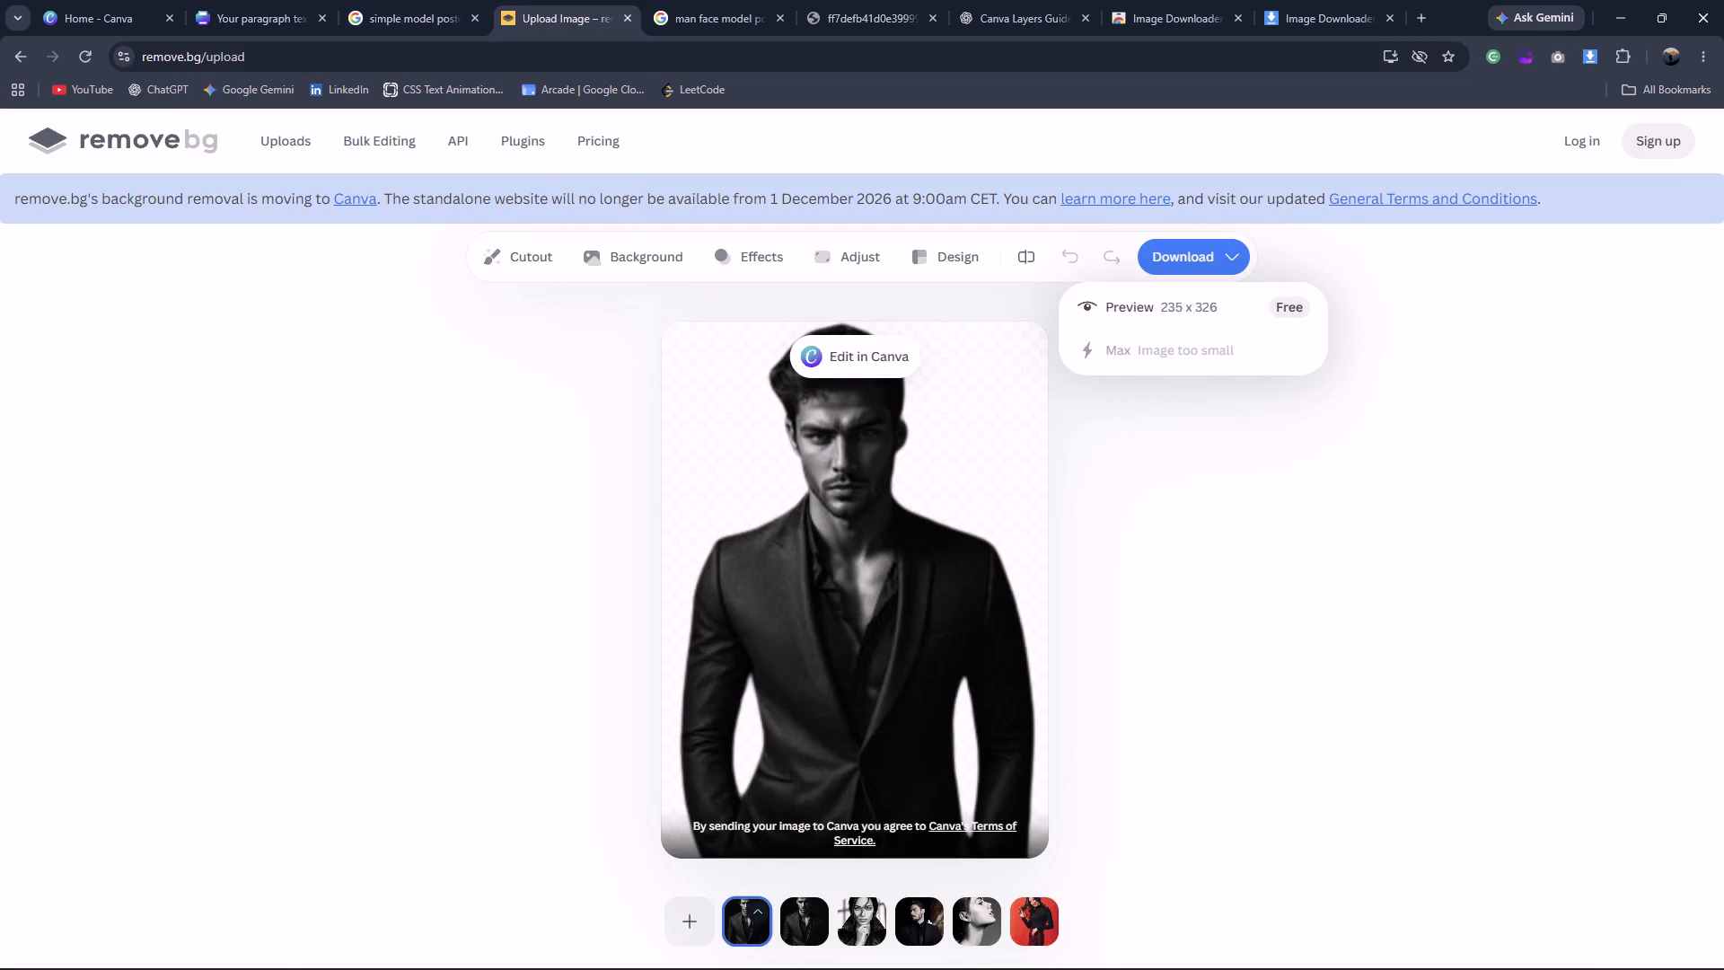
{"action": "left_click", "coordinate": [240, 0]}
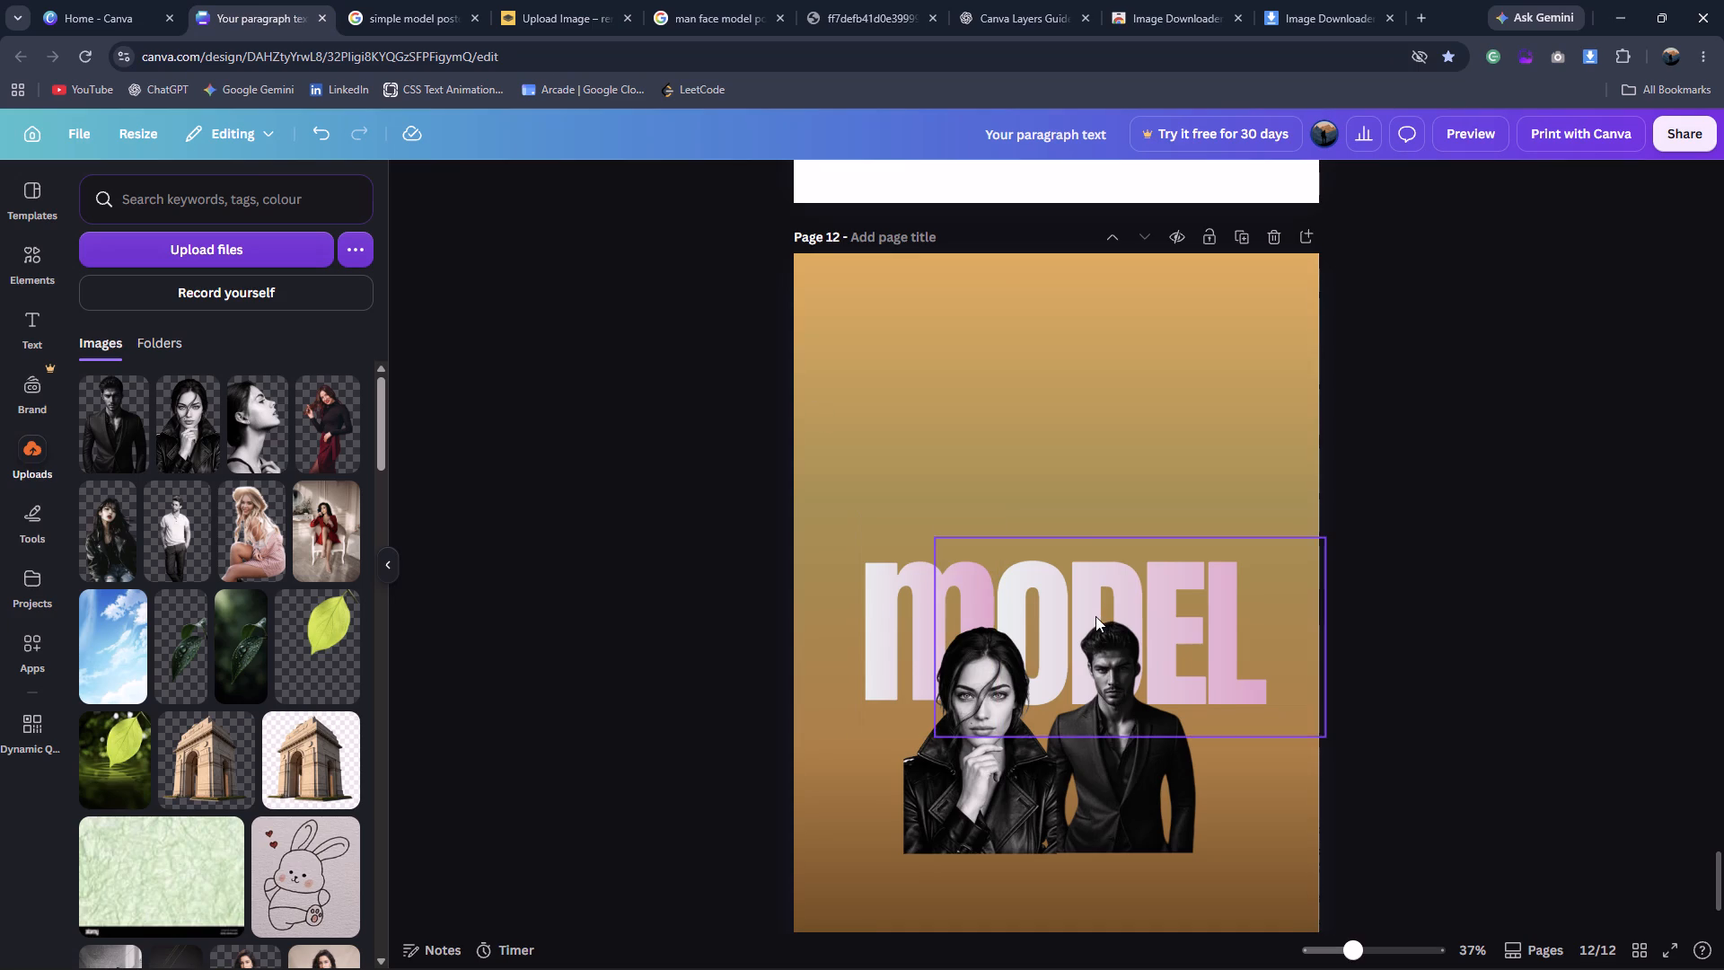
Move m, ODEL and both model cut-outs together a little higher on the page and slightly to the left.
{"action": "left_click", "coordinate": [1095, 616]}
{"action": "left_click", "coordinate": [884, 616], "text": "shift"}
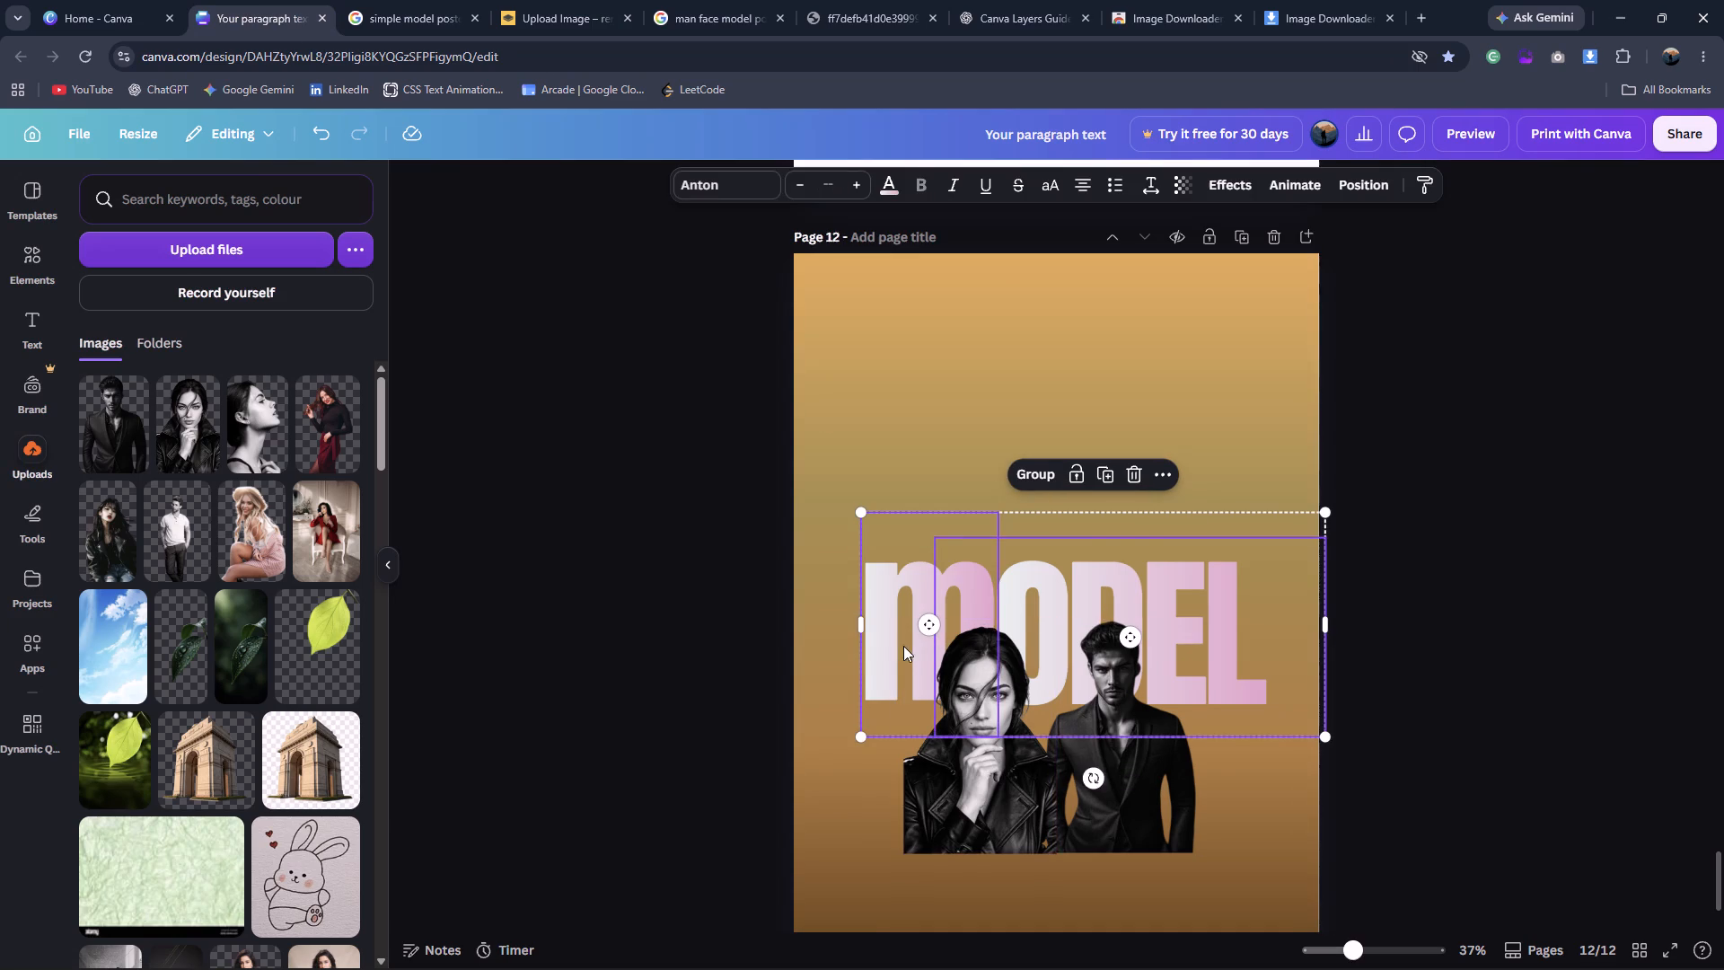
{"action": "left_click", "coordinate": [934, 804], "text": "shift"}
{"action": "left_click", "coordinate": [1084, 789], "text": "shift"}
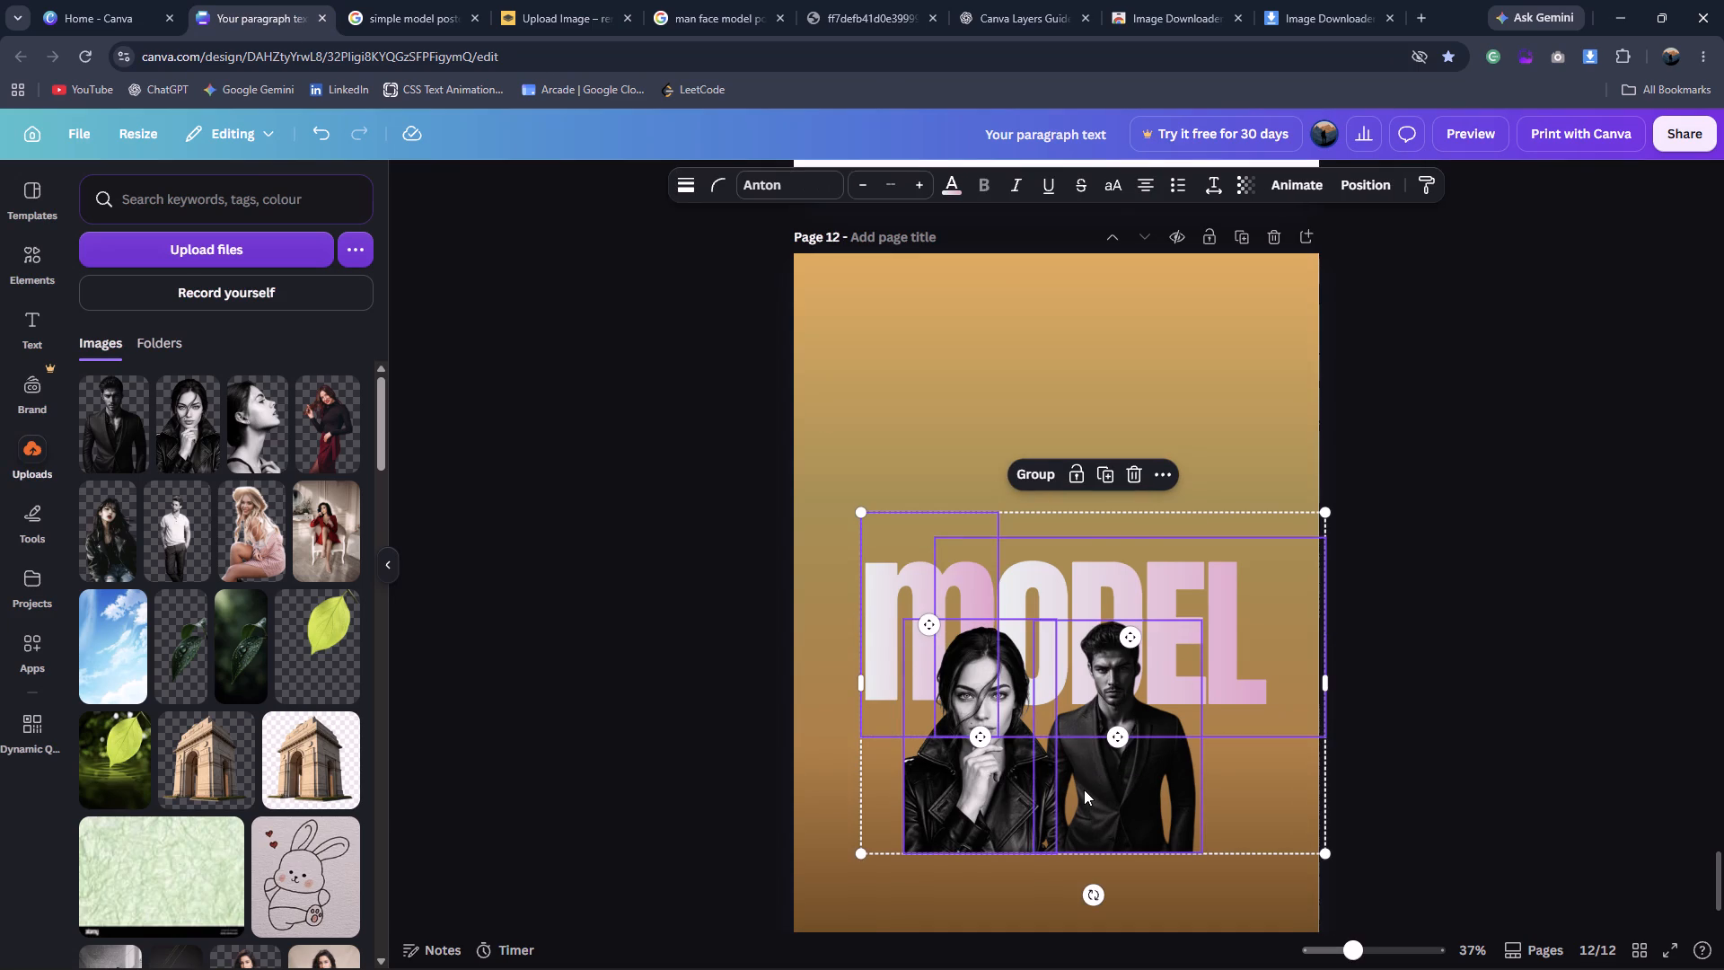
{"action": "key", "text": "Up"}
{"action": "key", "text": "Up"}
{"action": "key", "text": "Up"}
{"action": "key", "text": "Up"}
{"action": "key", "text": "Up"}
{"action": "key", "text": "Up"}
{"action": "key", "text": "Up"}
{"action": "key", "text": "Up"}
{"action": "key", "text": "Up"}
{"action": "key", "text": "Up"}
{"action": "key", "text": "Up"}
{"action": "key", "text": "Up"}
{"action": "key", "text": "Up"}
{"action": "key", "text": "Up"}
{"action": "key", "text": "Up"}
{"action": "key", "text": "Up"}
{"action": "key", "text": "Up"}
{"action": "key", "text": "Up"}
{"action": "key", "text": "Up"}
{"action": "key", "text": "Up"}
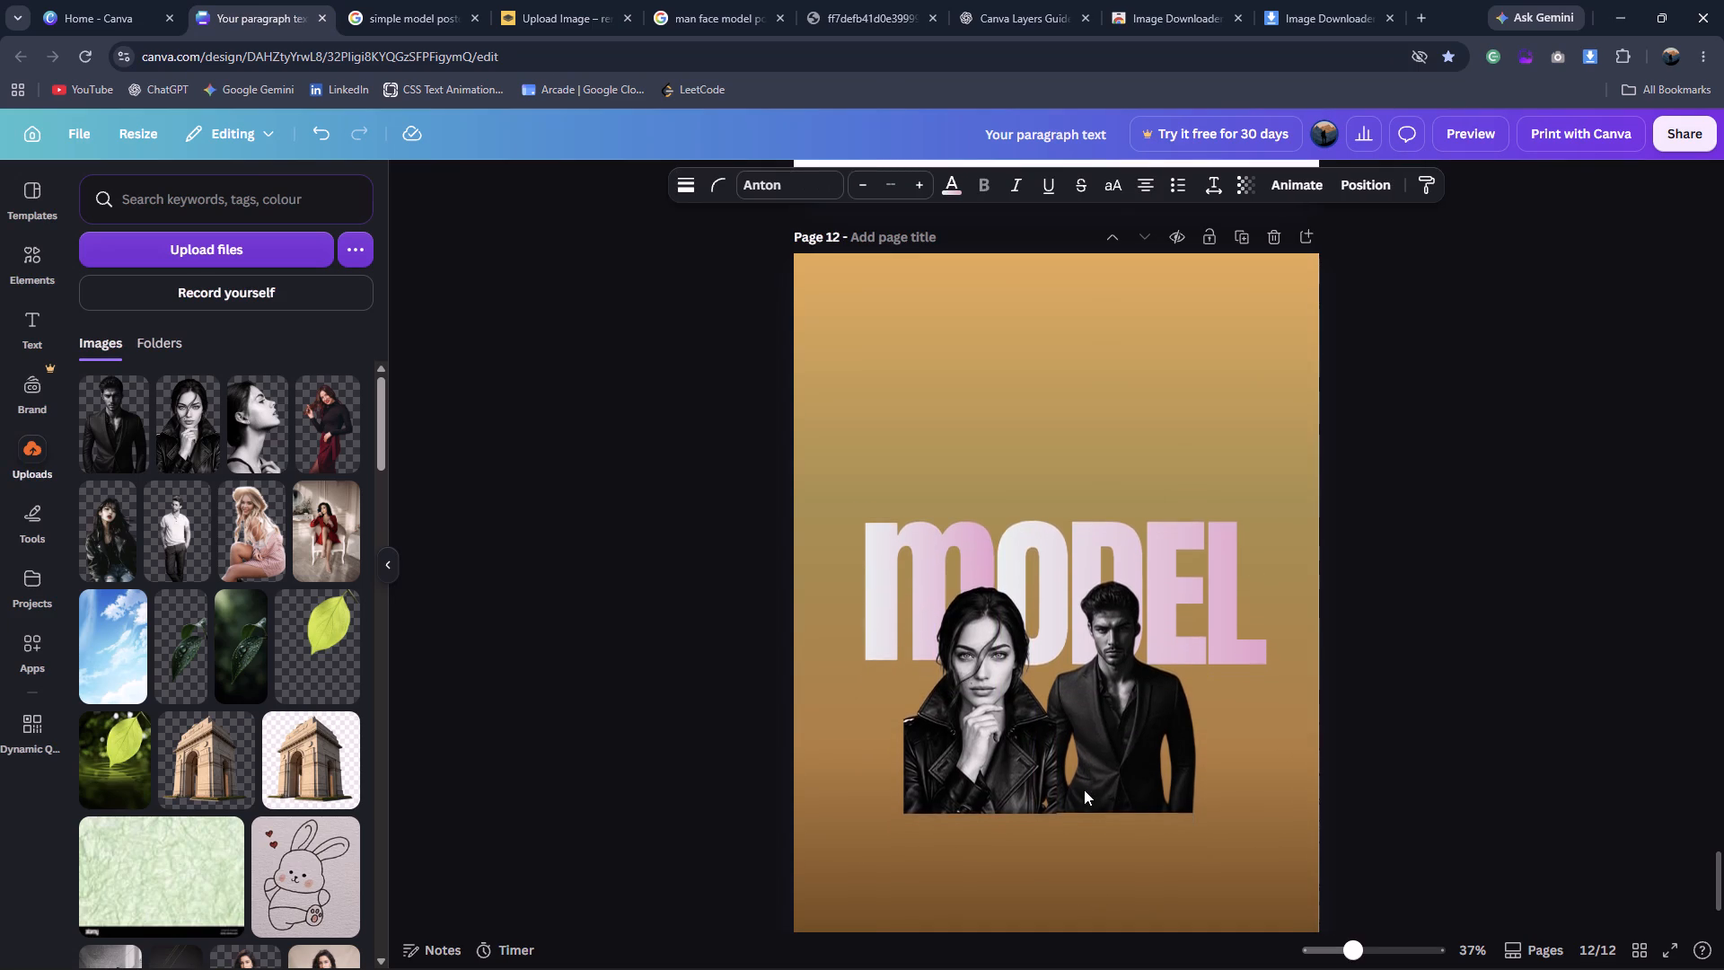
{"action": "key", "text": "Down"}
{"action": "key", "text": "Down"}
{"action": "key", "text": "Down"}
{"action": "key", "text": "Down"}
{"action": "key", "text": "Down"}
{"action": "key", "text": "Down"}
{"action": "key", "text": "Down"}
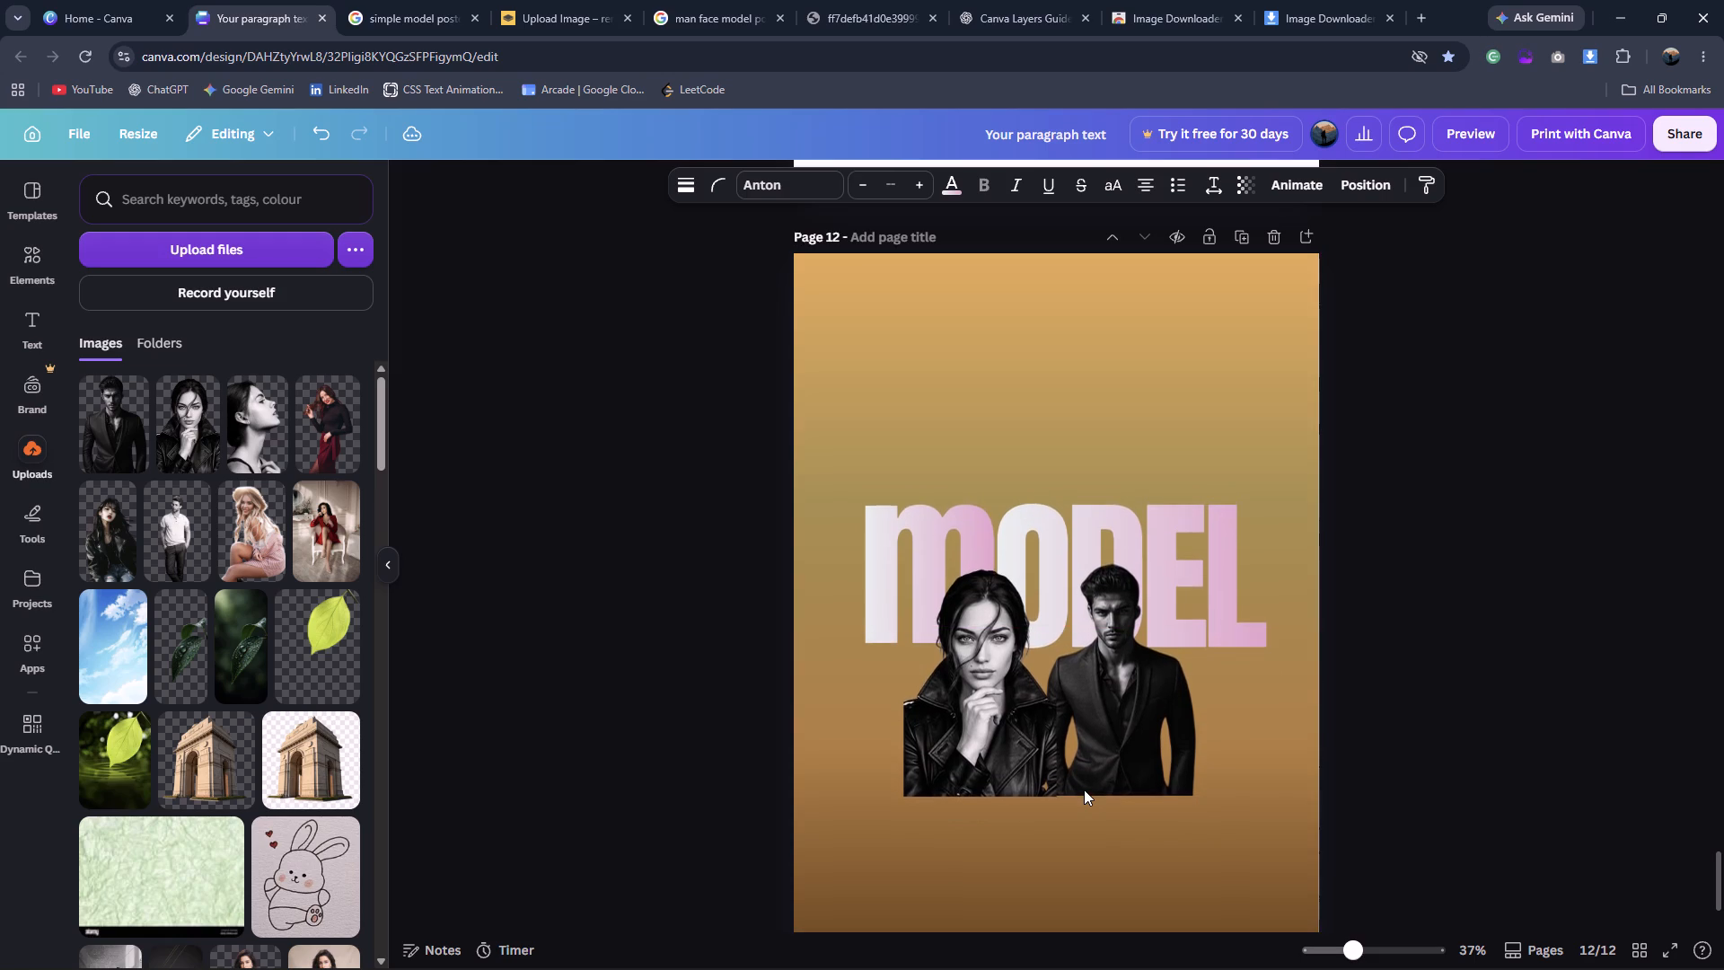
{"action": "key", "text": "Down"}
{"action": "key", "text": "Down"}
{"action": "key", "text": "Down"}
{"action": "key", "text": "Down"}
{"action": "key", "text": "Down"}
{"action": "key", "text": "Down"}
{"action": "key", "text": "Down"}
{"action": "key", "text": "Down"}
{"action": "key", "text": "Down"}
{"action": "key", "text": "Down"}
{"action": "key", "text": "Down"}
{"action": "key", "text": "Down"}
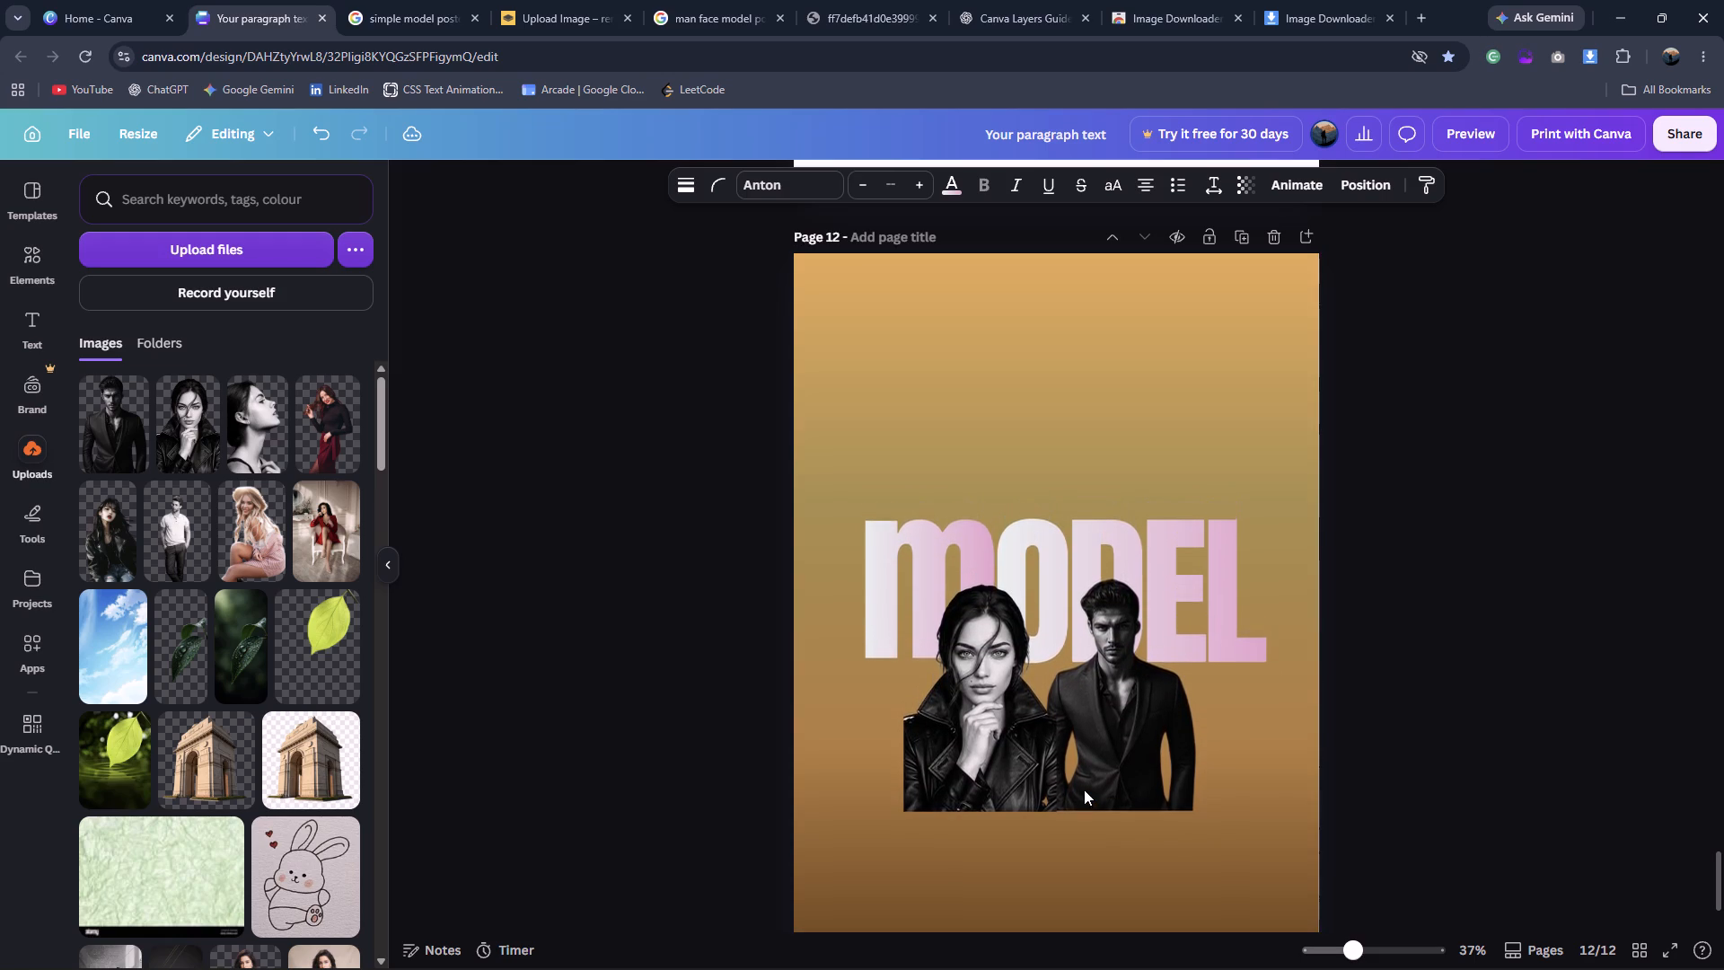
{"action": "key", "text": "Down"}
{"action": "key", "text": "Down"}
{"action": "key", "text": "Down"}
{"action": "key", "text": "Down"}
{"action": "key", "text": "Down"}
{"action": "key", "text": "Down"}
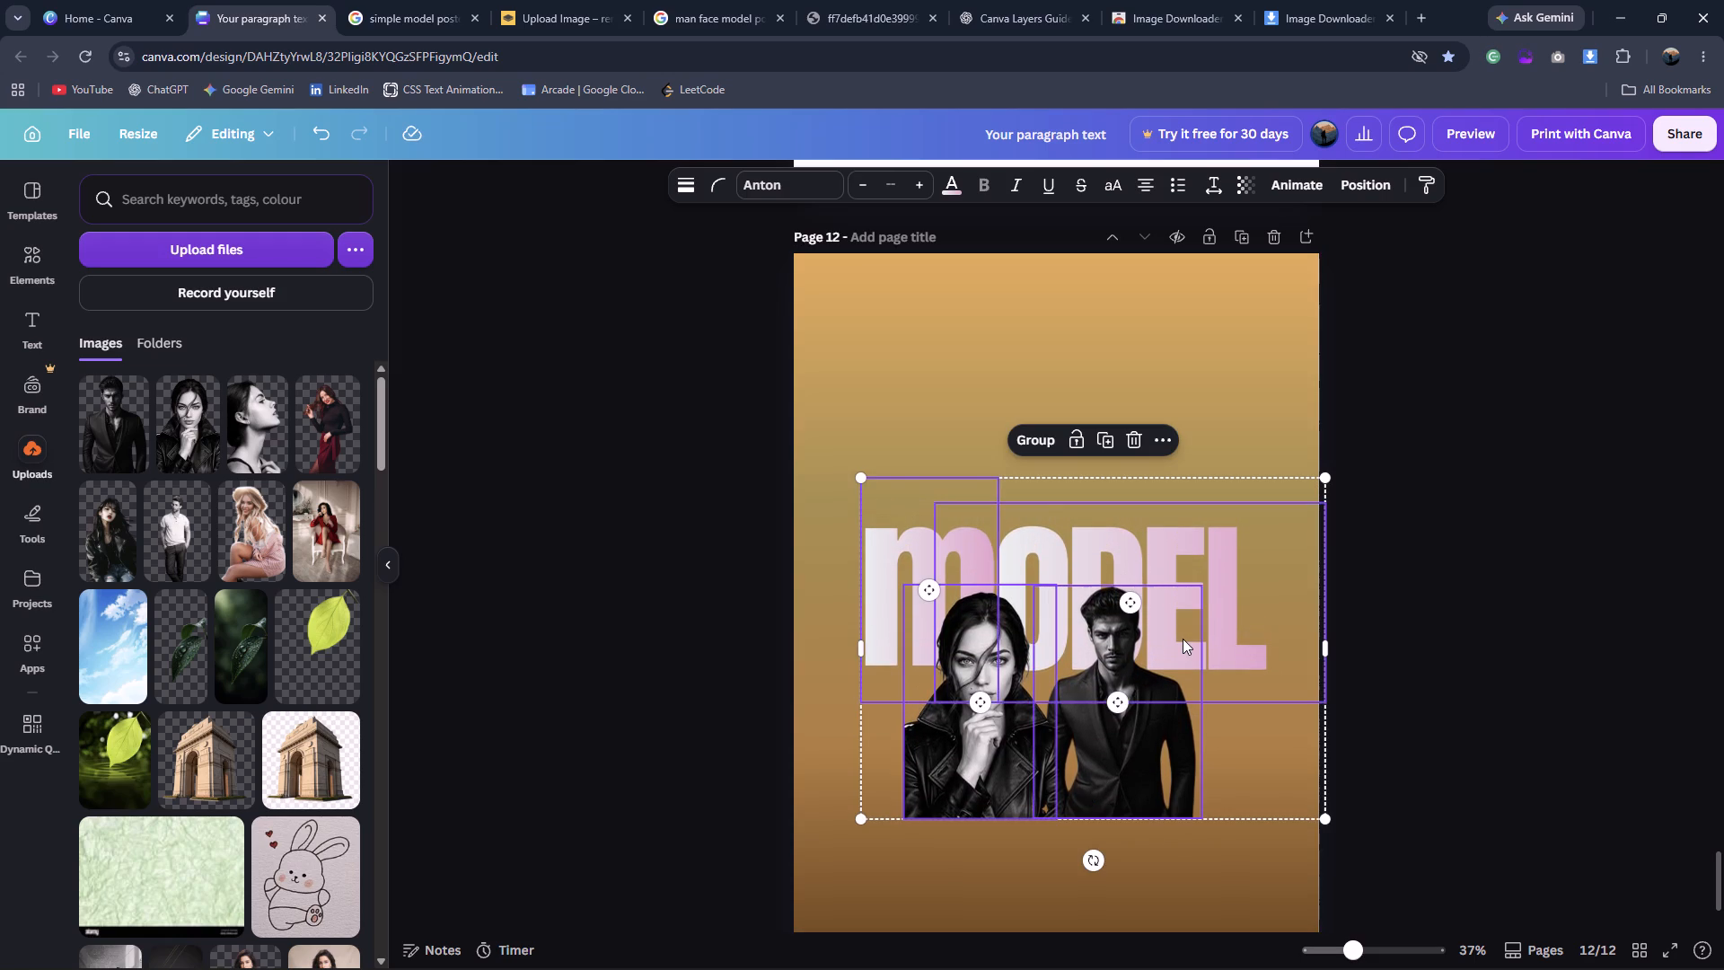
{"action": "key", "text": "Left"}
{"action": "key", "text": "Left"}
{"action": "key", "text": "Left"}
{"action": "key", "text": "Left"}
{"action": "key", "text": "Right"}
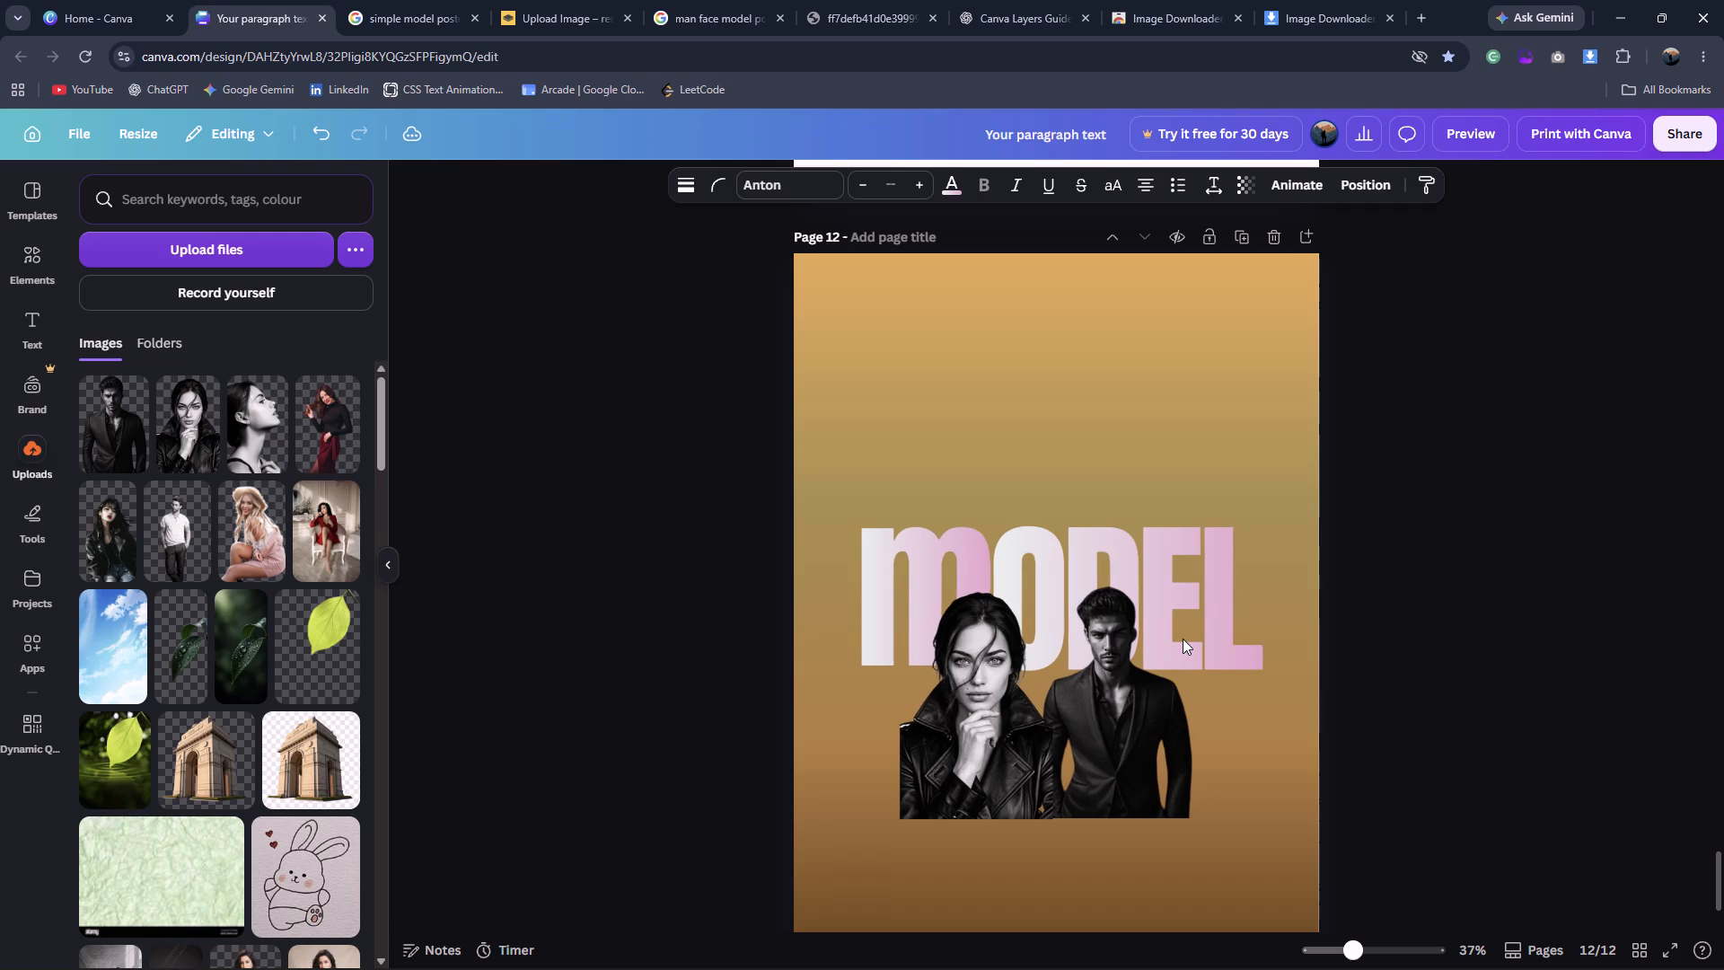
{"action": "left_click", "coordinate": [1530, 534]}
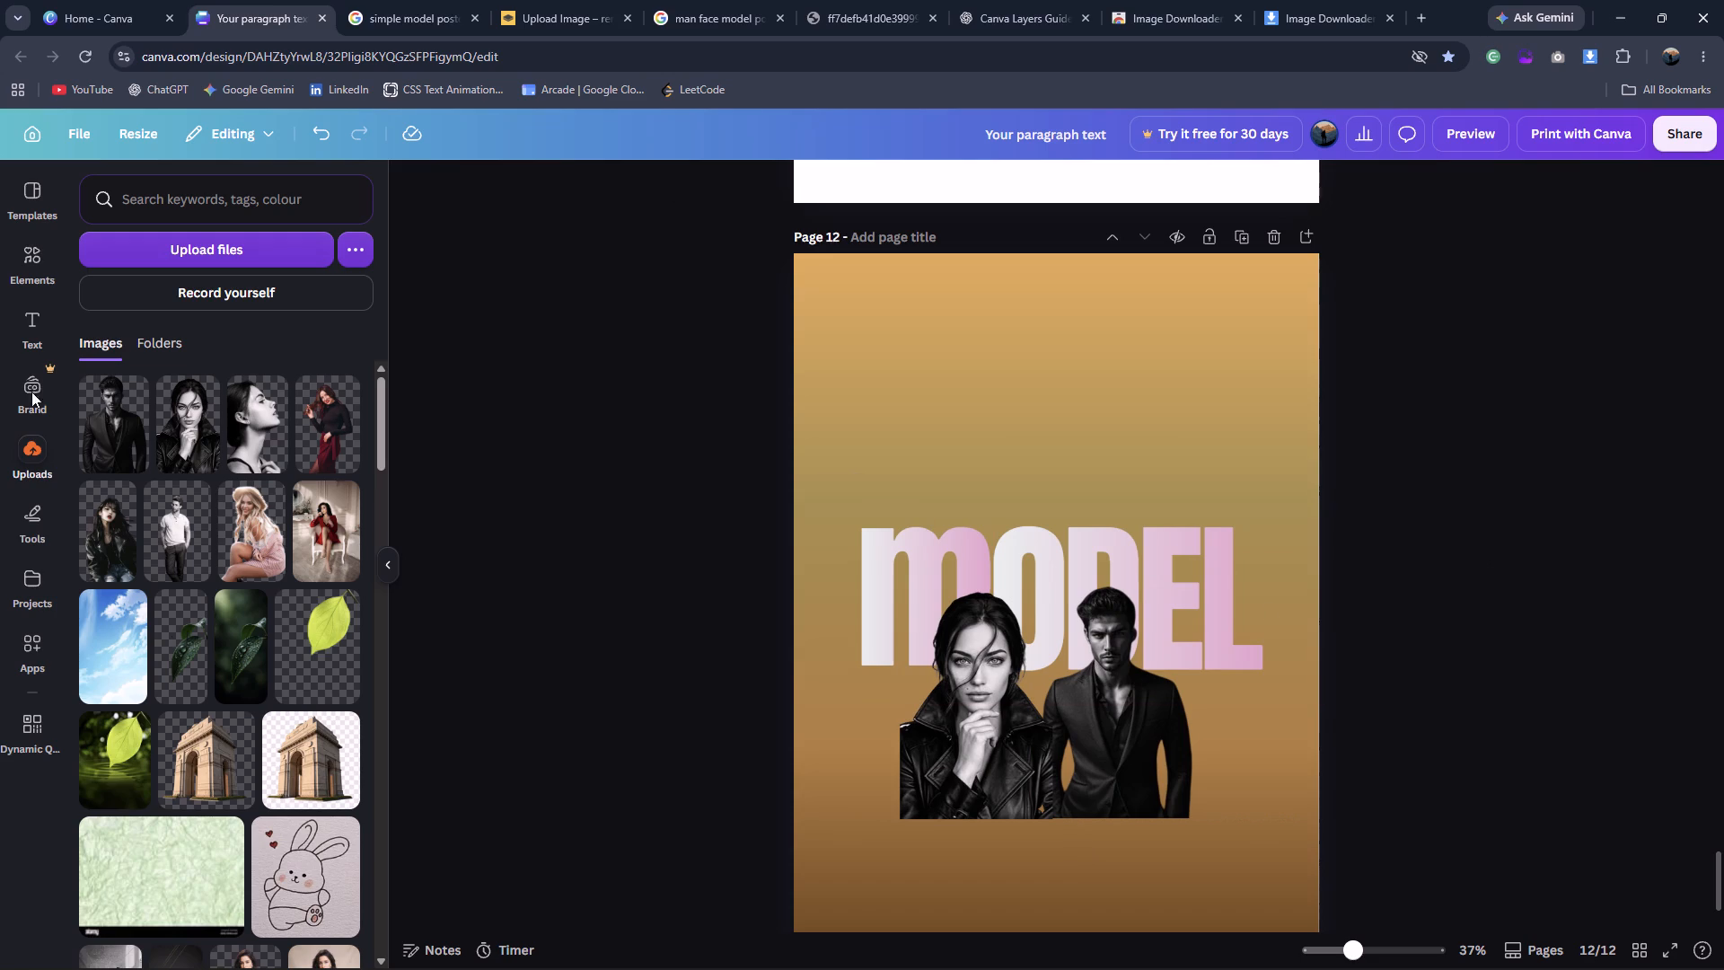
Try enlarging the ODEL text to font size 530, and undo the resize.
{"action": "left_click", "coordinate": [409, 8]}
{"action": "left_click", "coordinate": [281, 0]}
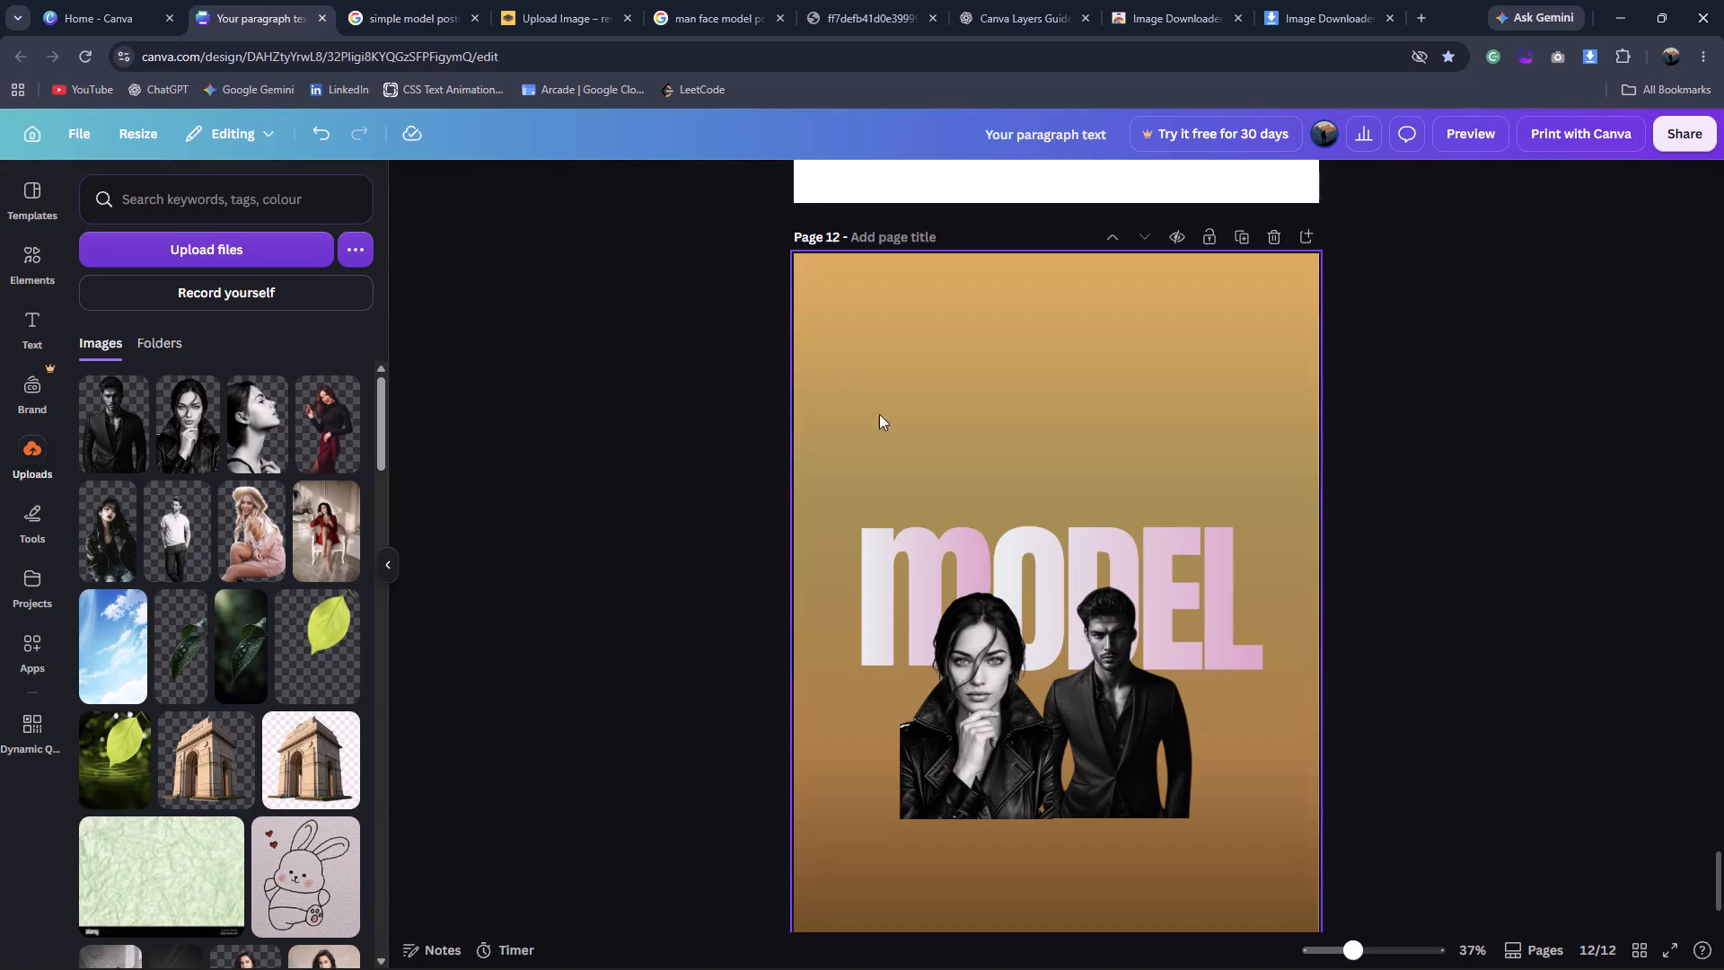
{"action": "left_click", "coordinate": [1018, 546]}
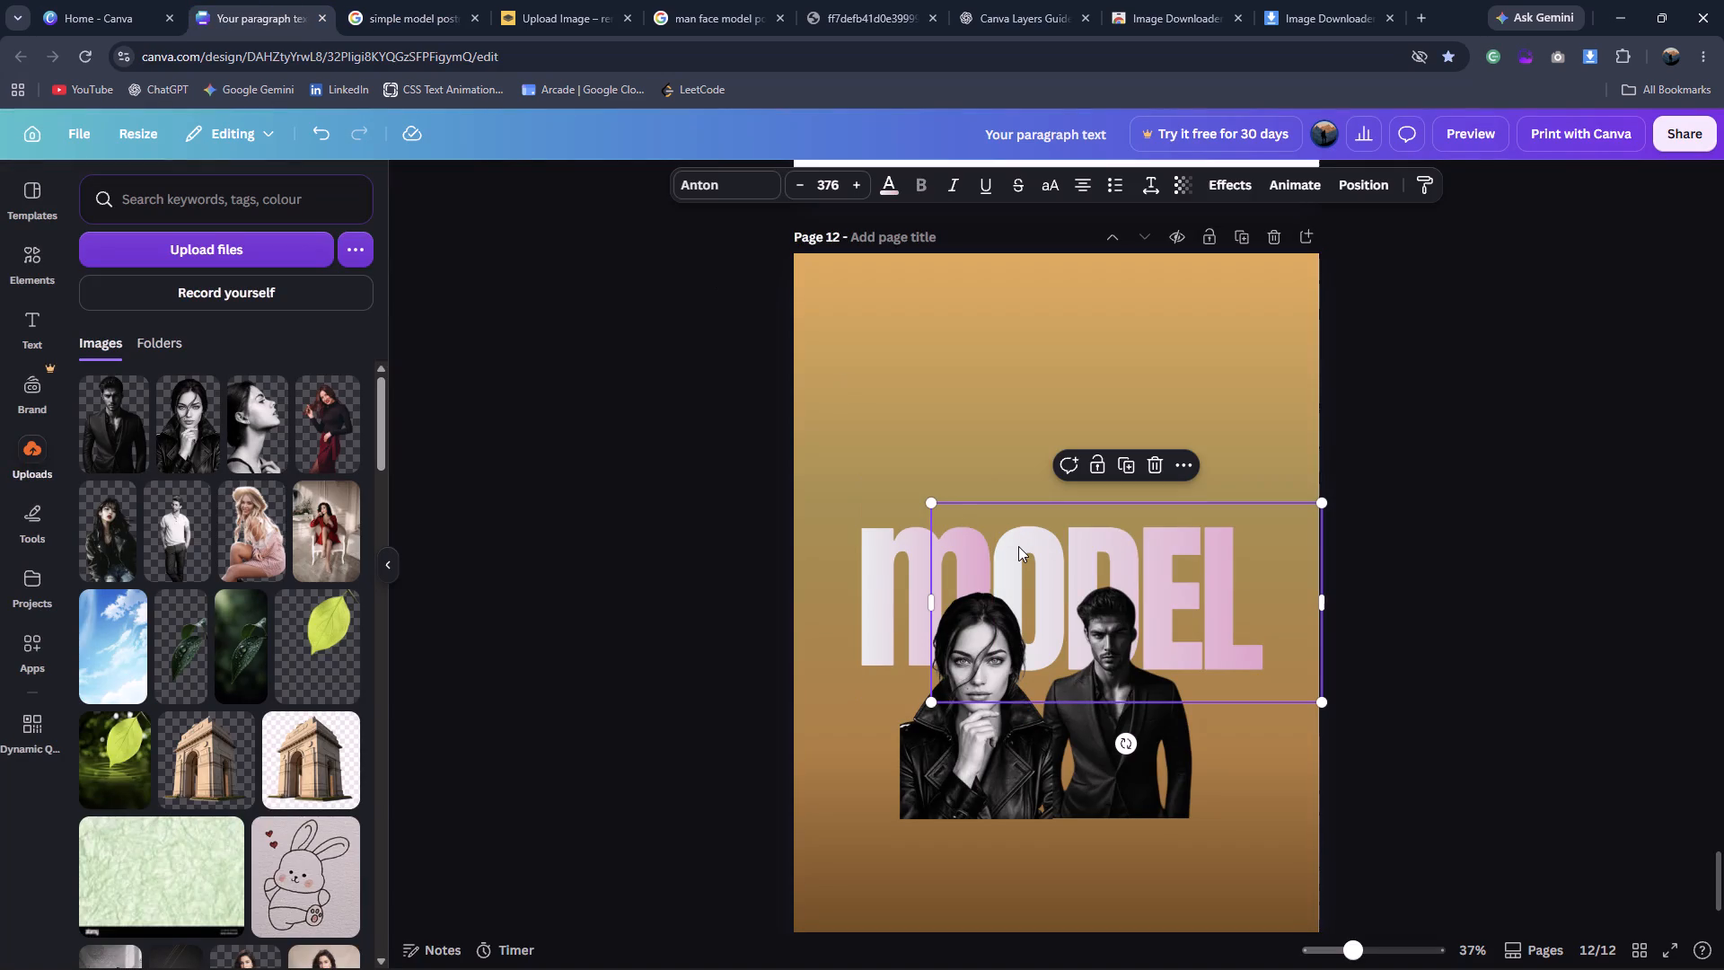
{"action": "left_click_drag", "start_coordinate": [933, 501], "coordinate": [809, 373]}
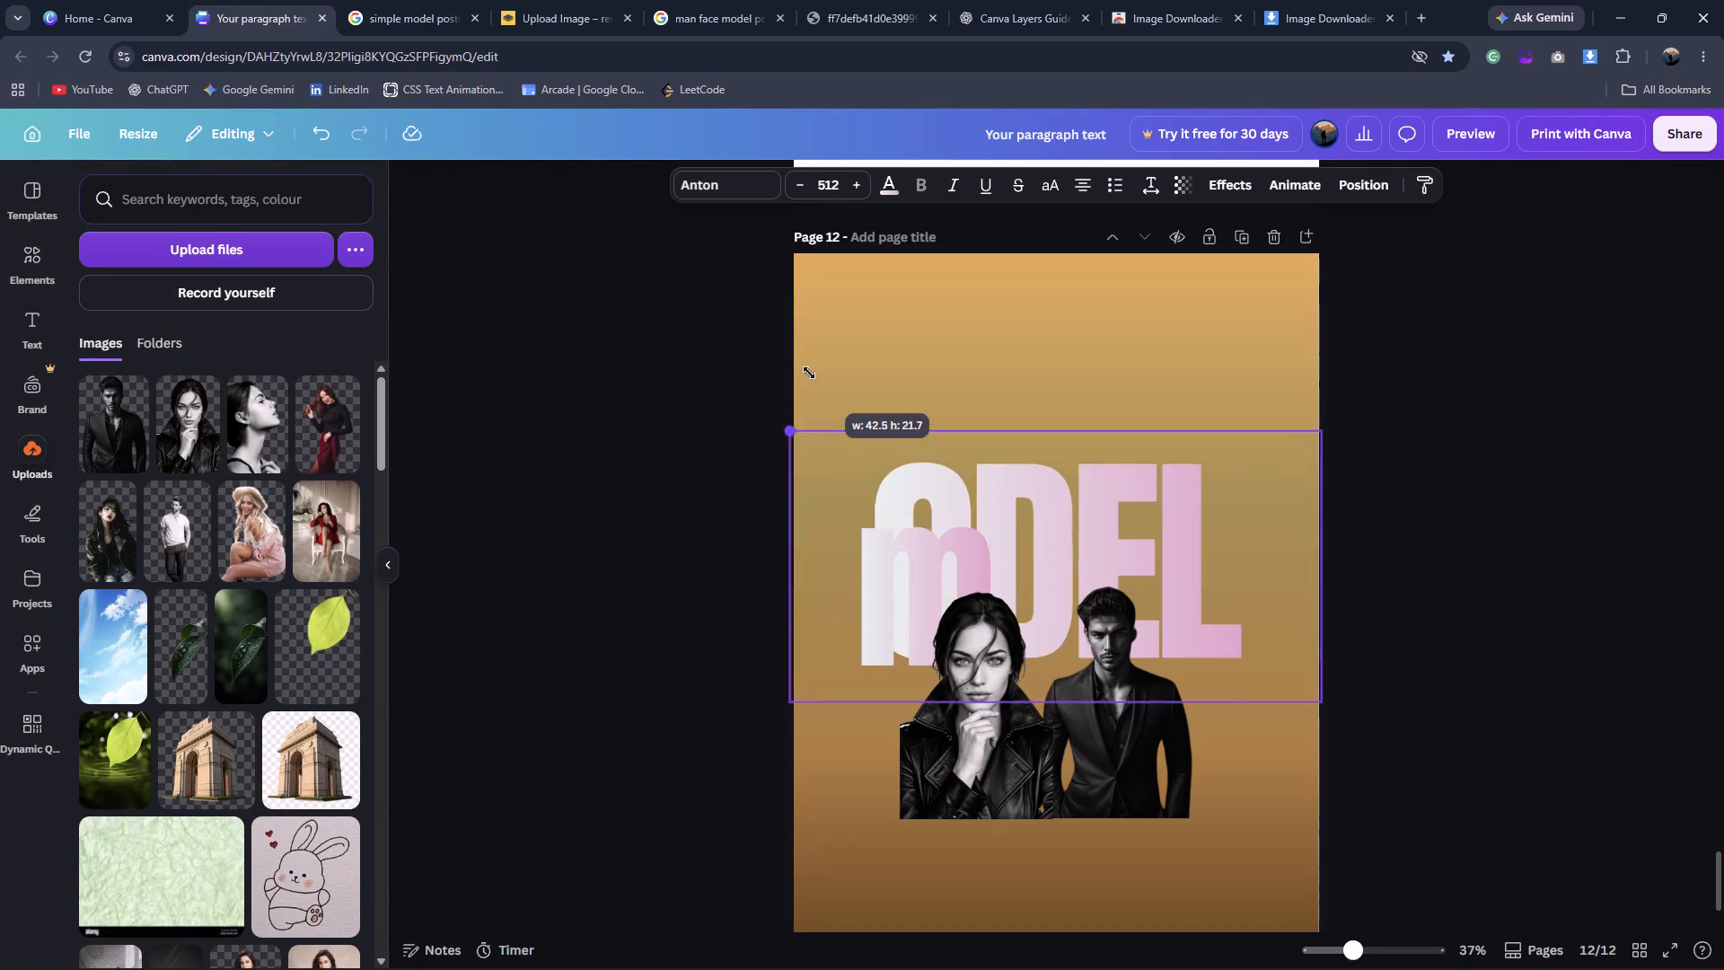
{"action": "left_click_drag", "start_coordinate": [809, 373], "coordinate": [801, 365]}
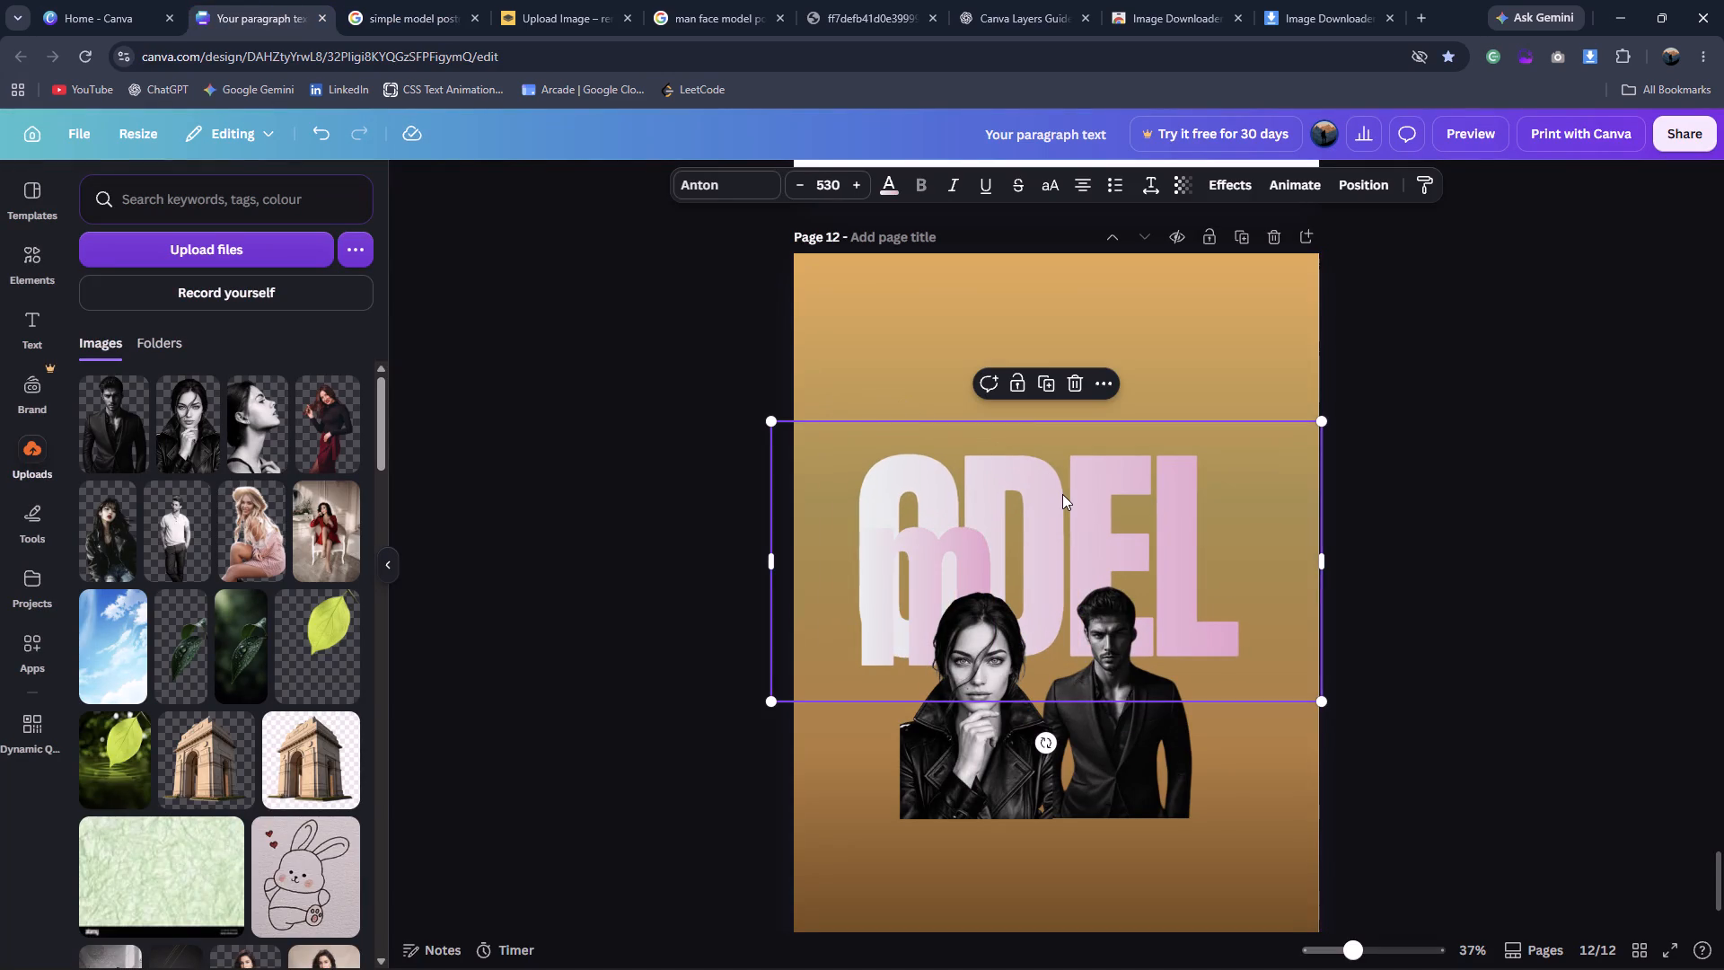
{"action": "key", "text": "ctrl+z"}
Change the font of m and ODEL together to Anton SC.
{"action": "left_click", "coordinate": [889, 592], "text": "shift"}
{"action": "left_click", "coordinate": [727, 192]}
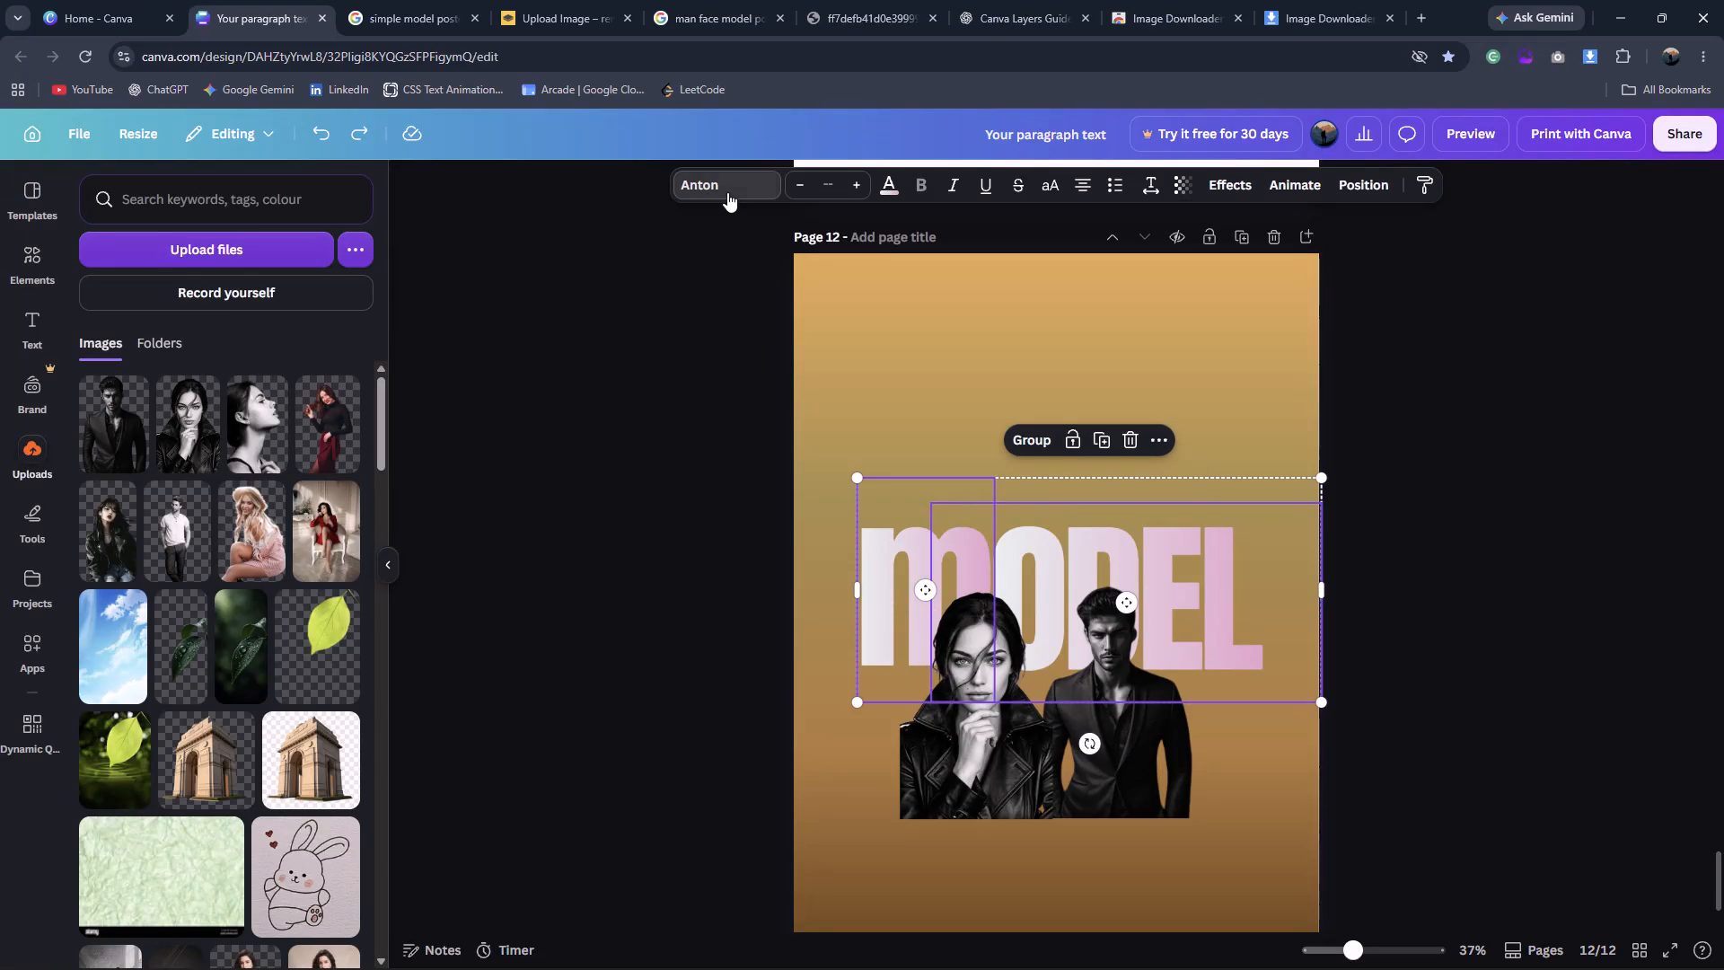
{"action": "left_click", "coordinate": [275, 536]}
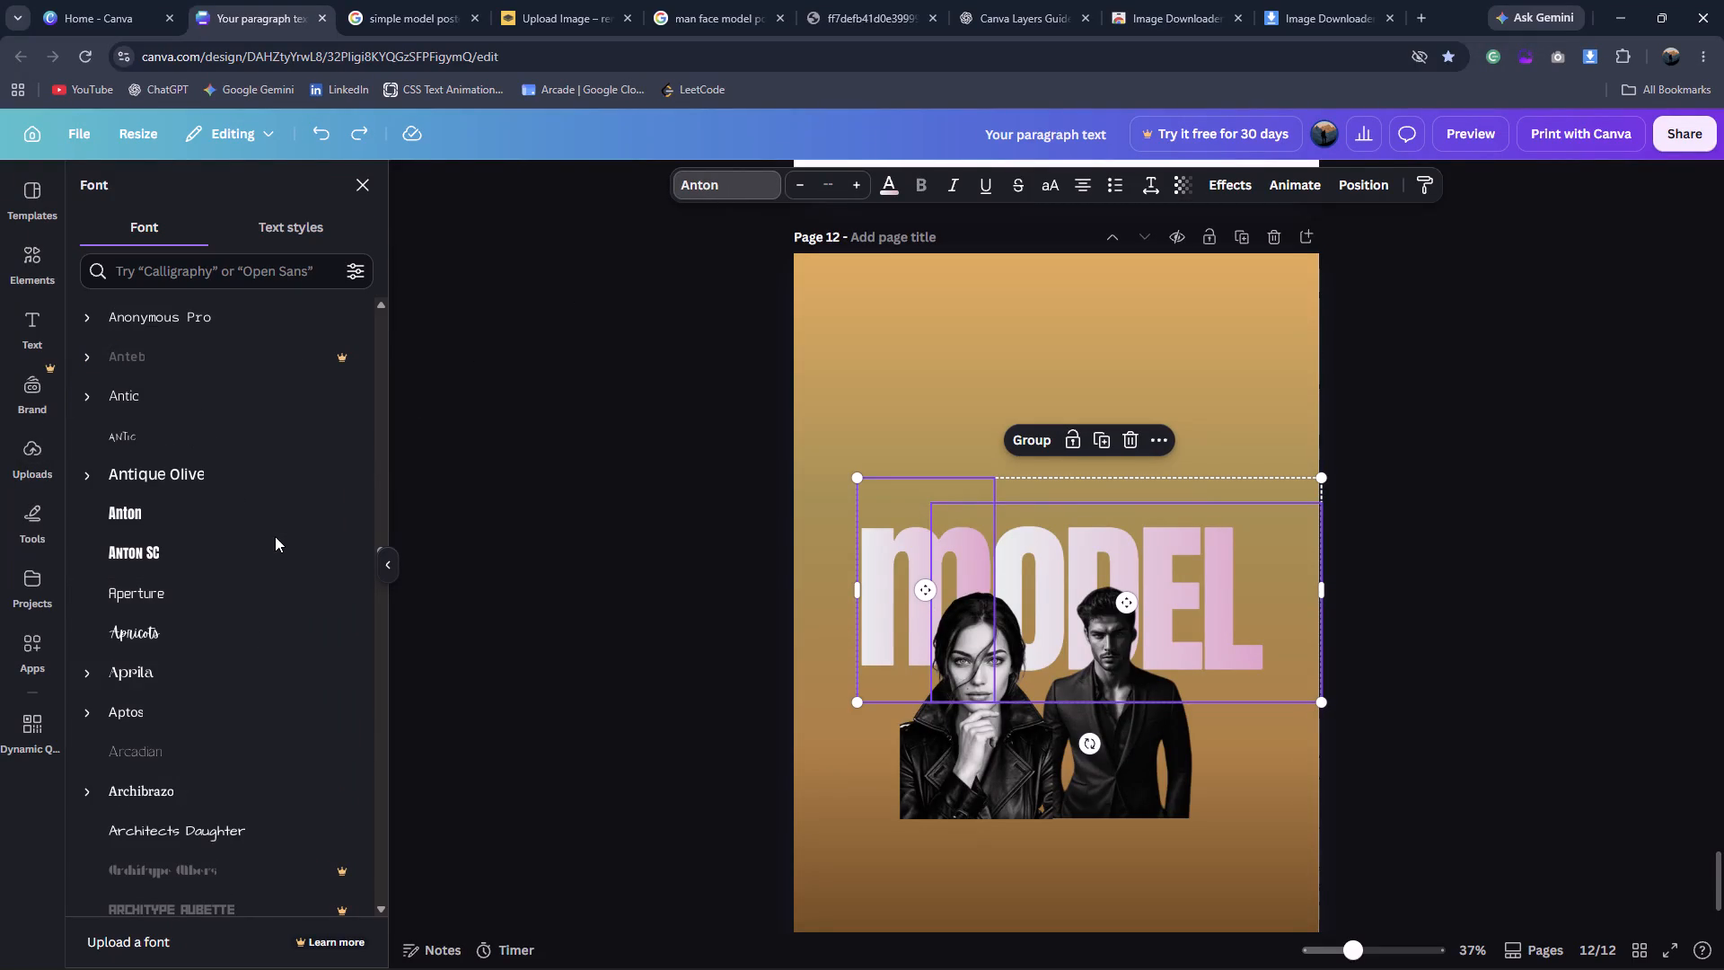
{"action": "left_click", "coordinate": [266, 540]}
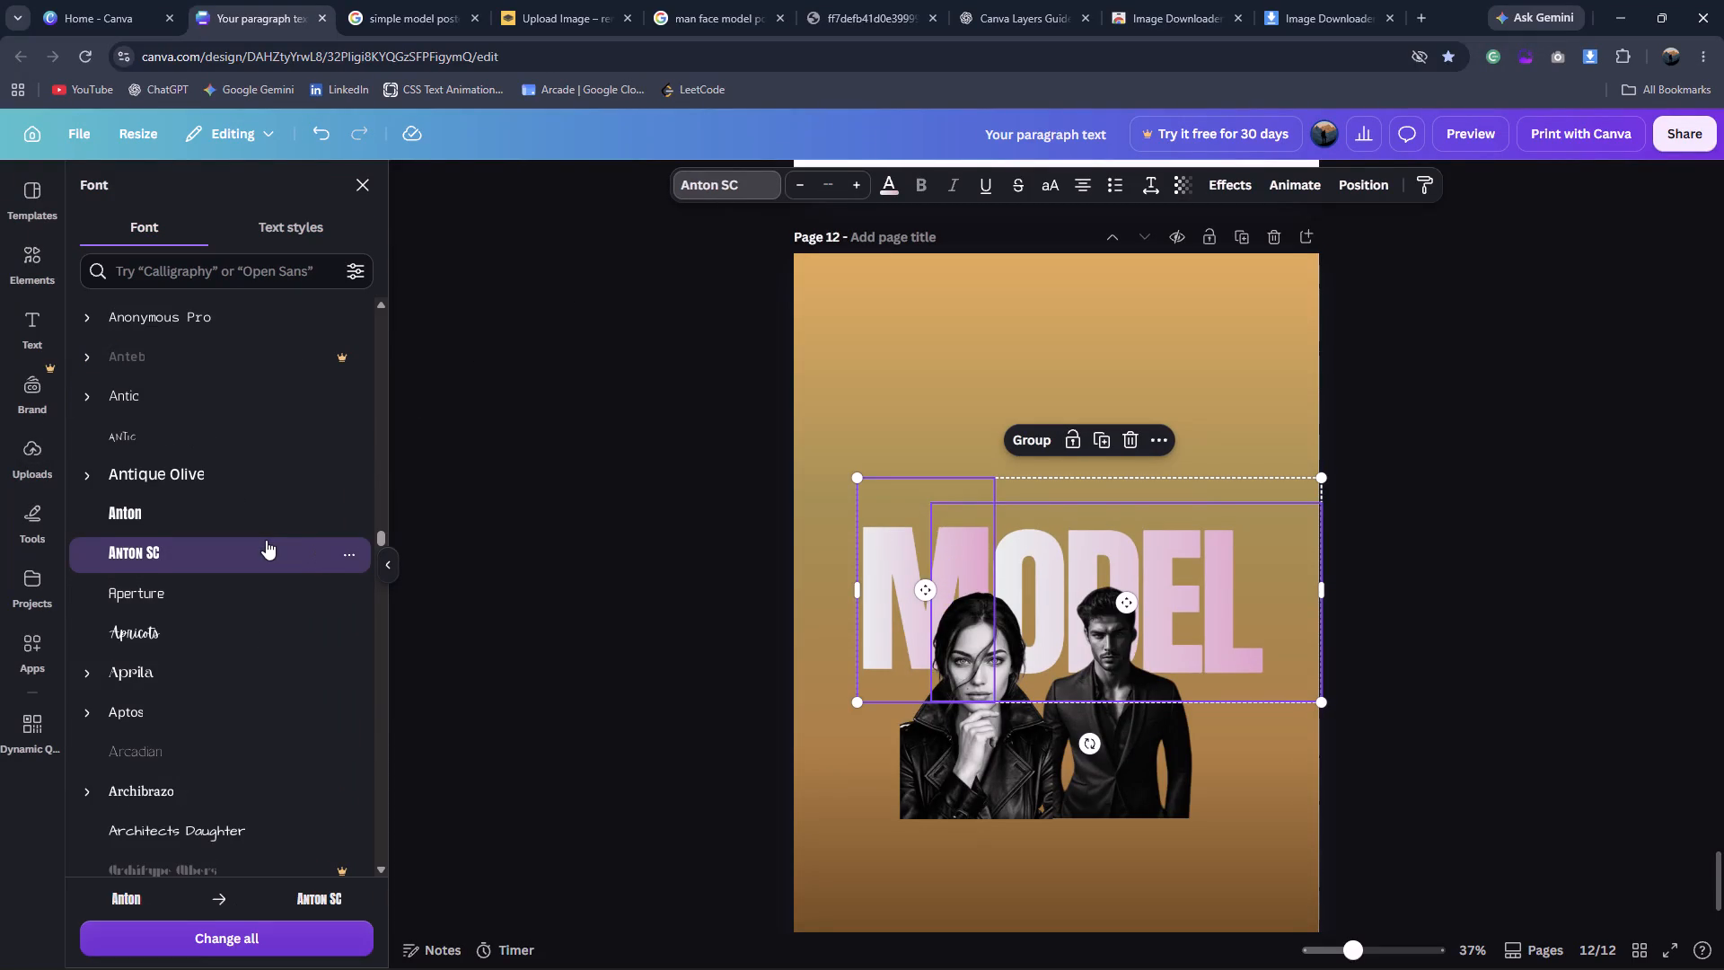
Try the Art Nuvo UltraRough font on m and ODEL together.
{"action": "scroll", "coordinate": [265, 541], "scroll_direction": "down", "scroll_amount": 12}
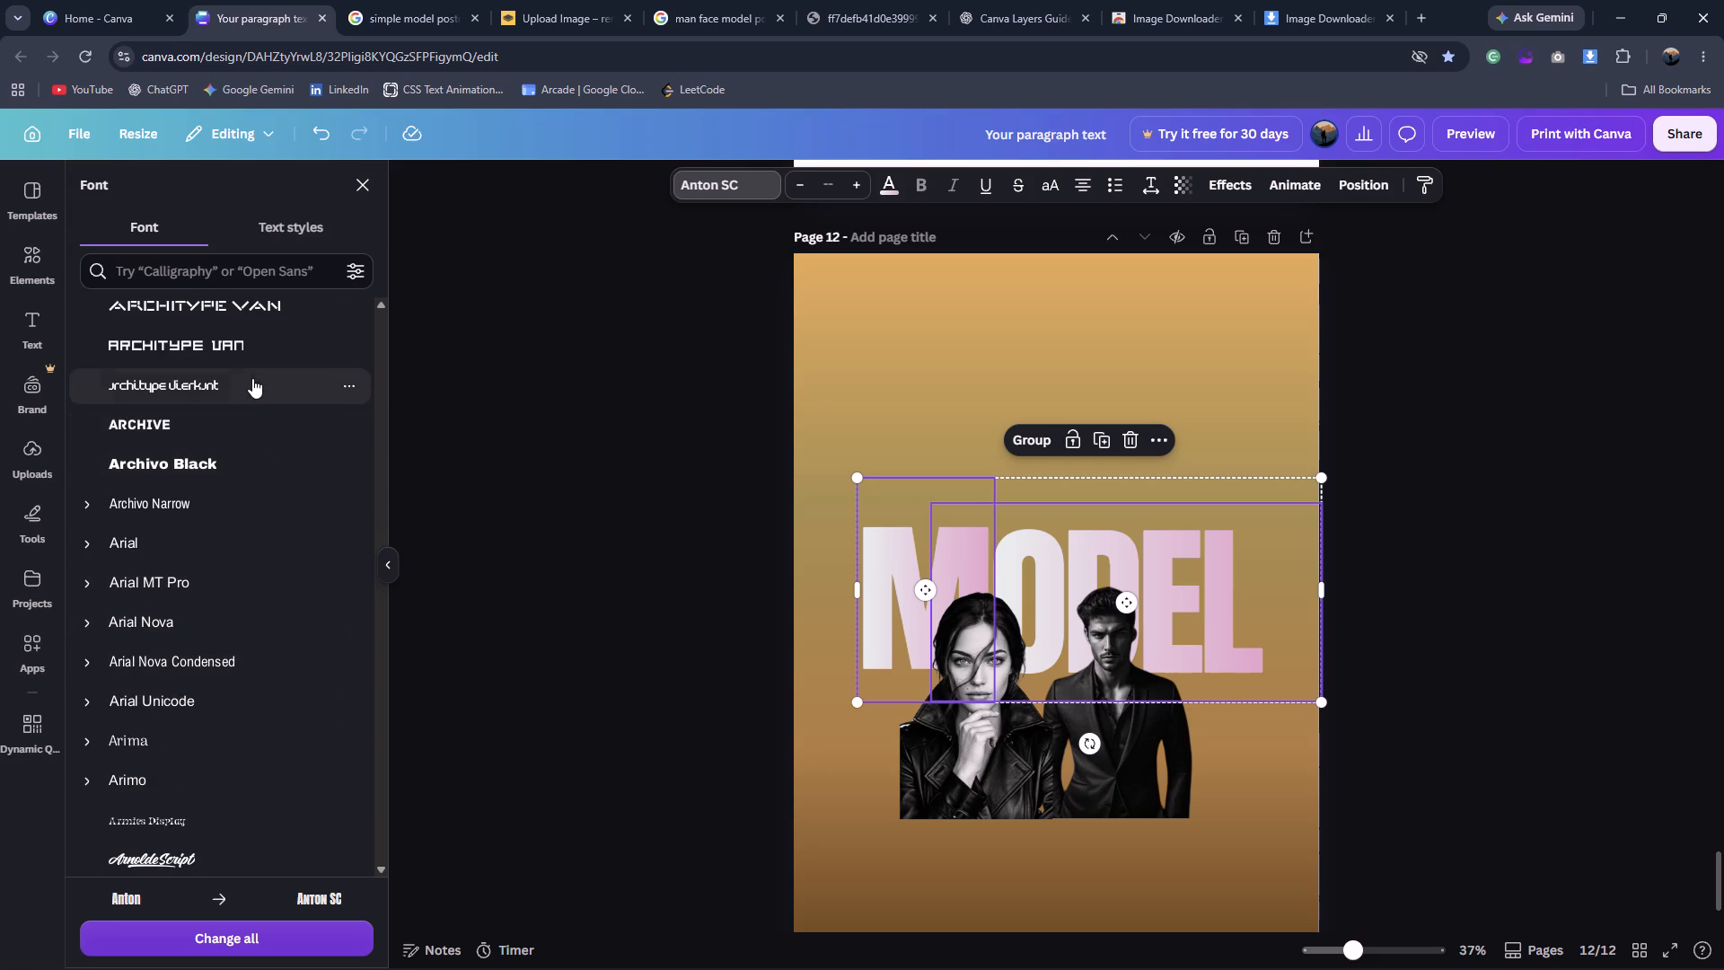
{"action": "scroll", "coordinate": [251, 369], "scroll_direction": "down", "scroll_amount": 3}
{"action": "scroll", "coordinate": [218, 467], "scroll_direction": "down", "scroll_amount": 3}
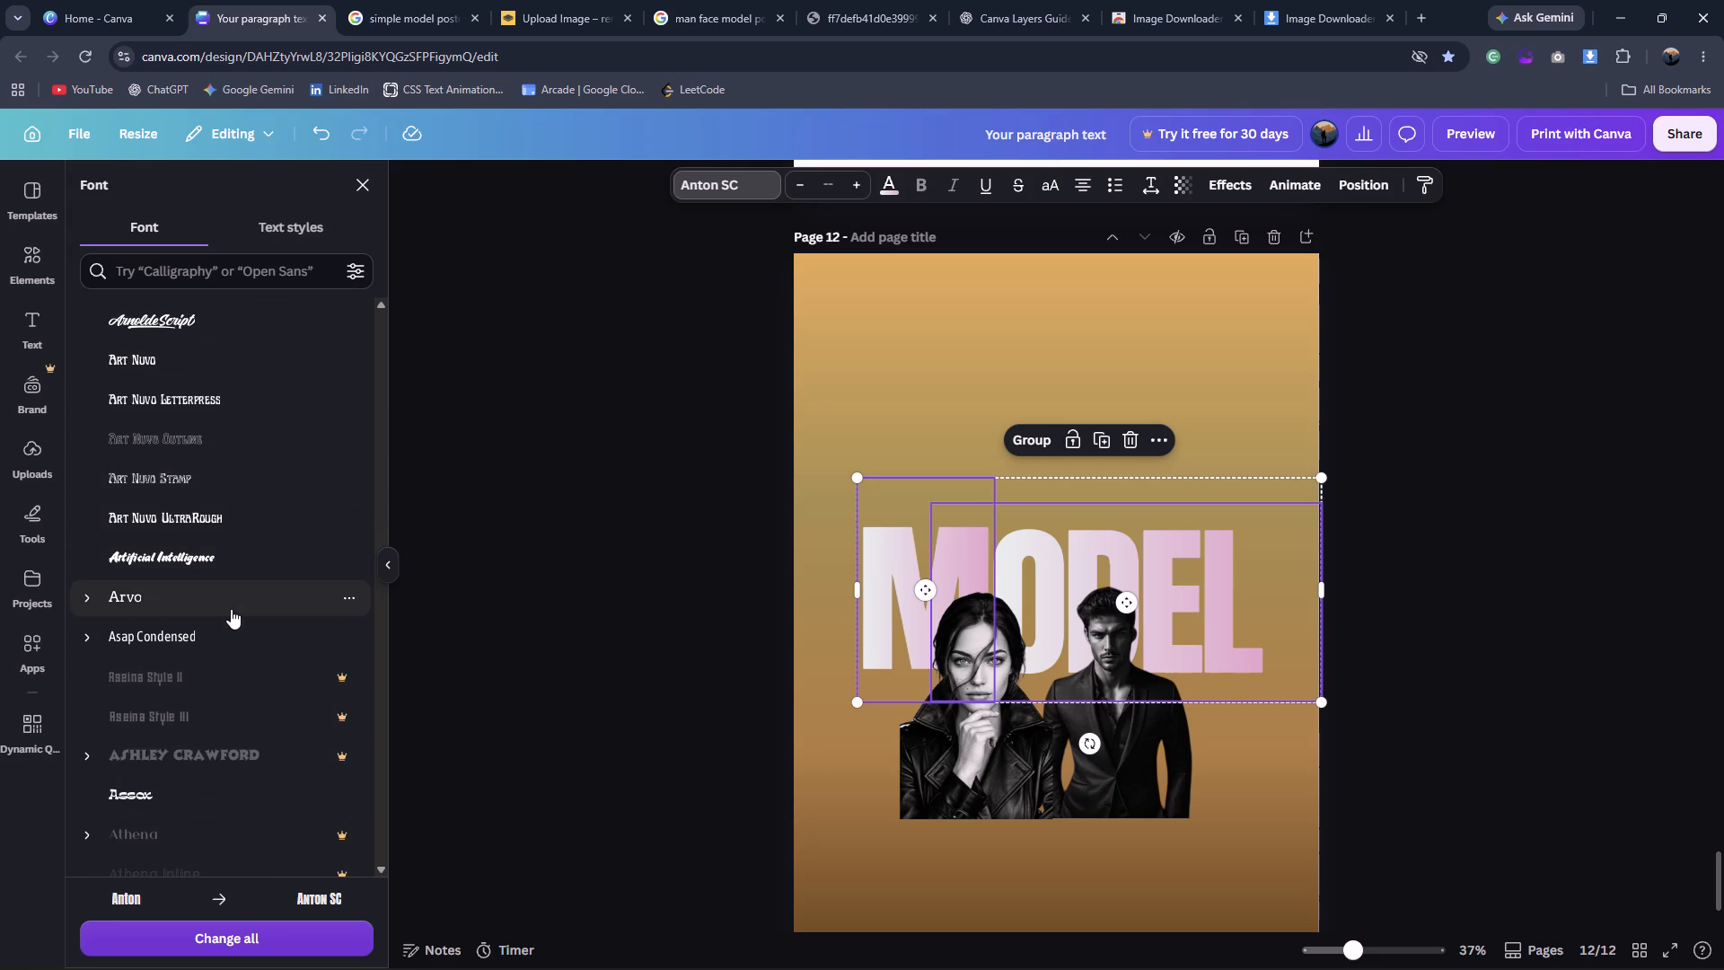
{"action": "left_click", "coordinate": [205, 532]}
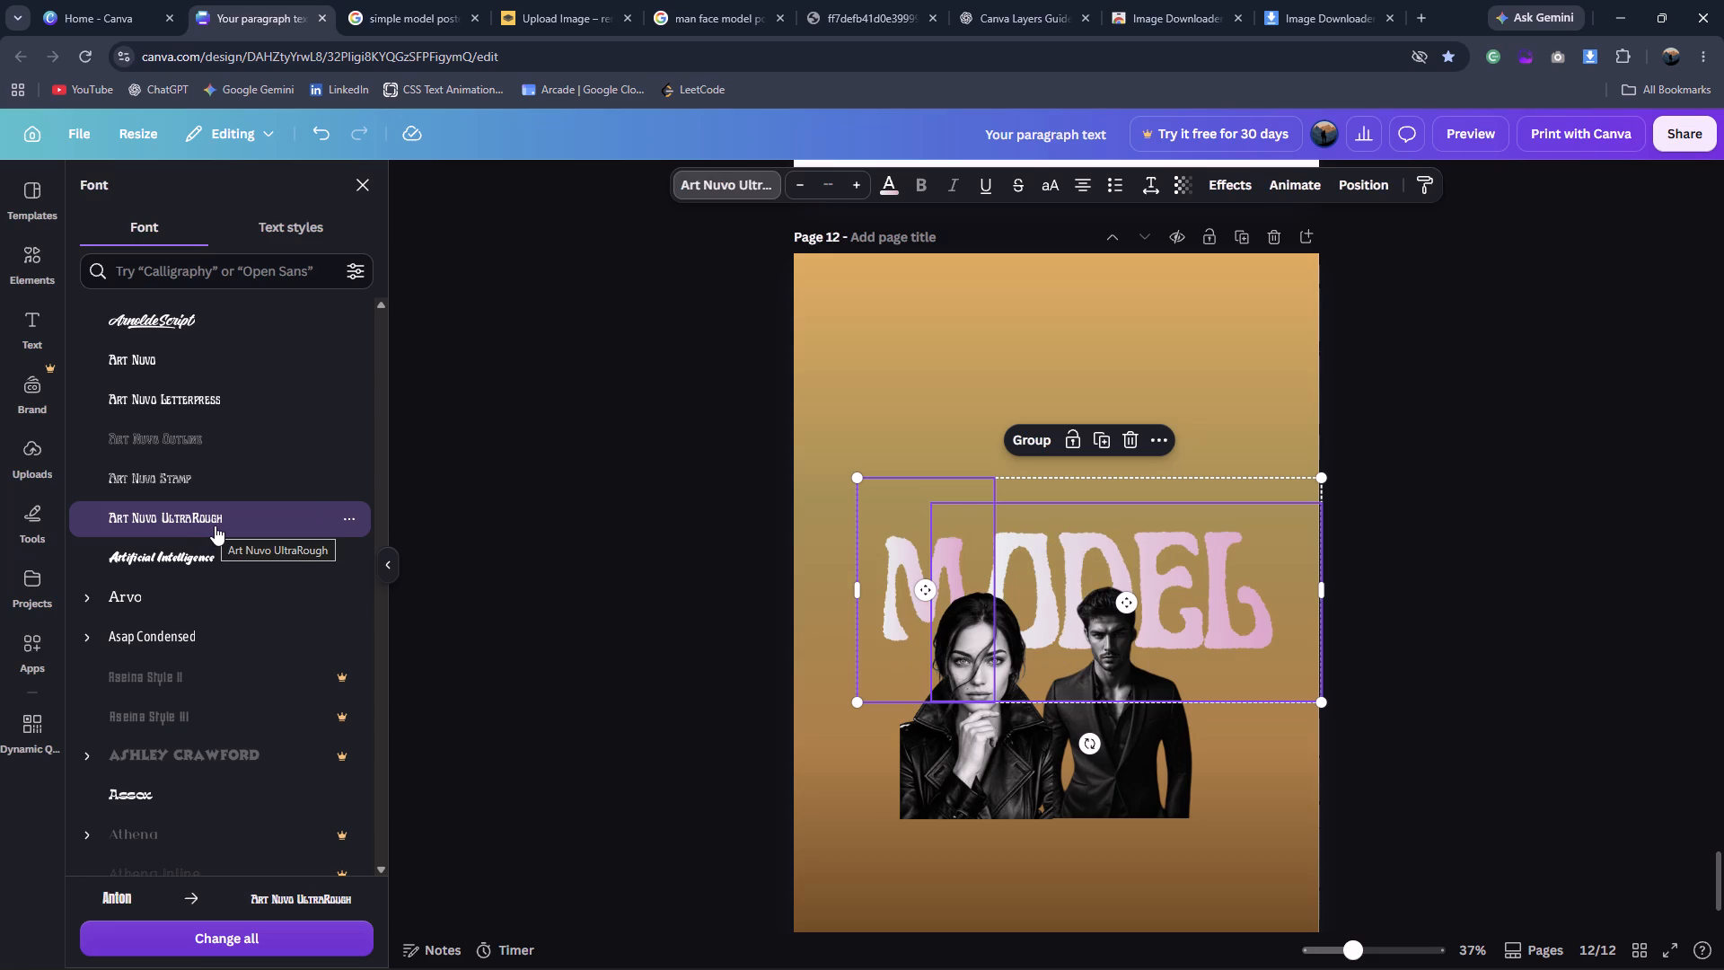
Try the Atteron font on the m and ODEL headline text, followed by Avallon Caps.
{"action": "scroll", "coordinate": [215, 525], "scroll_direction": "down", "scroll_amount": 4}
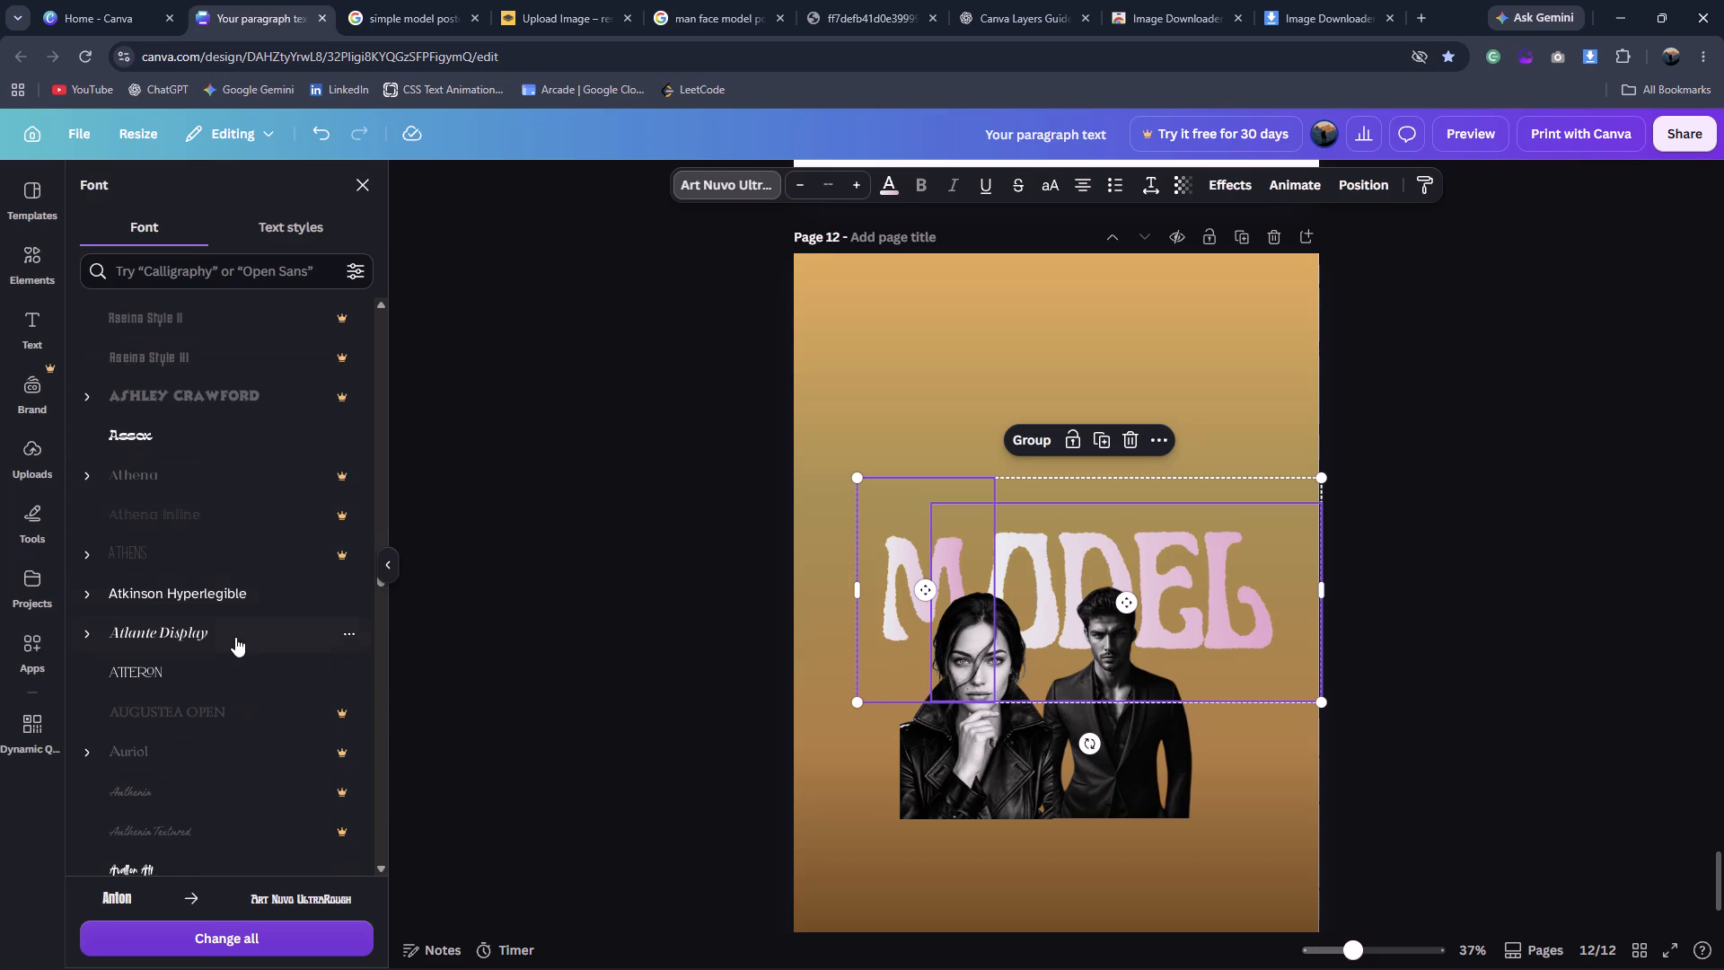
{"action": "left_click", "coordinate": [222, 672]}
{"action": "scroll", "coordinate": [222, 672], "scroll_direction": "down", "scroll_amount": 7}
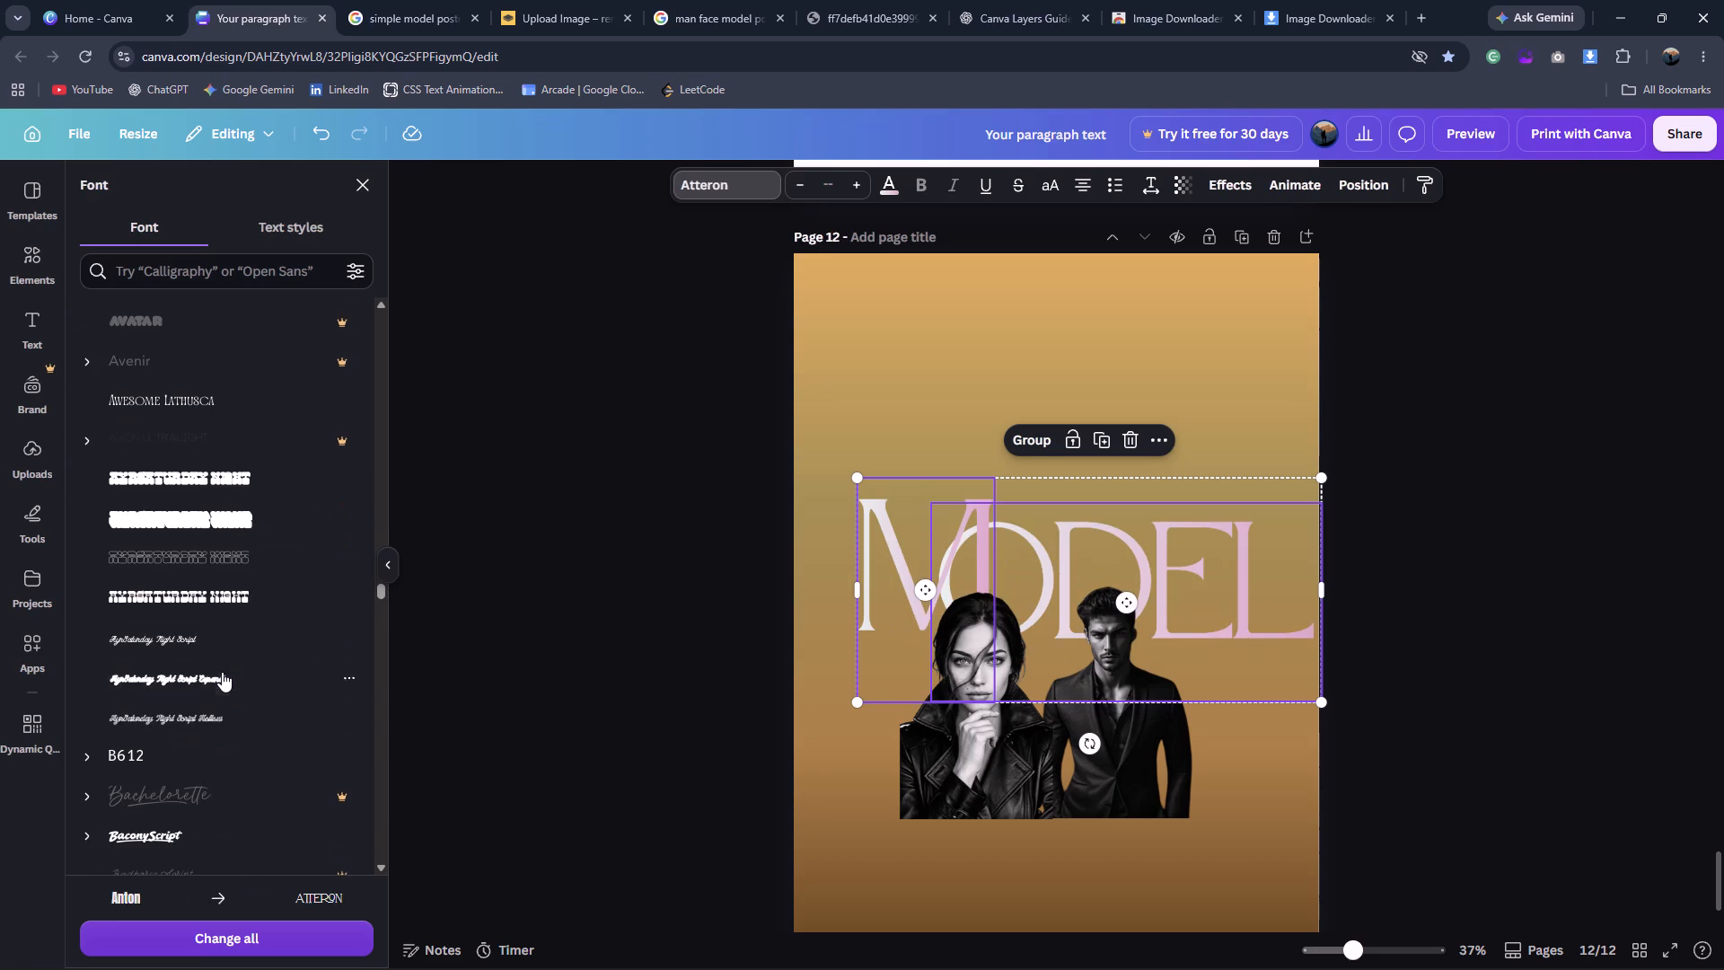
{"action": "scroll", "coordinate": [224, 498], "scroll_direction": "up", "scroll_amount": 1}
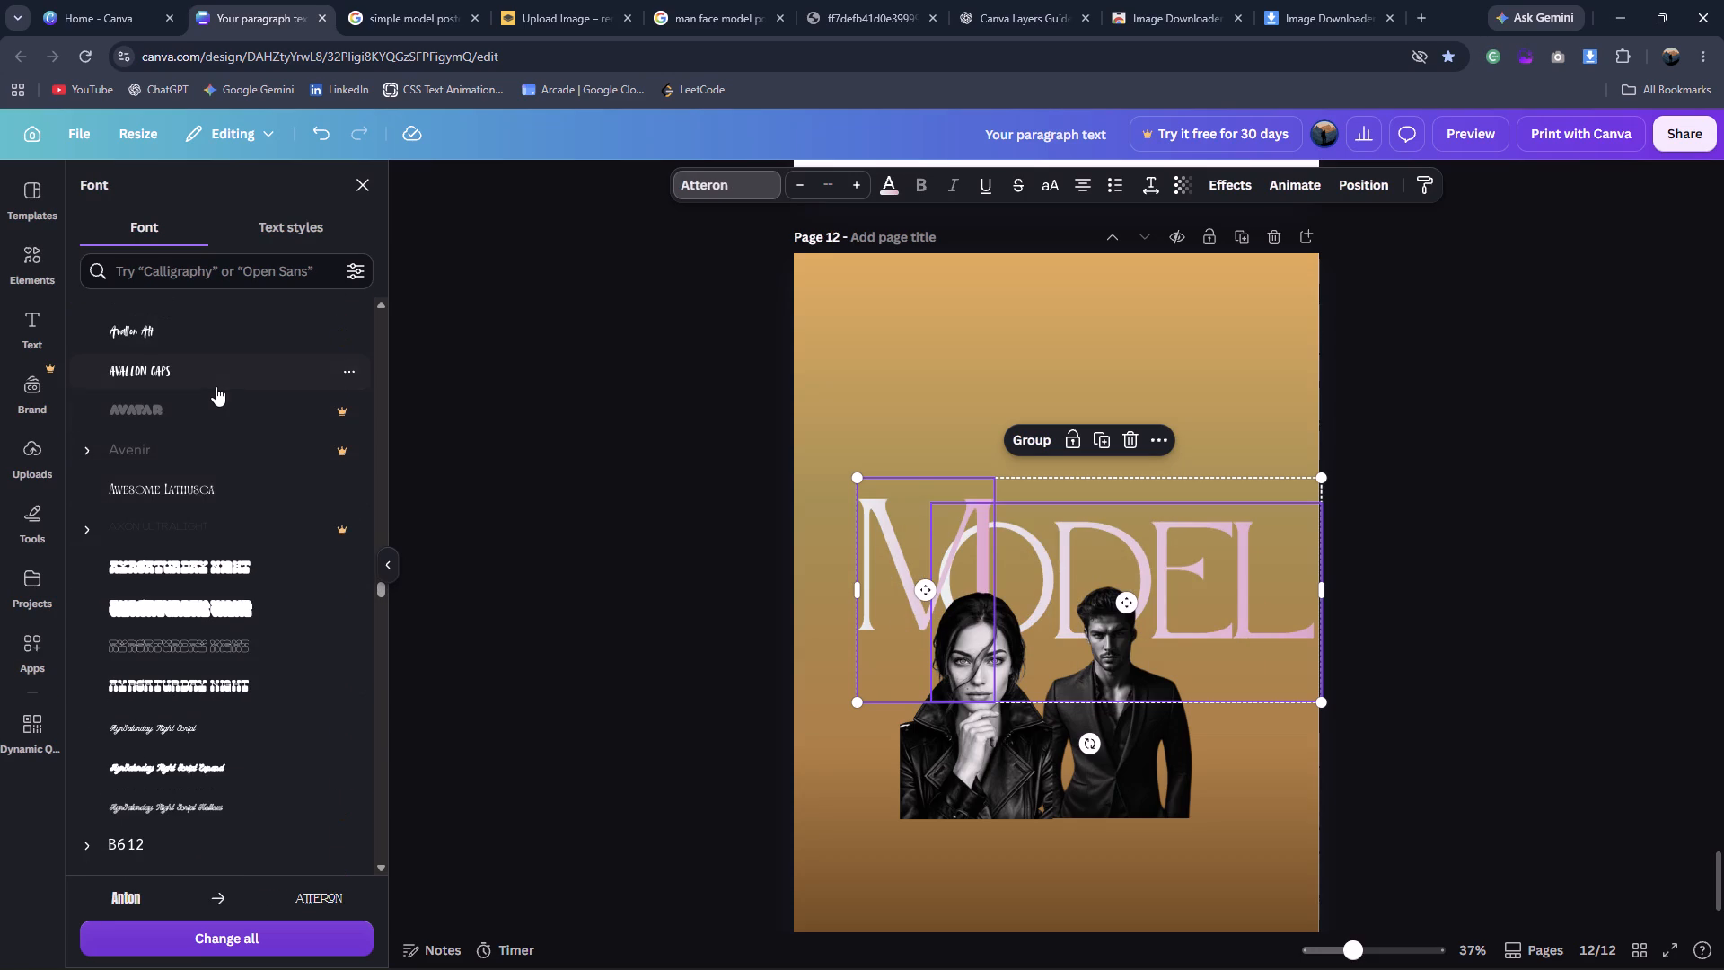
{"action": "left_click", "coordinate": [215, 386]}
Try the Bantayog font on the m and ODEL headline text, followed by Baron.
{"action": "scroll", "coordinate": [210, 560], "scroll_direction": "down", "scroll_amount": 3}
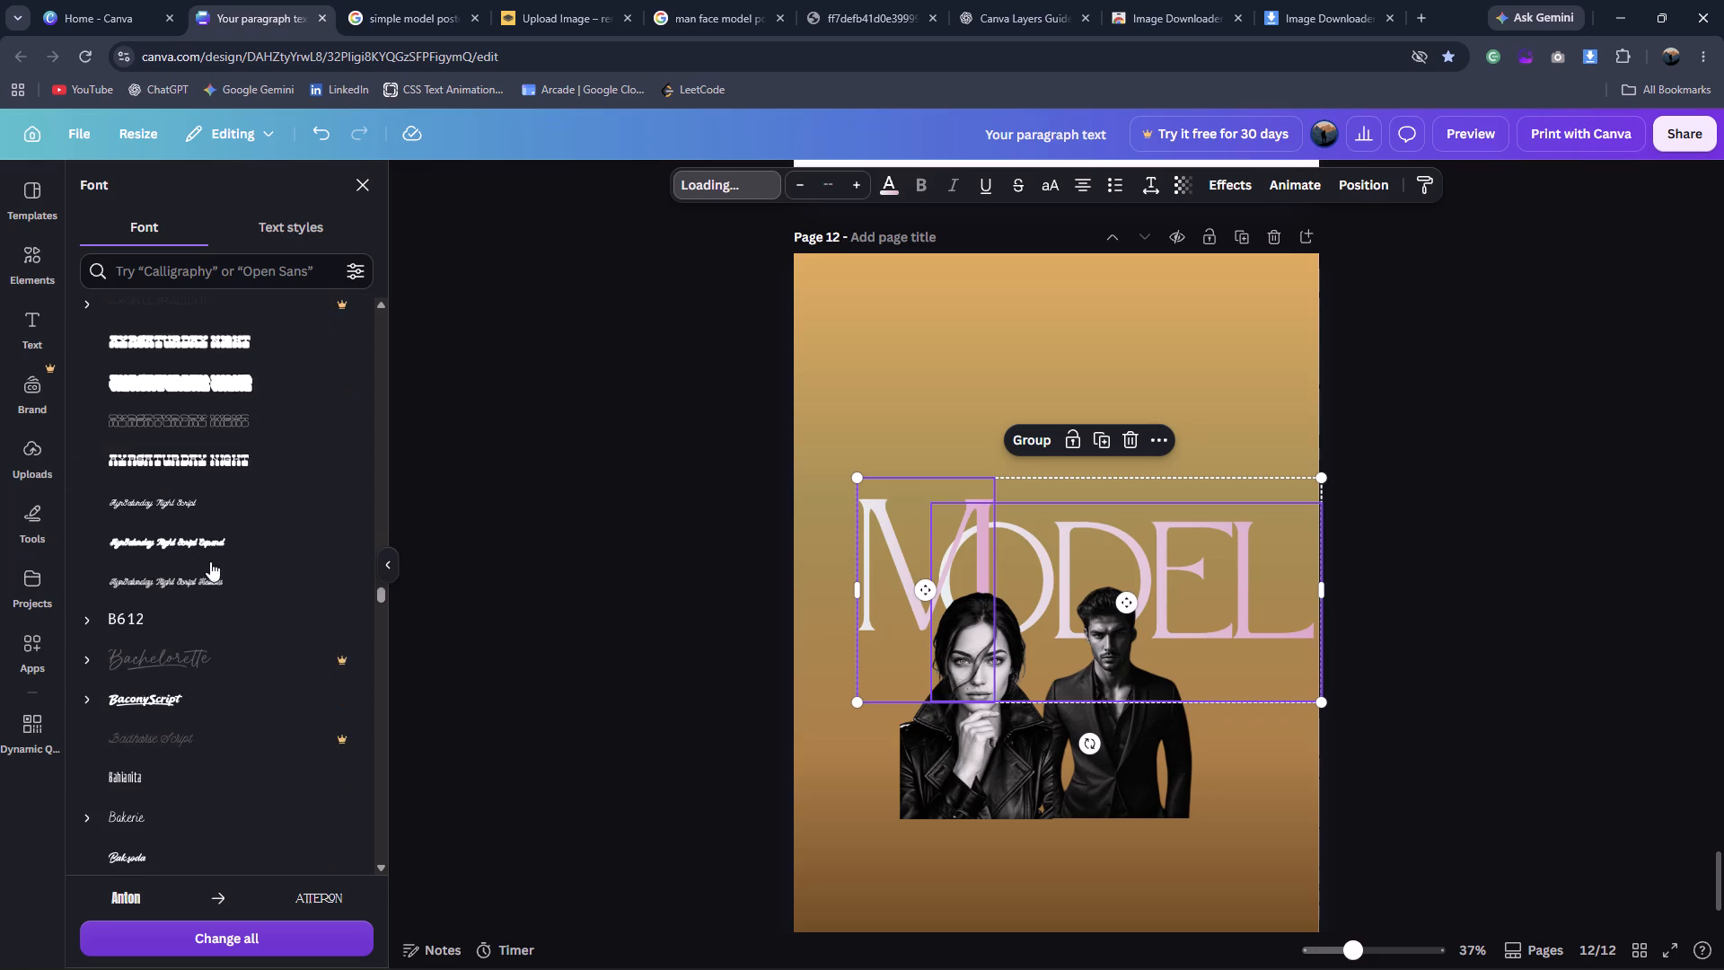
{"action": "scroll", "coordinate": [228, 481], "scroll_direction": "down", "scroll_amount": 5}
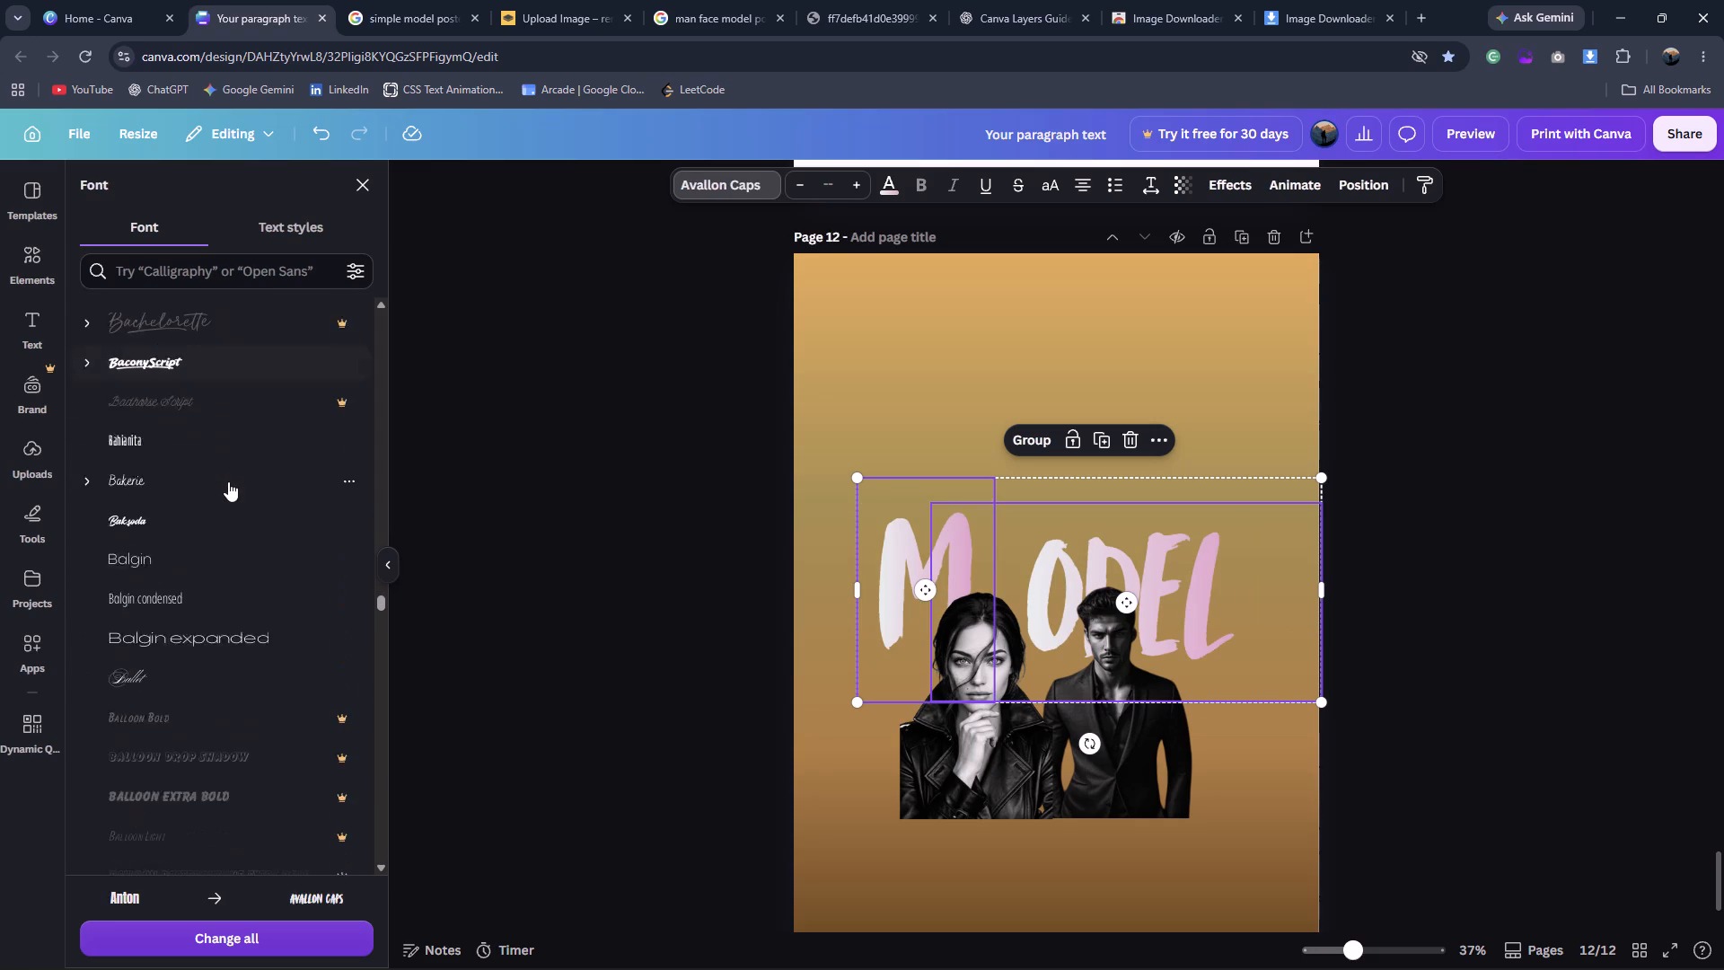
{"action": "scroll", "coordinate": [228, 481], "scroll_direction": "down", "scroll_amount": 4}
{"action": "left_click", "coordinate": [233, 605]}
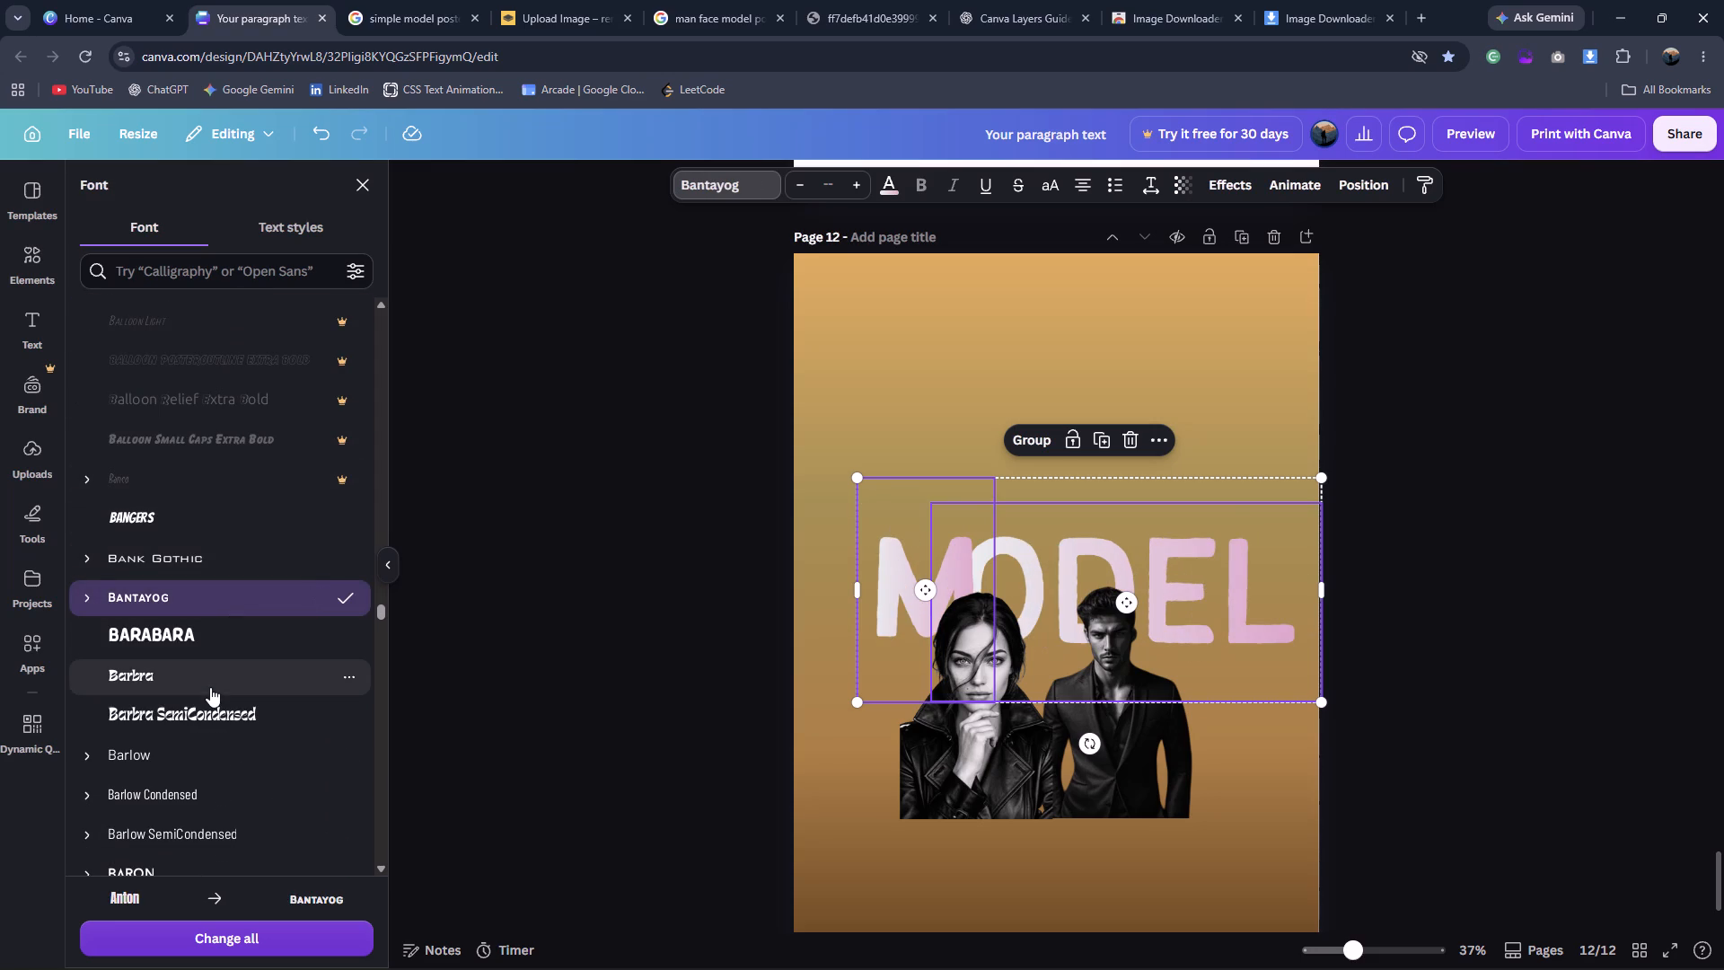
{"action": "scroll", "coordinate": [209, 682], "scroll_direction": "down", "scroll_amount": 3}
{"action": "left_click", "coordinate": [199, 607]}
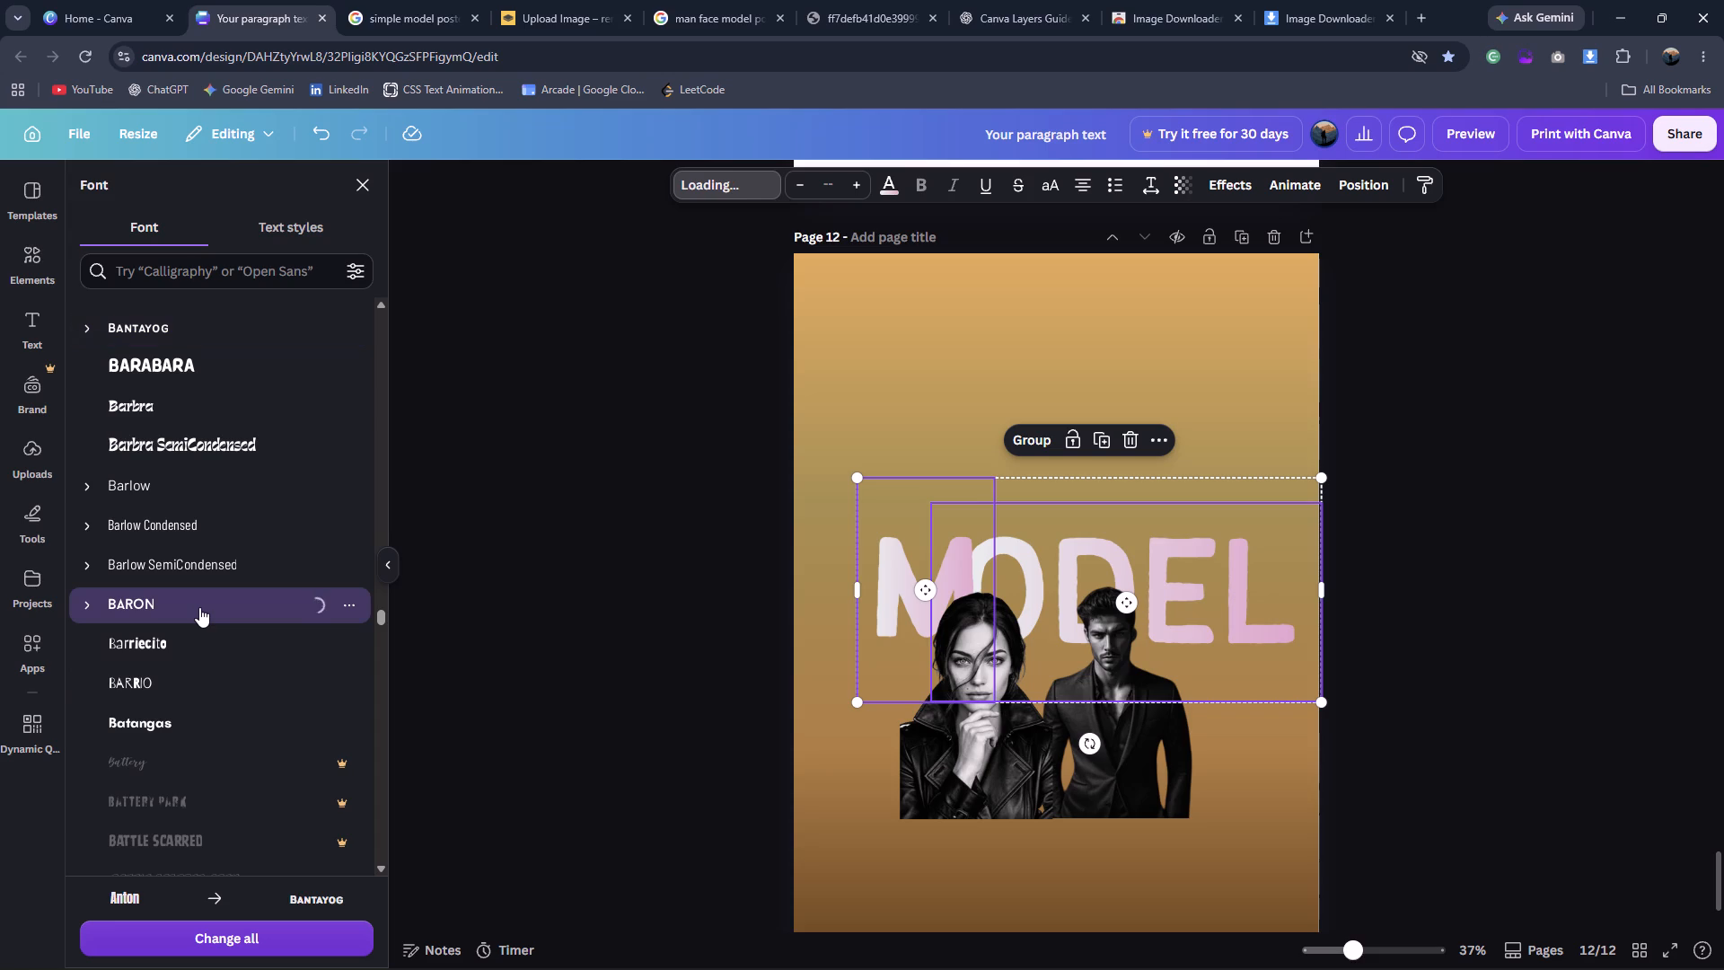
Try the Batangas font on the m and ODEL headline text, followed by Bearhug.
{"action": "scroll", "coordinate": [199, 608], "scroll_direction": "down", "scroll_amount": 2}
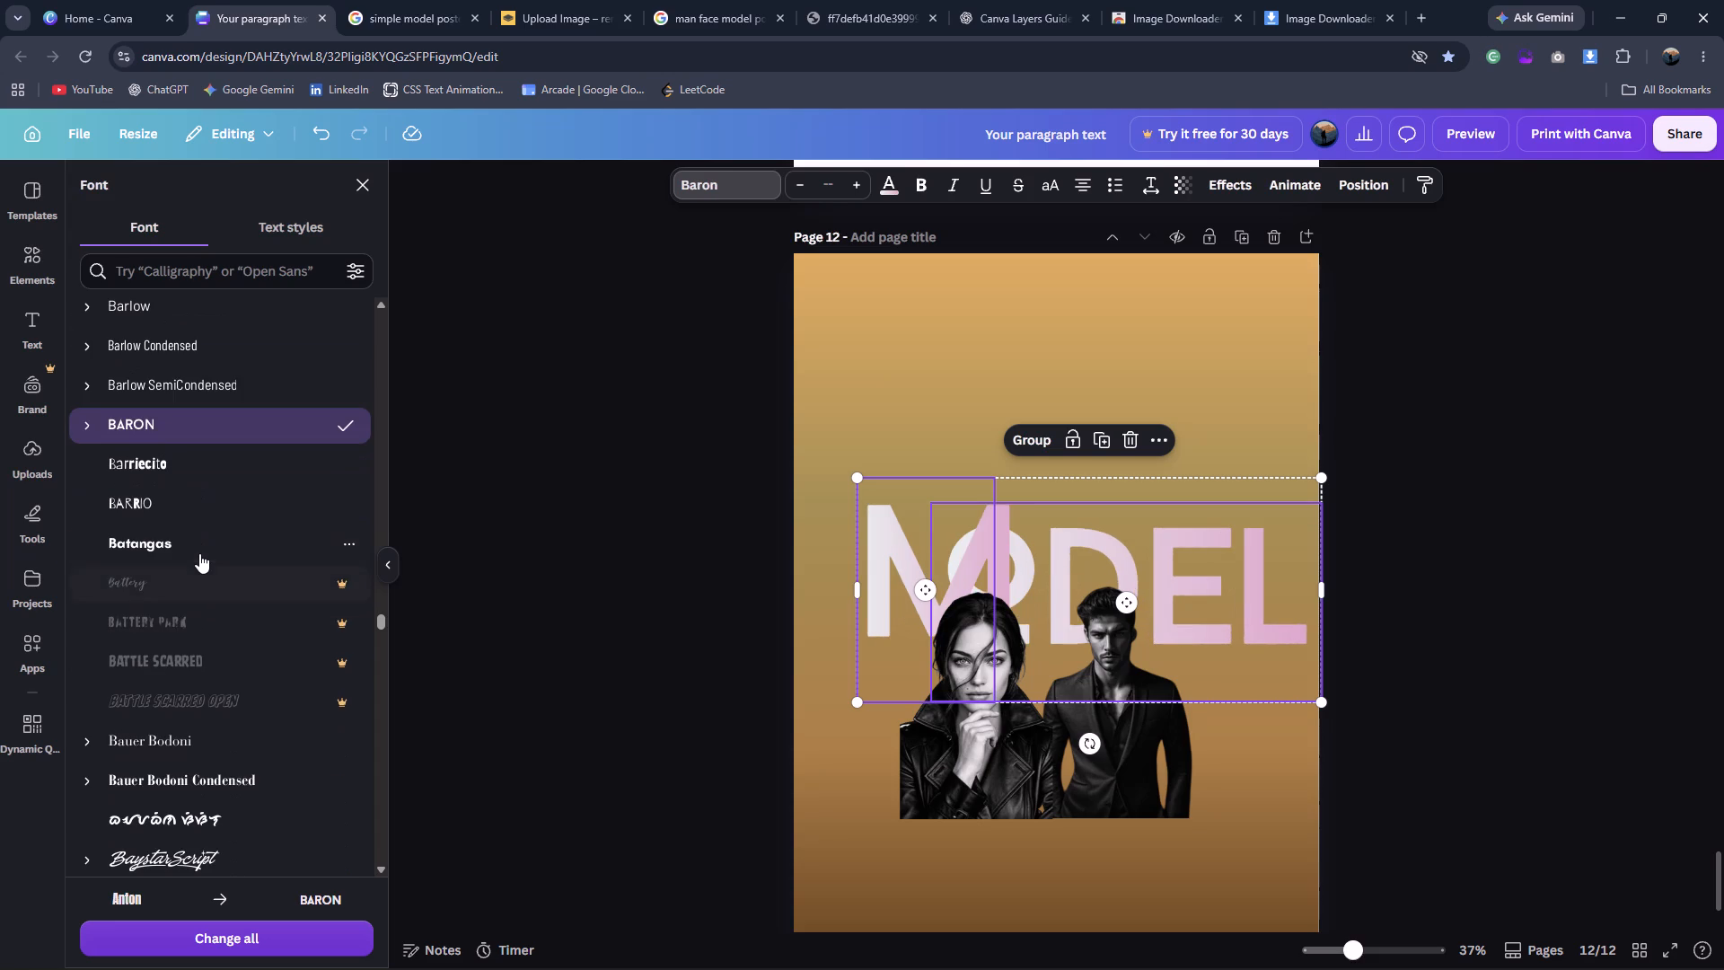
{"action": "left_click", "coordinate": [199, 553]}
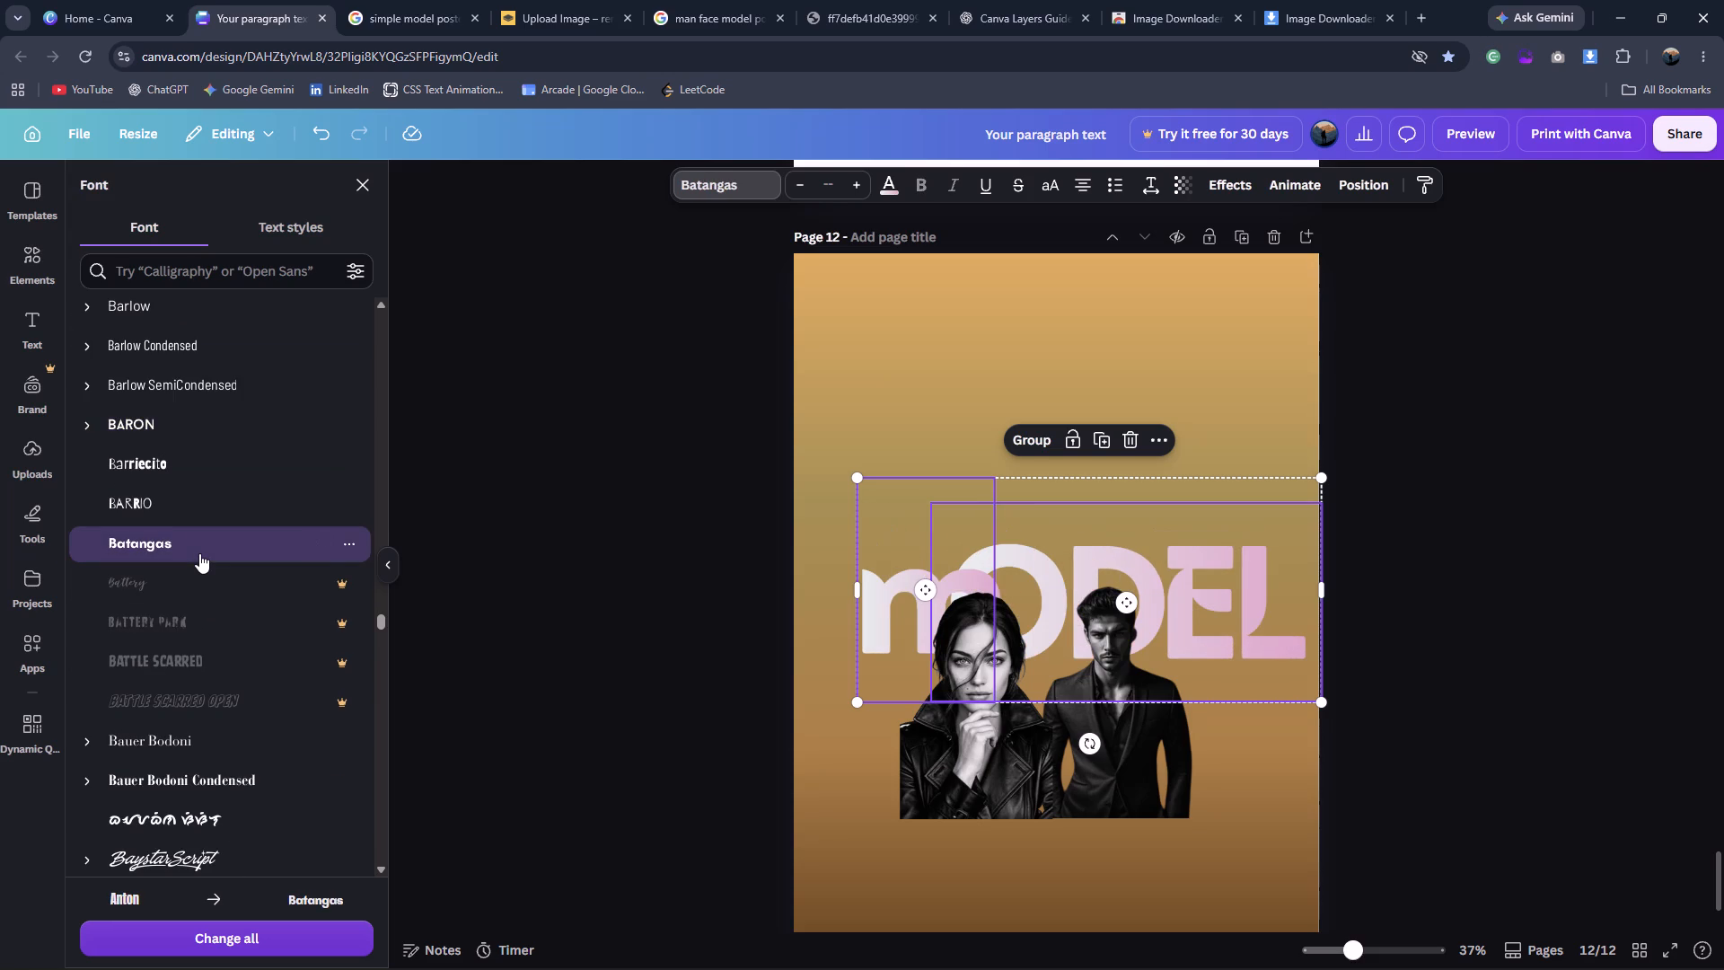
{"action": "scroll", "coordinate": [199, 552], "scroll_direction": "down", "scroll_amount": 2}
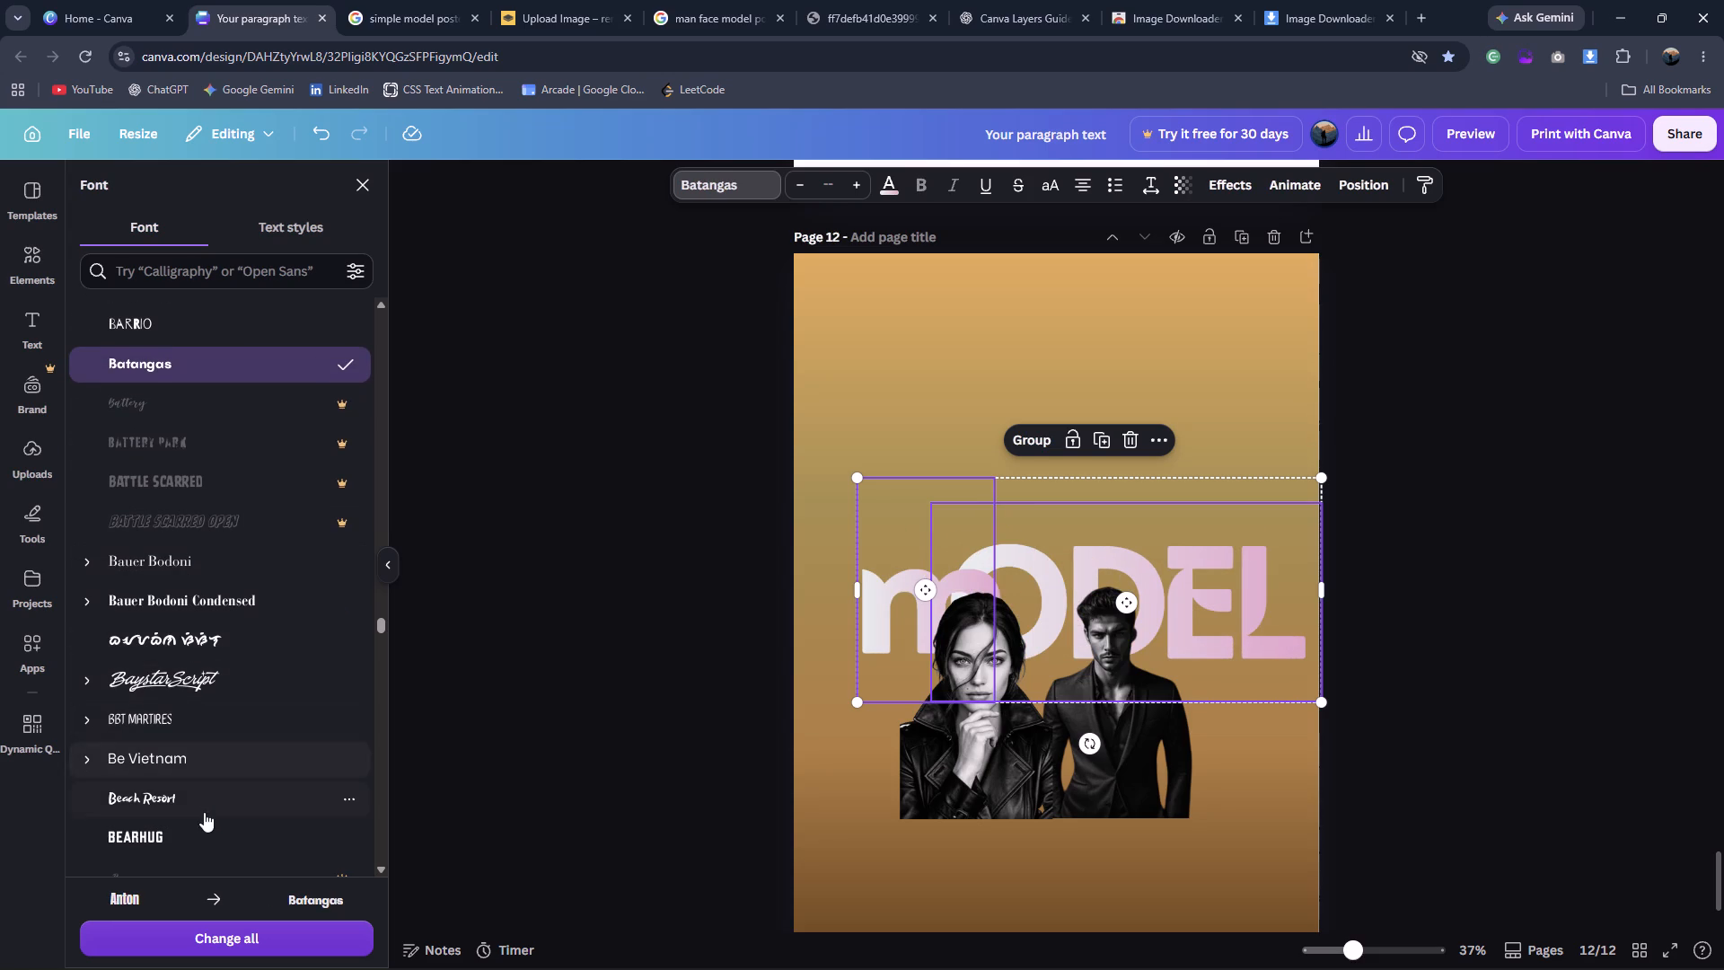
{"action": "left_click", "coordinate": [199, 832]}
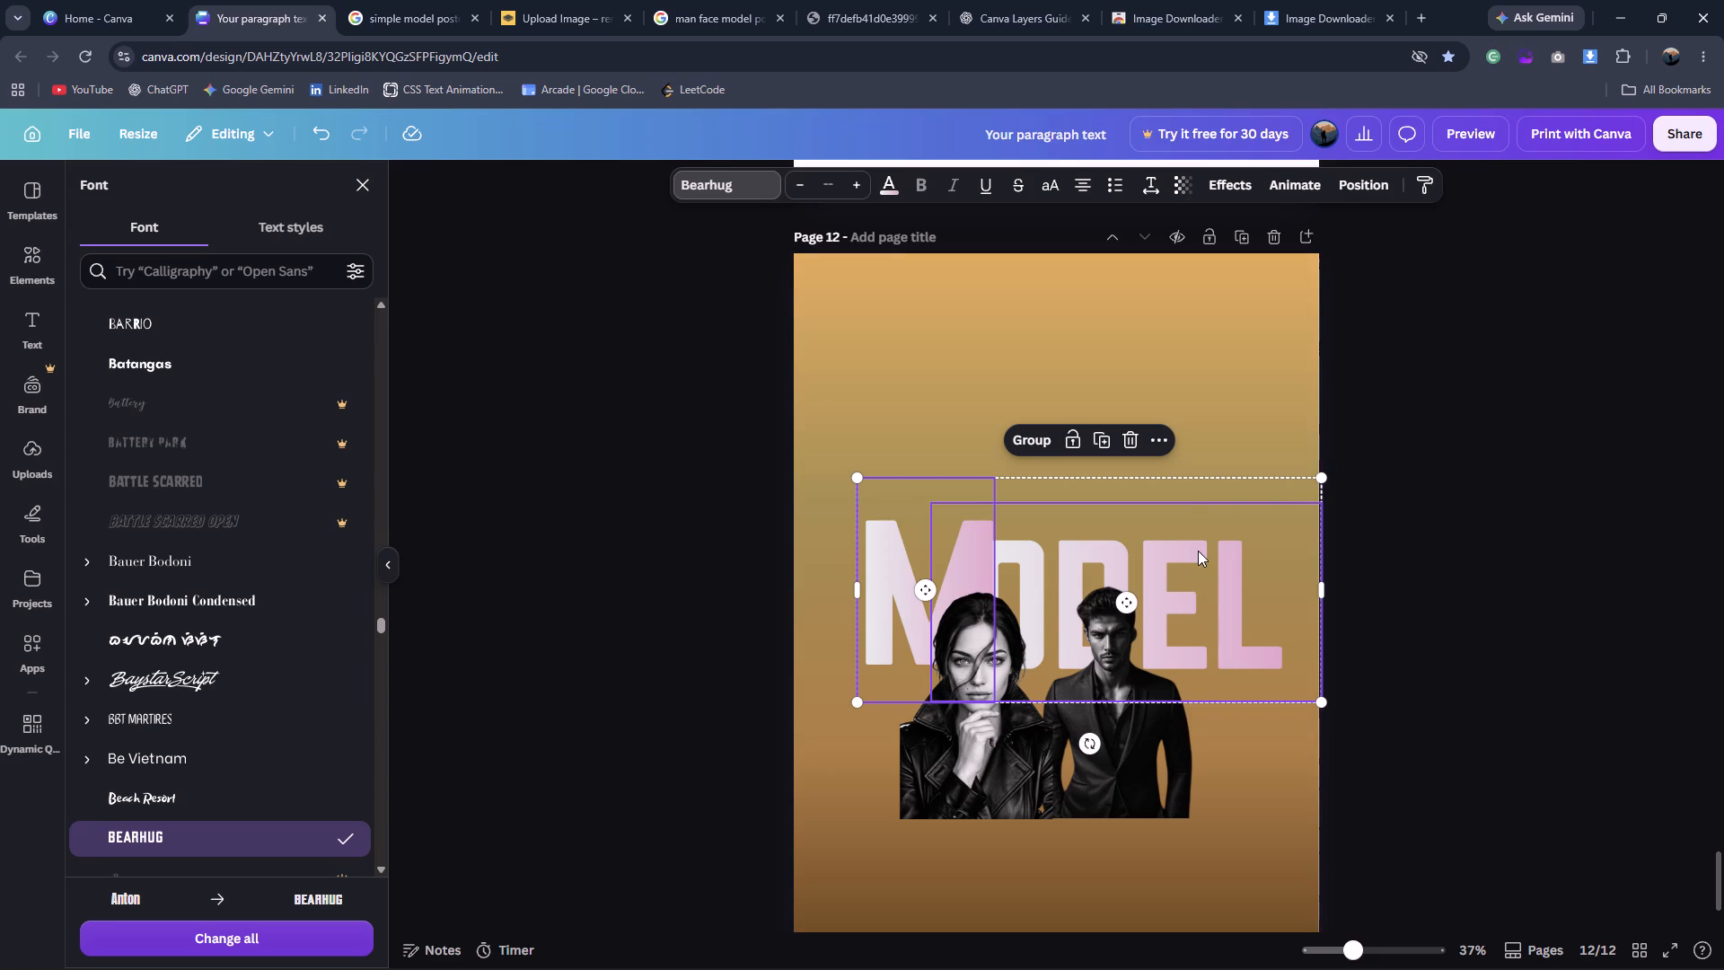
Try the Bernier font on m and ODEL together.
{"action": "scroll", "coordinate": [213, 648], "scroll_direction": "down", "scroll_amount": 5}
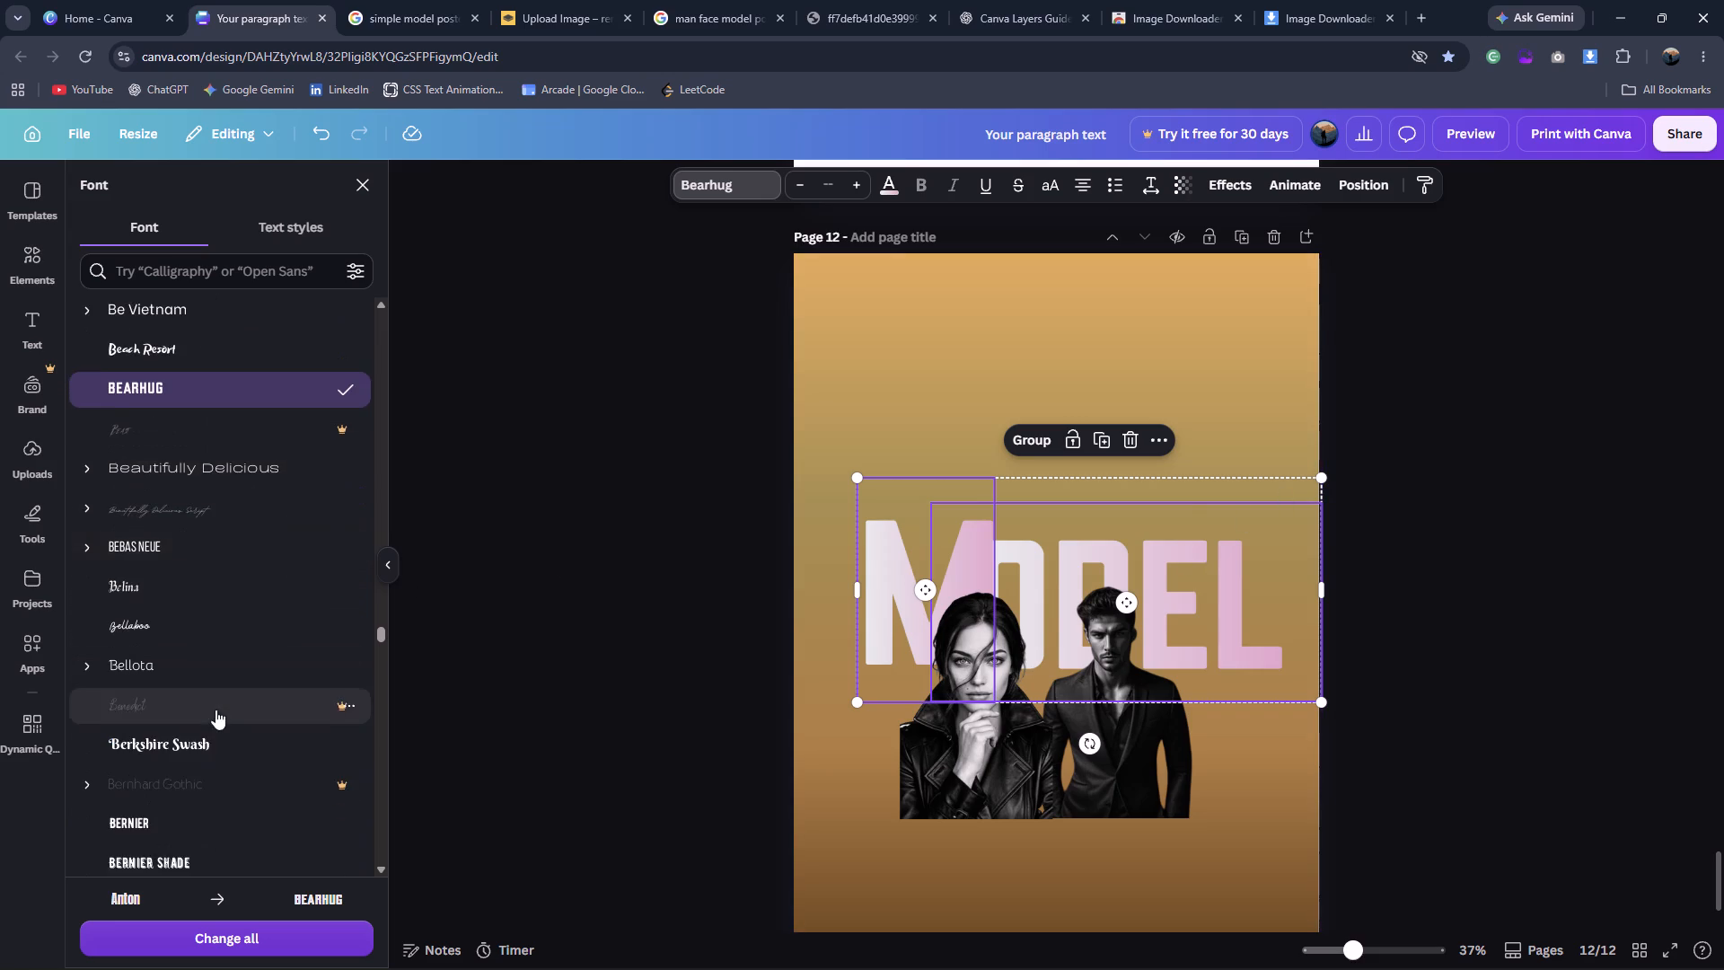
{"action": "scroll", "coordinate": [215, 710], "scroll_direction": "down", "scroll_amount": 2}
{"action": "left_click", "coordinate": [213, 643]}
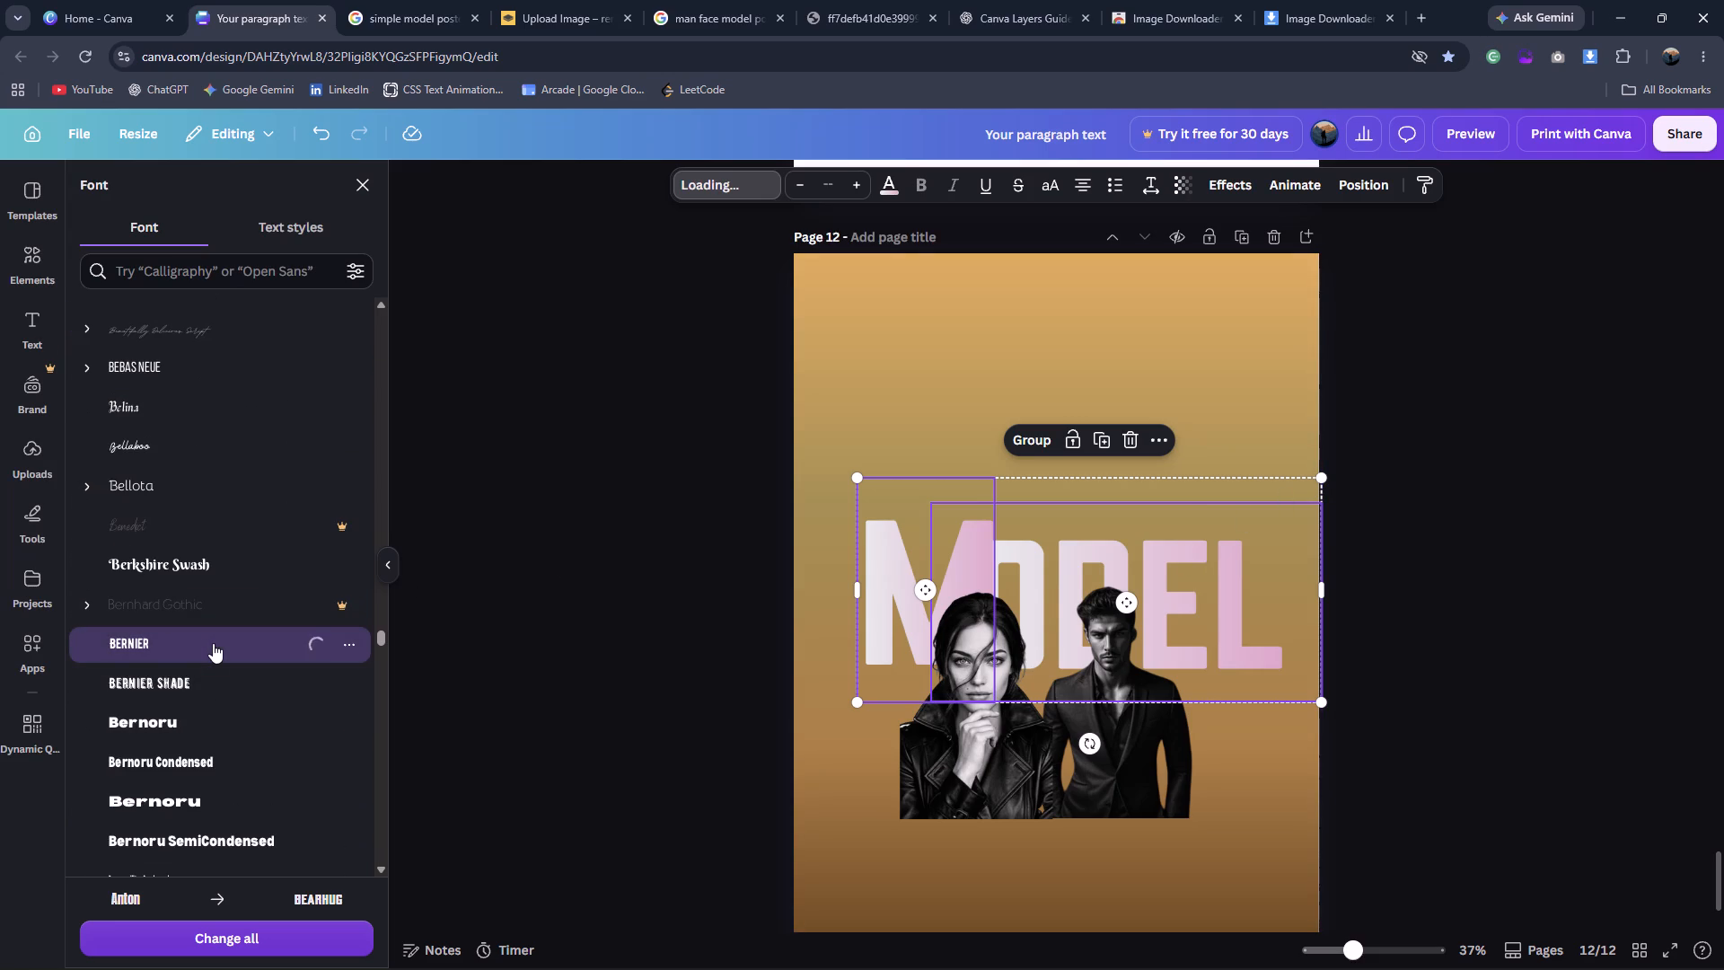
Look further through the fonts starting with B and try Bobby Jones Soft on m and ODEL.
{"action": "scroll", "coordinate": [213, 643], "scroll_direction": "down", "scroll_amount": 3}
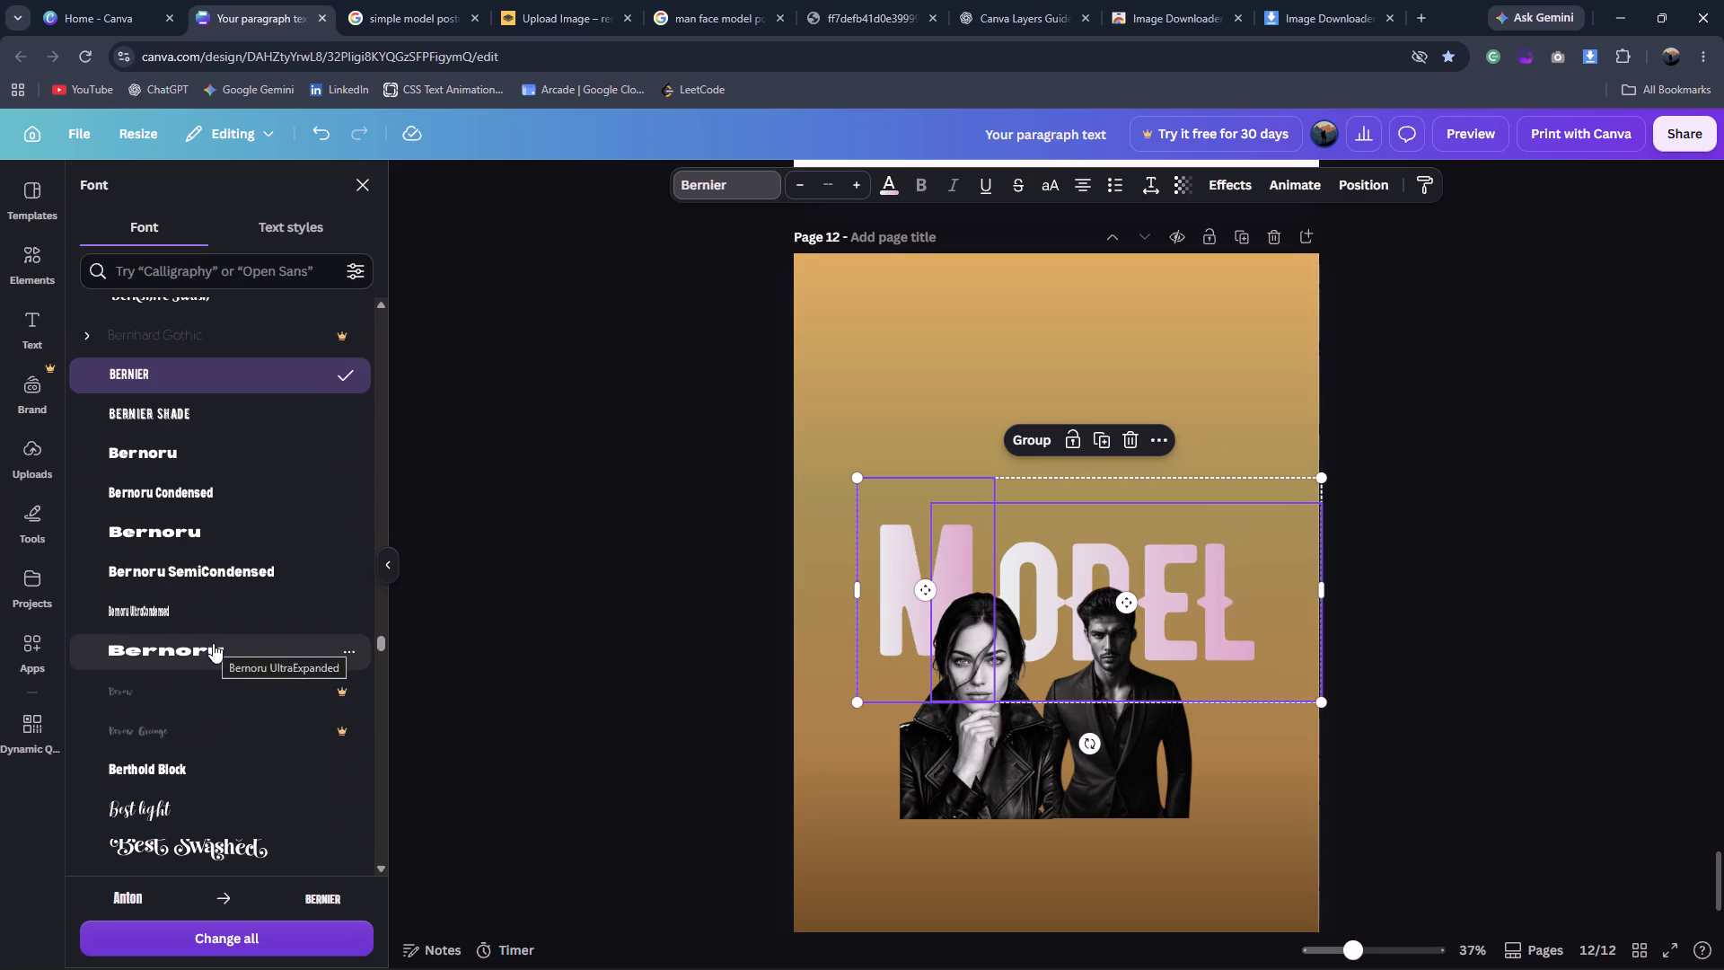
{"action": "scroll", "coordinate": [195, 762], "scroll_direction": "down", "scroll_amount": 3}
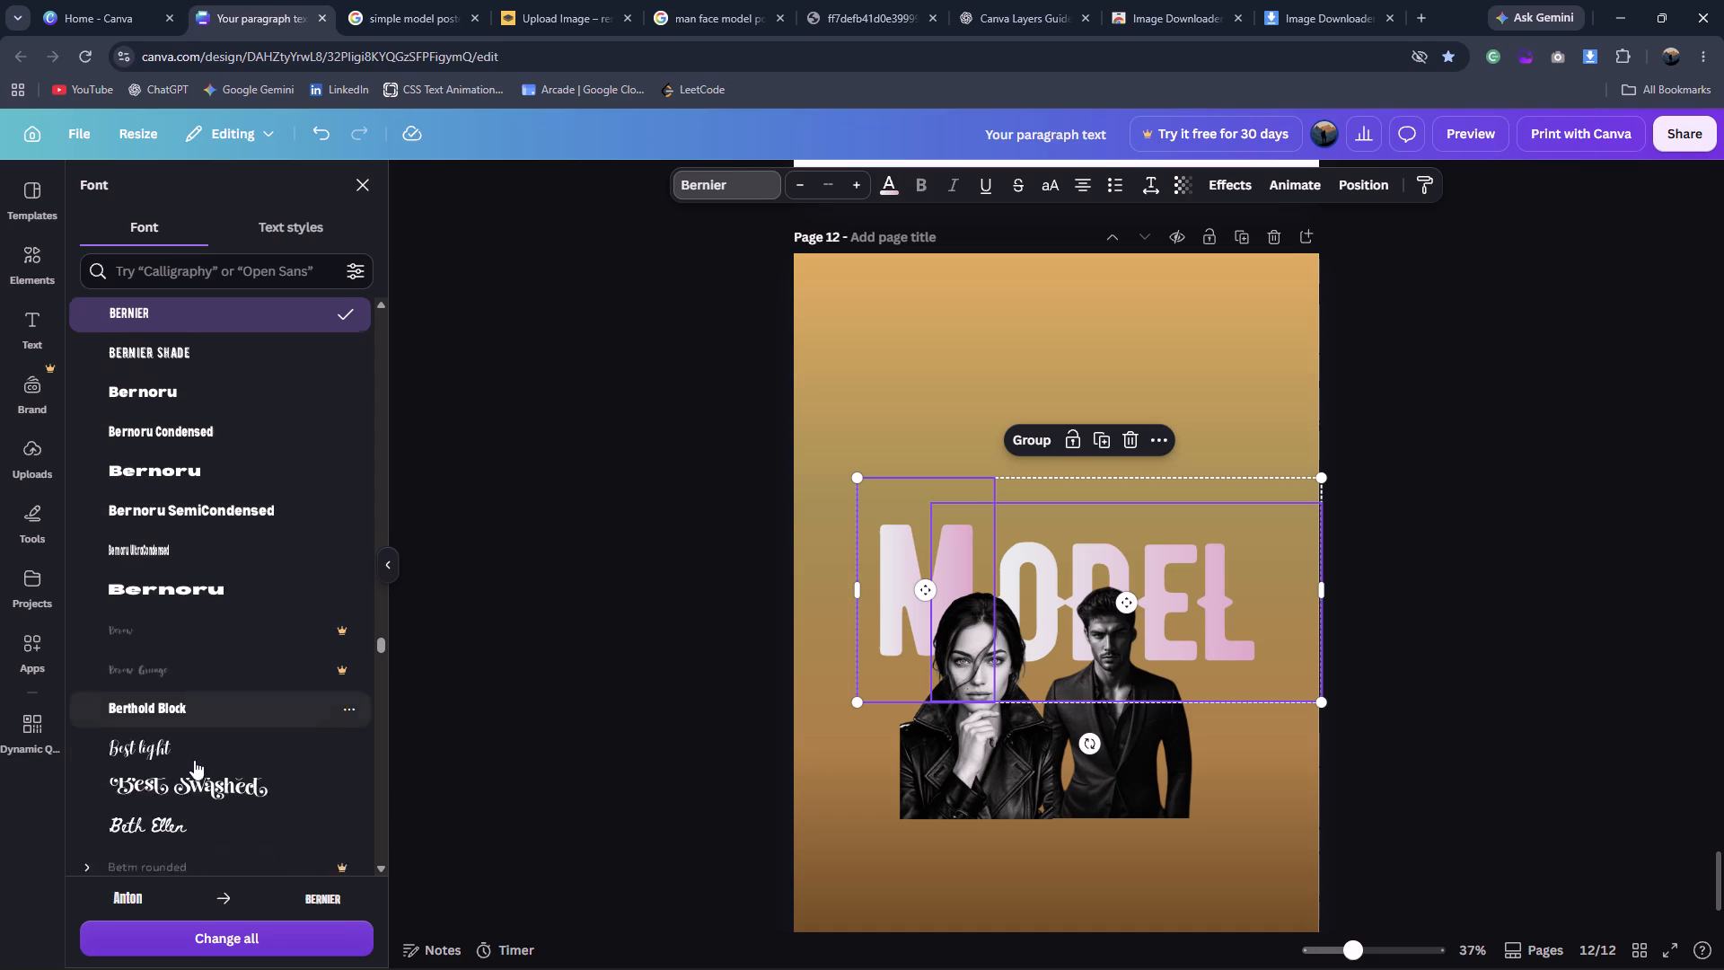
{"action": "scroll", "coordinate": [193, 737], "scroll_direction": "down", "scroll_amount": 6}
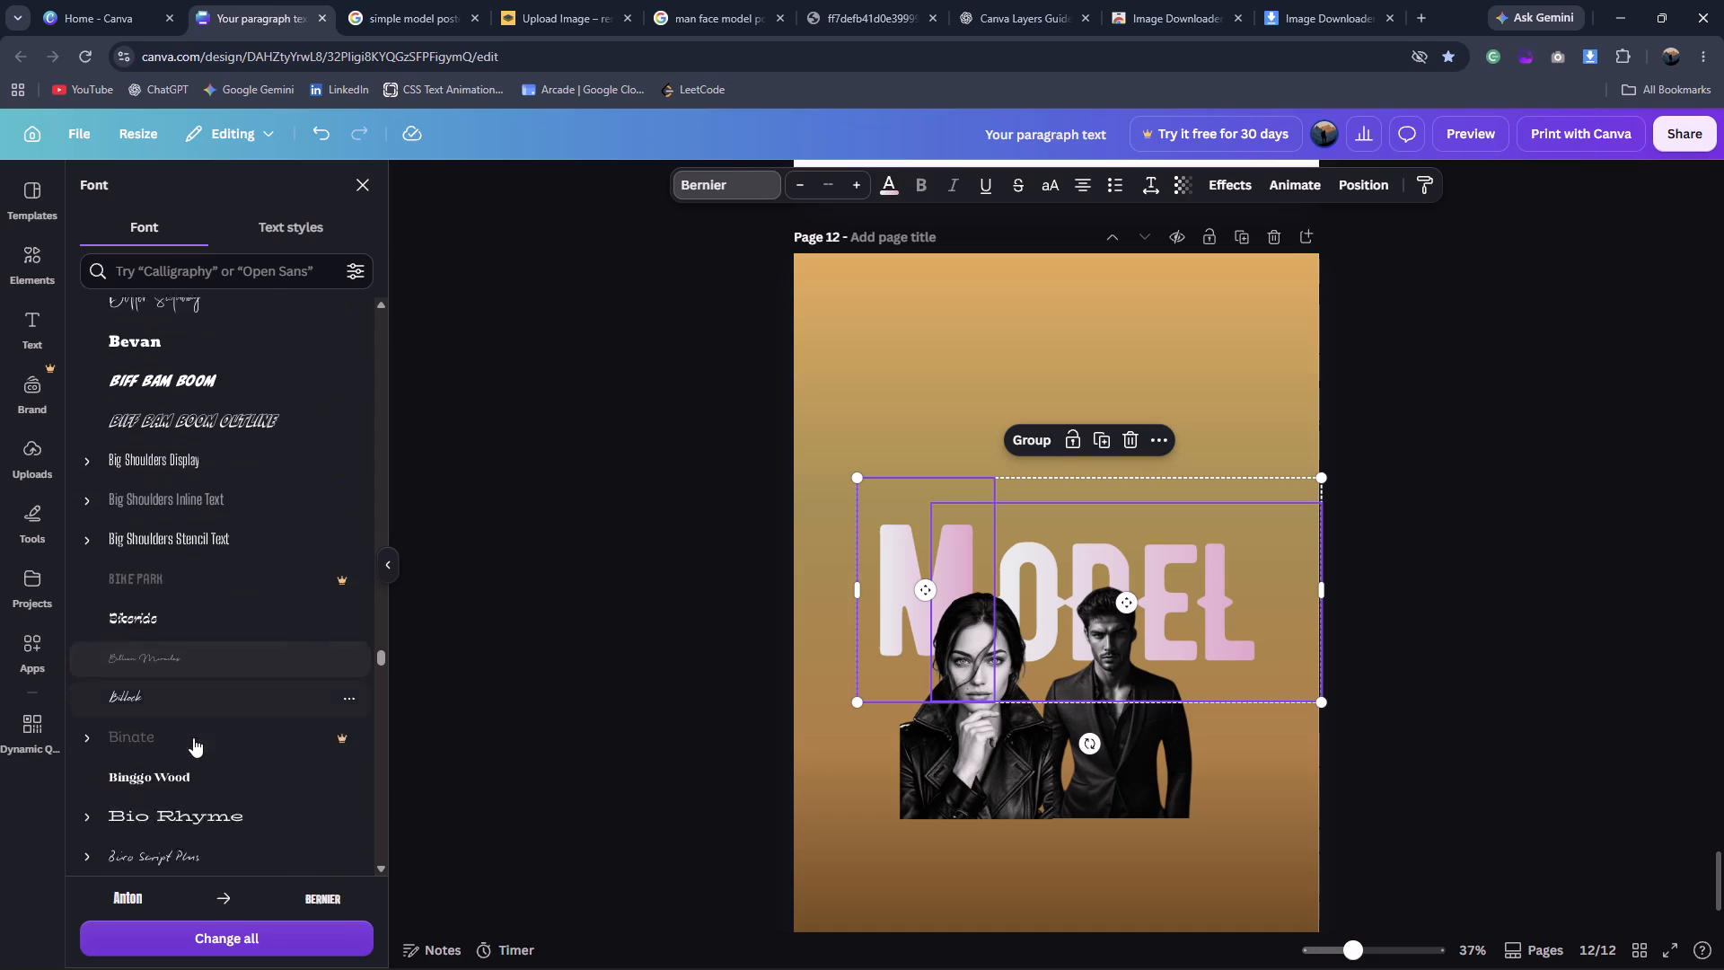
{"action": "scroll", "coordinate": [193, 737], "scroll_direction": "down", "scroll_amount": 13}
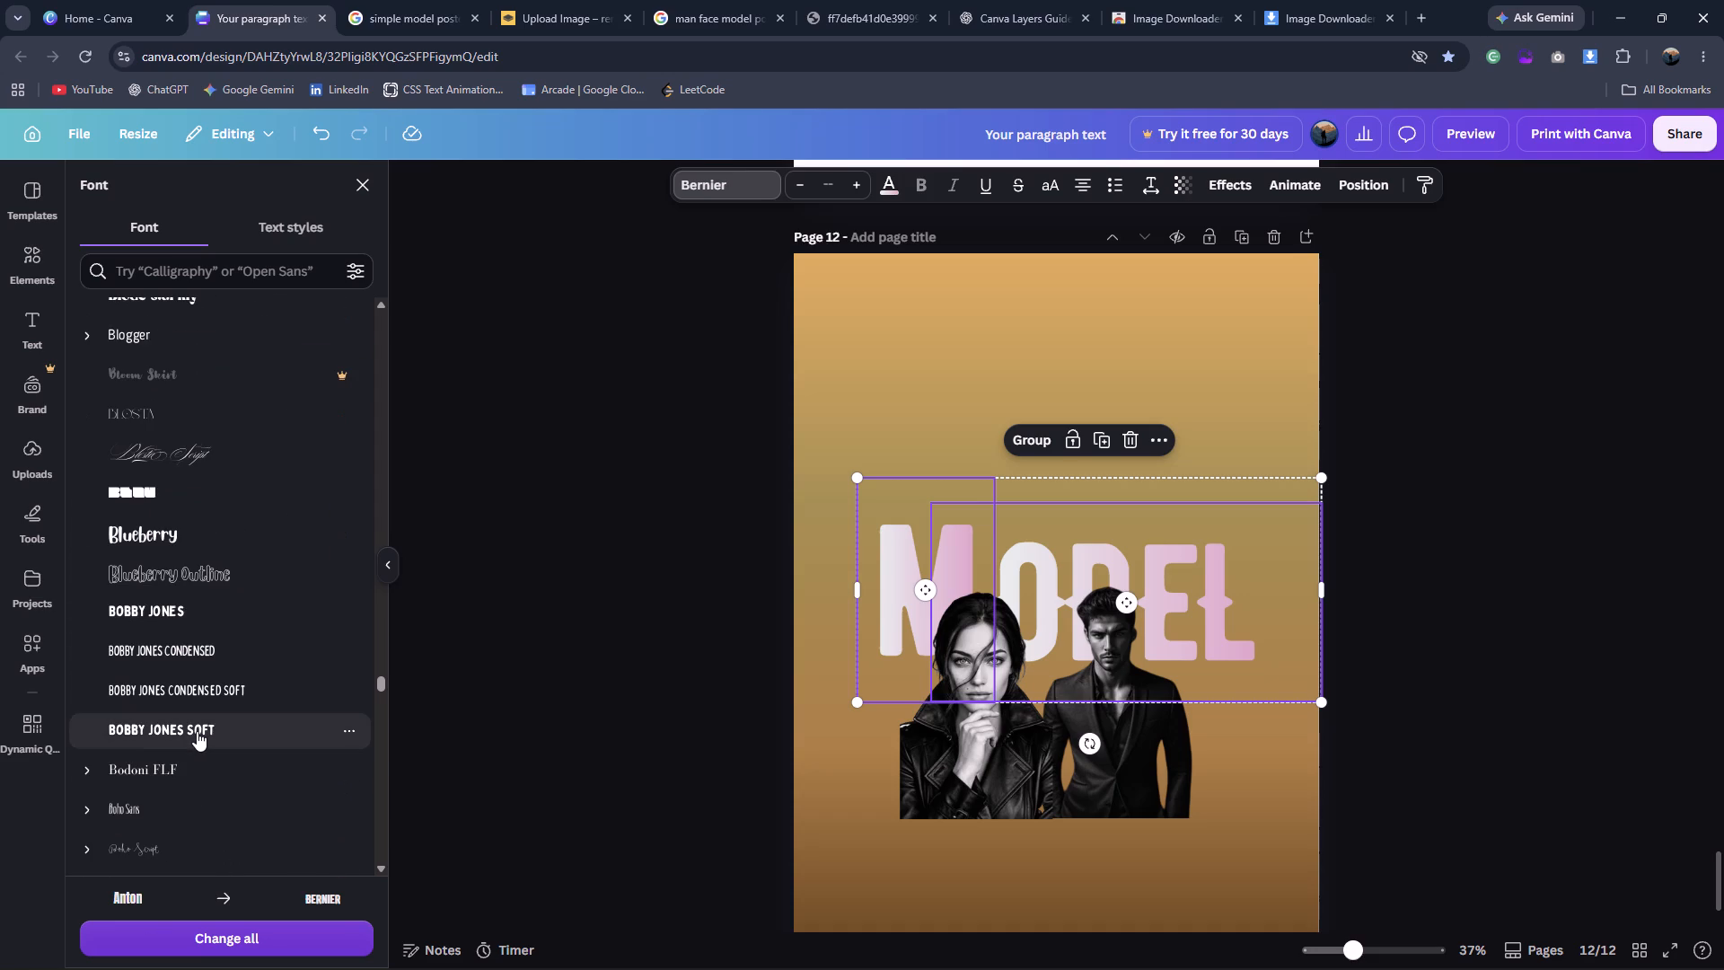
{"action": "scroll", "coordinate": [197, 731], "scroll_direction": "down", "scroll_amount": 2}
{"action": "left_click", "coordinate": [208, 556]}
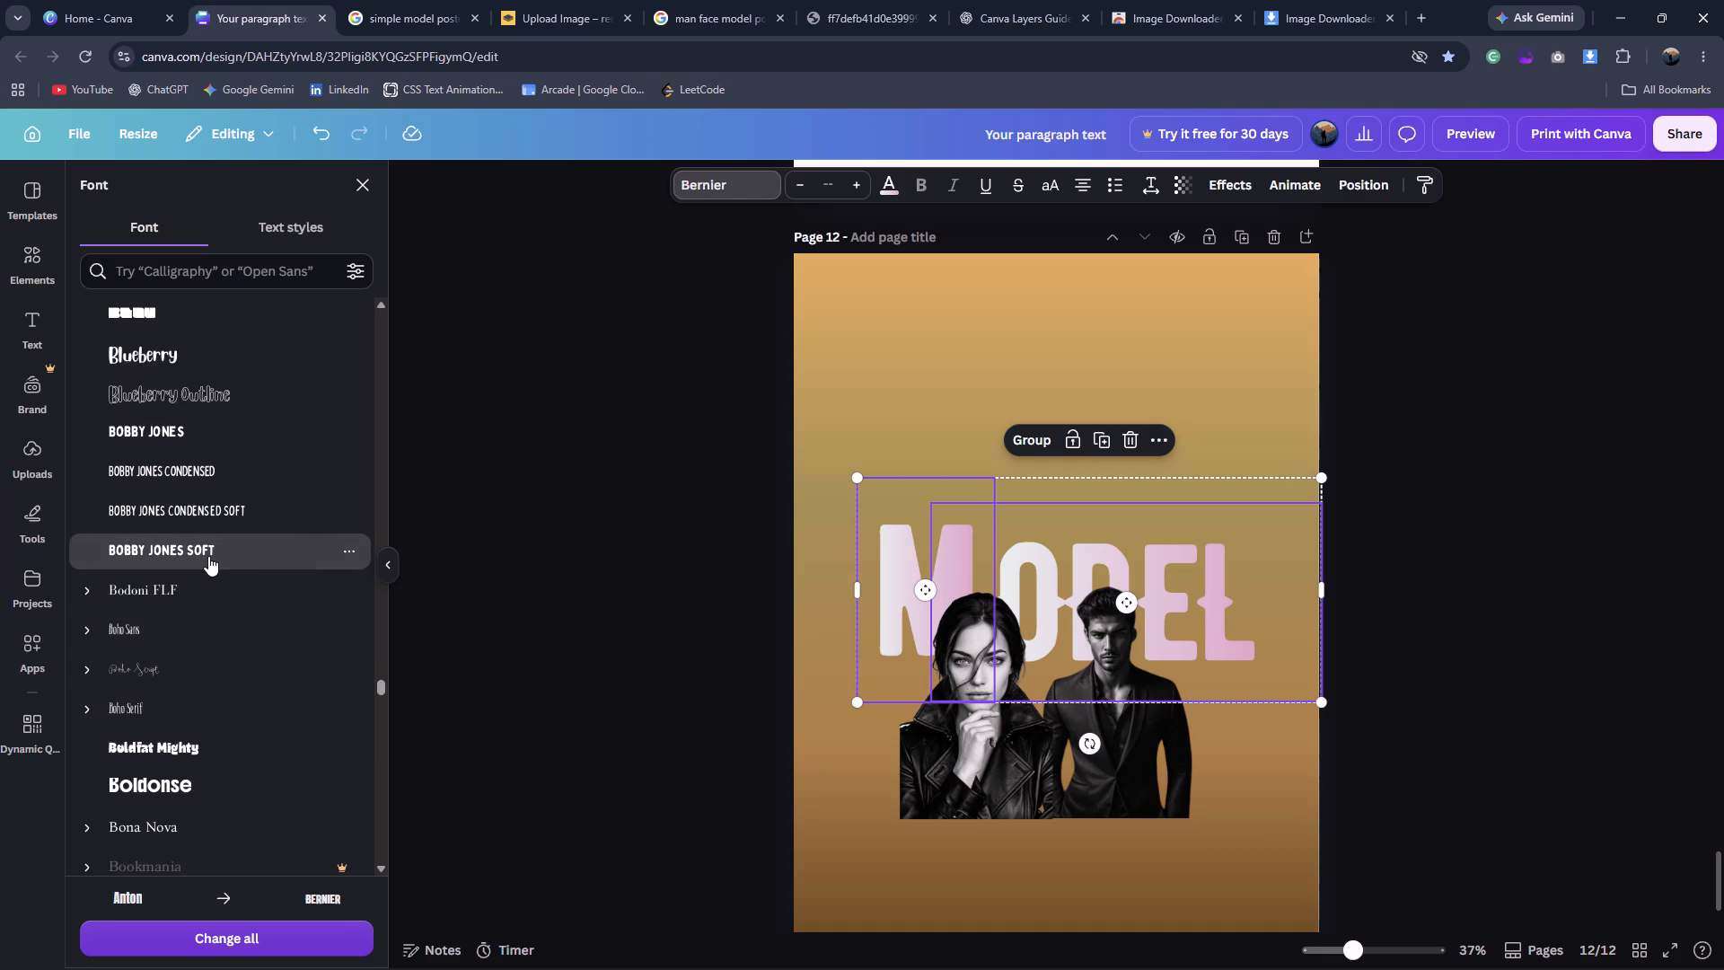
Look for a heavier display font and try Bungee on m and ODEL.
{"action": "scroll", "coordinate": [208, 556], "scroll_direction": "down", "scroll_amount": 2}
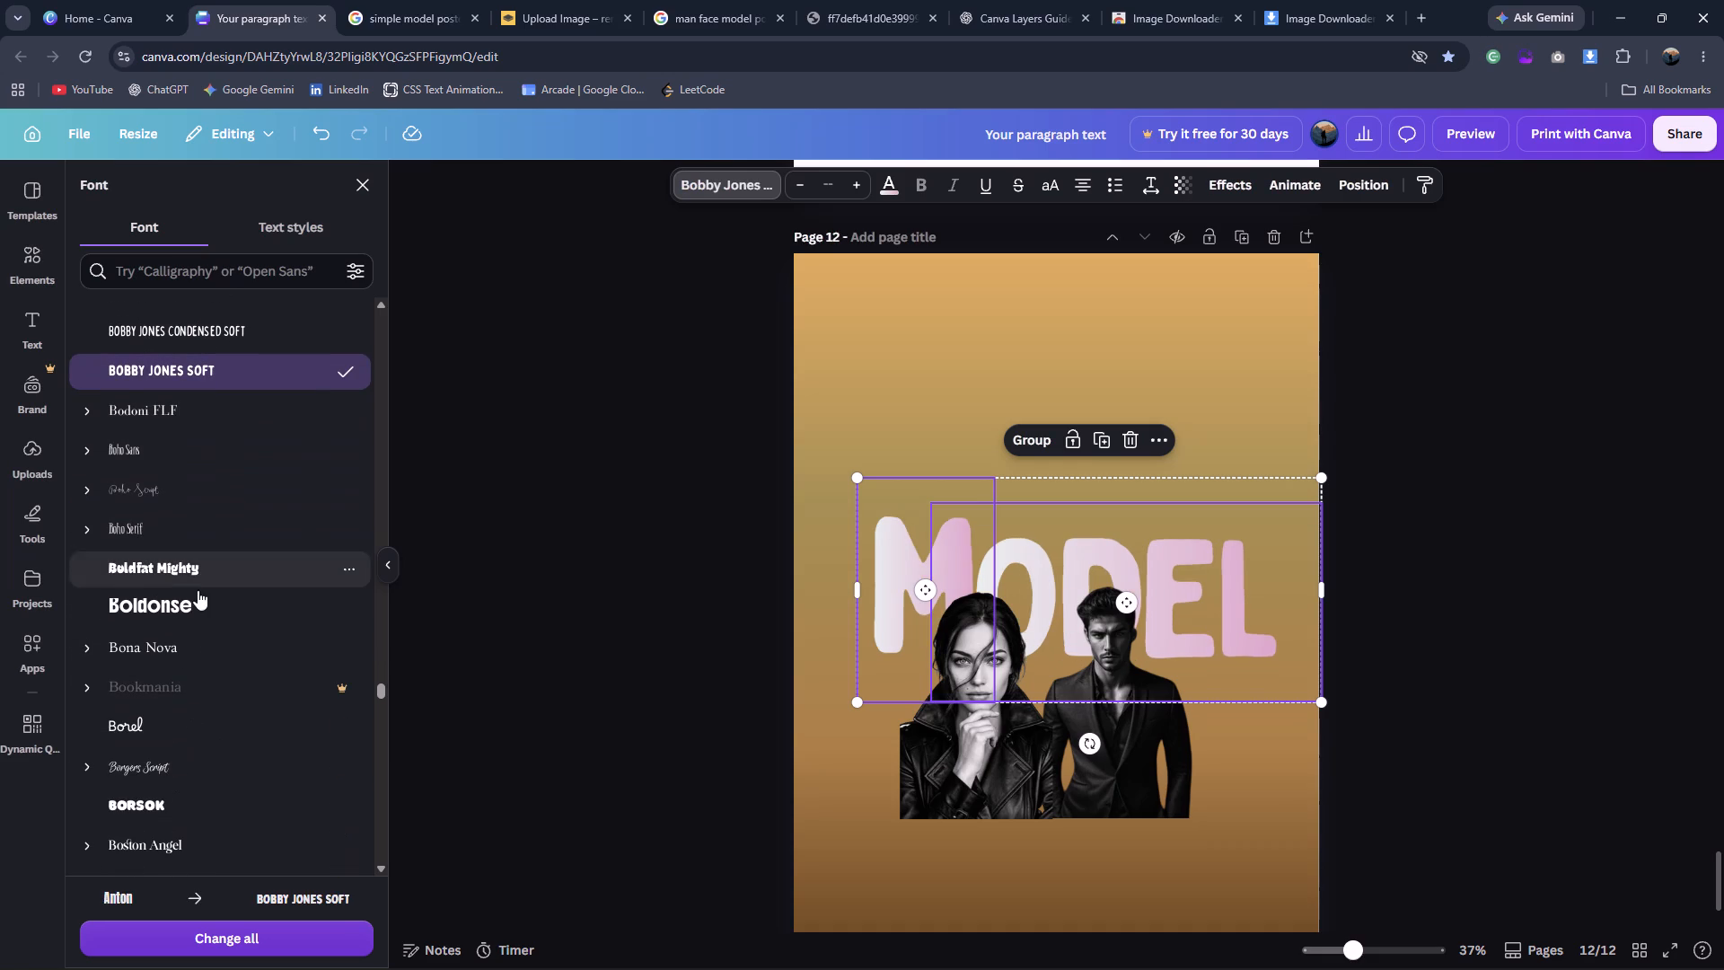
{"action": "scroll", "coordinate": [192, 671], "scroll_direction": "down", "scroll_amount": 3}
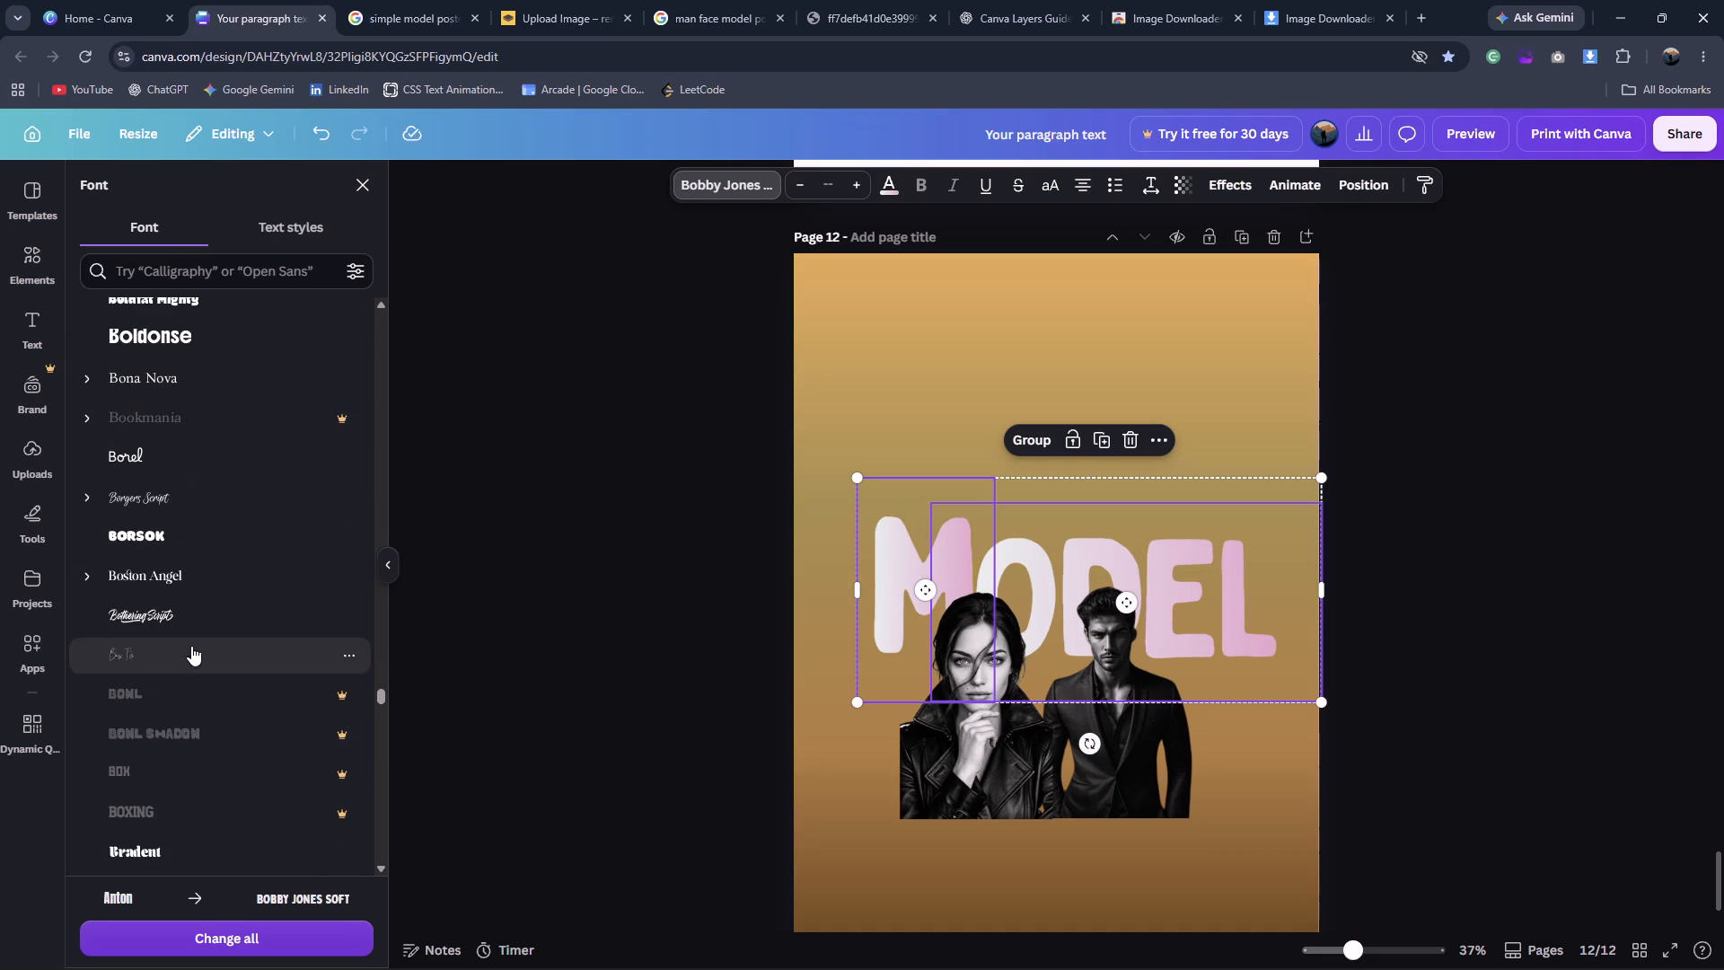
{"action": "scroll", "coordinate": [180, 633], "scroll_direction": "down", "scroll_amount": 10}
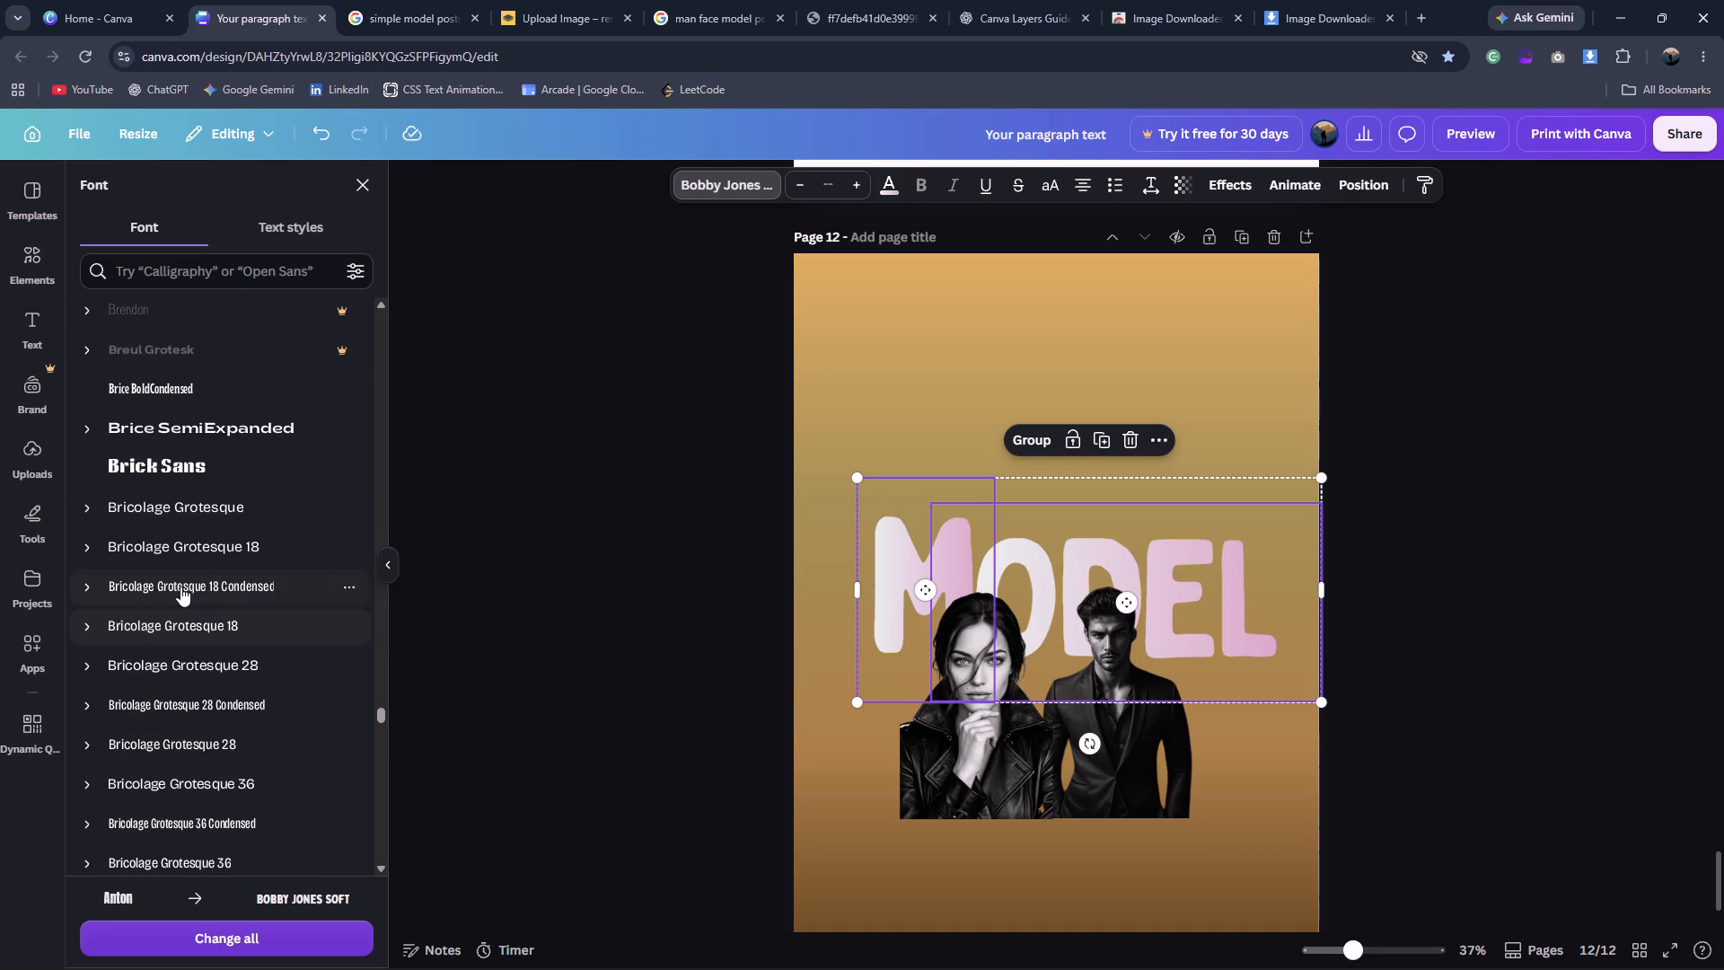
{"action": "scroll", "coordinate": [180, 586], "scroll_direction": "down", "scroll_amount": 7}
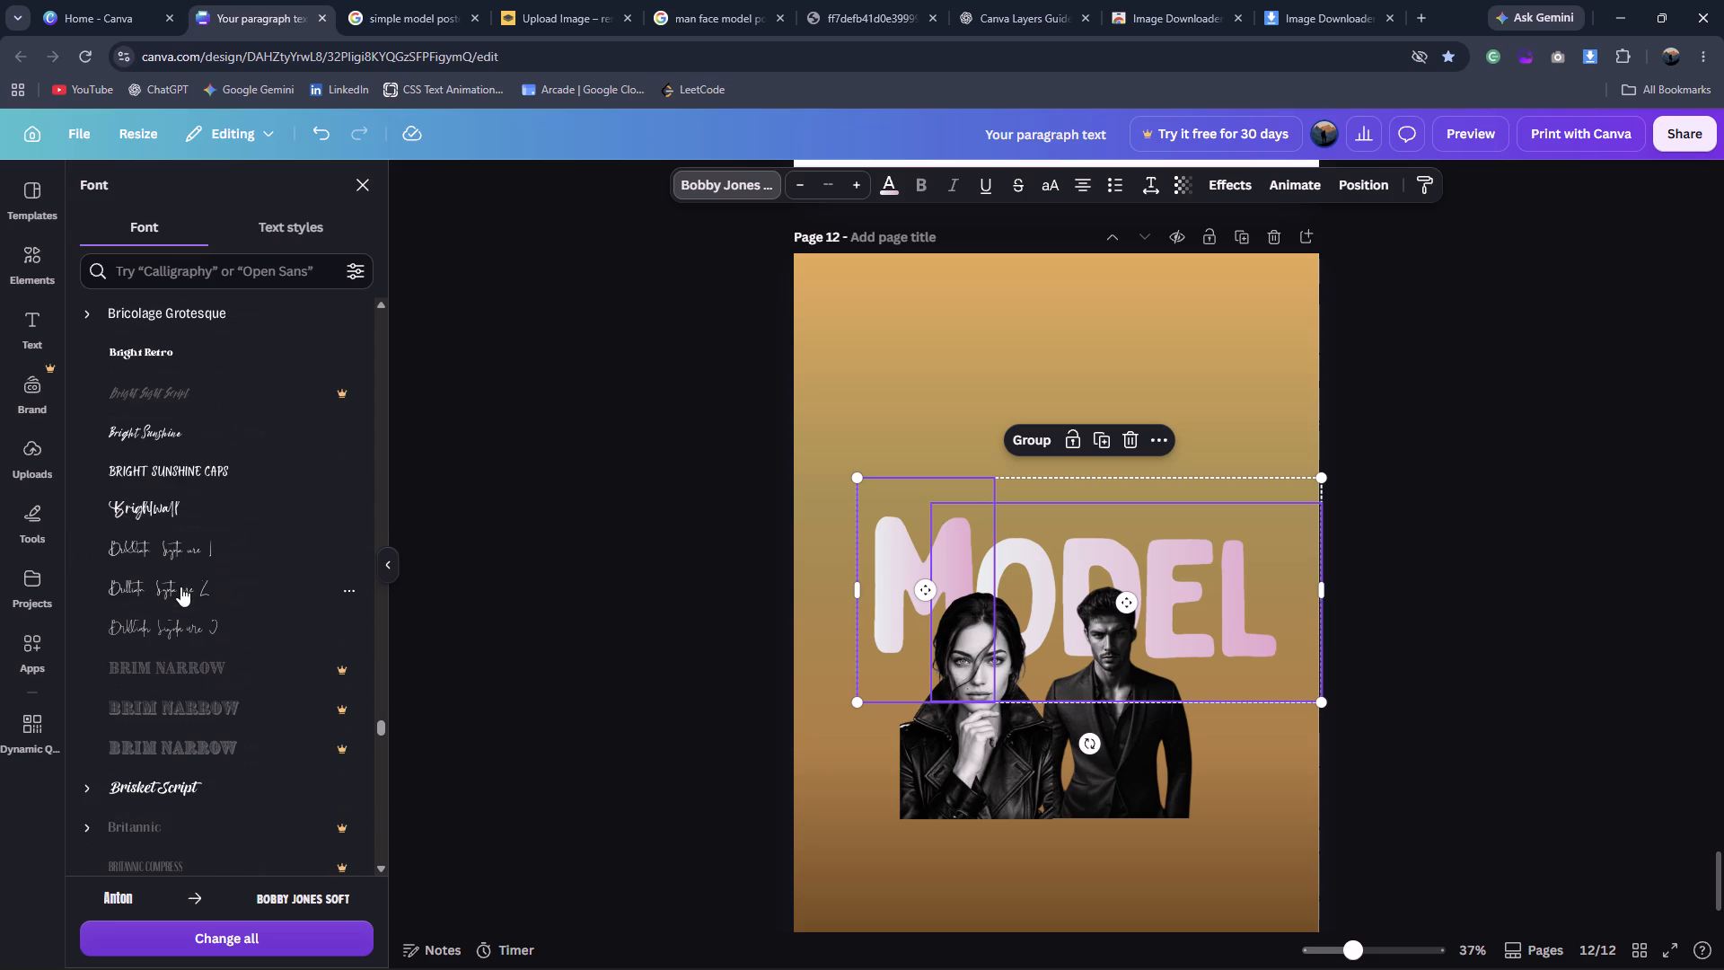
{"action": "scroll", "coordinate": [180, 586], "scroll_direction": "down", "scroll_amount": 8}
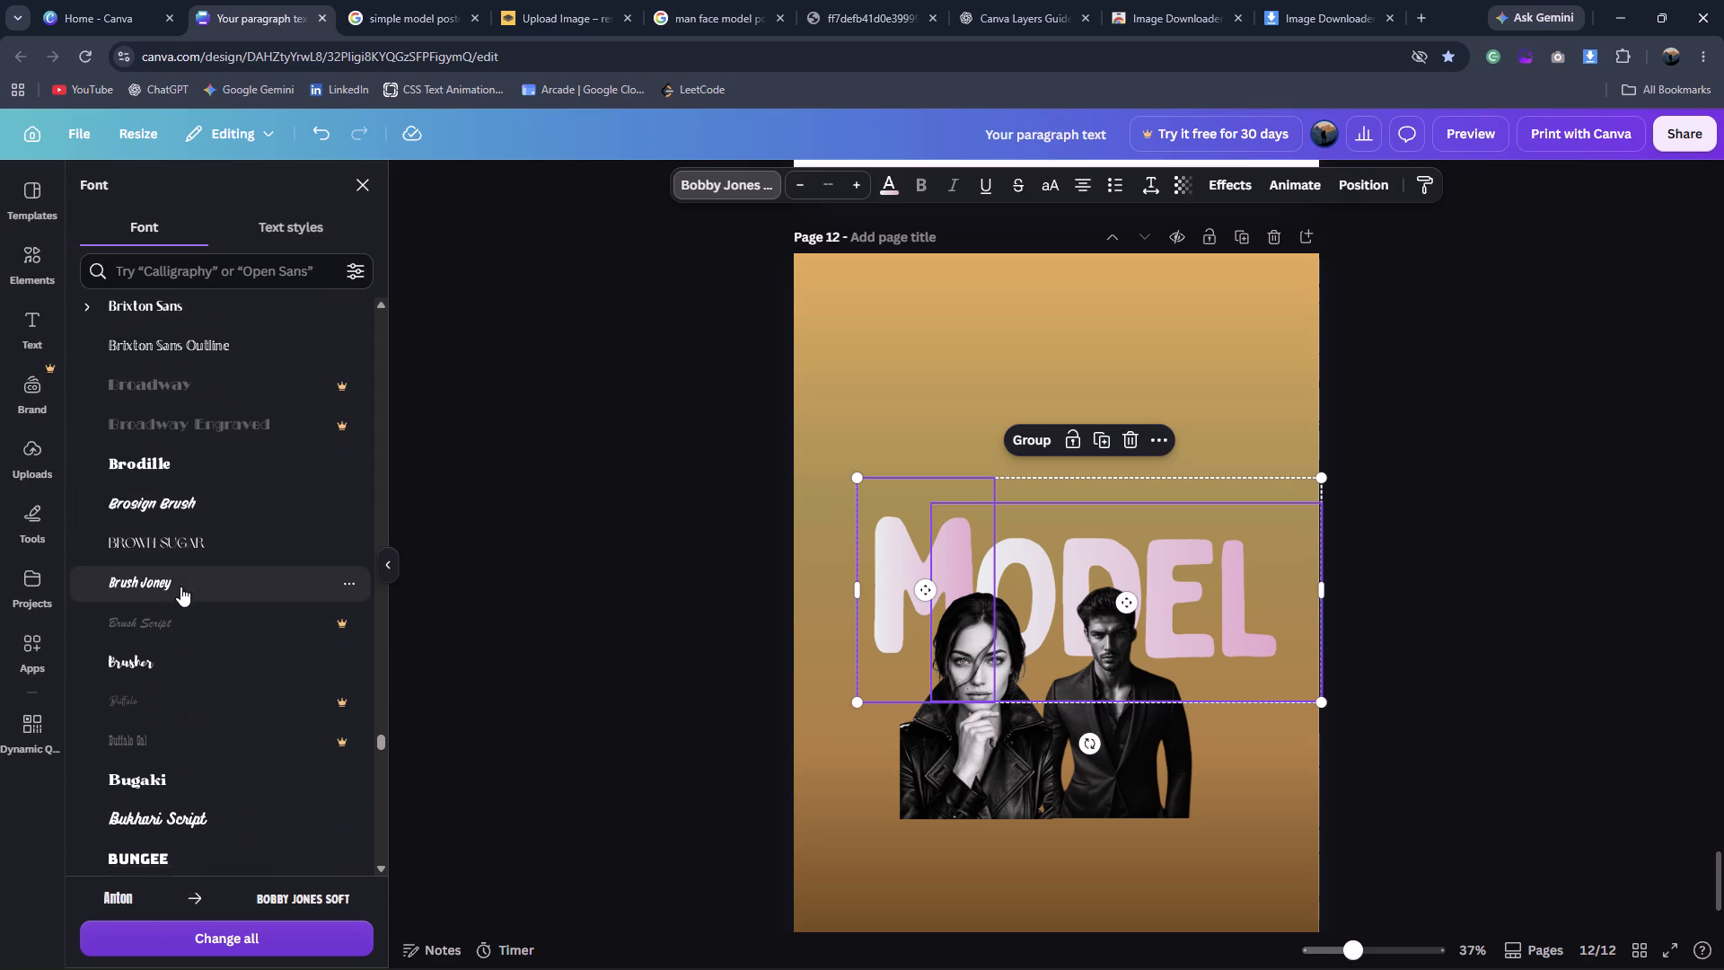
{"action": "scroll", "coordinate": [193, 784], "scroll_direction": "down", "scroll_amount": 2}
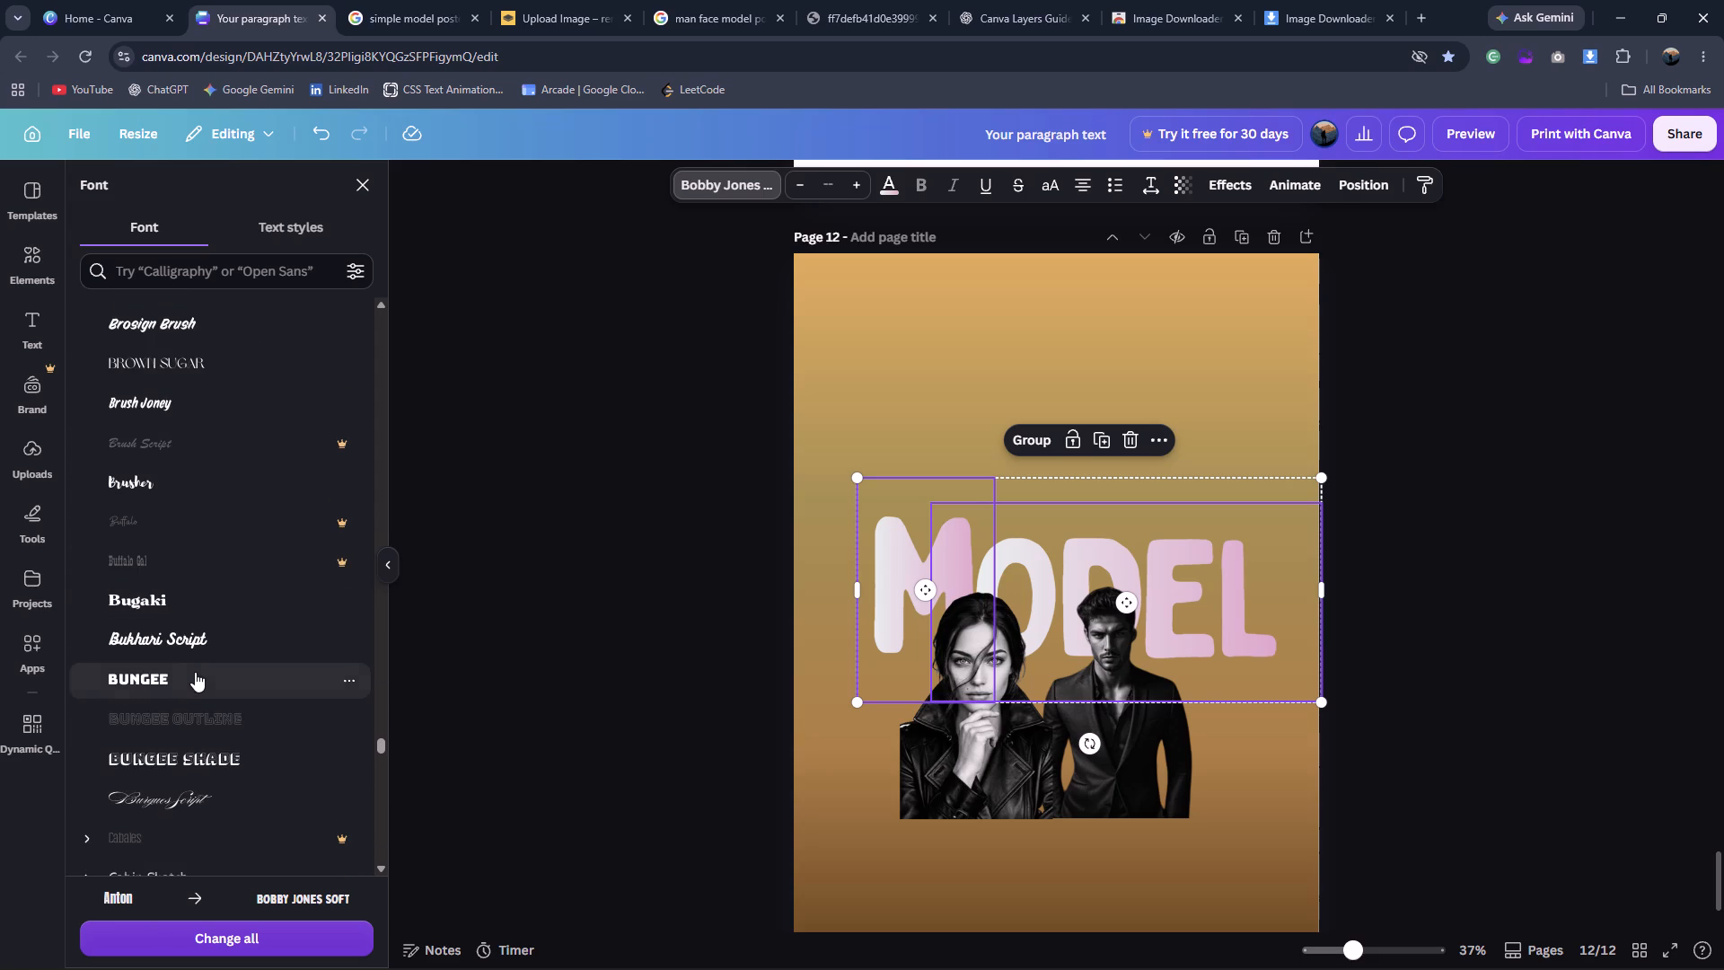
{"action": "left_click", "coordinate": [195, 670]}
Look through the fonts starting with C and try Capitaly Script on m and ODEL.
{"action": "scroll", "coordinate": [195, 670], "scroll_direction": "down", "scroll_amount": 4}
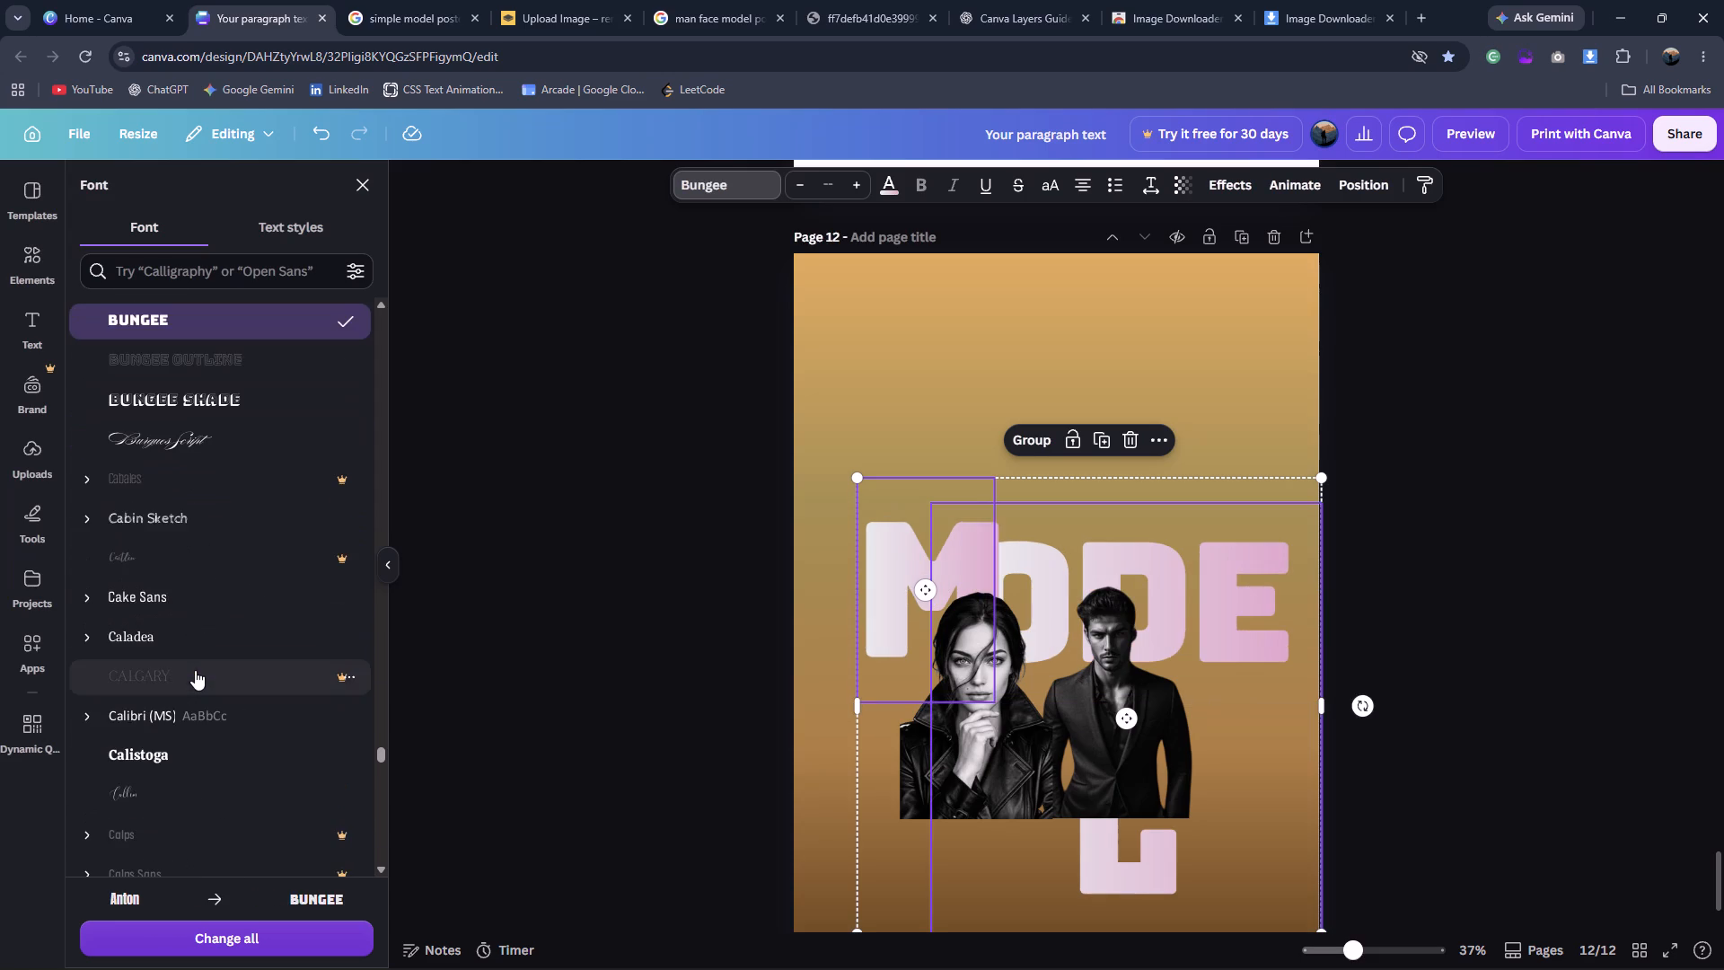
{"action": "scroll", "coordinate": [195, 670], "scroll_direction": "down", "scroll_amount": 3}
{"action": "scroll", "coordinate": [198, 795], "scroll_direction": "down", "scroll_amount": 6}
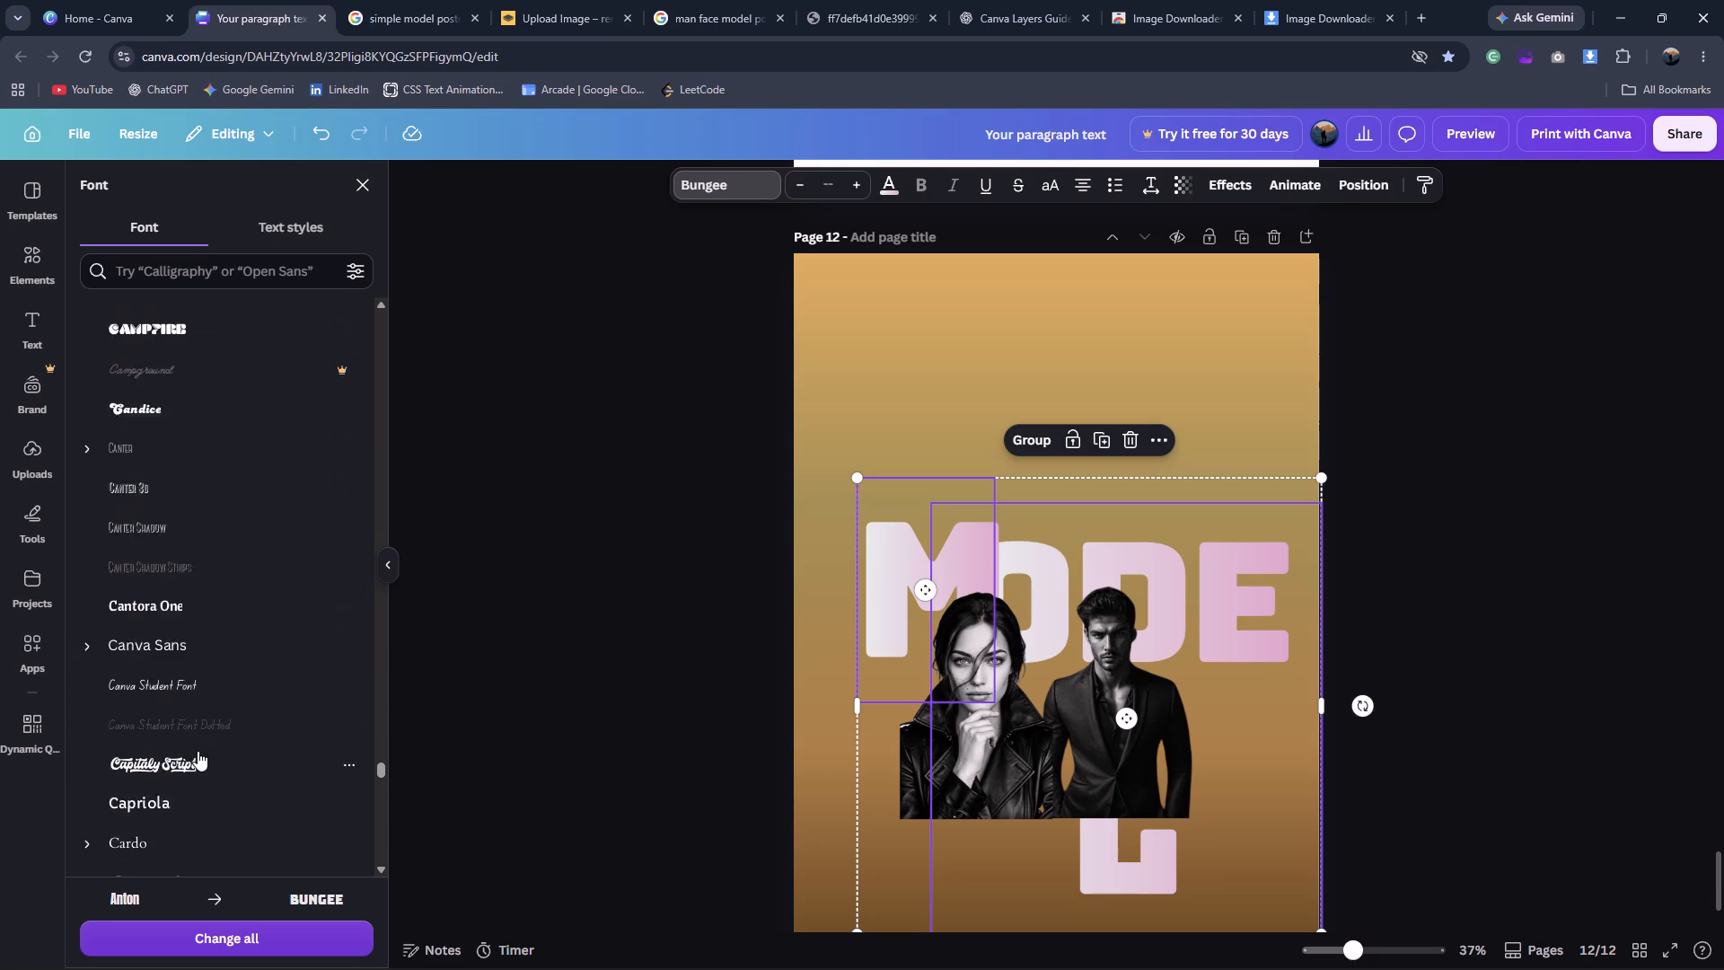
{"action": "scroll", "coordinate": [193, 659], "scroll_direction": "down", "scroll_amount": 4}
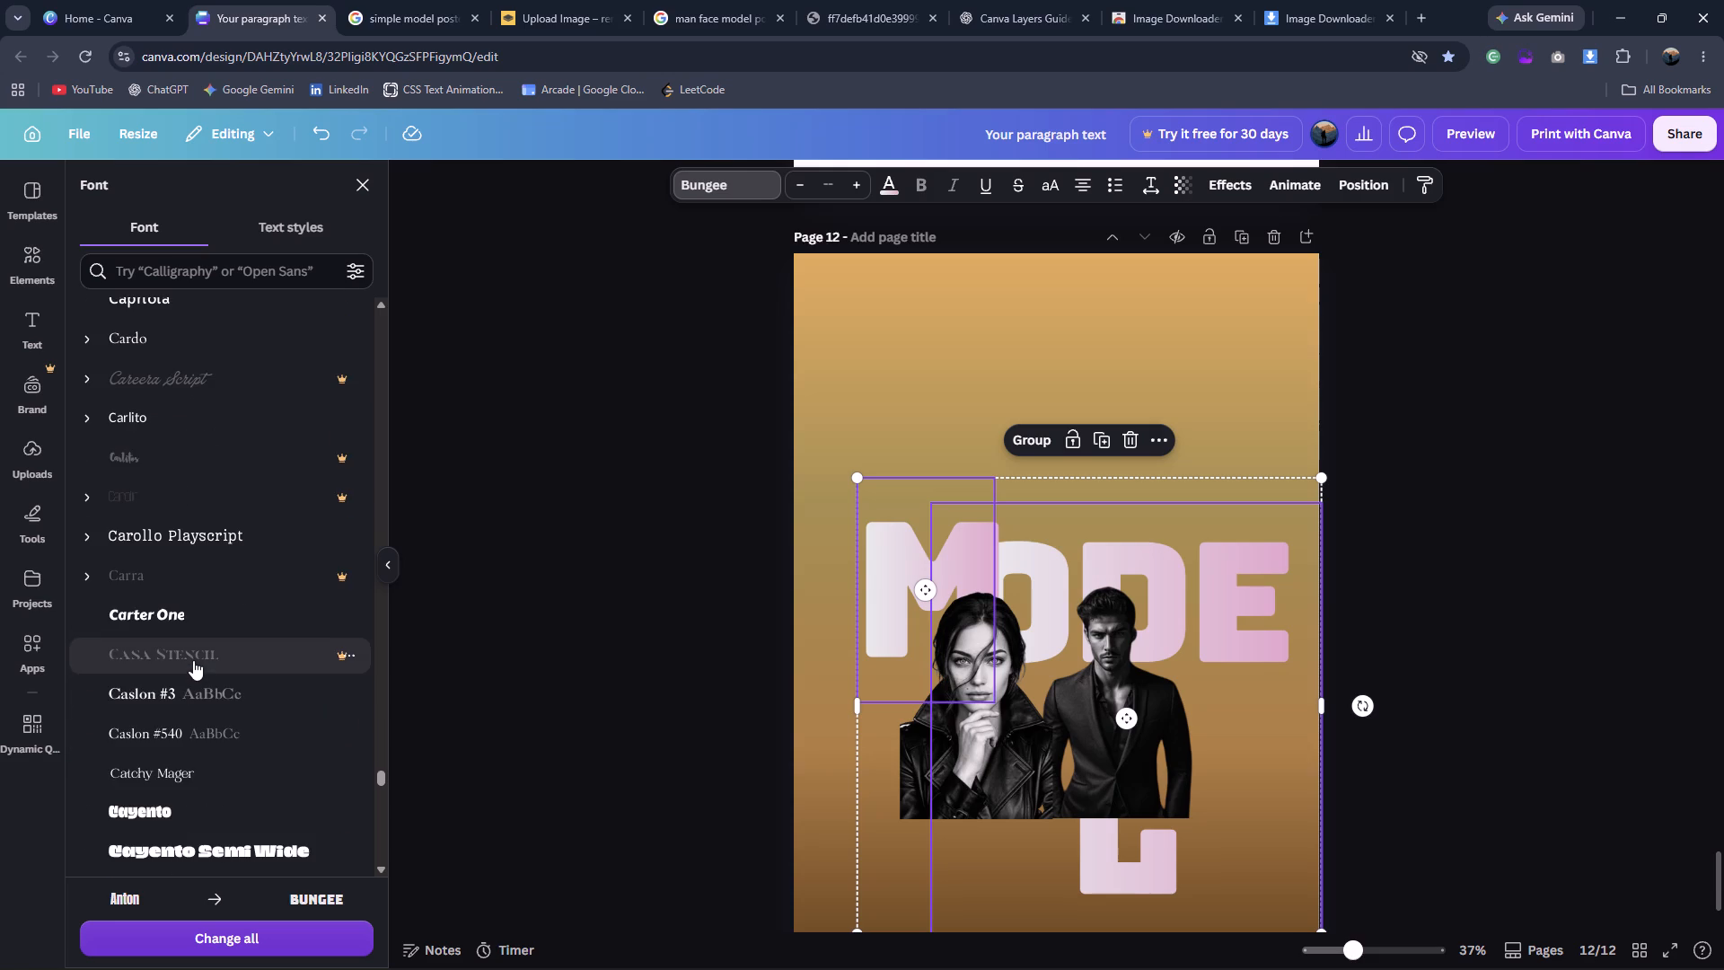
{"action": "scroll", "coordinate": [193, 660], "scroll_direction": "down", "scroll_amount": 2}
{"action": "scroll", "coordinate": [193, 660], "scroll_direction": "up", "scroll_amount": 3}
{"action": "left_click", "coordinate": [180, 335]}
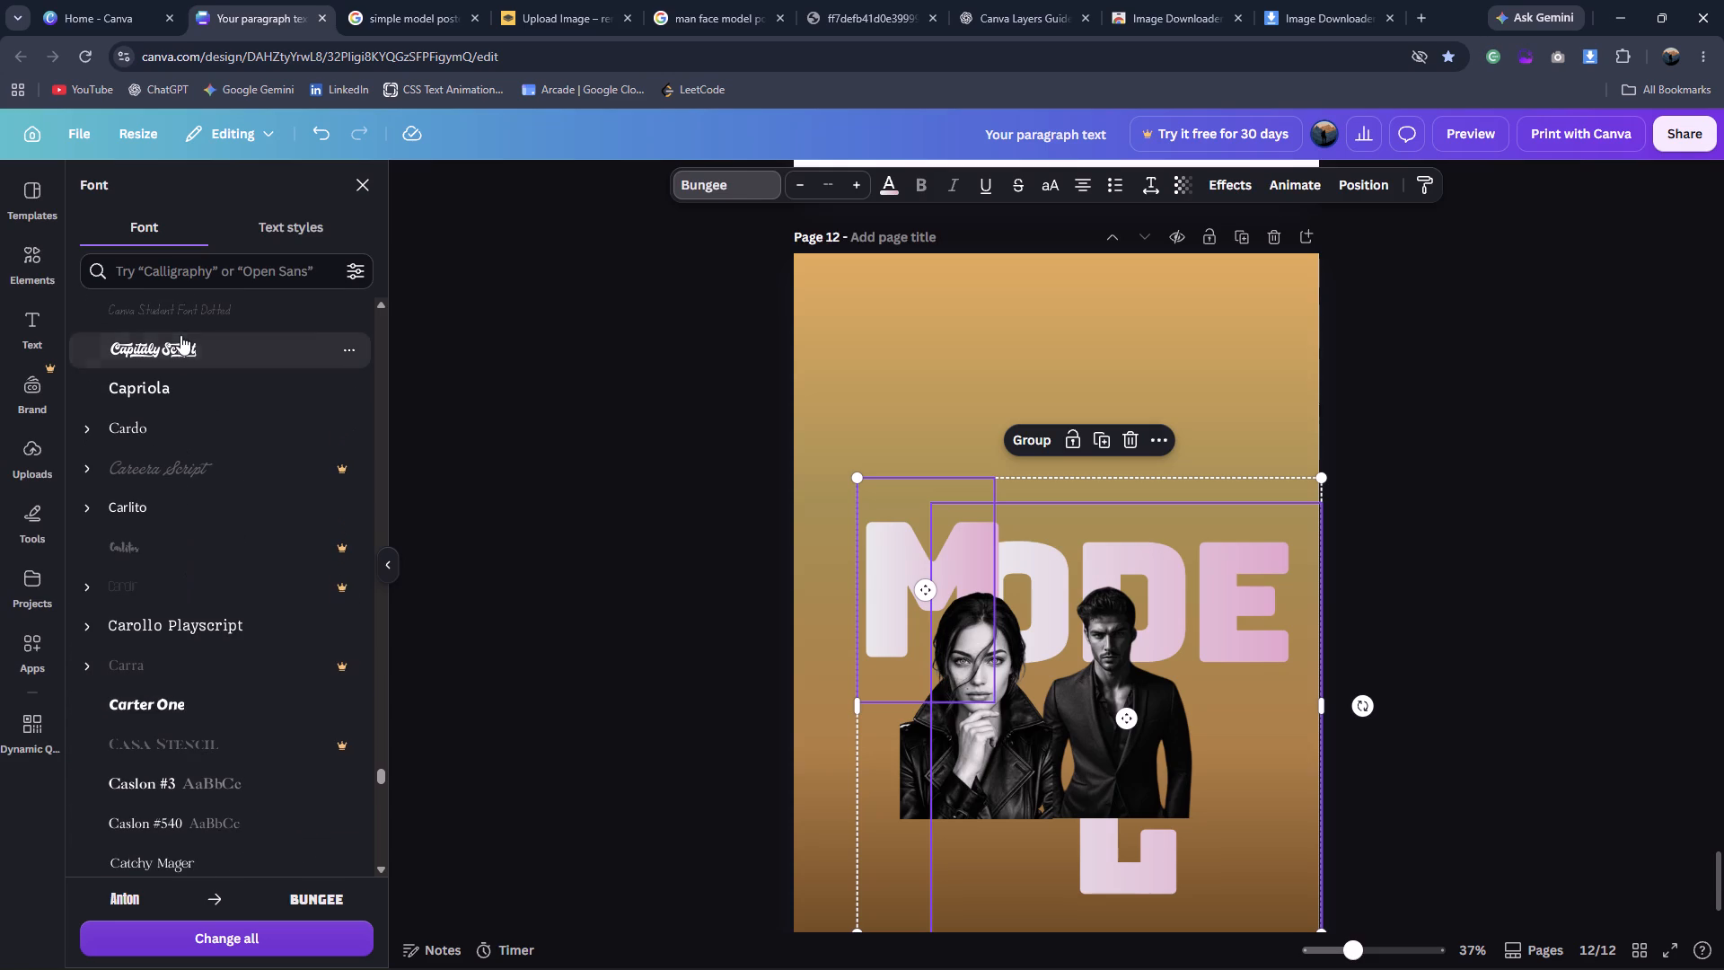
Change the font of m and ODEL together to Carter One.
{"action": "scroll", "coordinate": [187, 581], "scroll_direction": "down", "scroll_amount": 3}
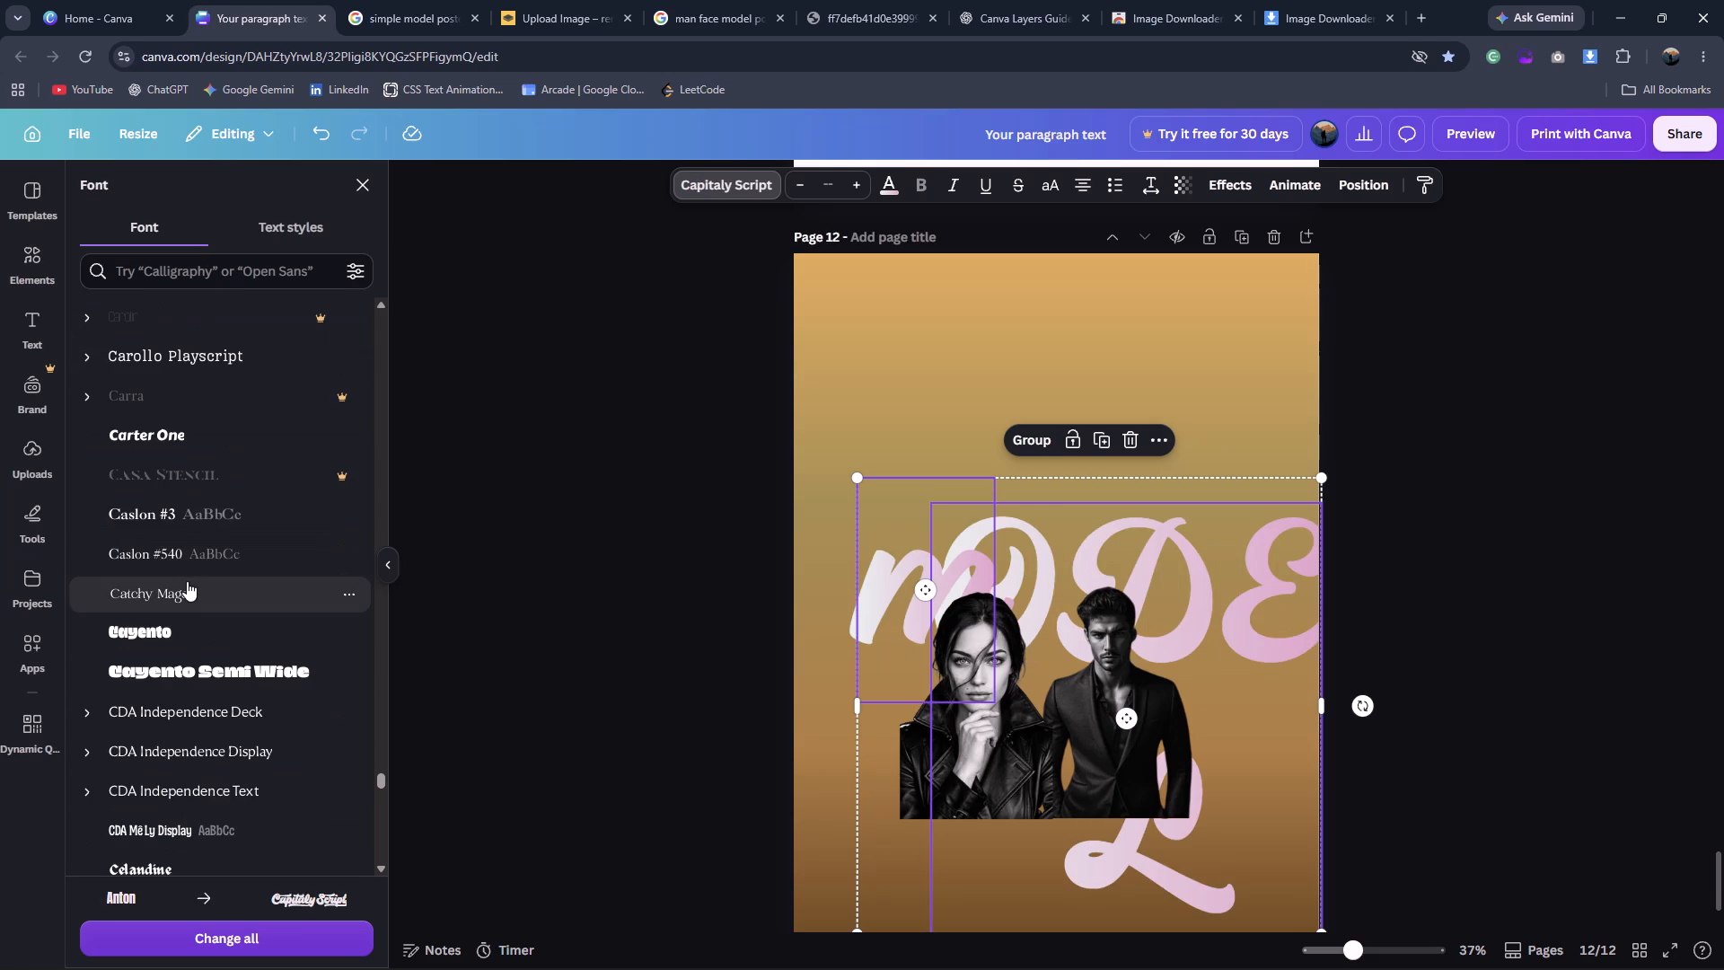
{"action": "left_click", "coordinate": [189, 446]}
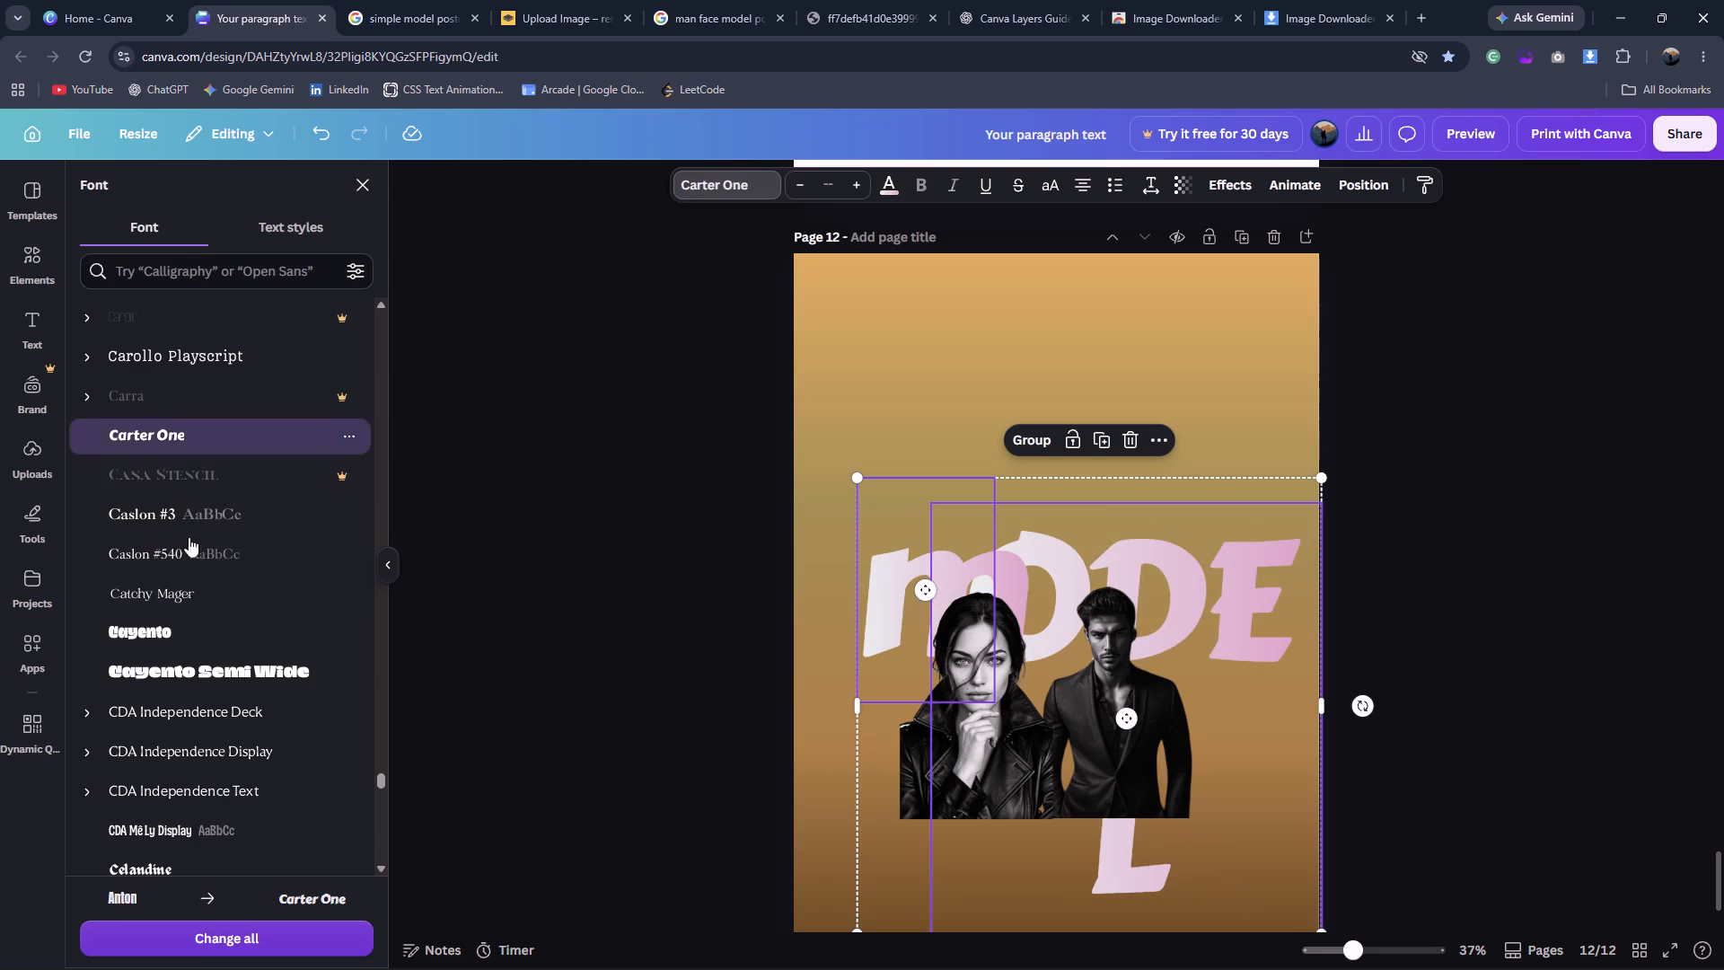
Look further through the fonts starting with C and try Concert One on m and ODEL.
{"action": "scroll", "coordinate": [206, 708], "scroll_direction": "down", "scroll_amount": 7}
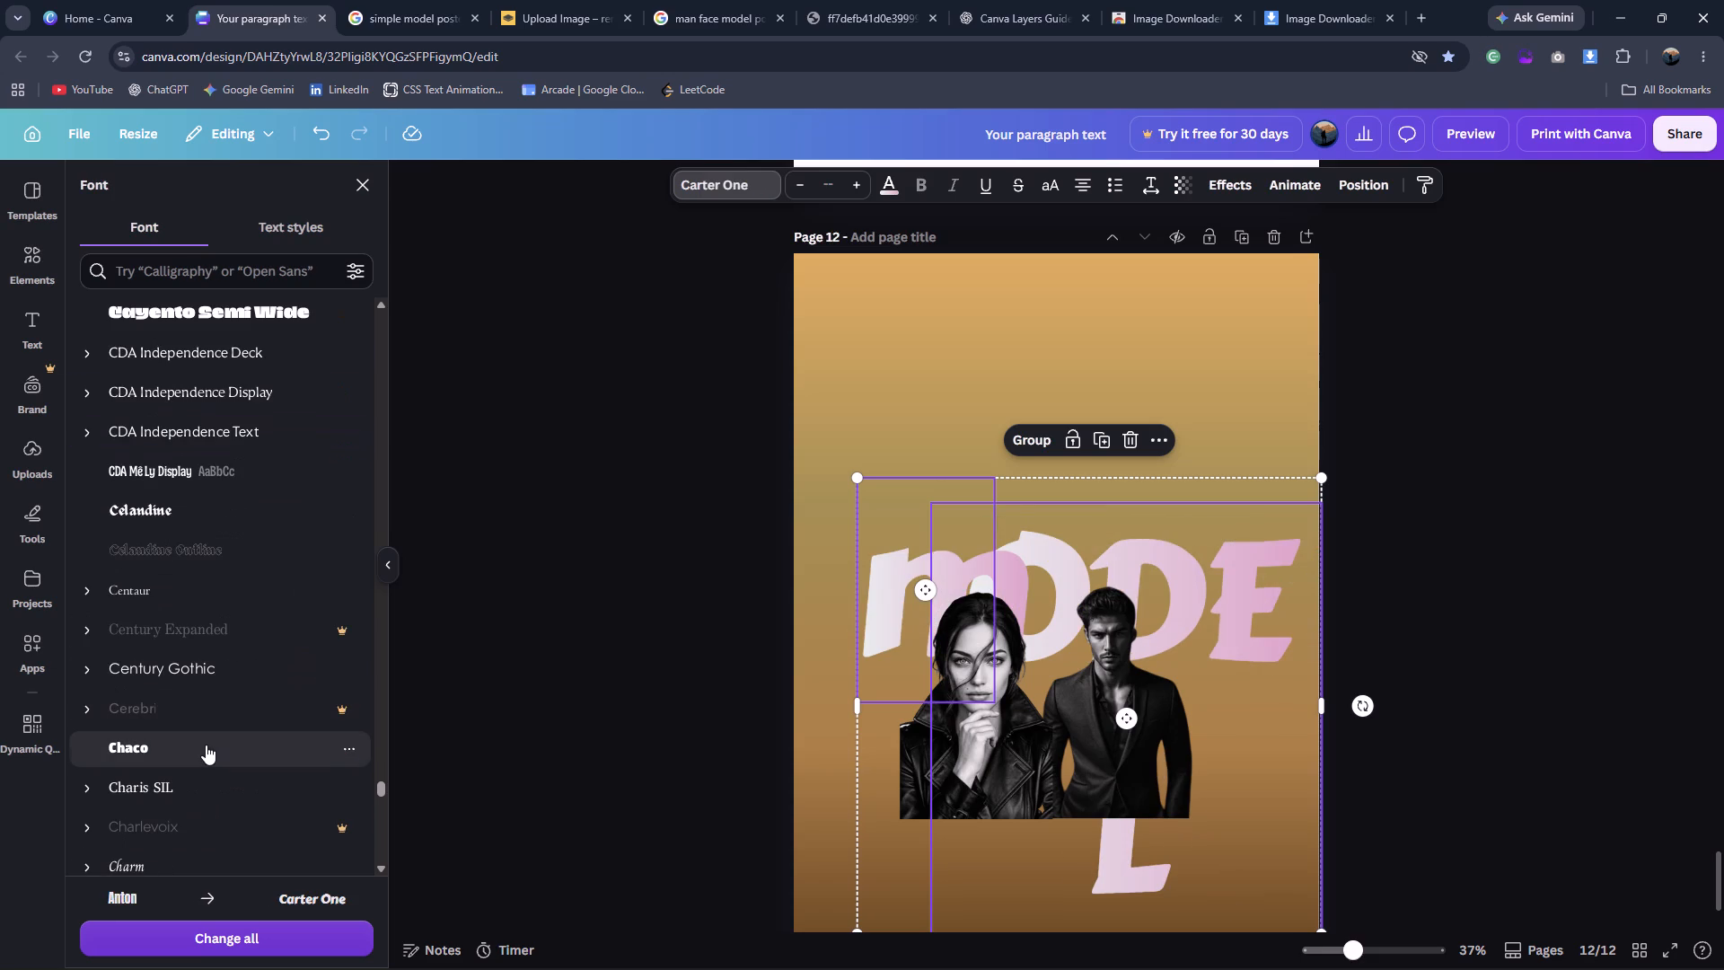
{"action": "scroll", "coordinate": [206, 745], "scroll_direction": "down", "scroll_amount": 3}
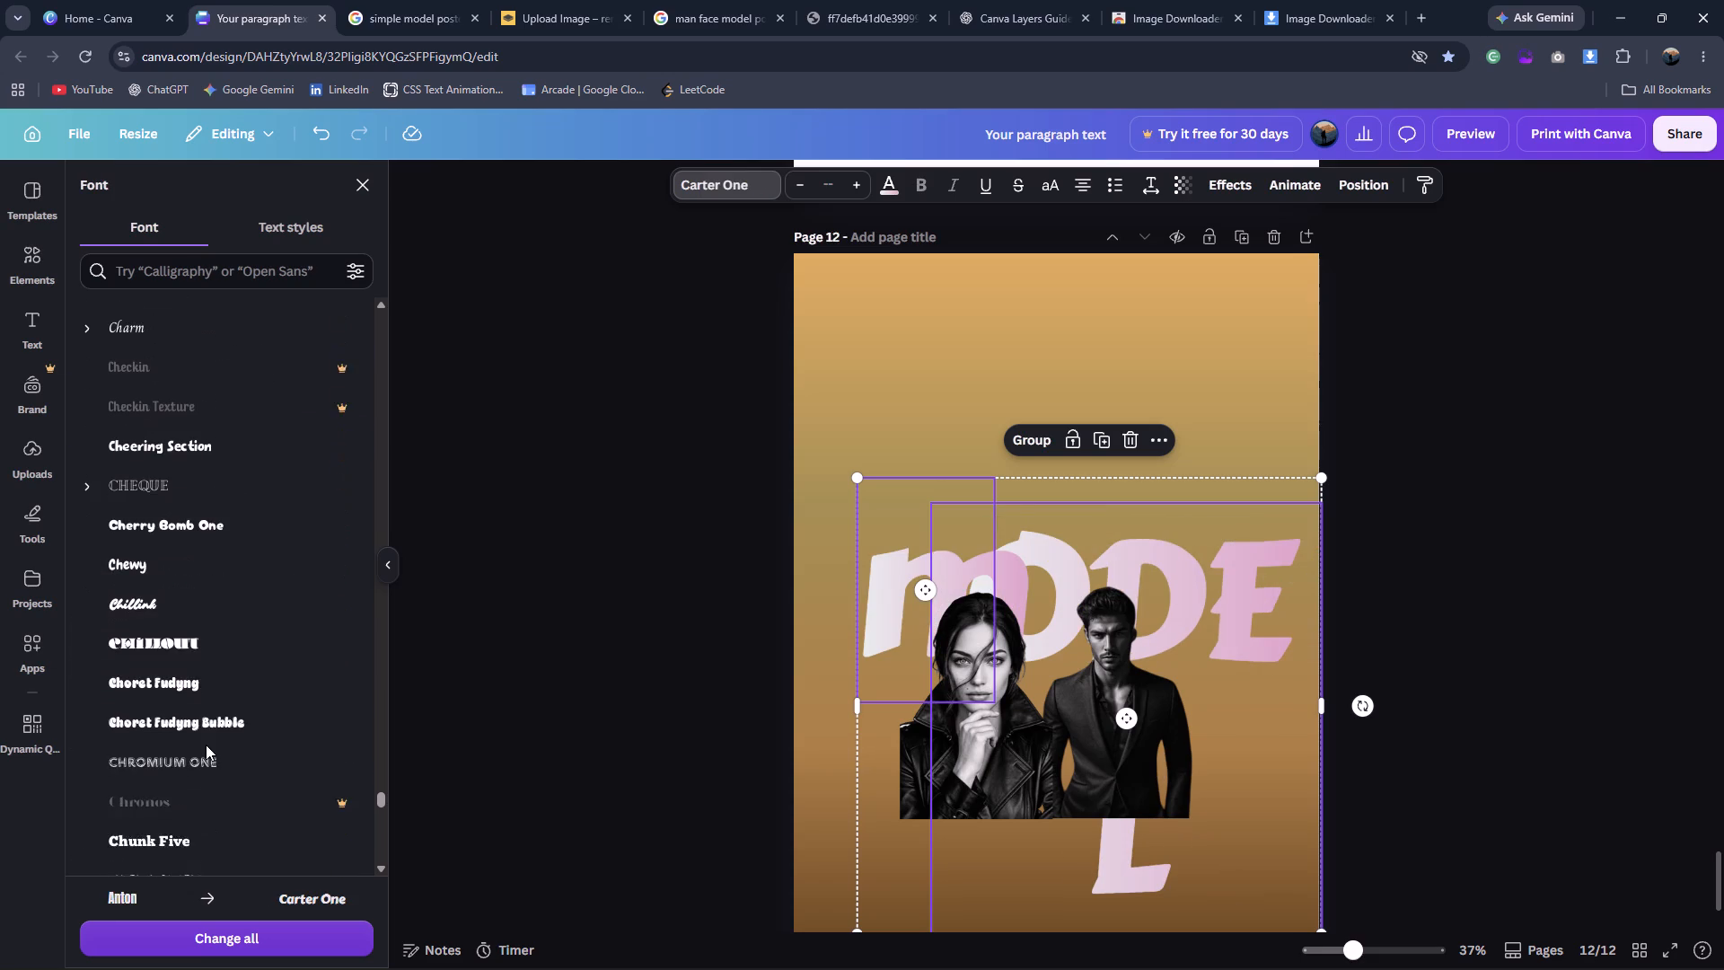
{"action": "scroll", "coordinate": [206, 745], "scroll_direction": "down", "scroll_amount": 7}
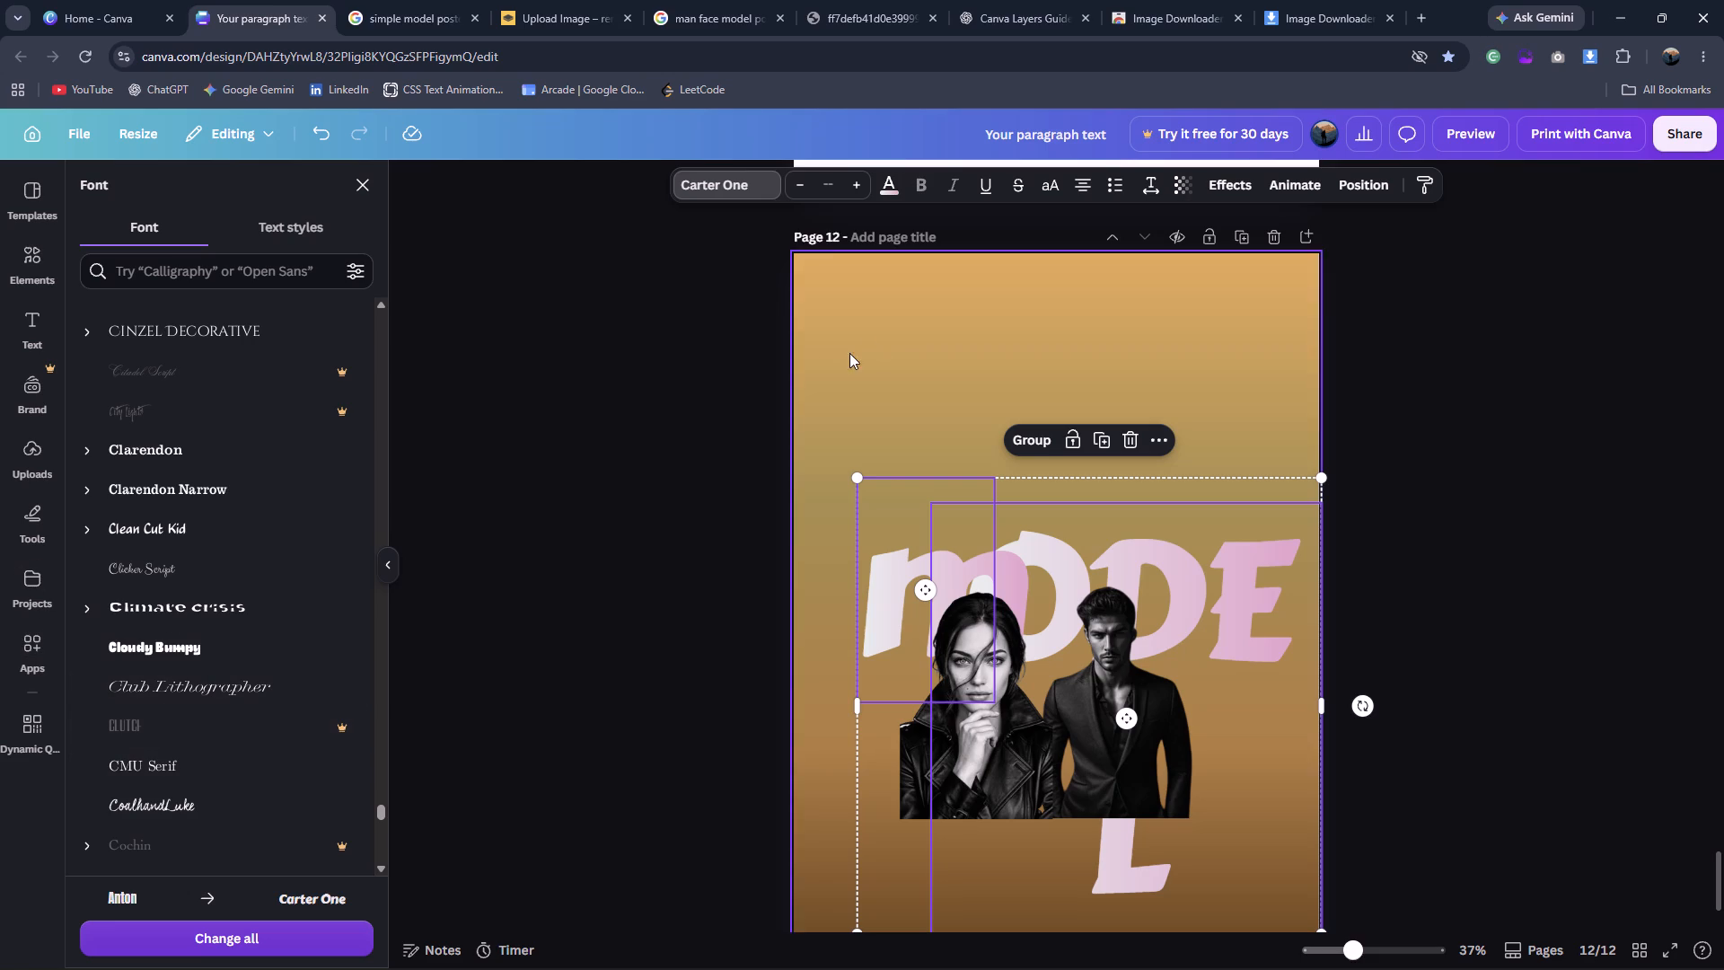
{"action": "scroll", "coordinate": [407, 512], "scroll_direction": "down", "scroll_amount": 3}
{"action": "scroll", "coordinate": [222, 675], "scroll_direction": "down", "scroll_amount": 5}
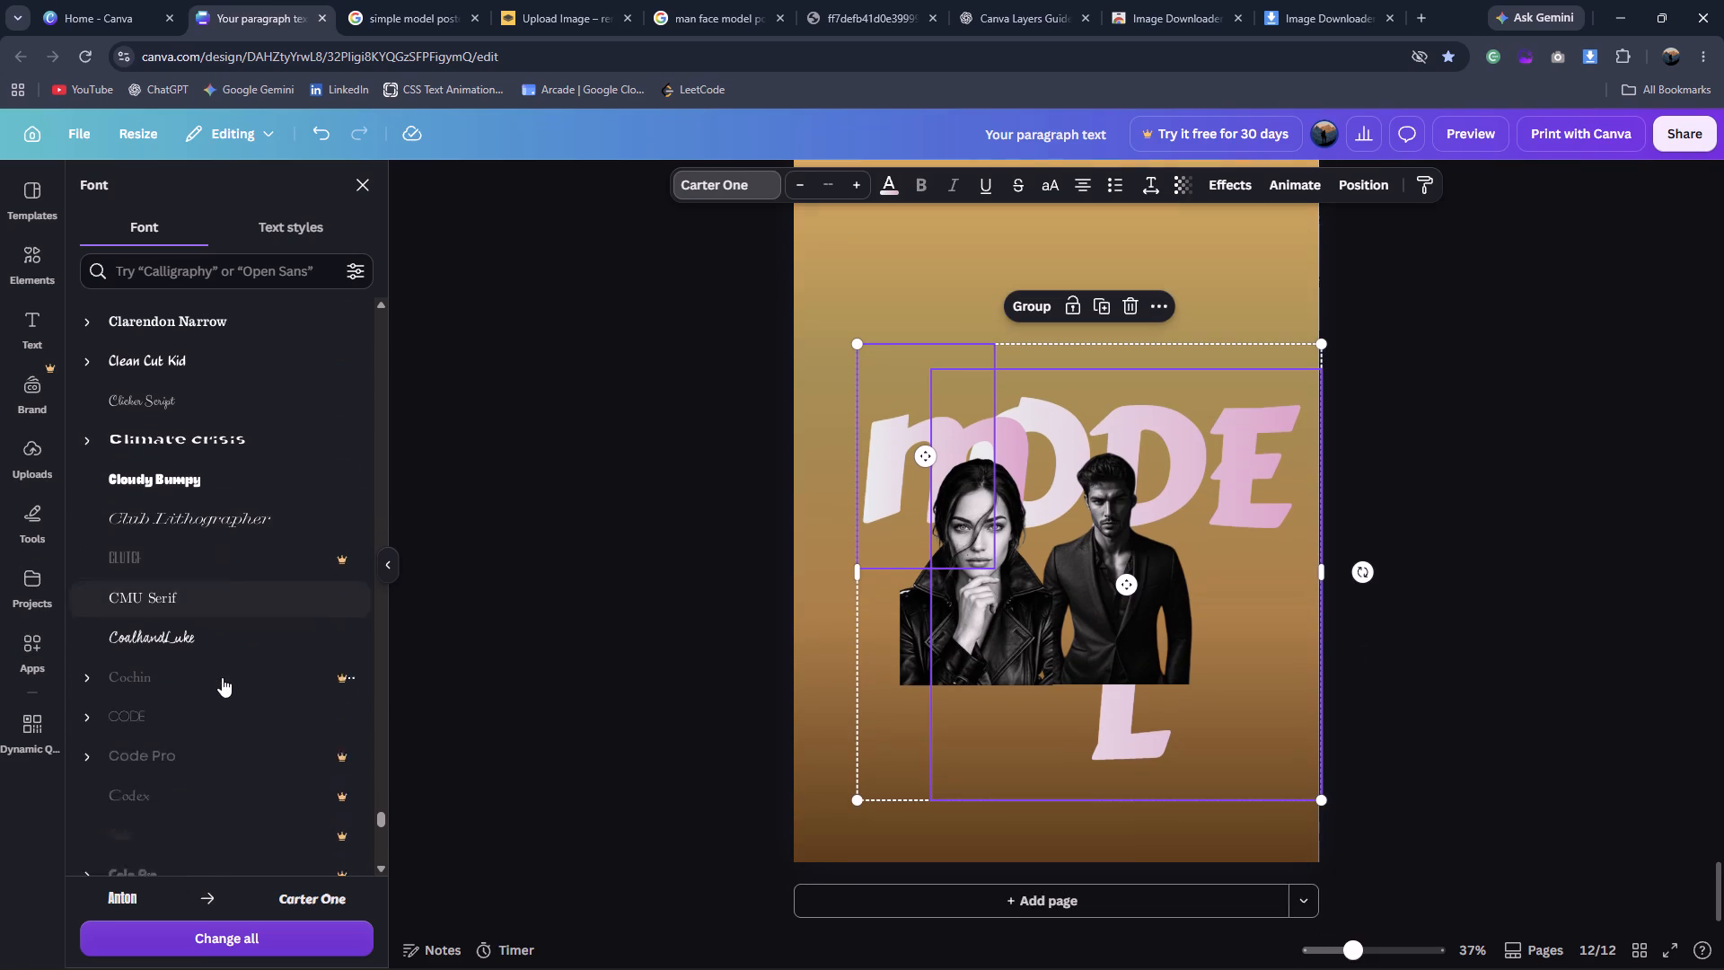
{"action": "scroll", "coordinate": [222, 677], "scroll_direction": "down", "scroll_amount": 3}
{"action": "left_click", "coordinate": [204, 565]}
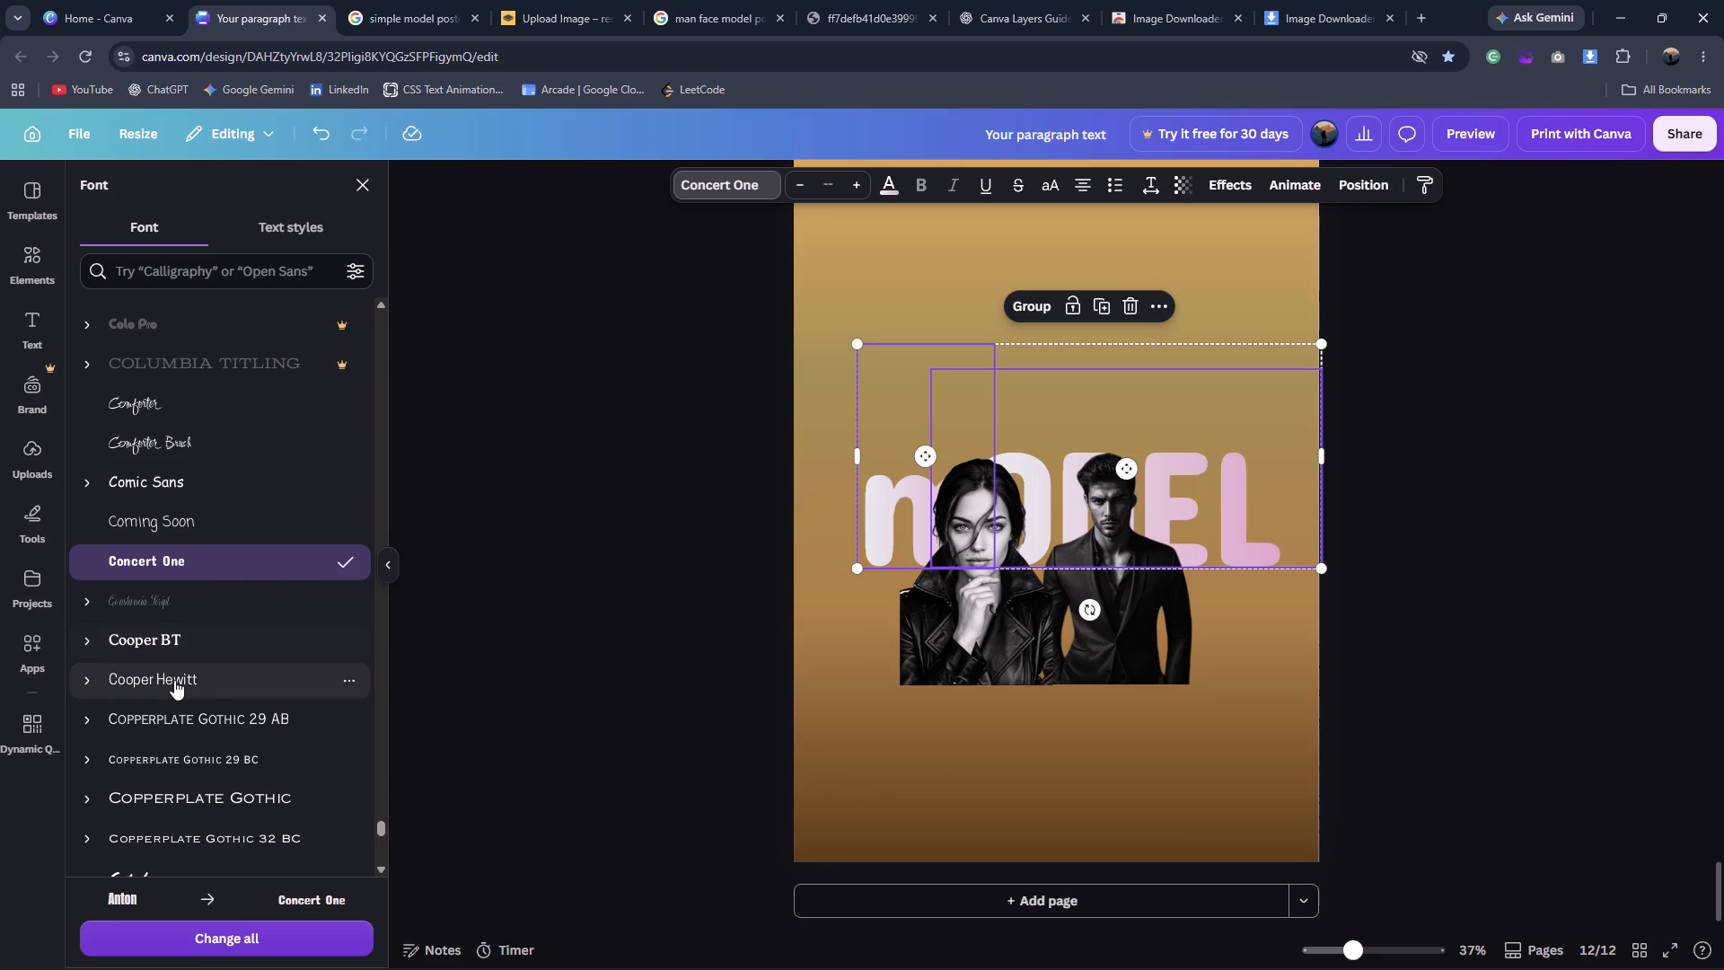
Look through the remaining fonts starting with C and those starting with D for a bold headline font.
{"action": "scroll", "coordinate": [179, 683], "scroll_direction": "down", "scroll_amount": 3}
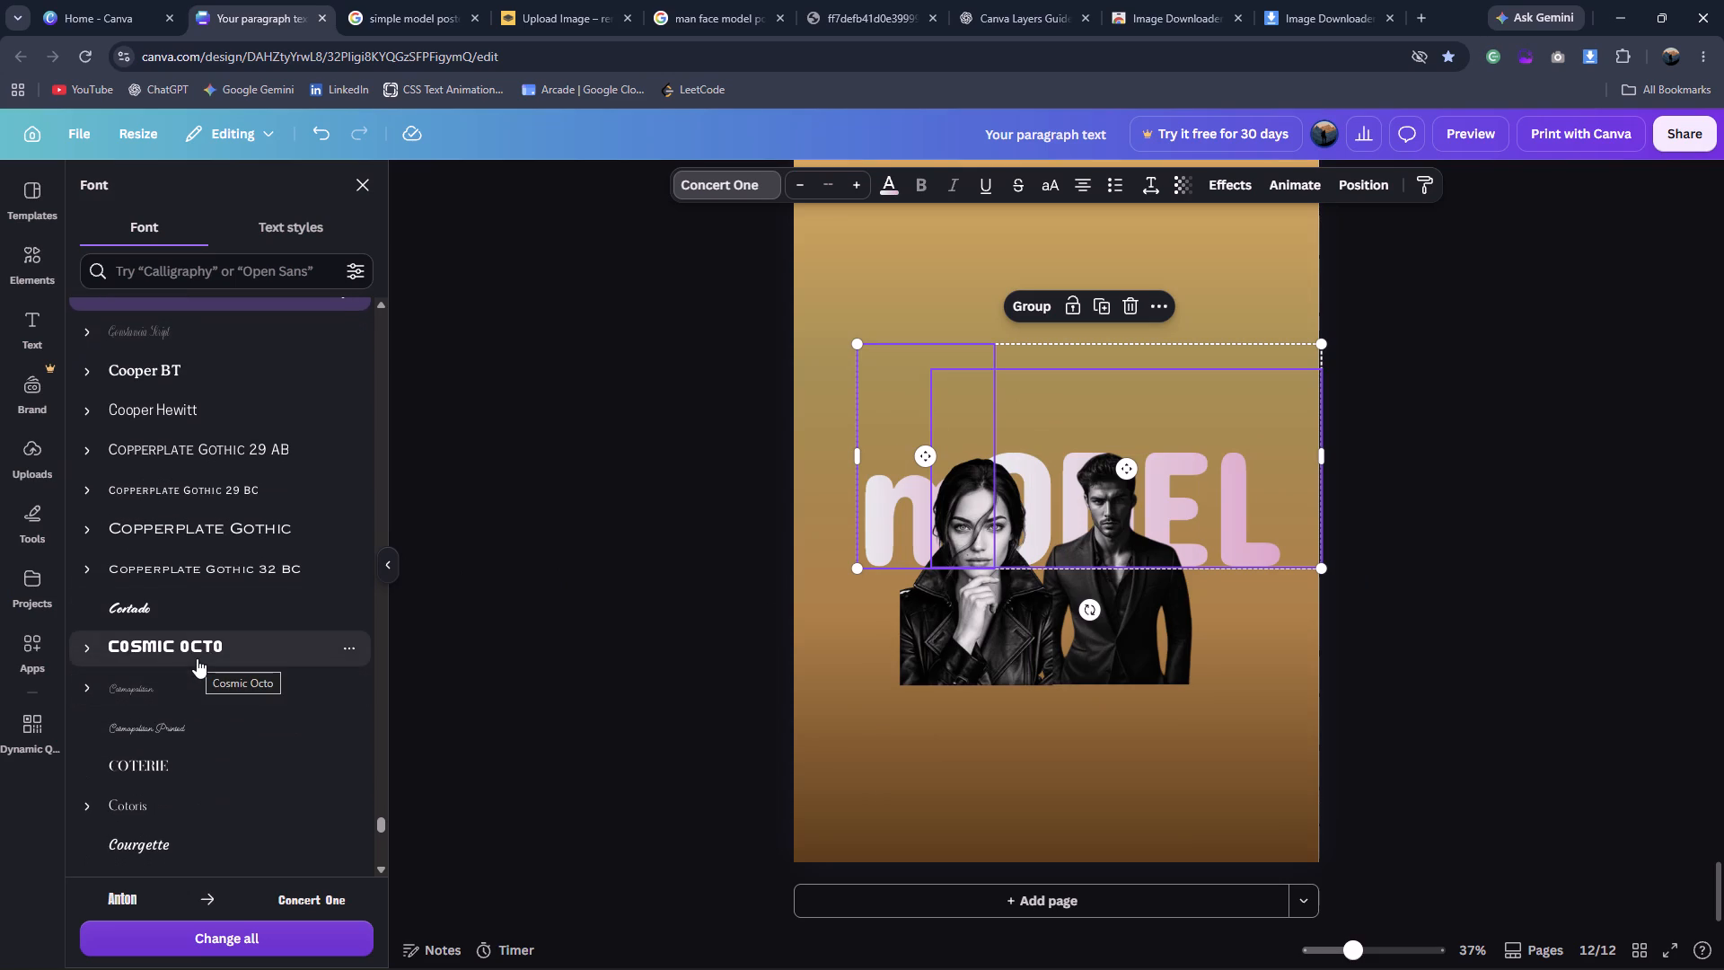
{"action": "scroll", "coordinate": [197, 658], "scroll_direction": "down", "scroll_amount": 2}
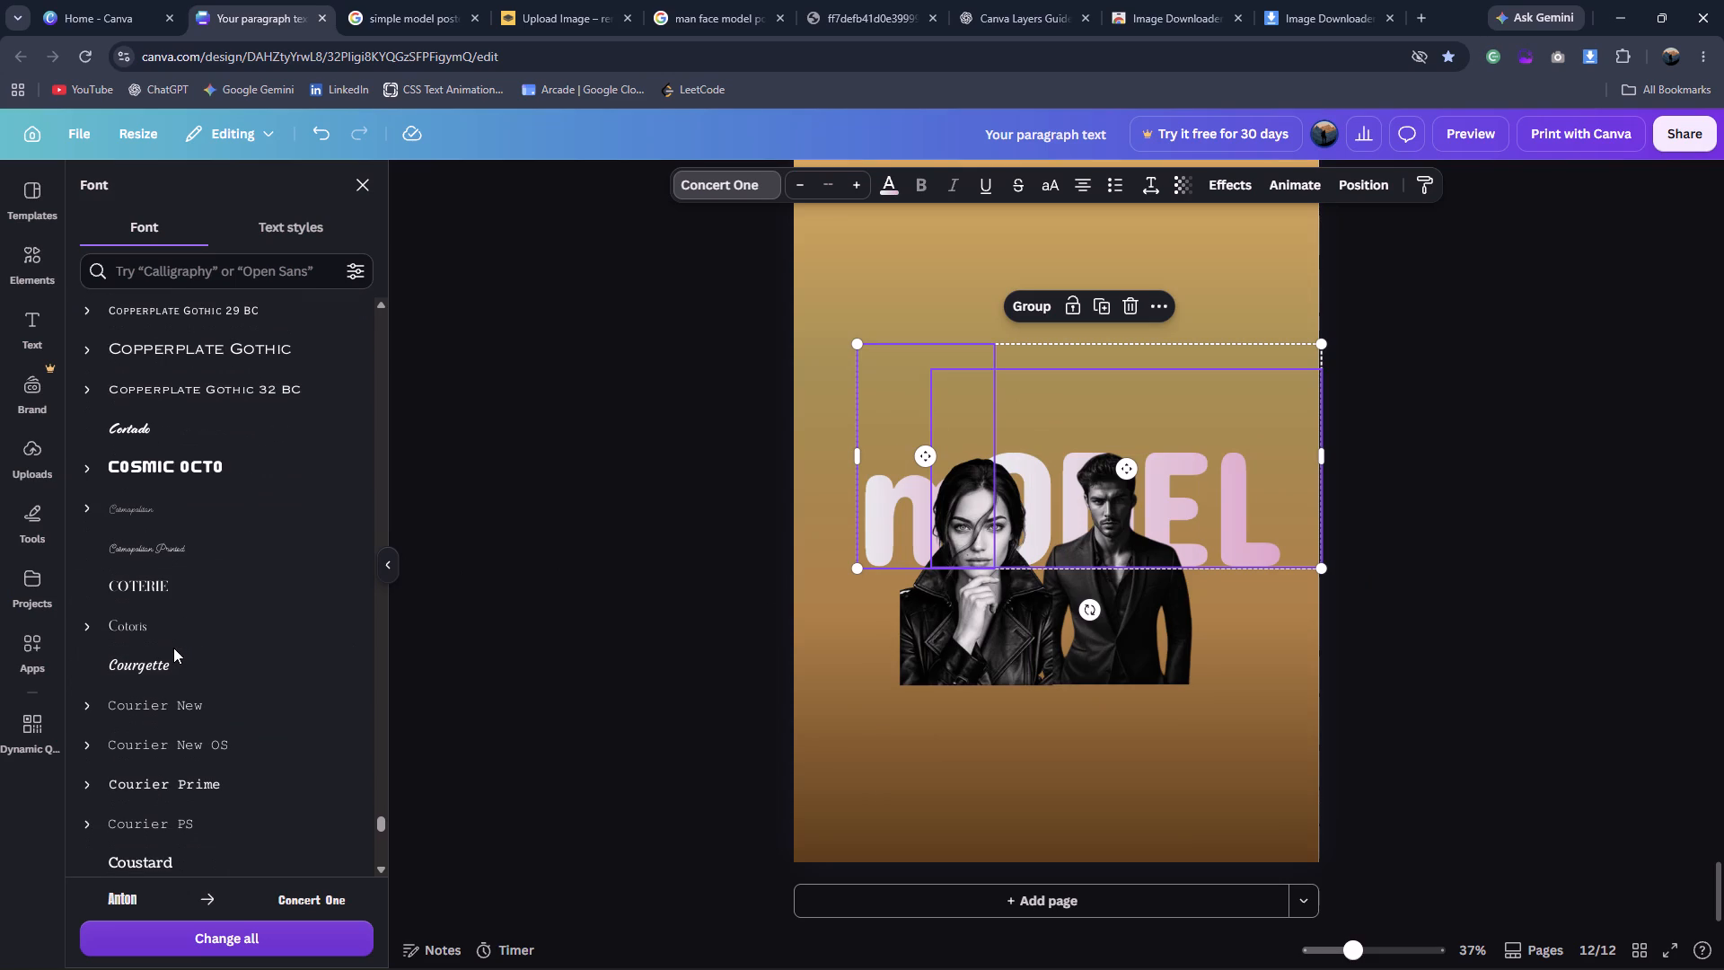
{"action": "scroll", "coordinate": [172, 646], "scroll_direction": "down", "scroll_amount": 2}
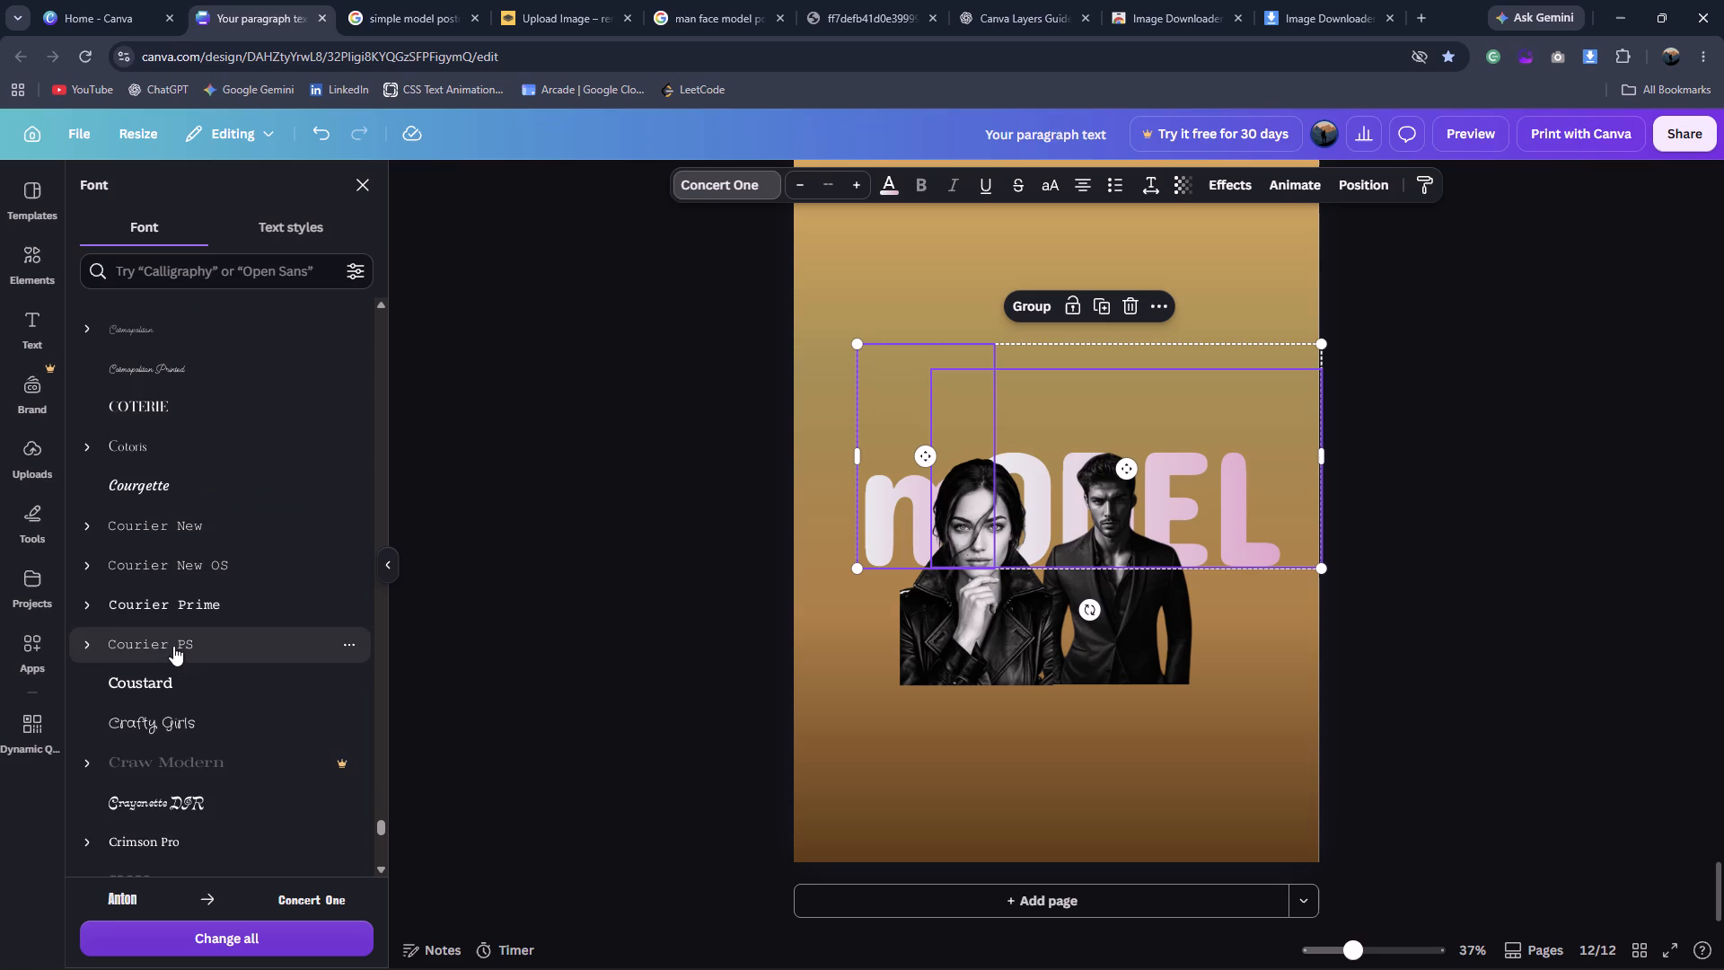
{"action": "scroll", "coordinate": [173, 646], "scroll_direction": "down", "scroll_amount": 5}
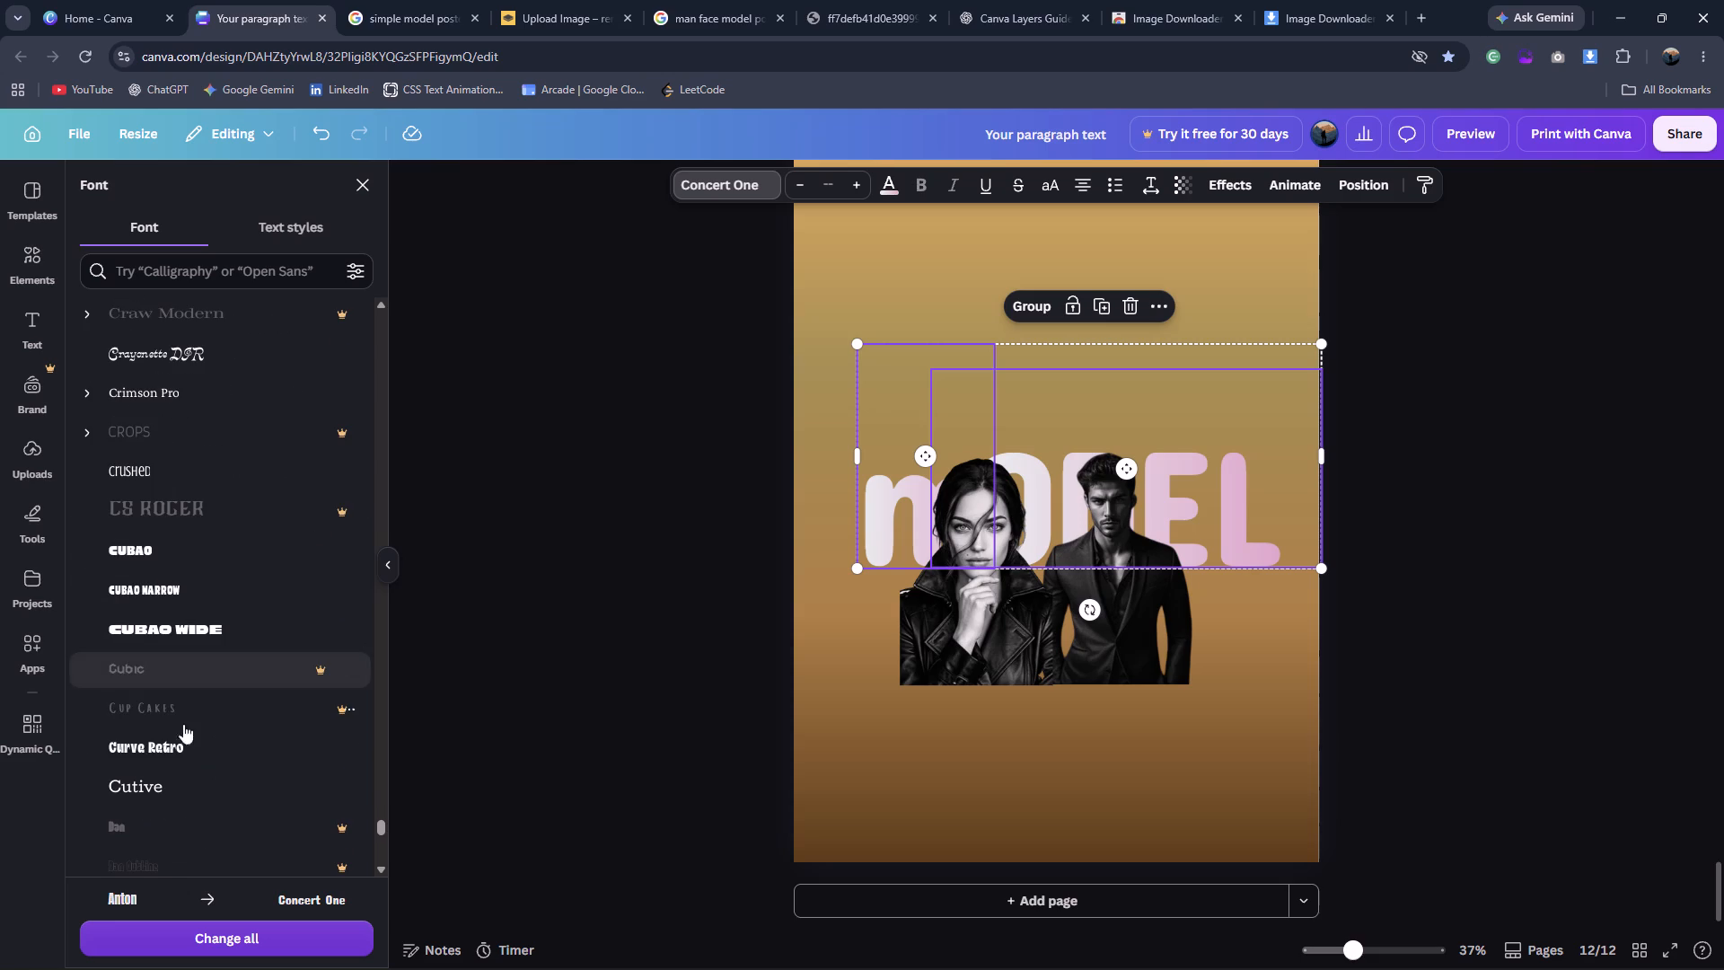
{"action": "scroll", "coordinate": [183, 787], "scroll_direction": "down", "scroll_amount": 10}
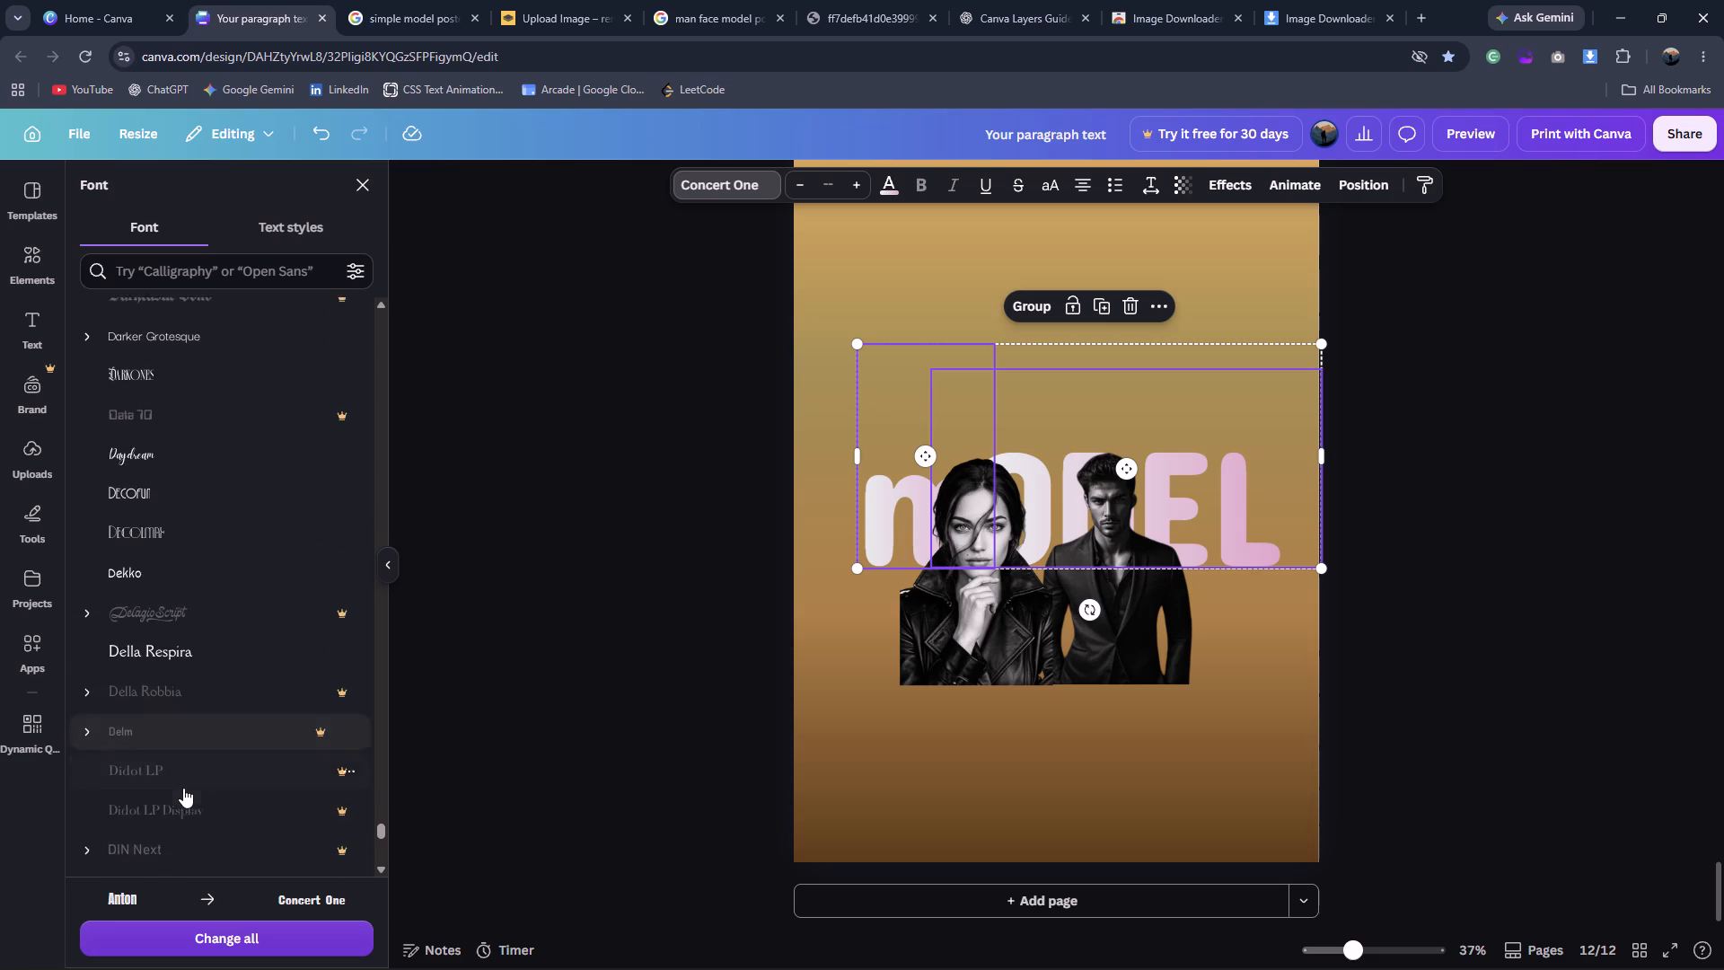
{"action": "scroll", "coordinate": [183, 788], "scroll_direction": "down", "scroll_amount": 4}
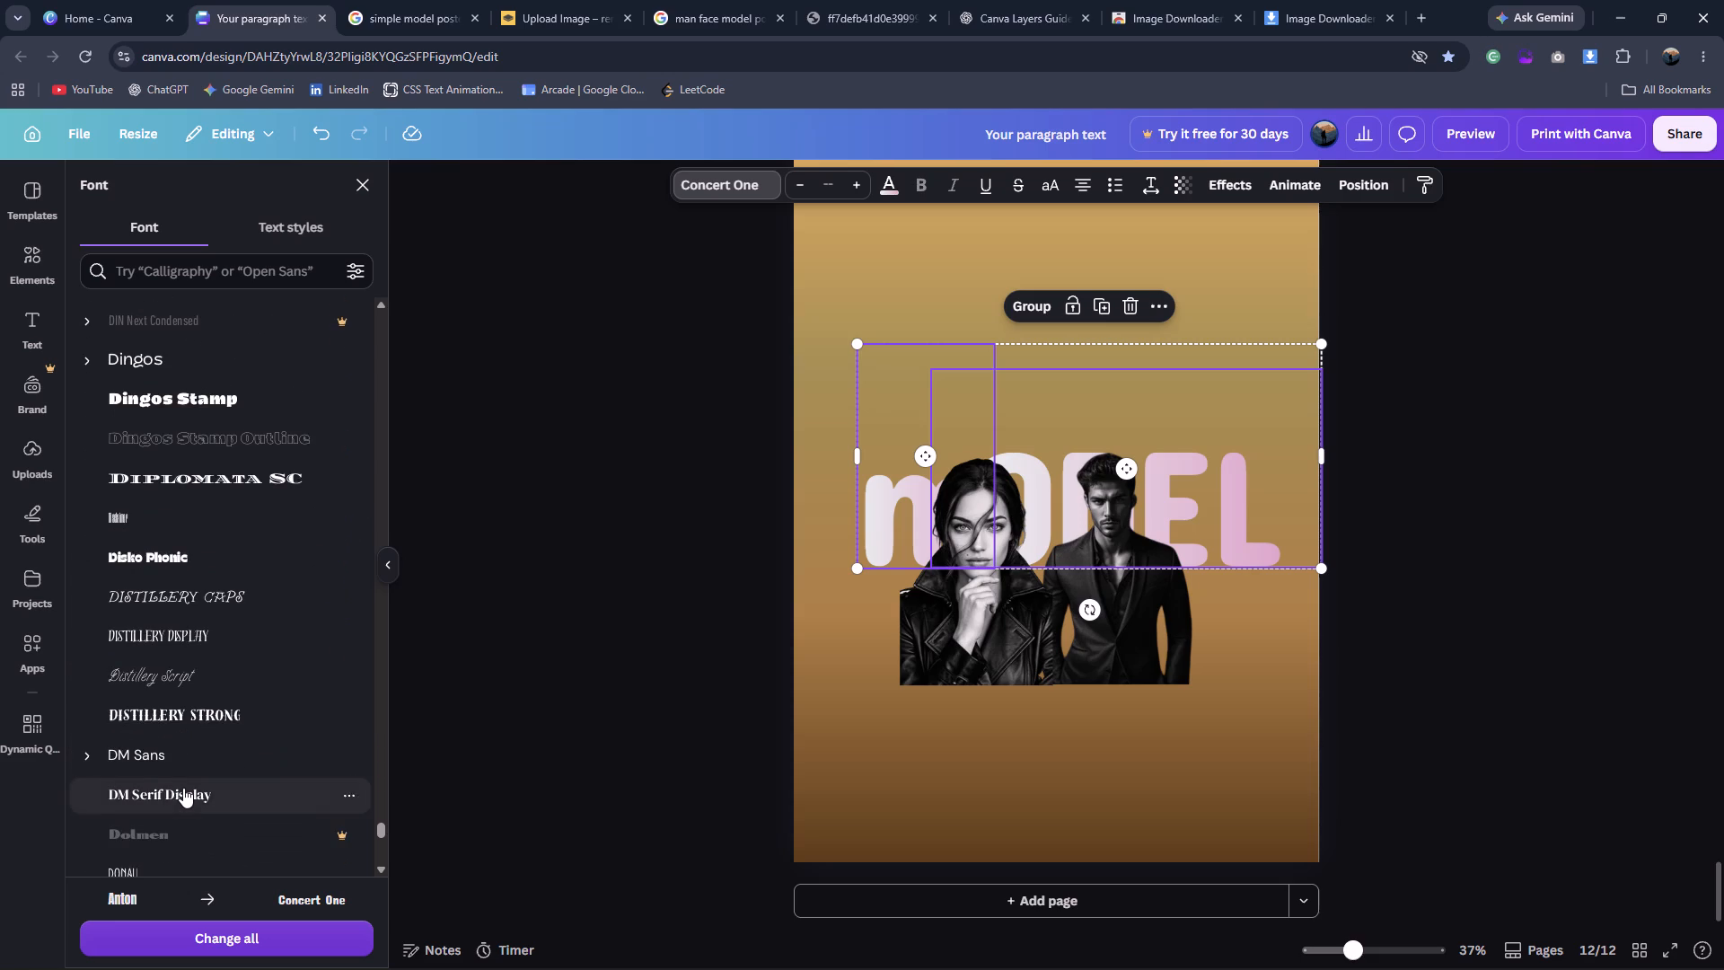
{"action": "scroll", "coordinate": [183, 788], "scroll_direction": "down", "scroll_amount": 8}
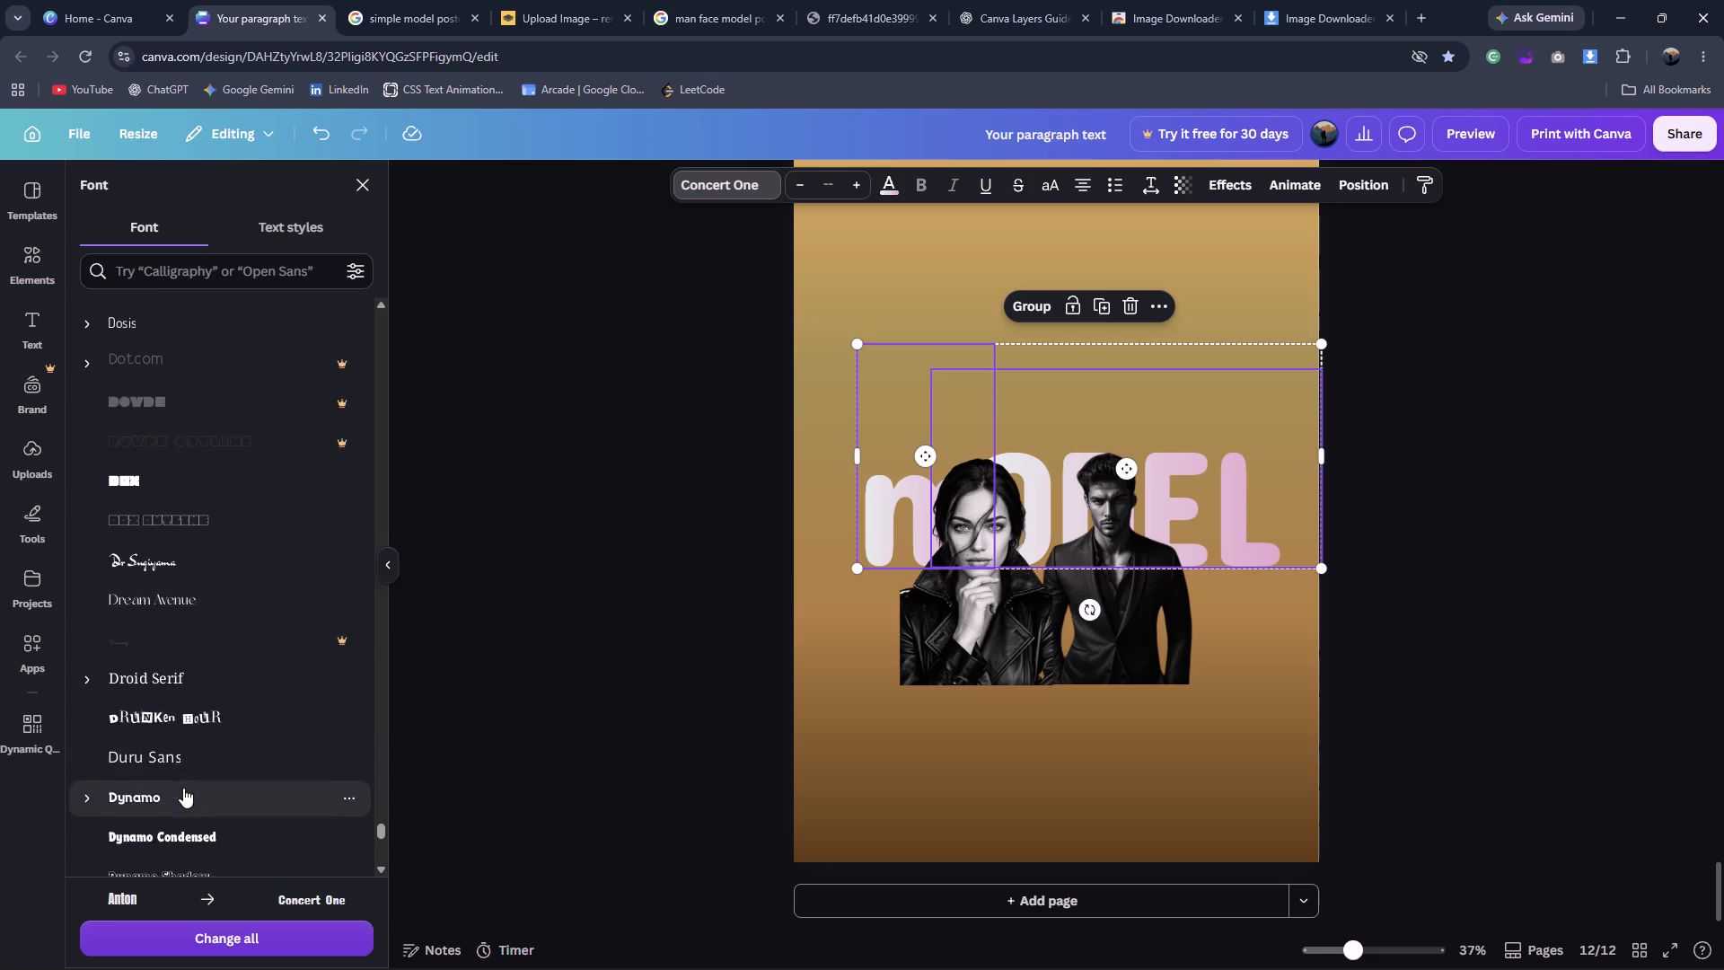
{"action": "scroll", "coordinate": [183, 788], "scroll_direction": "down", "scroll_amount": 2}
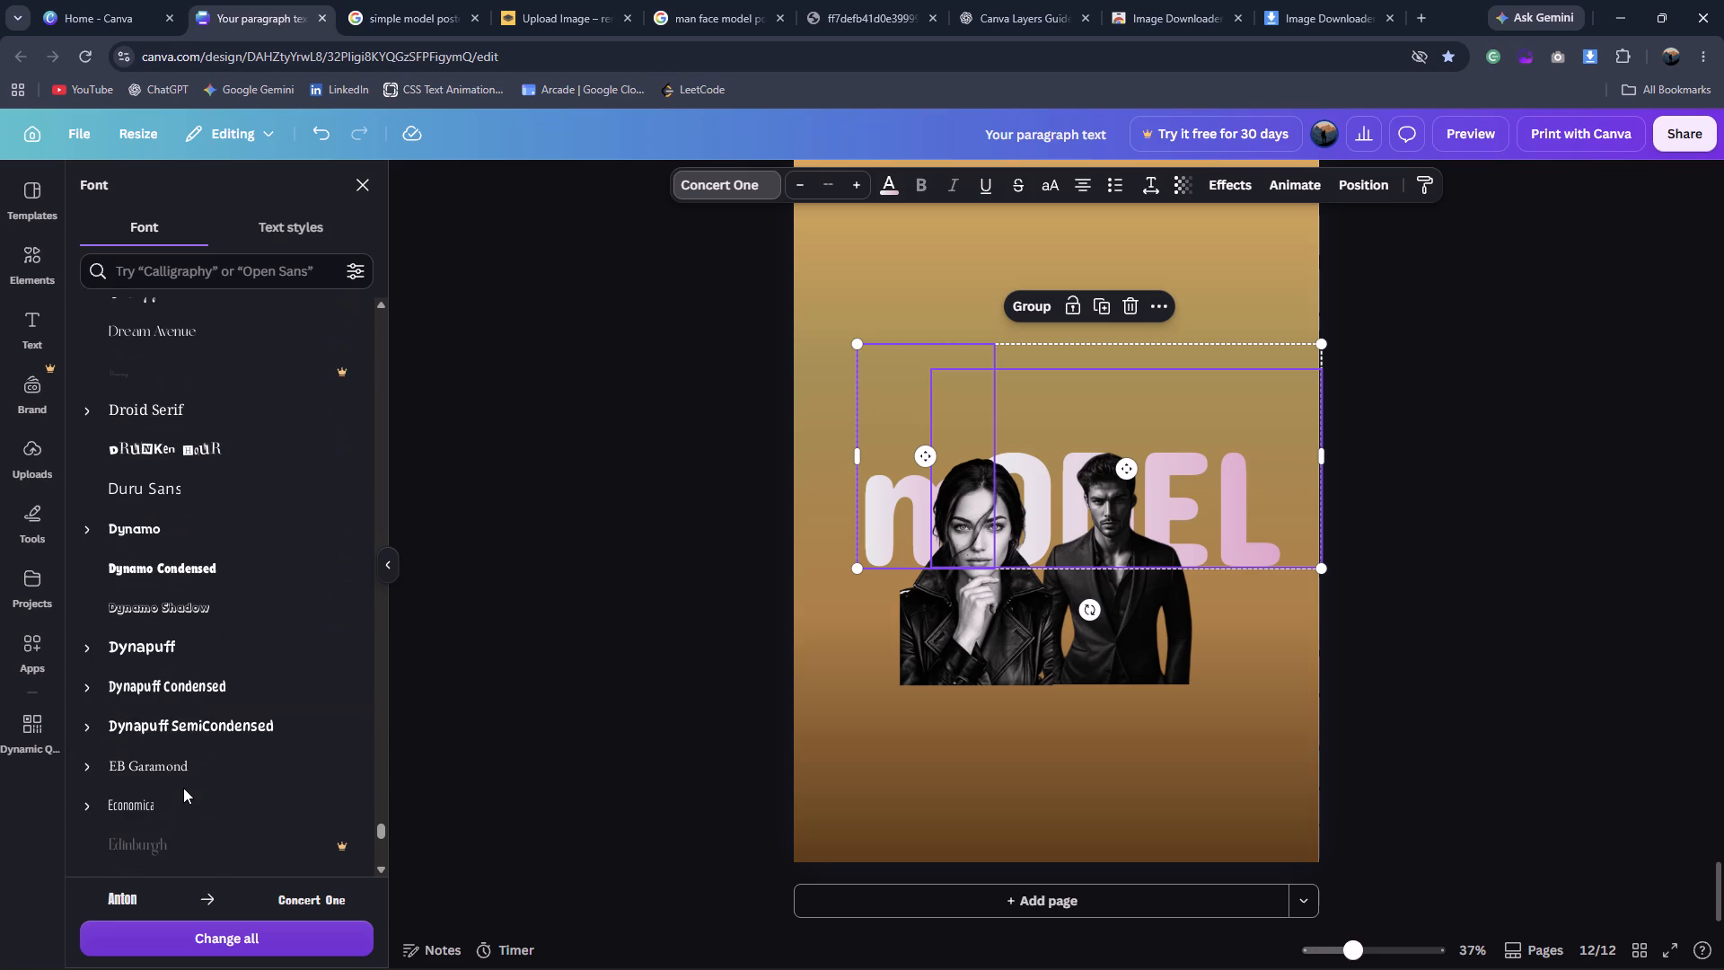
Look through the fonts starting with E and F for a bold headline font.
{"action": "scroll", "coordinate": [183, 788], "scroll_direction": "down", "scroll_amount": 7}
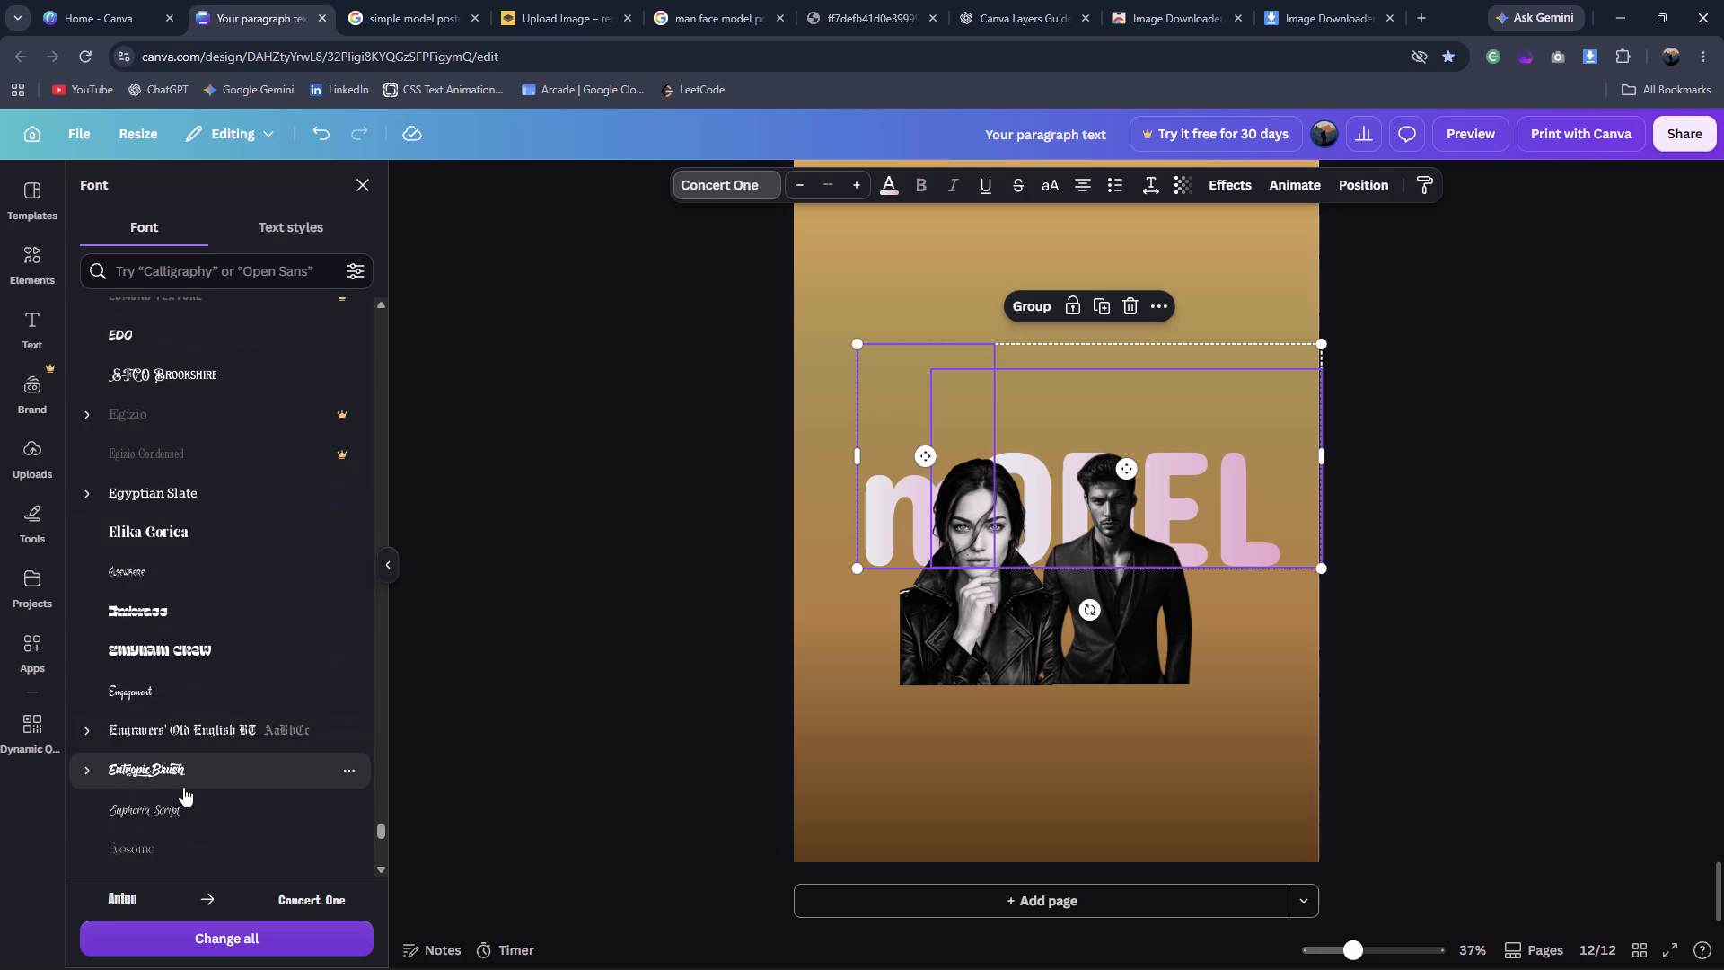
{"action": "scroll", "coordinate": [183, 787], "scroll_direction": "down", "scroll_amount": 11}
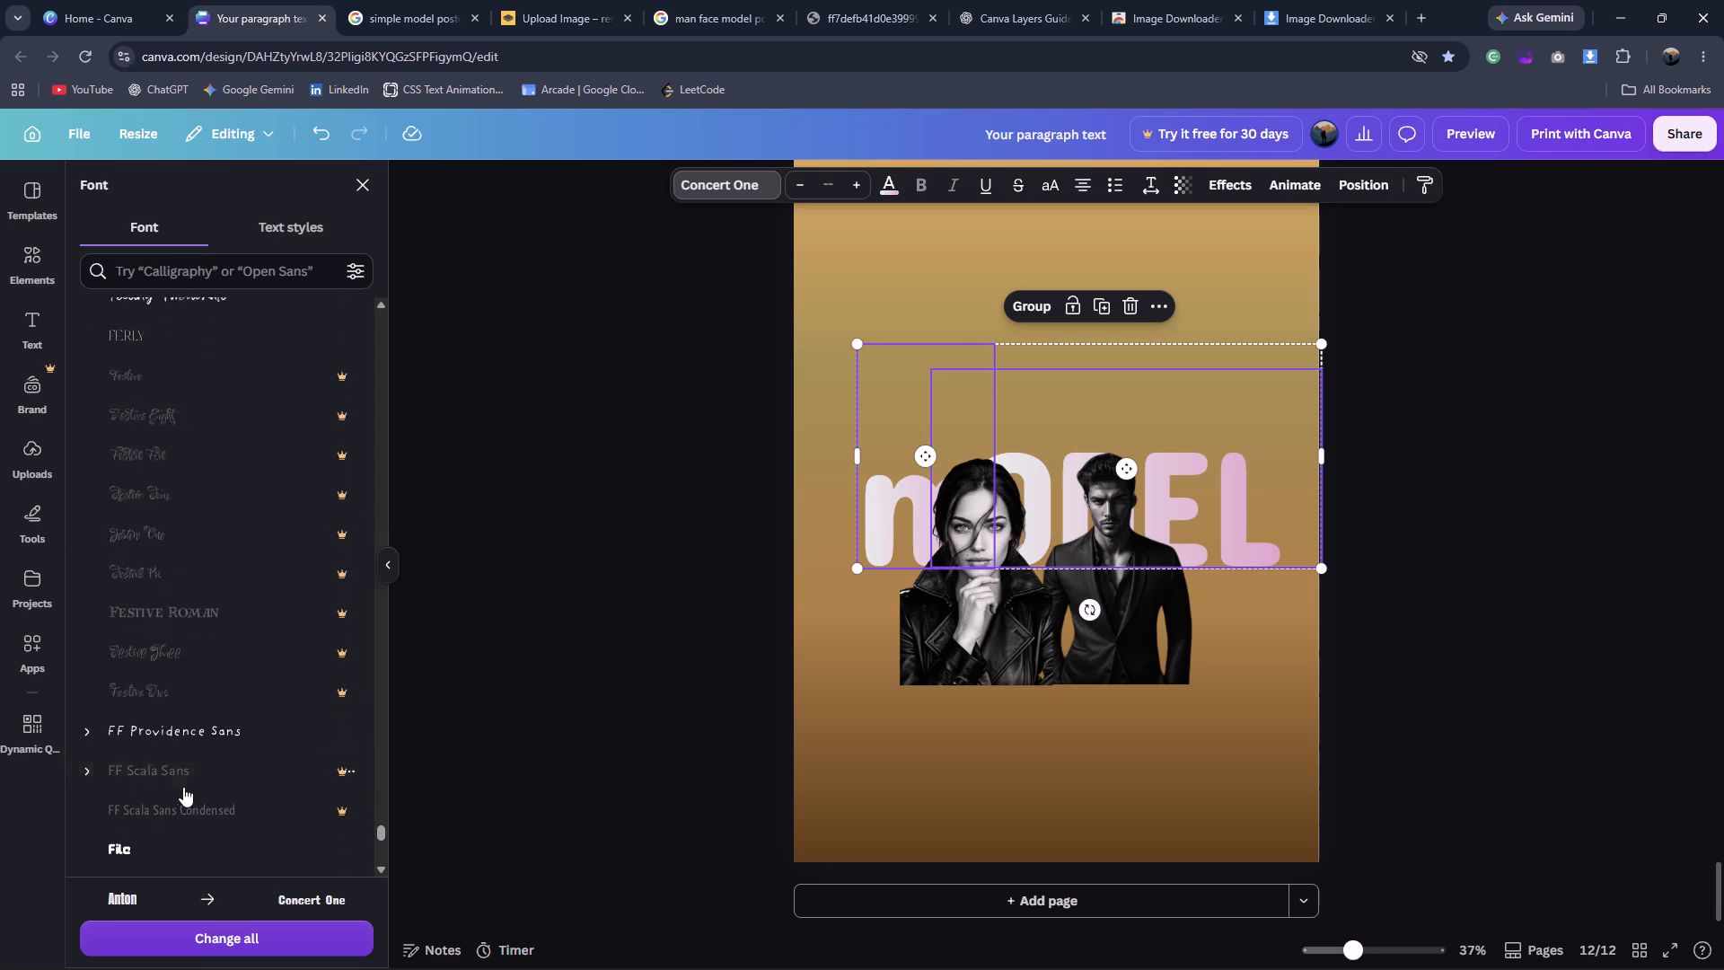
{"action": "scroll", "coordinate": [183, 787], "scroll_direction": "down", "scroll_amount": 6}
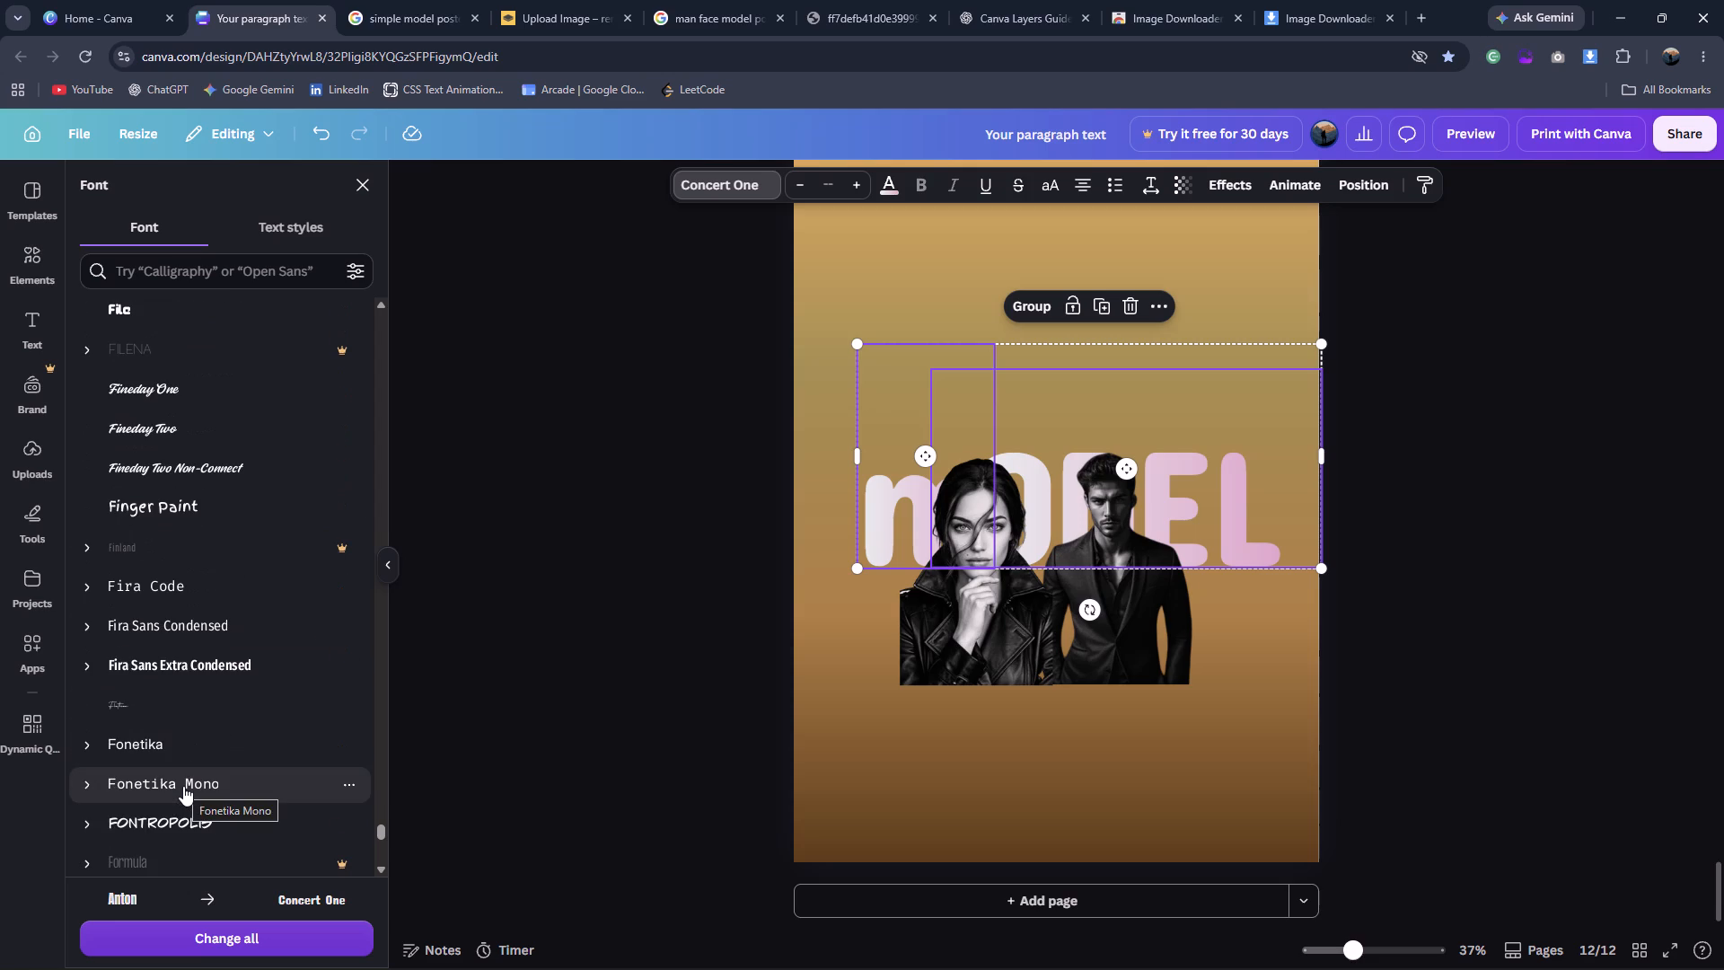
{"action": "scroll", "coordinate": [183, 786], "scroll_direction": "down", "scroll_amount": 12}
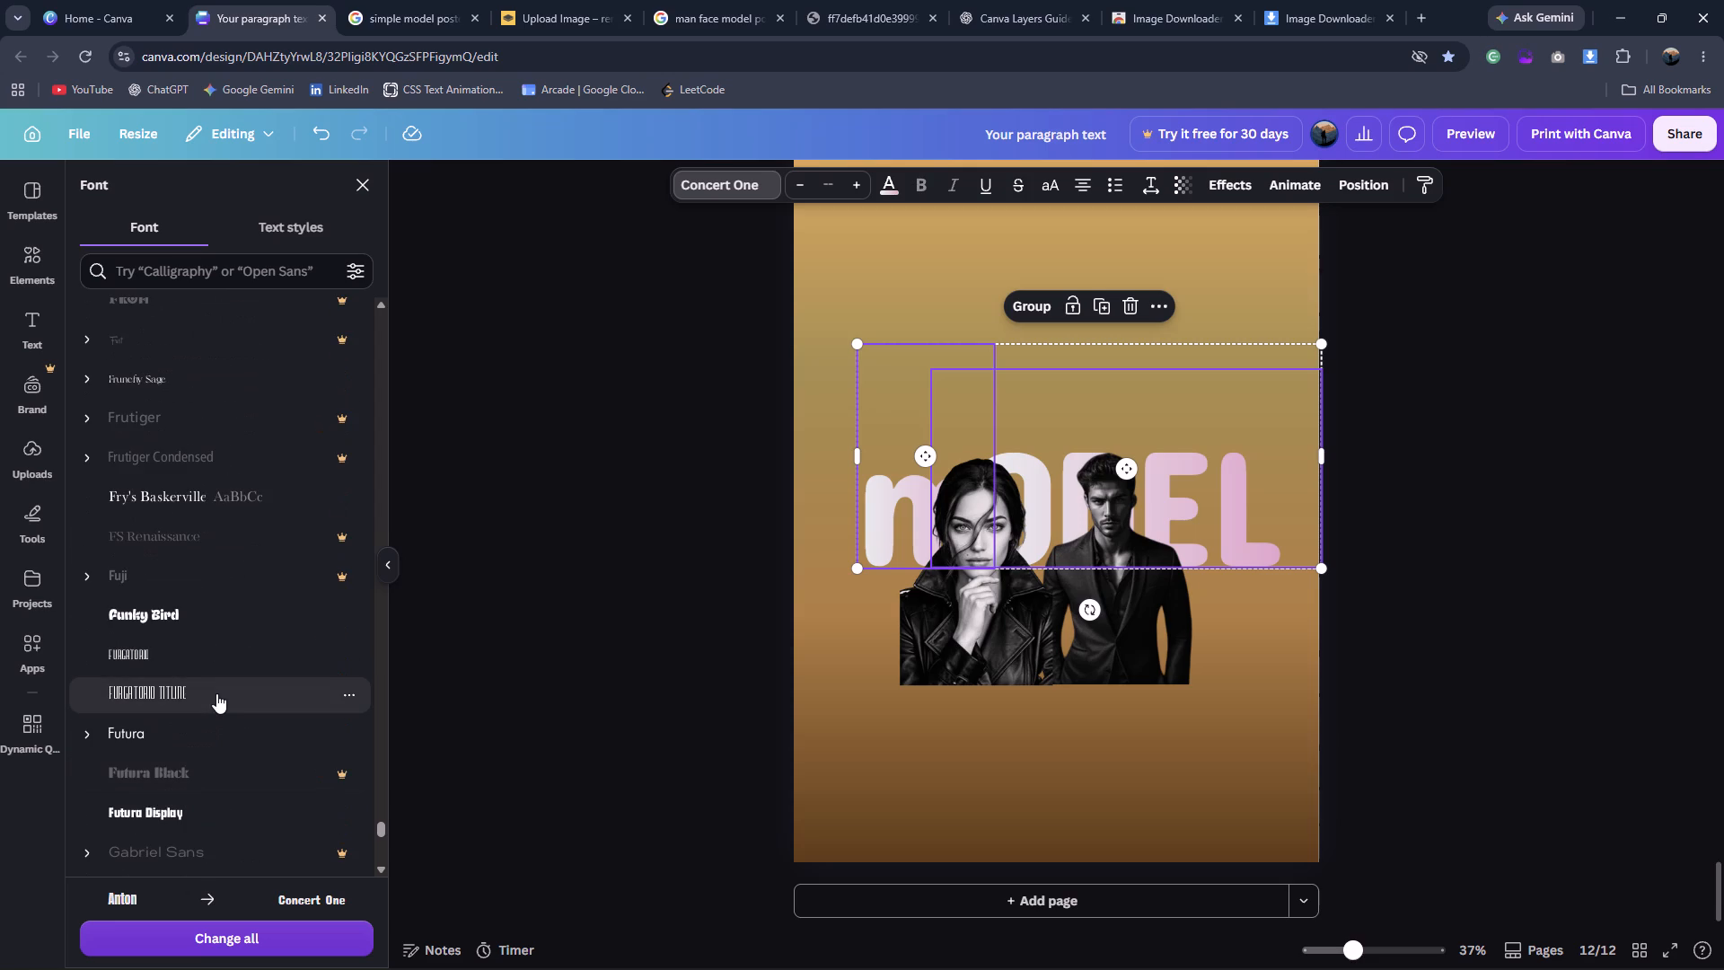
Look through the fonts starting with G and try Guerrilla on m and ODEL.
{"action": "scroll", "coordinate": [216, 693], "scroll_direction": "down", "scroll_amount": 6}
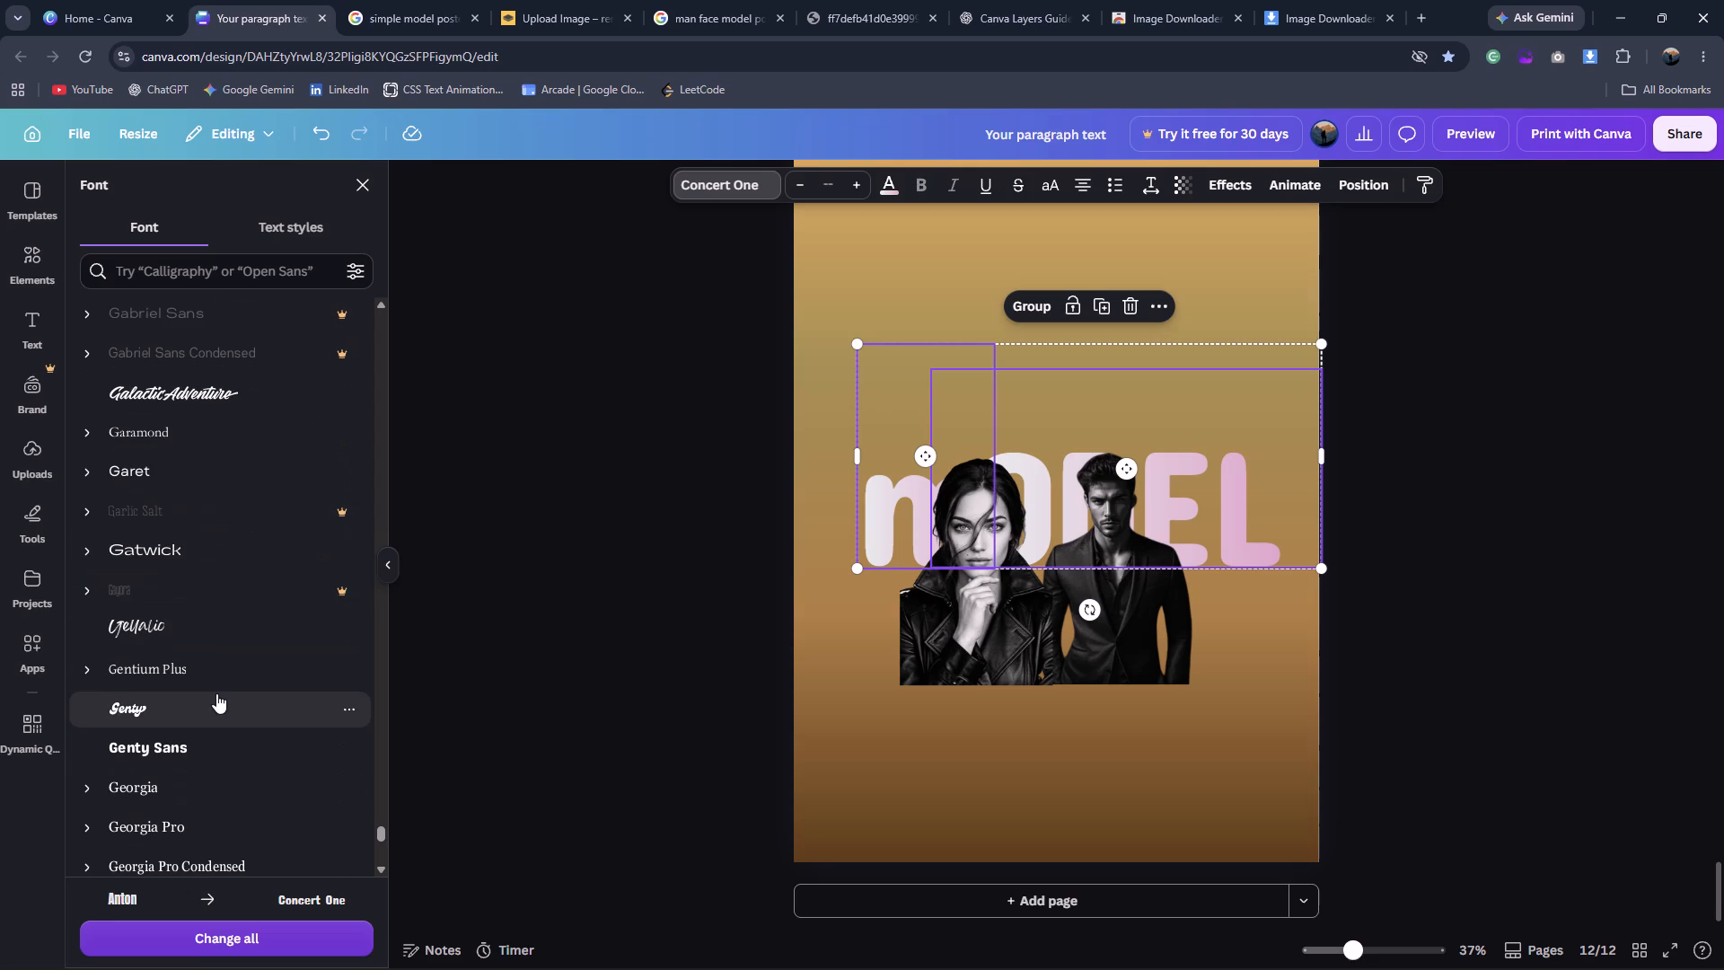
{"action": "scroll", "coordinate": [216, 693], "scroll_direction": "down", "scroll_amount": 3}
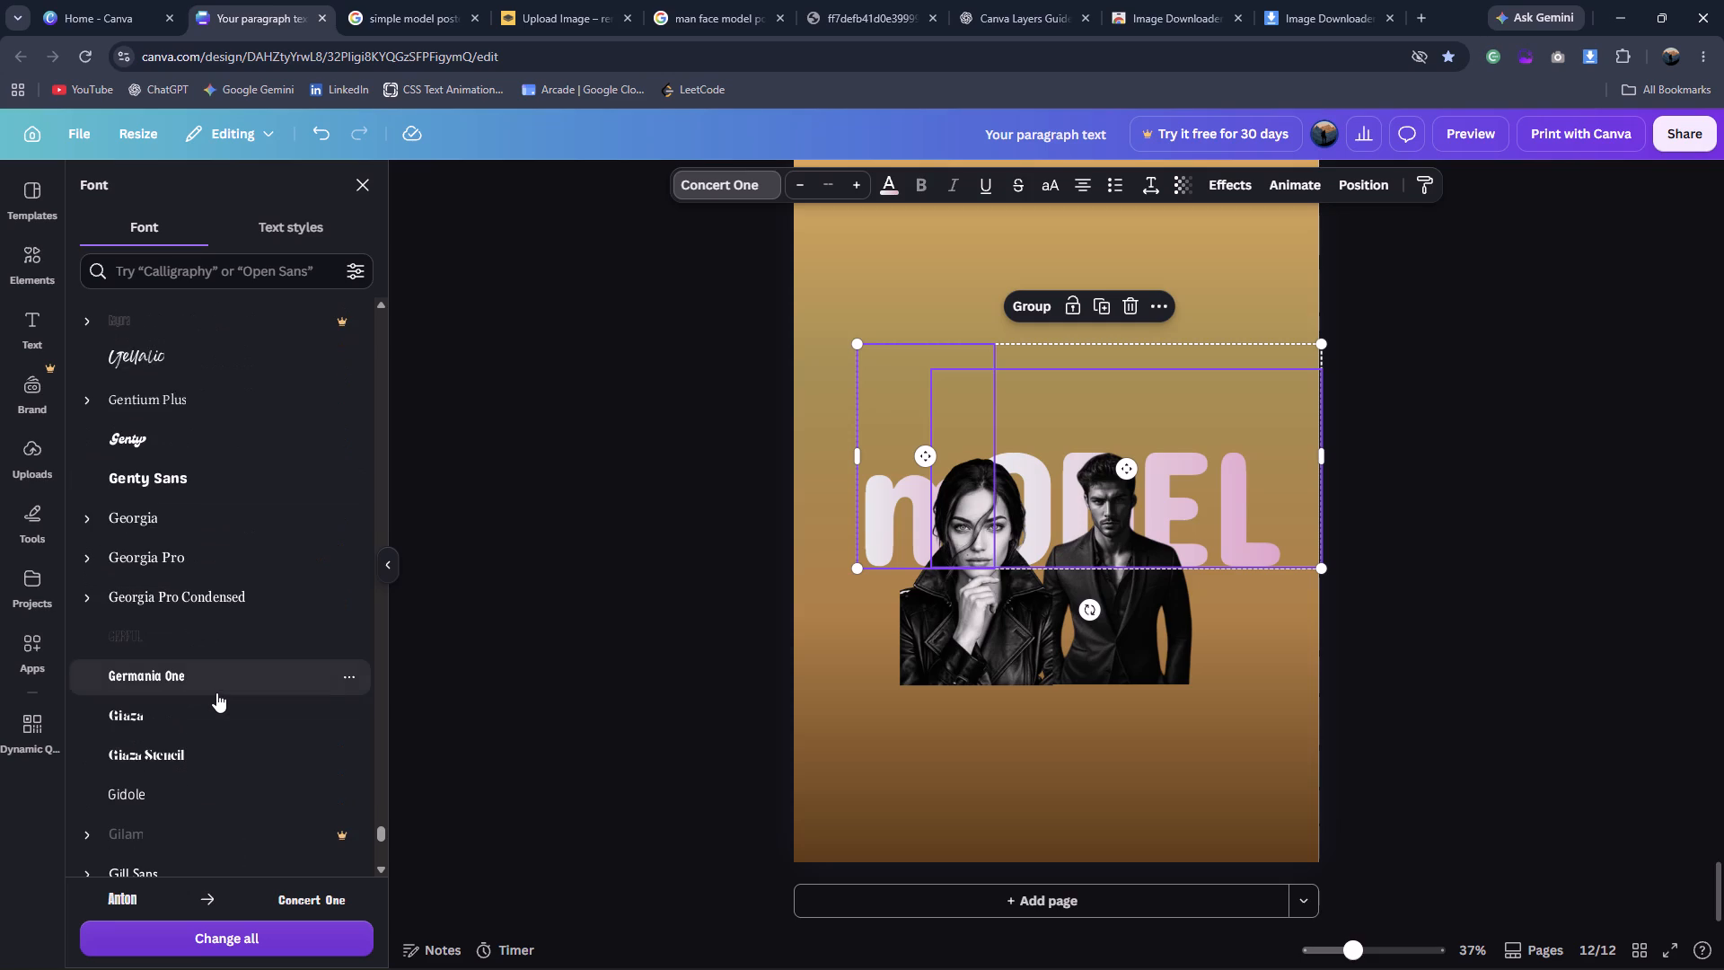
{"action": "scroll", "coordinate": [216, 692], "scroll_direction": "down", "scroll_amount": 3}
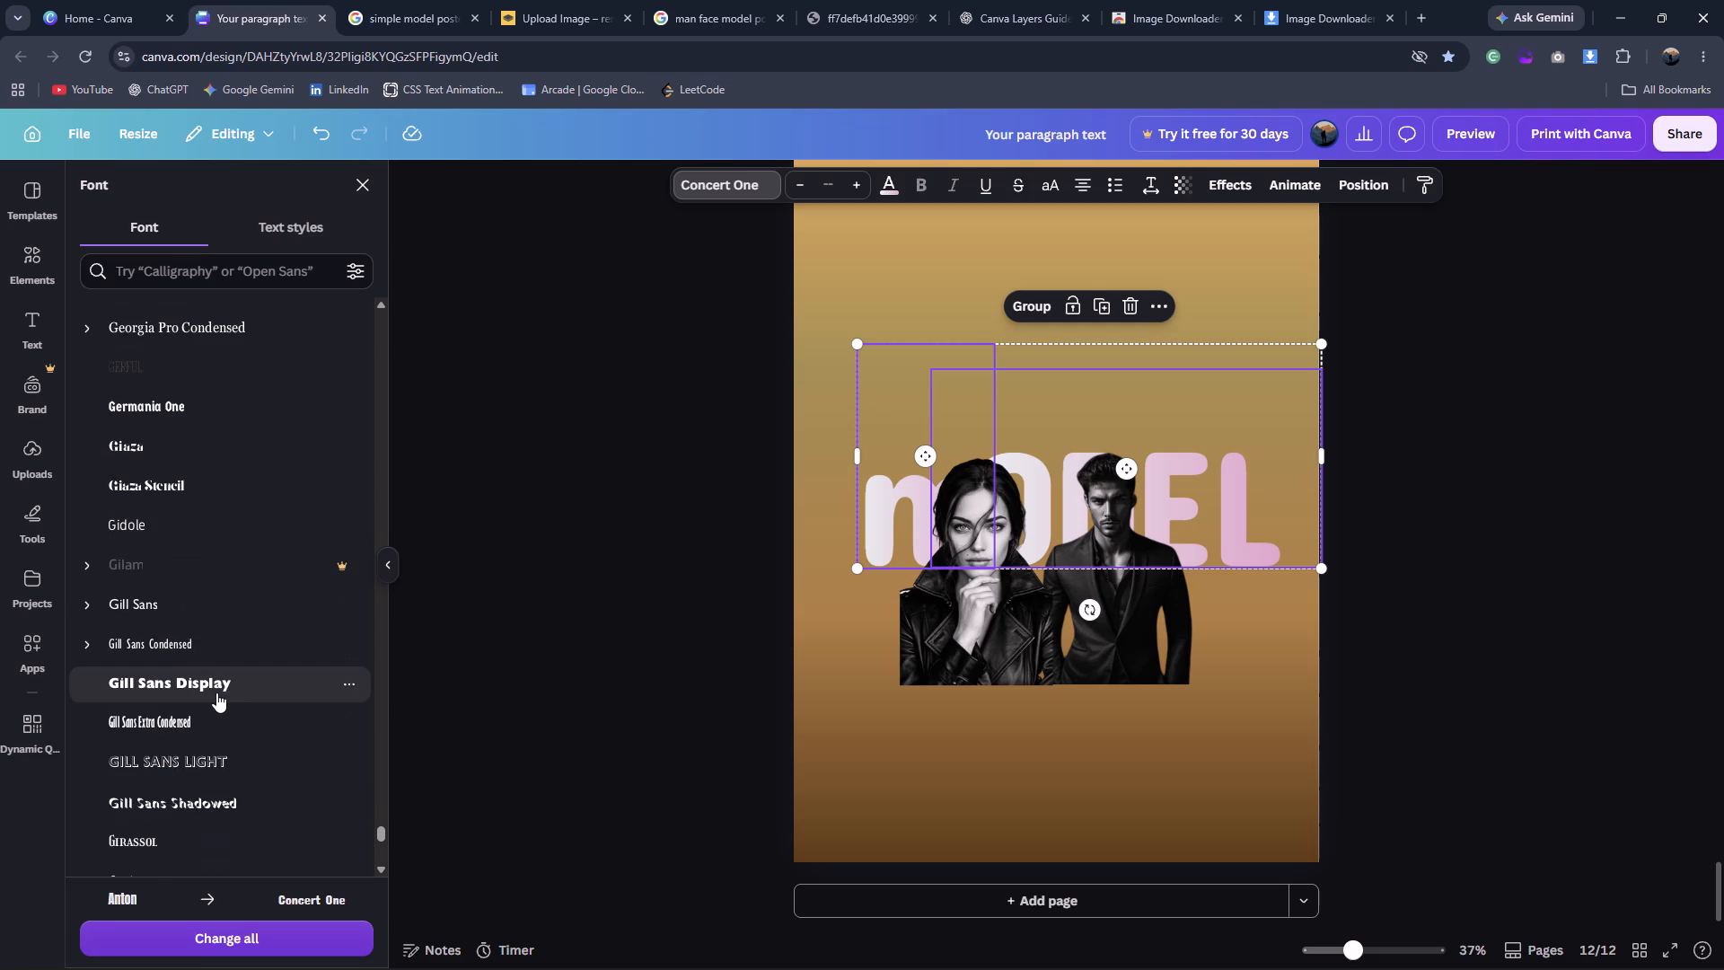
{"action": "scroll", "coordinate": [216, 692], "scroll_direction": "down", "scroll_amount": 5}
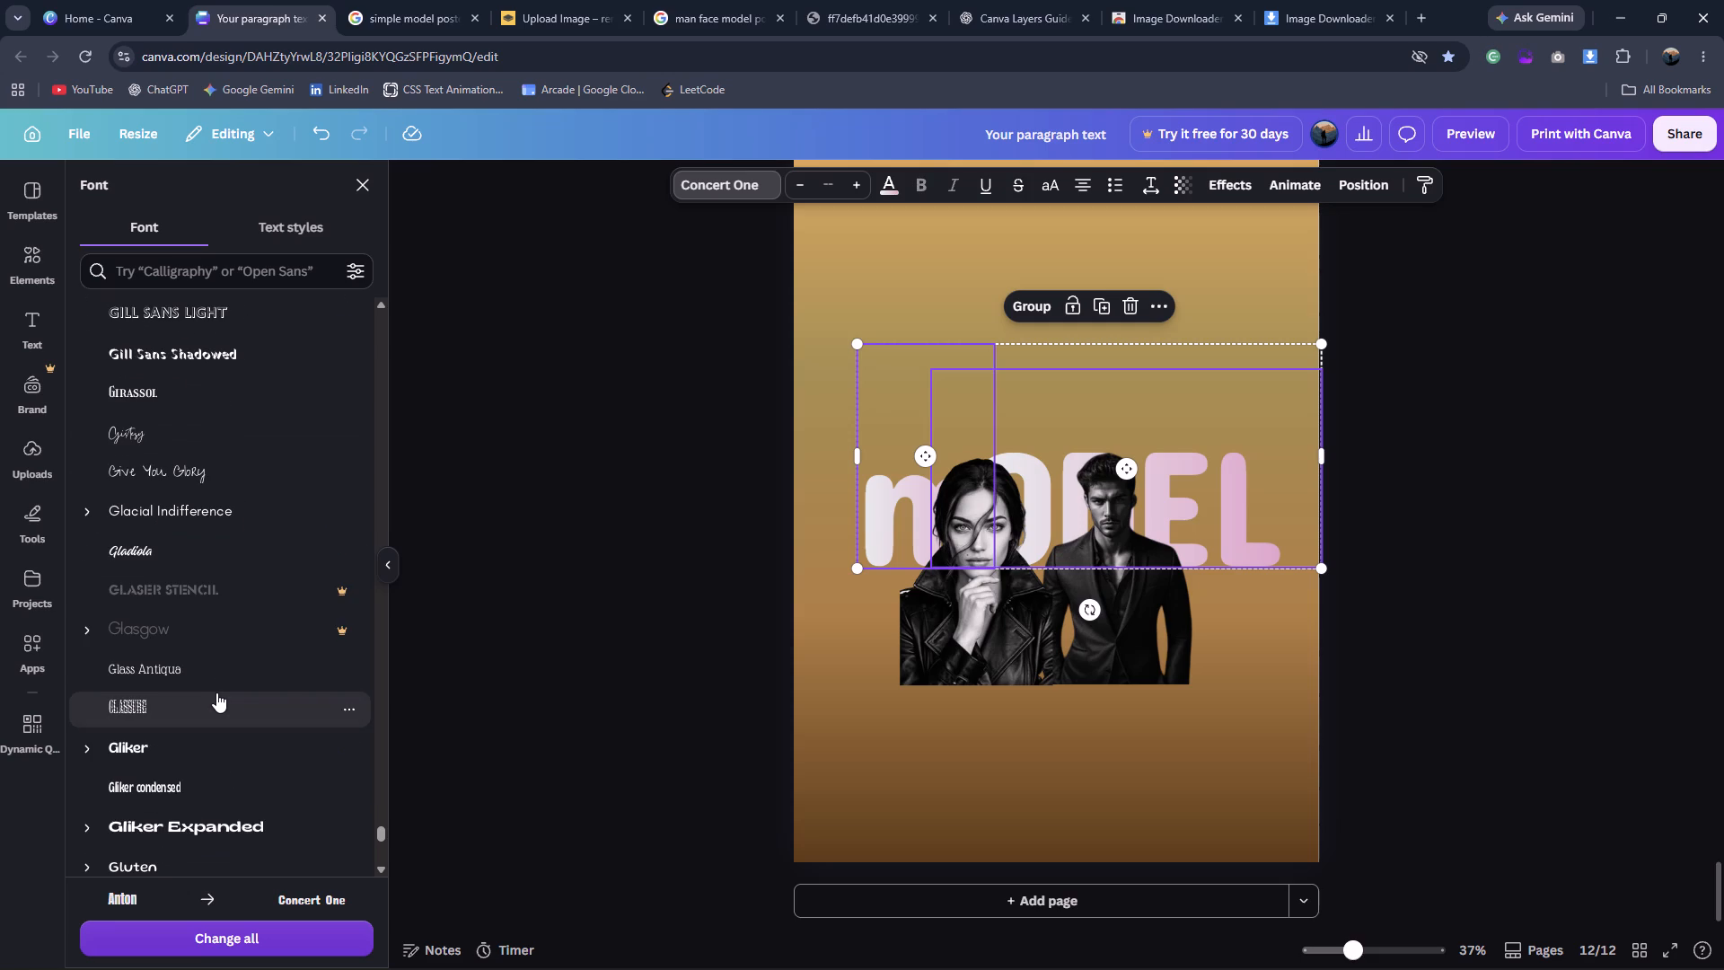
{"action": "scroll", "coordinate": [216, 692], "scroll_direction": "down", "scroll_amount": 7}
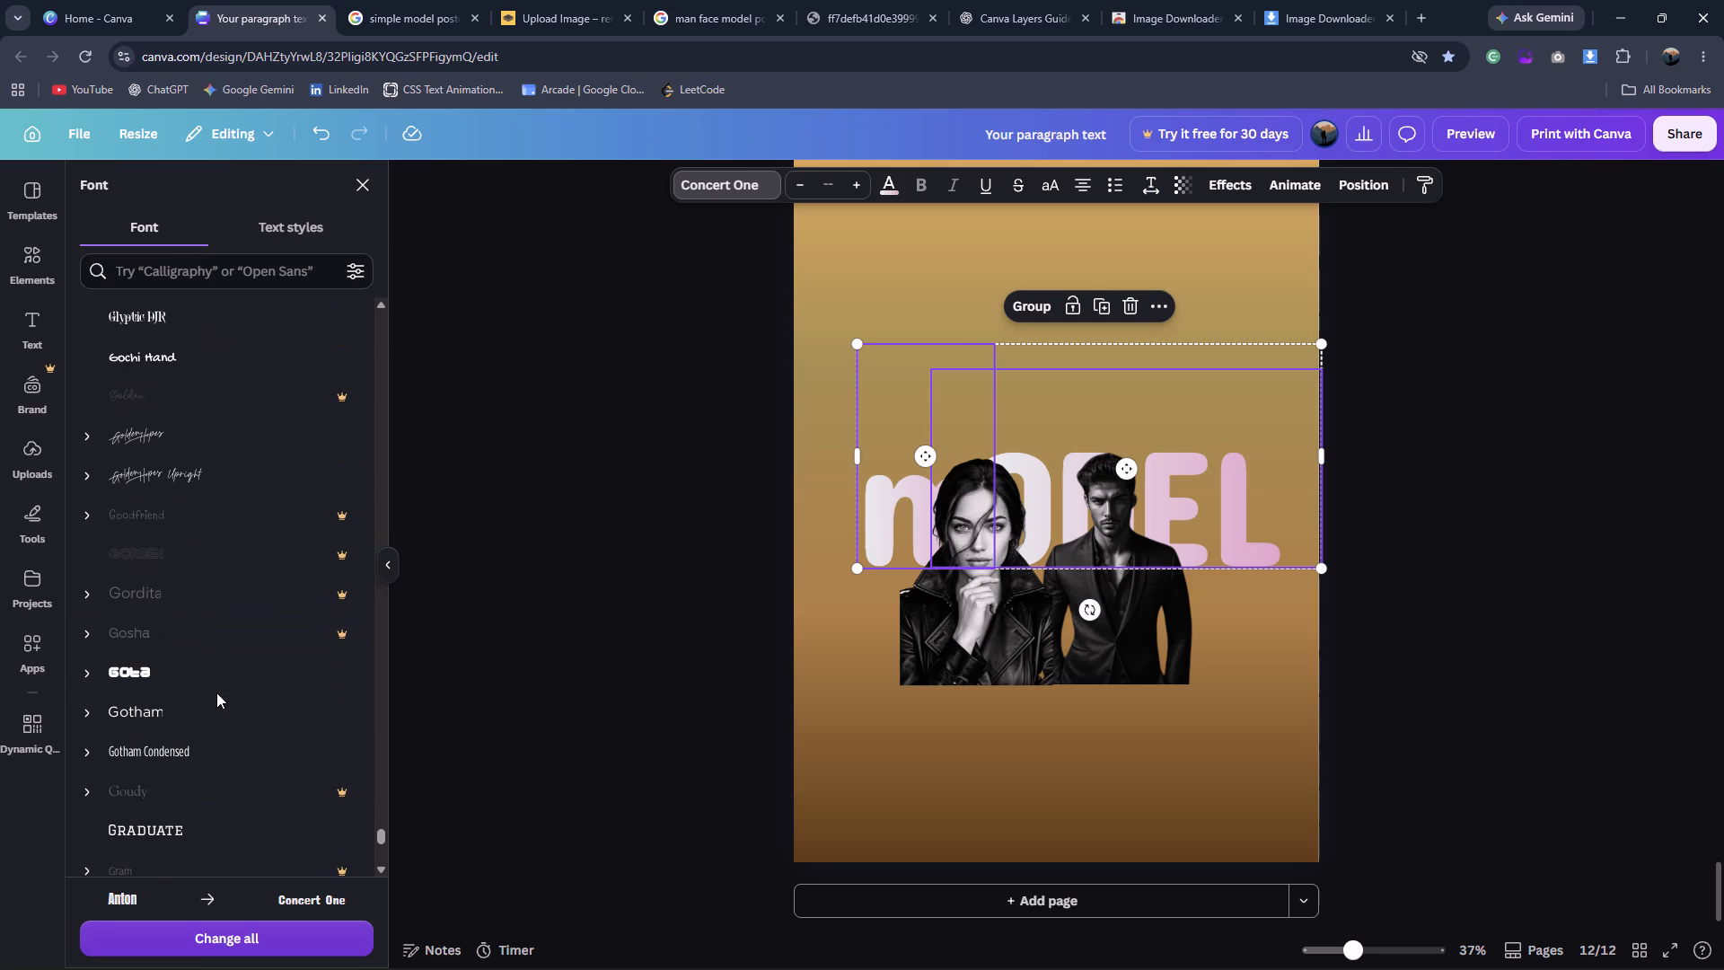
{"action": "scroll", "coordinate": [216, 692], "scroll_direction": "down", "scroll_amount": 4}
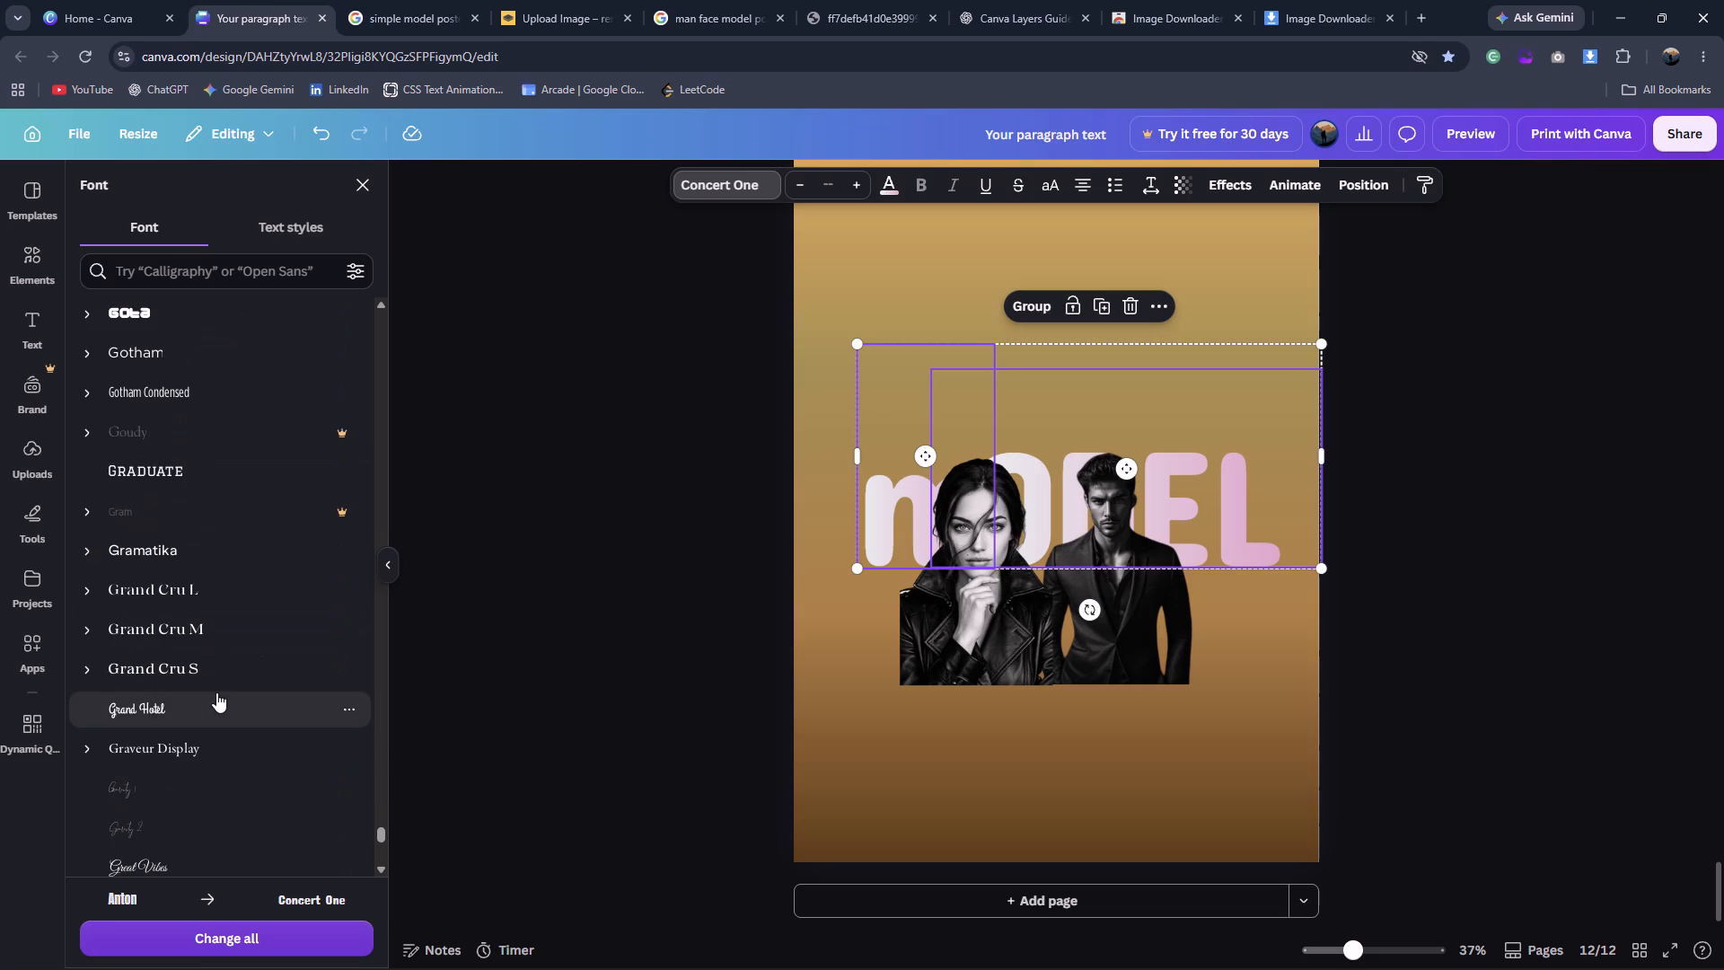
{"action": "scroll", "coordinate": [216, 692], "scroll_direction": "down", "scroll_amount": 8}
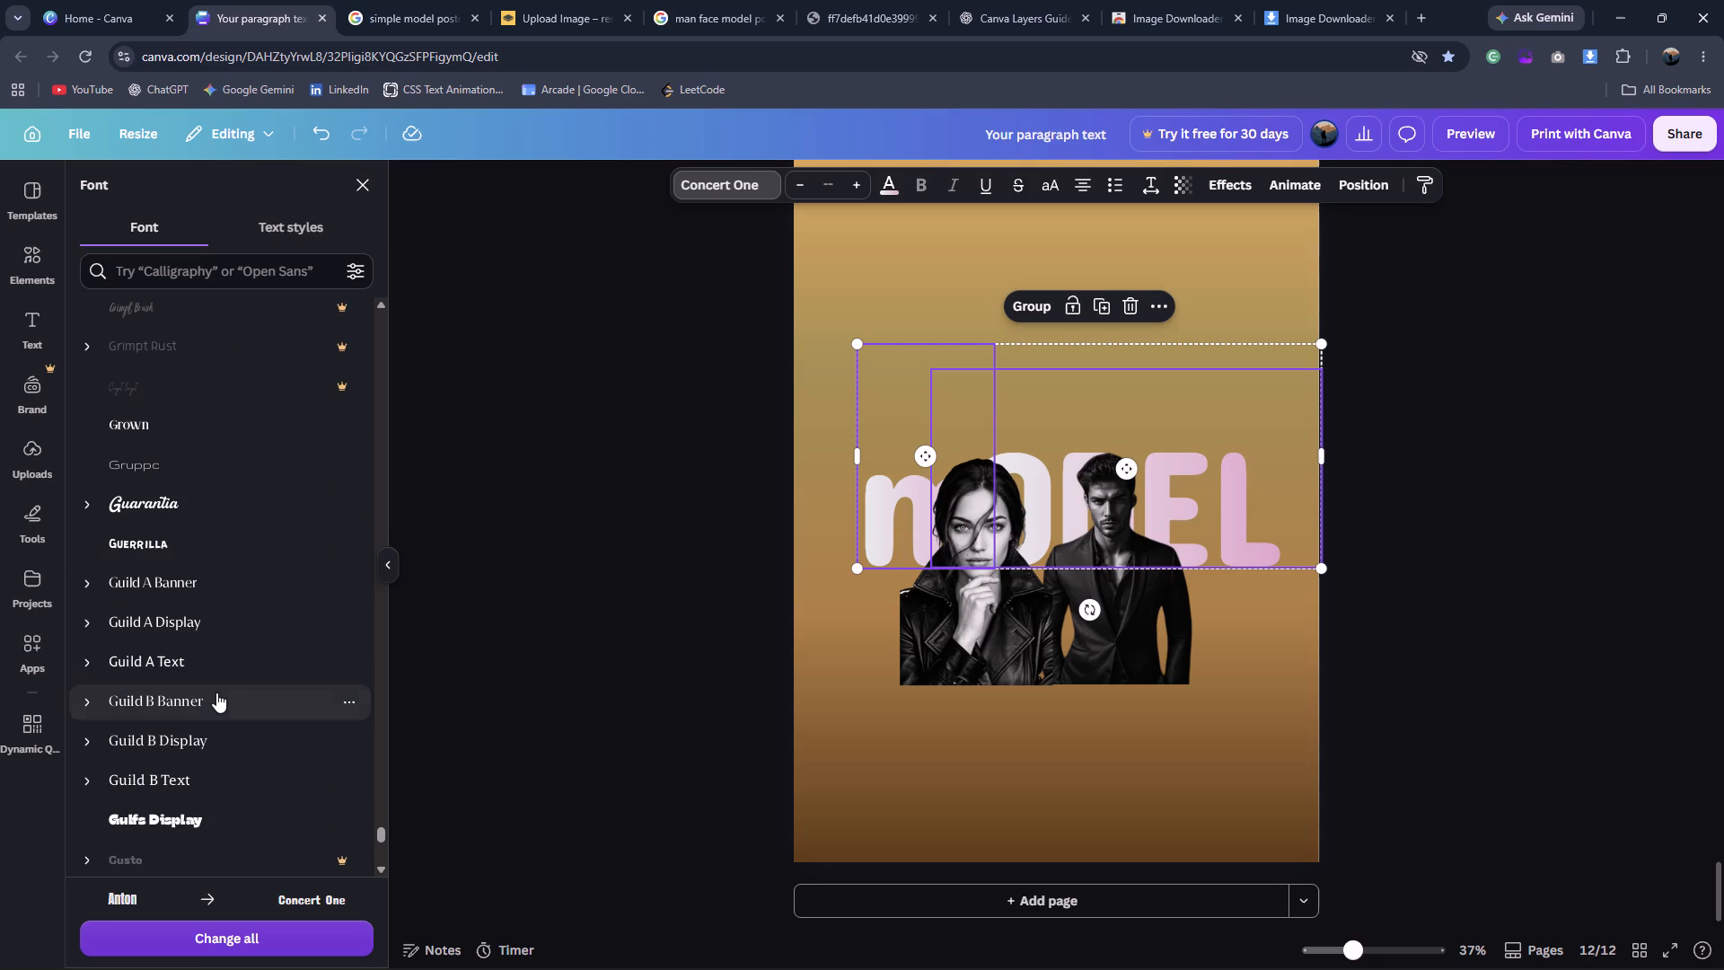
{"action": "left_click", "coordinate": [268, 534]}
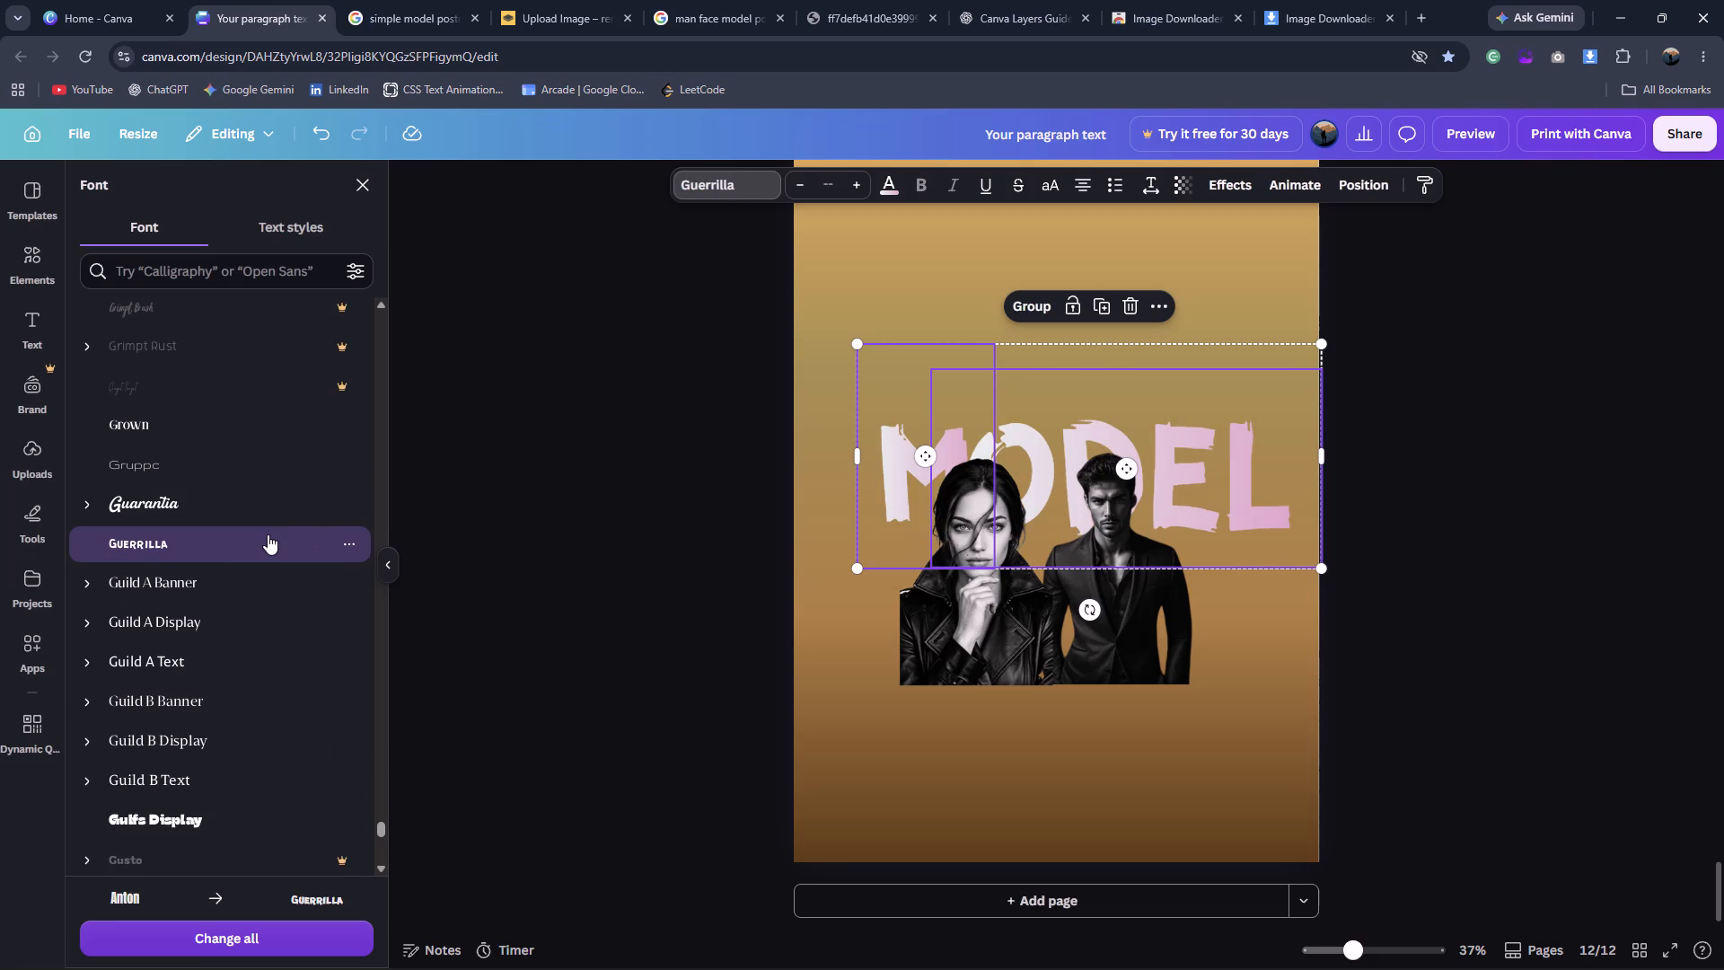
Check the MODEL lettering on the reference poster in the image search results, then return to the design.
{"action": "left_click", "coordinate": [352, 0]}
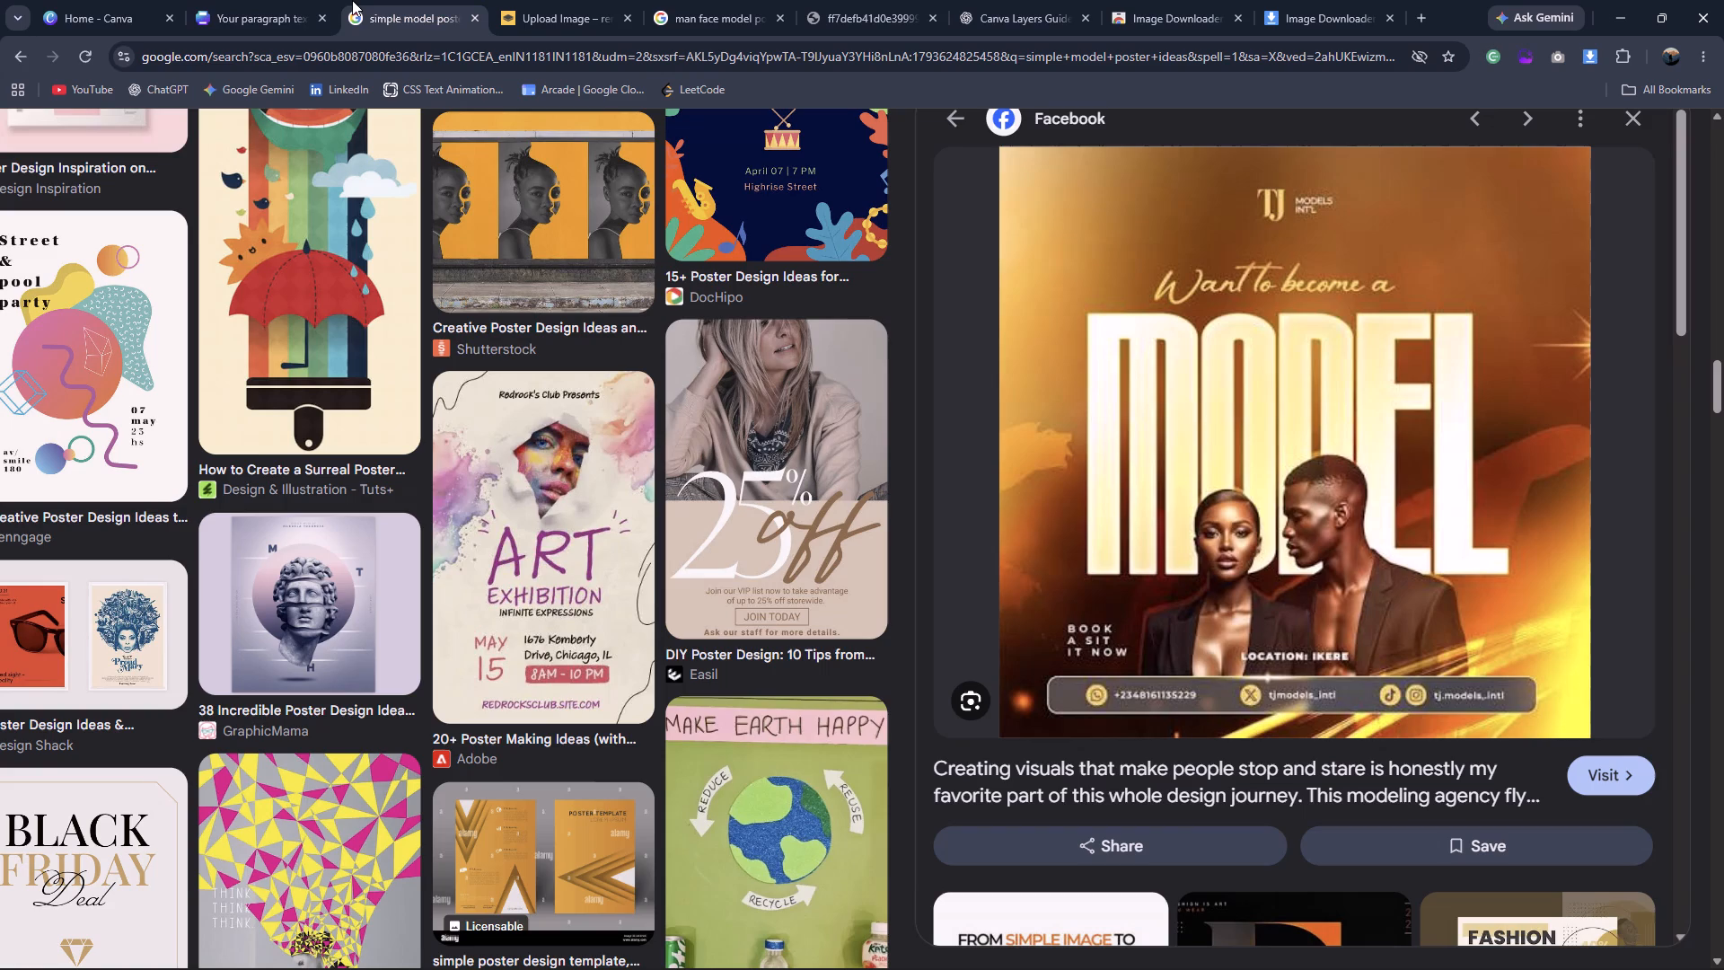
{"action": "left_click", "coordinate": [269, 0]}
Look through the fonts starting with H and change m and ODEL together to High Cruiser.
{"action": "scroll", "coordinate": [166, 746], "scroll_direction": "down", "scroll_amount": 3}
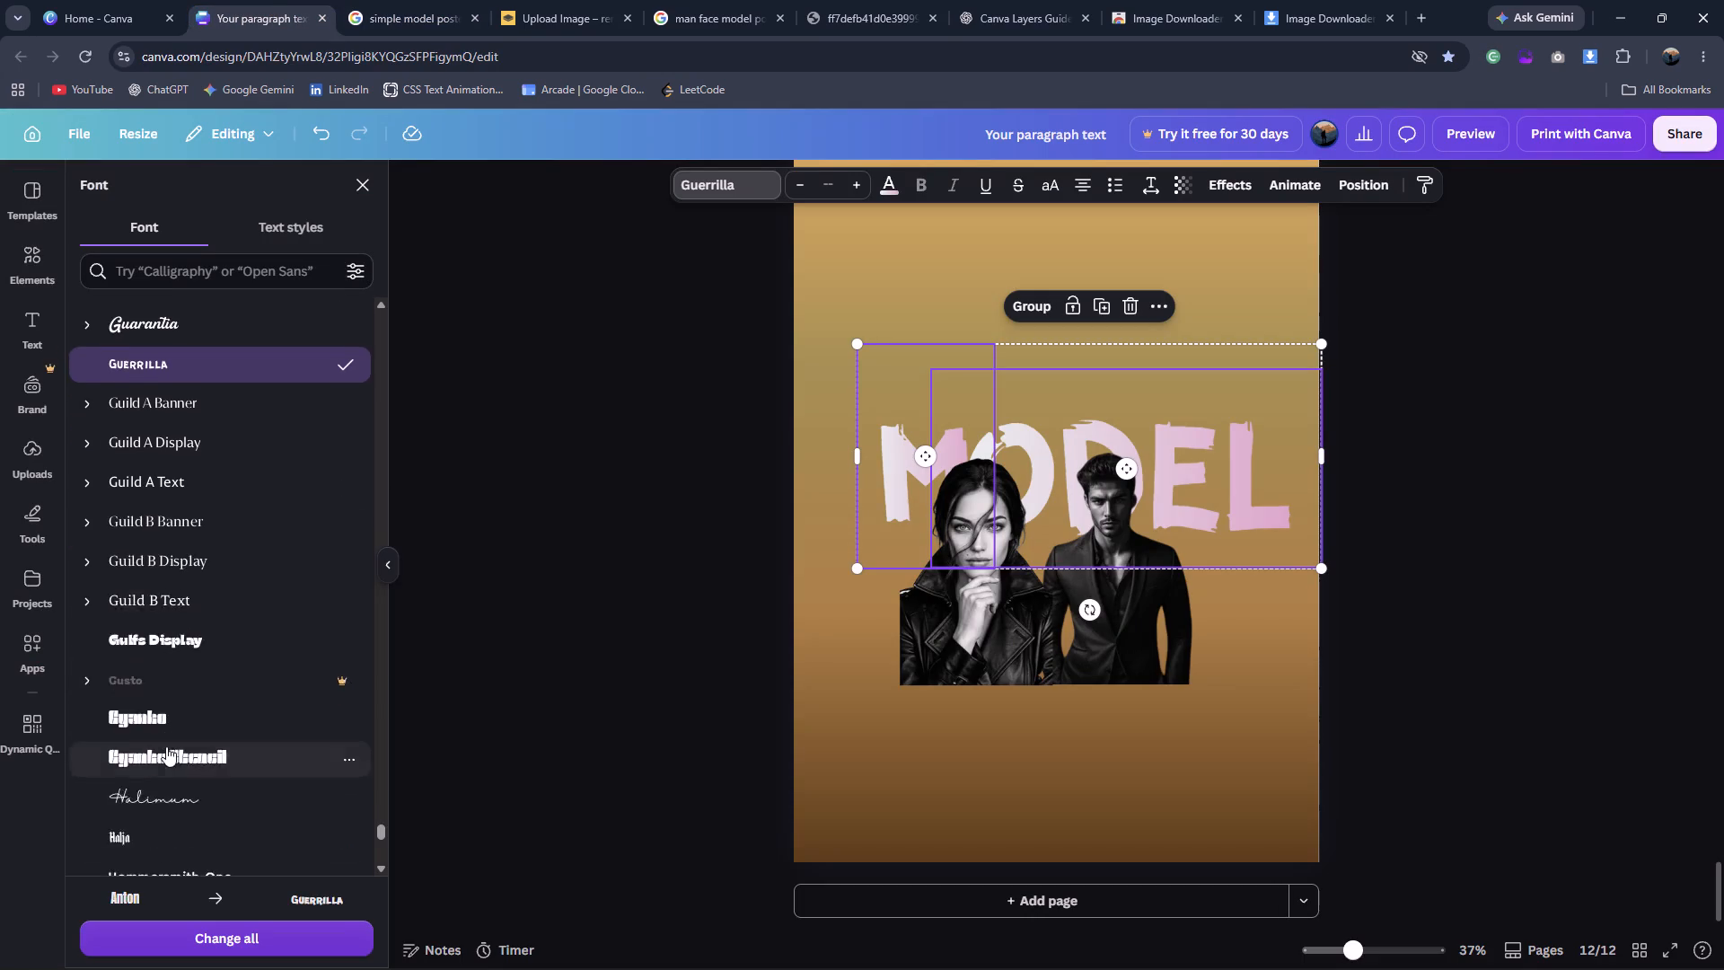
{"action": "scroll", "coordinate": [166, 746], "scroll_direction": "down", "scroll_amount": 7}
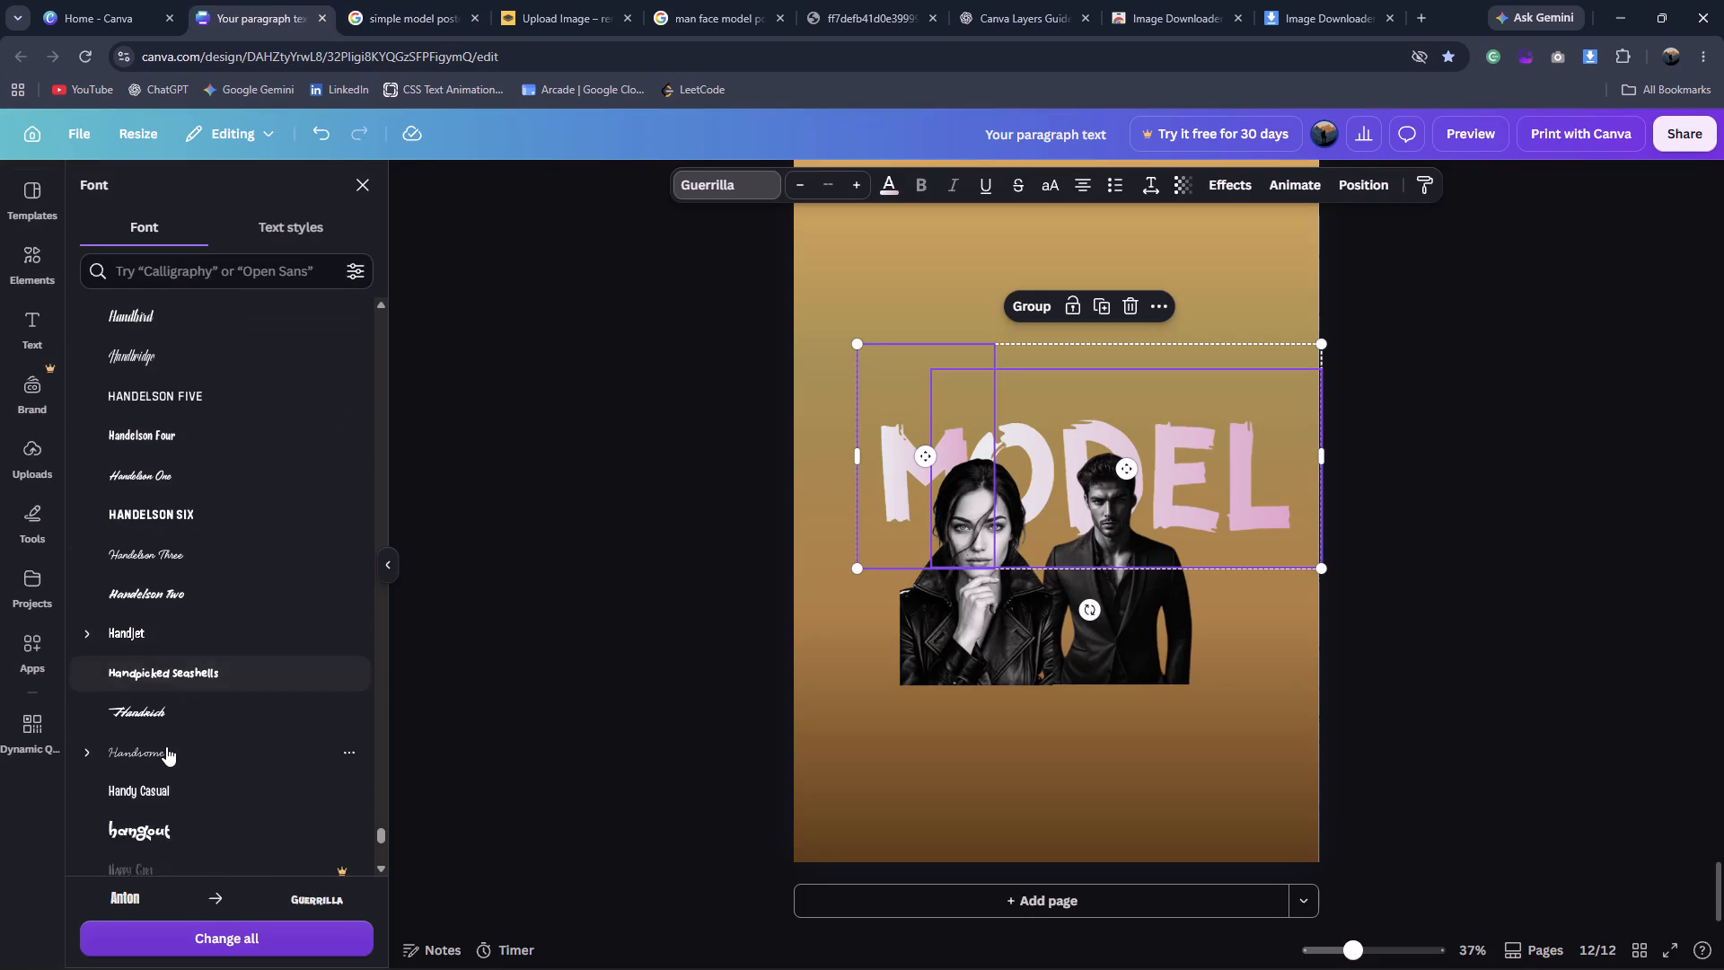
{"action": "scroll", "coordinate": [166, 746], "scroll_direction": "down", "scroll_amount": 8}
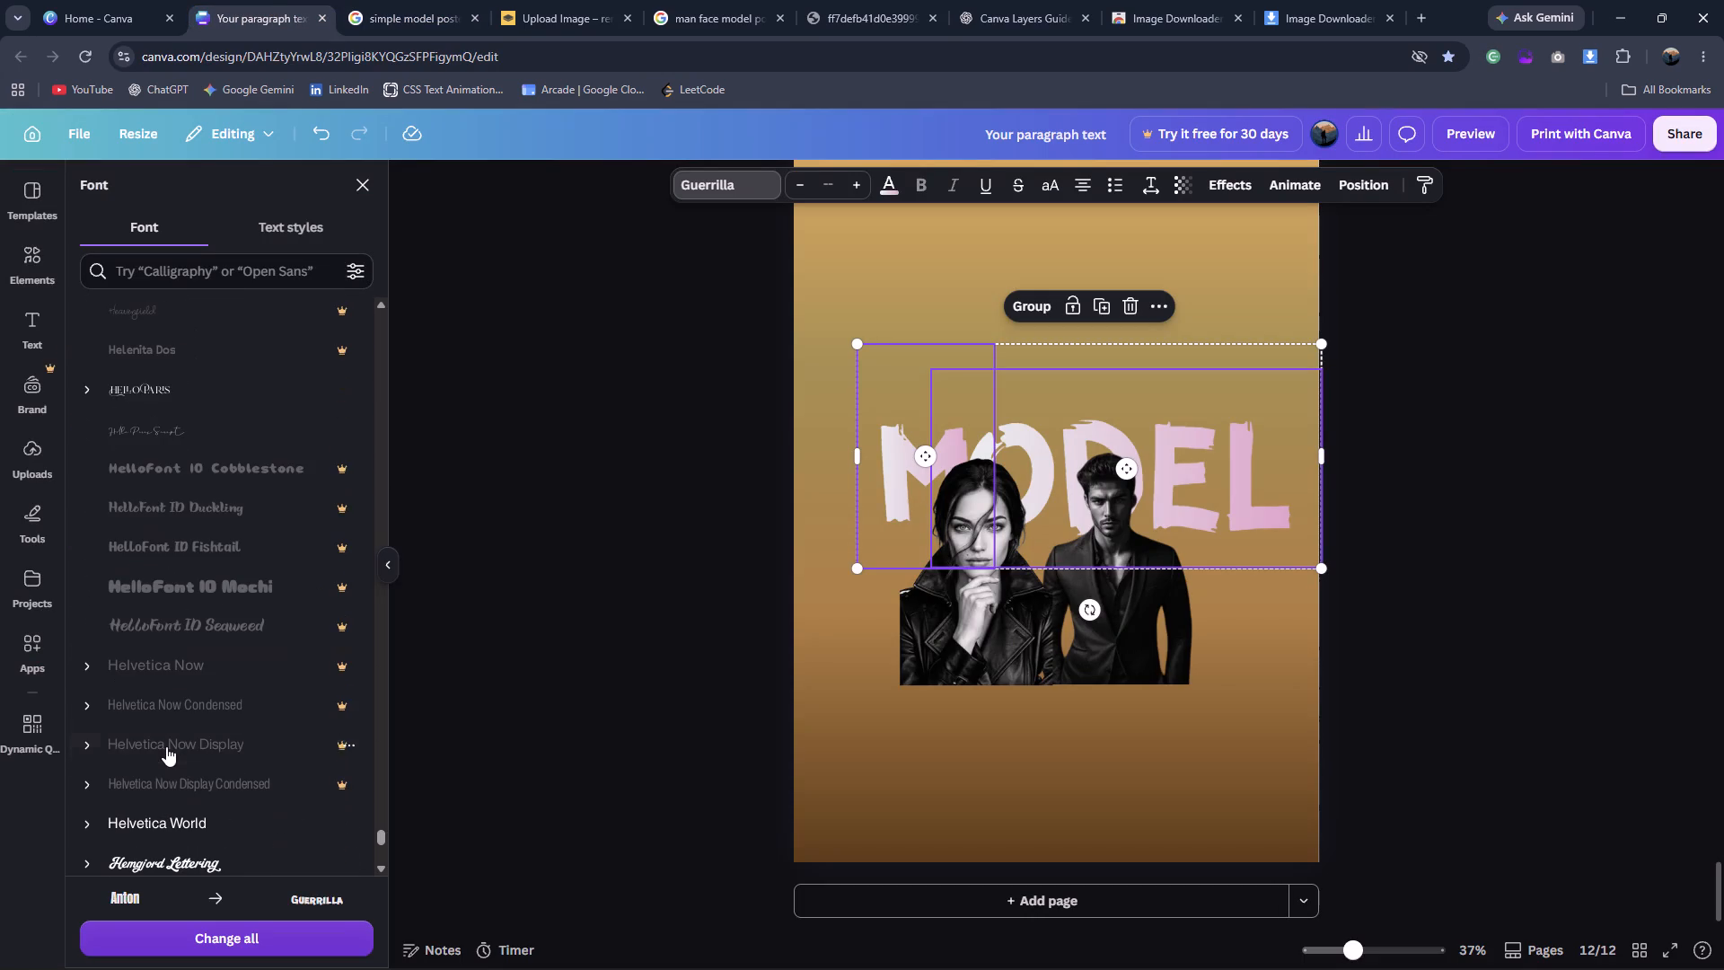
{"action": "scroll", "coordinate": [166, 746], "scroll_direction": "down", "scroll_amount": 7}
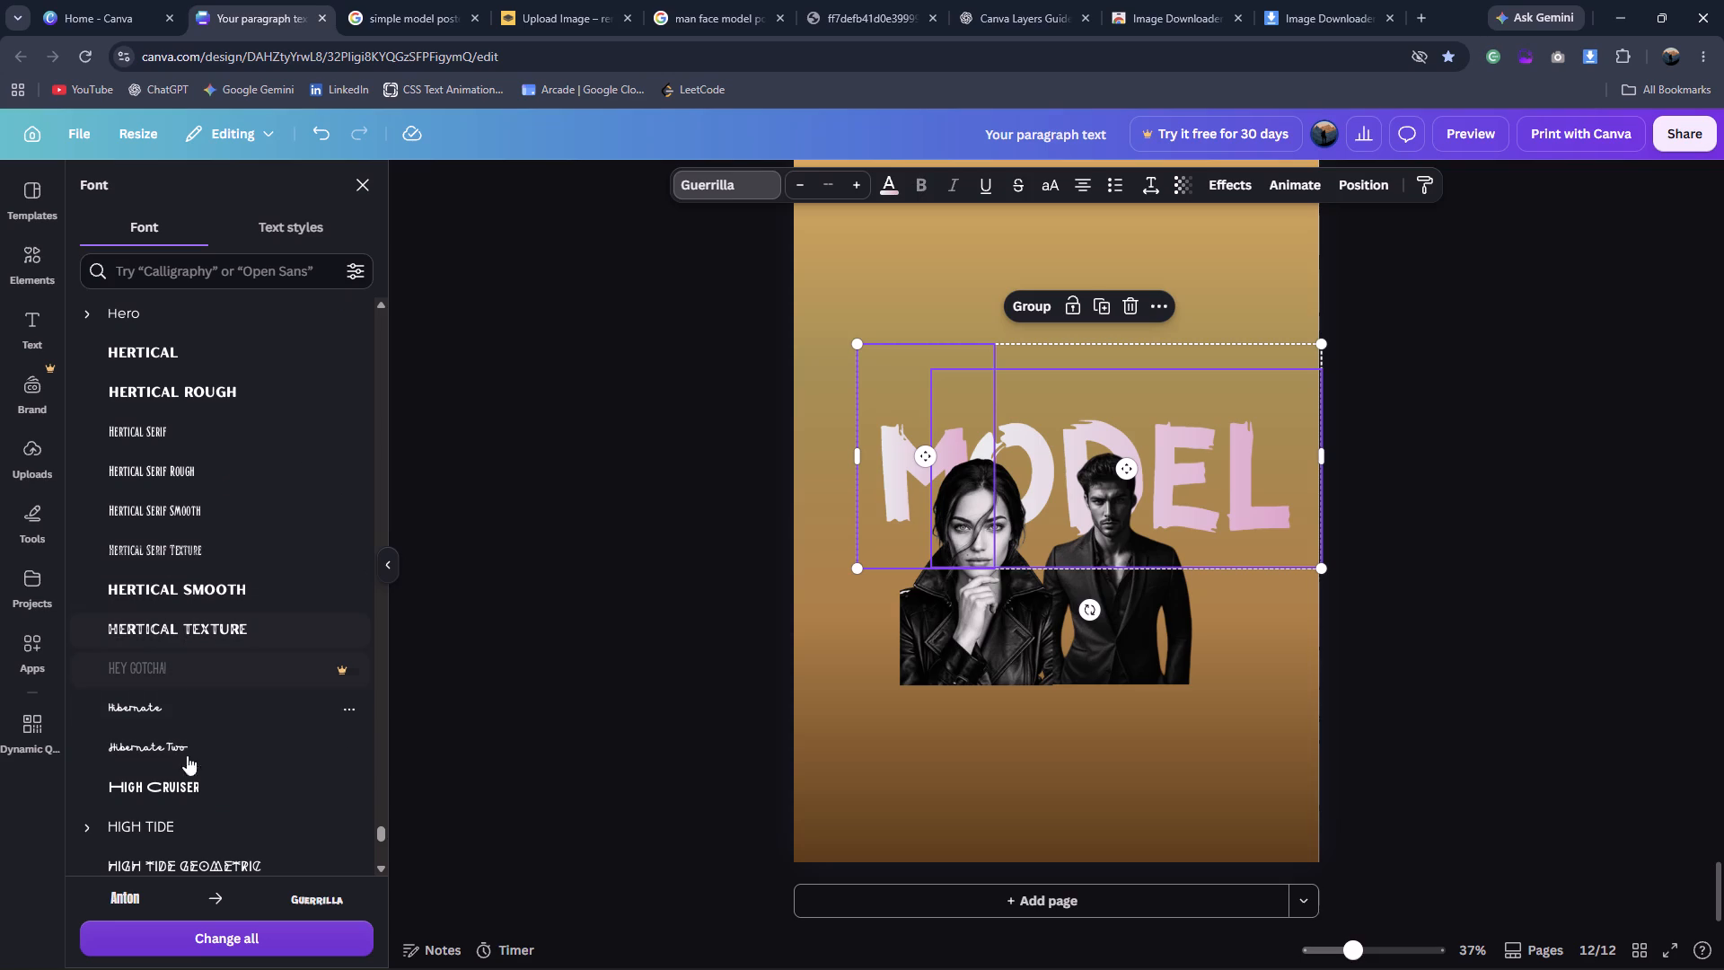
{"action": "left_click", "coordinate": [183, 796]}
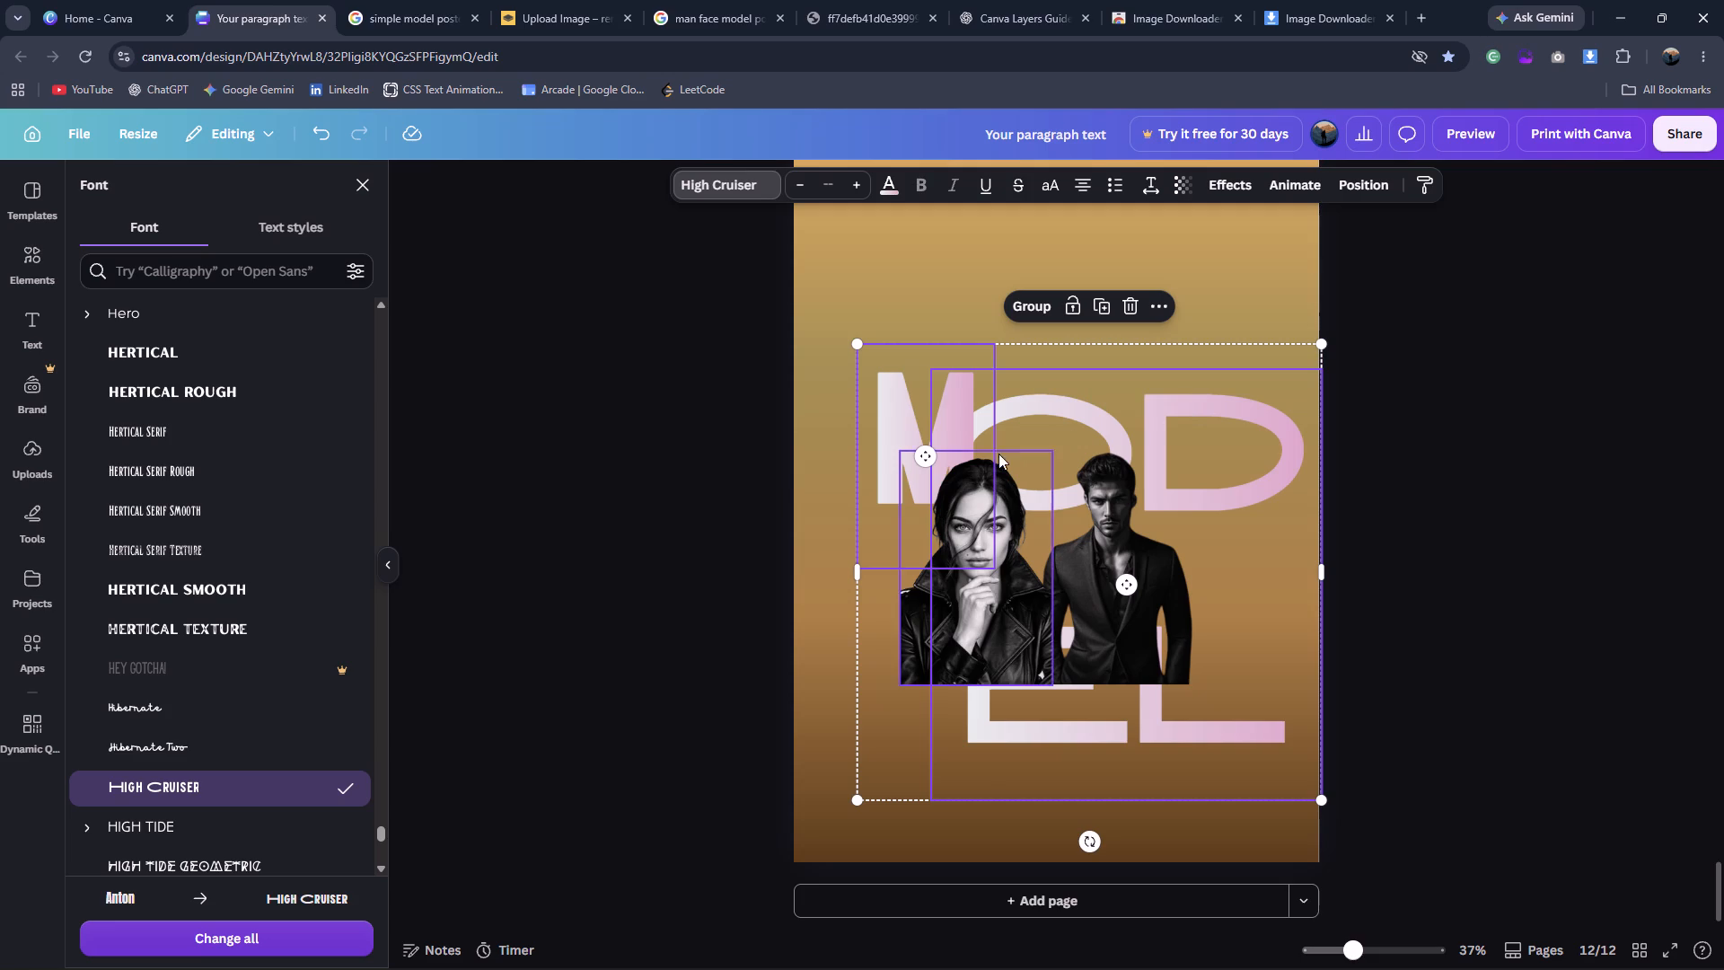
Delete the separate M letter from the headline on Page 12.
{"action": "left_click", "coordinate": [812, 404]}
{"action": "left_click", "coordinate": [887, 396]}
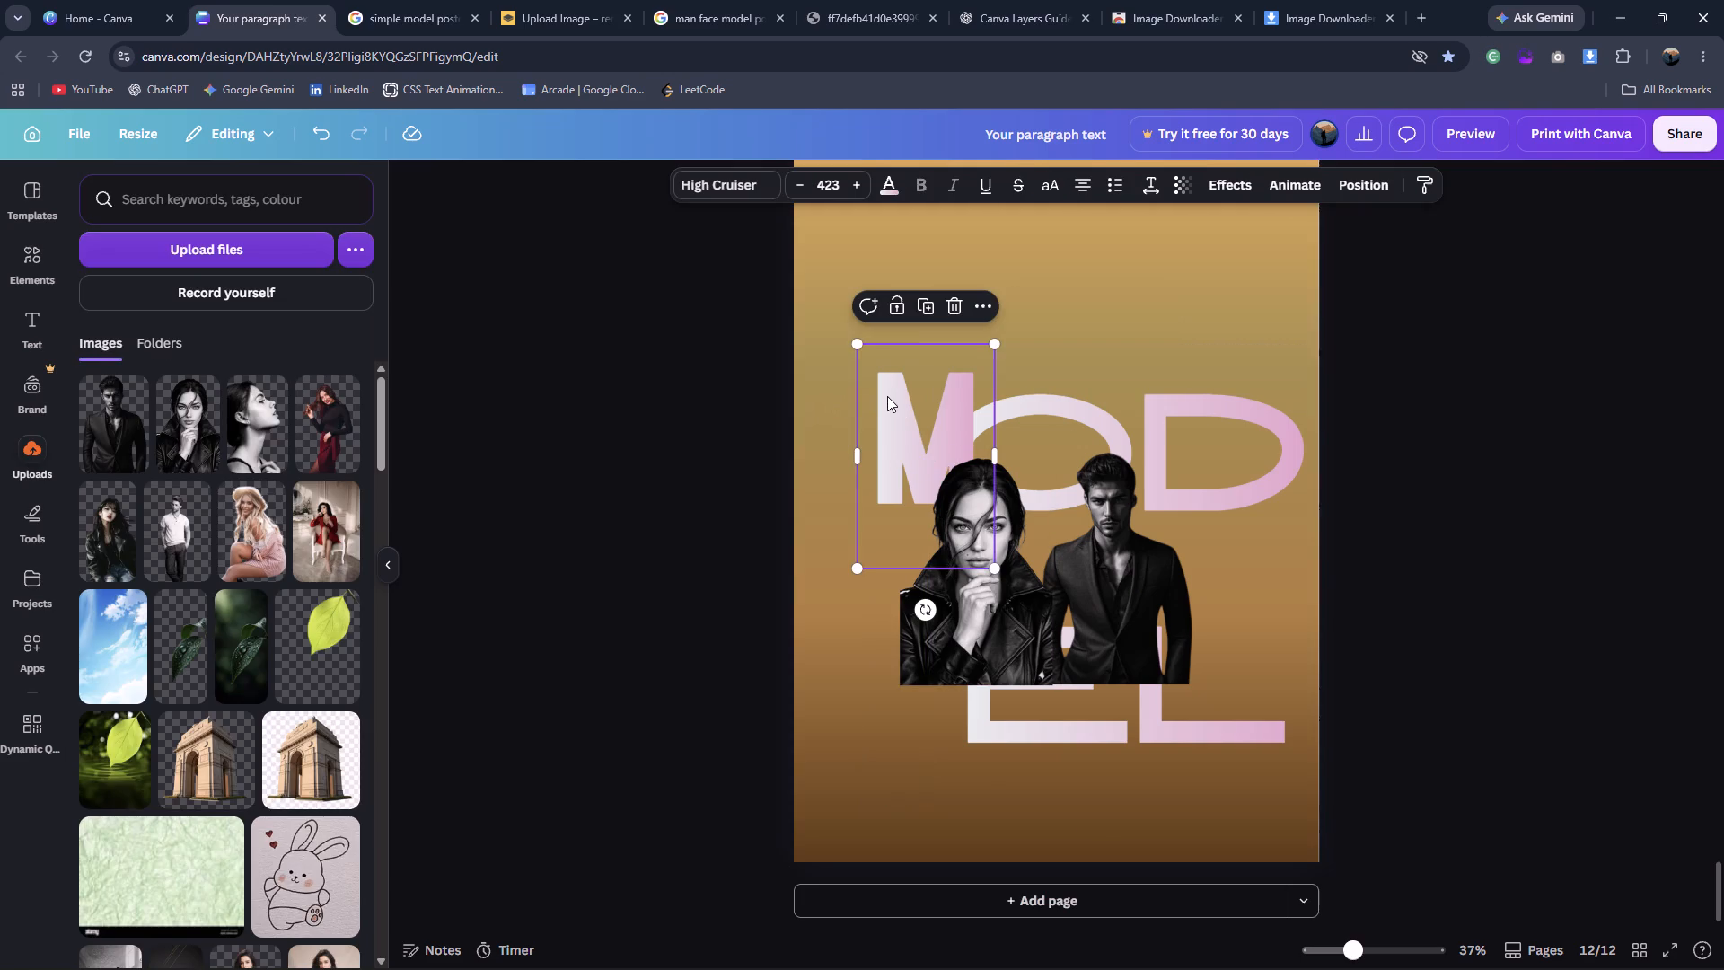
{"action": "left_click", "coordinate": [955, 296]}
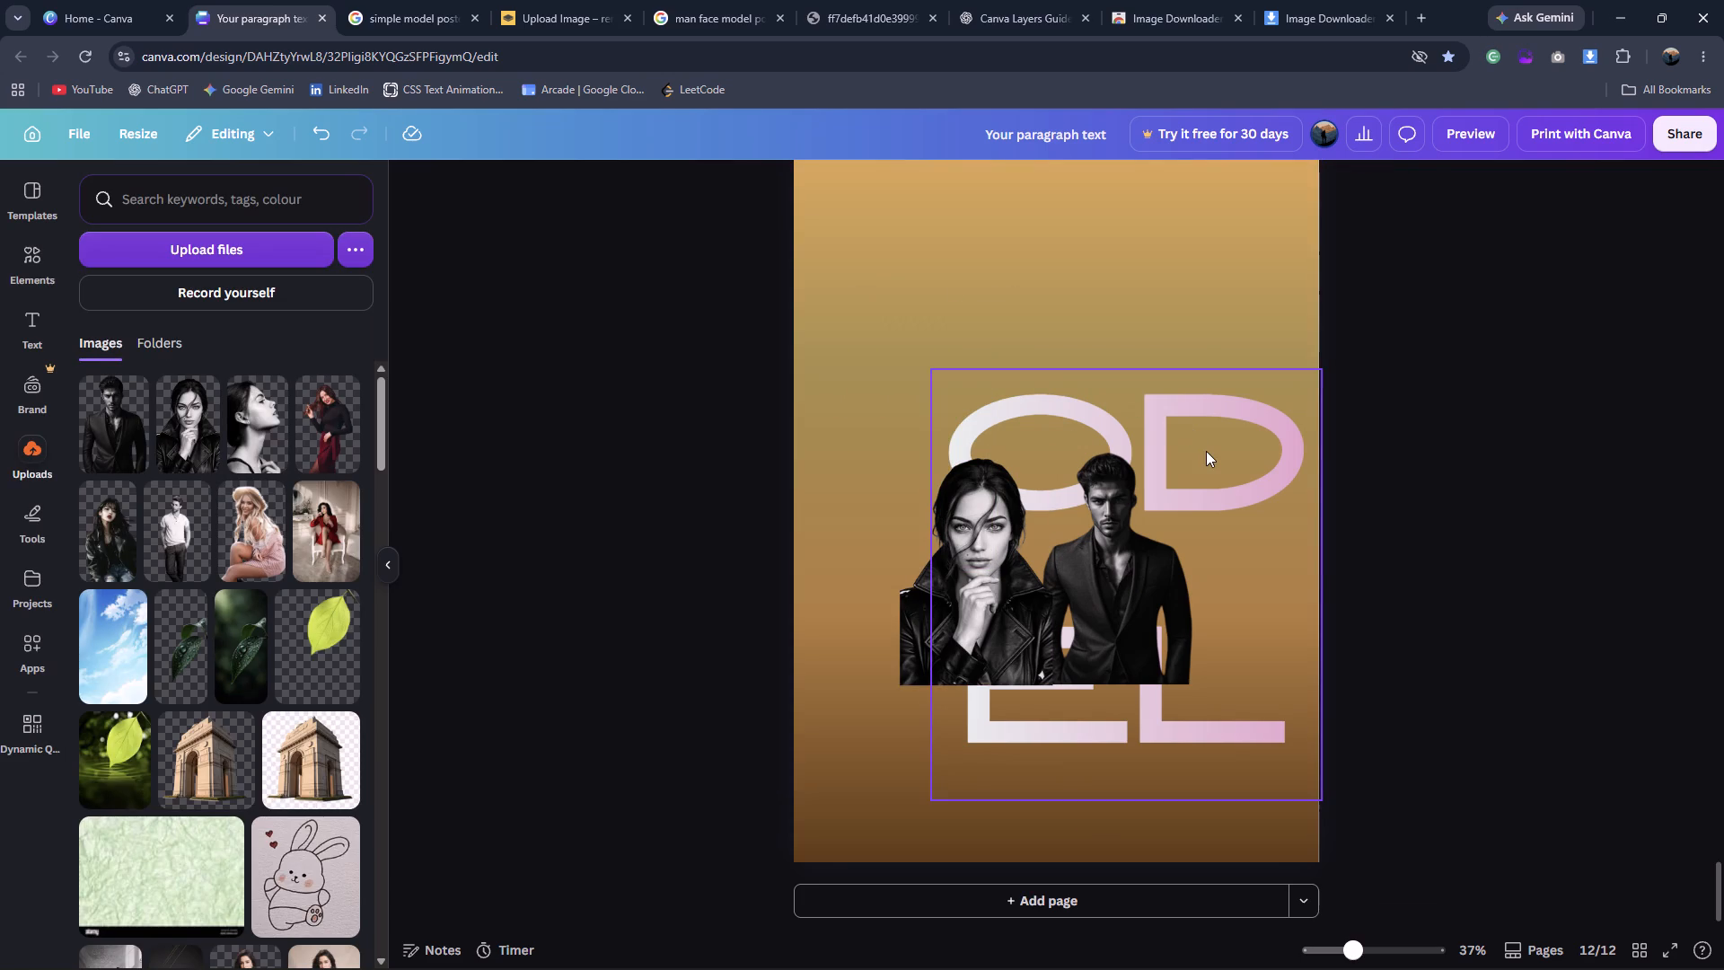
Widen the ODEL text box past the page's left edge until all its letters fit on one line.
{"action": "left_click", "coordinate": [1206, 451]}
{"action": "left_click_drag", "start_coordinate": [931, 578], "coordinate": [743, 594]}
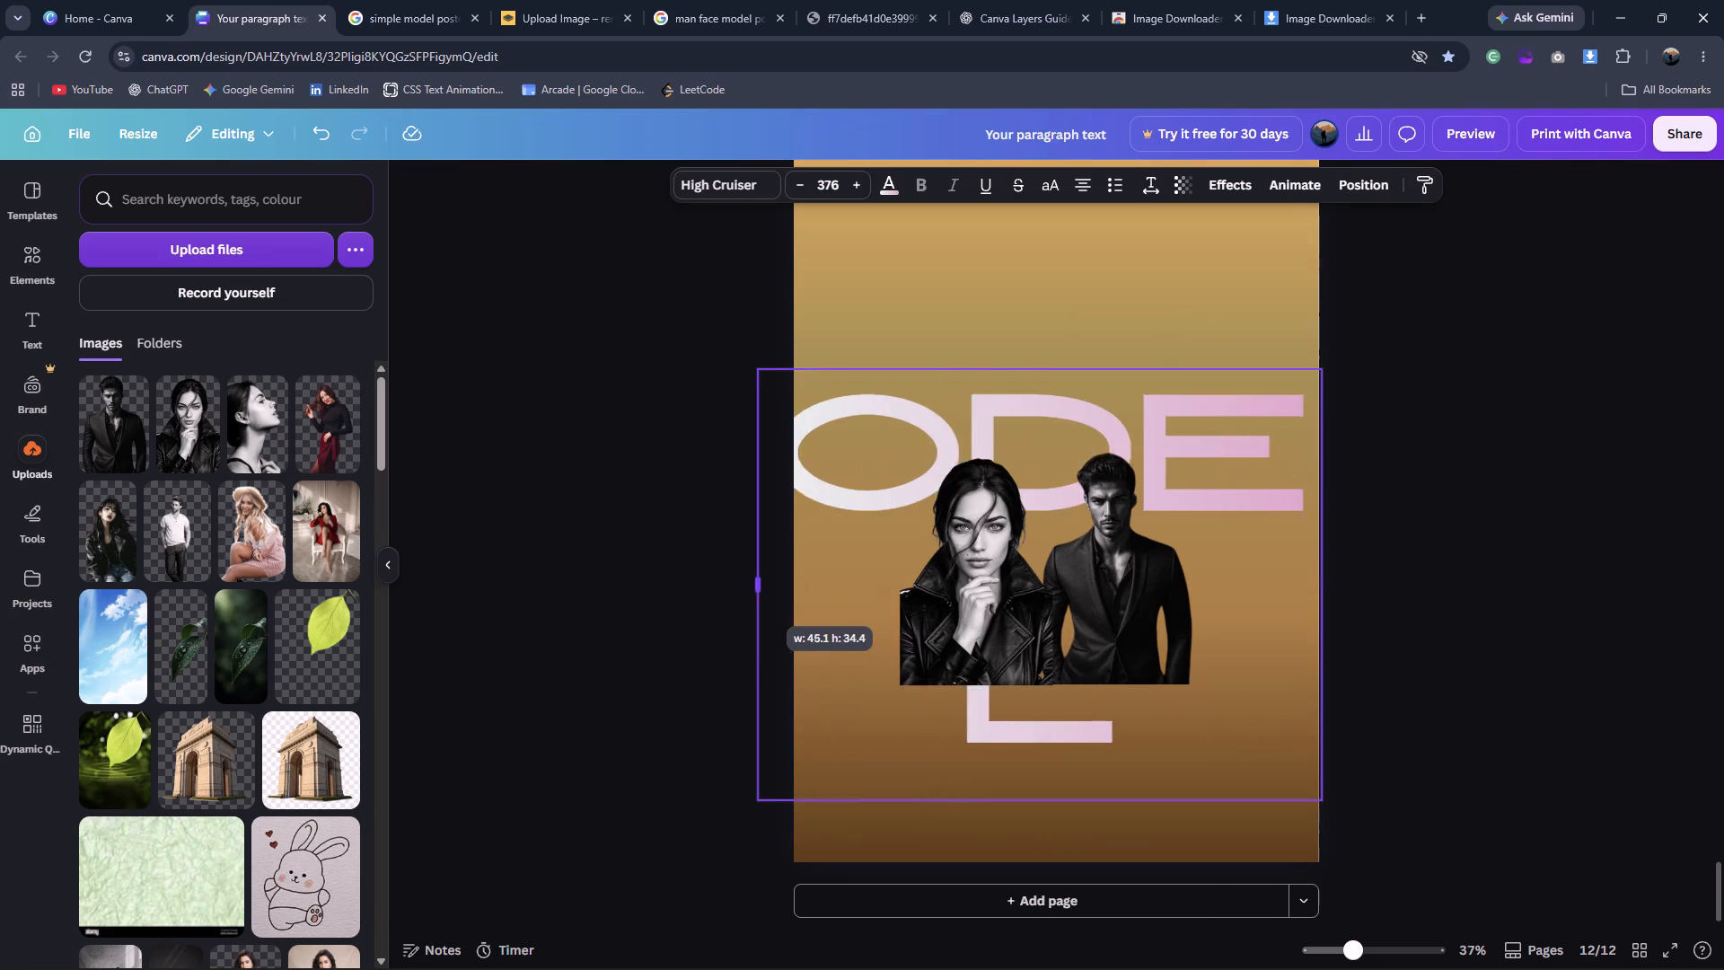
{"action": "left_click_drag", "start_coordinate": [743, 594], "coordinate": [554, 595]}
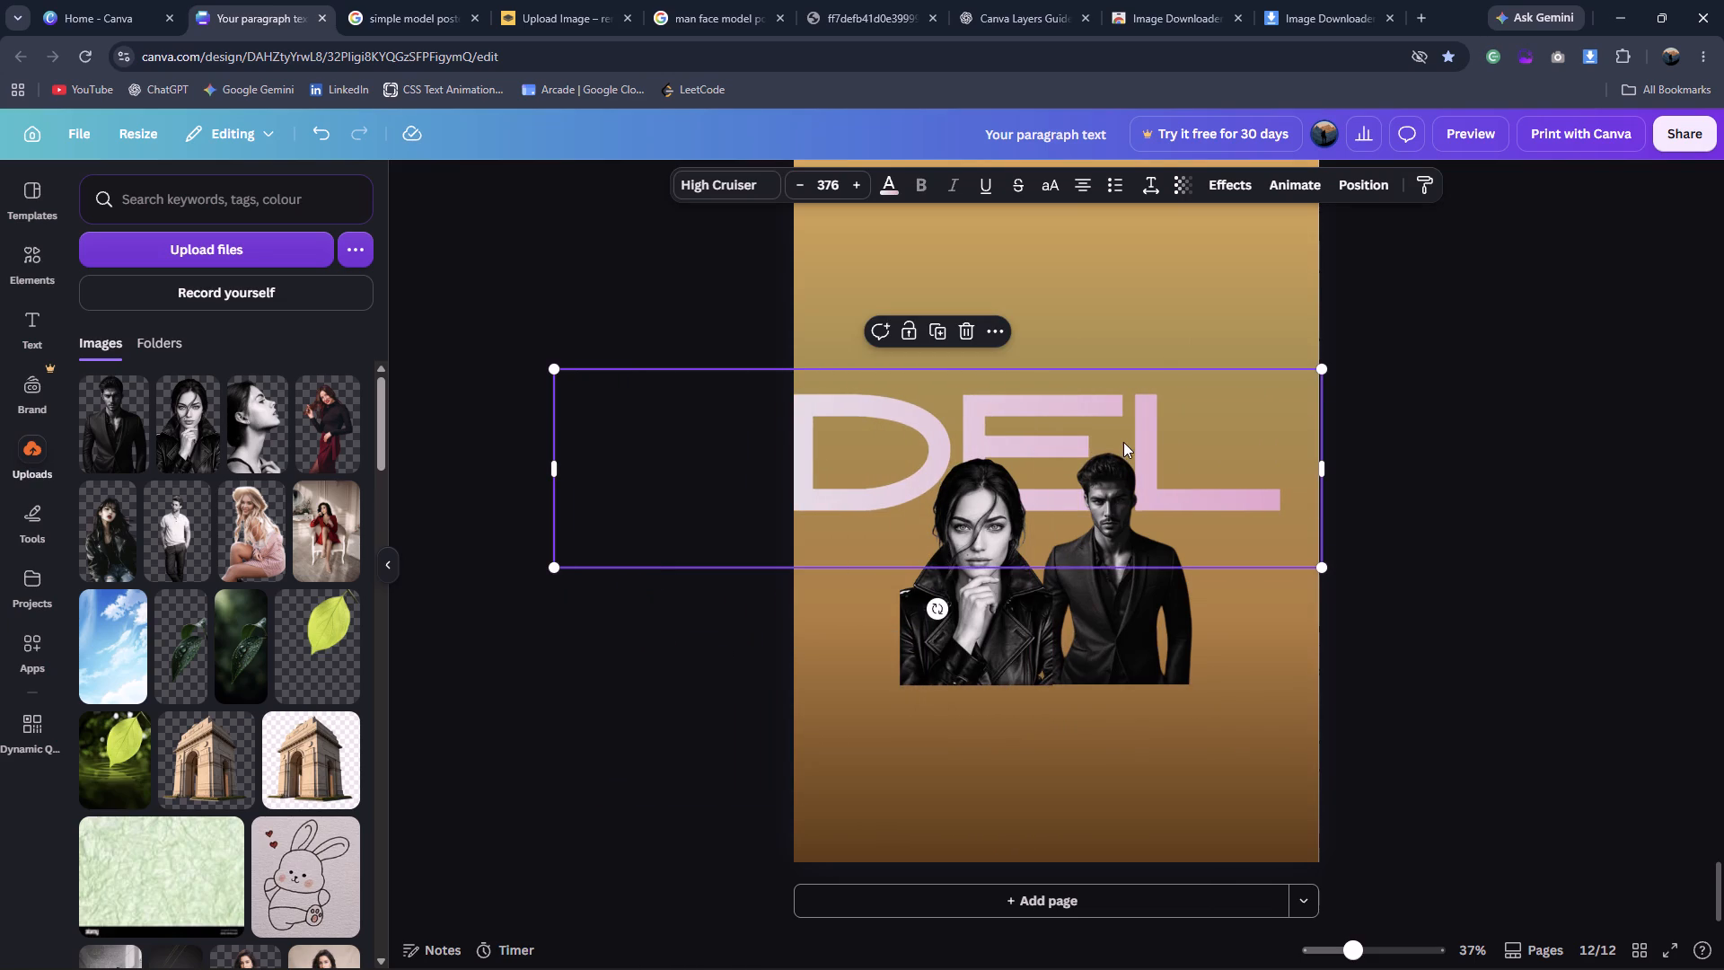
Shrink the ODEL text to font size 248 and place all its letters at head height behind the two models.
{"action": "left_click_drag", "start_coordinate": [1321, 365], "coordinate": [1227, 401]}
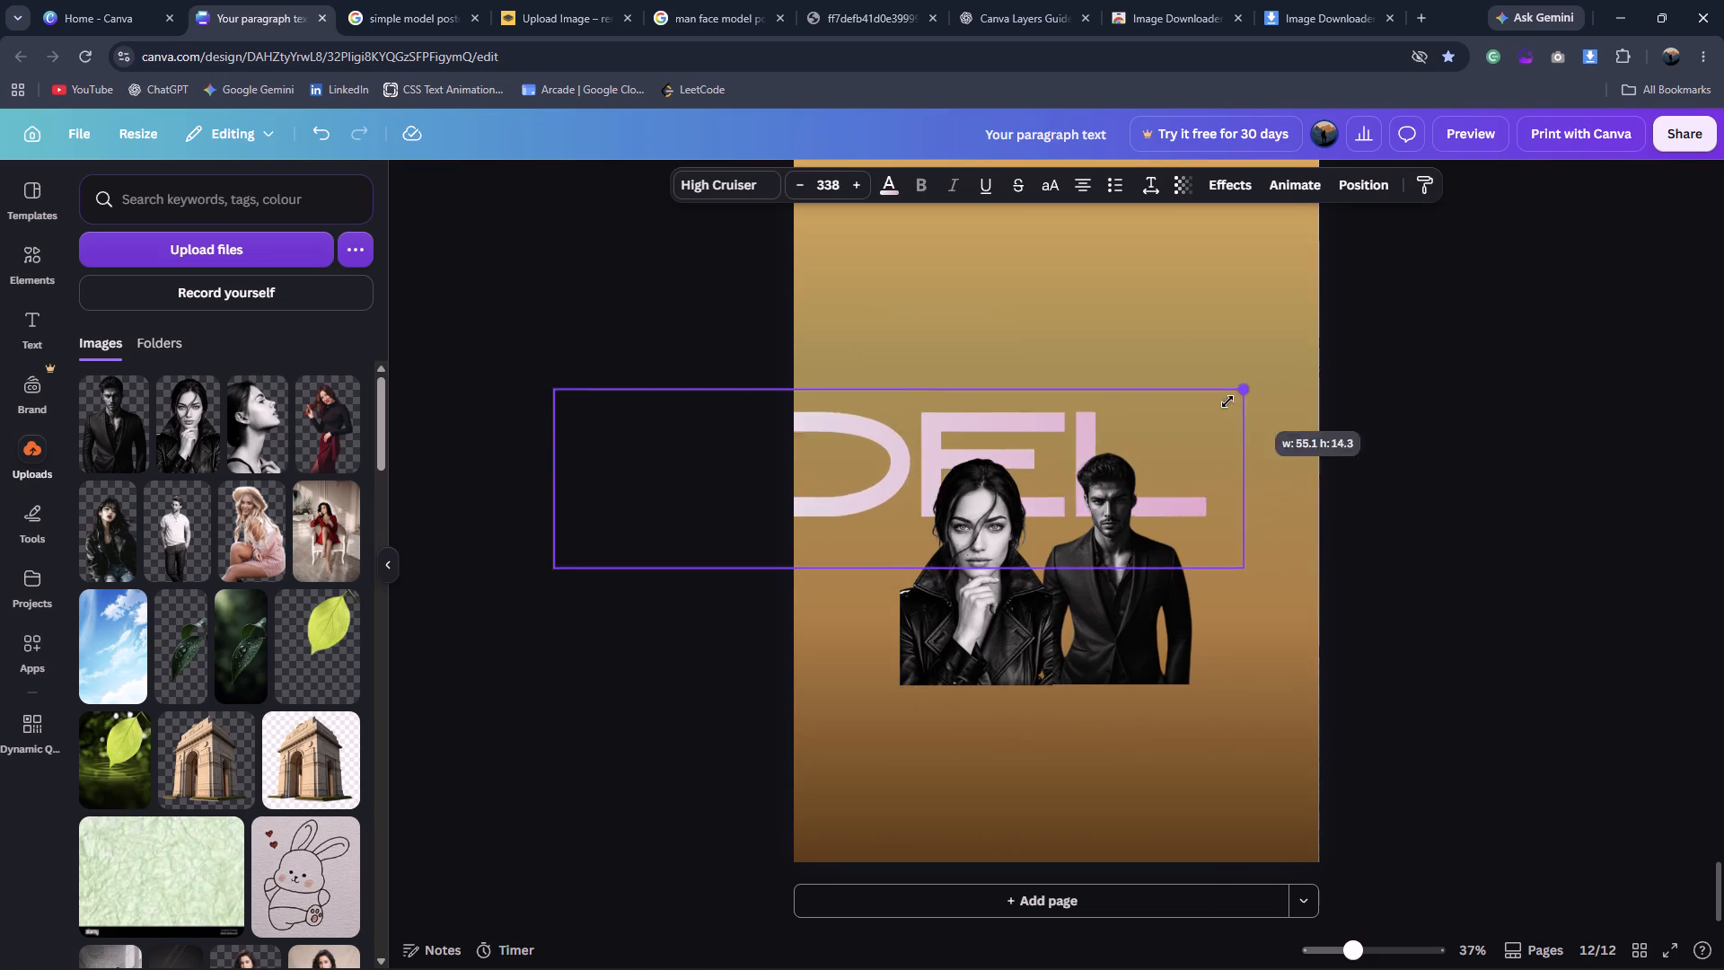
{"action": "left_click_drag", "start_coordinate": [1227, 401], "coordinate": [1063, 446]}
{"action": "left_click_drag", "start_coordinate": [840, 491], "coordinate": [1133, 447]}
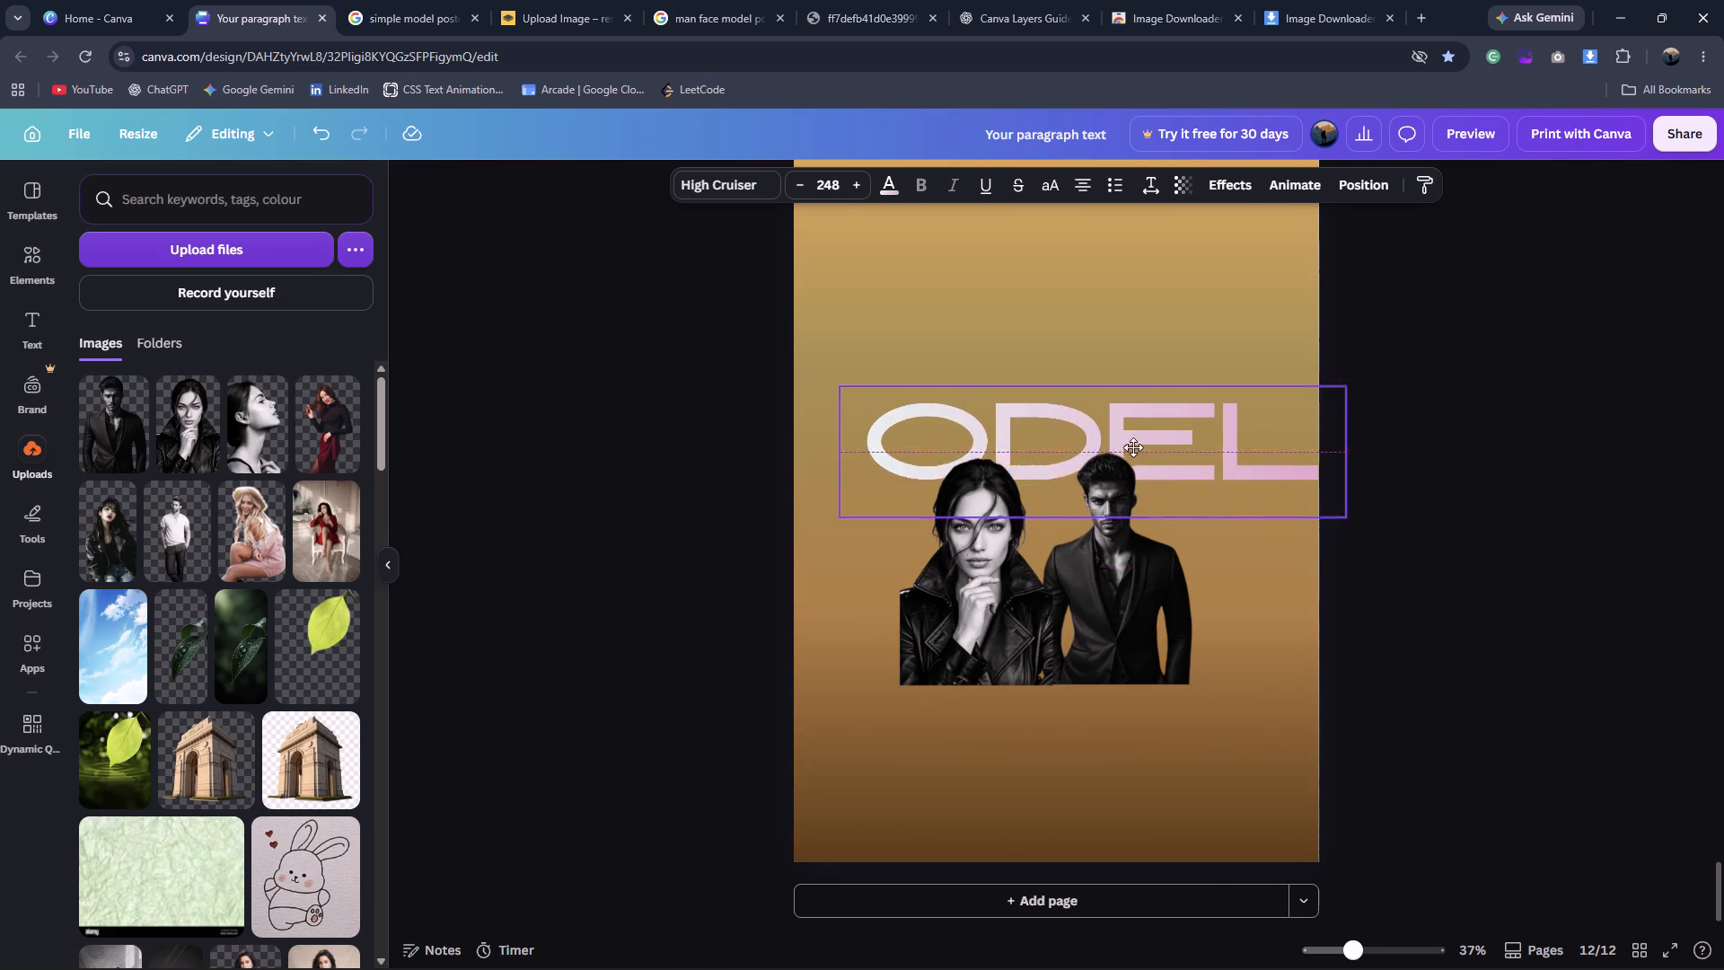
{"action": "left_click_drag", "start_coordinate": [1133, 447], "coordinate": [1127, 480]}
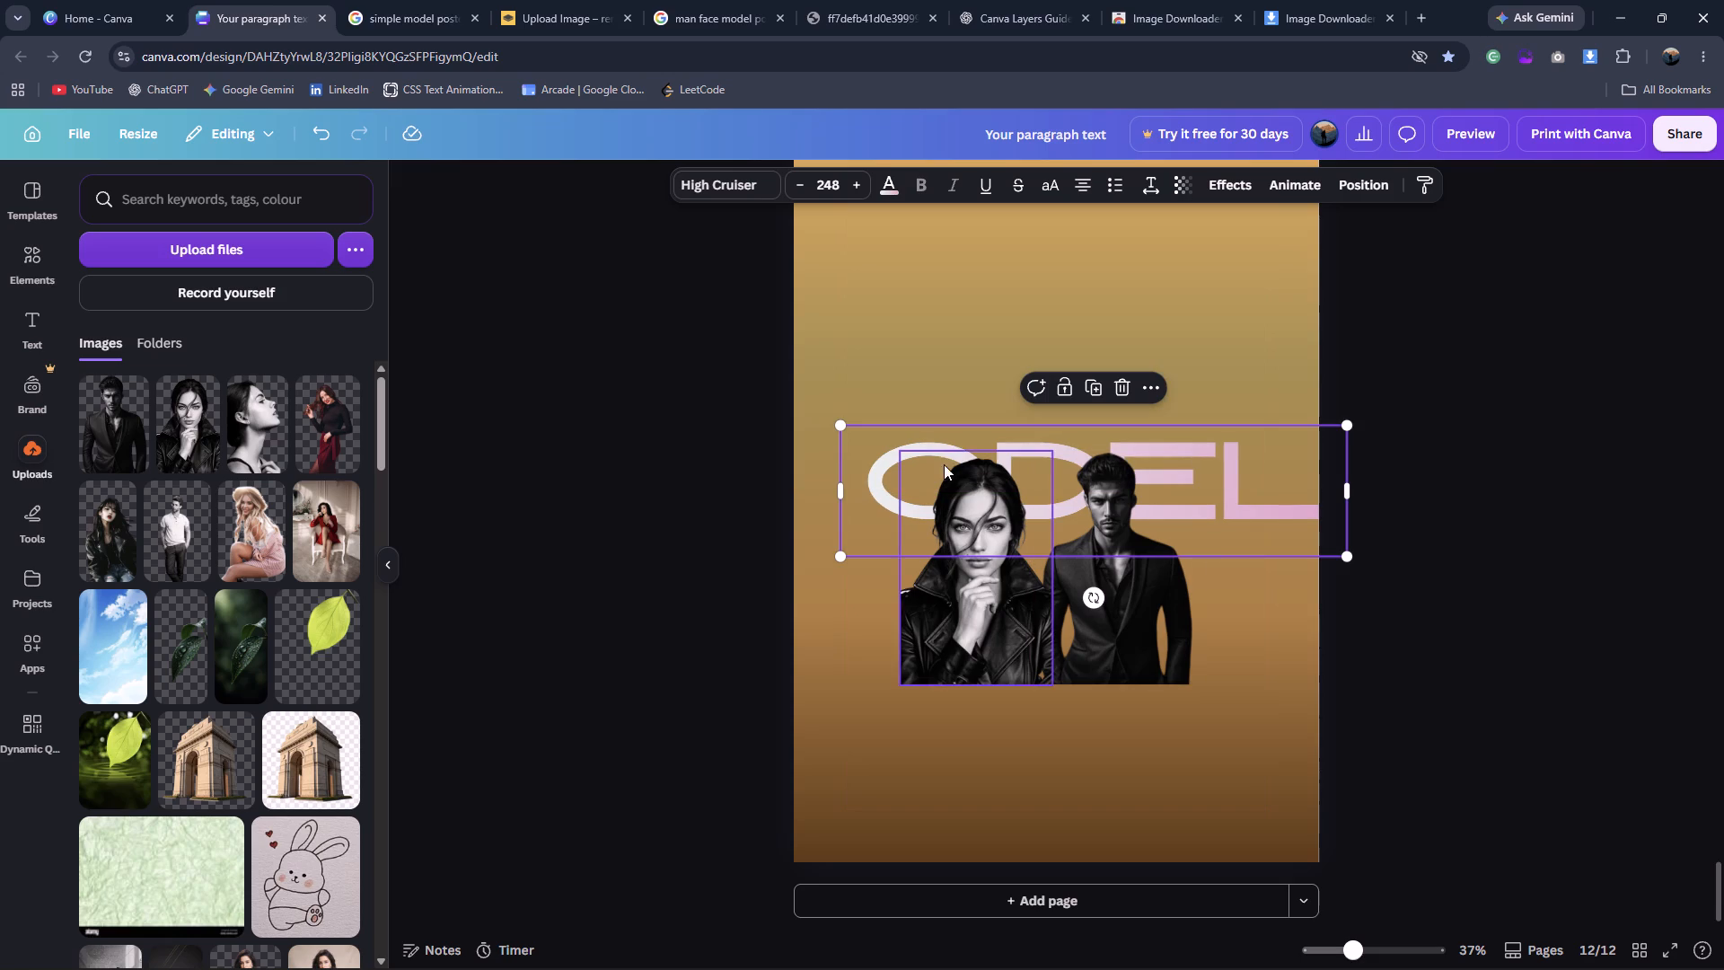
Replace the headline text with MODEL, widen its box until it fits on one line, and reduce it to size 210.
{"action": "double_click", "coordinate": [1104, 430]}
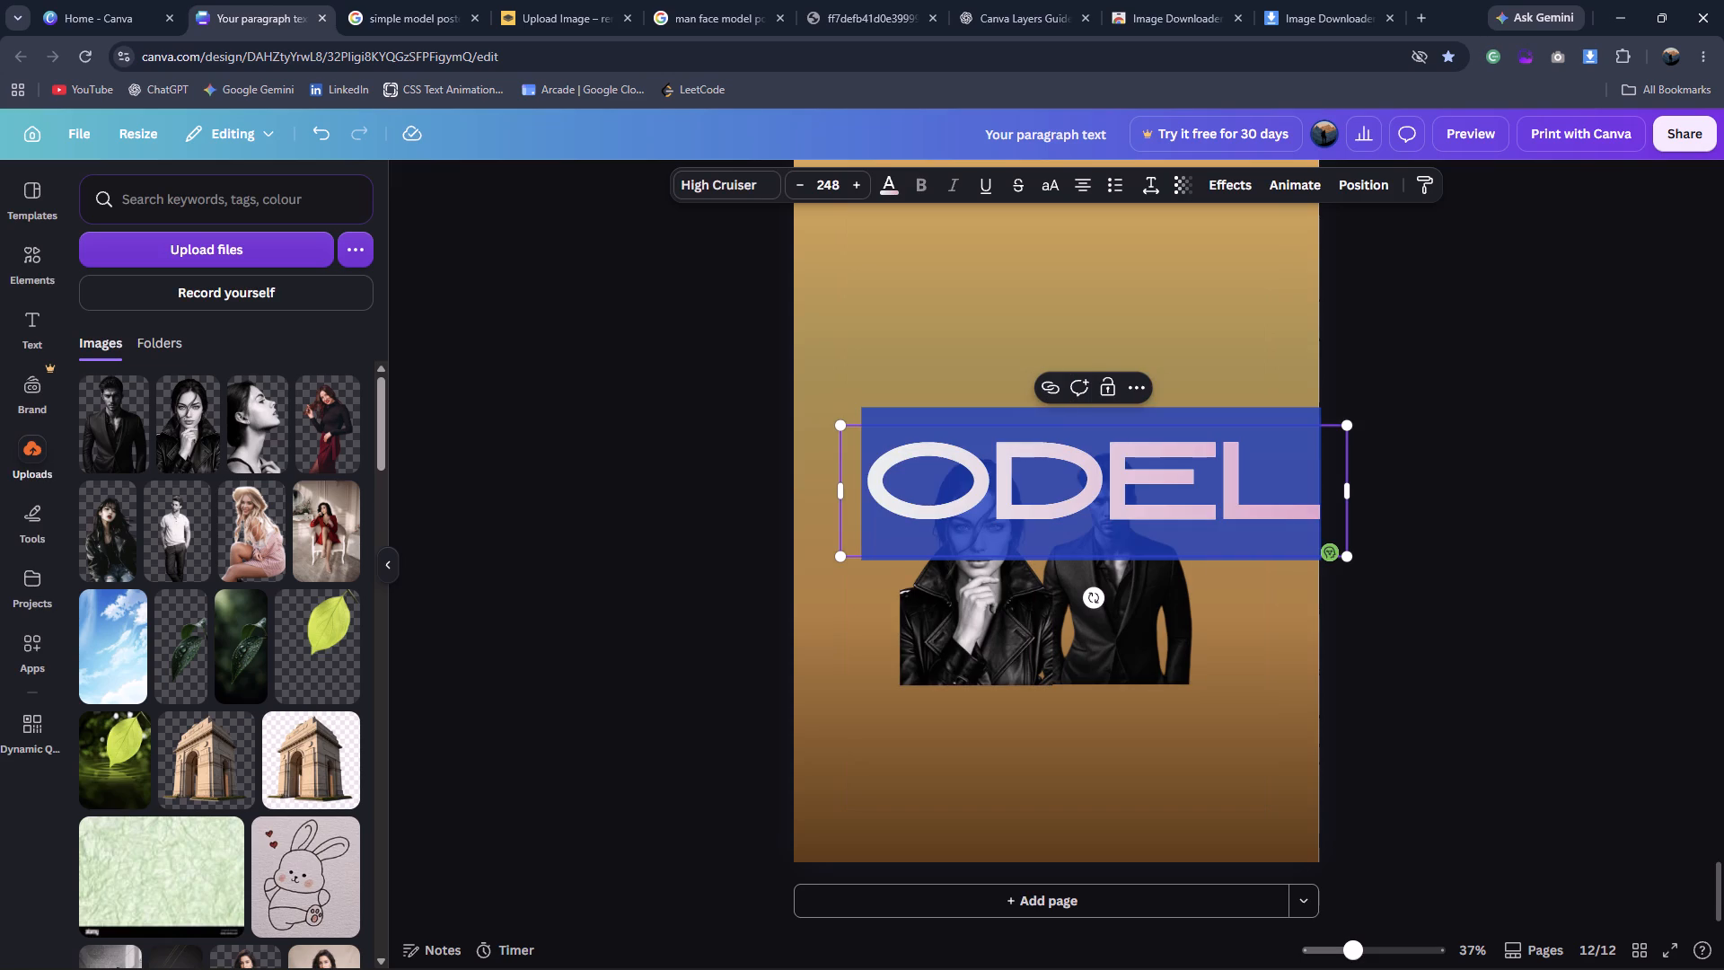
{"action": "type", "text": "MODEL"}
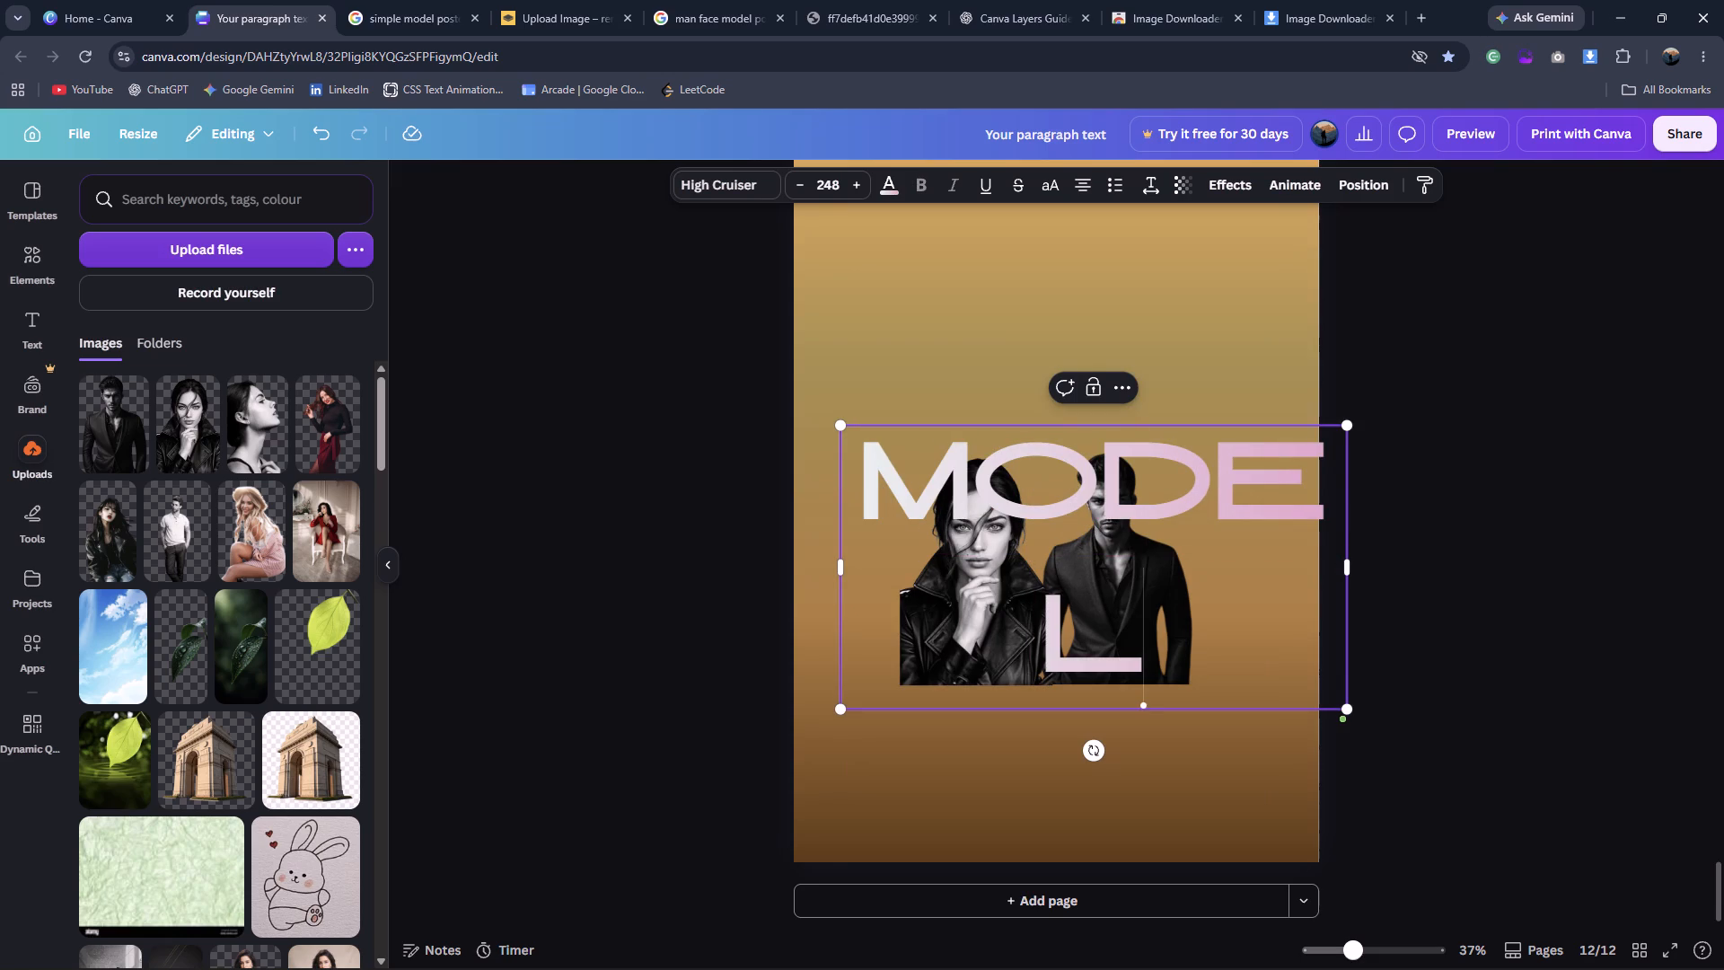
{"action": "left_click", "coordinate": [847, 569]}
{"action": "left_click_drag", "start_coordinate": [840, 569], "coordinate": [758, 569]}
{"action": "left_click_drag", "start_coordinate": [1349, 425], "coordinate": [1262, 454]}
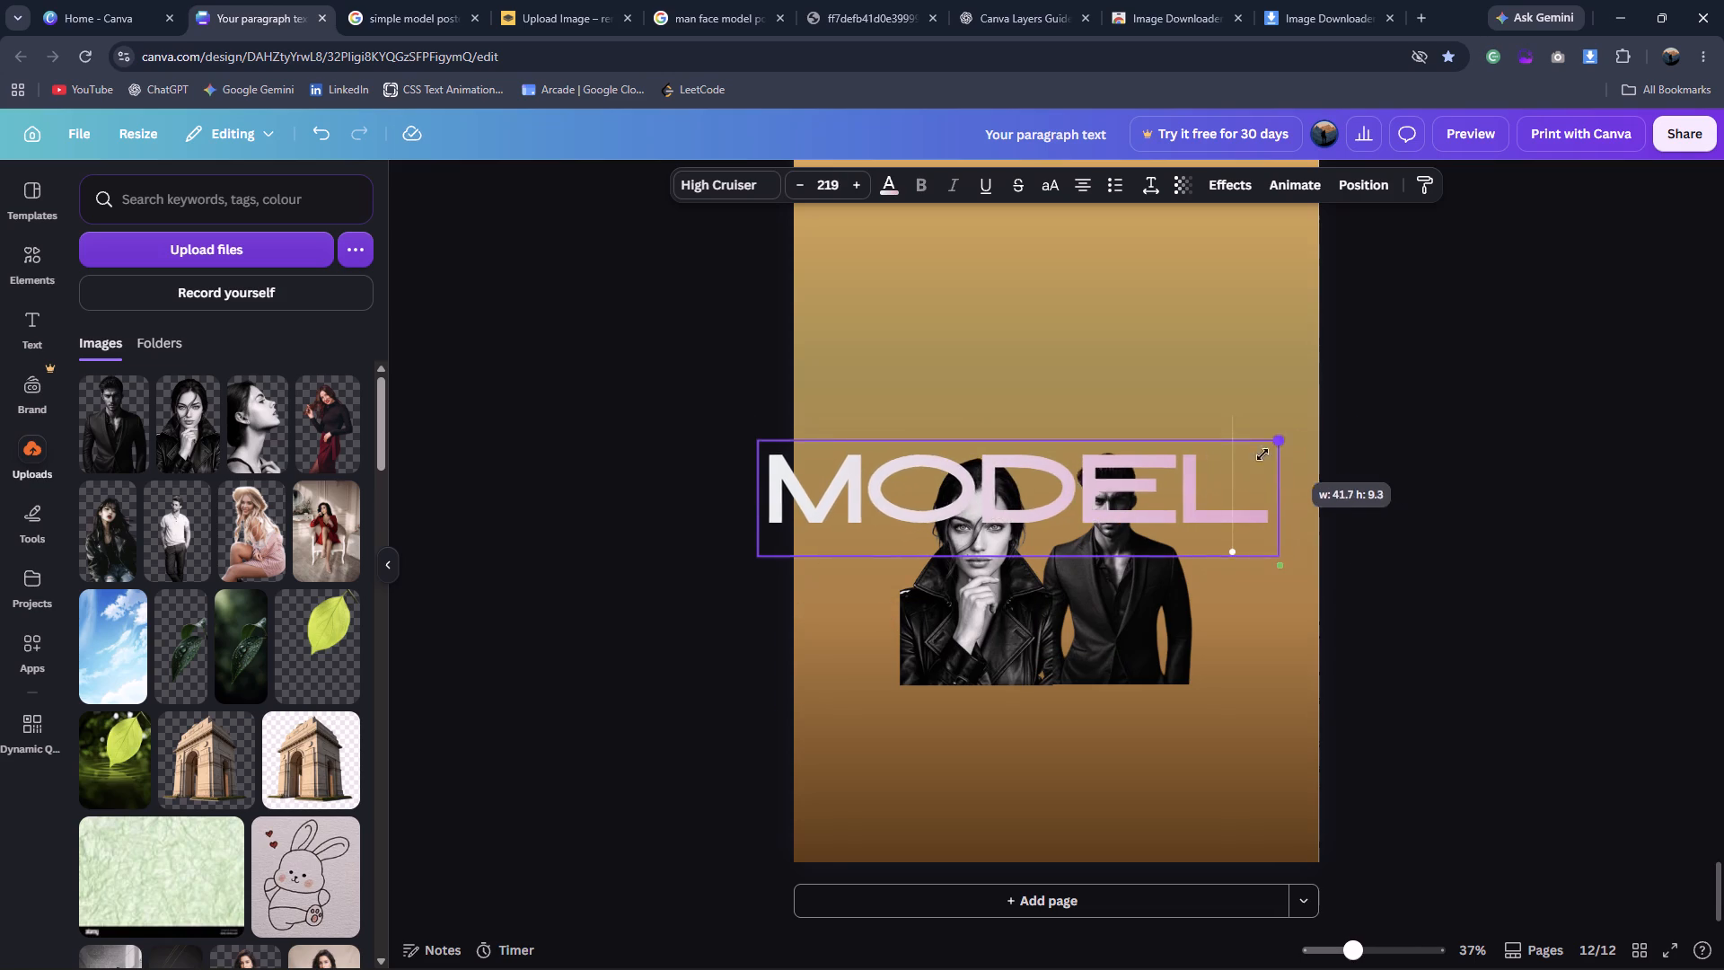
{"action": "left_click_drag", "start_coordinate": [1262, 454], "coordinate": [1260, 454]}
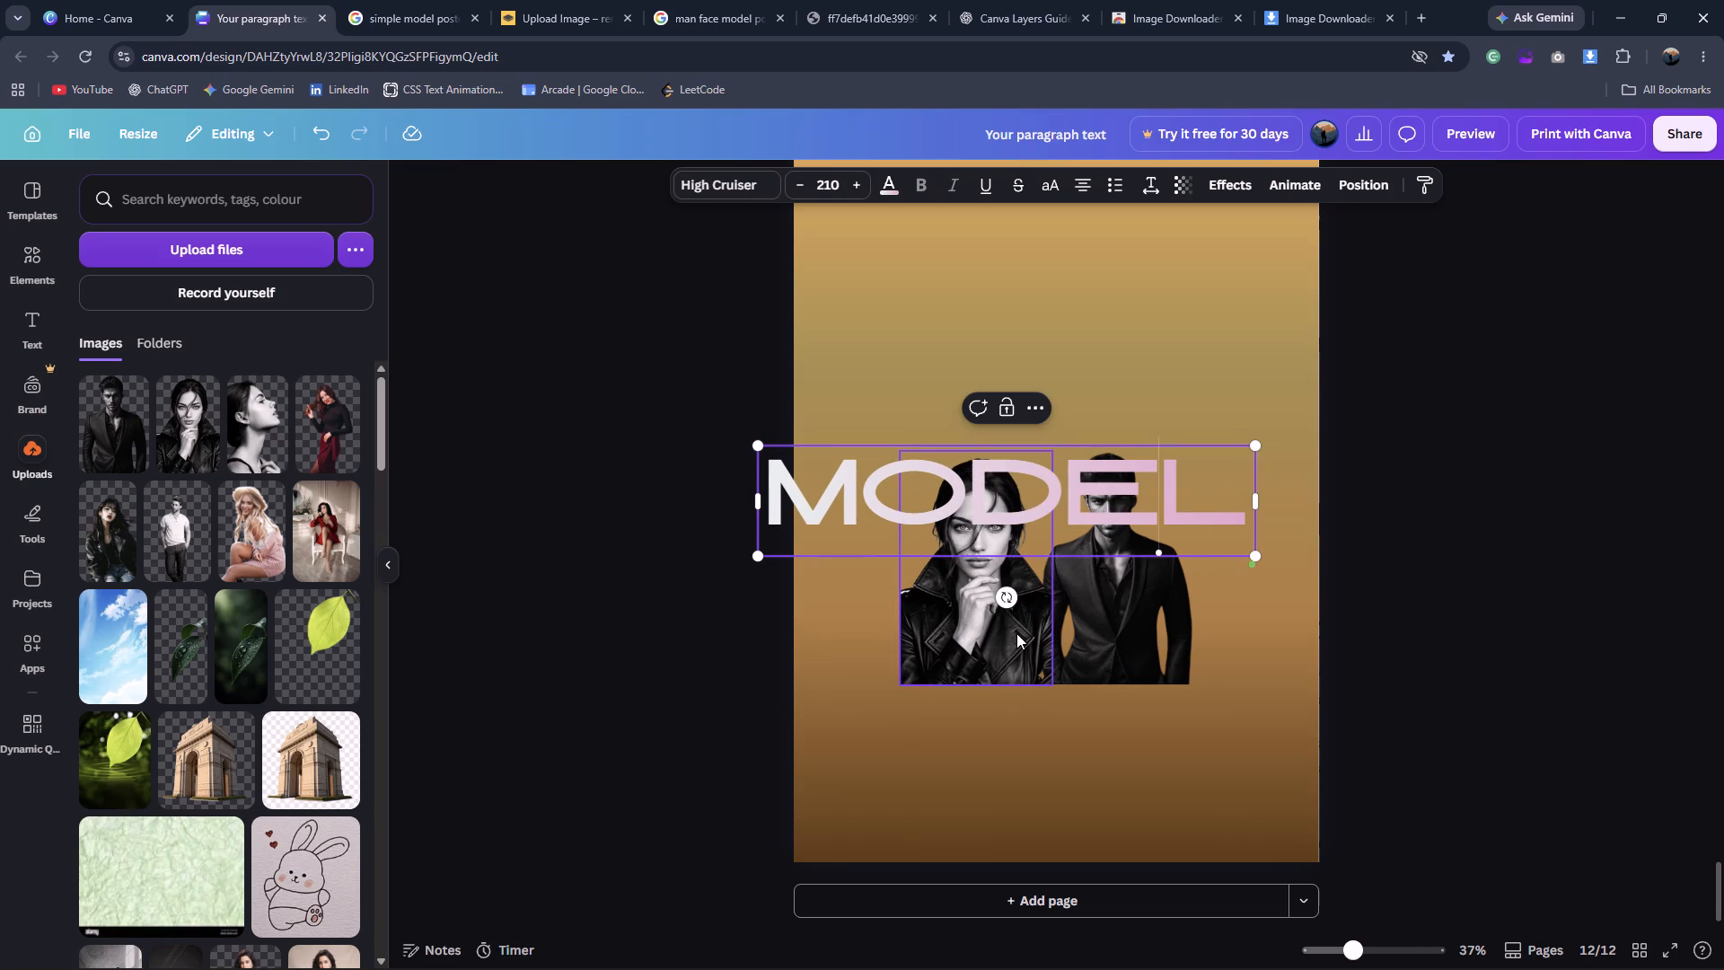
Move the woman and man cut-outs lower on the page, keeping them side by side with their bases level.
{"action": "left_click_drag", "start_coordinate": [1016, 633], "coordinate": [1016, 718]}
{"action": "left_click_drag", "start_coordinate": [1122, 655], "coordinate": [1121, 745]}
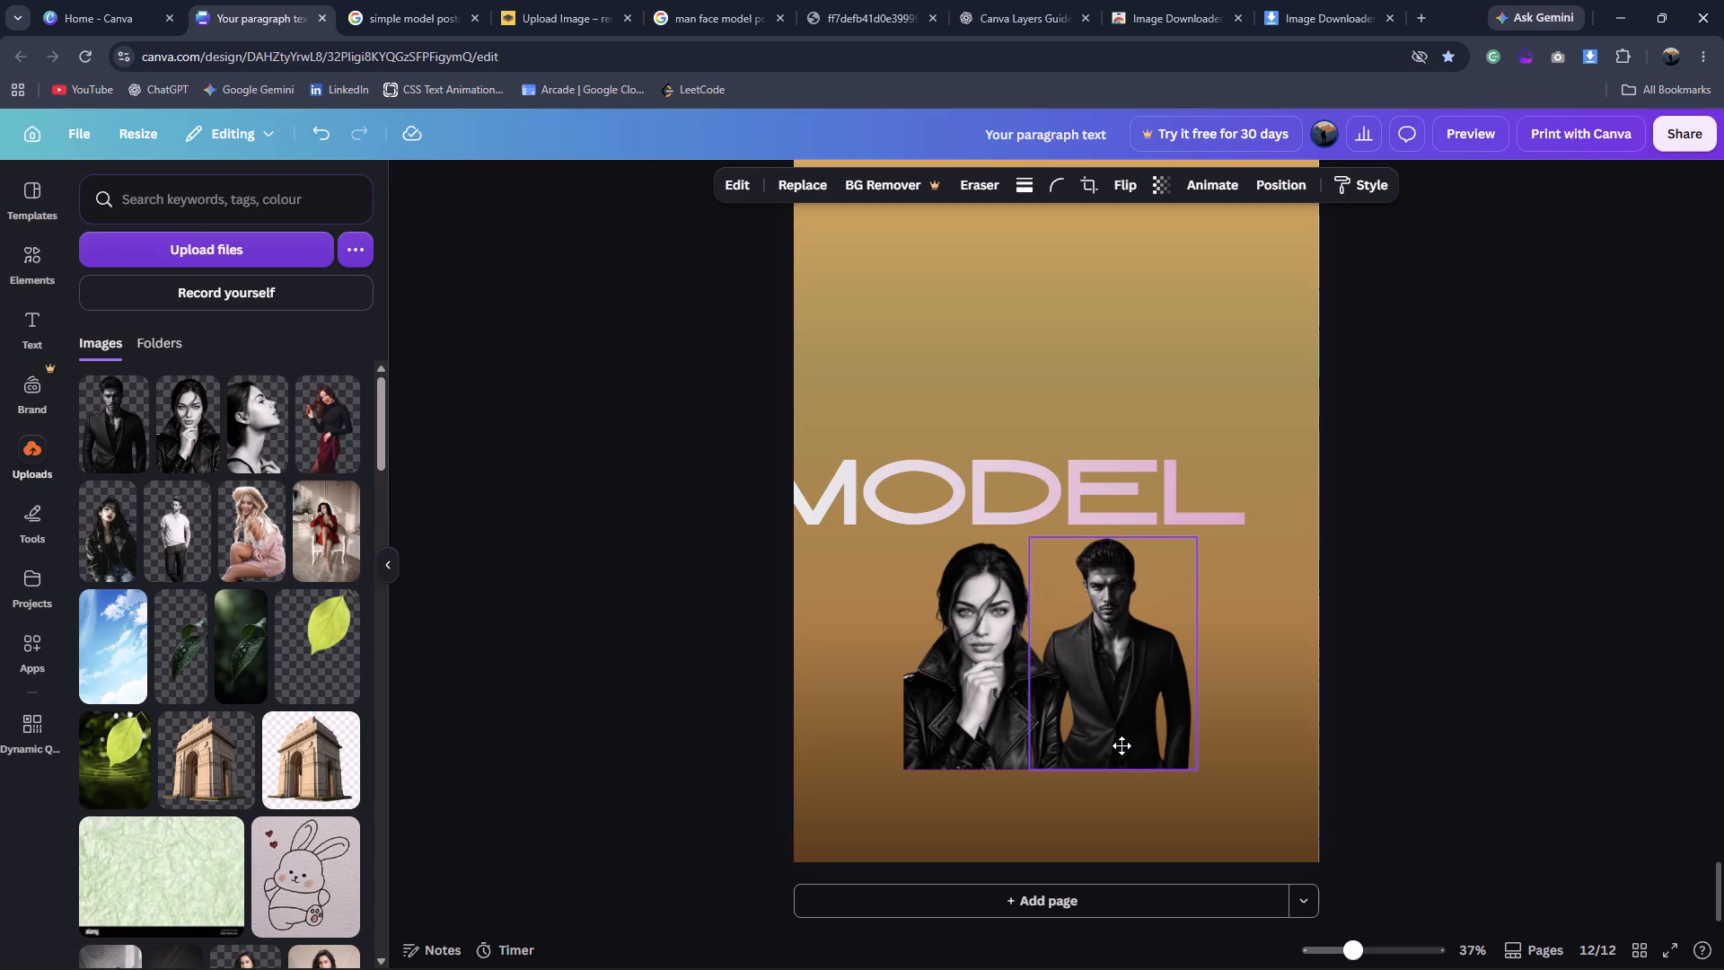
{"action": "left_click_drag", "start_coordinate": [1121, 745], "coordinate": [1121, 746]}
{"action": "left_click", "coordinate": [1113, 689]}
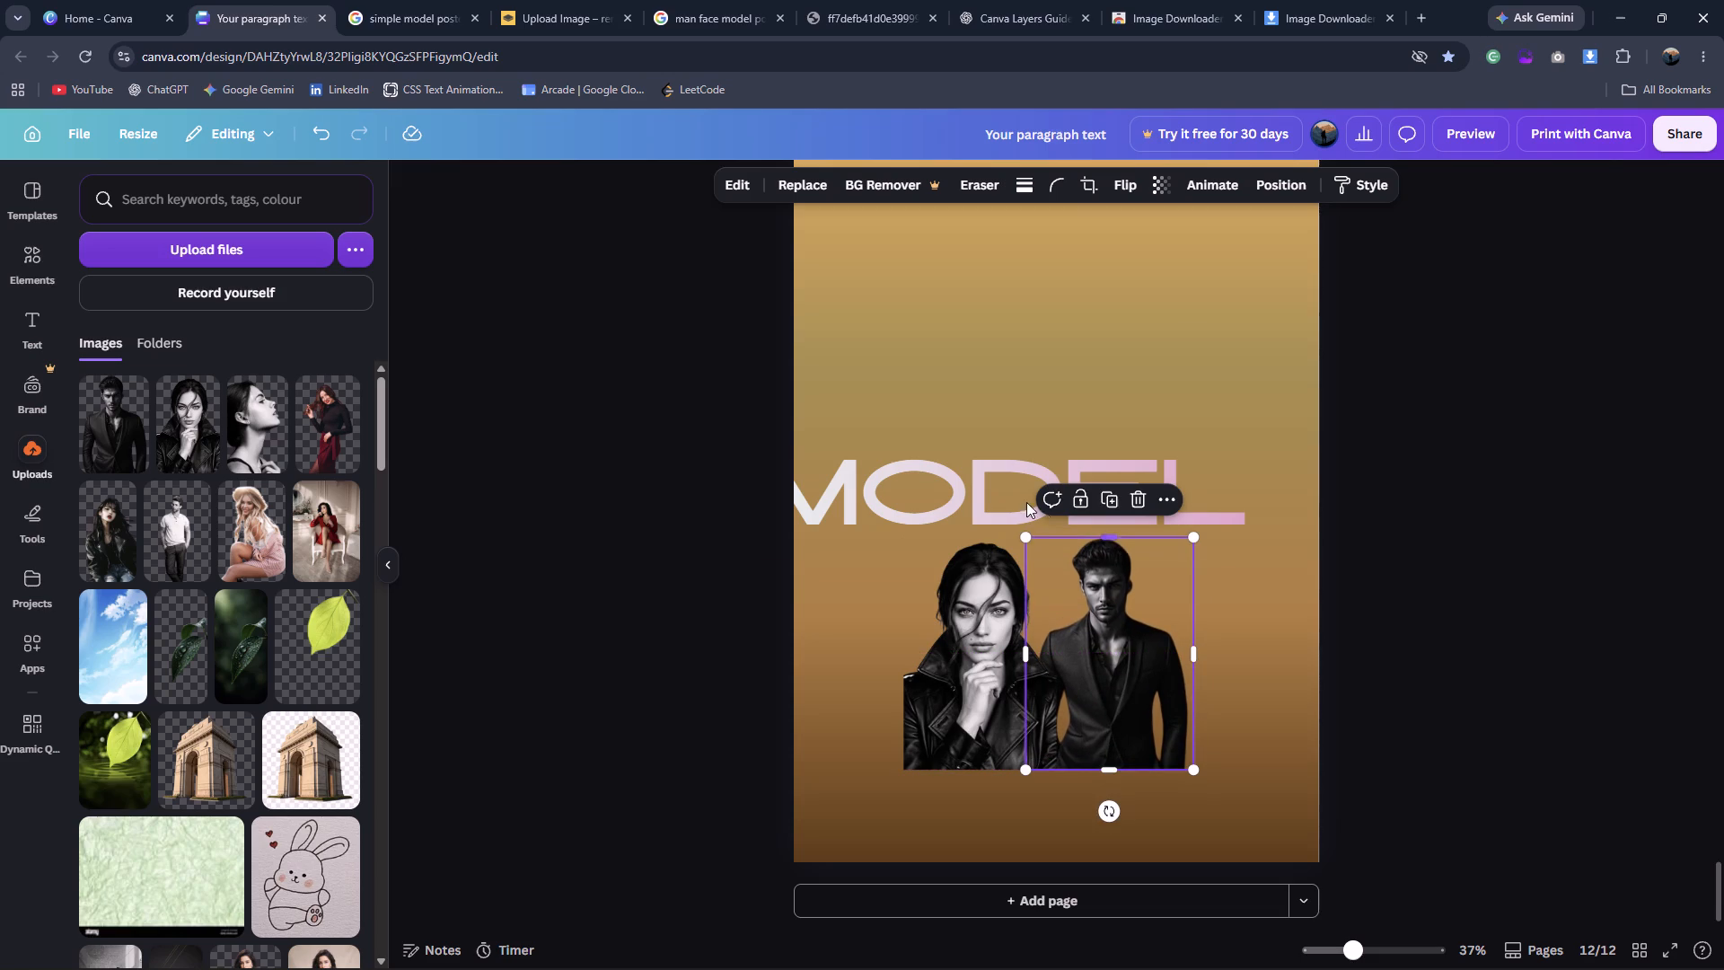
Move the MODEL headline down behind the models' heads and nudge it up until it sits slightly above their faces.
{"action": "left_click_drag", "start_coordinate": [947, 490], "coordinate": [1005, 574]}
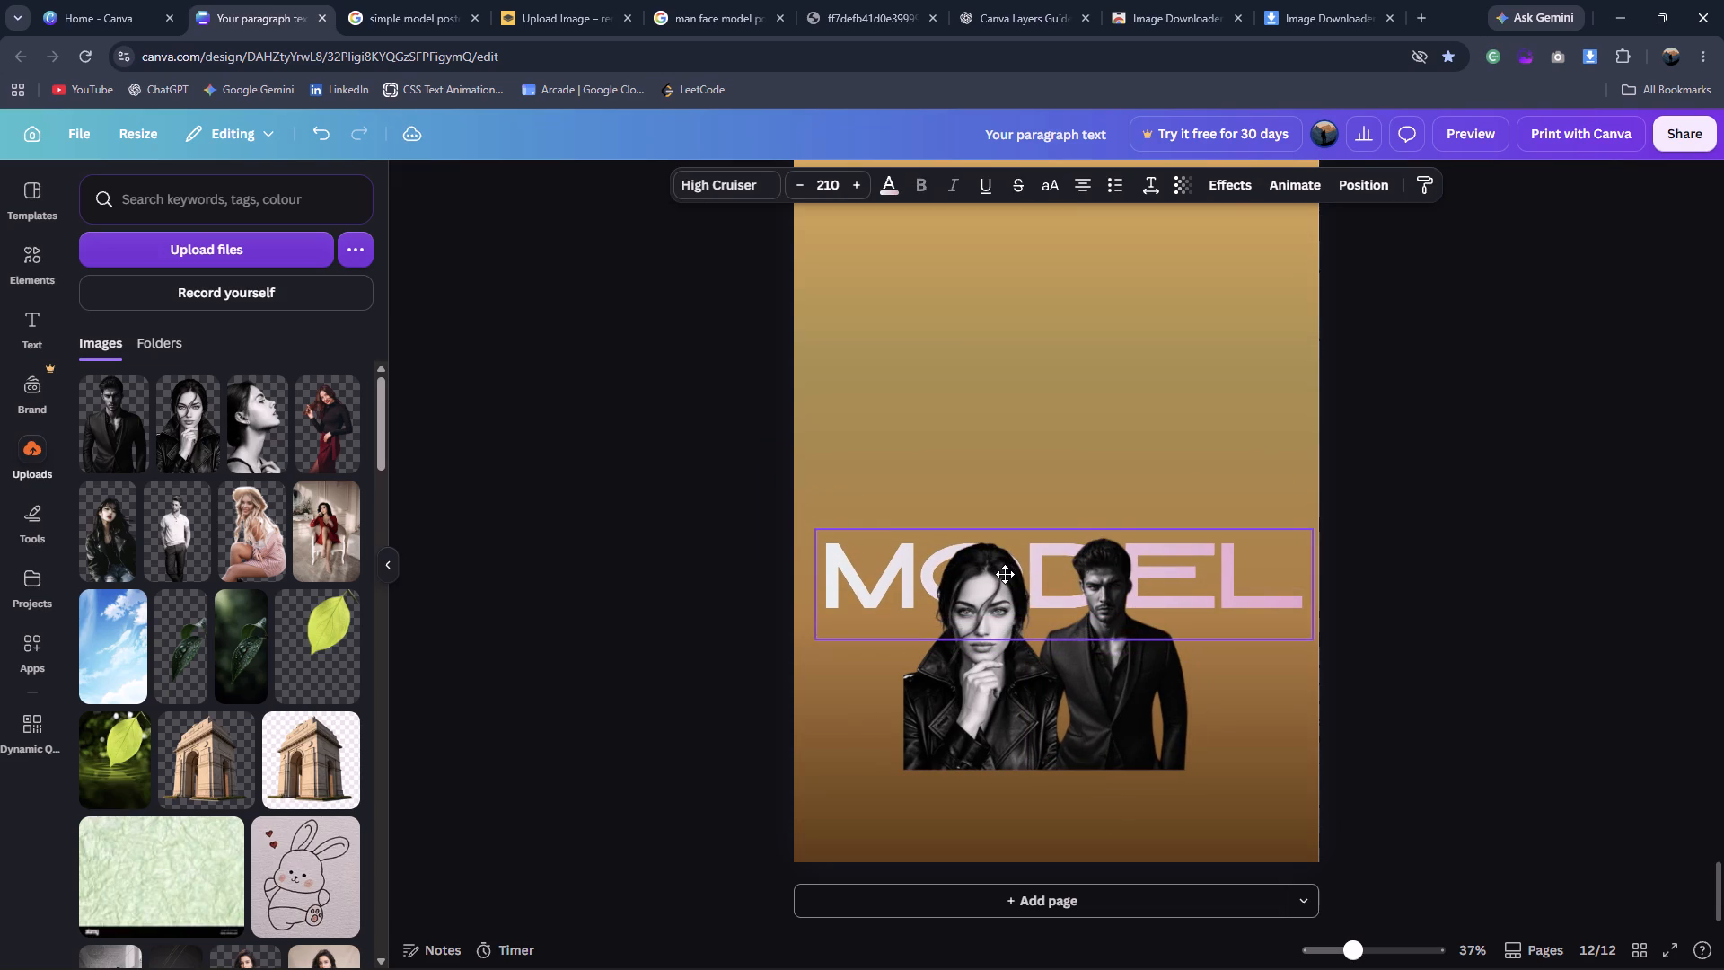
{"action": "left_click_drag", "start_coordinate": [1005, 574], "coordinate": [1005, 578]}
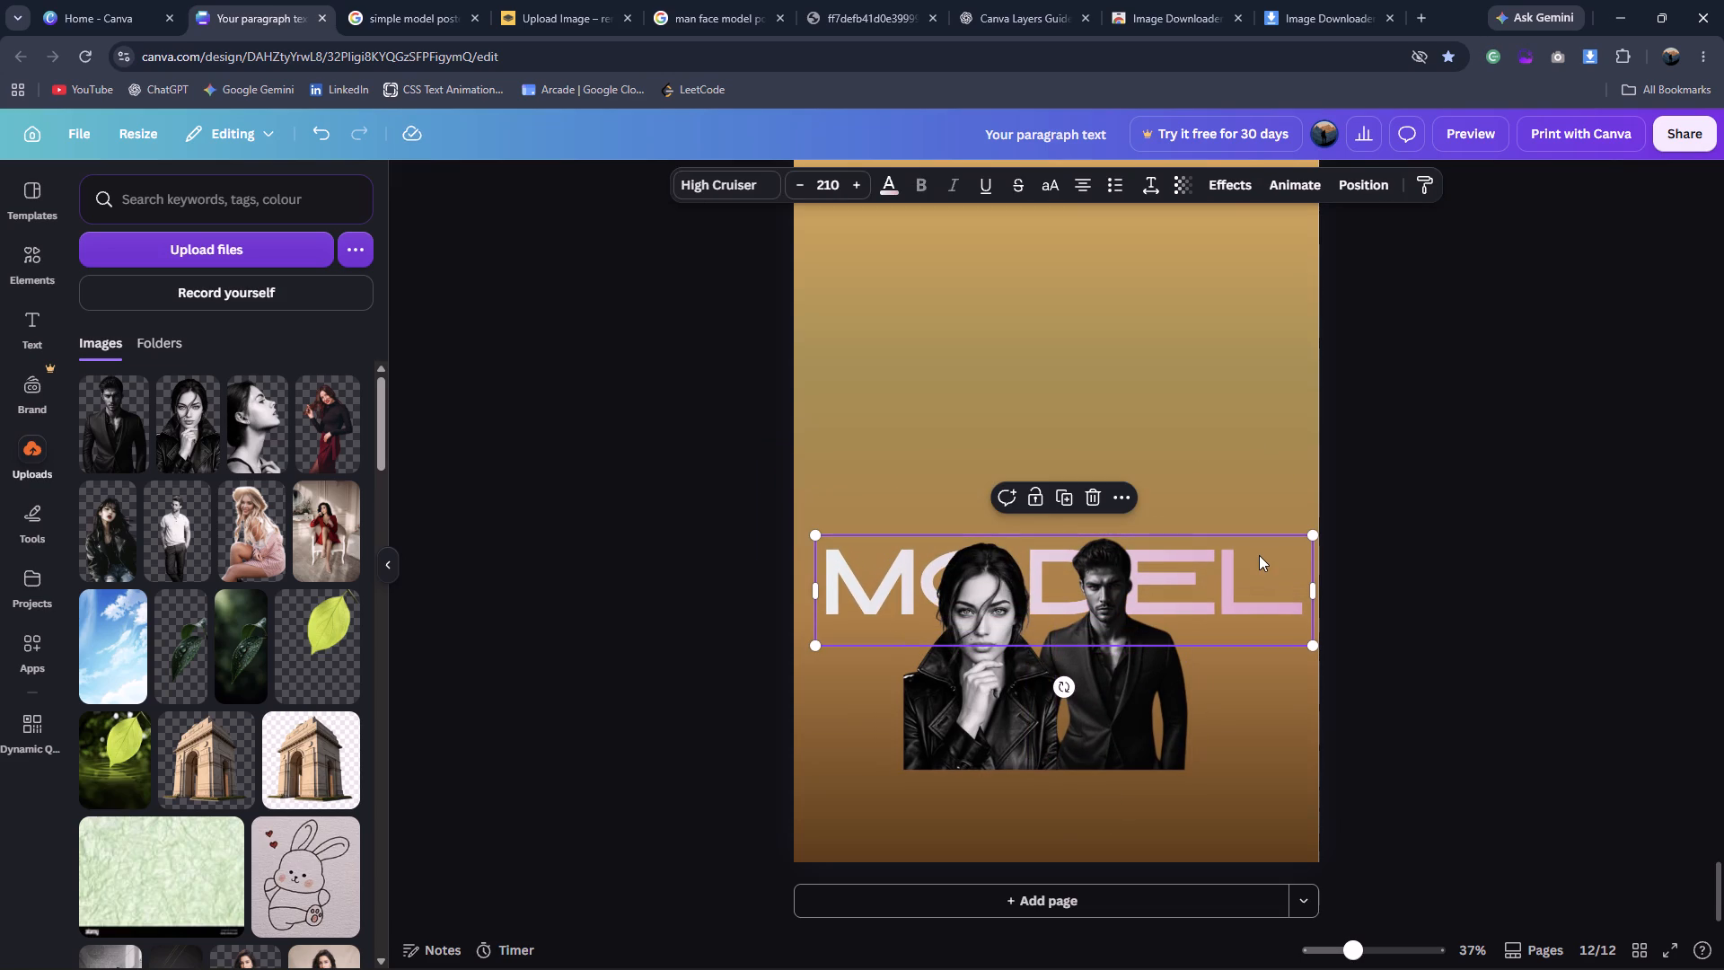
{"action": "key", "text": "Up"}
{"action": "key", "text": "Up"}
{"action": "key", "text": "Up"}
{"action": "key", "text": "Up"}
{"action": "key", "text": "Up"}
{"action": "key", "text": "Up"}
{"action": "key", "text": "Up"}
{"action": "key", "text": "Up"}
{"action": "key", "text": "Up"}
{"action": "key", "text": "Up"}
{"action": "key", "text": "Up"}
{"action": "key", "text": "Up"}
{"action": "key", "text": "Up"}
{"action": "key", "text": "Up"}
{"action": "key", "text": "Up"}
{"action": "key", "text": "Up"}
{"action": "key", "text": "Up"}
{"action": "key", "text": "Up"}
{"action": "key", "text": "Up"}
{"action": "key", "text": "Up"}
{"action": "key", "text": "Up"}
{"action": "key", "text": "Up"}
{"action": "key", "text": "Up"}
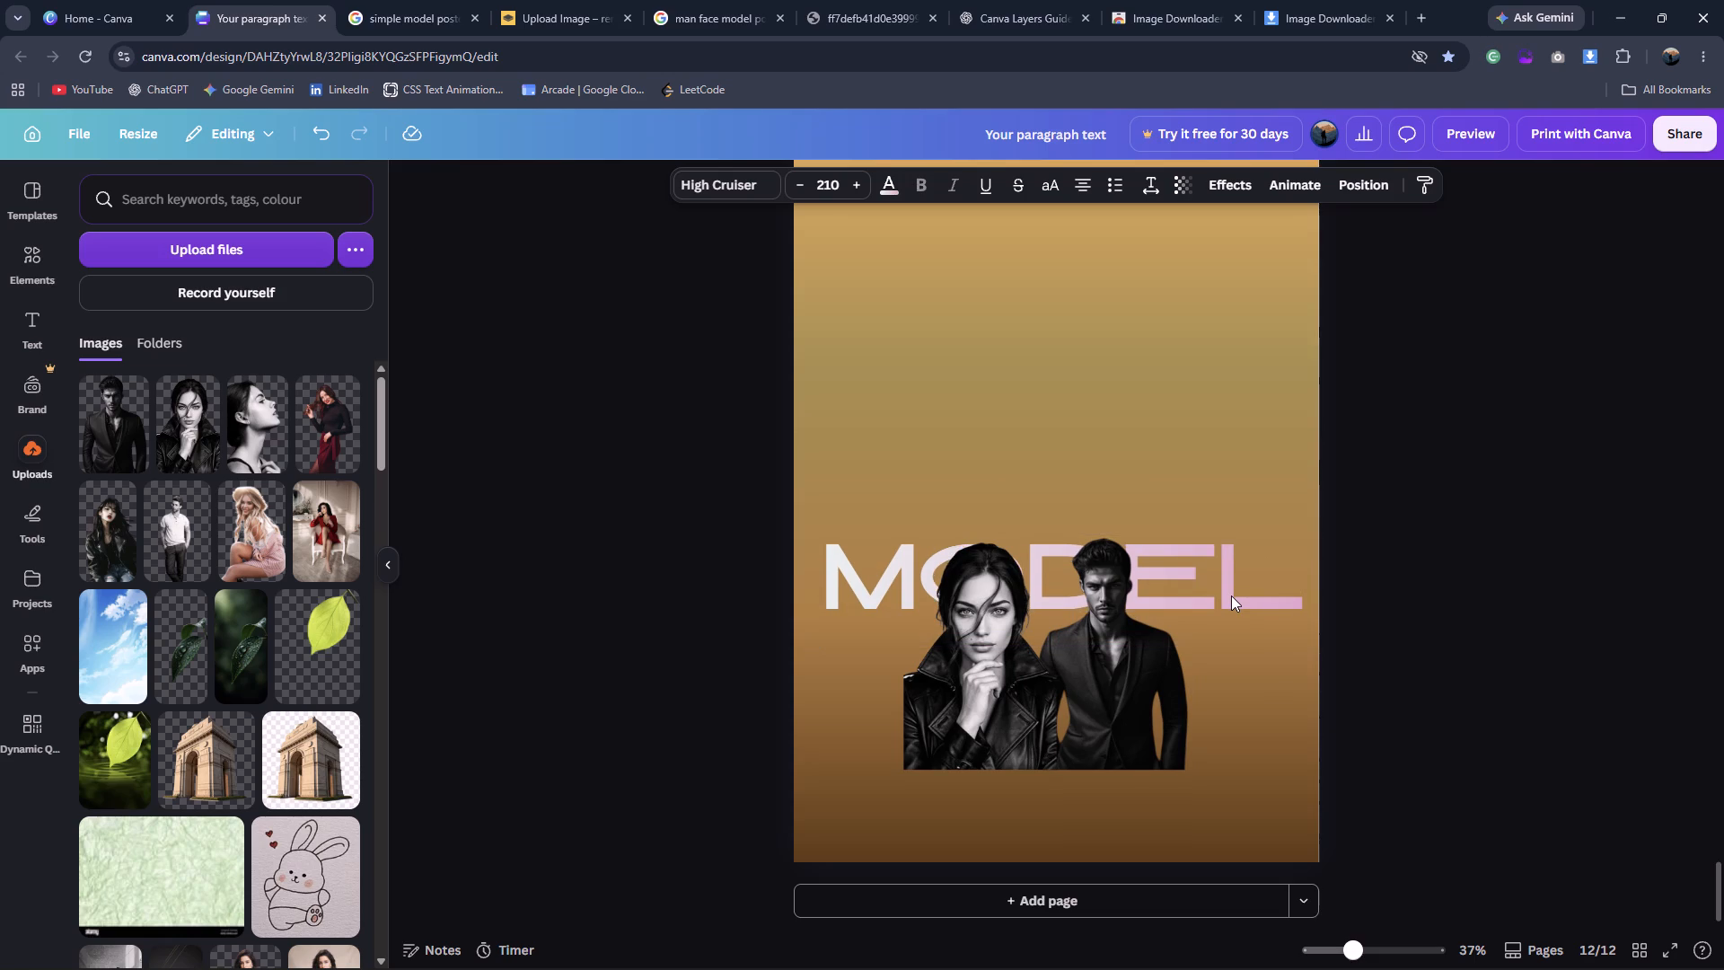
{"action": "left_click", "coordinate": [1217, 576]}
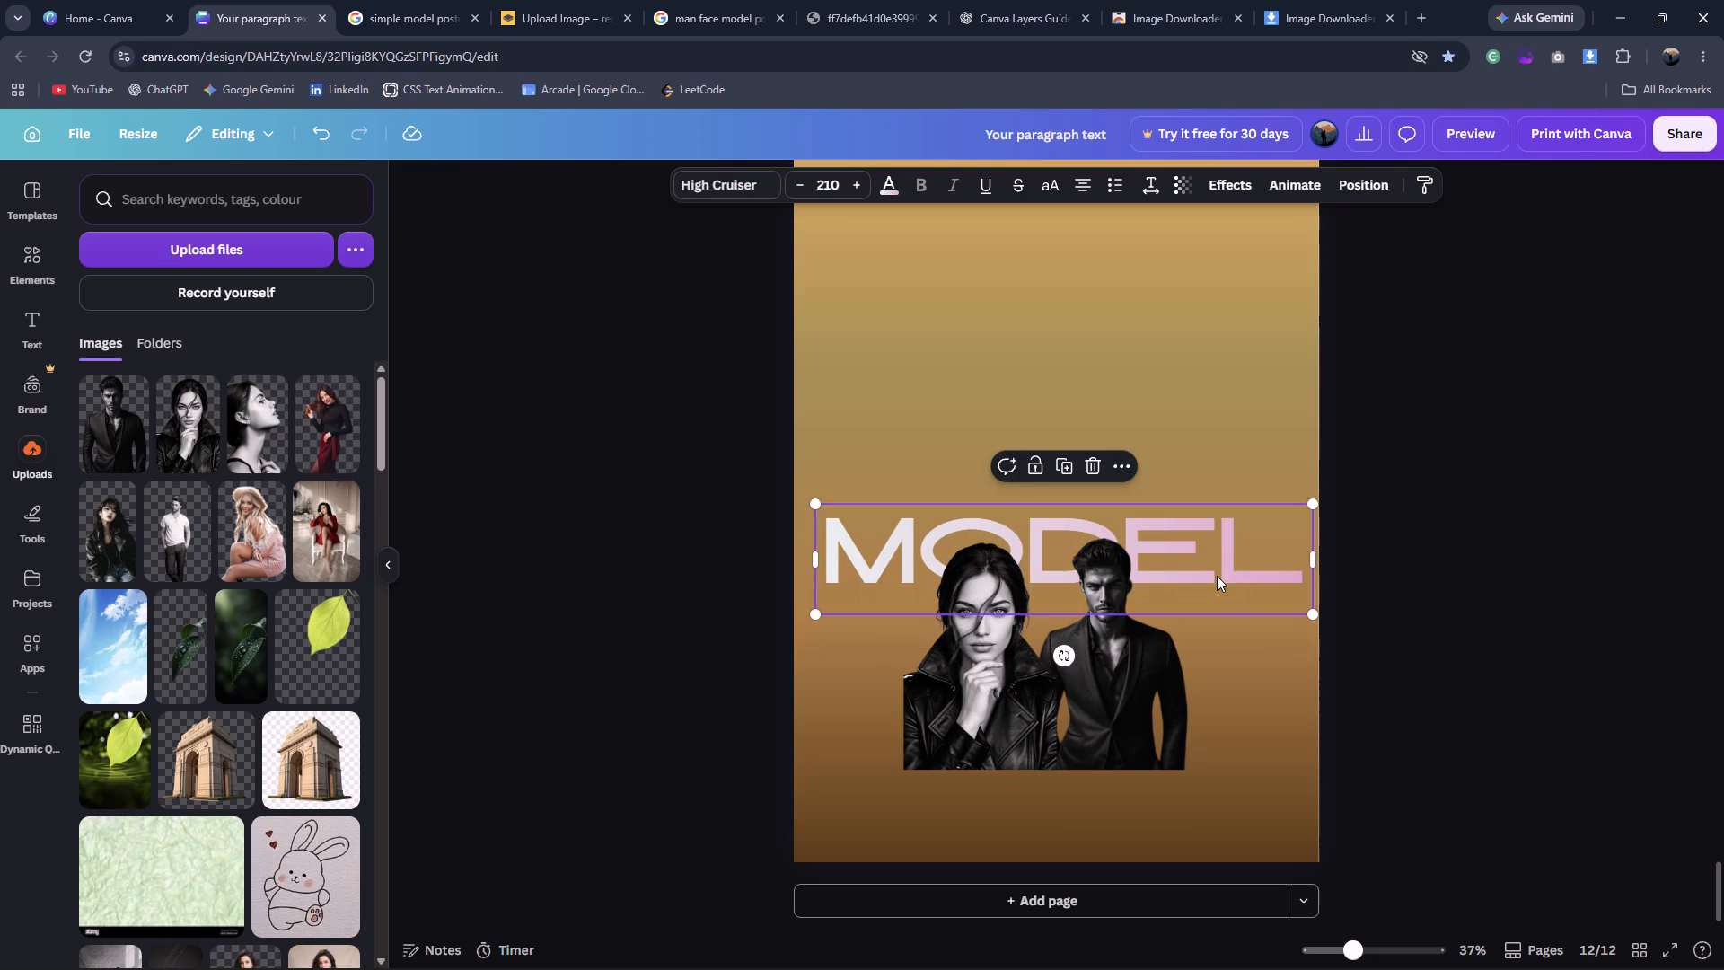
Rescale the MODEL headline to font size 202 and centre it across the page behind the models.
{"action": "left_click_drag", "start_coordinate": [1309, 623], "coordinate": [1311, 671]}
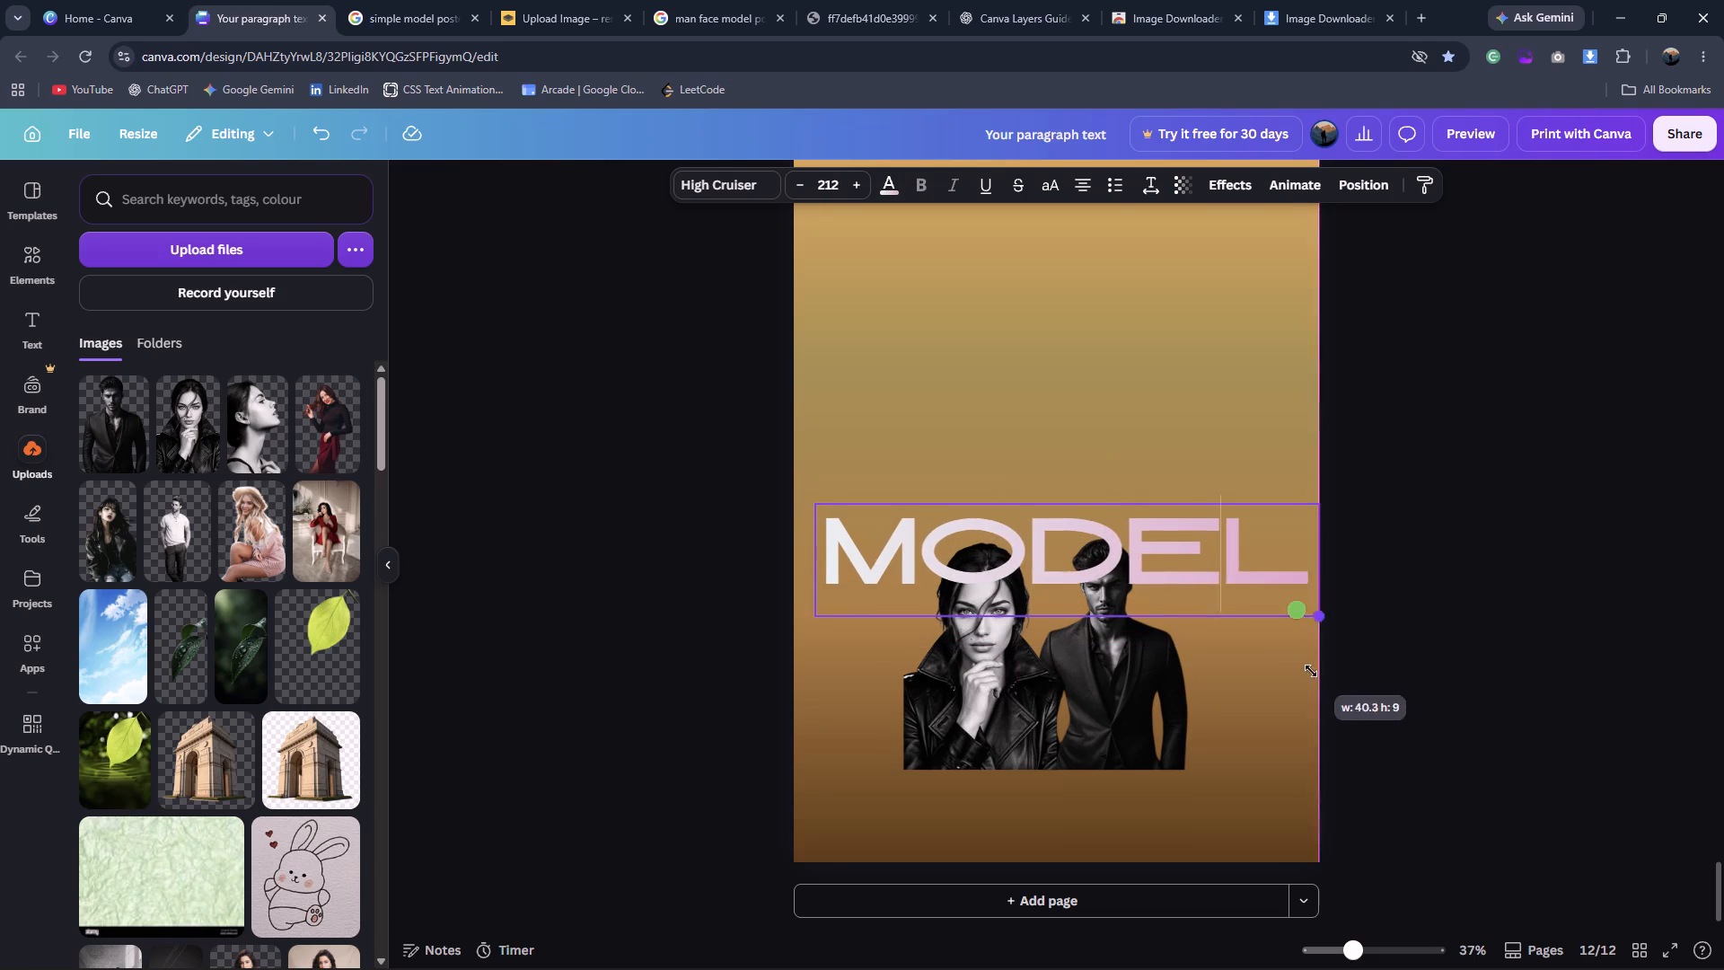
{"action": "left_click_drag", "start_coordinate": [1311, 671], "coordinate": [1353, 693]}
{"action": "left_click", "coordinate": [1271, 599]}
{"action": "left_click", "coordinate": [1482, 627]}
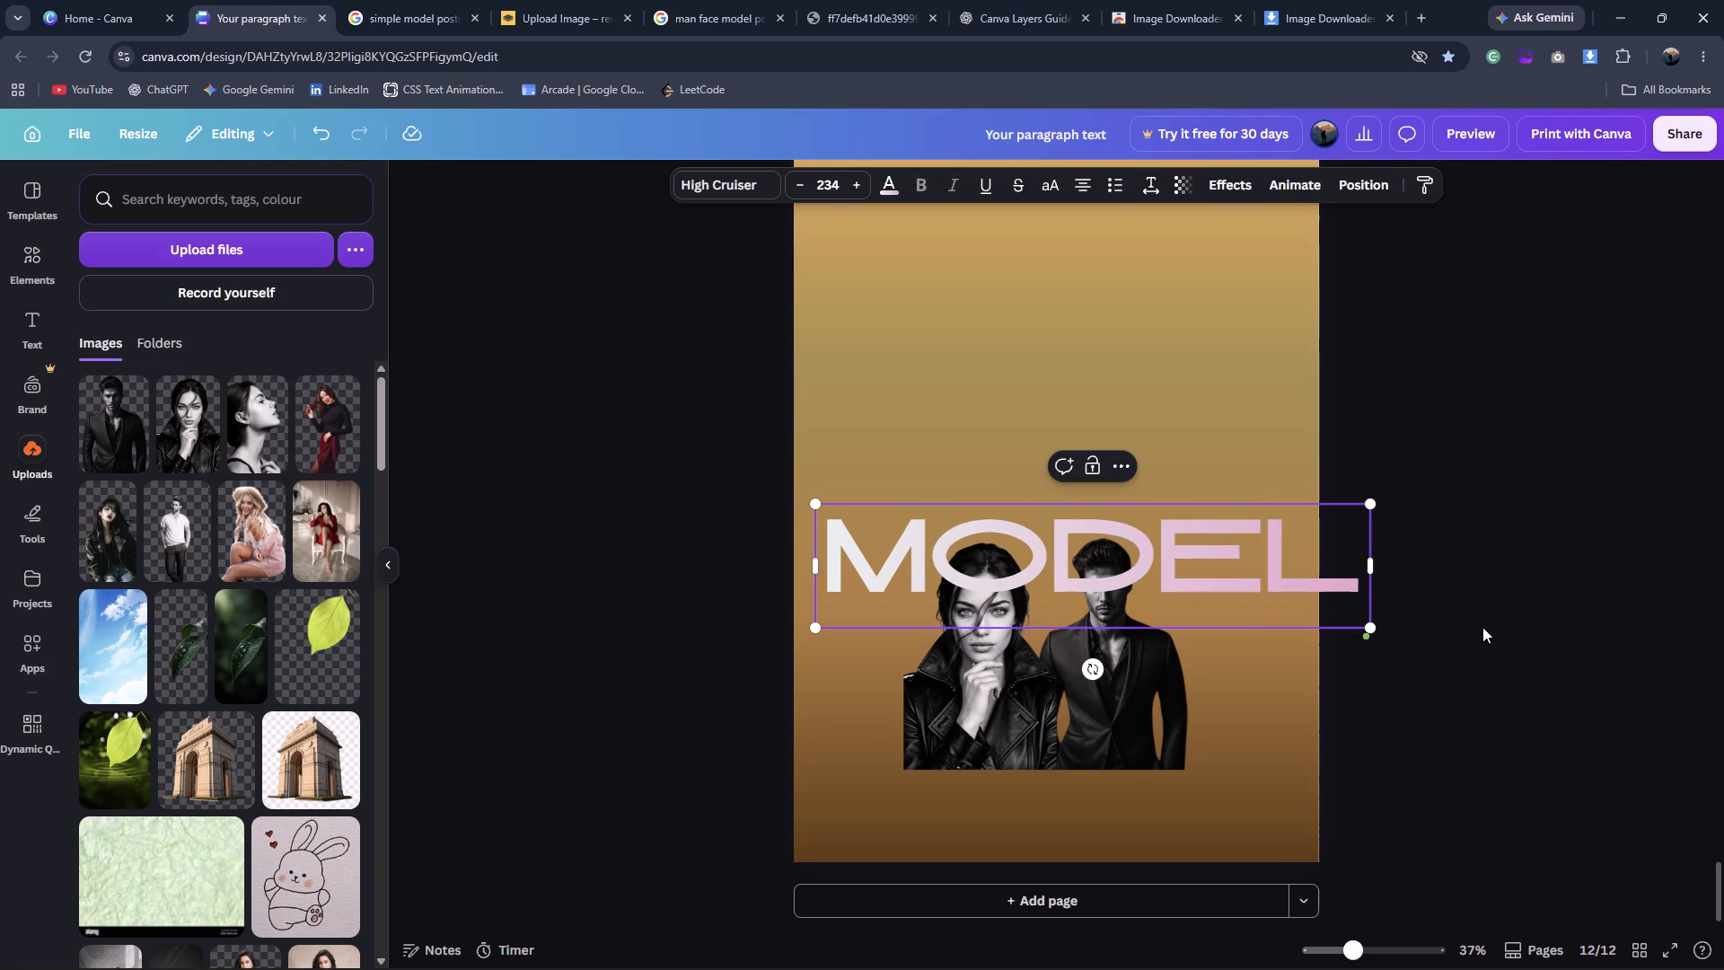
{"action": "left_click_drag", "start_coordinate": [1302, 573], "coordinate": [1283, 572]}
{"action": "left_click_drag", "start_coordinate": [1353, 498], "coordinate": [1288, 548]}
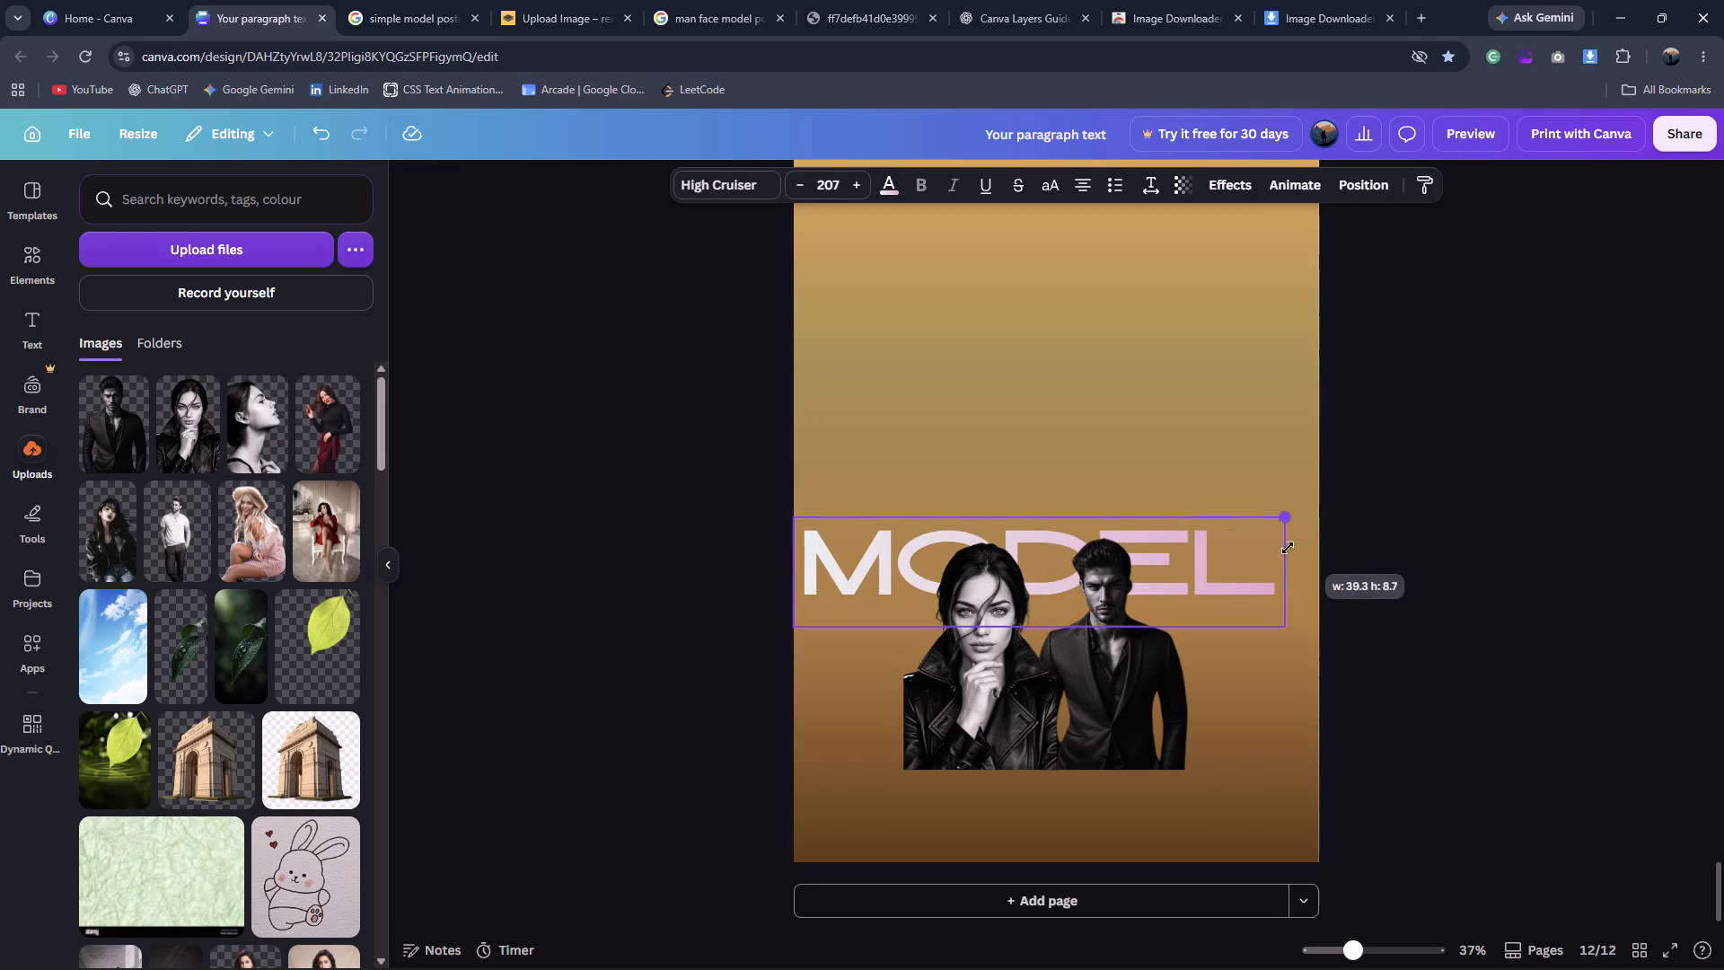
{"action": "left_click_drag", "start_coordinate": [1288, 548], "coordinate": [1287, 549]}
{"action": "left_click_drag", "start_coordinate": [1218, 573], "coordinate": [1243, 567]}
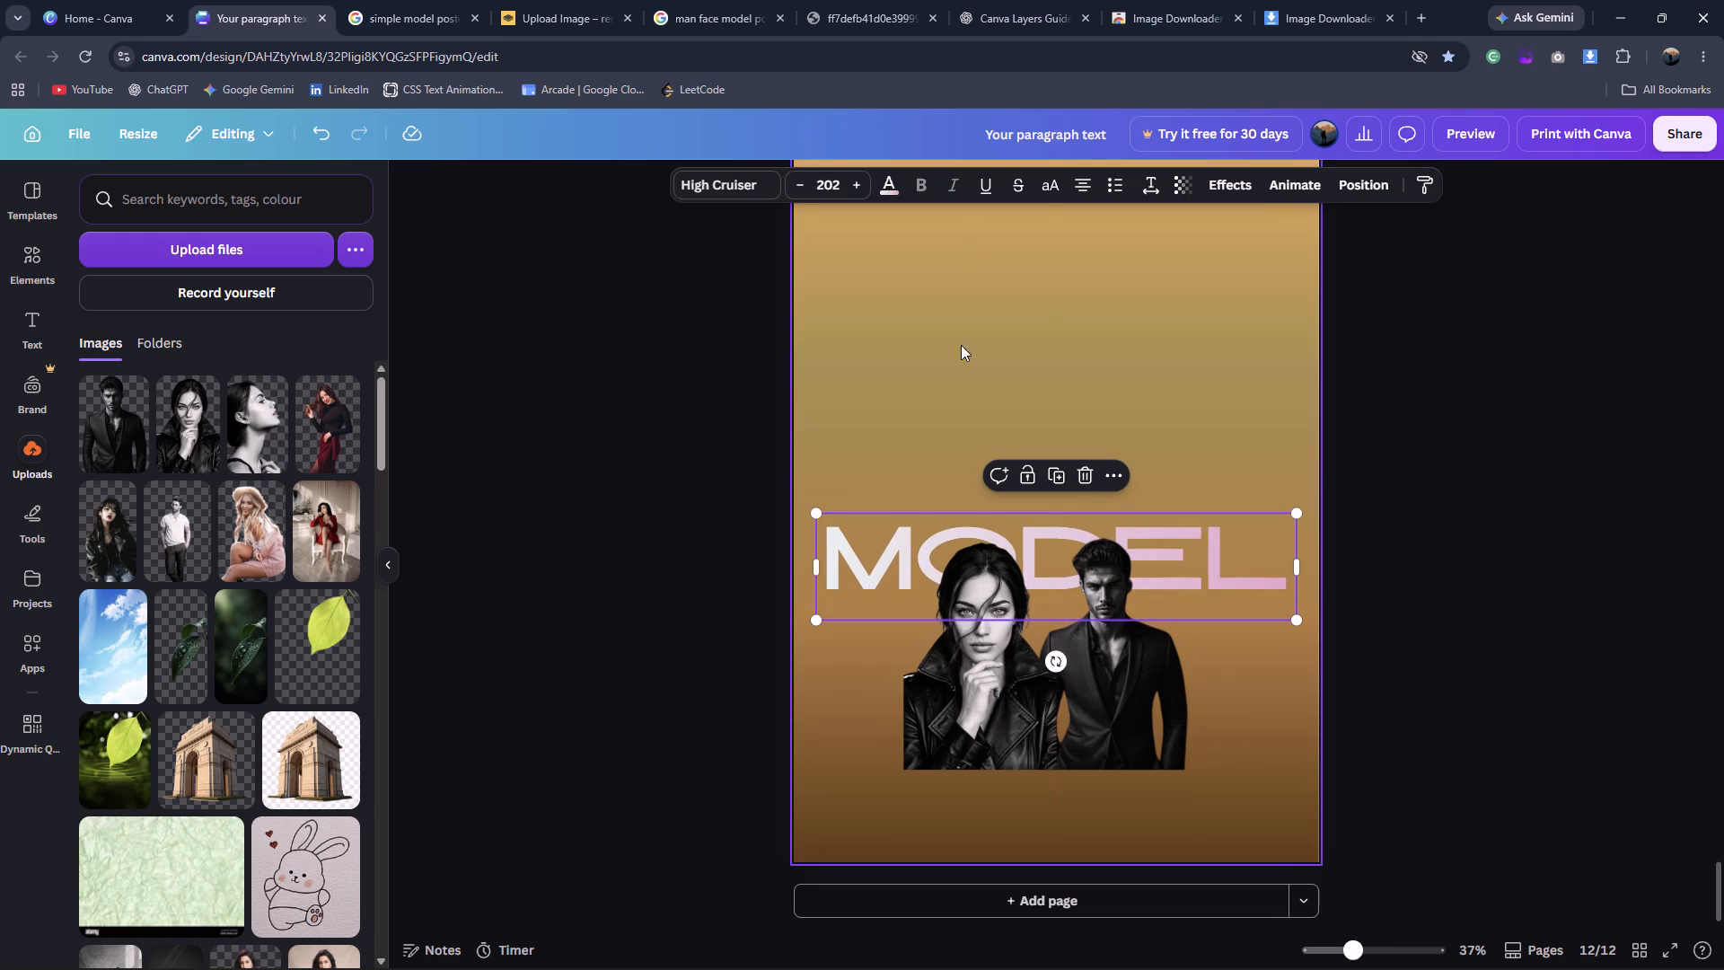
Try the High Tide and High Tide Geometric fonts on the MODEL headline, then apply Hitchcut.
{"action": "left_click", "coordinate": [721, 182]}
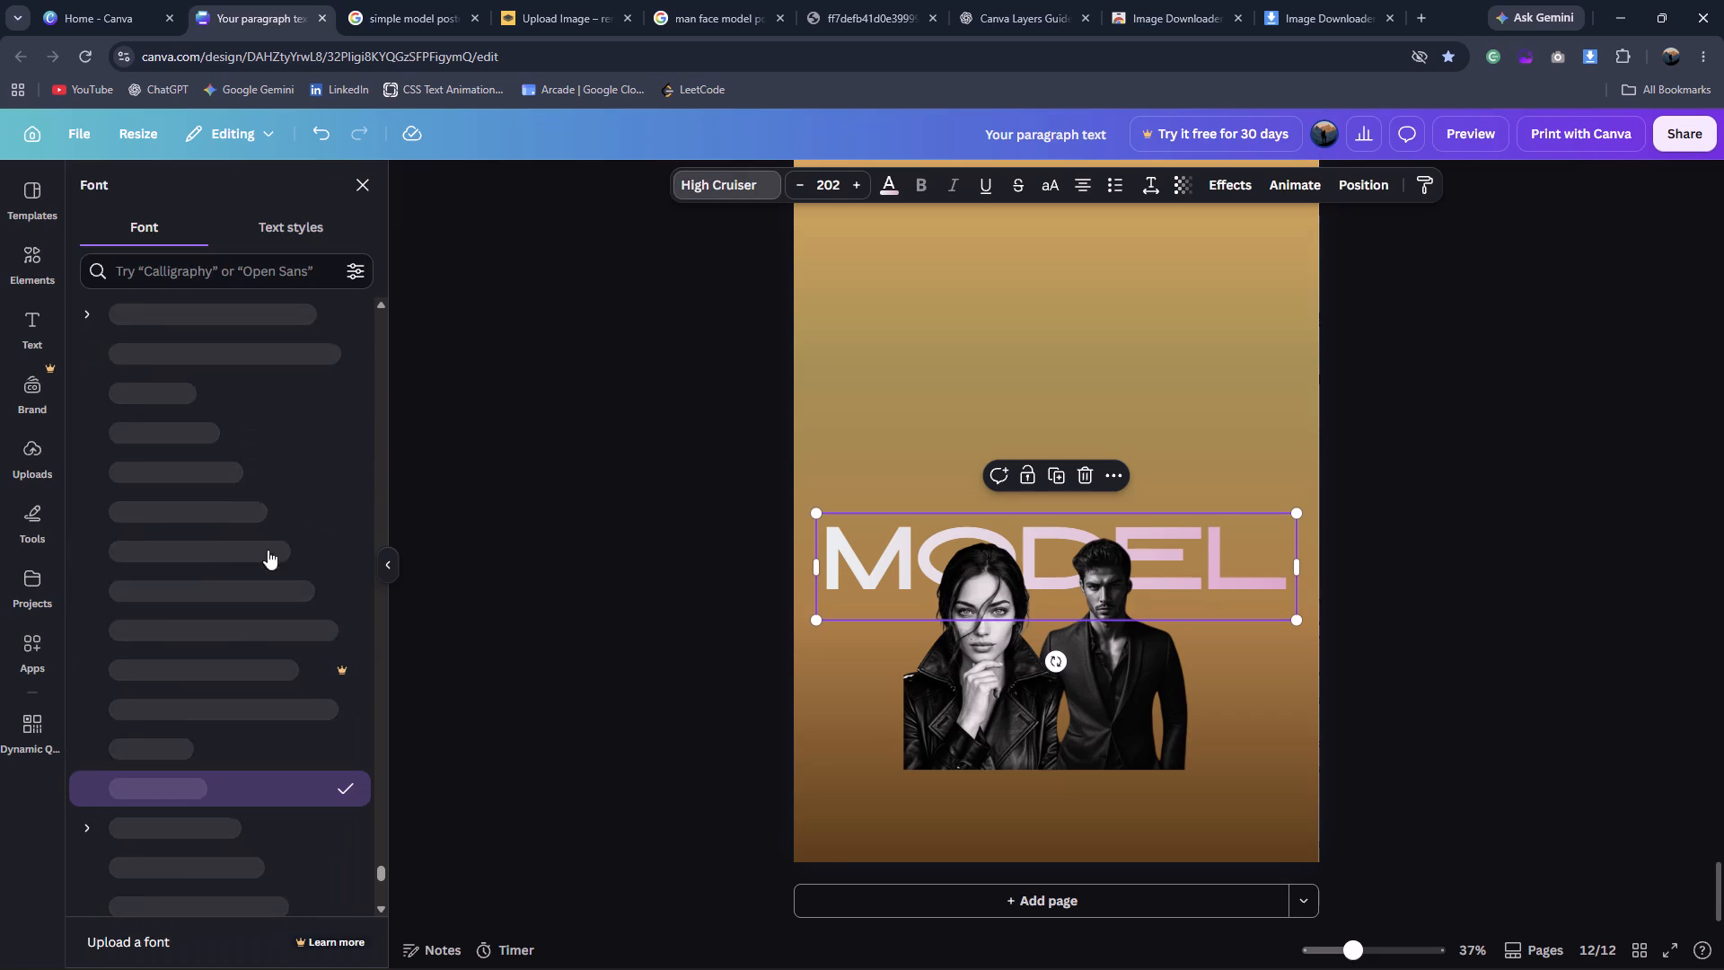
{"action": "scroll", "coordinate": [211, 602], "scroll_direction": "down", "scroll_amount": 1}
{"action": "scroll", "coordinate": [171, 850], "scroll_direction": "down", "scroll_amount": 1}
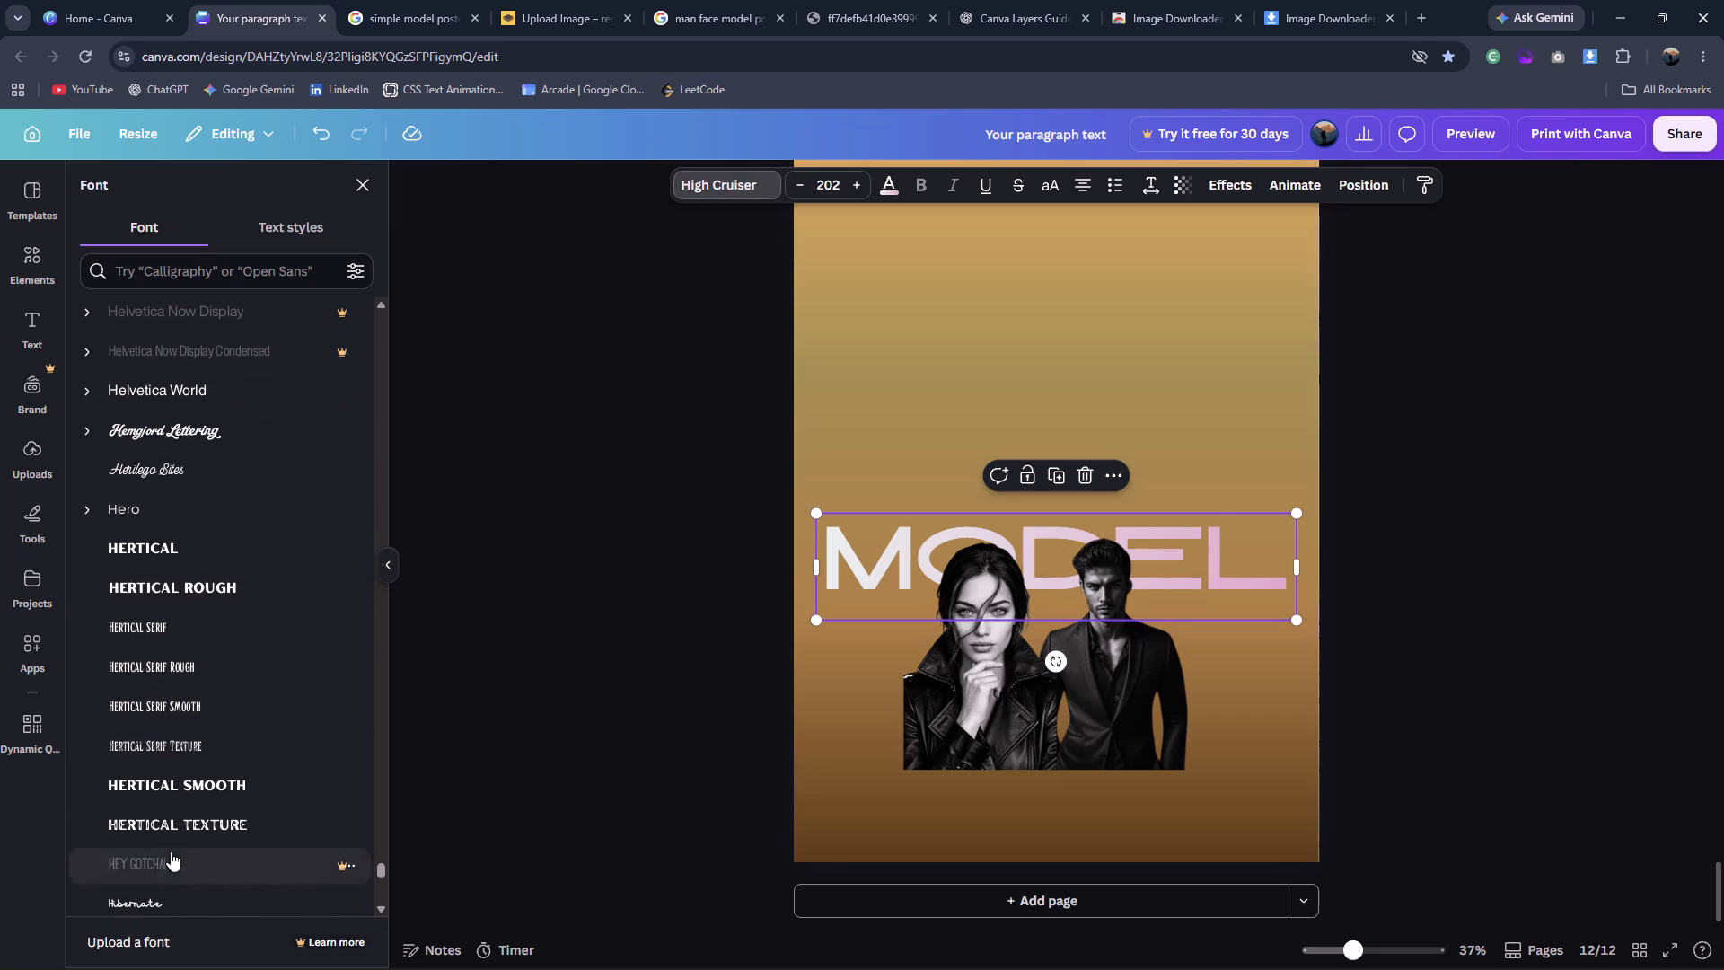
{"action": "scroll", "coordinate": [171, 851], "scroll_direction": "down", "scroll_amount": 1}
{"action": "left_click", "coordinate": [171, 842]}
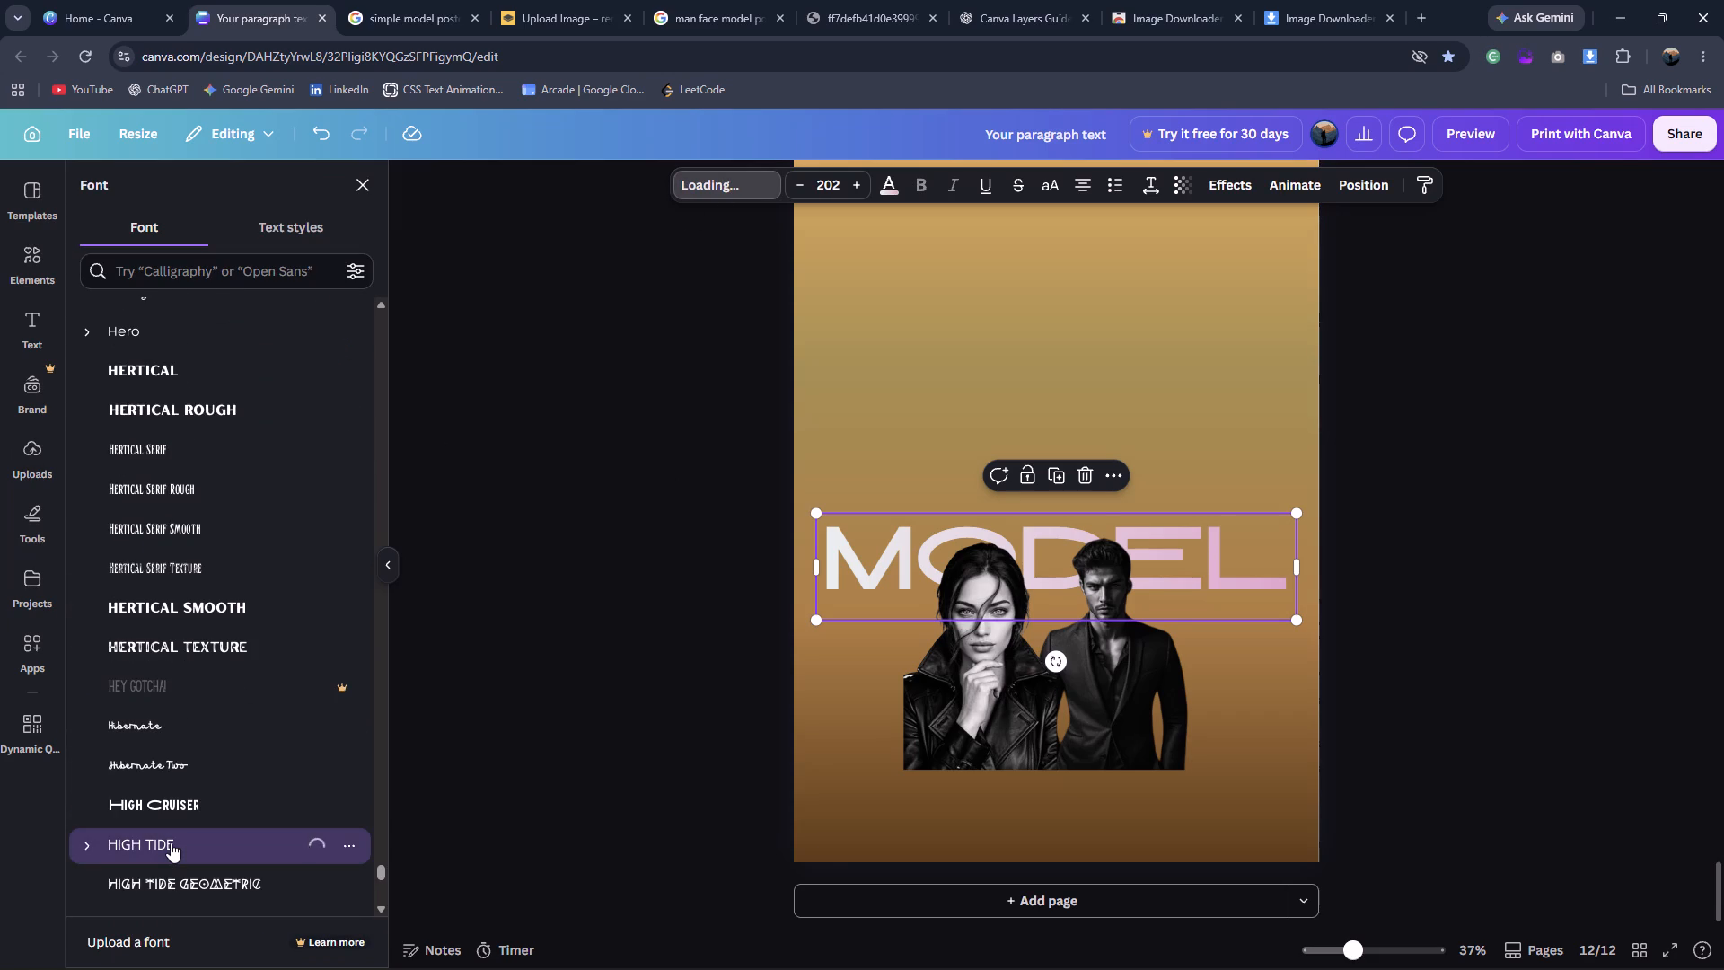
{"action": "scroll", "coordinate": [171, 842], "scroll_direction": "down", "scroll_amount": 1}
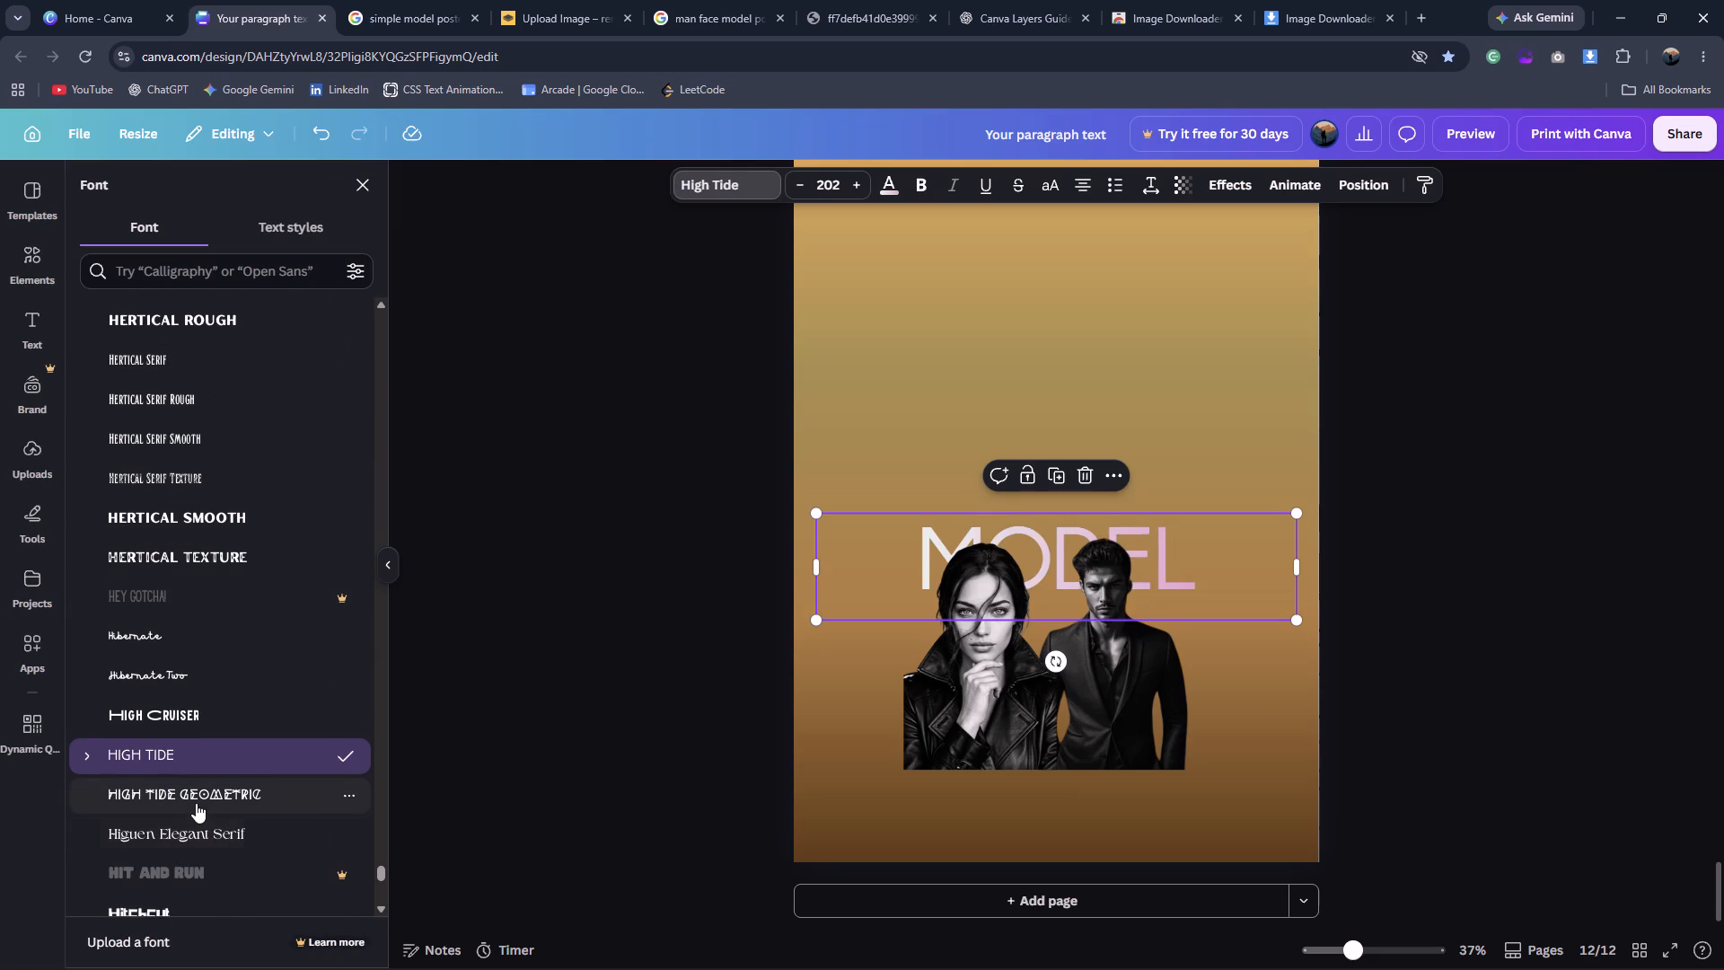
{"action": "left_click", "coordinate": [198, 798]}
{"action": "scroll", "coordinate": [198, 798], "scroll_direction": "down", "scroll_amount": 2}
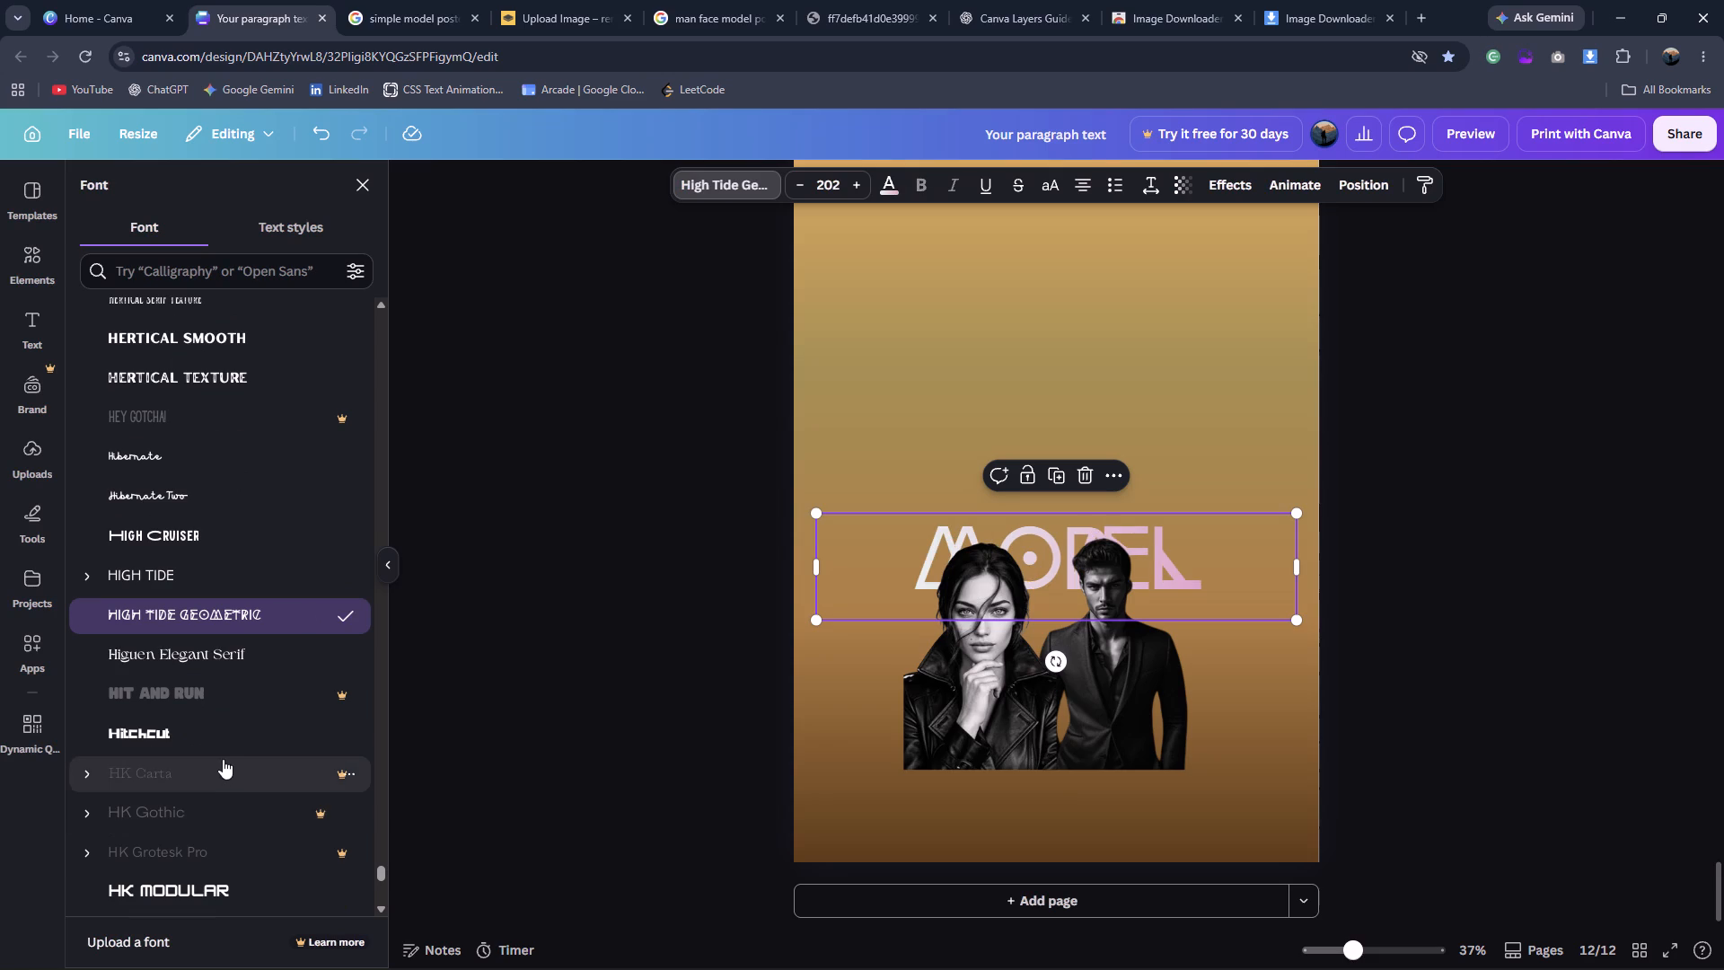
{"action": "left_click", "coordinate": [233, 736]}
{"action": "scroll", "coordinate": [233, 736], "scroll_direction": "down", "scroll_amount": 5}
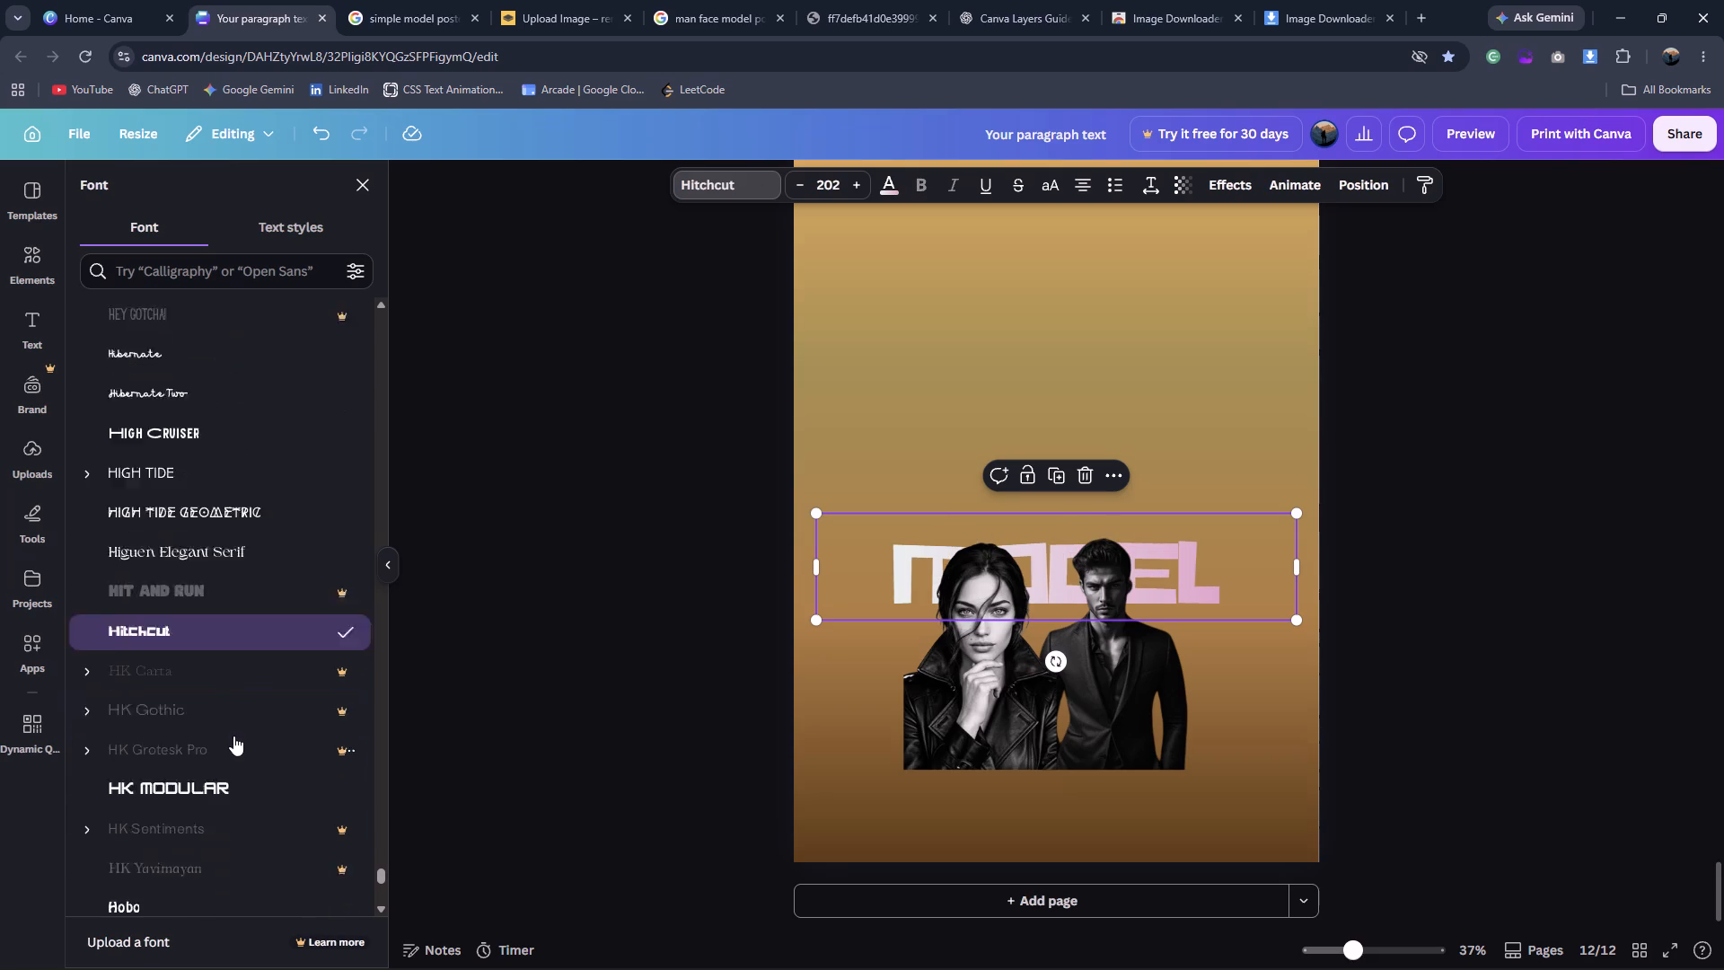
Enlarge the MODEL headline to font size 308 and centre it so its letters nearly span the page width.
{"action": "left_click_drag", "start_coordinate": [821, 515], "coordinate": [816, 512]}
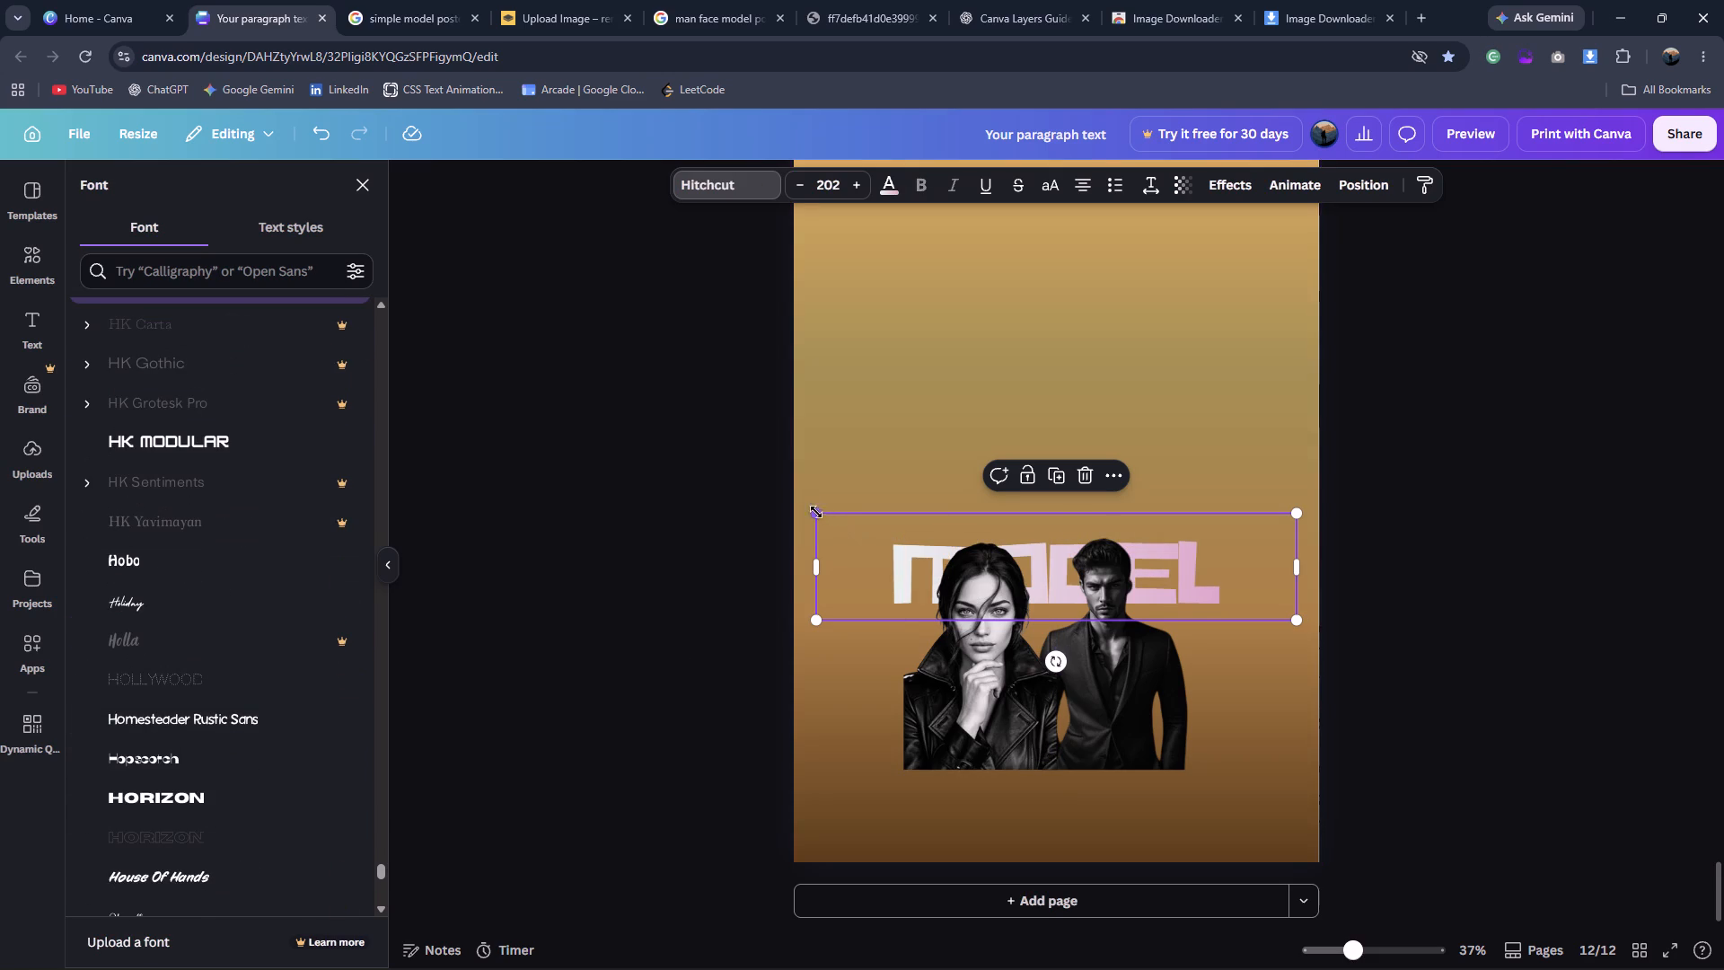
{"action": "left_click_drag", "start_coordinate": [816, 512], "coordinate": [614, 380]}
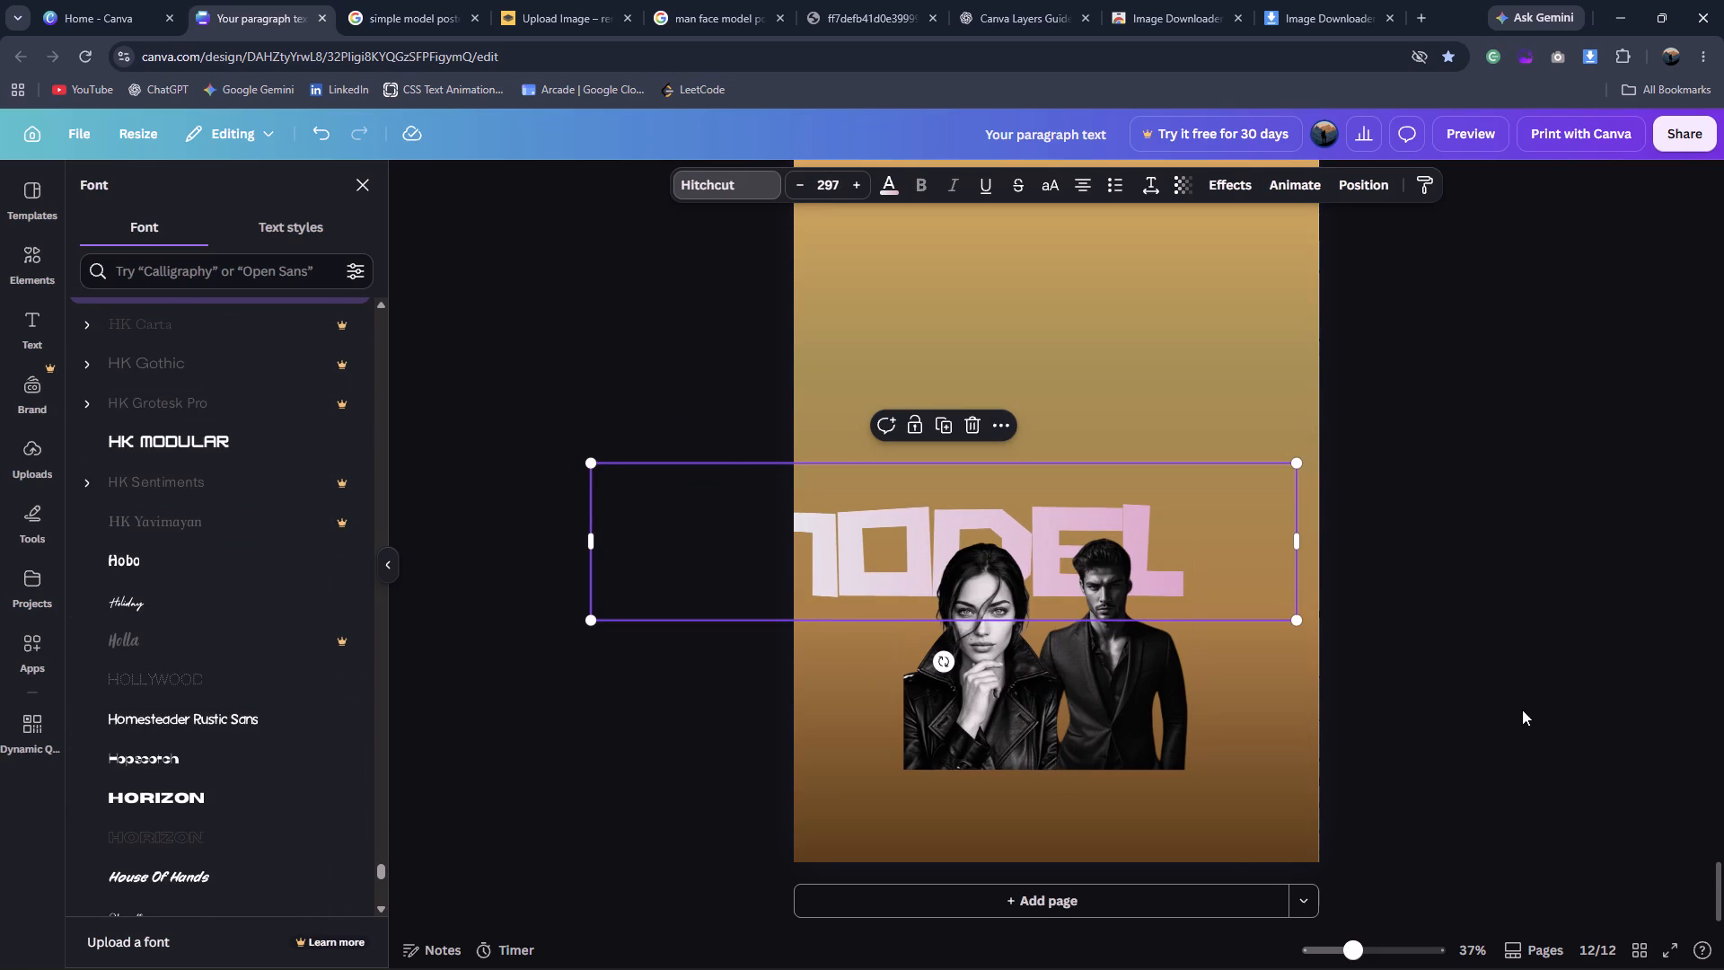
{"action": "left_click", "coordinate": [1522, 710]}
{"action": "left_click_drag", "start_coordinate": [952, 502], "coordinate": [1069, 488]}
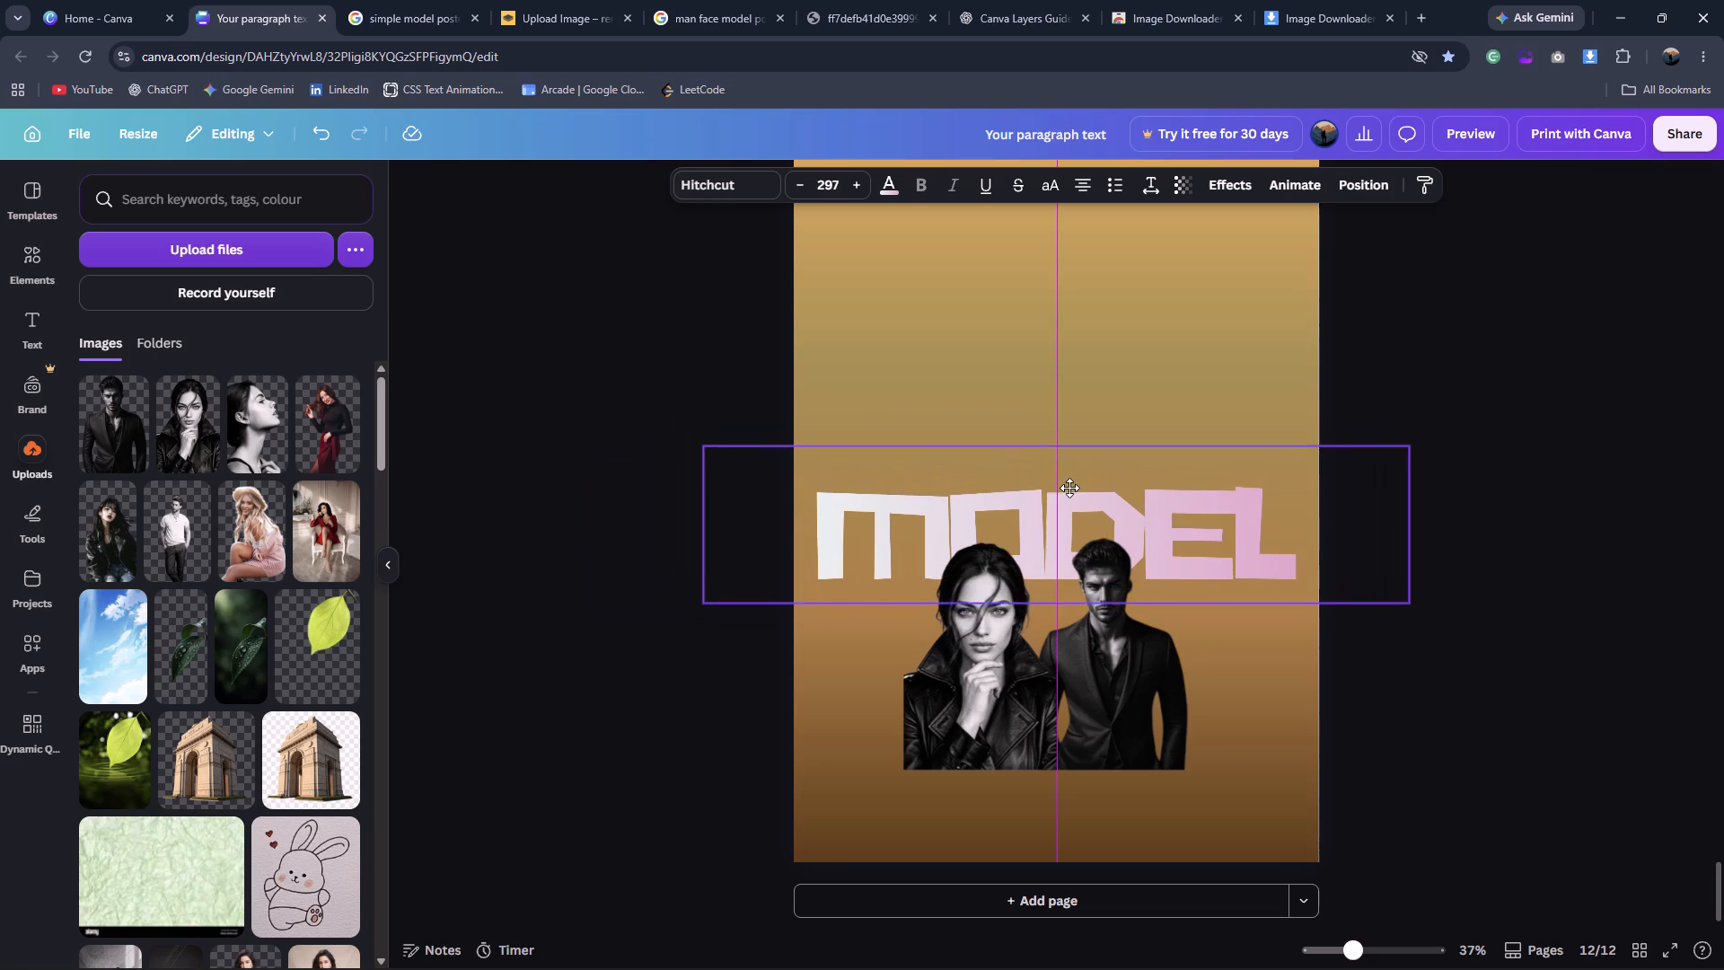
{"action": "left_click_drag", "start_coordinate": [1069, 488], "coordinate": [1069, 498]}
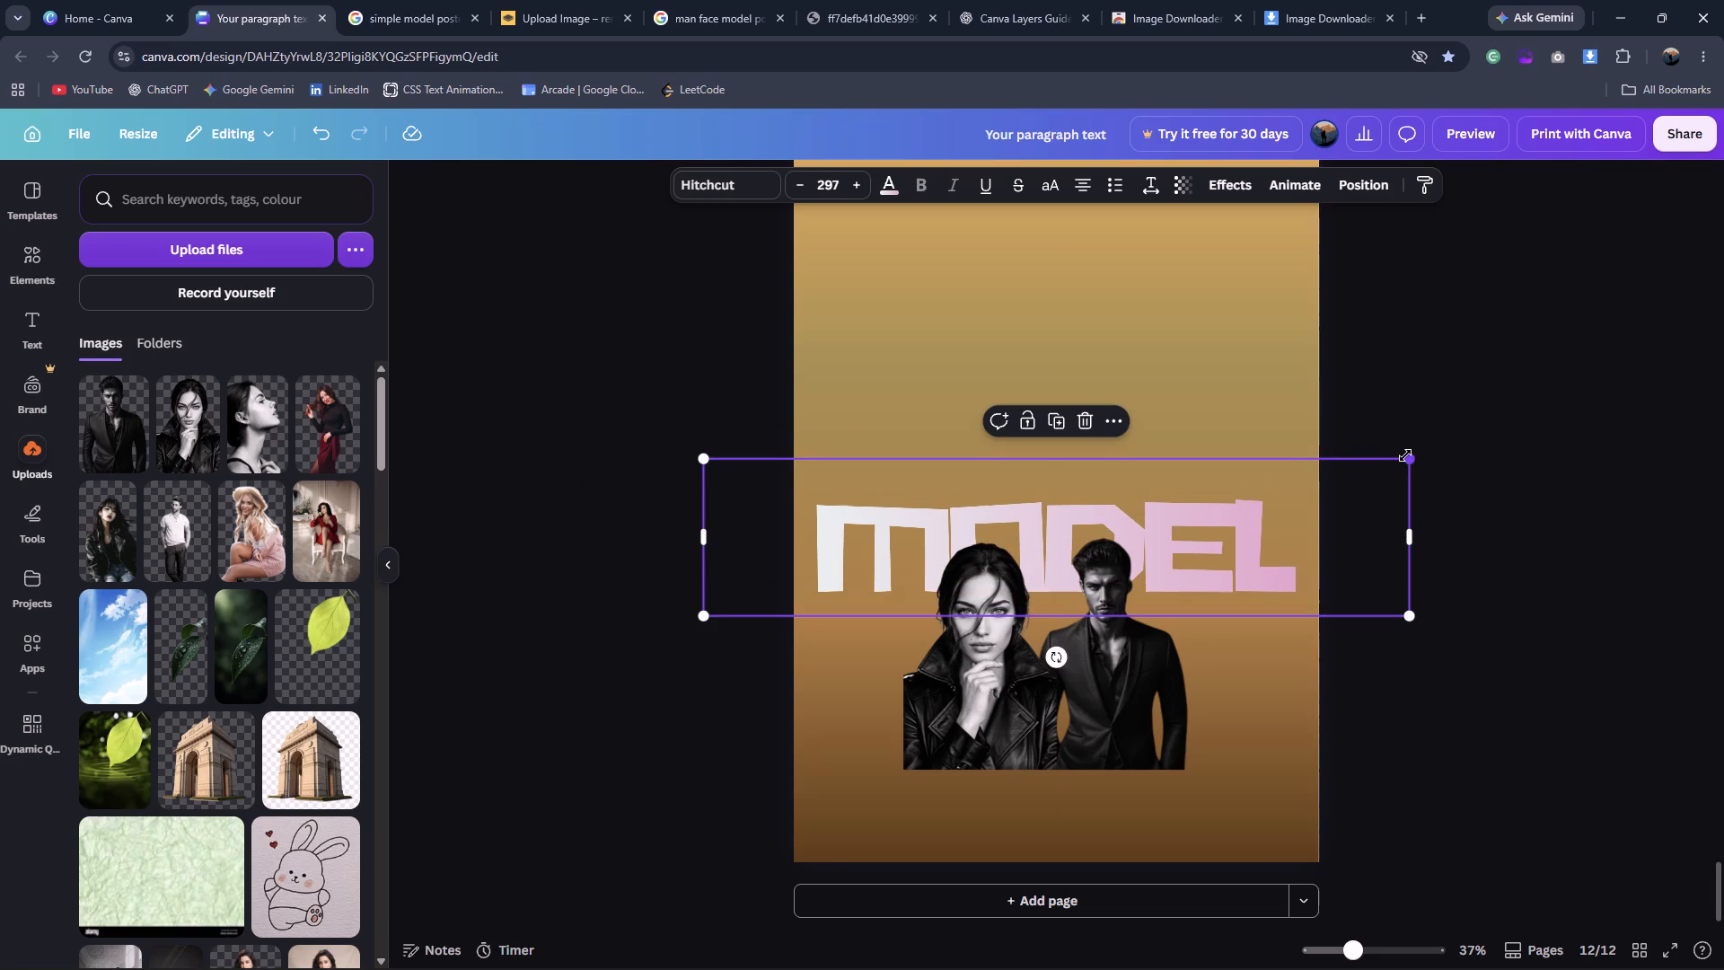
{"action": "left_click_drag", "start_coordinate": [1413, 461], "coordinate": [1437, 442]}
{"action": "left_click_drag", "start_coordinate": [1229, 563], "coordinate": [1218, 563]}
{"action": "left_click", "coordinate": [1610, 556]}
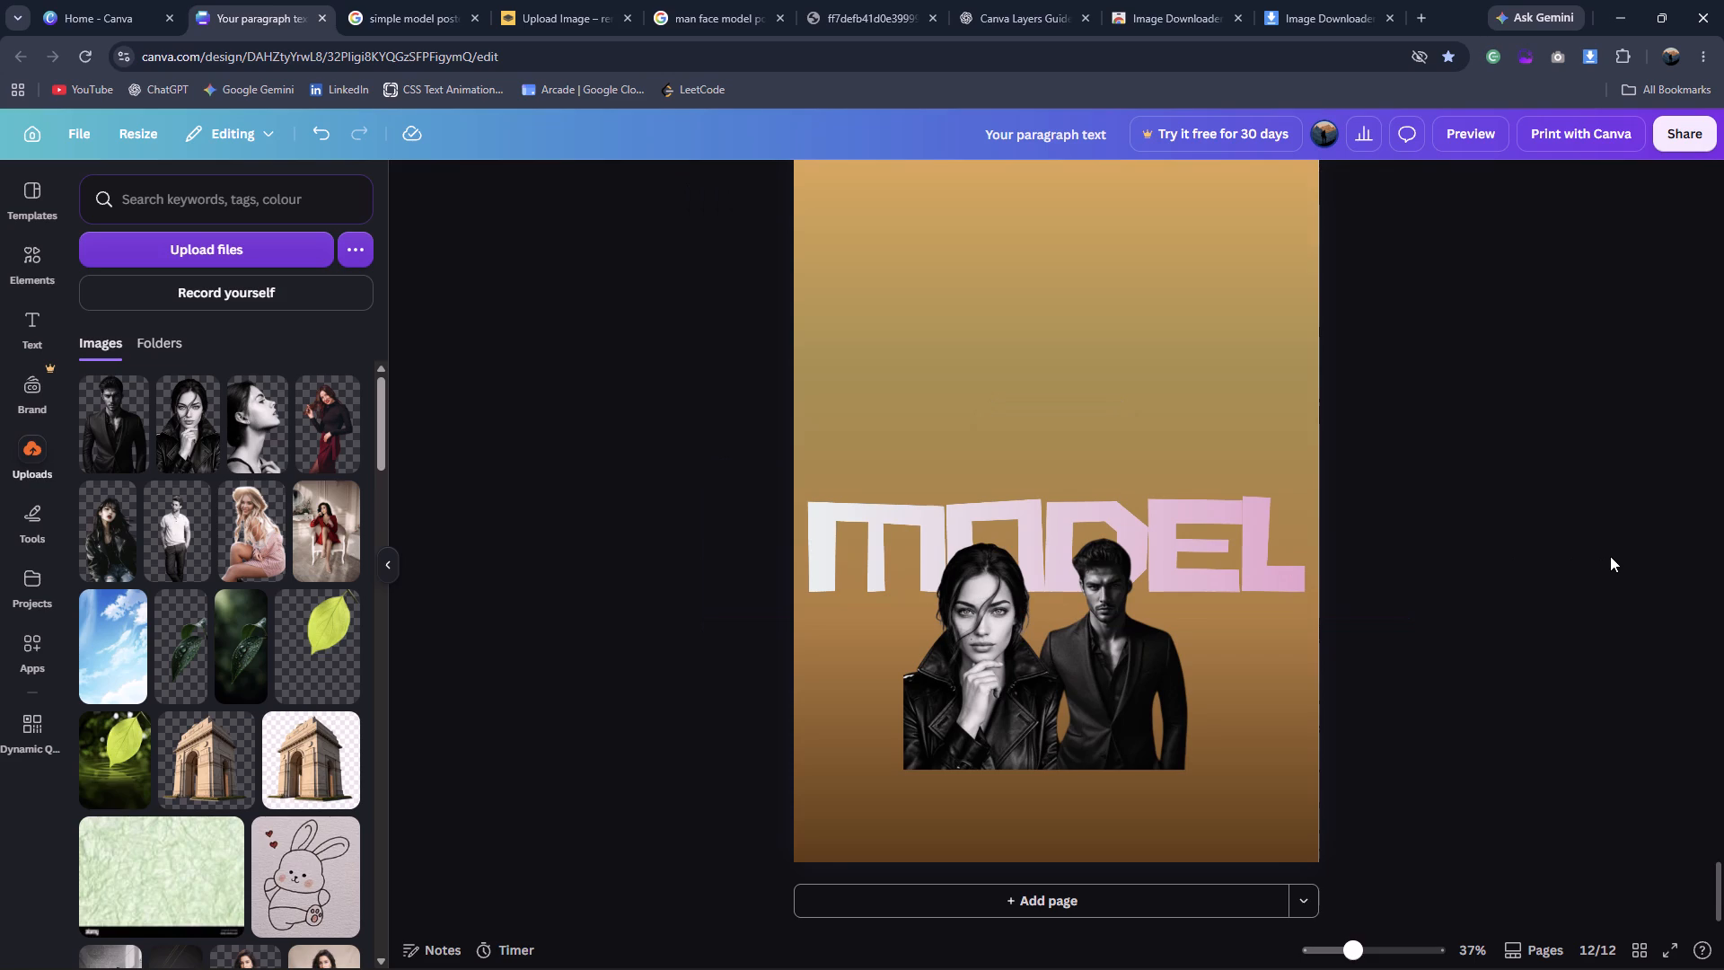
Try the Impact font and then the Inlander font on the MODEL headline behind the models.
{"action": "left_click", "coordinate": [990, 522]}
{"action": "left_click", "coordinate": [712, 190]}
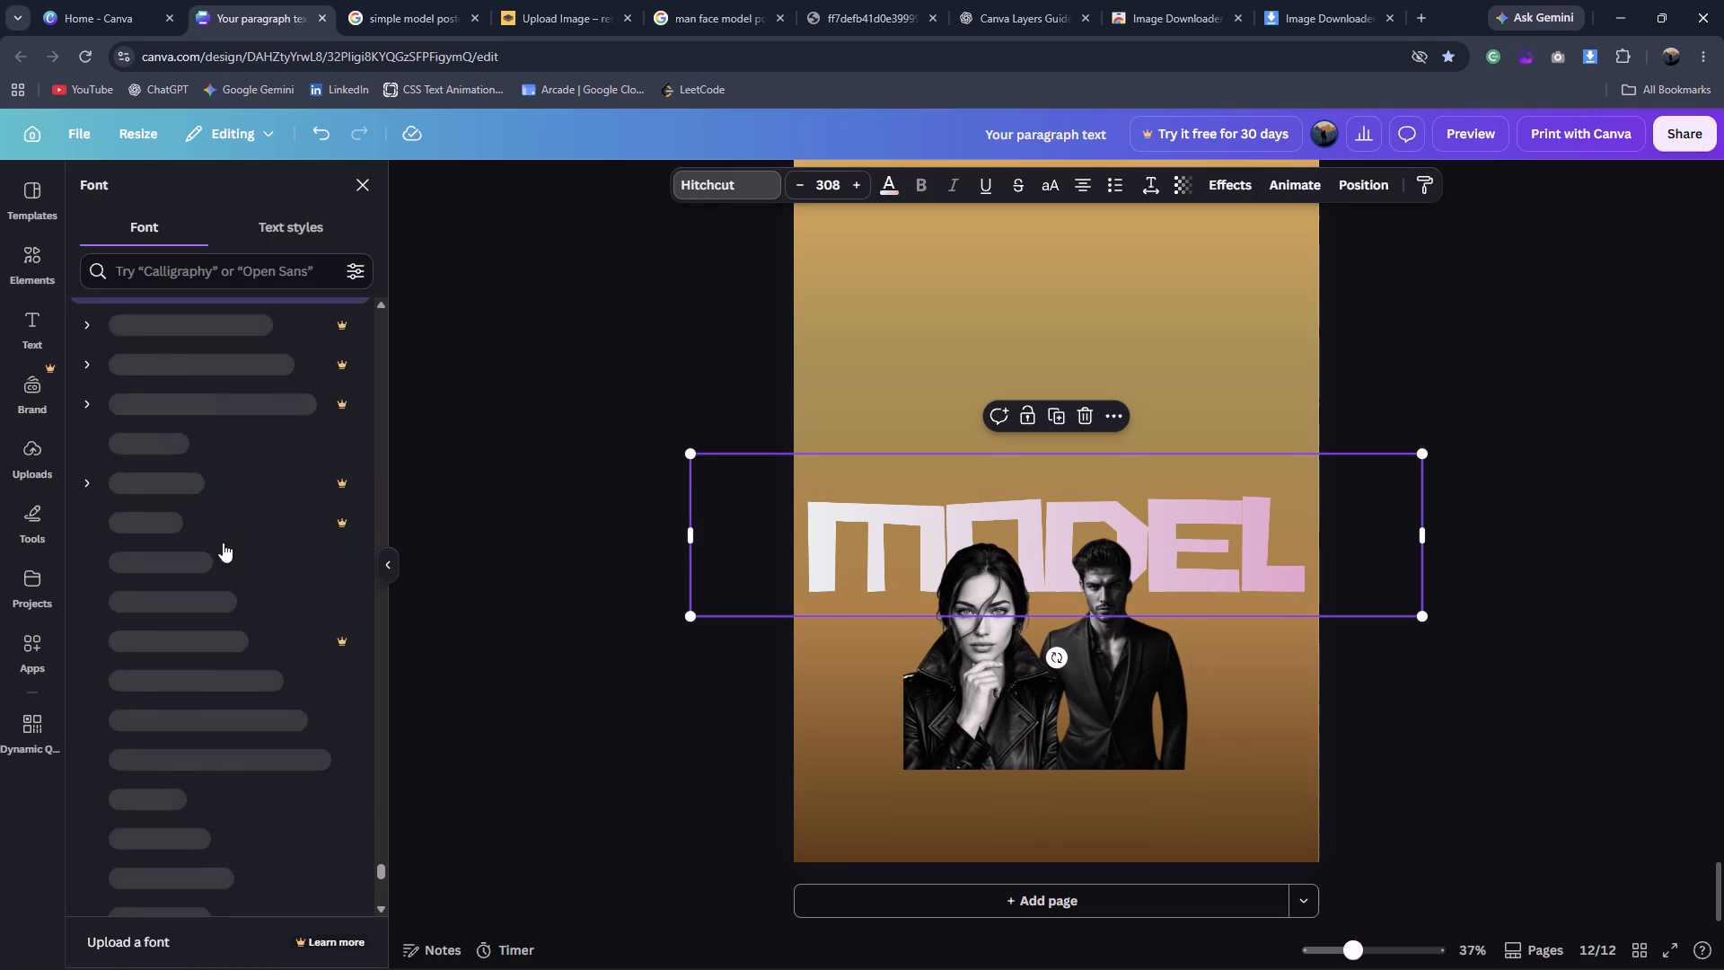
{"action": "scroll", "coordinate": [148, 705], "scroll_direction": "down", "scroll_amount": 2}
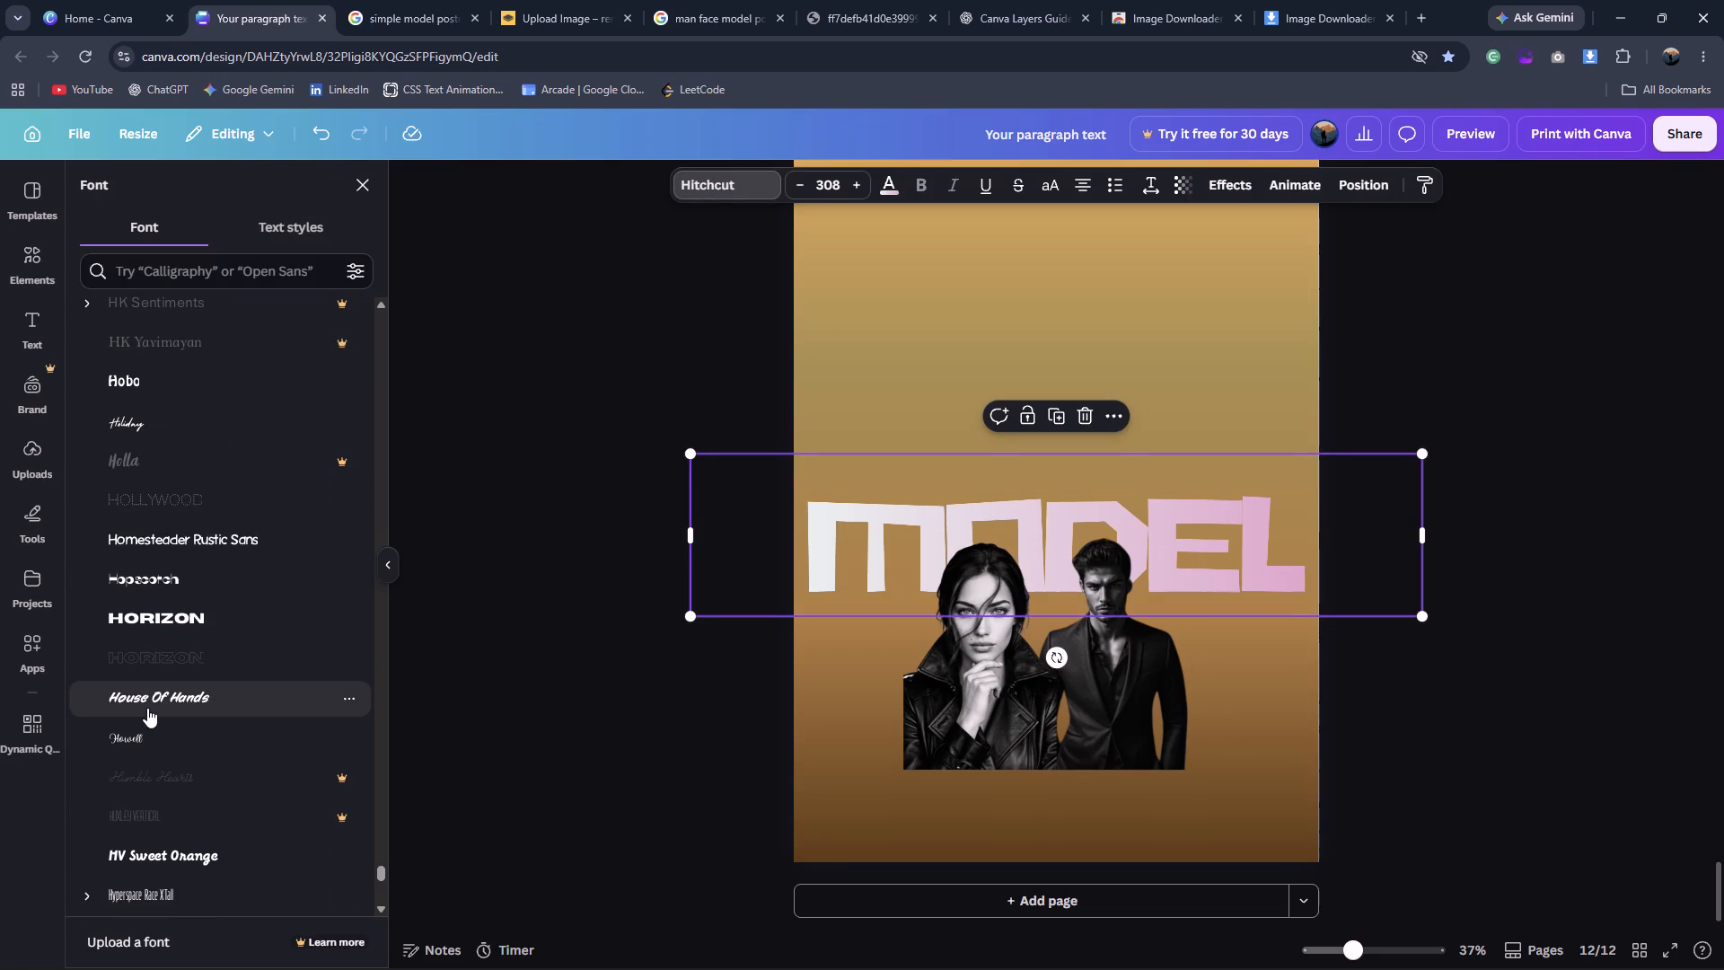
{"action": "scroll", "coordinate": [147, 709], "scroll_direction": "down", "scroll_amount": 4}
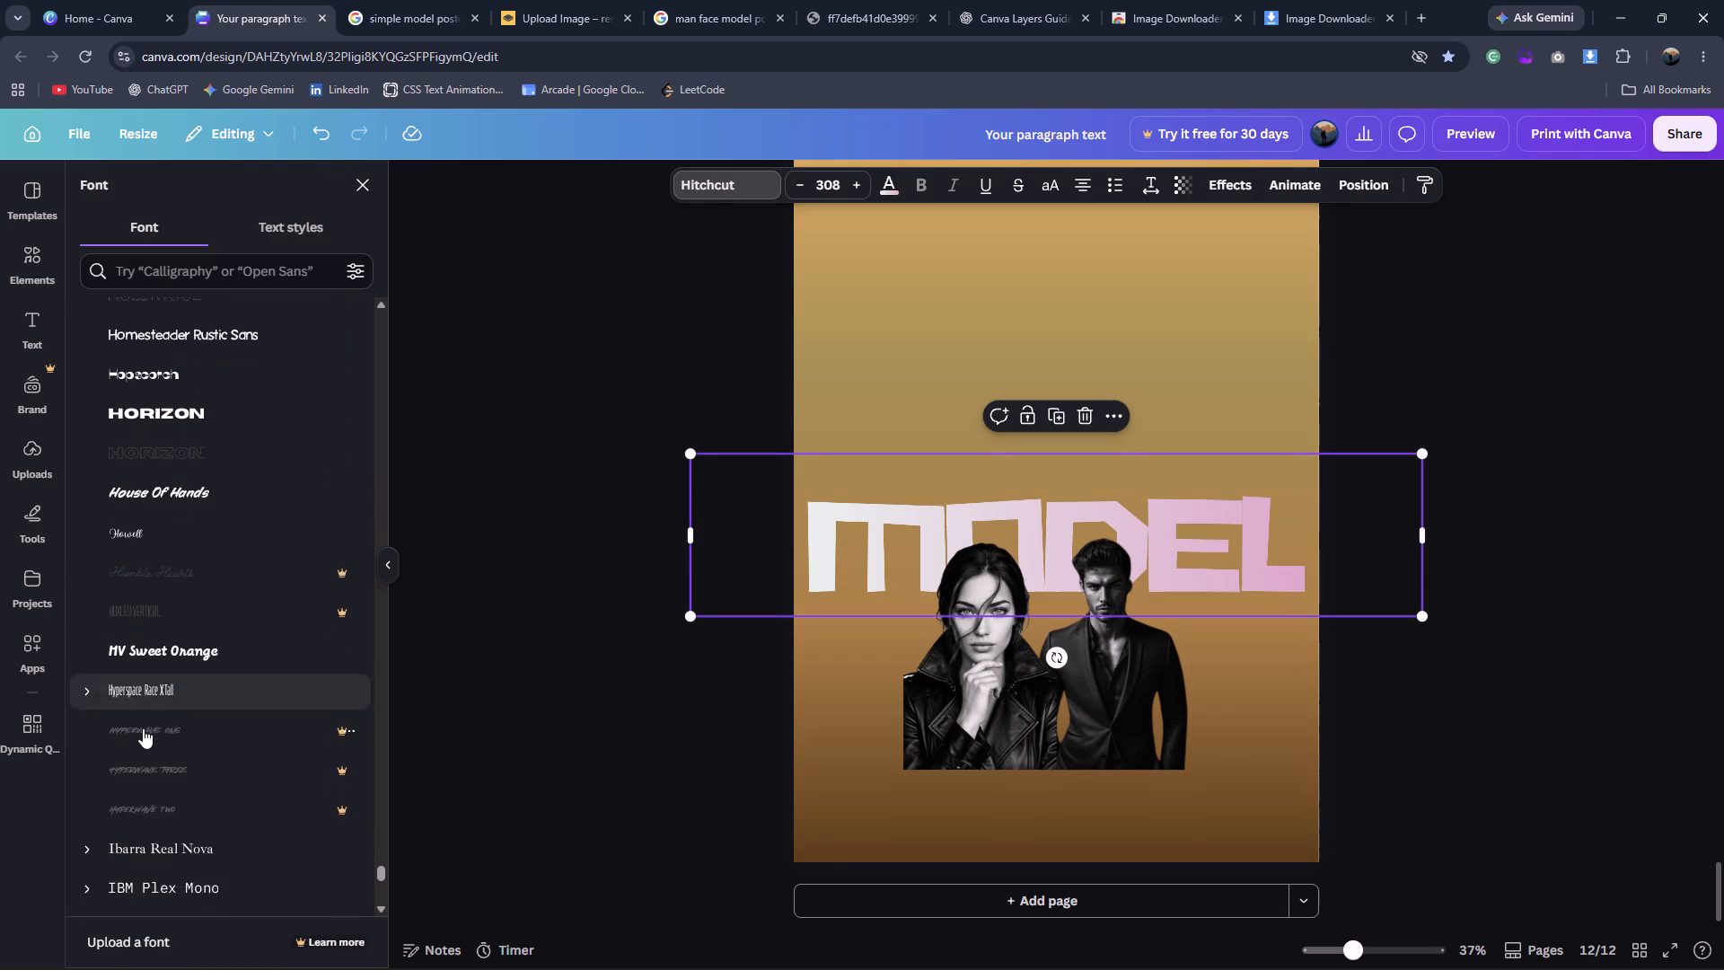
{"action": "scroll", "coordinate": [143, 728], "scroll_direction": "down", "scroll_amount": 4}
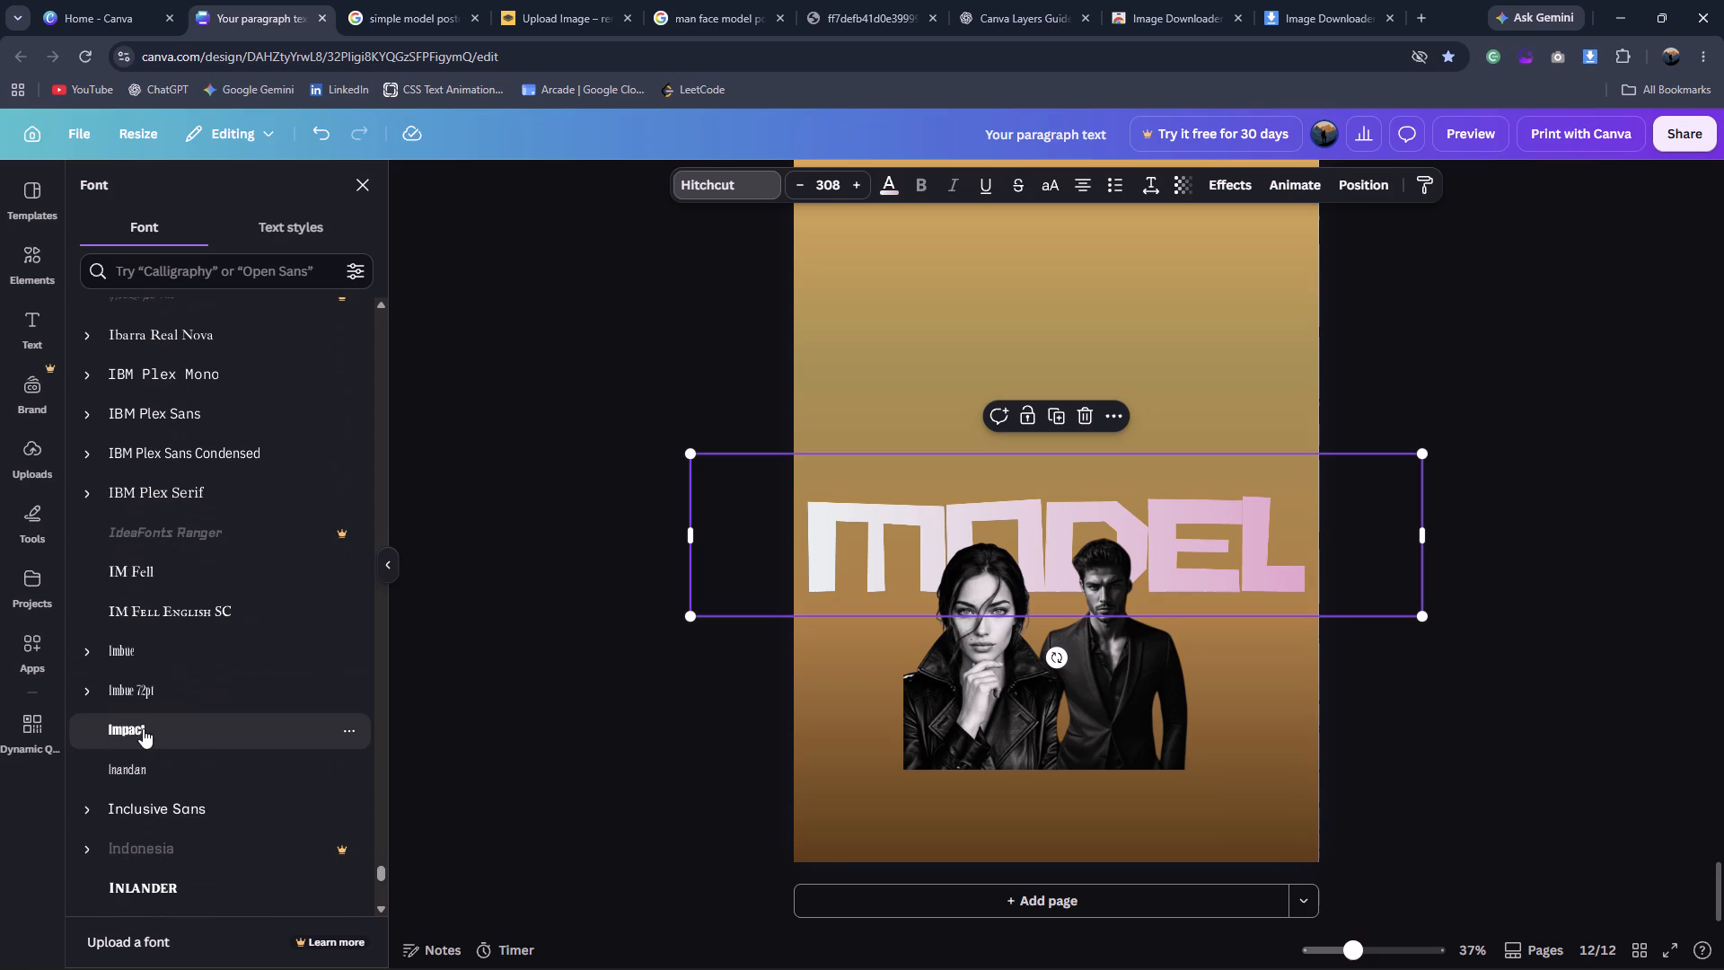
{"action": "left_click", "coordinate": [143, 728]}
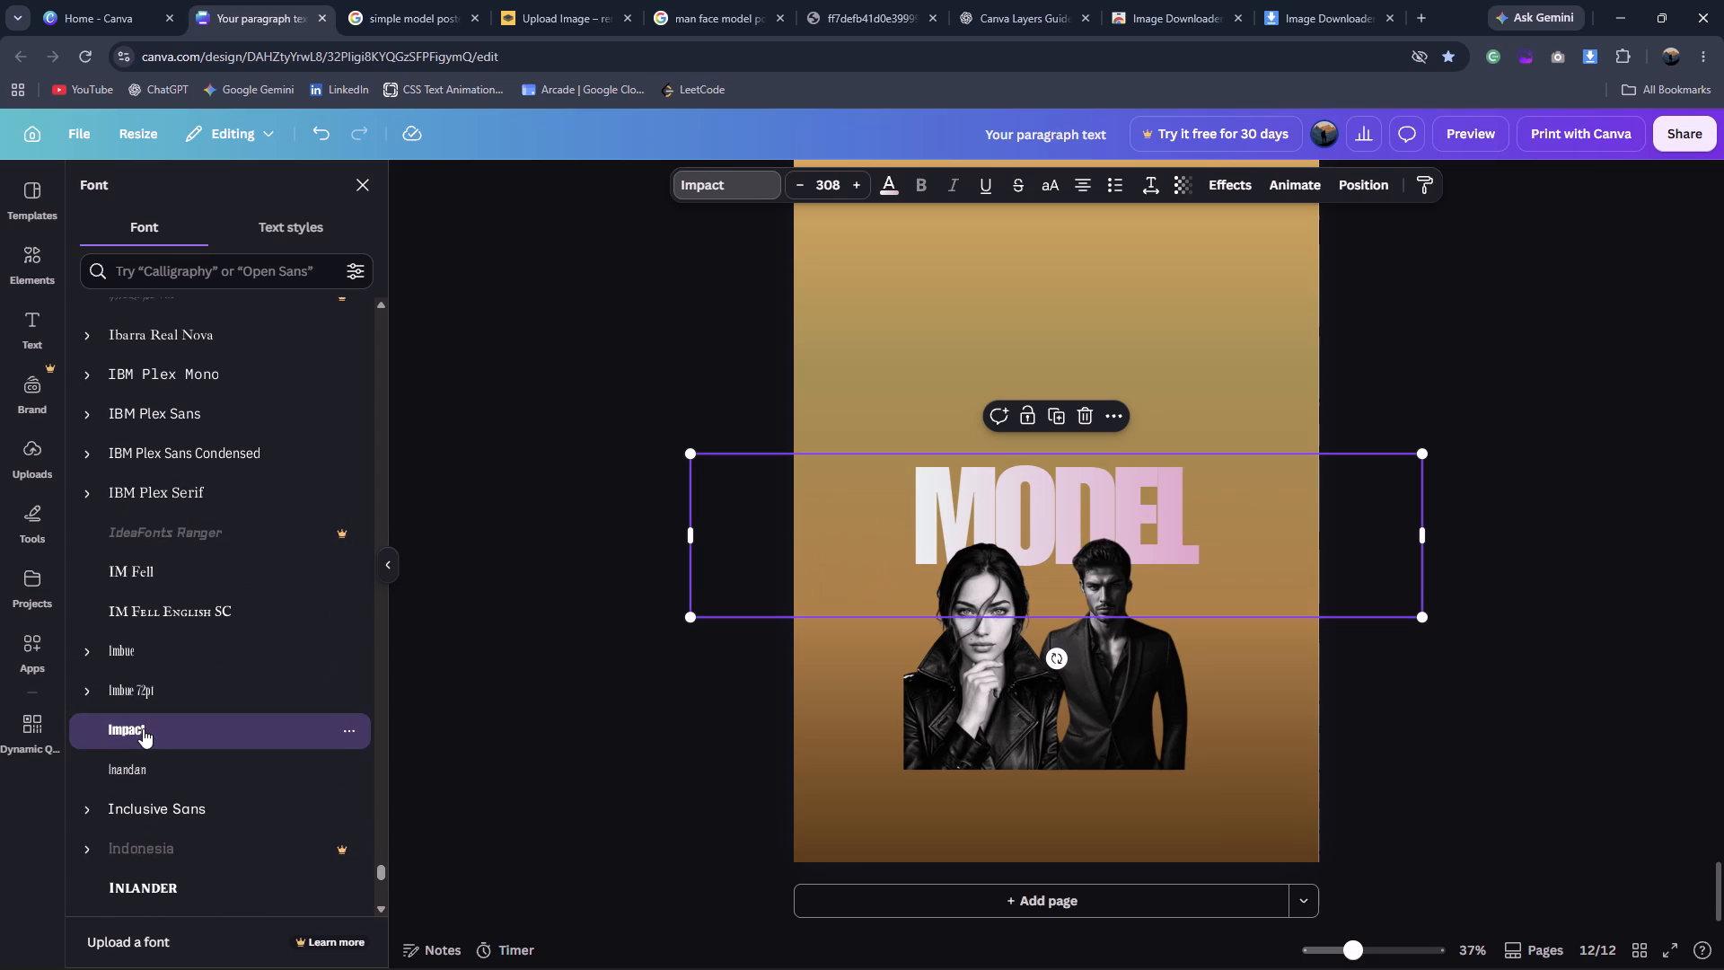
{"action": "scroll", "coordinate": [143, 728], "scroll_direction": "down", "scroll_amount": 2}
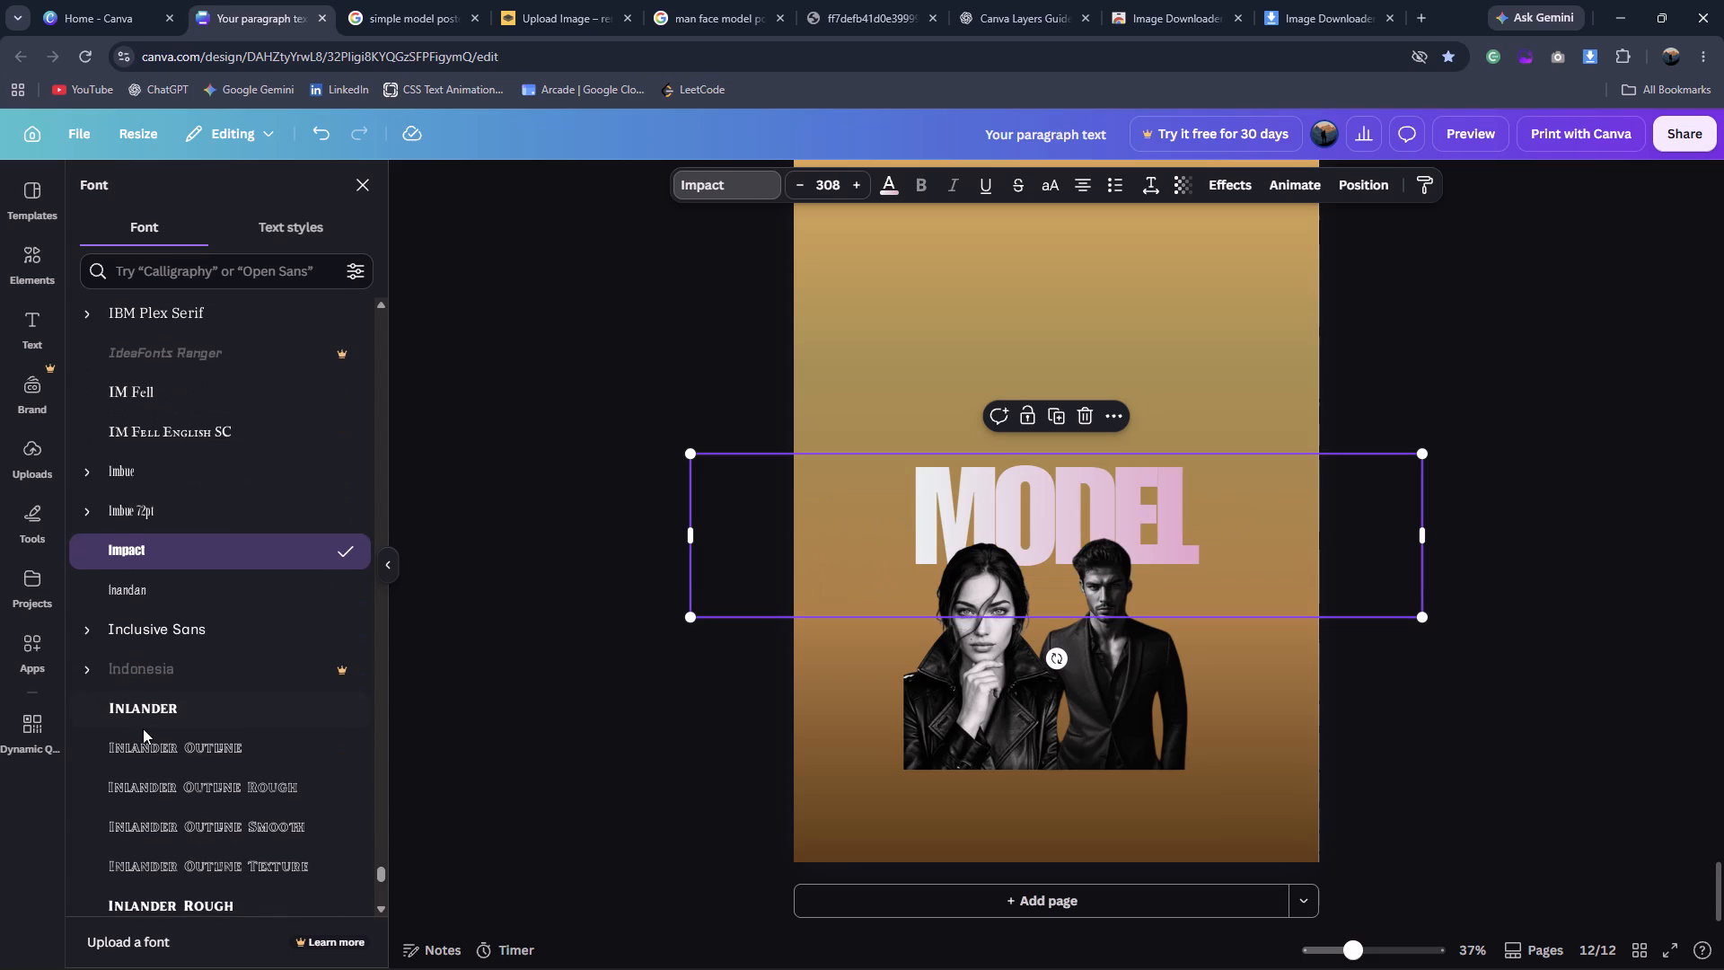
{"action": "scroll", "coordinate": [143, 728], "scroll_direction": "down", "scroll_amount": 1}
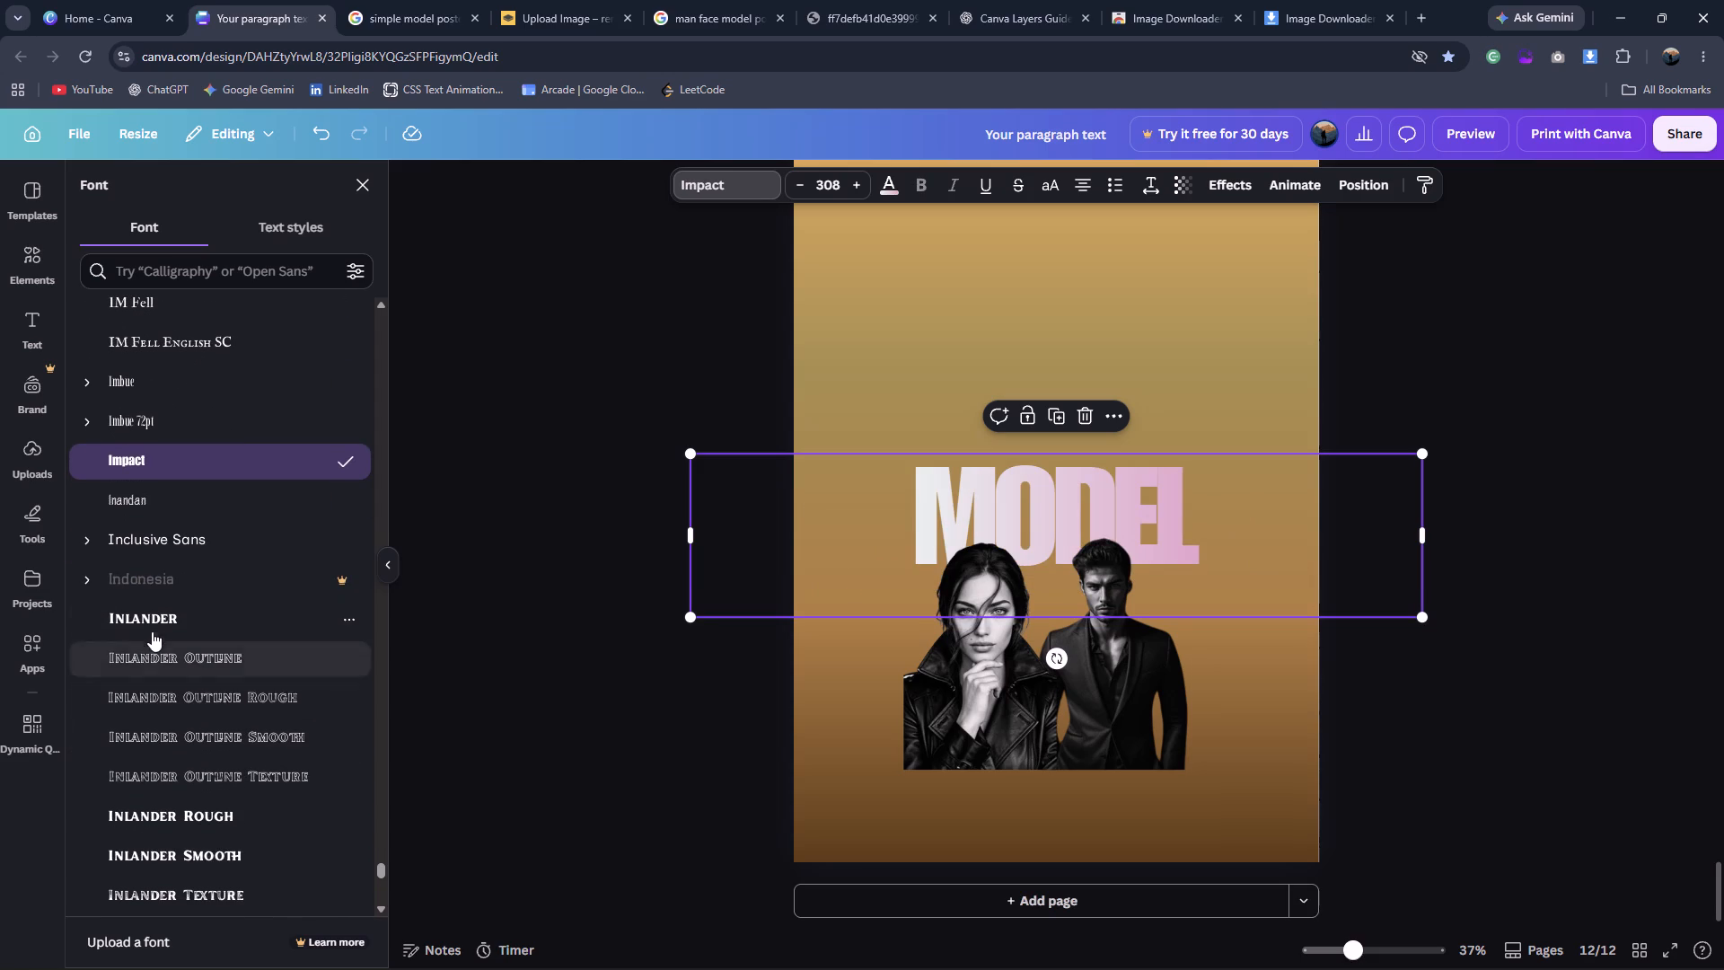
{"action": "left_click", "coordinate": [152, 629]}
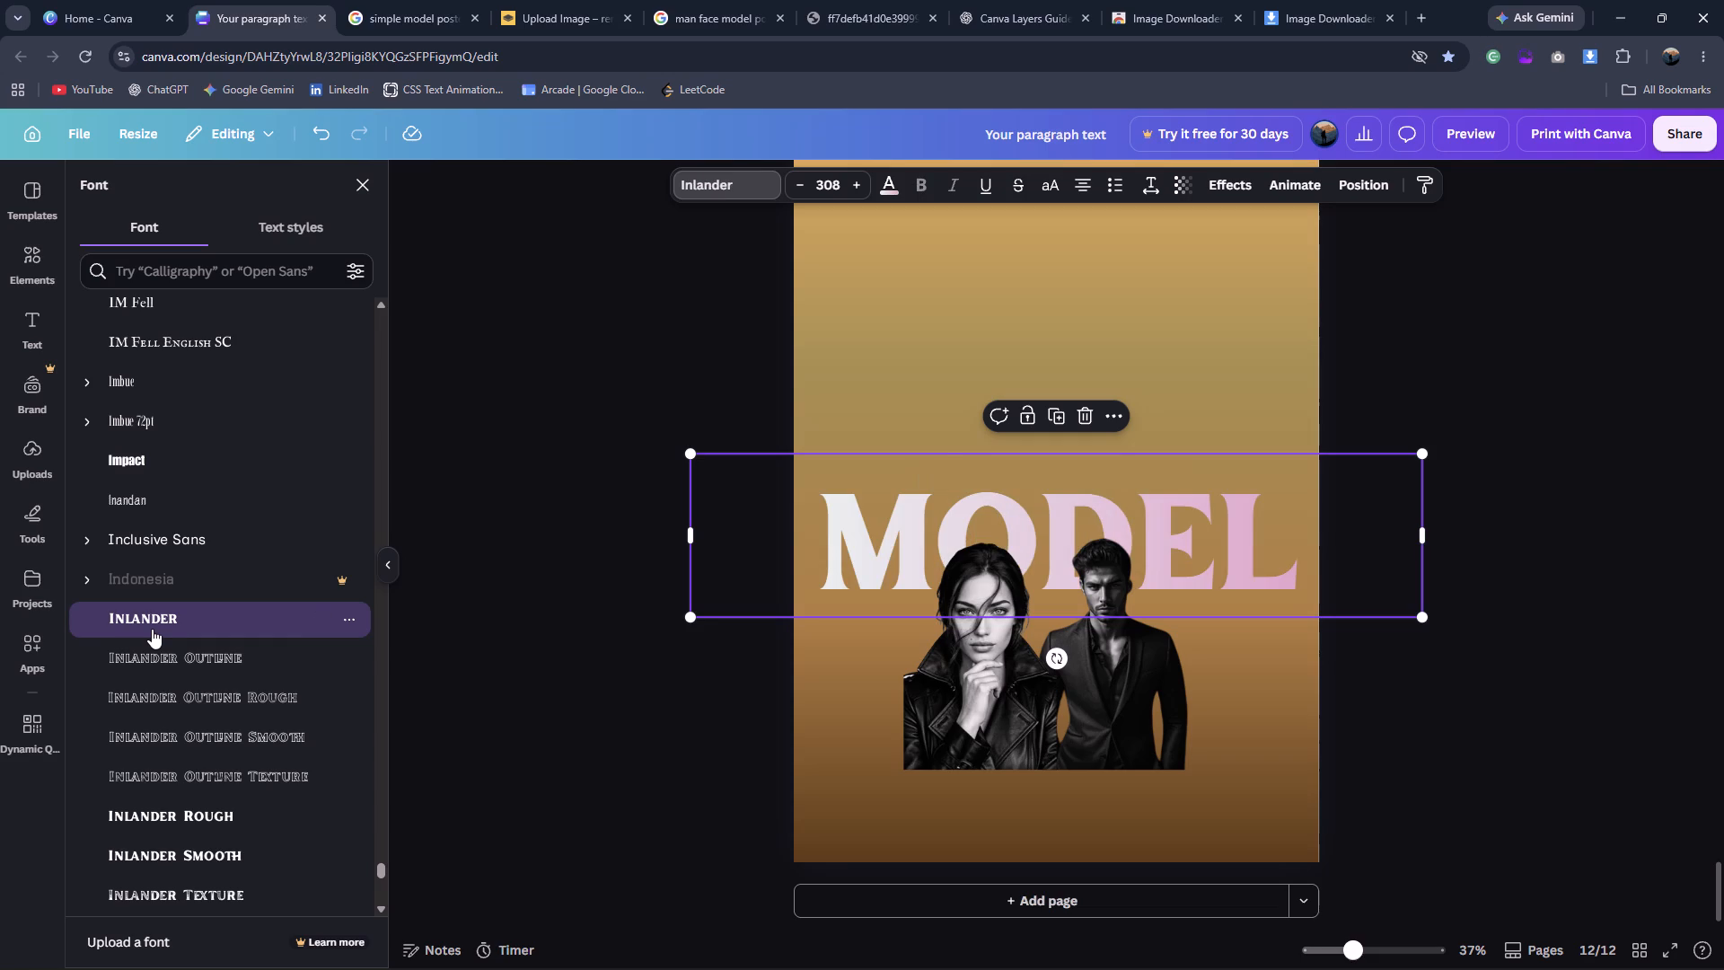
Change the MODEL headline's font to League Spartan.
{"action": "scroll", "coordinate": [152, 629], "scroll_direction": "down", "scroll_amount": 8}
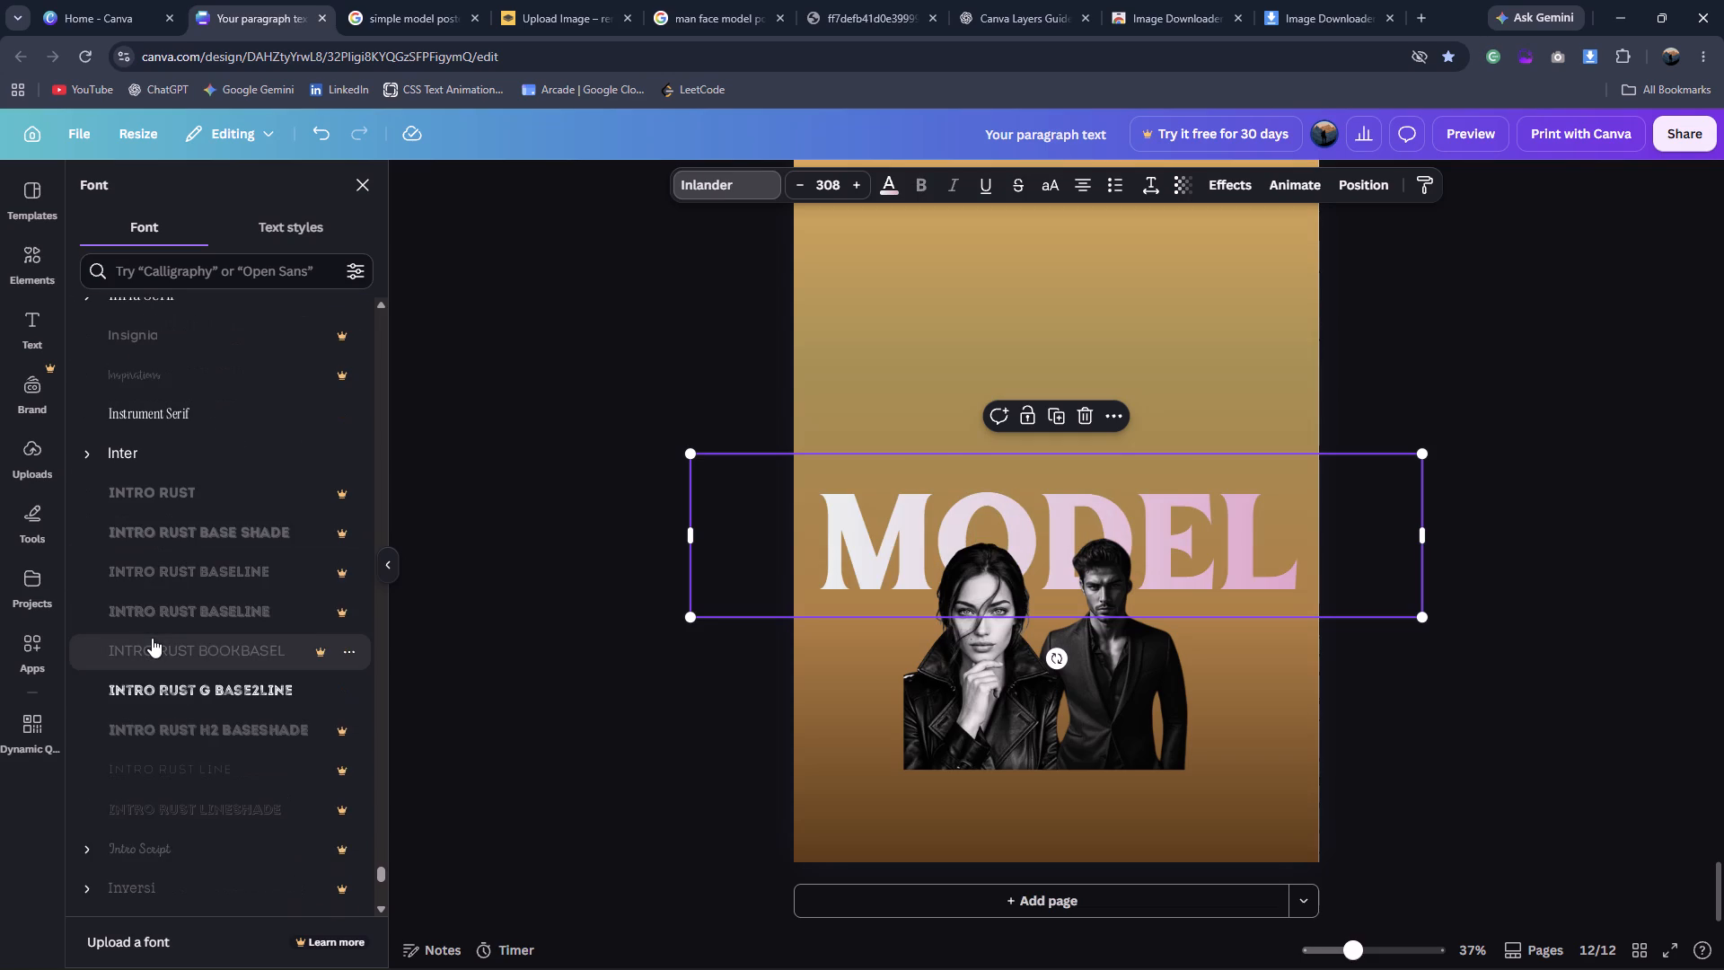
{"action": "scroll", "coordinate": [152, 638], "scroll_direction": "down", "scroll_amount": 7}
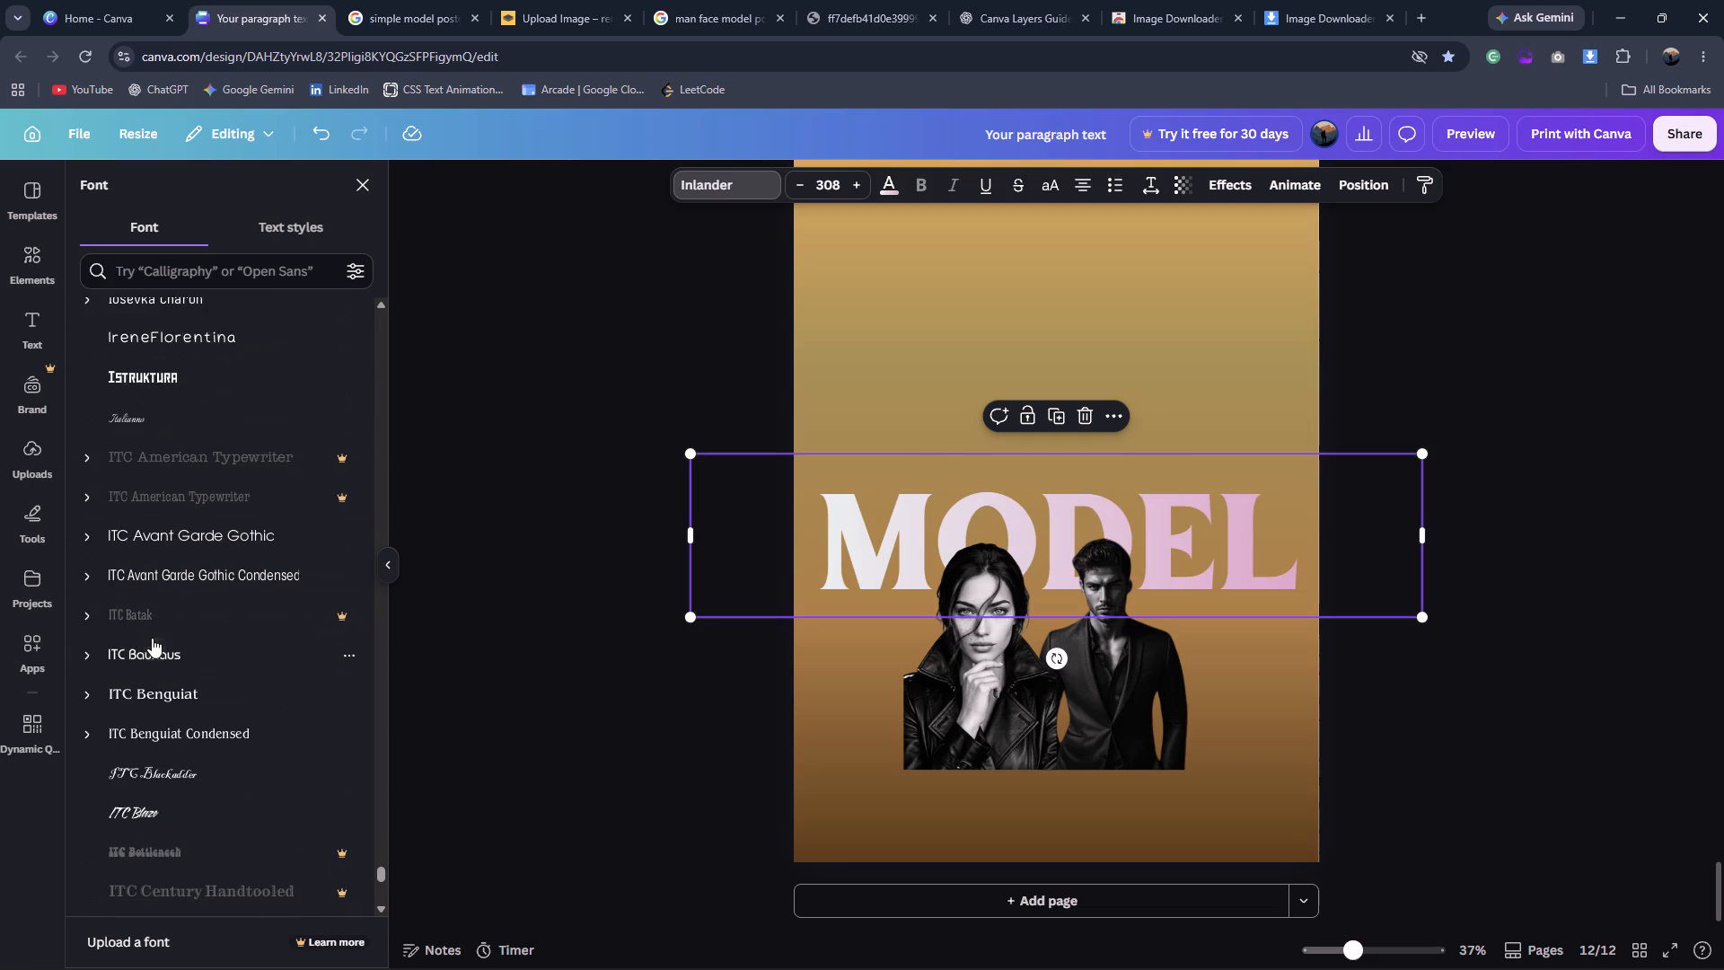
{"action": "scroll", "coordinate": [152, 638], "scroll_direction": "down", "scroll_amount": 8}
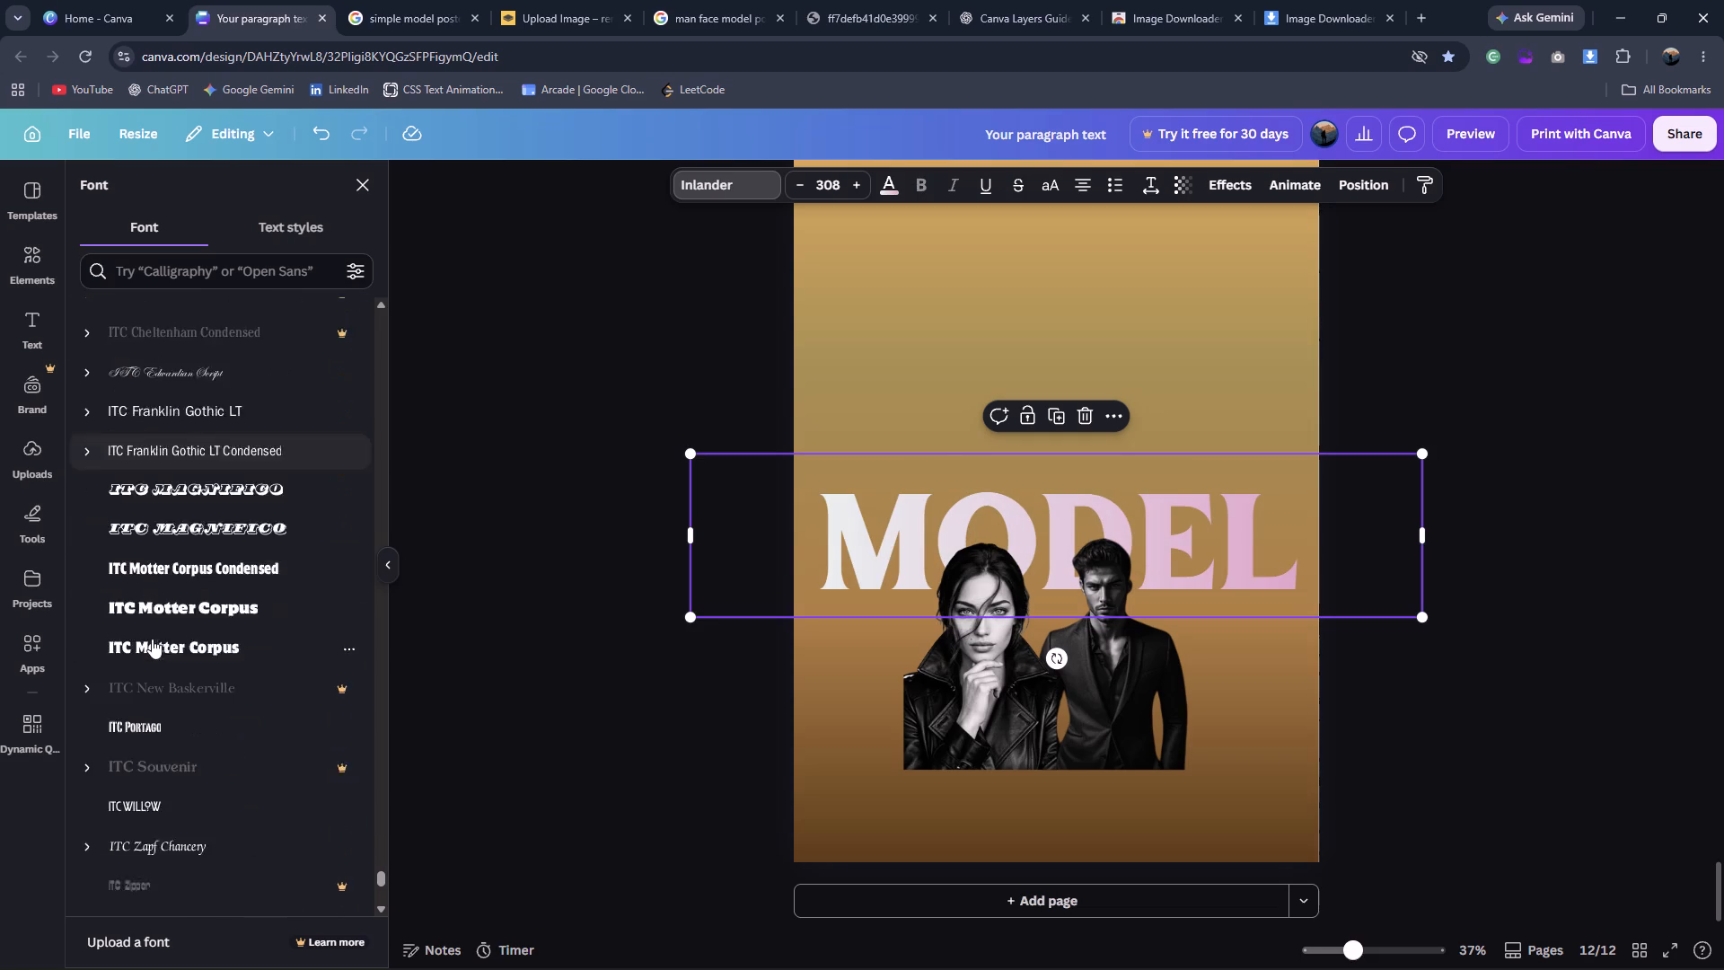
{"action": "scroll", "coordinate": [152, 639], "scroll_direction": "down", "scroll_amount": 7}
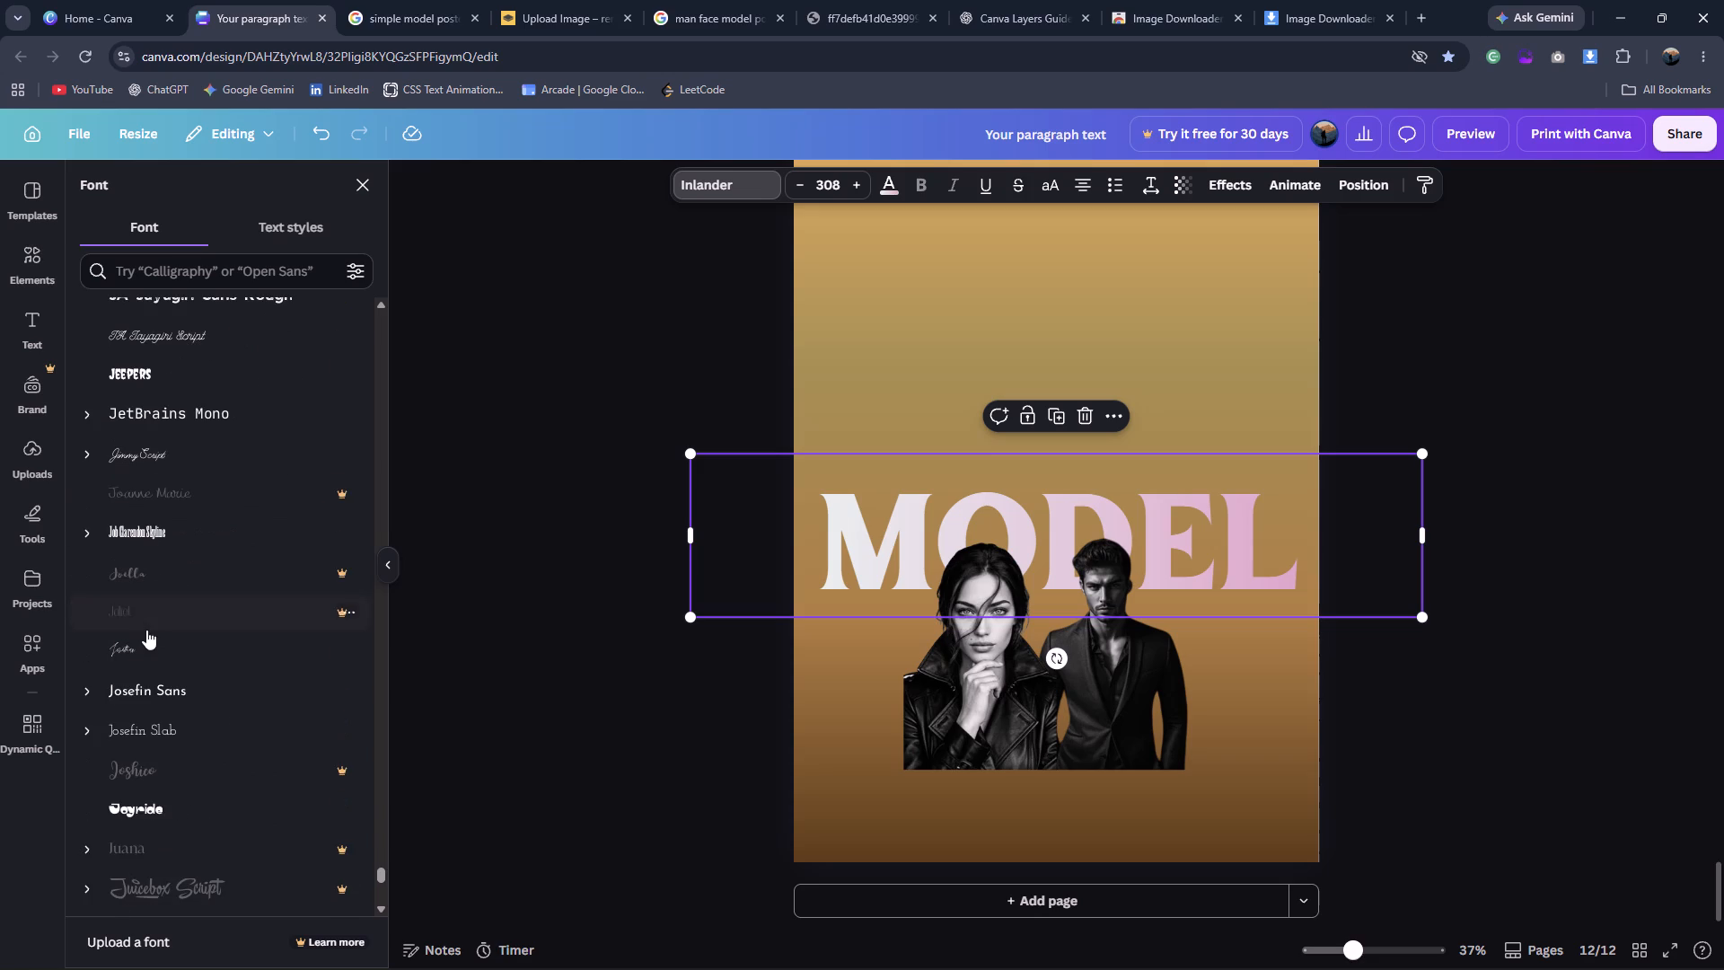
{"action": "scroll", "coordinate": [148, 622], "scroll_direction": "down", "scroll_amount": 16}
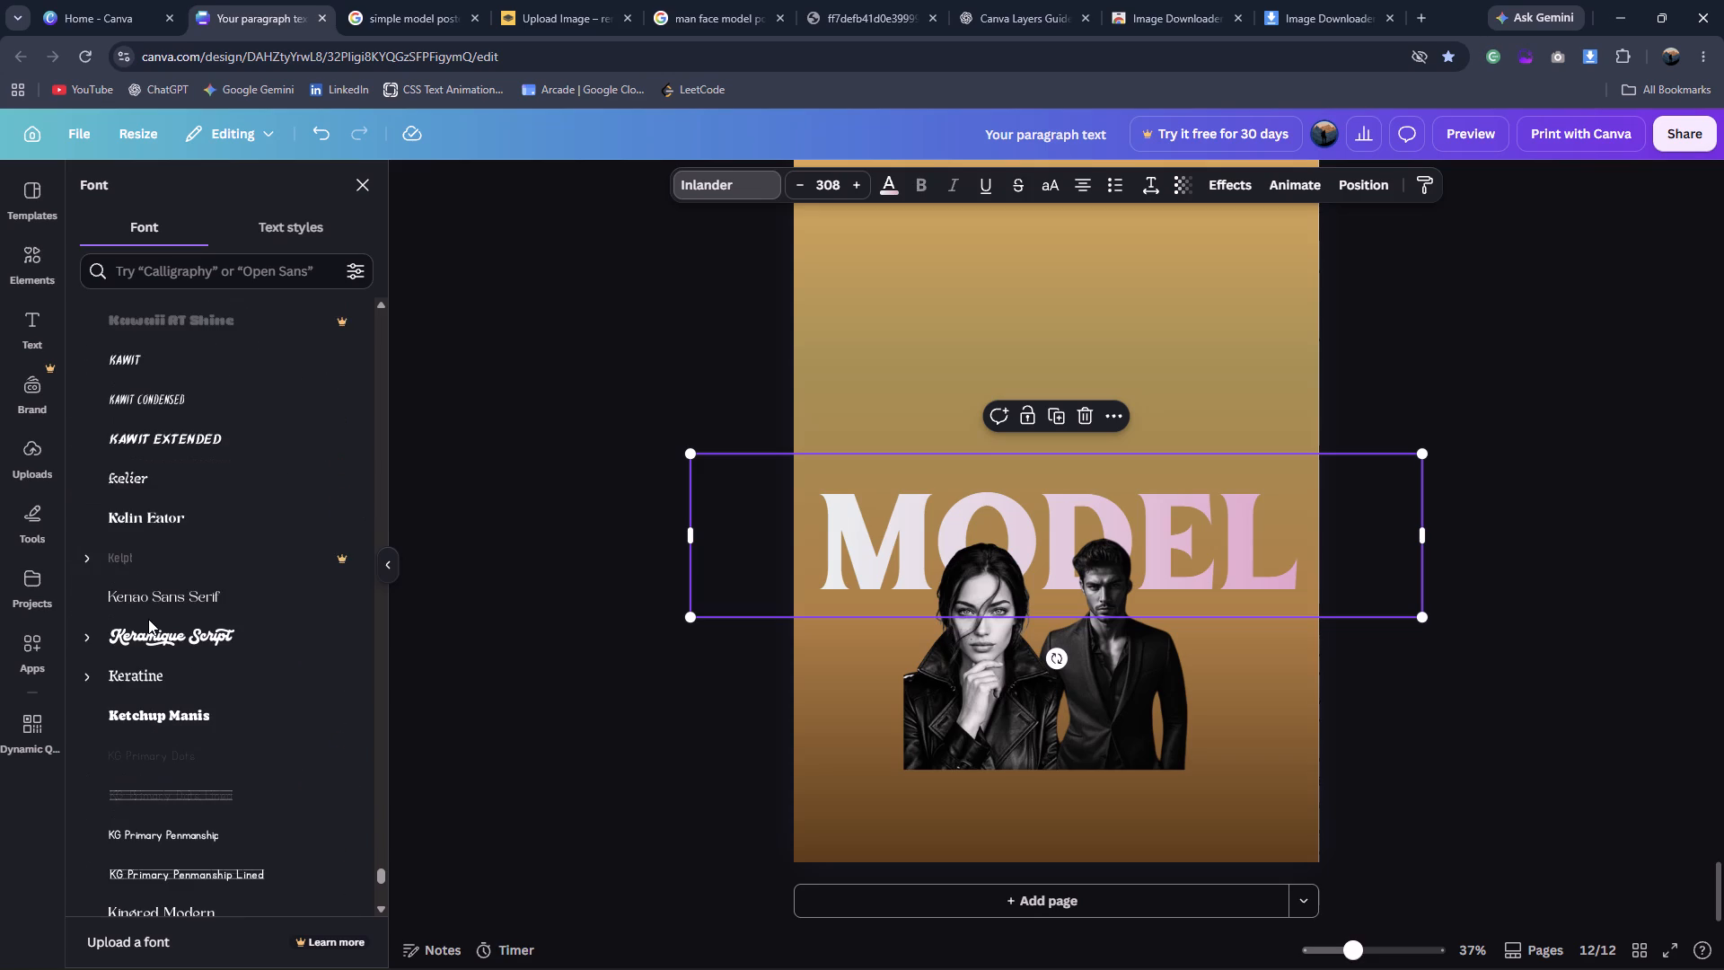
{"action": "scroll", "coordinate": [148, 619], "scroll_direction": "down", "scroll_amount": 11}
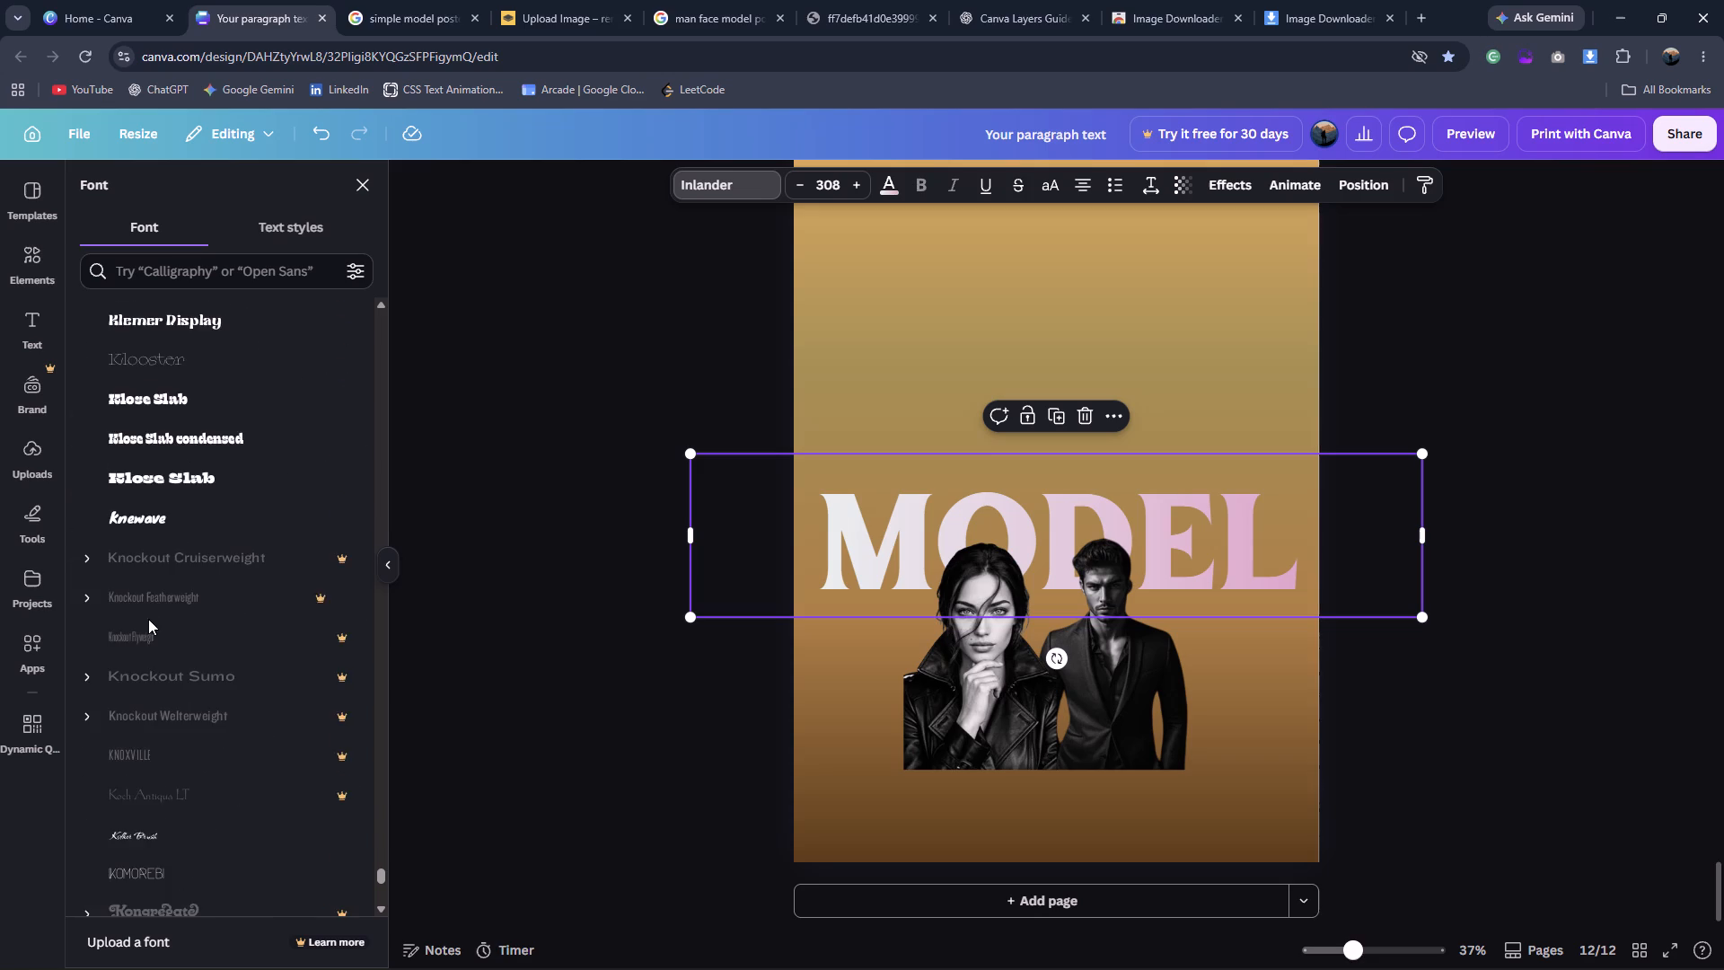
{"action": "scroll", "coordinate": [148, 619], "scroll_direction": "down", "scroll_amount": 12}
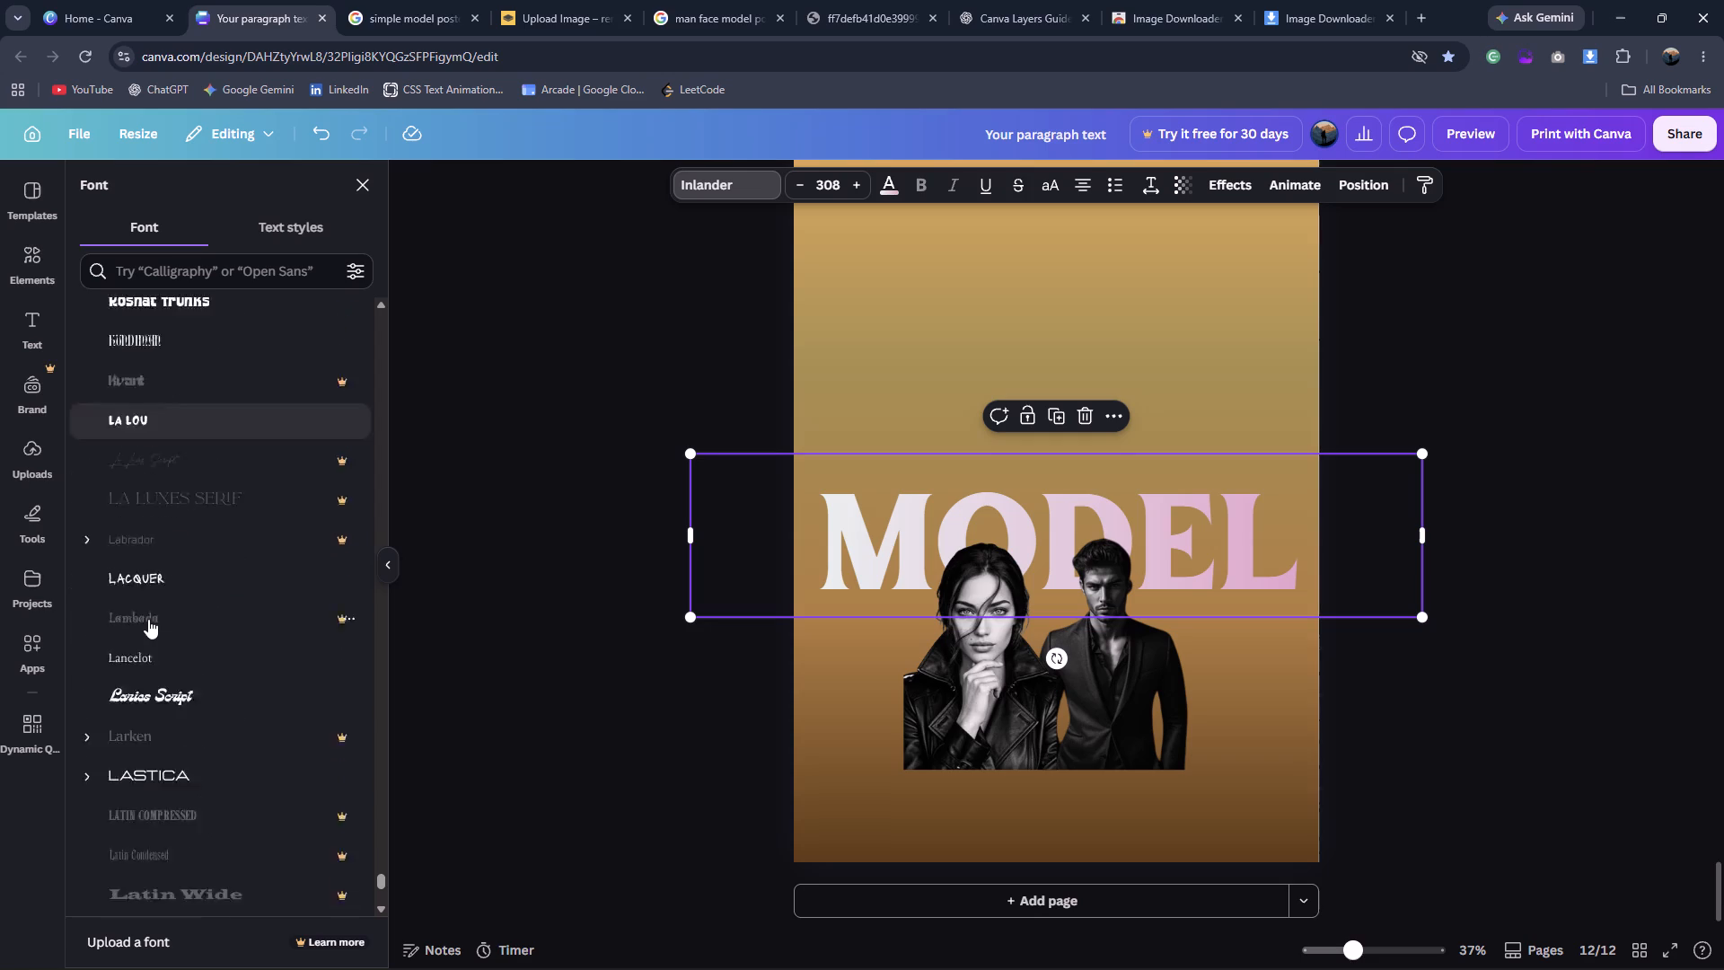
{"action": "scroll", "coordinate": [148, 619], "scroll_direction": "down", "scroll_amount": 3}
{"action": "left_click", "coordinate": [148, 619]}
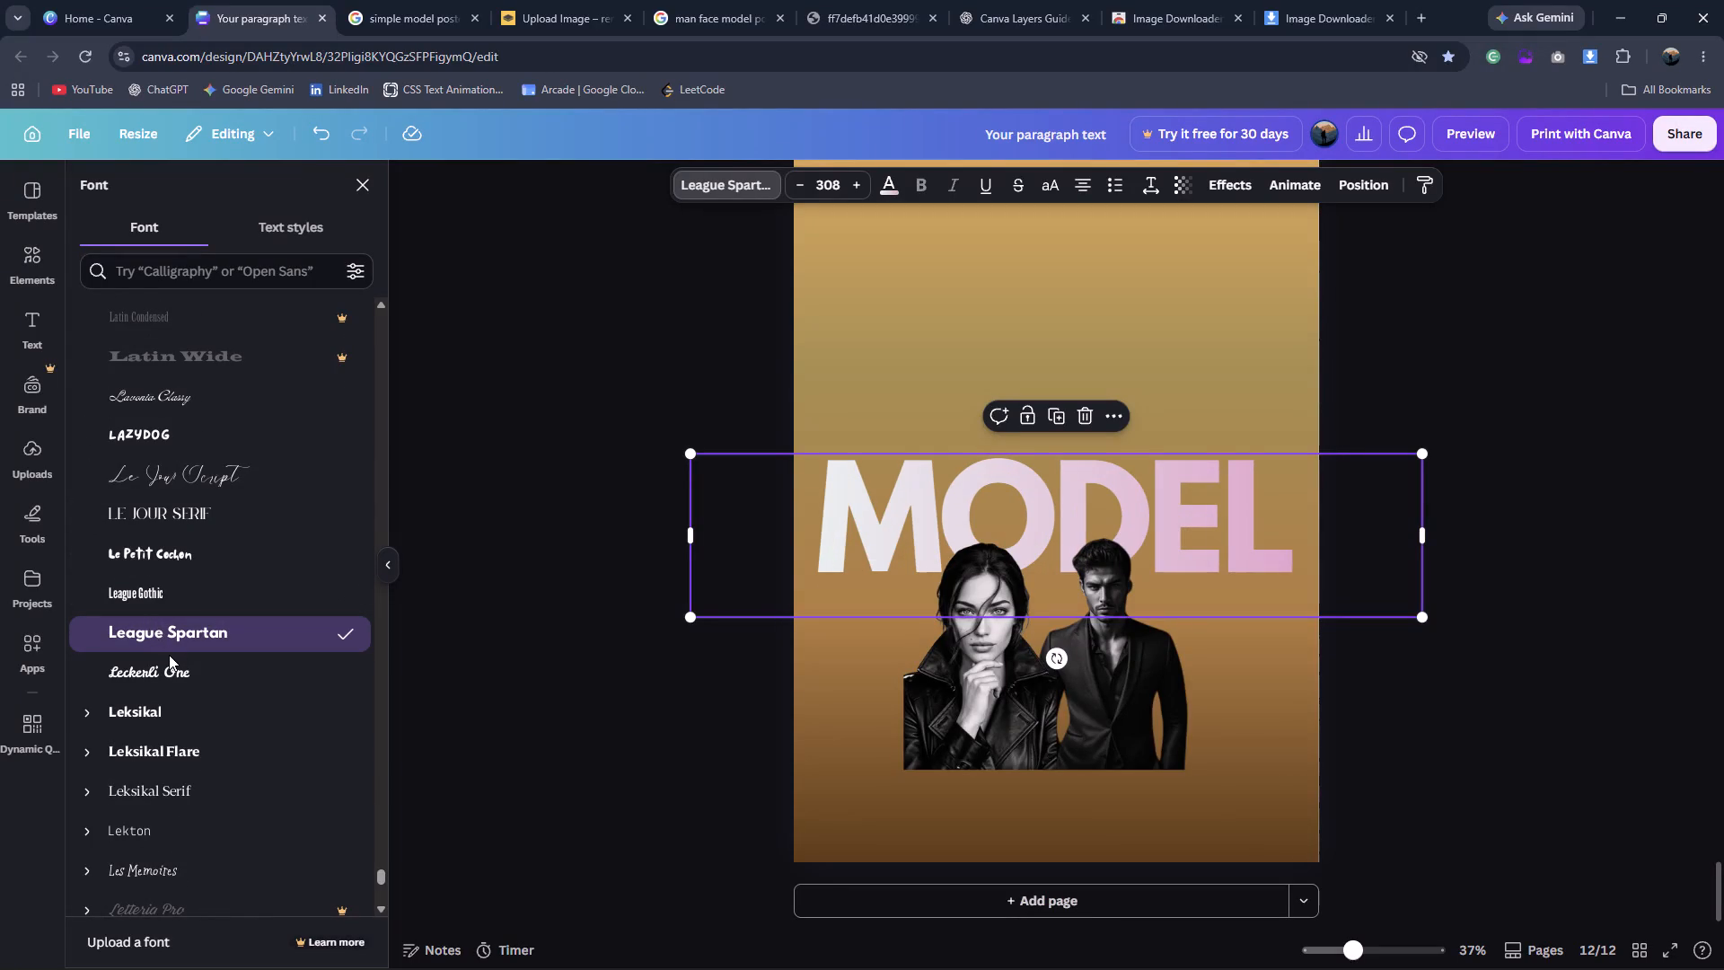
Browse the fonts listed after League Spartan for another candidate for the MODEL headline.
{"action": "scroll", "coordinate": [169, 655], "scroll_direction": "down", "scroll_amount": 2}
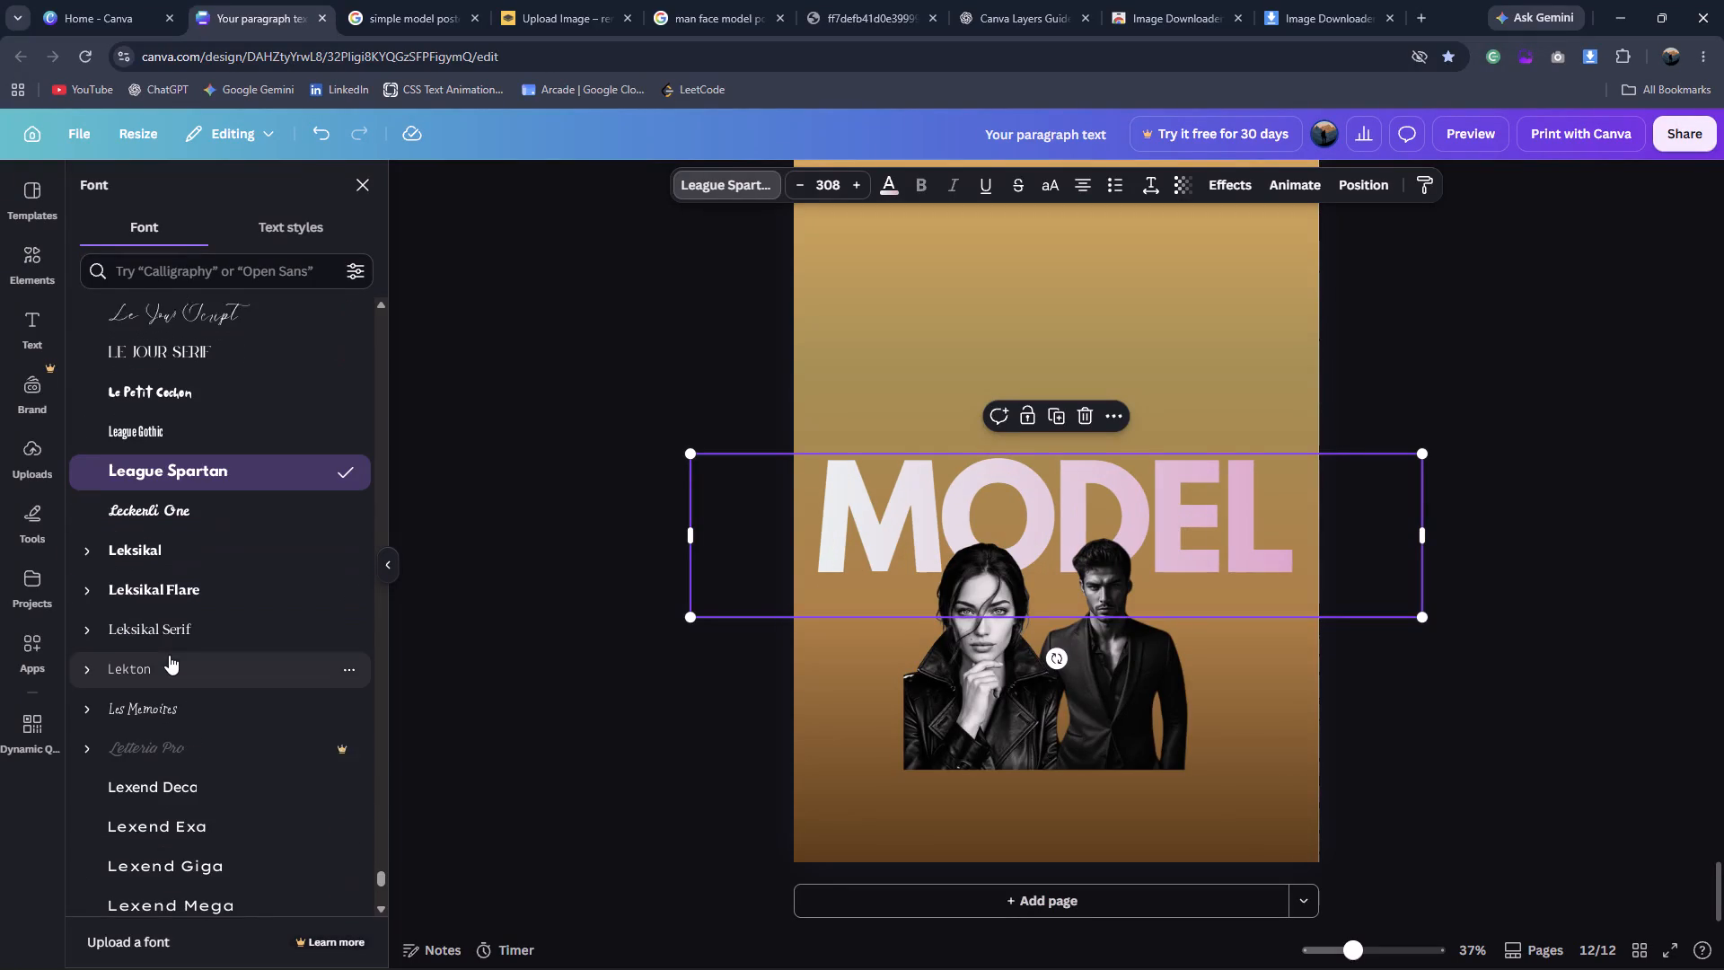
{"action": "scroll", "coordinate": [195, 597], "scroll_direction": "down", "scroll_amount": 1}
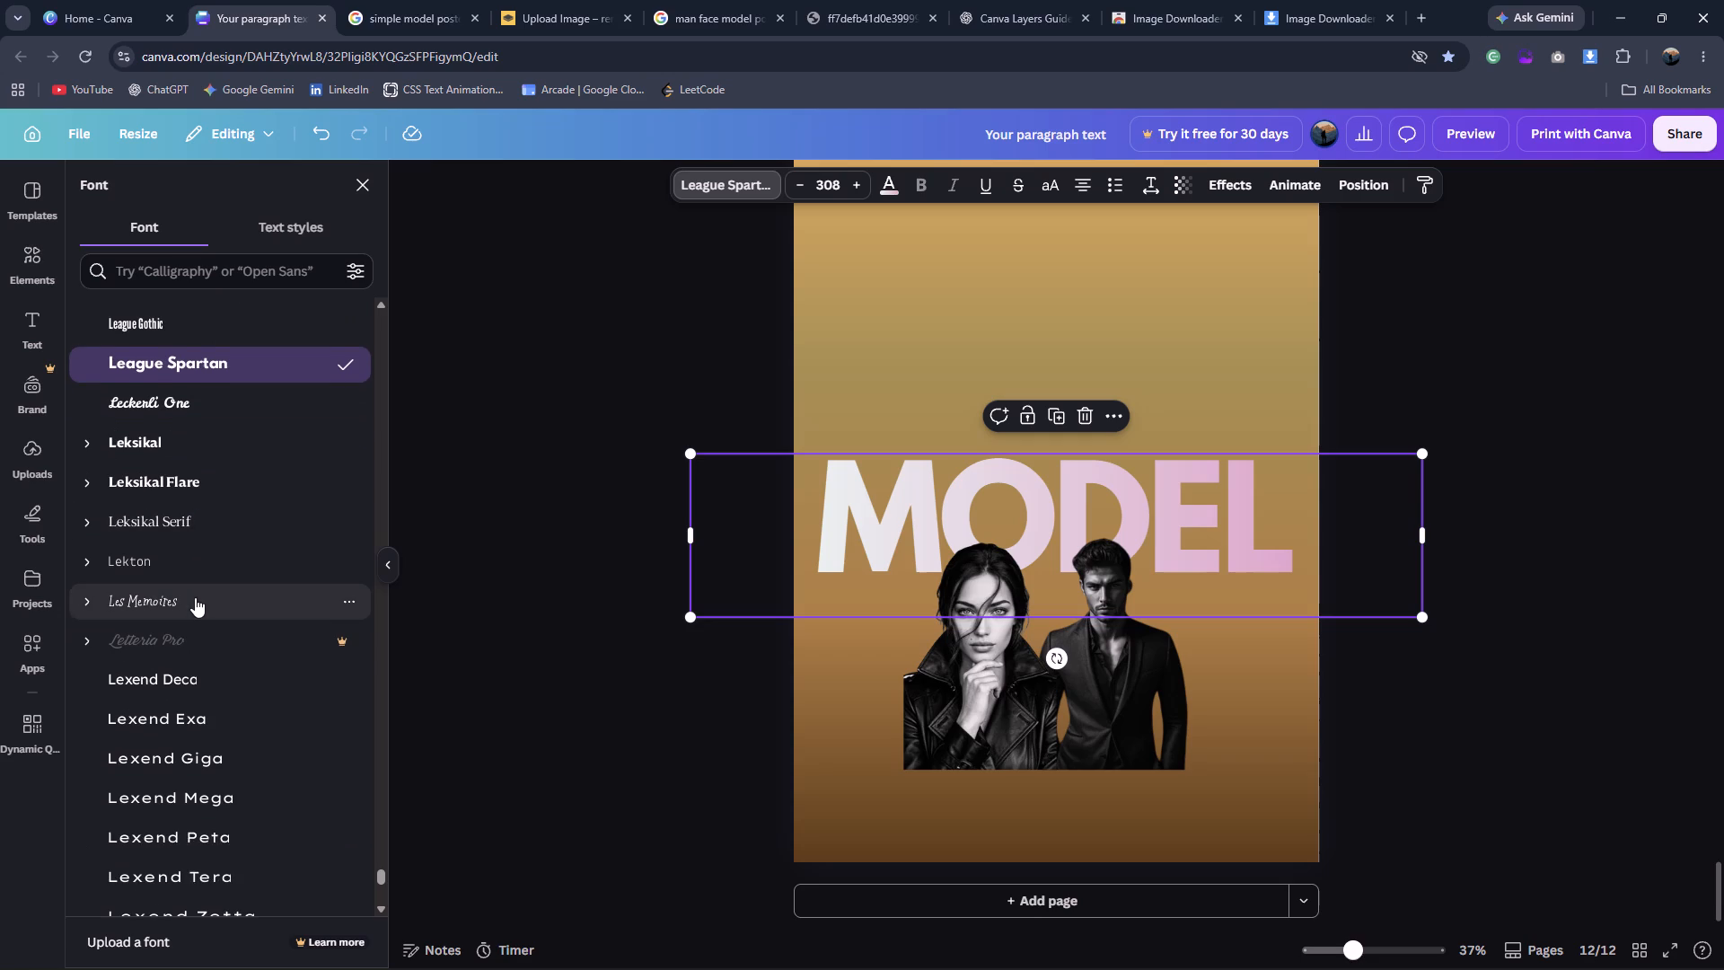
{"action": "scroll", "coordinate": [195, 597], "scroll_direction": "down", "scroll_amount": 2}
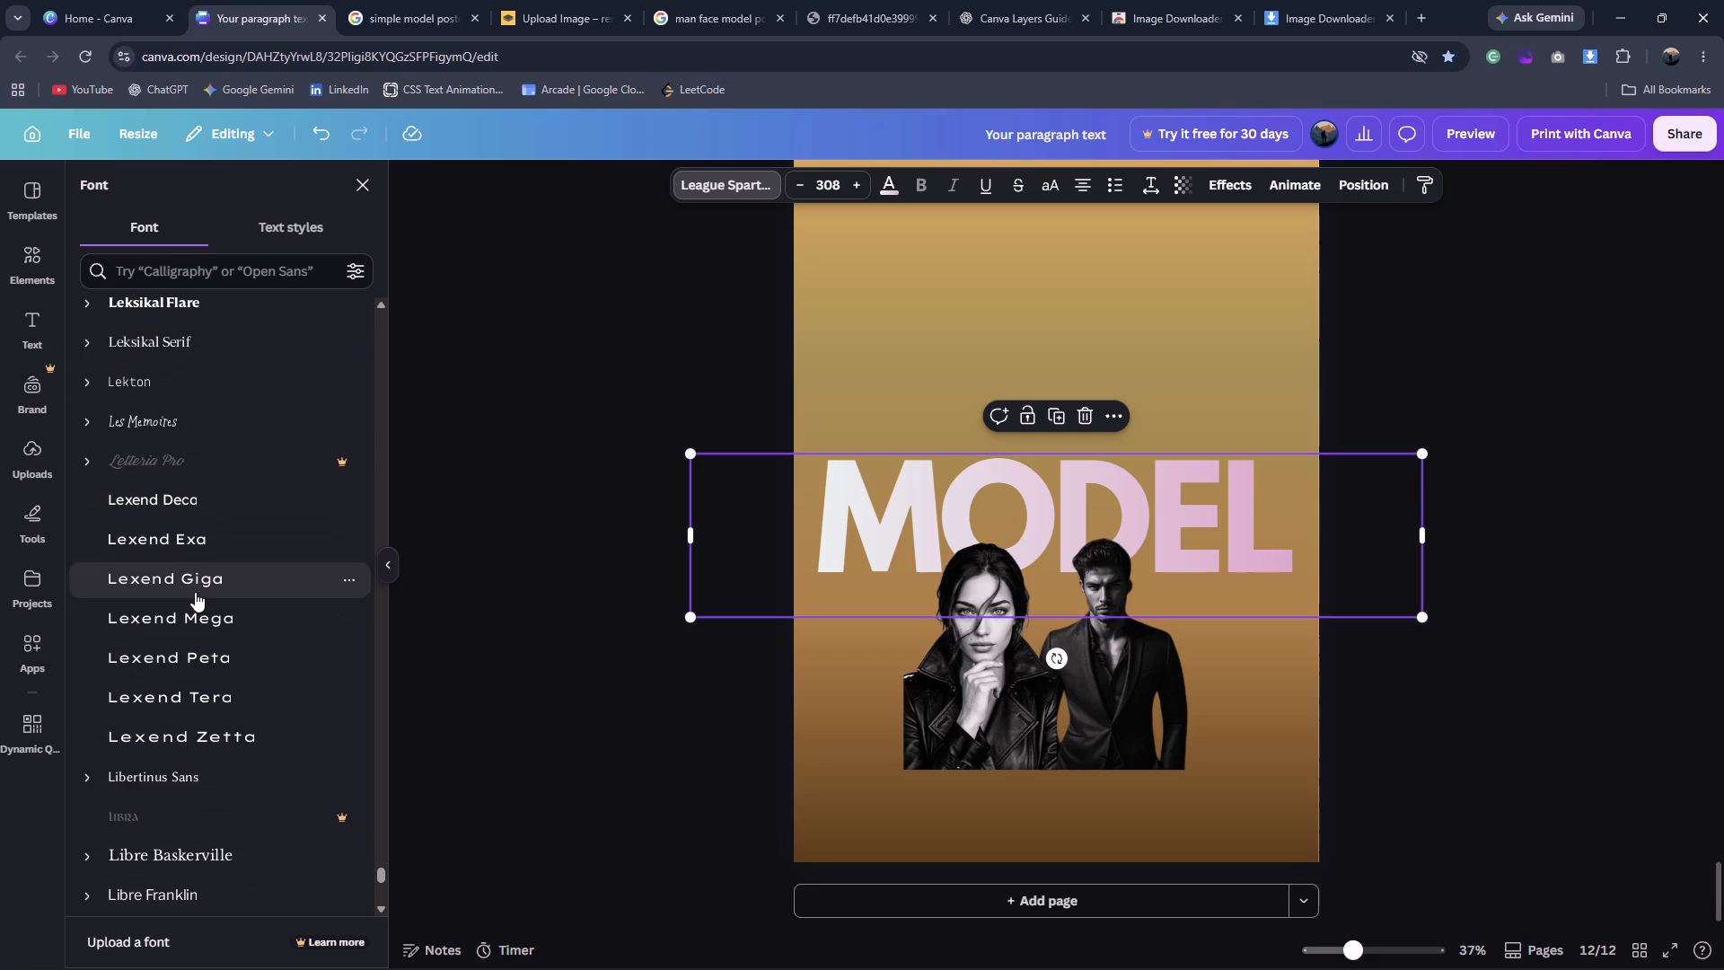
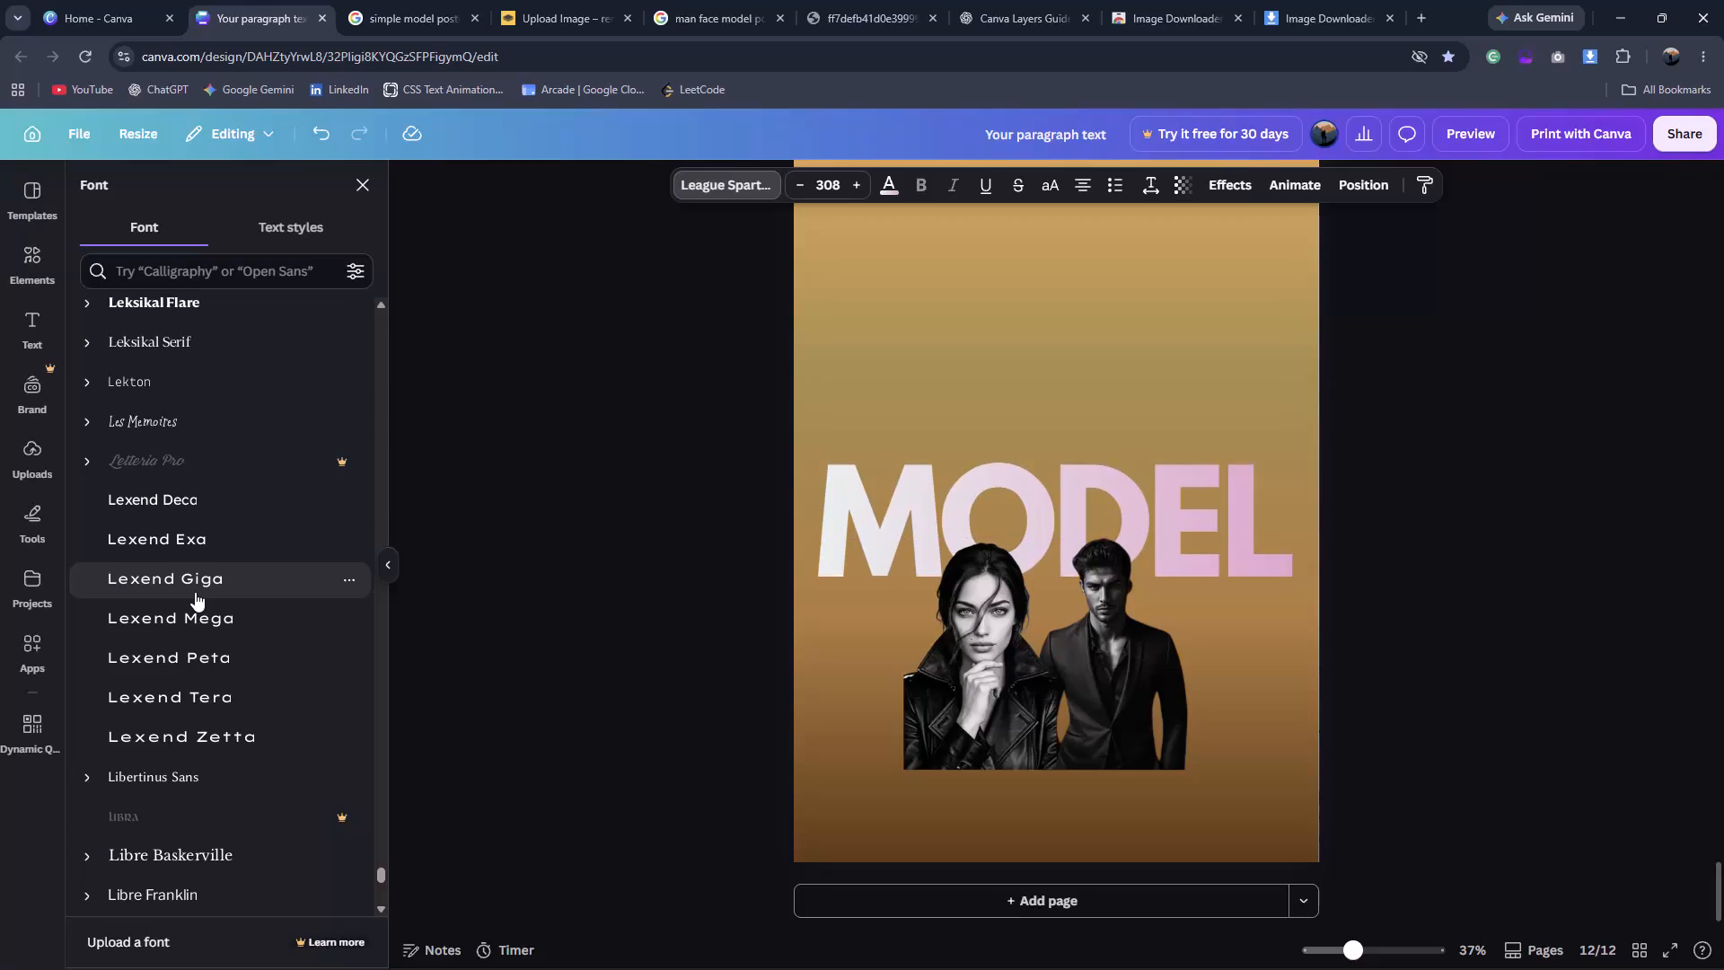
Nudge the MODEL headline slightly upward on the poster, keeping it behind the two model cut-outs.
{"action": "key", "text": "Up"}
{"action": "key", "text": "Up"}
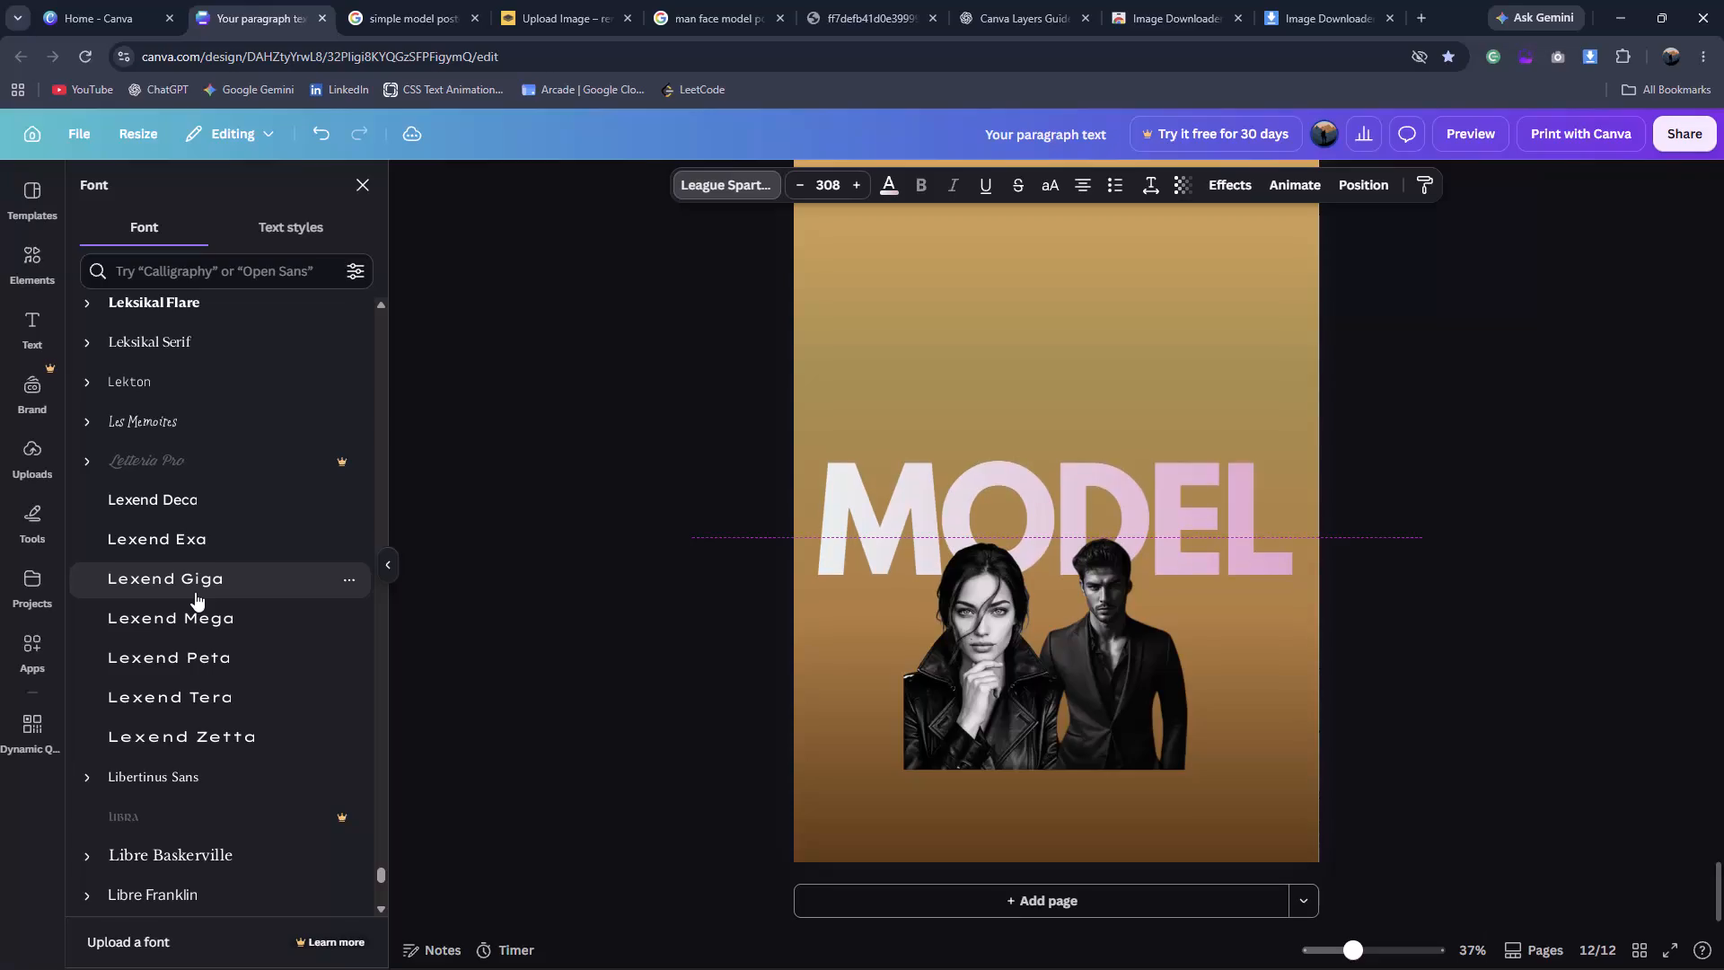
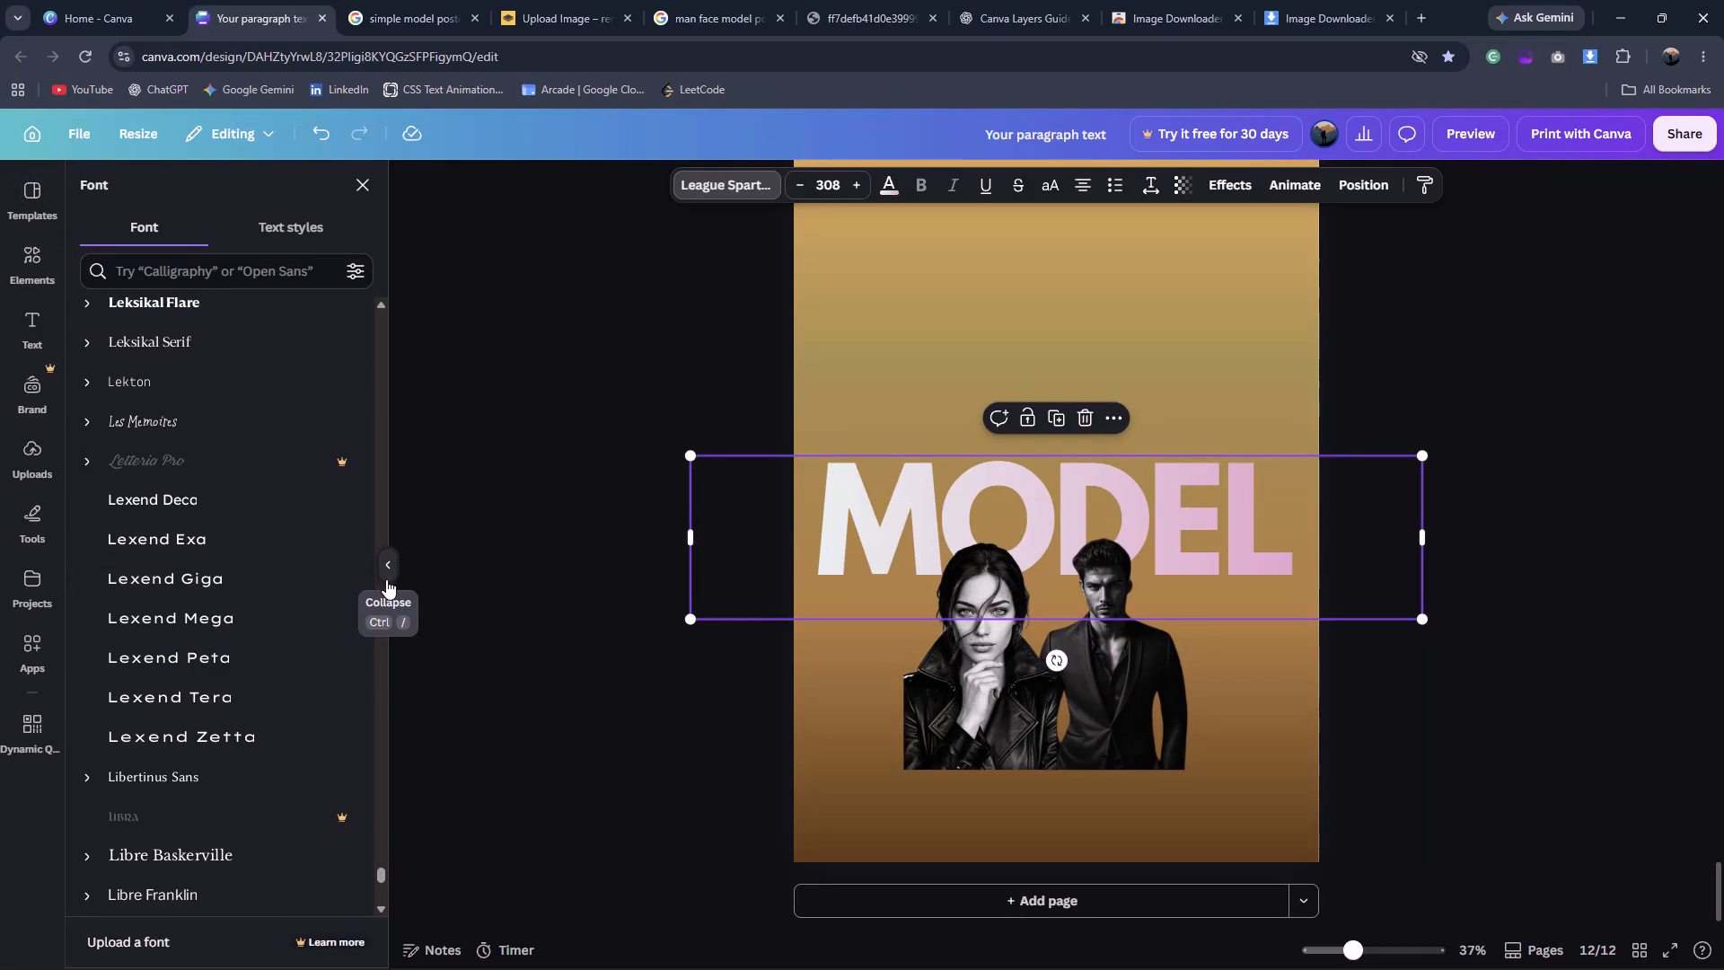
Change the MODEL headline's font to Impact.
{"action": "left_click", "coordinate": [710, 188]}
{"action": "key", "text": "6"}
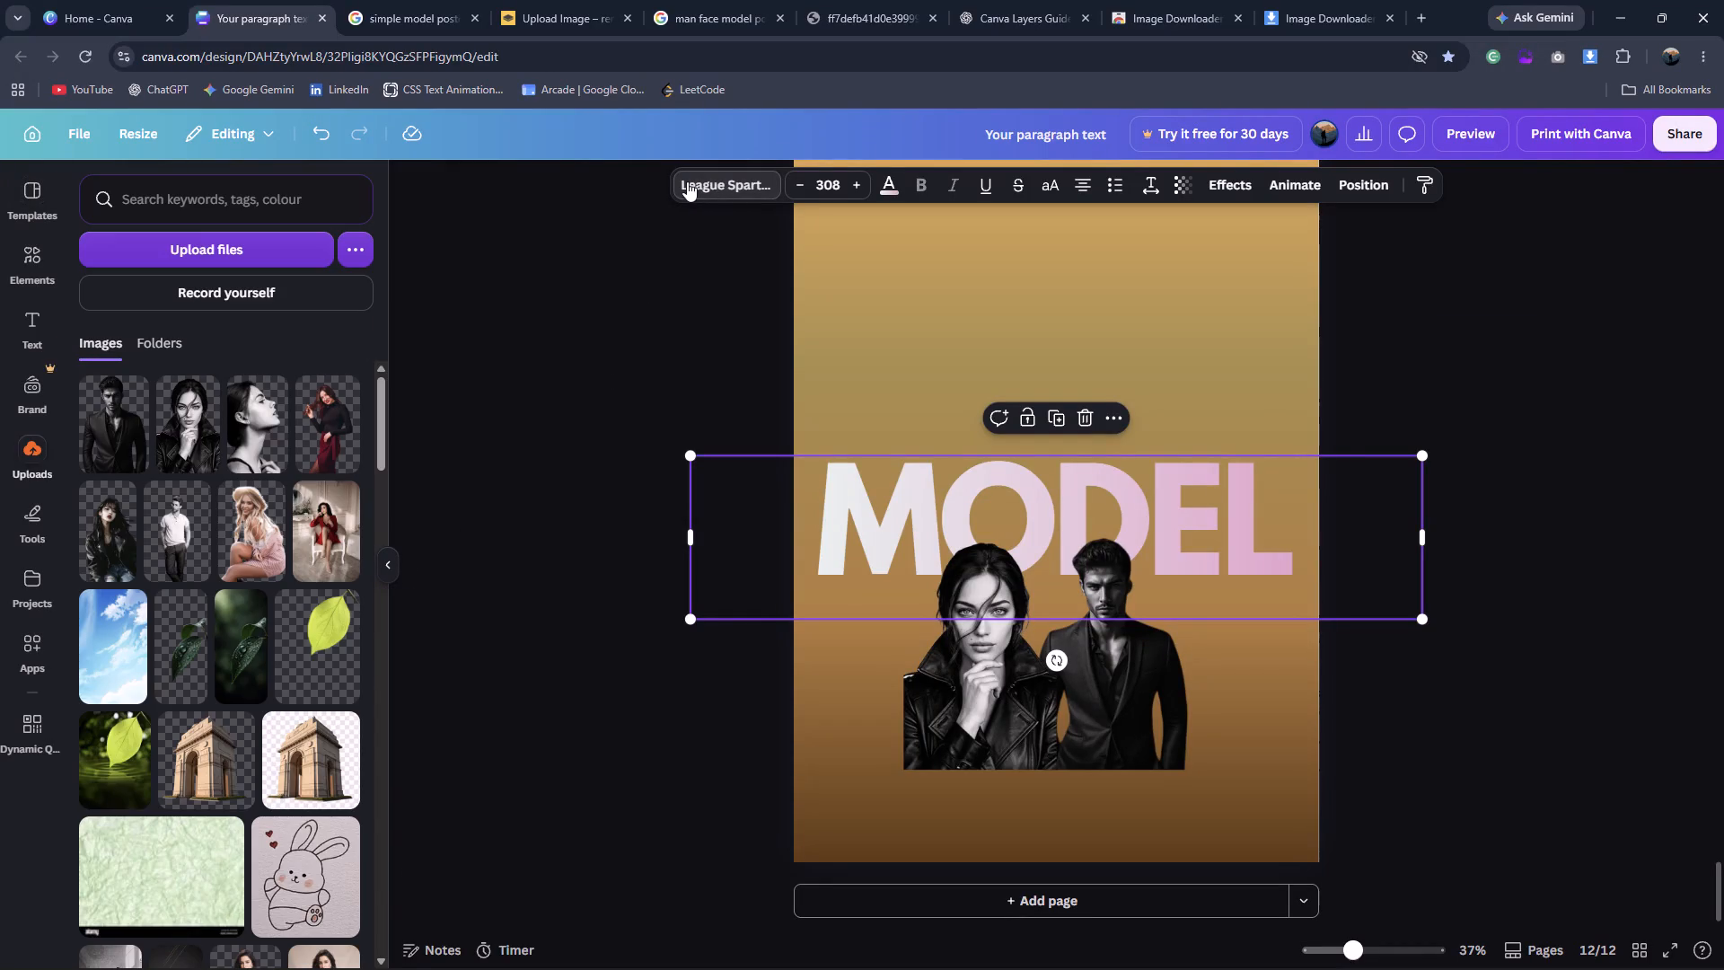
{"action": "left_click", "coordinate": [710, 180]}
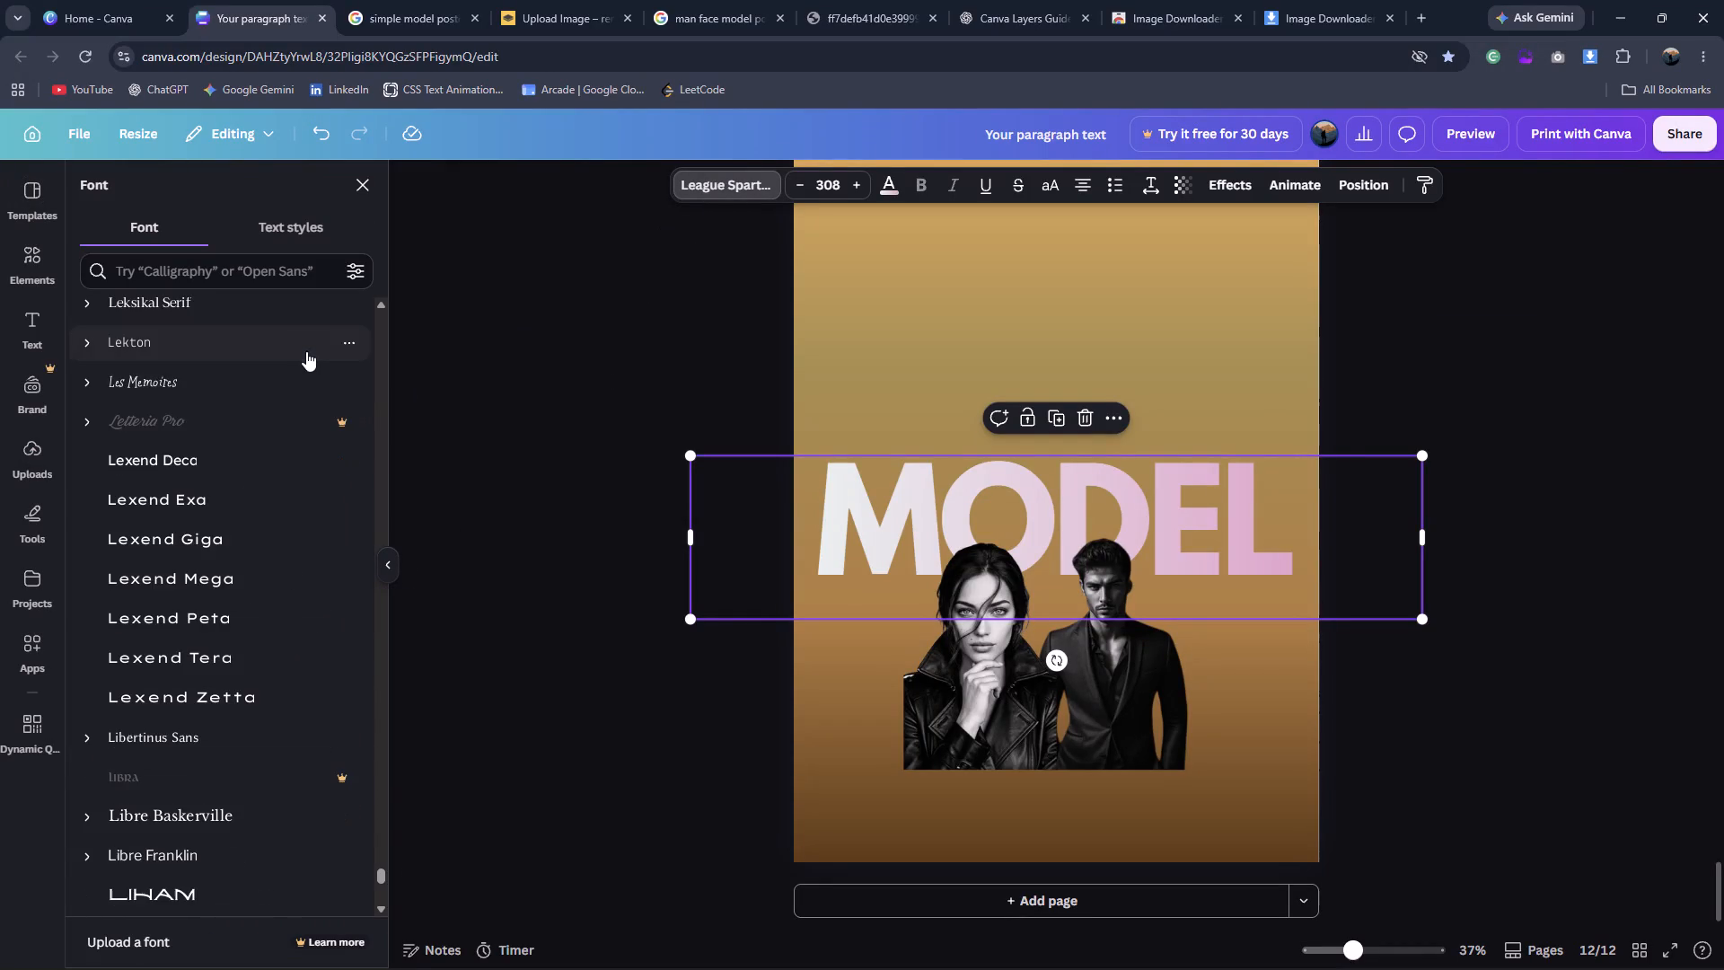
{"action": "scroll", "coordinate": [297, 355], "scroll_direction": "up", "scroll_amount": 9}
{"action": "scroll", "coordinate": [297, 355], "scroll_direction": "up", "scroll_amount": 13}
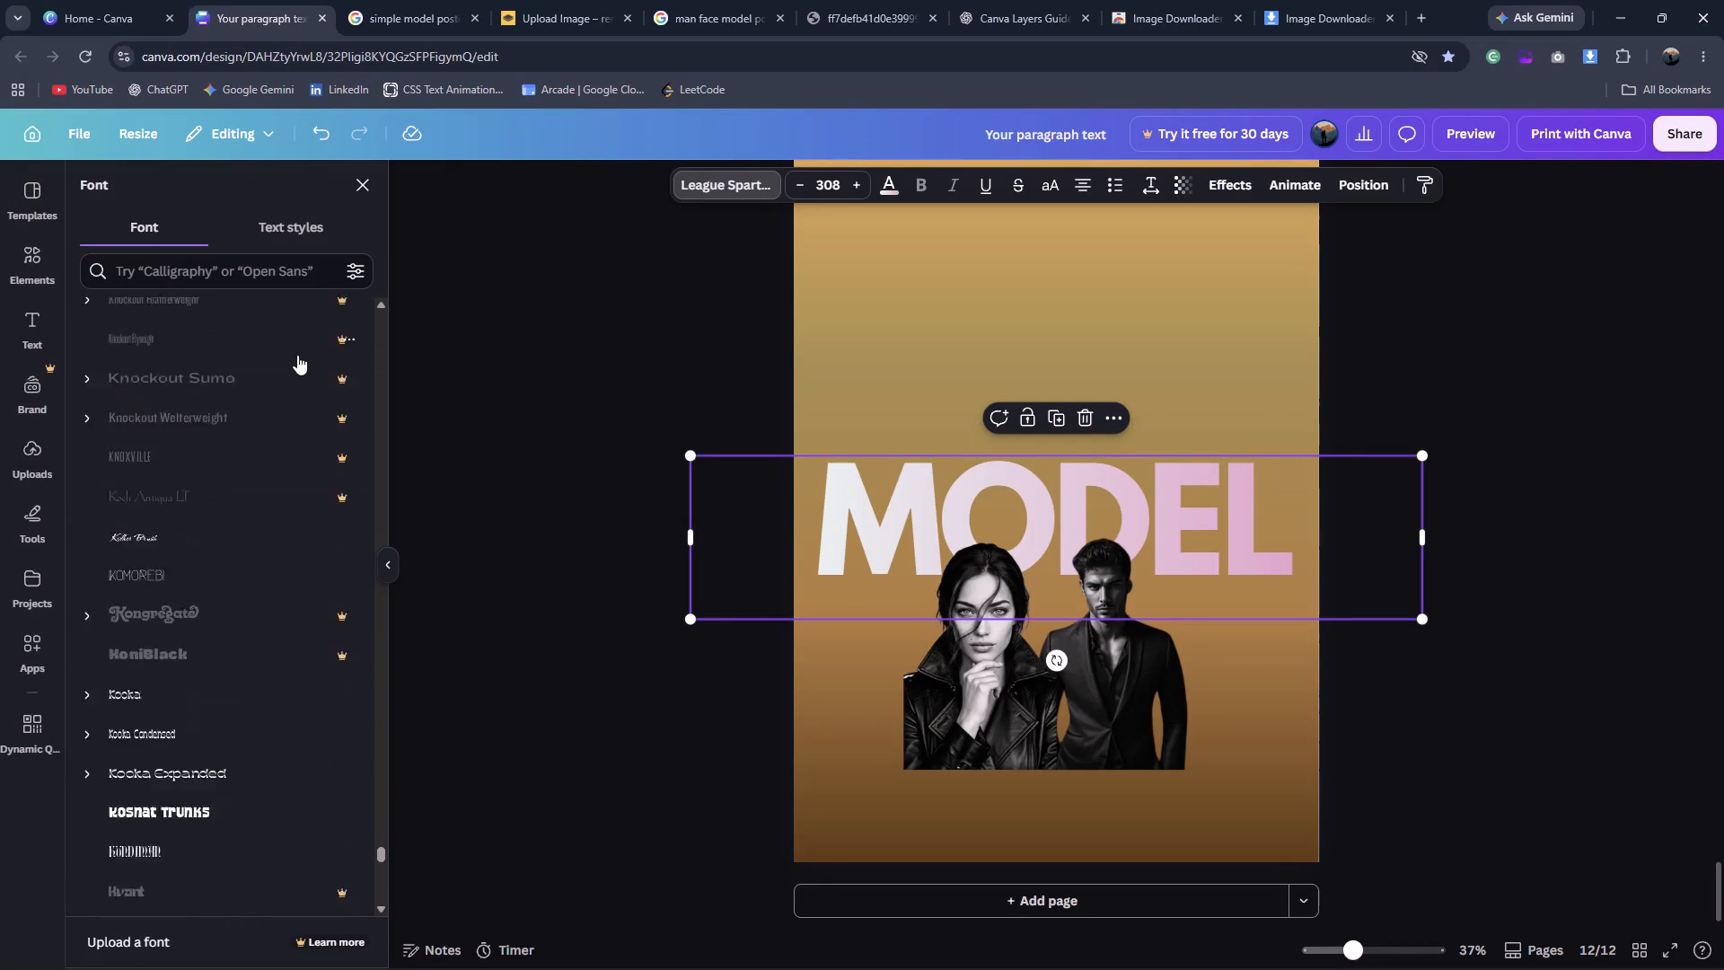
{"action": "scroll", "coordinate": [297, 355], "scroll_direction": "up", "scroll_amount": 4}
{"action": "left_click_drag", "start_coordinate": [382, 370], "coordinate": [368, 253]}
{"action": "left_click", "coordinate": [334, 231]}
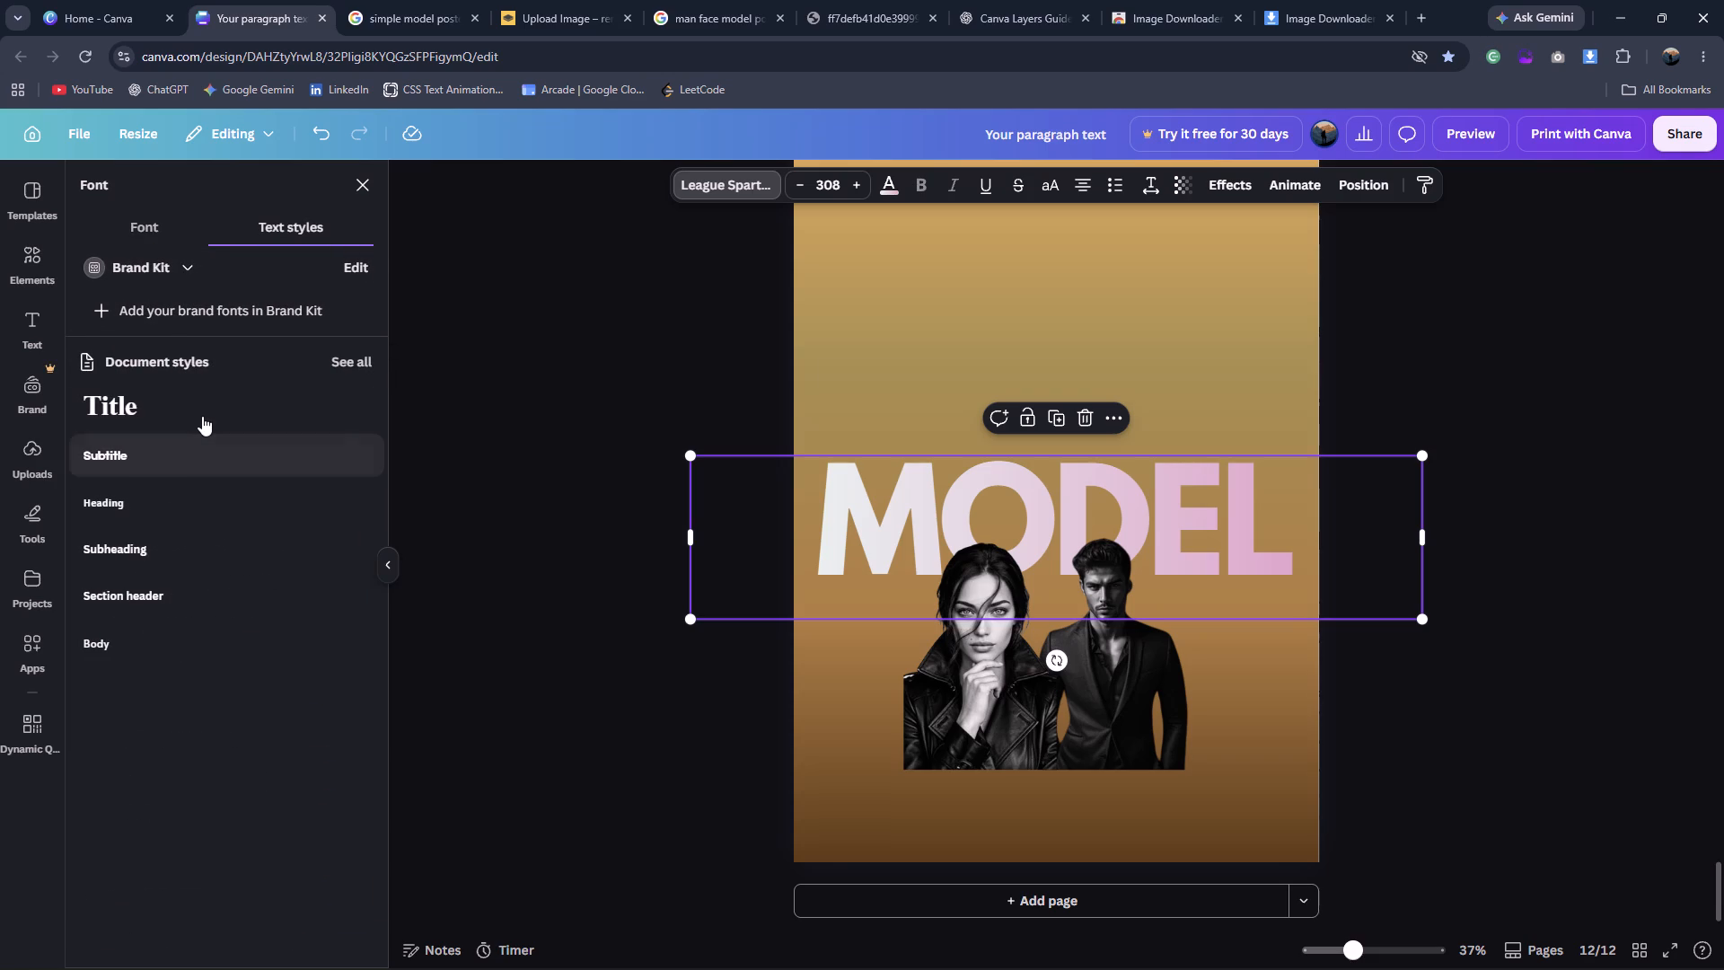
{"action": "left_click", "coordinate": [163, 227]}
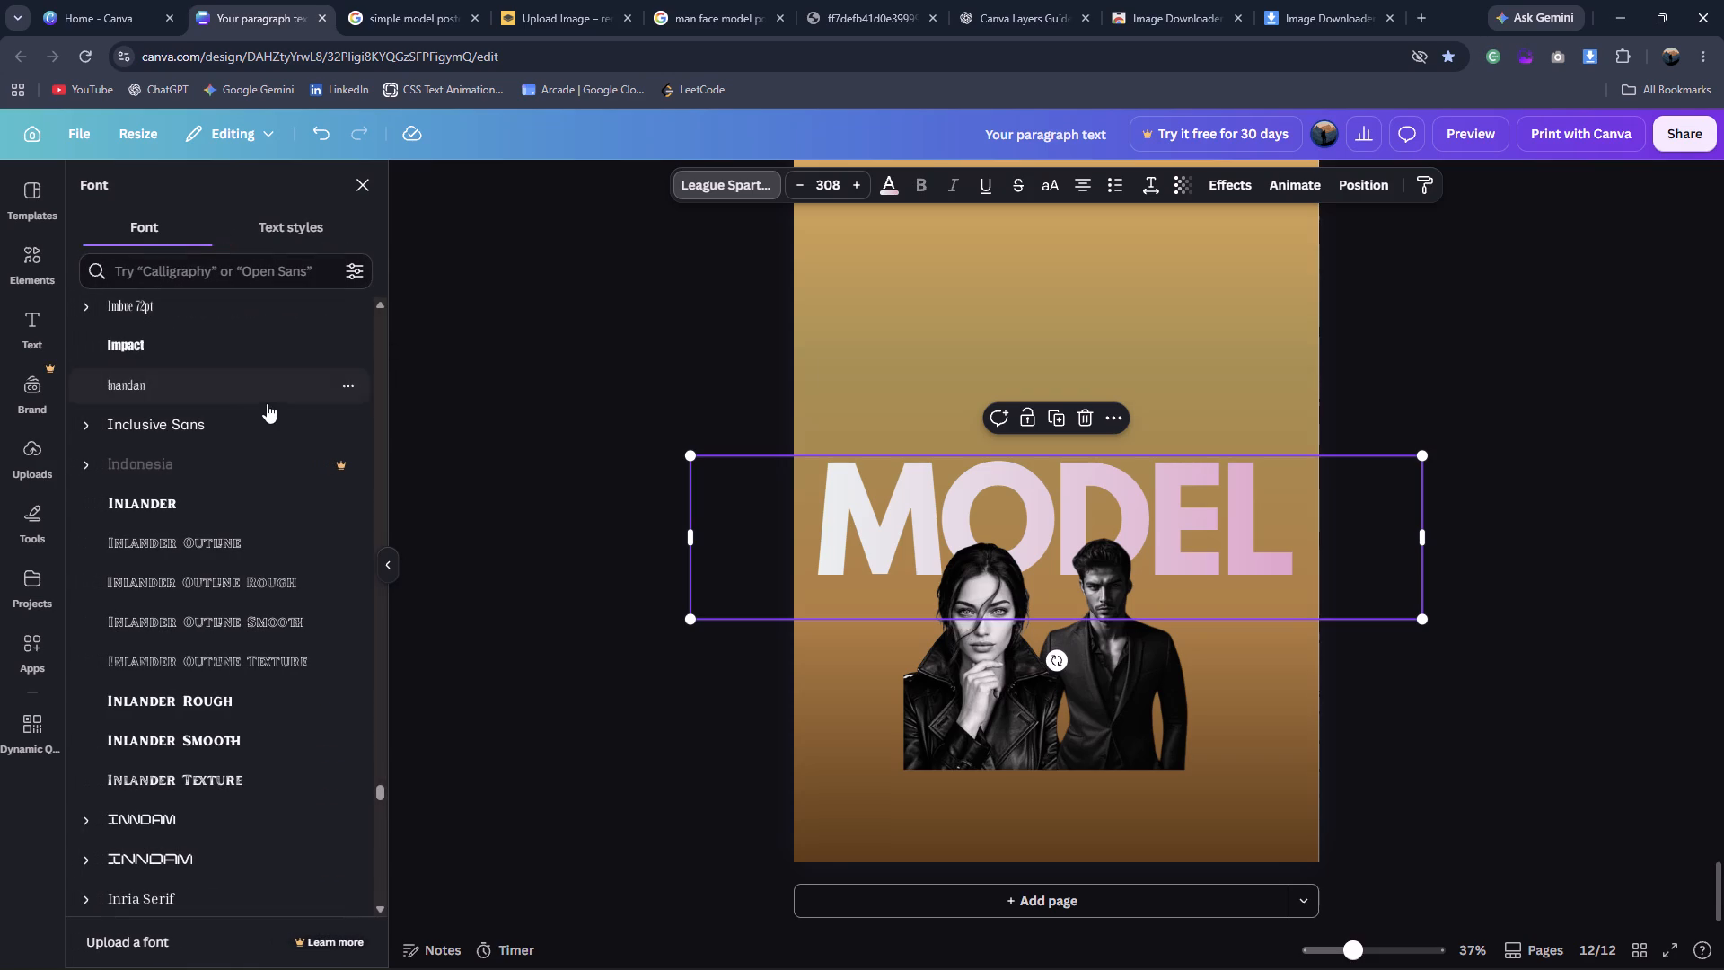
{"action": "left_click", "coordinate": [248, 350]}
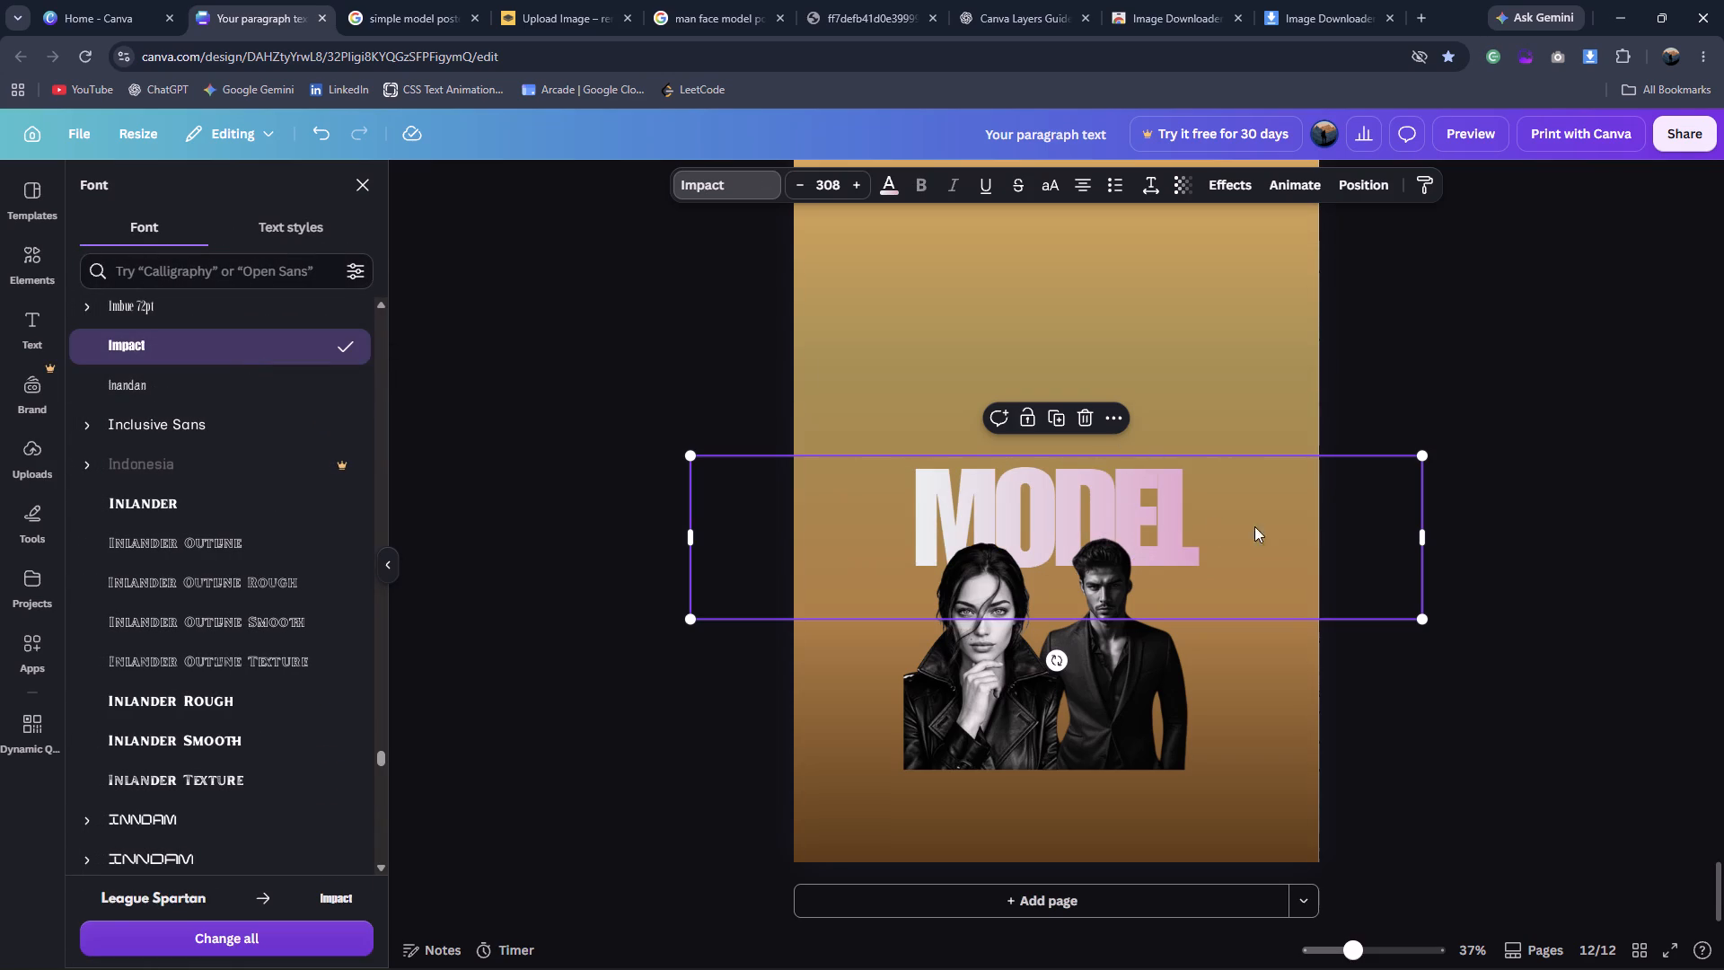
Loosen the MODEL headline's letter spacing slightly.
{"action": "left_click", "coordinate": [1148, 185]}
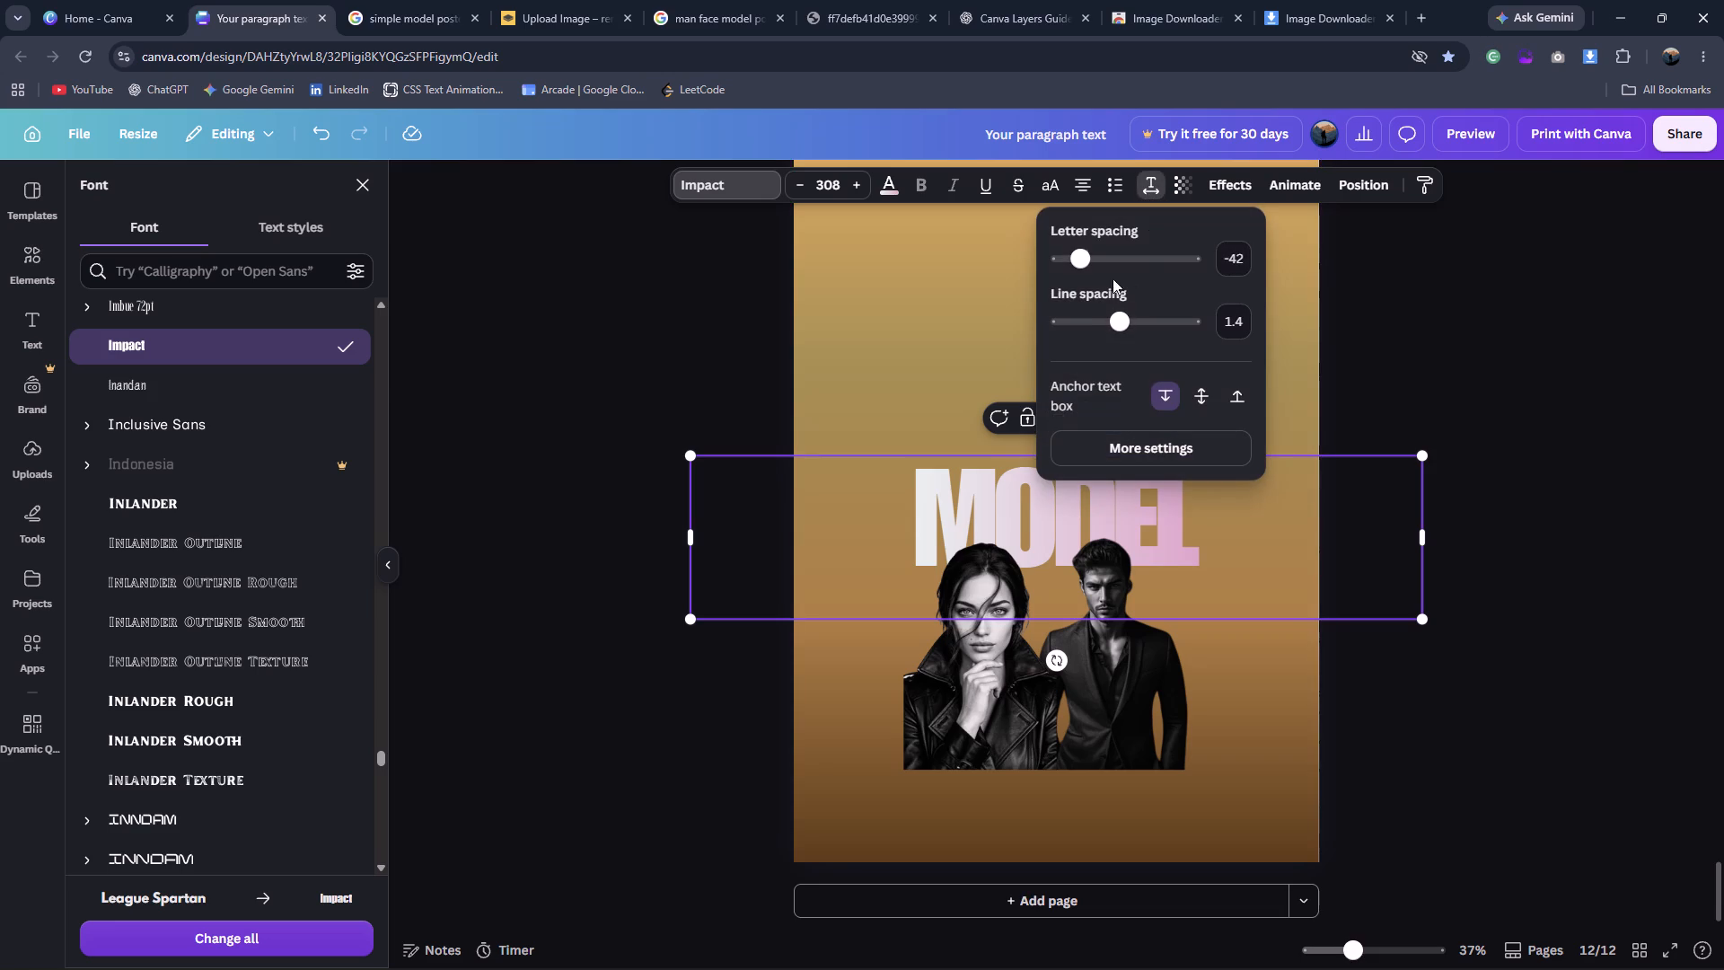
{"action": "left_click", "coordinate": [1081, 267]}
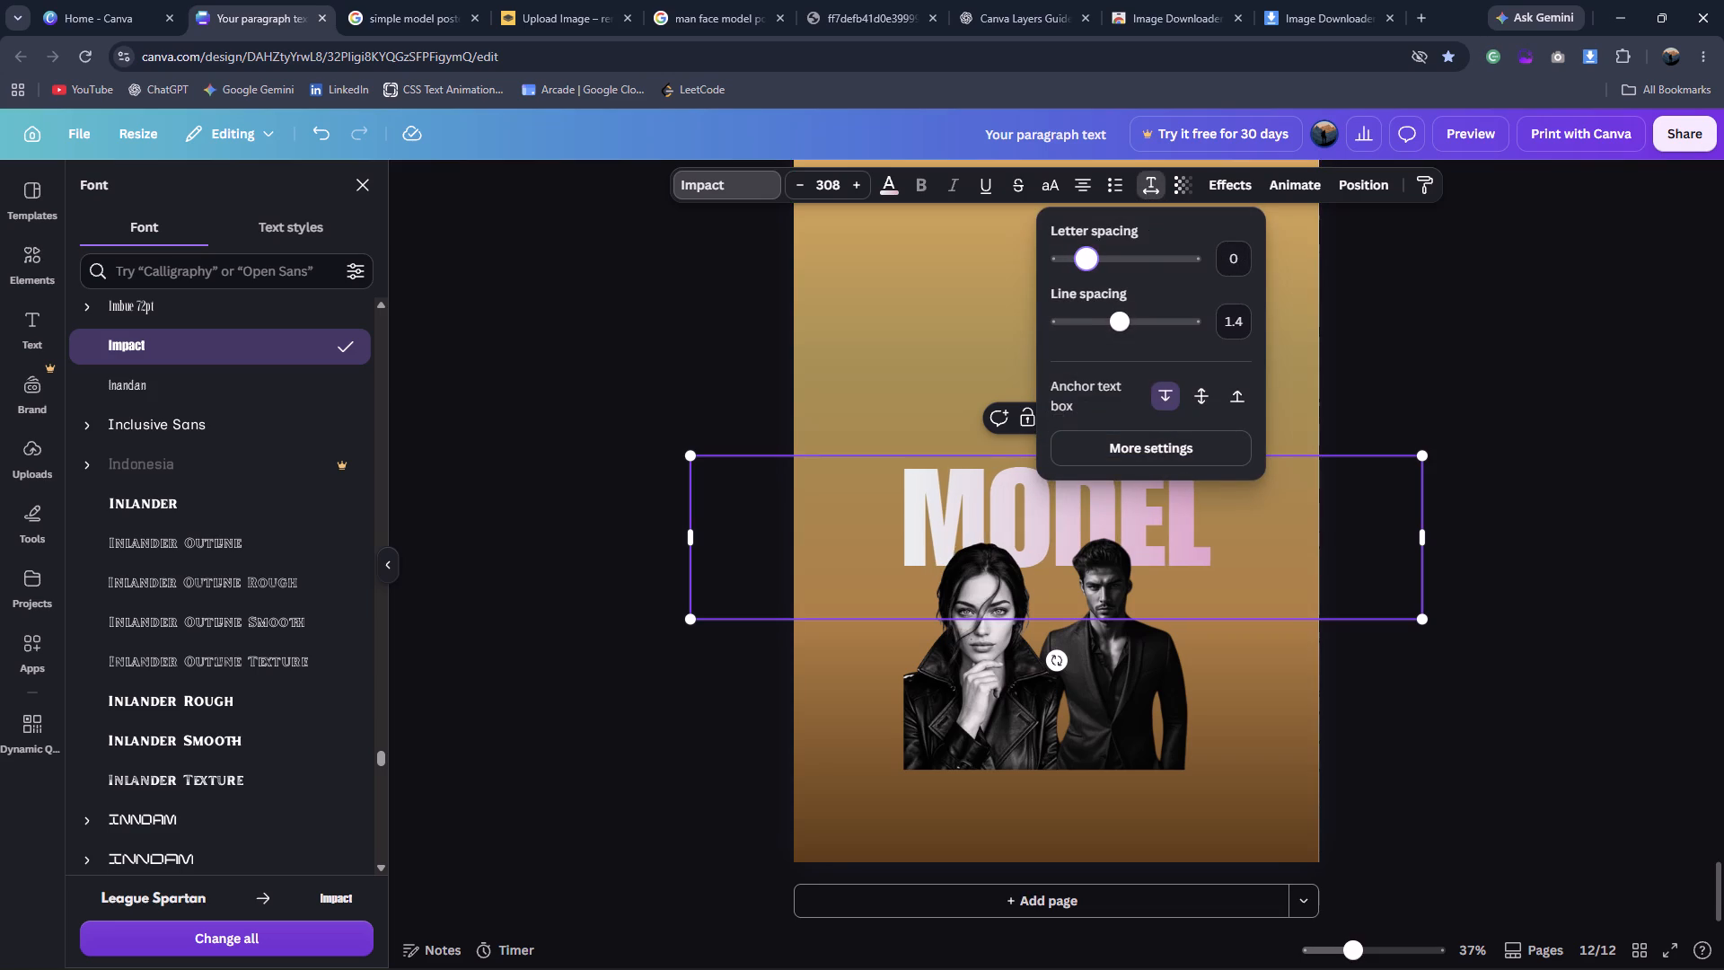
{"action": "left_click", "coordinate": [1636, 481]}
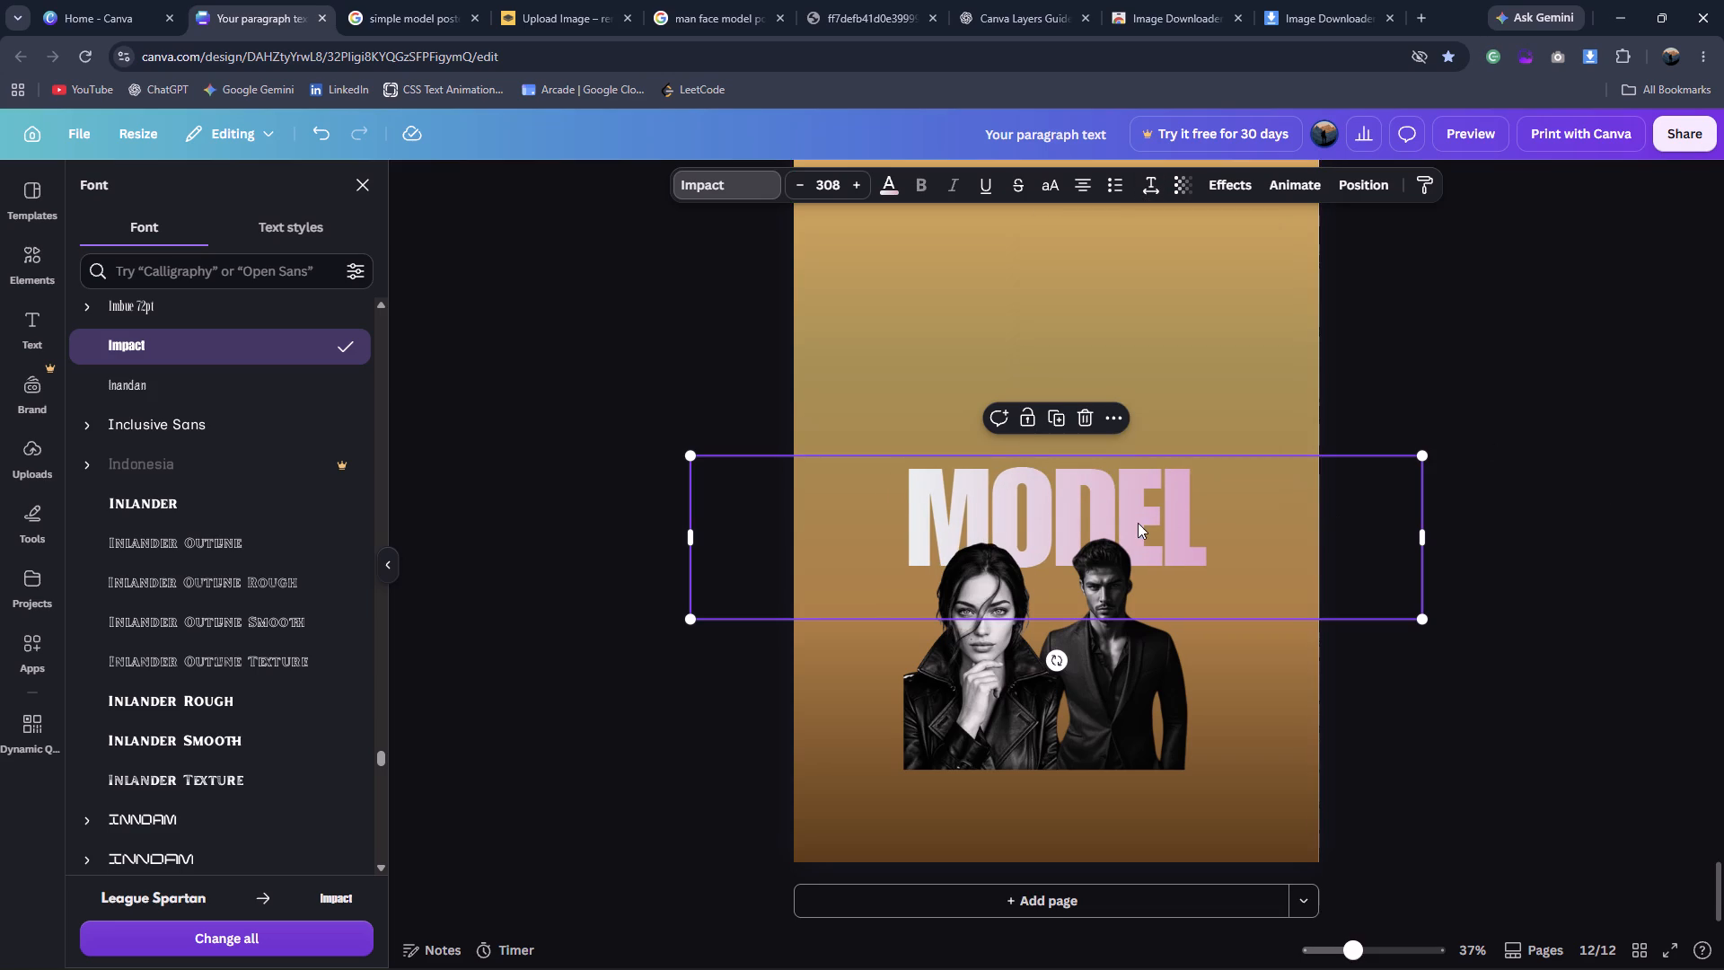
Narrow the MODEL text box to about 24.8 wide so it hugs the word, and centre it back behind the two models.
{"action": "left_click", "coordinate": [1138, 523]}
{"action": "left_click_drag", "start_coordinate": [688, 533], "coordinate": [1111, 529]}
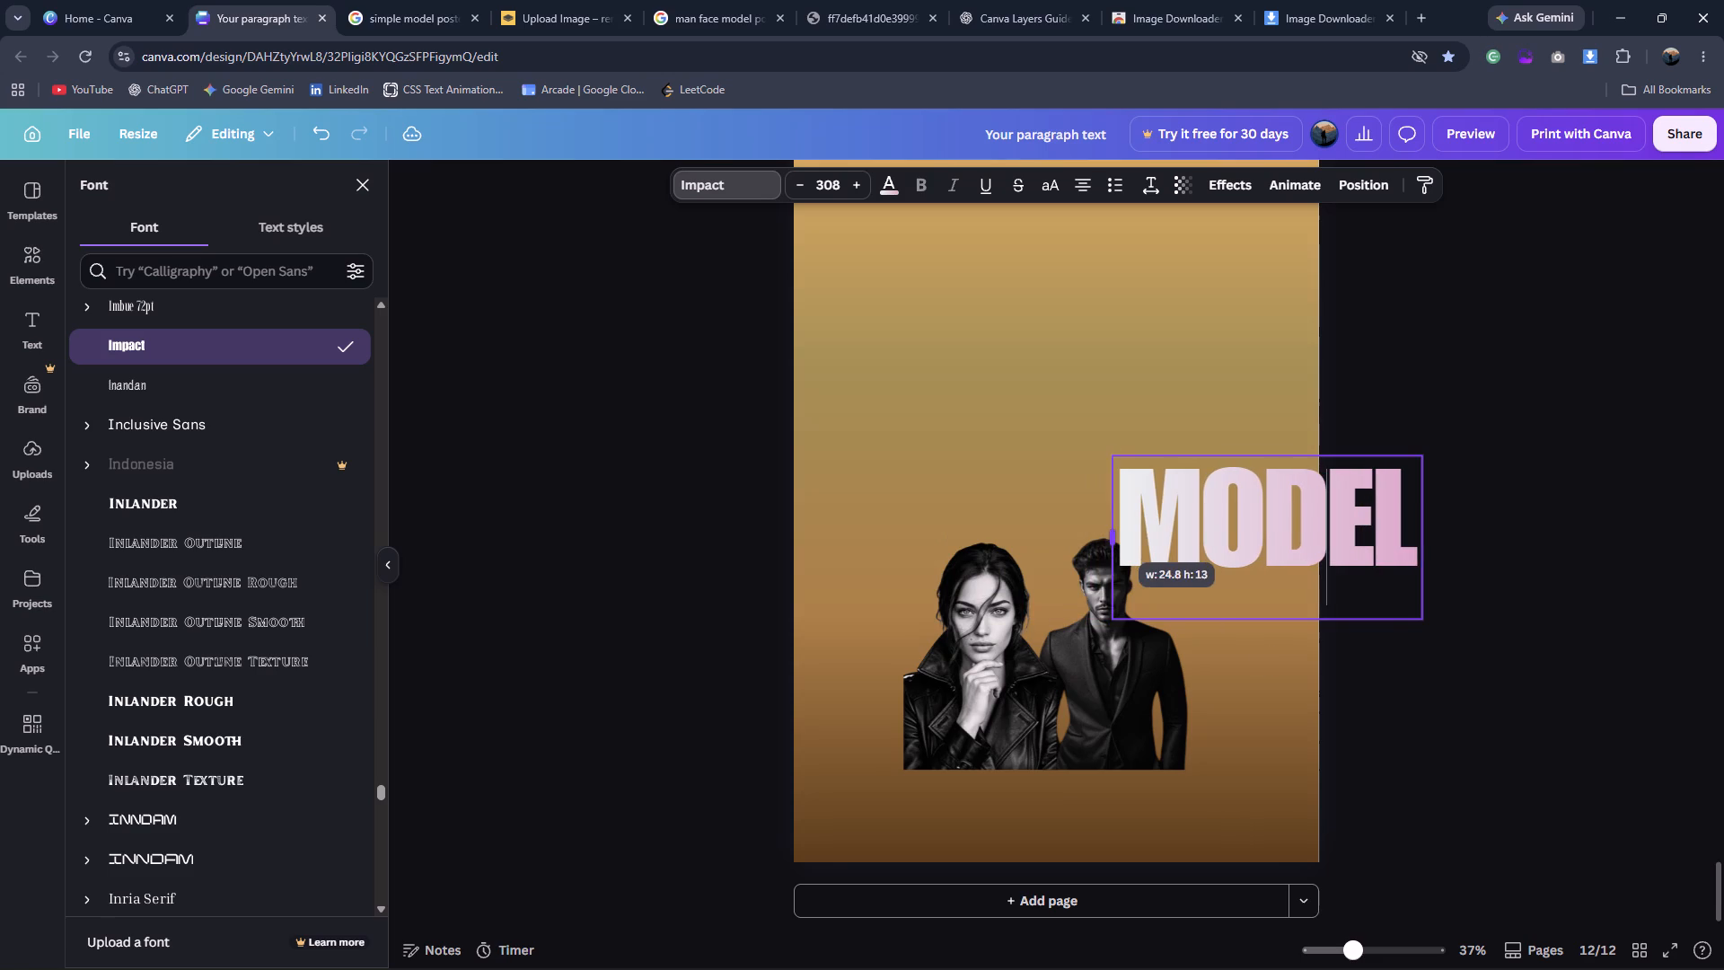
{"action": "left_click_drag", "start_coordinate": [1301, 519], "coordinate": [1119, 519]}
{"action": "left_click", "coordinate": [1723, 524]}
{"action": "left_click", "coordinate": [1452, 550]}
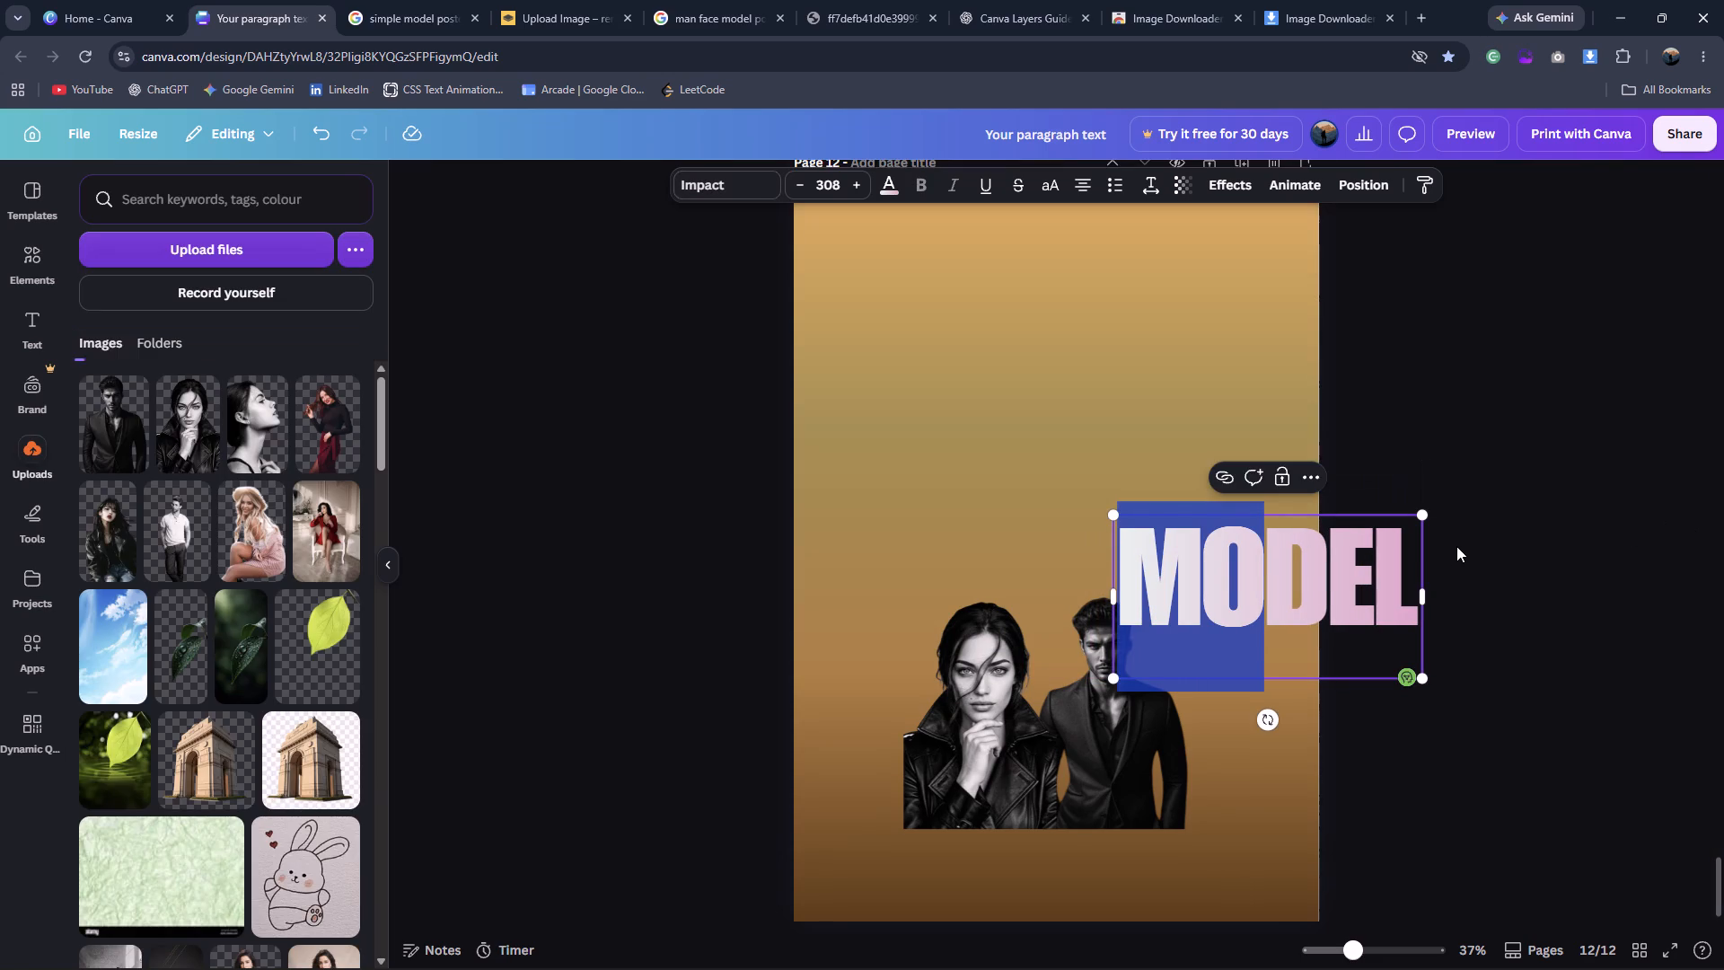
{"action": "left_click", "coordinate": [1473, 547]}
{"action": "left_click_drag", "start_coordinate": [1287, 584], "coordinate": [1072, 586]}
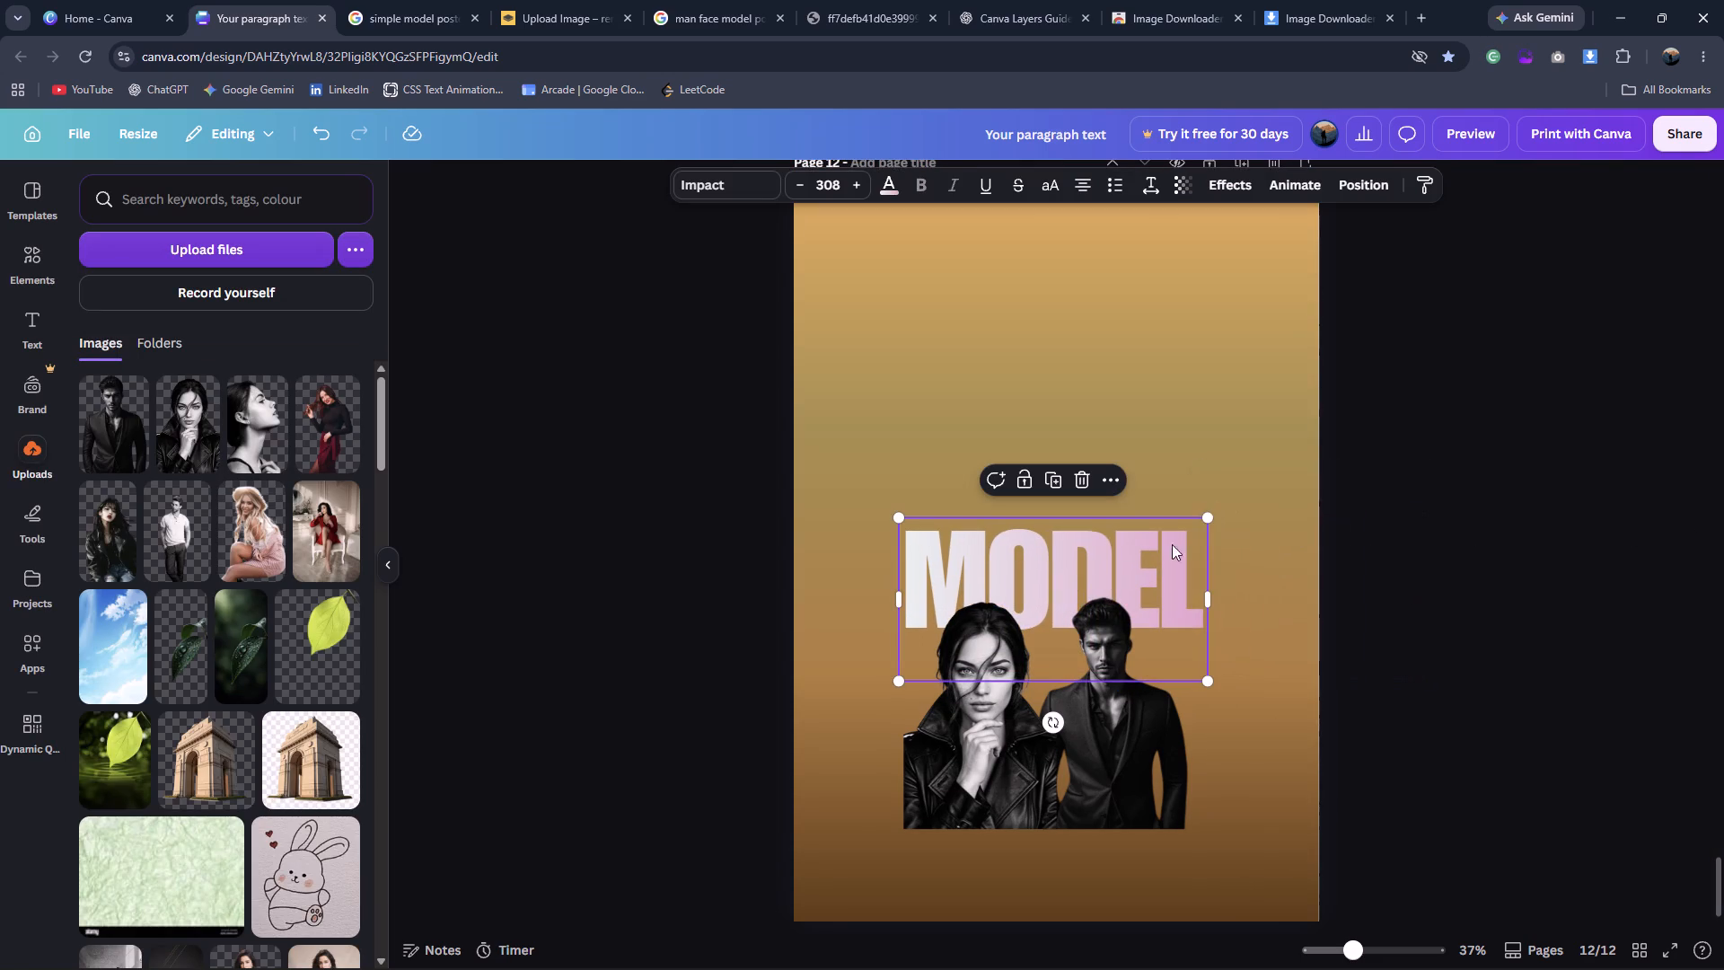
Enlarge the MODEL headline to font size 511 and centre it across the poster's width behind the two models.
{"action": "left_click_drag", "start_coordinate": [1213, 522], "coordinate": [1442, 348]}
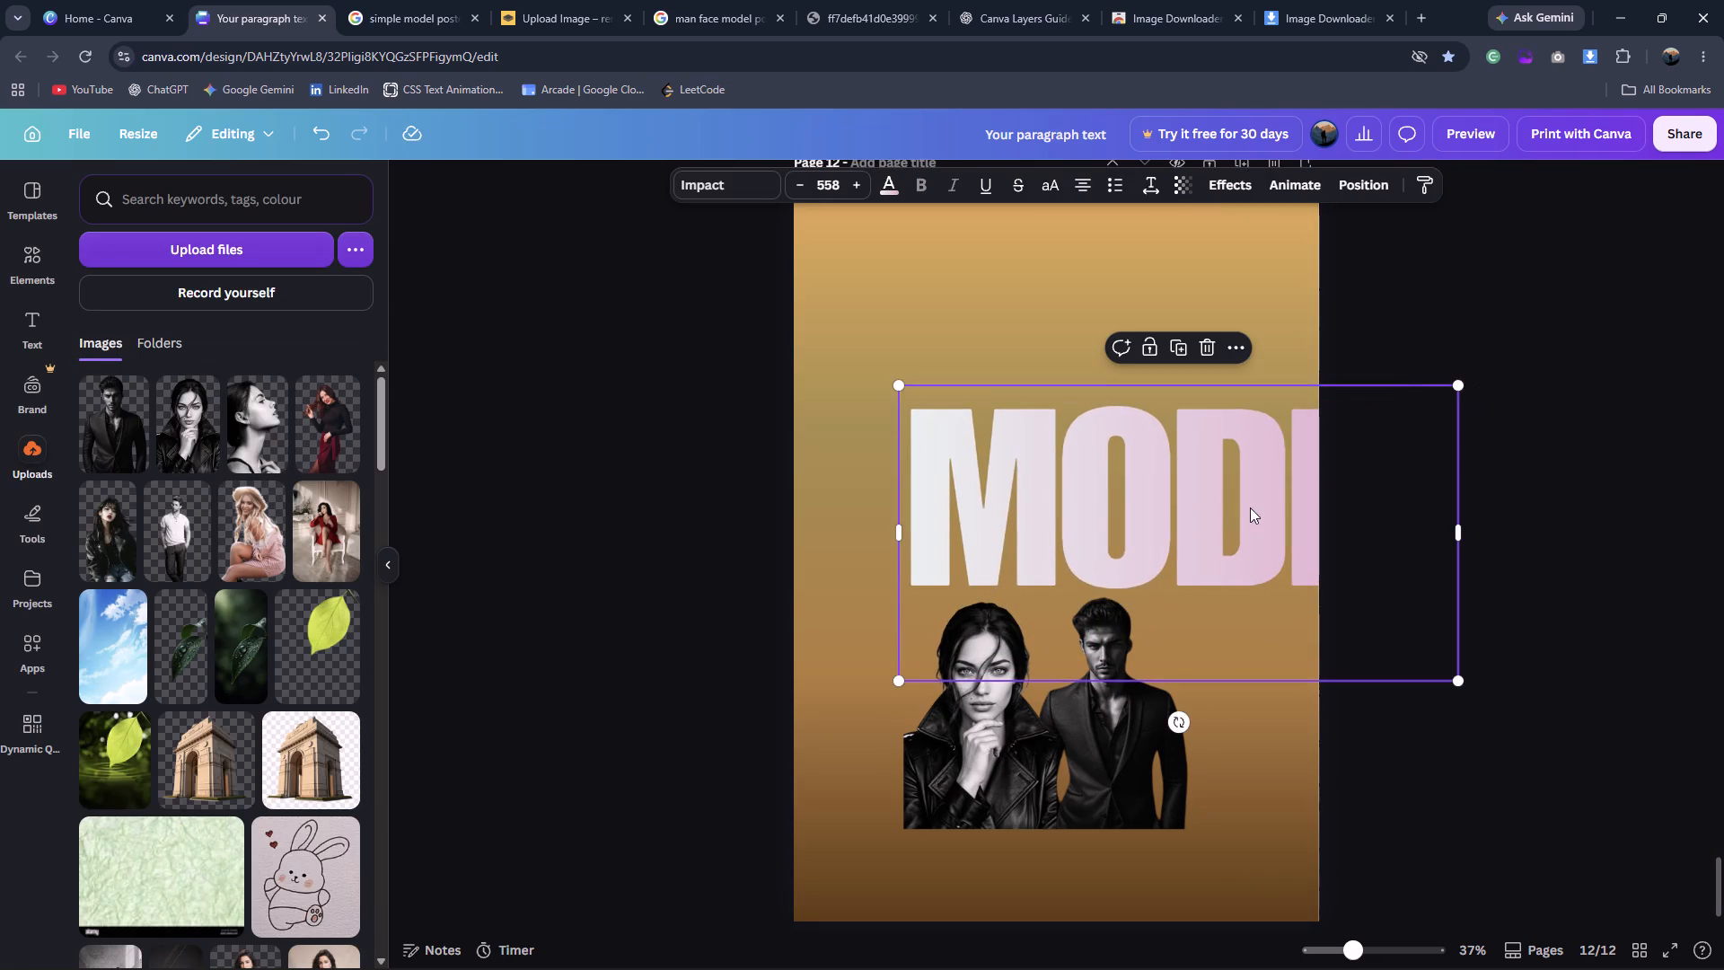
{"action": "left_click_drag", "start_coordinate": [1220, 524], "coordinate": [1111, 599]}
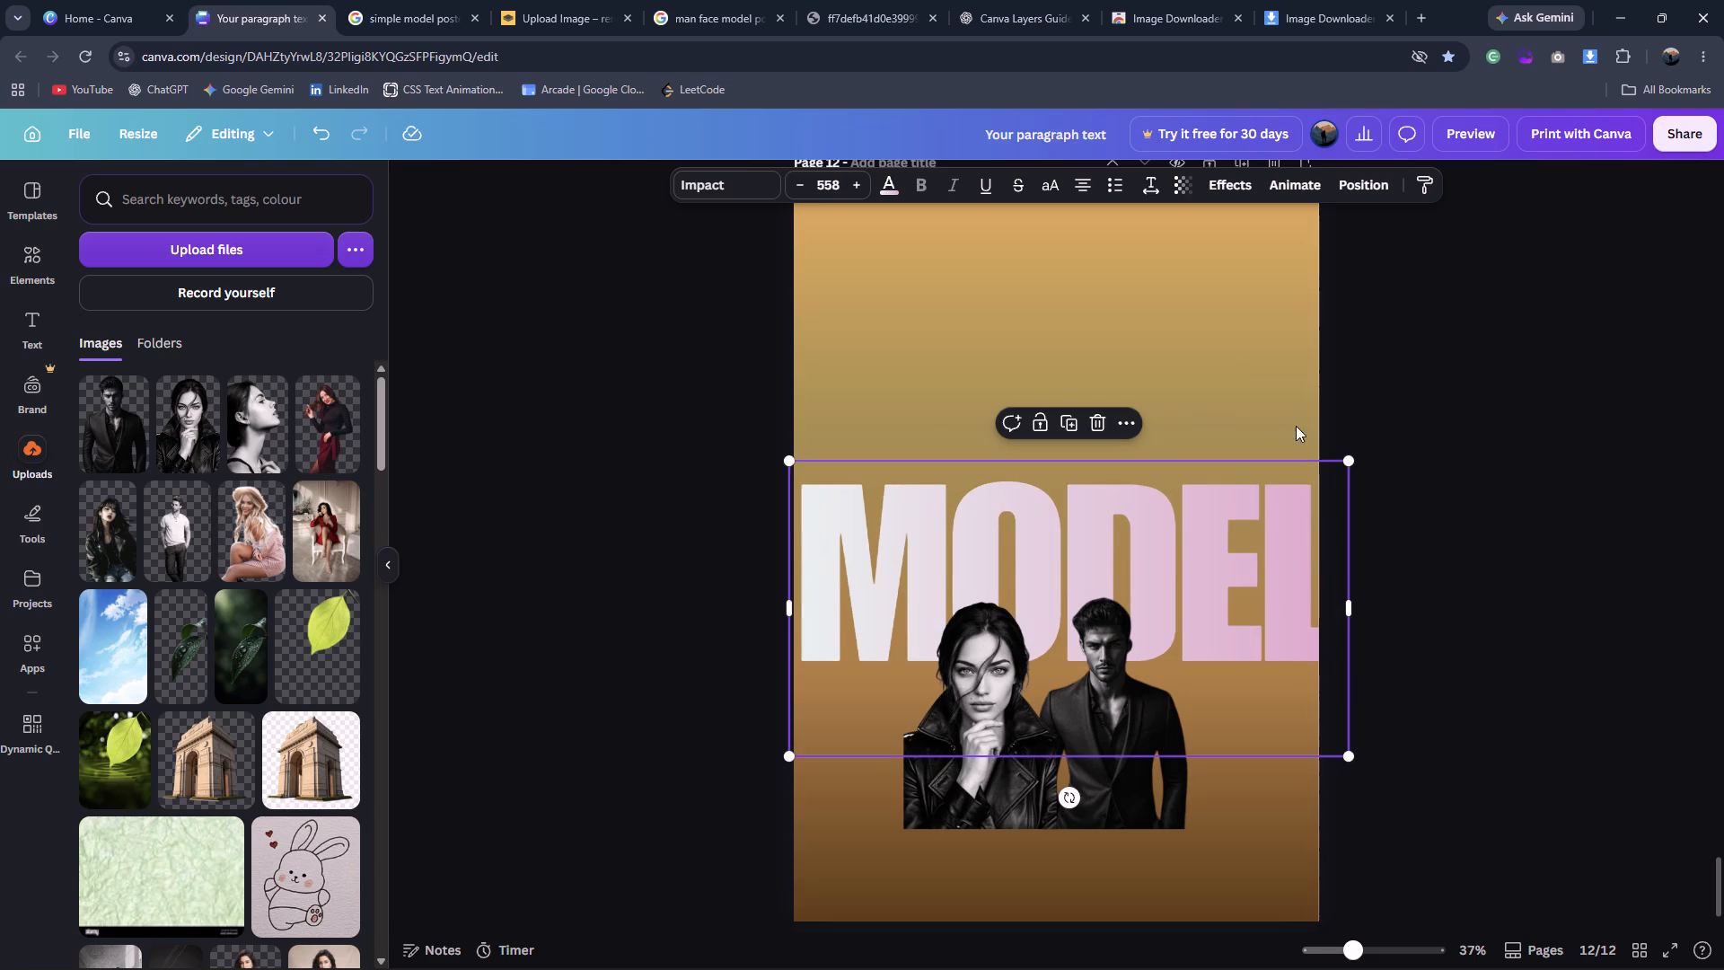
{"action": "left_click_drag", "start_coordinate": [1344, 457], "coordinate": [1303, 494]}
{"action": "left_click_drag", "start_coordinate": [1085, 562], "coordinate": [1089, 560]}
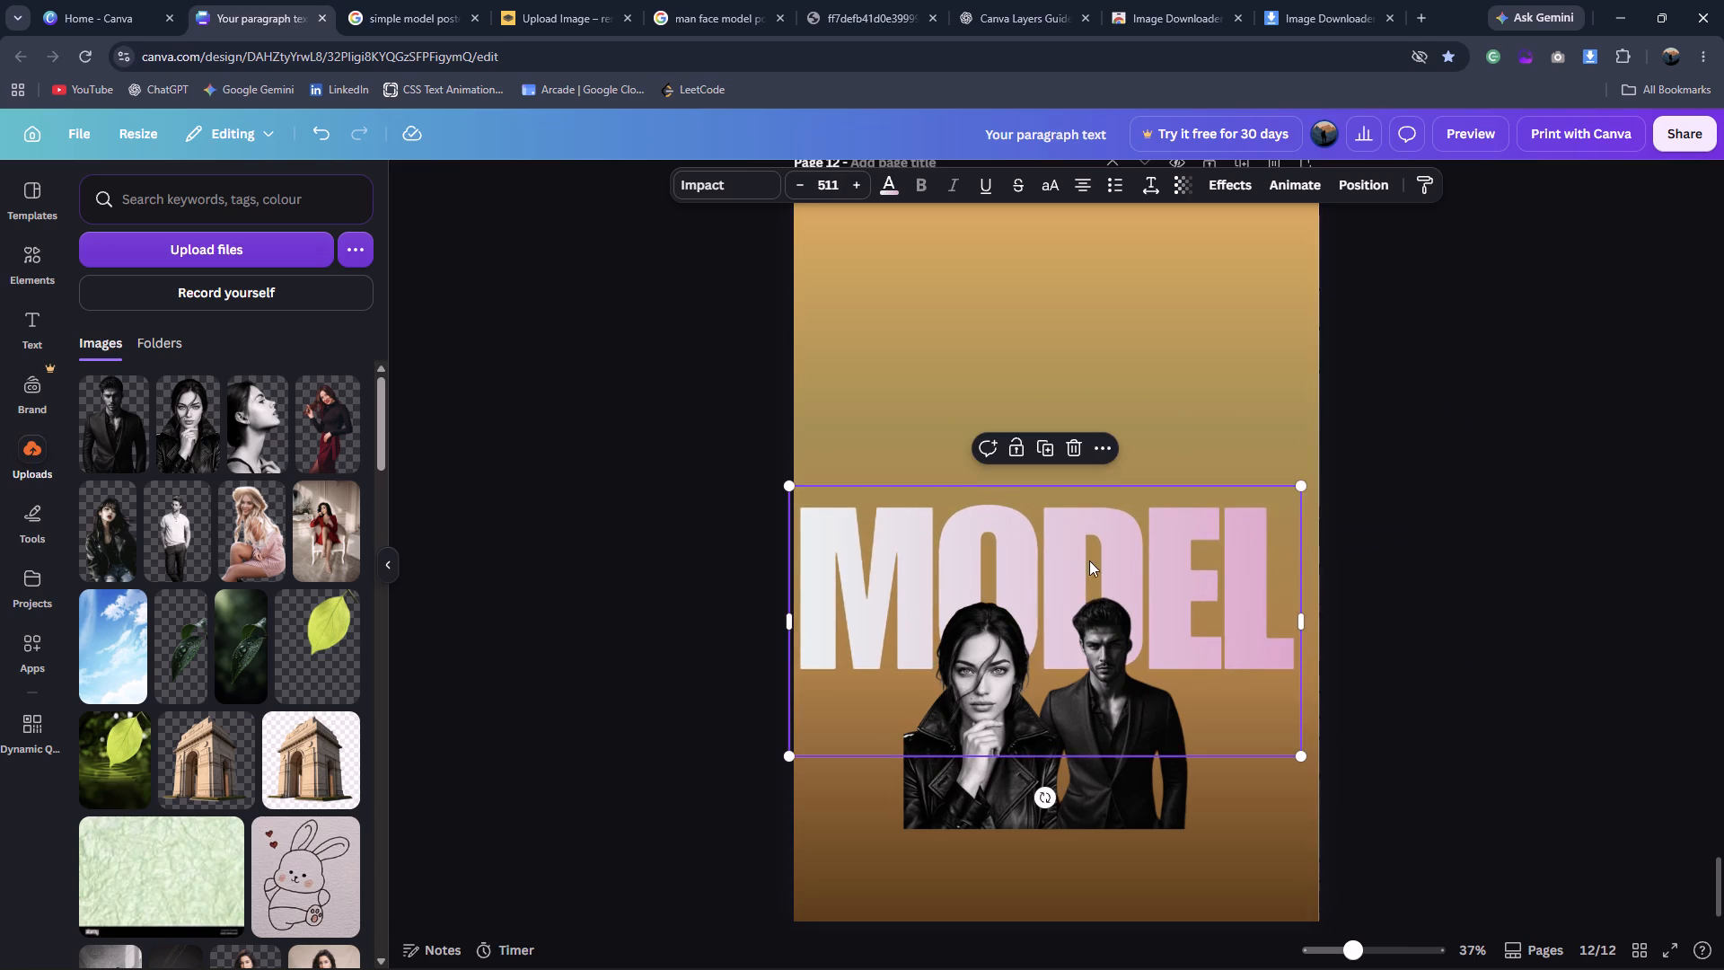
{"action": "left_click_drag", "start_coordinate": [1089, 560], "coordinate": [1098, 566]}
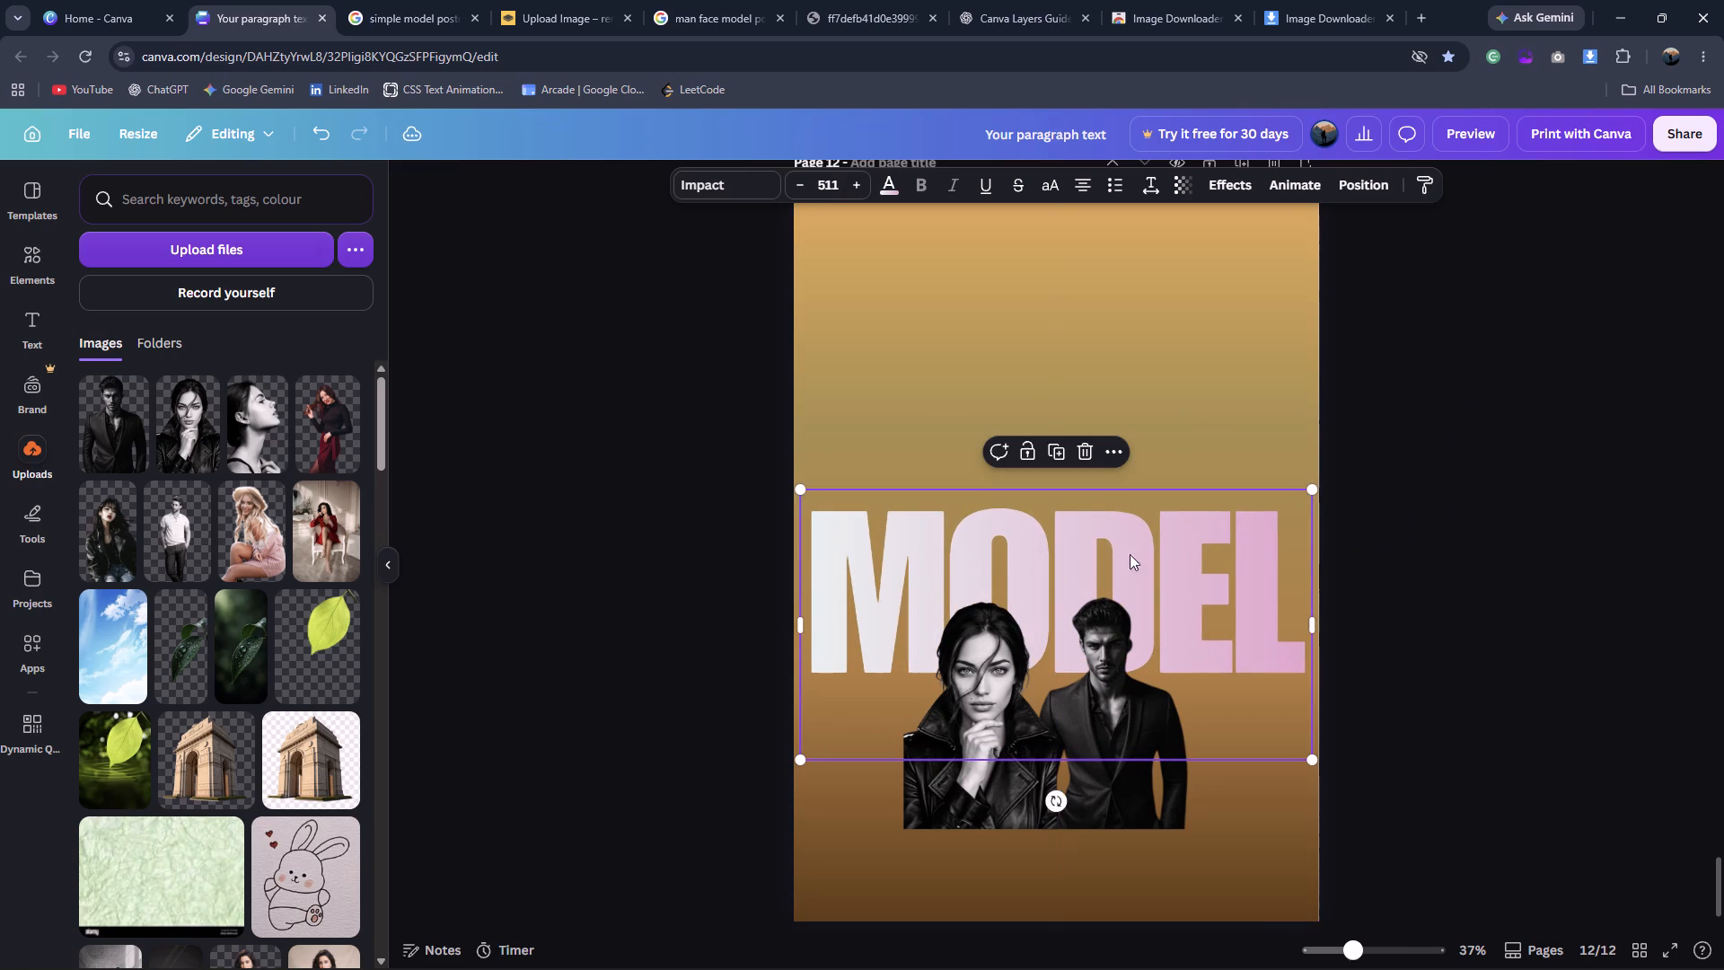
{"action": "left_click", "coordinate": [1380, 527]}
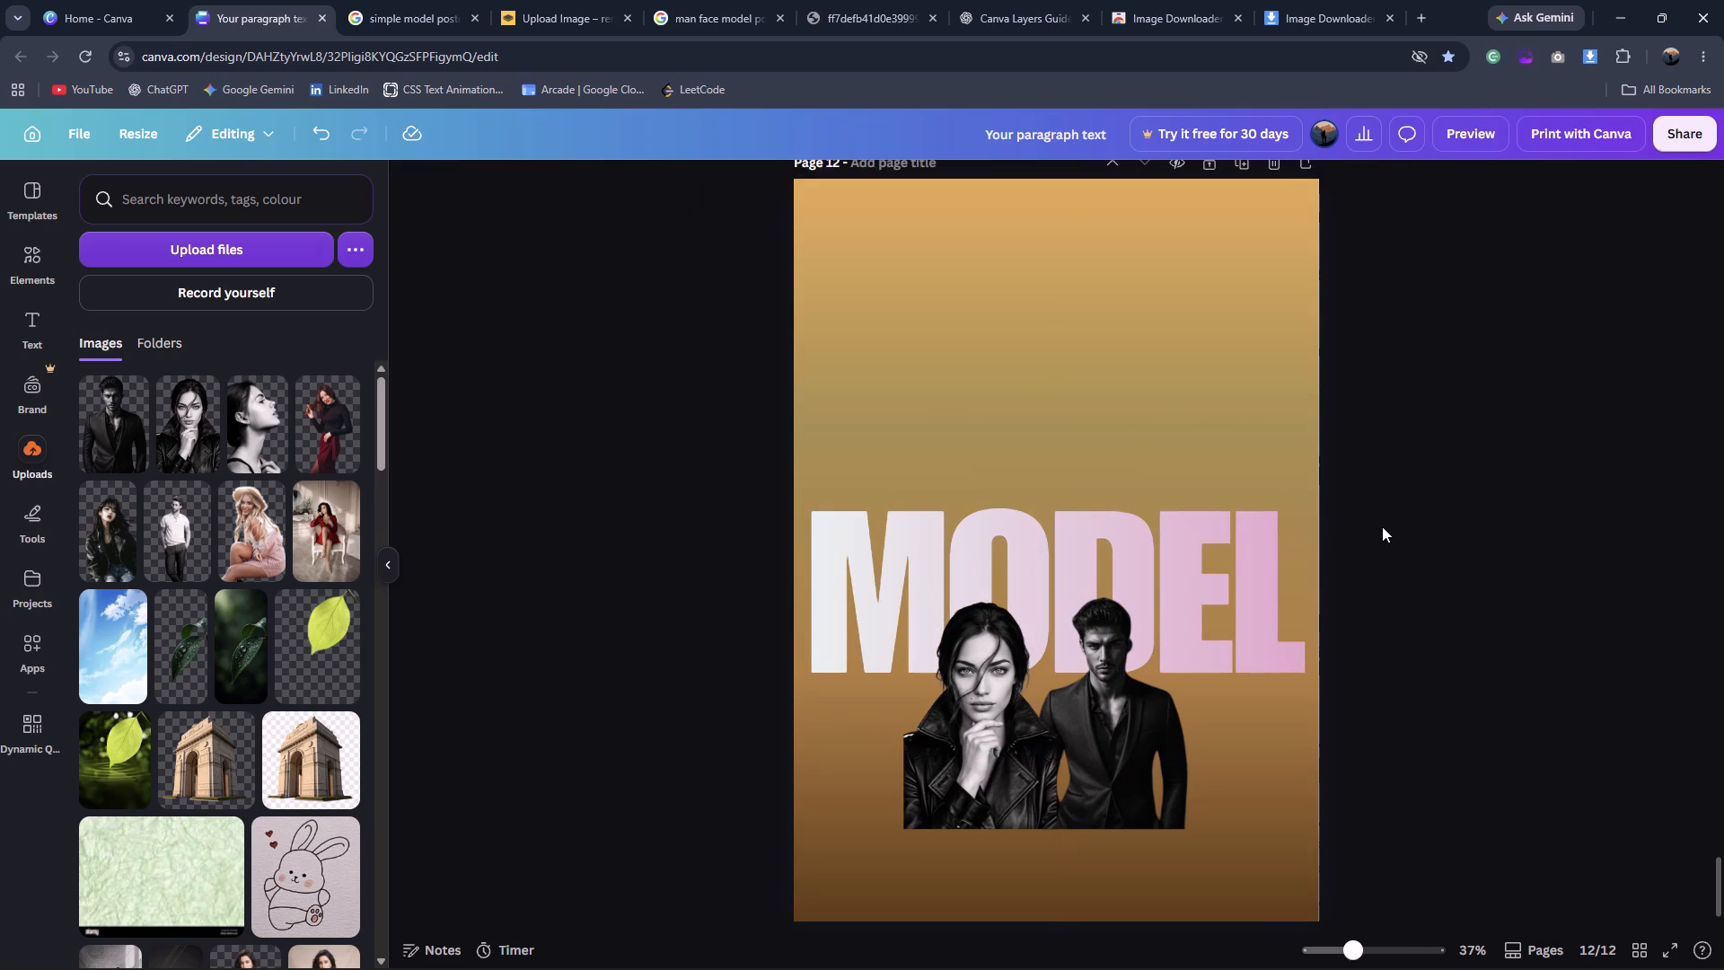
Check the headline and layout of the reference MODEL poster in the image search results, and return to the design.
{"action": "left_click", "coordinate": [429, 1]}
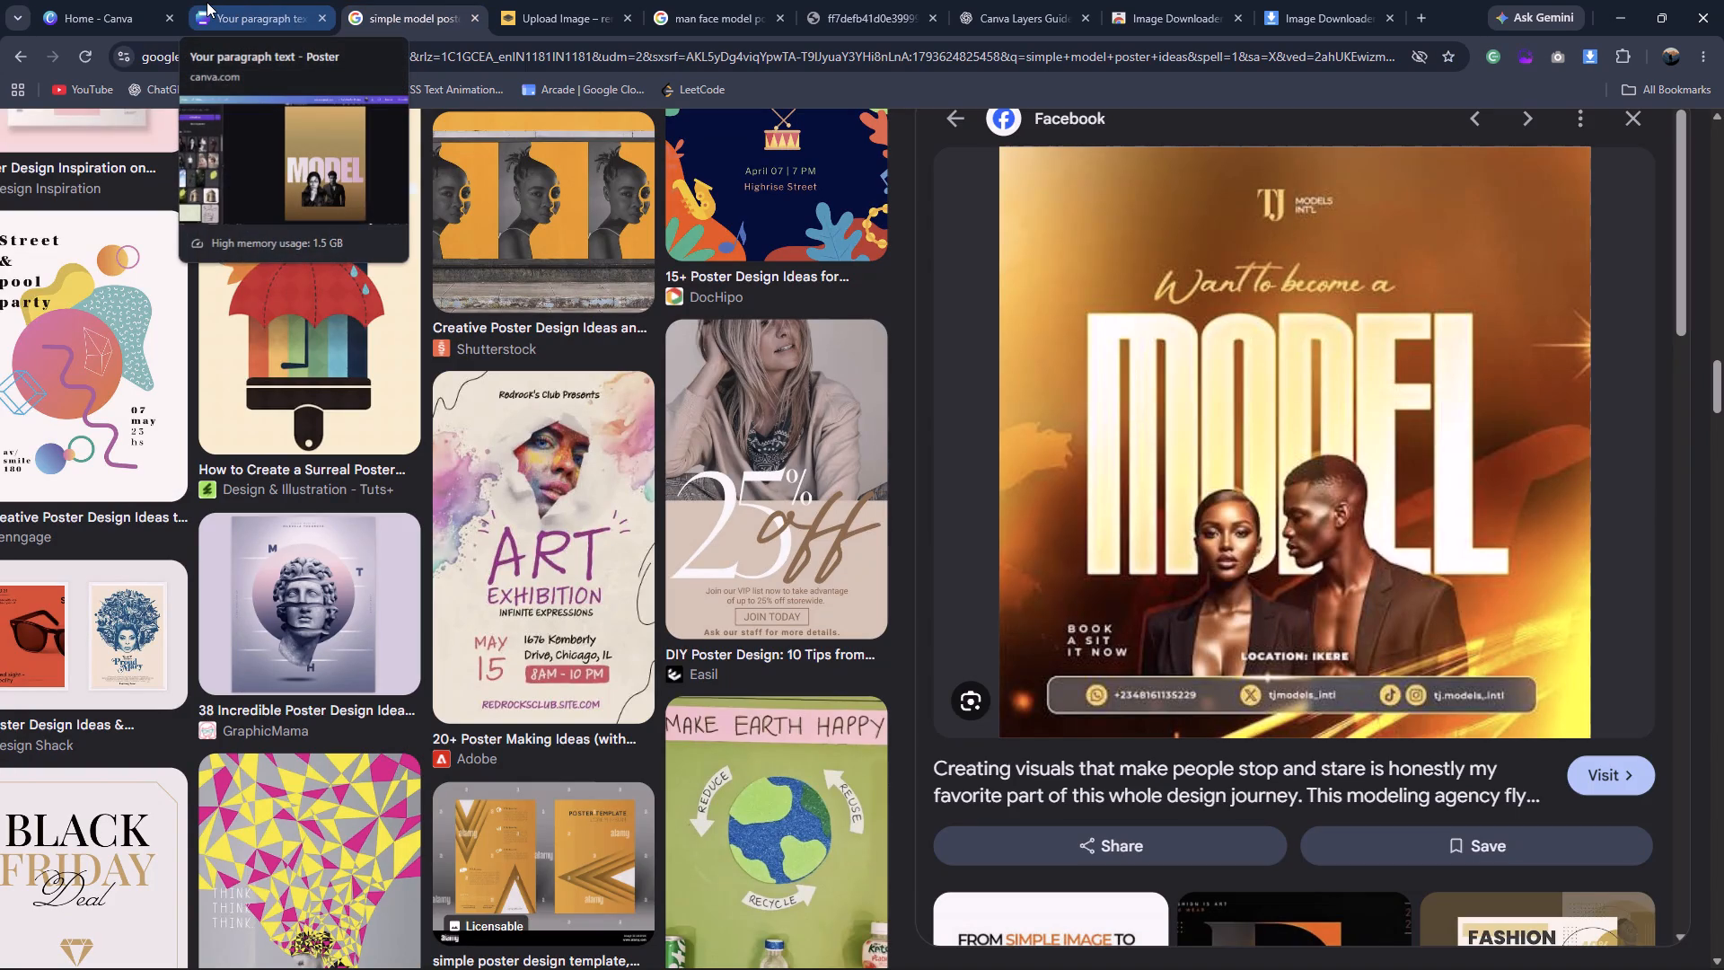
{"action": "left_click", "coordinate": [207, 2]}
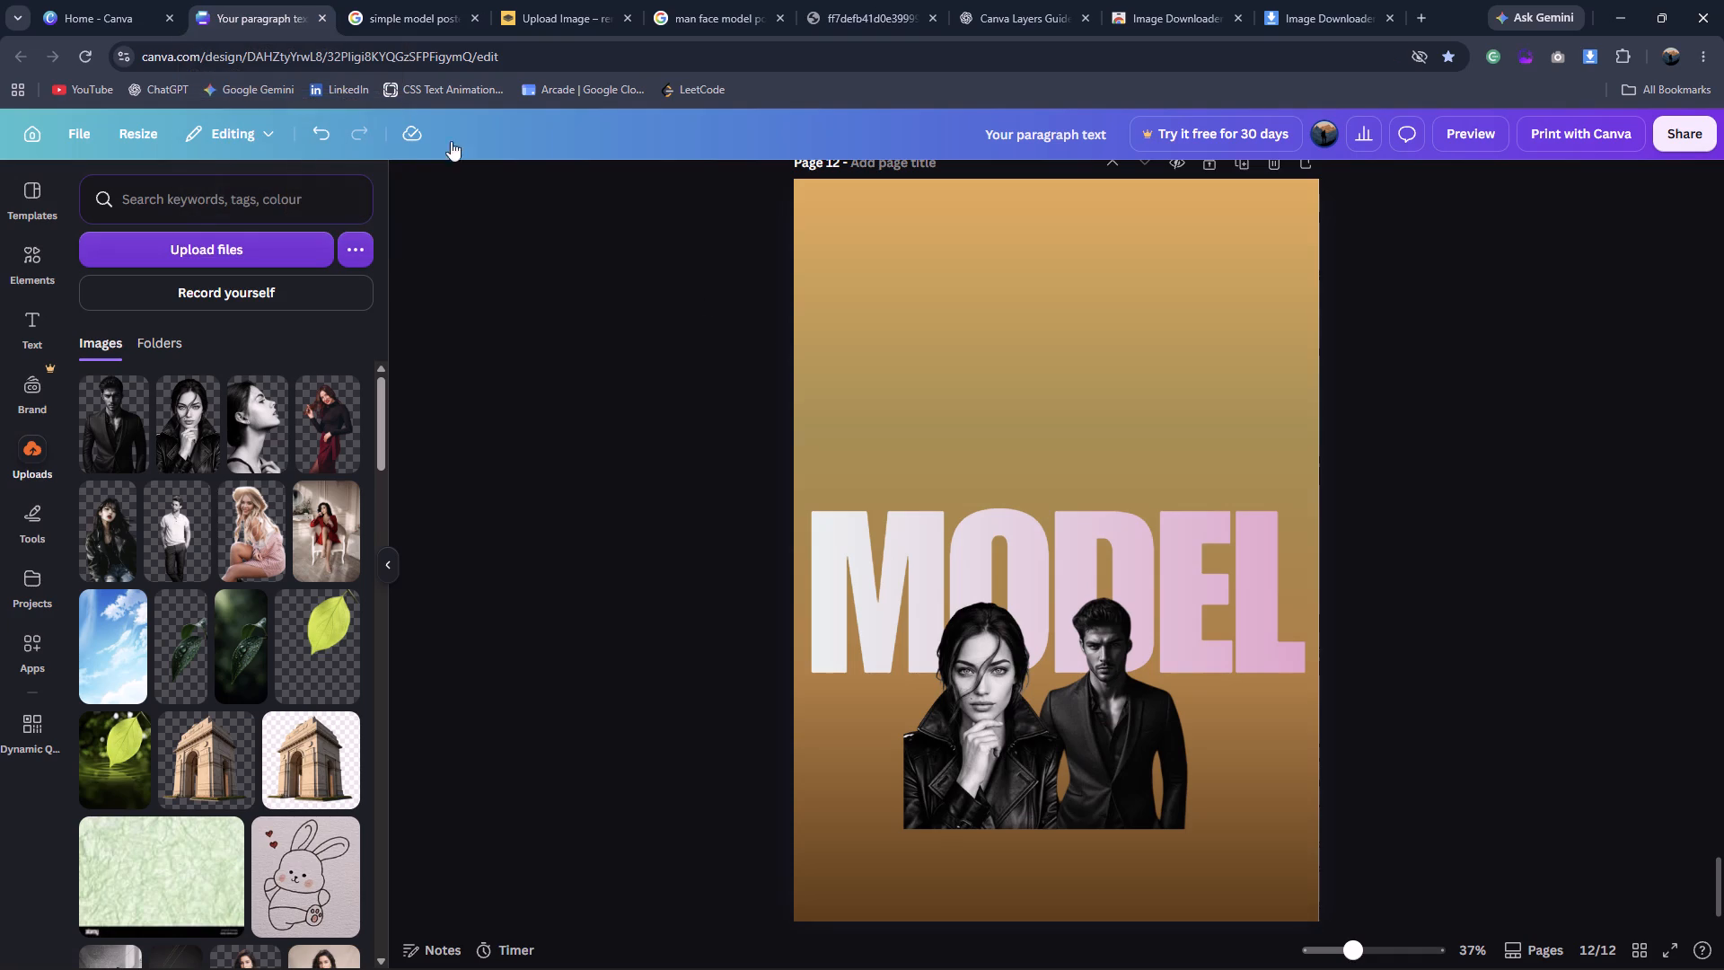
Move the MODEL headline and both model cut-outs together down towards the poster's bottom edge.
{"action": "left_click", "coordinate": [1085, 695]}
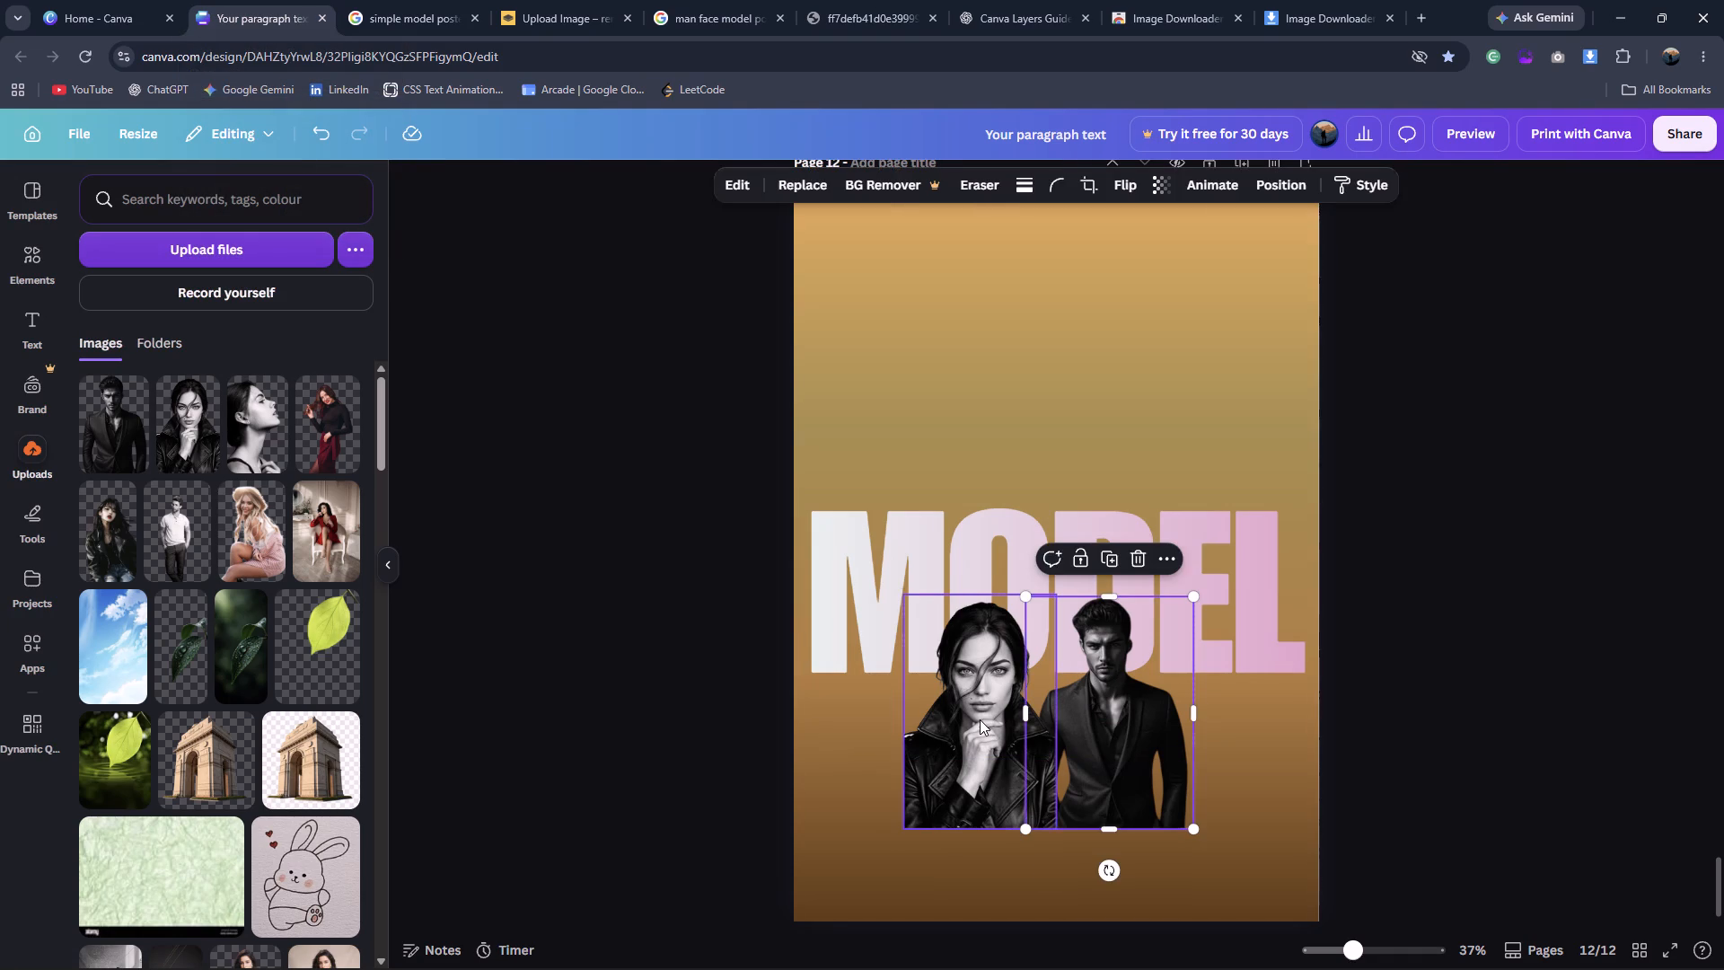
{"action": "left_click", "coordinate": [980, 719], "text": "shift"}
{"action": "left_click", "coordinate": [917, 544], "text": "shift"}
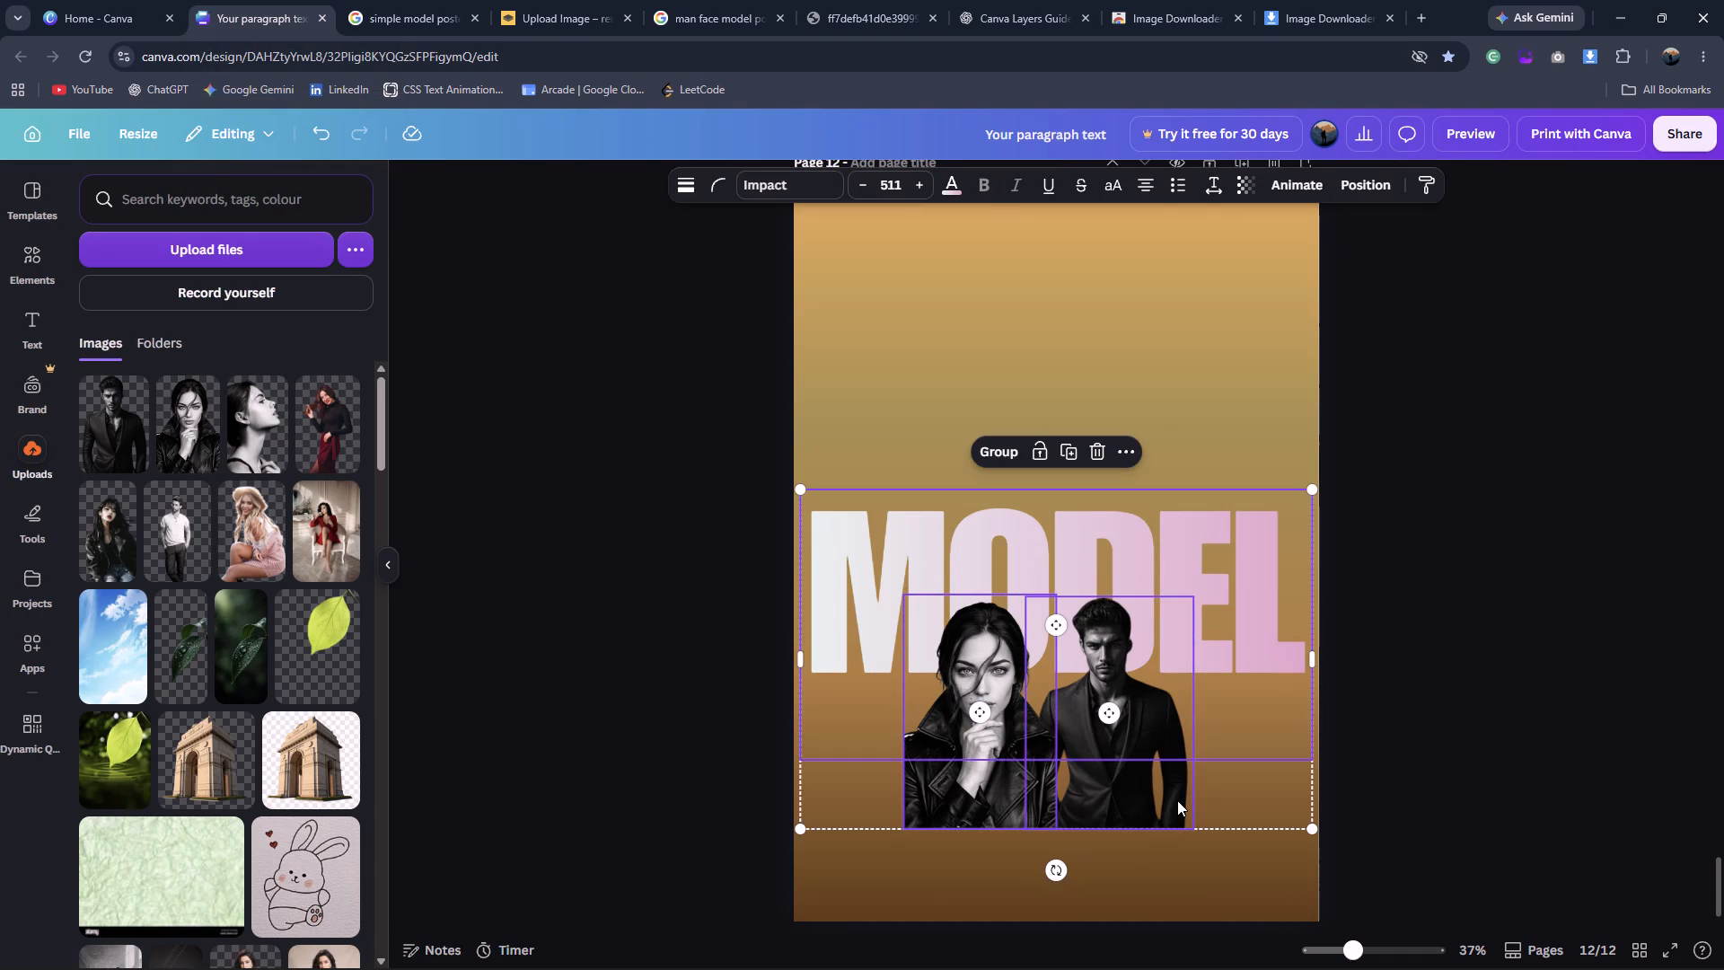
{"action": "key", "text": "Down"}
{"action": "key", "text": "Down"}
{"action": "key", "text": "Down"}
{"action": "key", "text": "Down"}
{"action": "key", "text": "Down"}
{"action": "key", "text": "Down"}
{"action": "key", "text": "Down"}
{"action": "key", "text": "Down"}
{"action": "key", "text": "Down"}
{"action": "key", "text": "Down"}
{"action": "key", "text": "Down"}
{"action": "key", "text": "Down"}
{"action": "key", "text": "Down"}
{"action": "key", "text": "Down"}
{"action": "key", "text": "Down"}
{"action": "key", "text": "Down"}
{"action": "key", "text": "Down"}
{"action": "key", "text": "Down"}
{"action": "key", "text": "Down"}
{"action": "key", "text": "Down"}
{"action": "key", "text": "Down"}
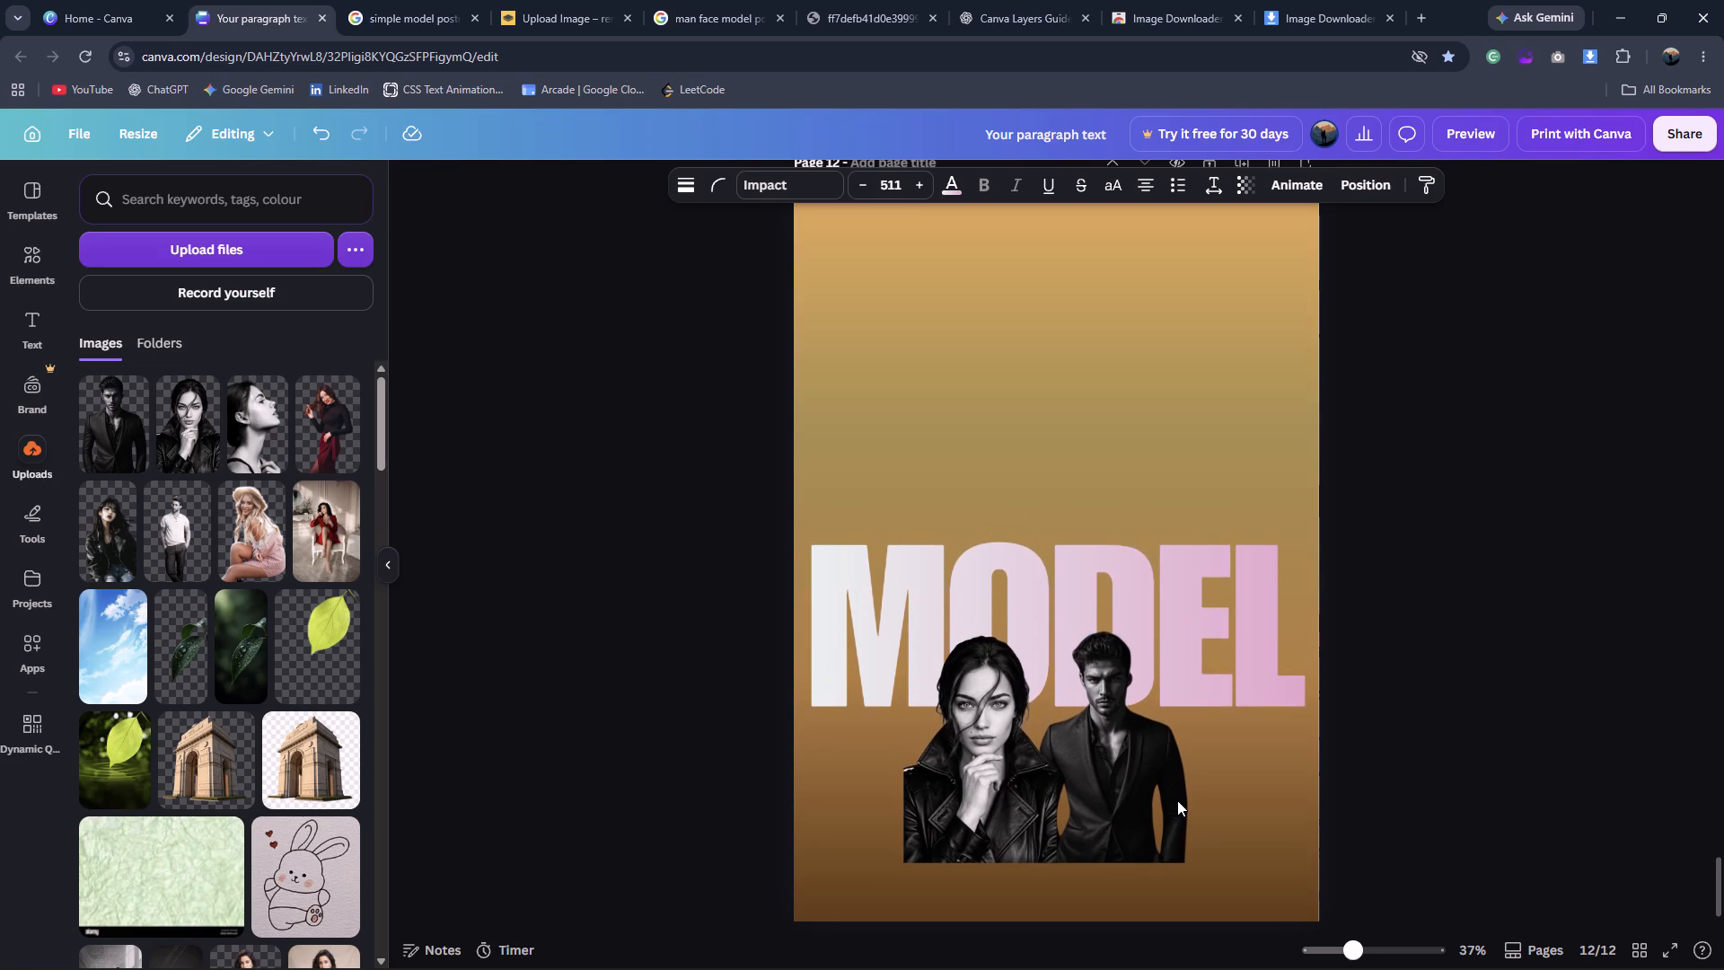
{"action": "key", "text": "Down"}
{"action": "key", "text": "Down"}
{"action": "key", "text": "Up"}
{"action": "key", "text": "Up"}
{"action": "key", "text": "Up"}
{"action": "key", "text": "Up"}
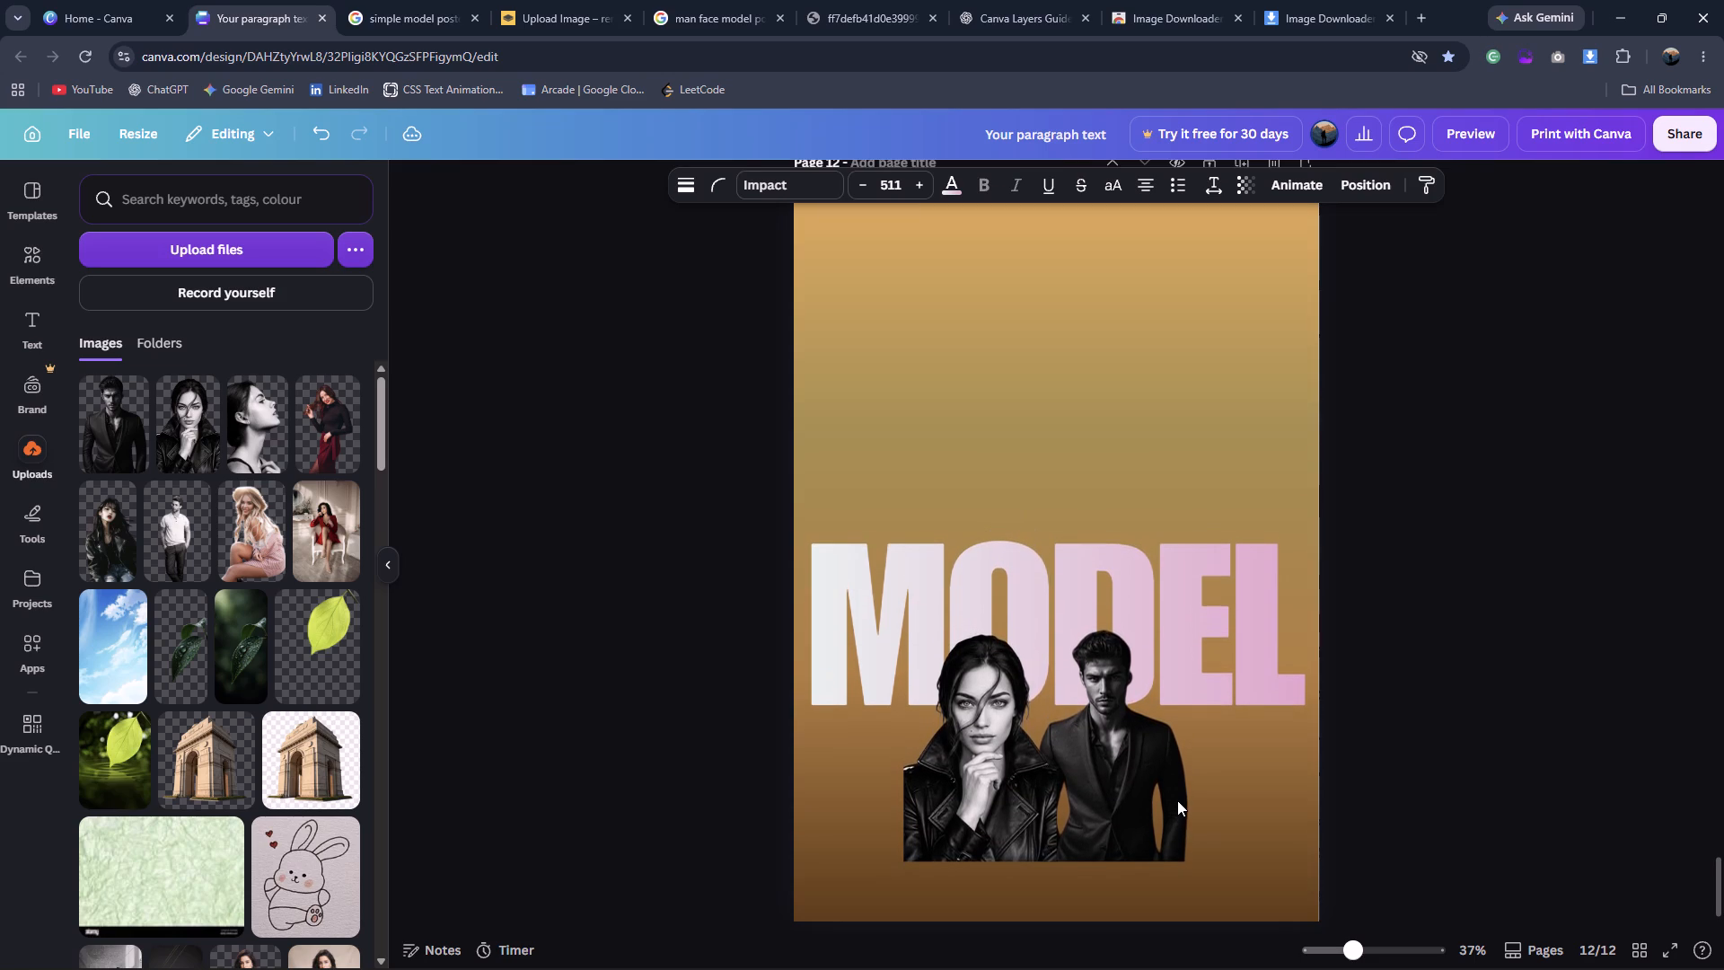
{"action": "left_click", "coordinate": [1438, 681]}
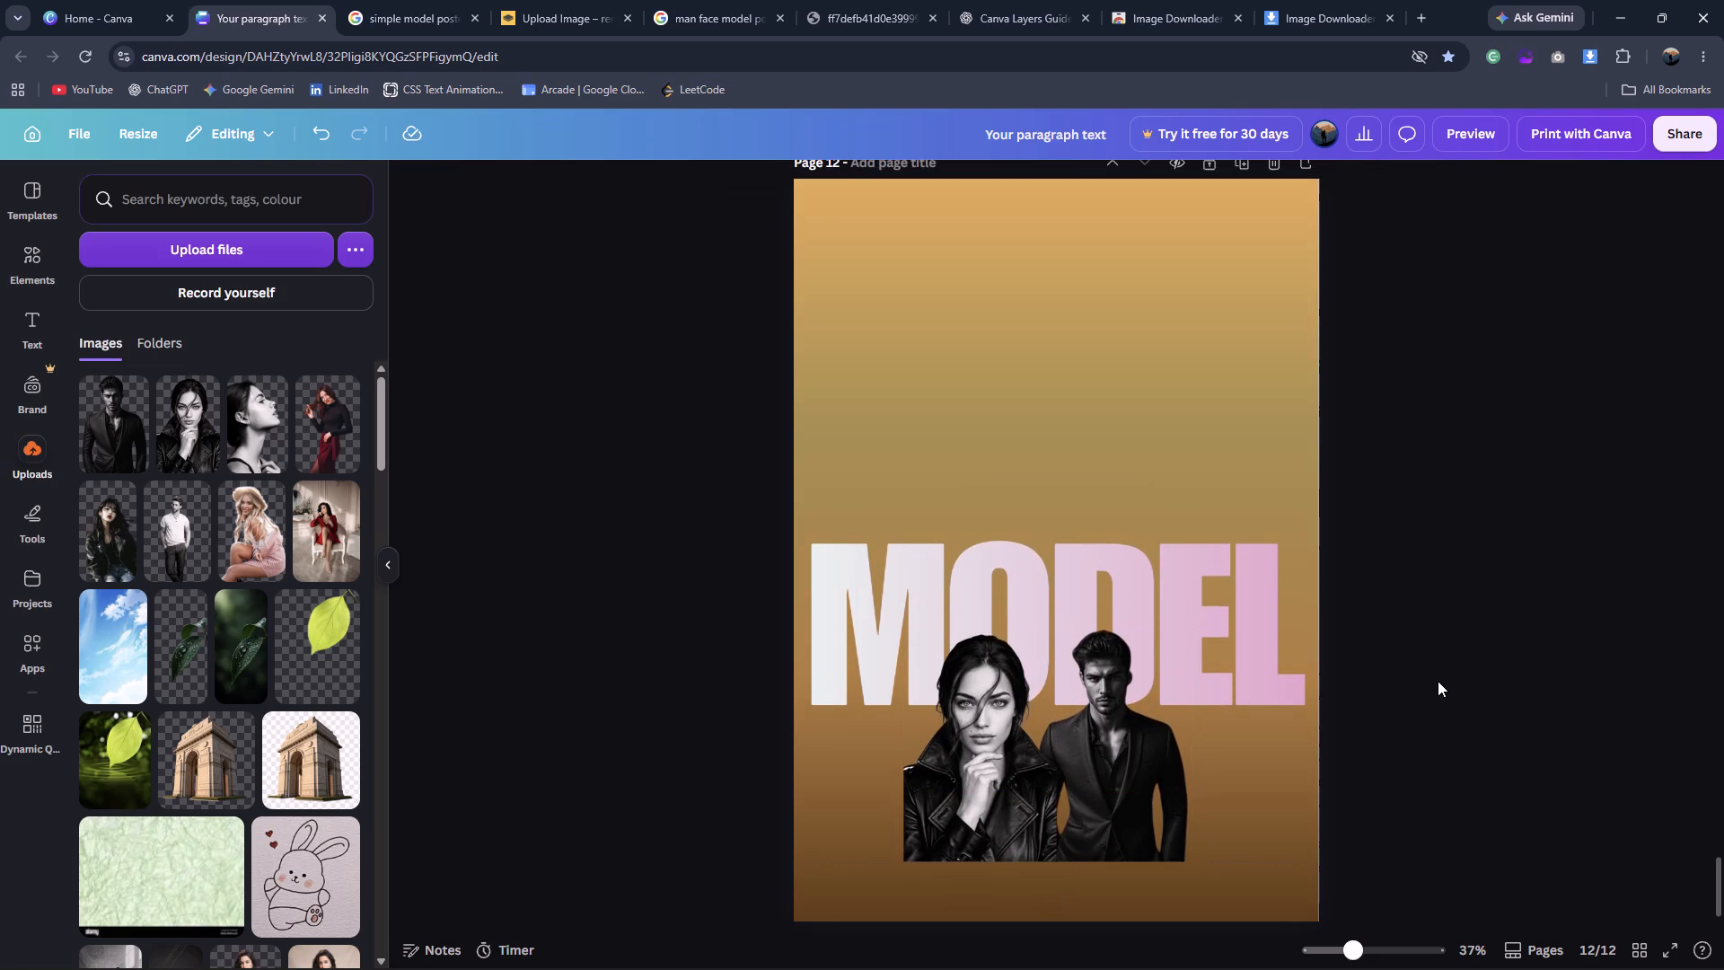
Nudge the MODEL headline and both model cut-outs together slightly upward.
{"action": "left_click", "coordinate": [1106, 767]}
{"action": "left_click", "coordinate": [992, 772], "text": "shift"}
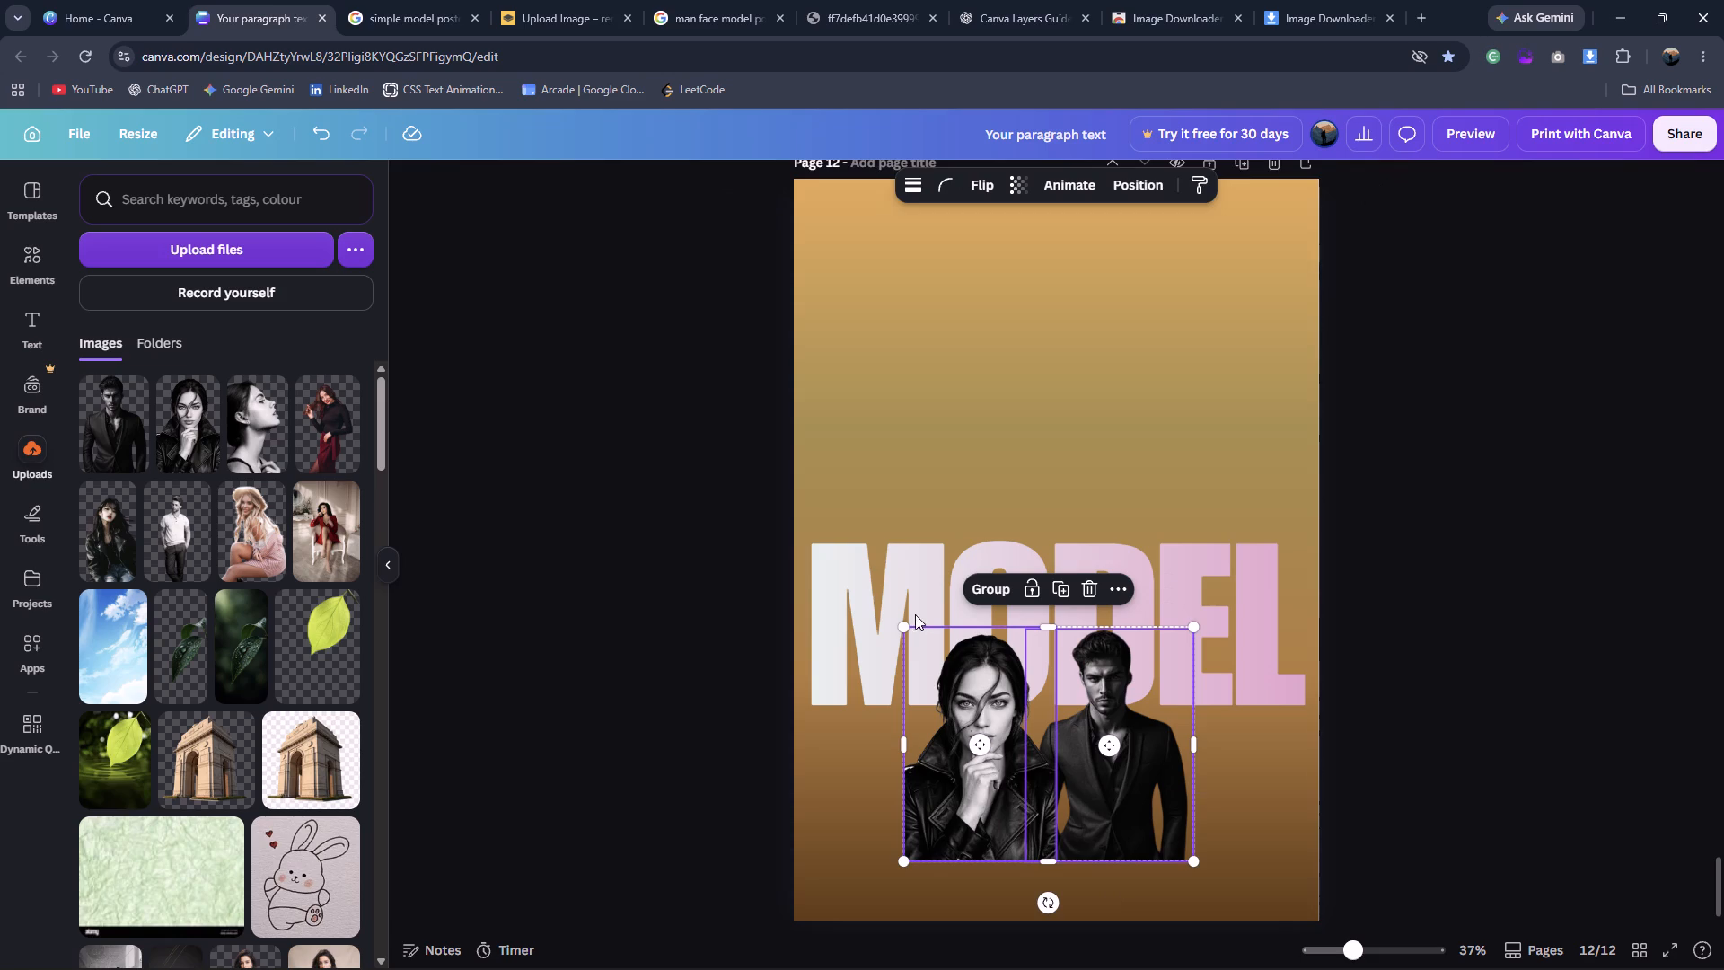
{"action": "left_click", "coordinate": [898, 586], "text": "shift"}
{"action": "key", "text": "Up"}
{"action": "key", "text": "Up"}
{"action": "key", "text": "Up"}
{"action": "key", "text": "Up"}
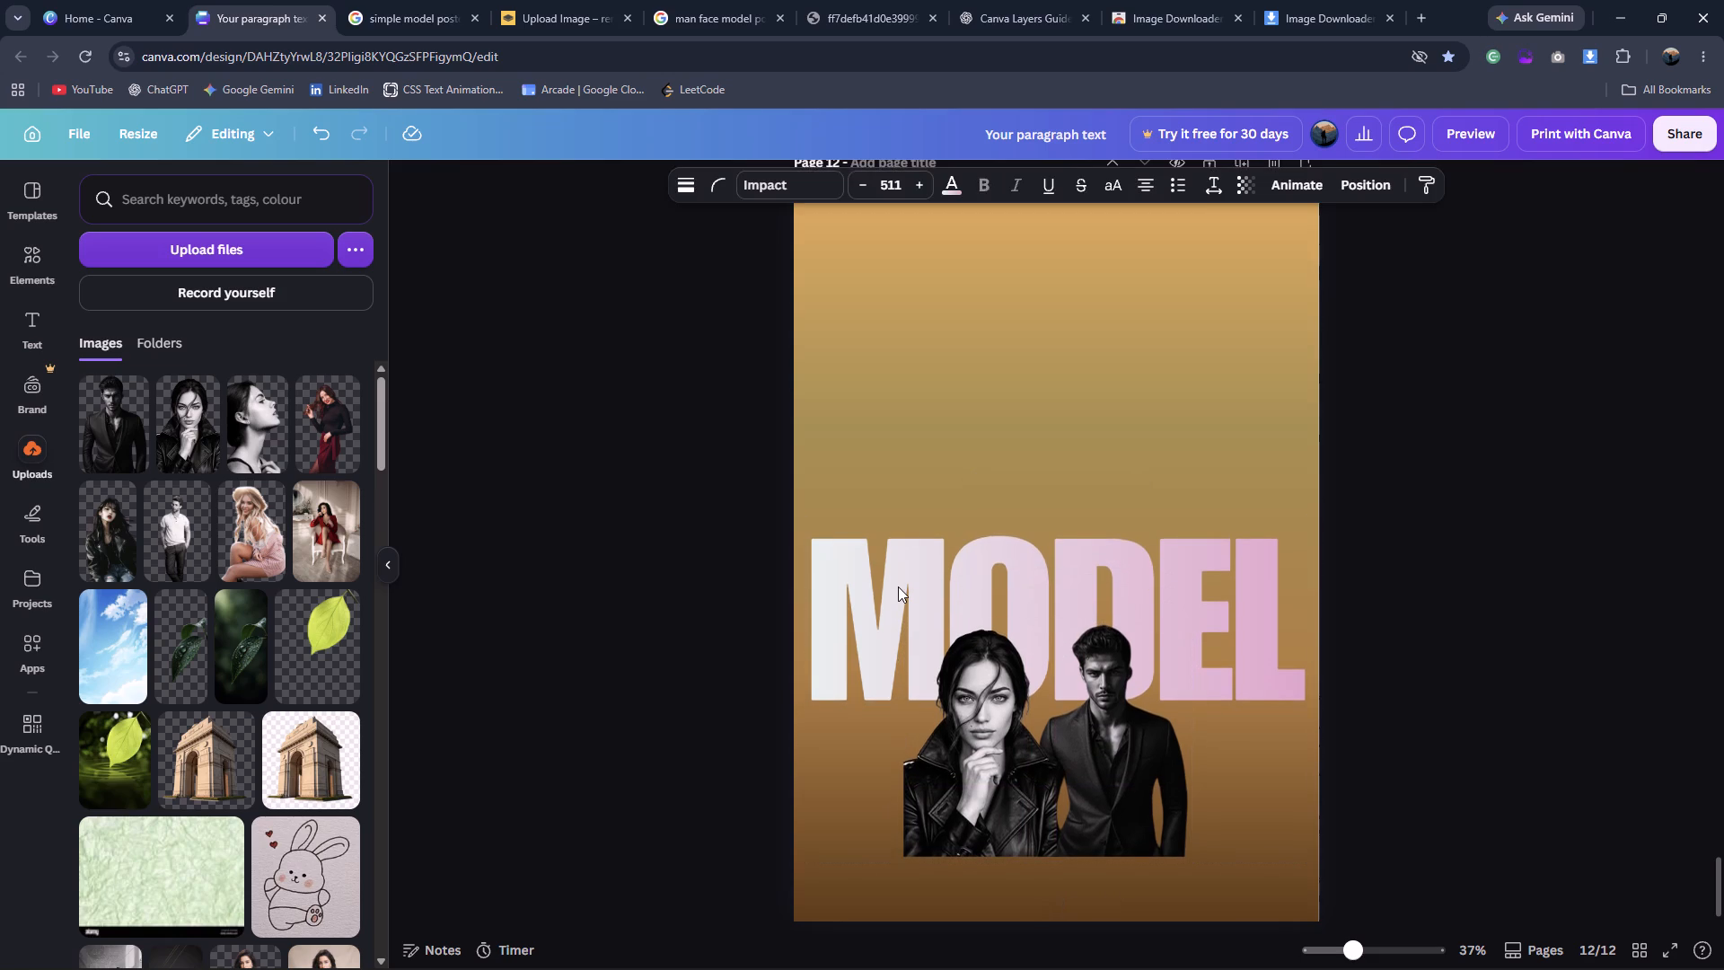
{"action": "left_click", "coordinate": [1383, 511]}
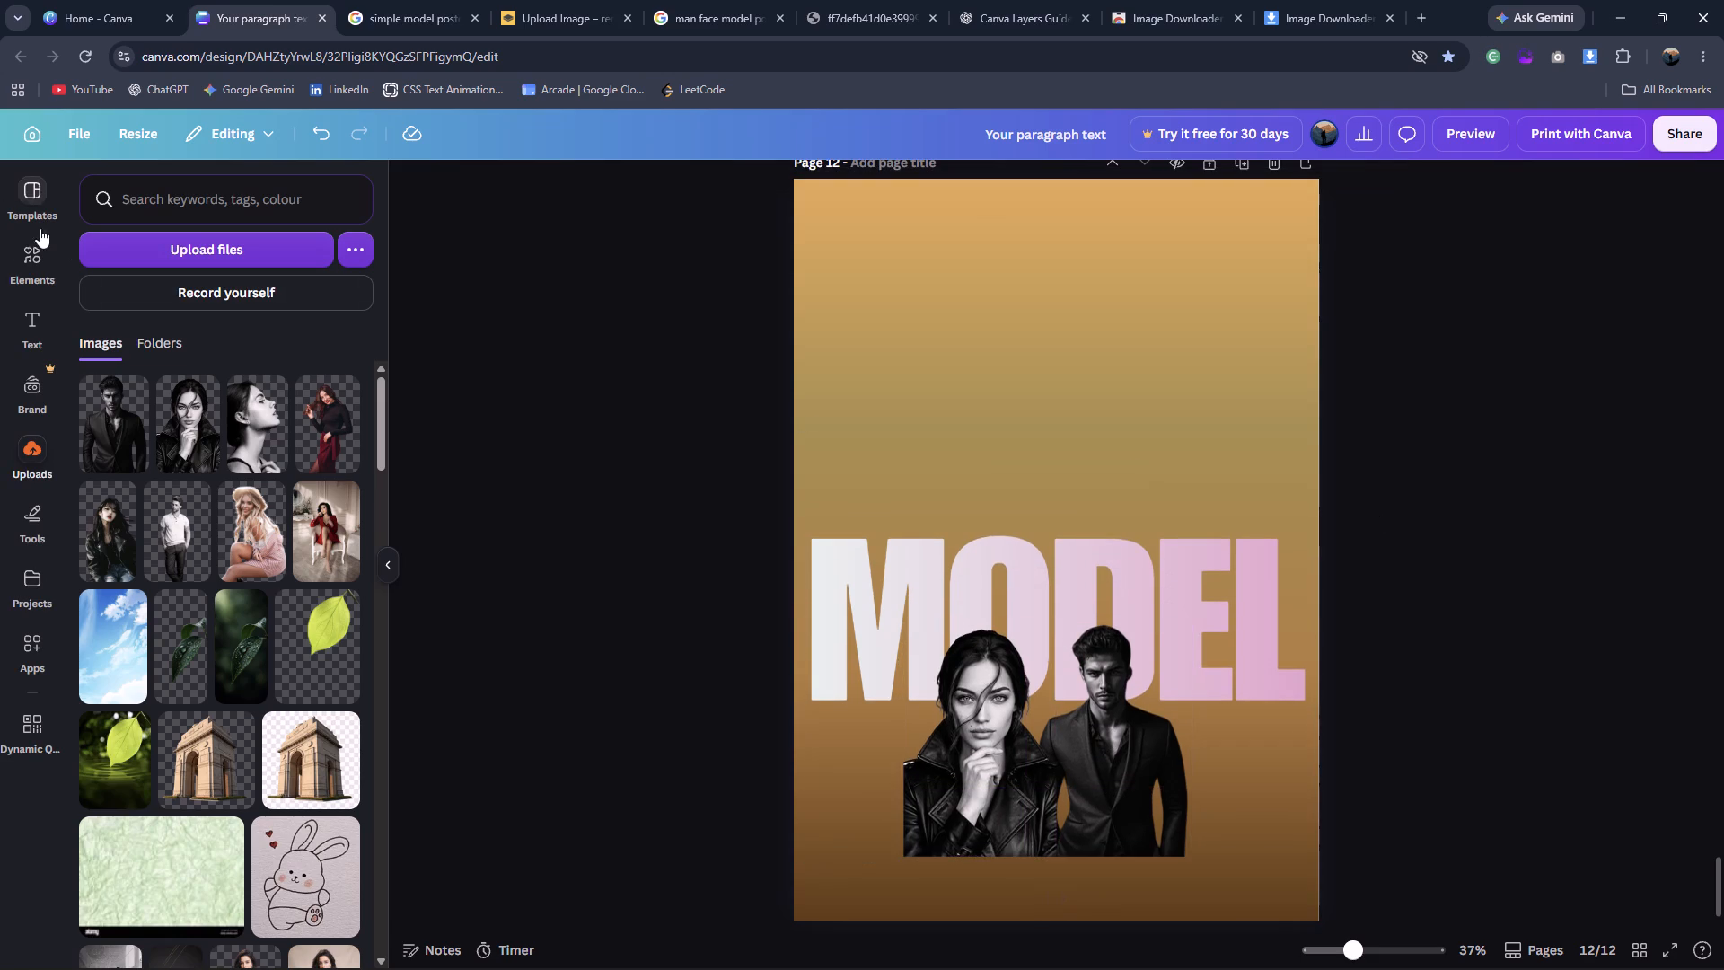
Add a rounded square near the poster's bottom edge below the woman and flatten it to about 5.7 high.
{"action": "left_click", "coordinate": [40, 250]}
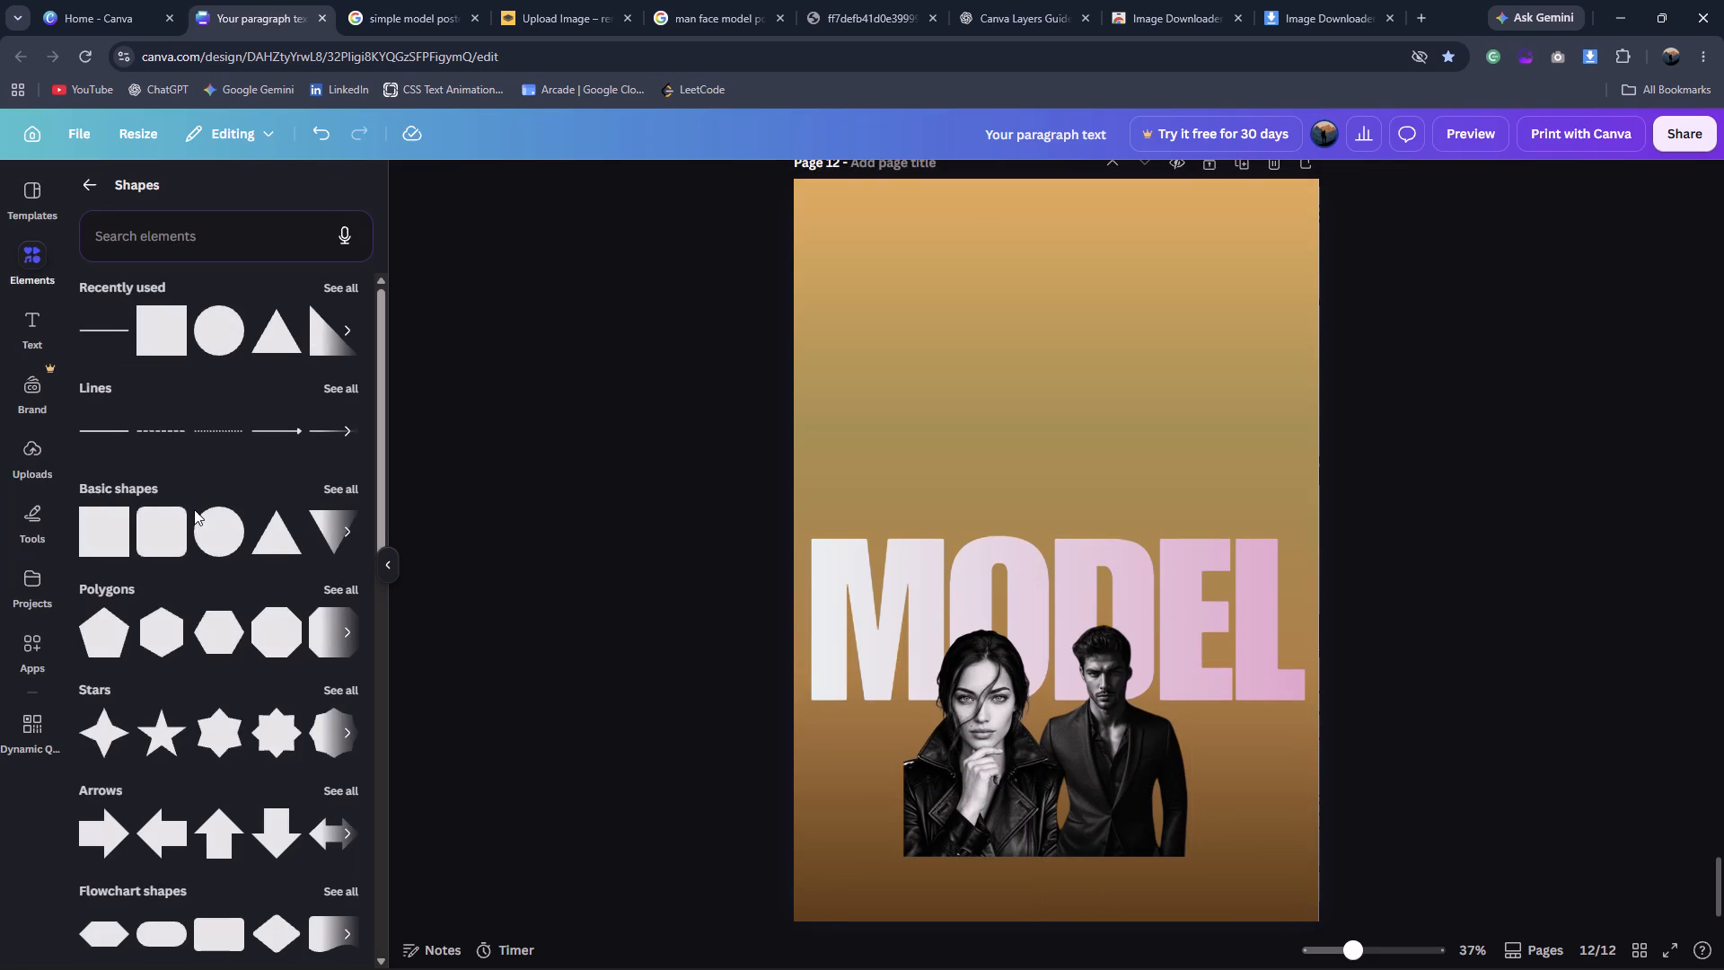
{"action": "left_click", "coordinate": [142, 563]}
{"action": "left_click", "coordinate": [155, 554]}
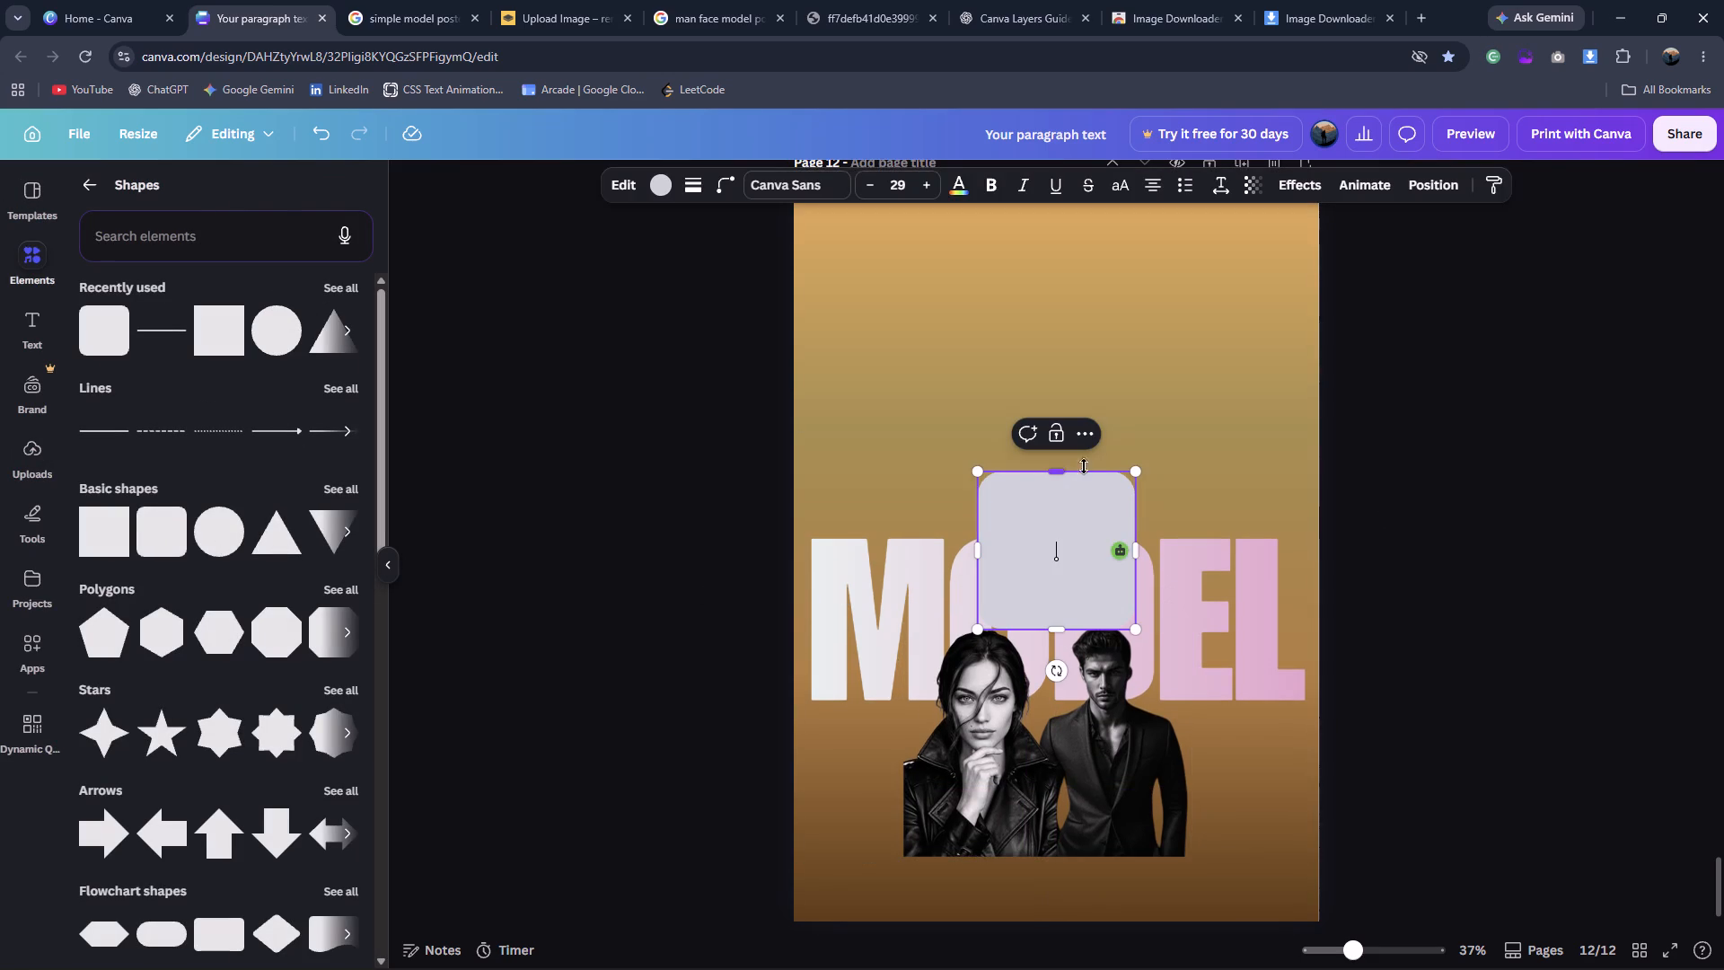
{"action": "left_click_drag", "start_coordinate": [1054, 522], "coordinate": [969, 834]}
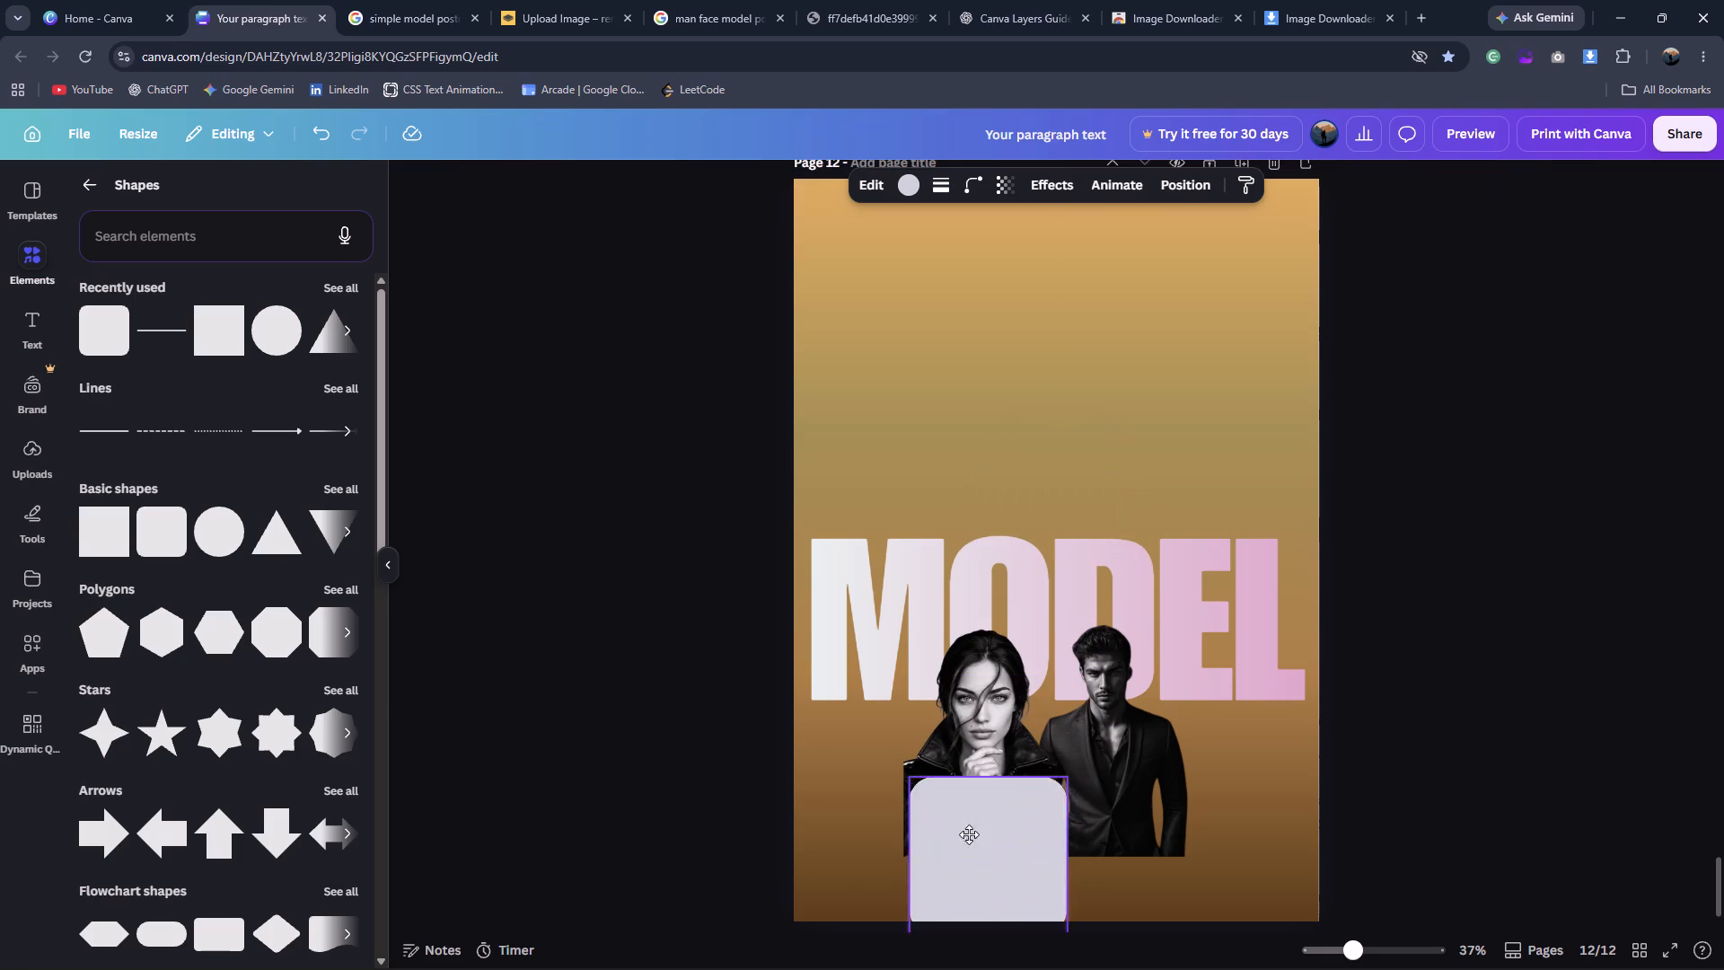
{"action": "left_click_drag", "start_coordinate": [969, 834], "coordinate": [919, 802]}
{"action": "left_click_drag", "start_coordinate": [922, 754], "coordinate": [923, 841]}
{"action": "left_click", "coordinate": [1045, 873]}
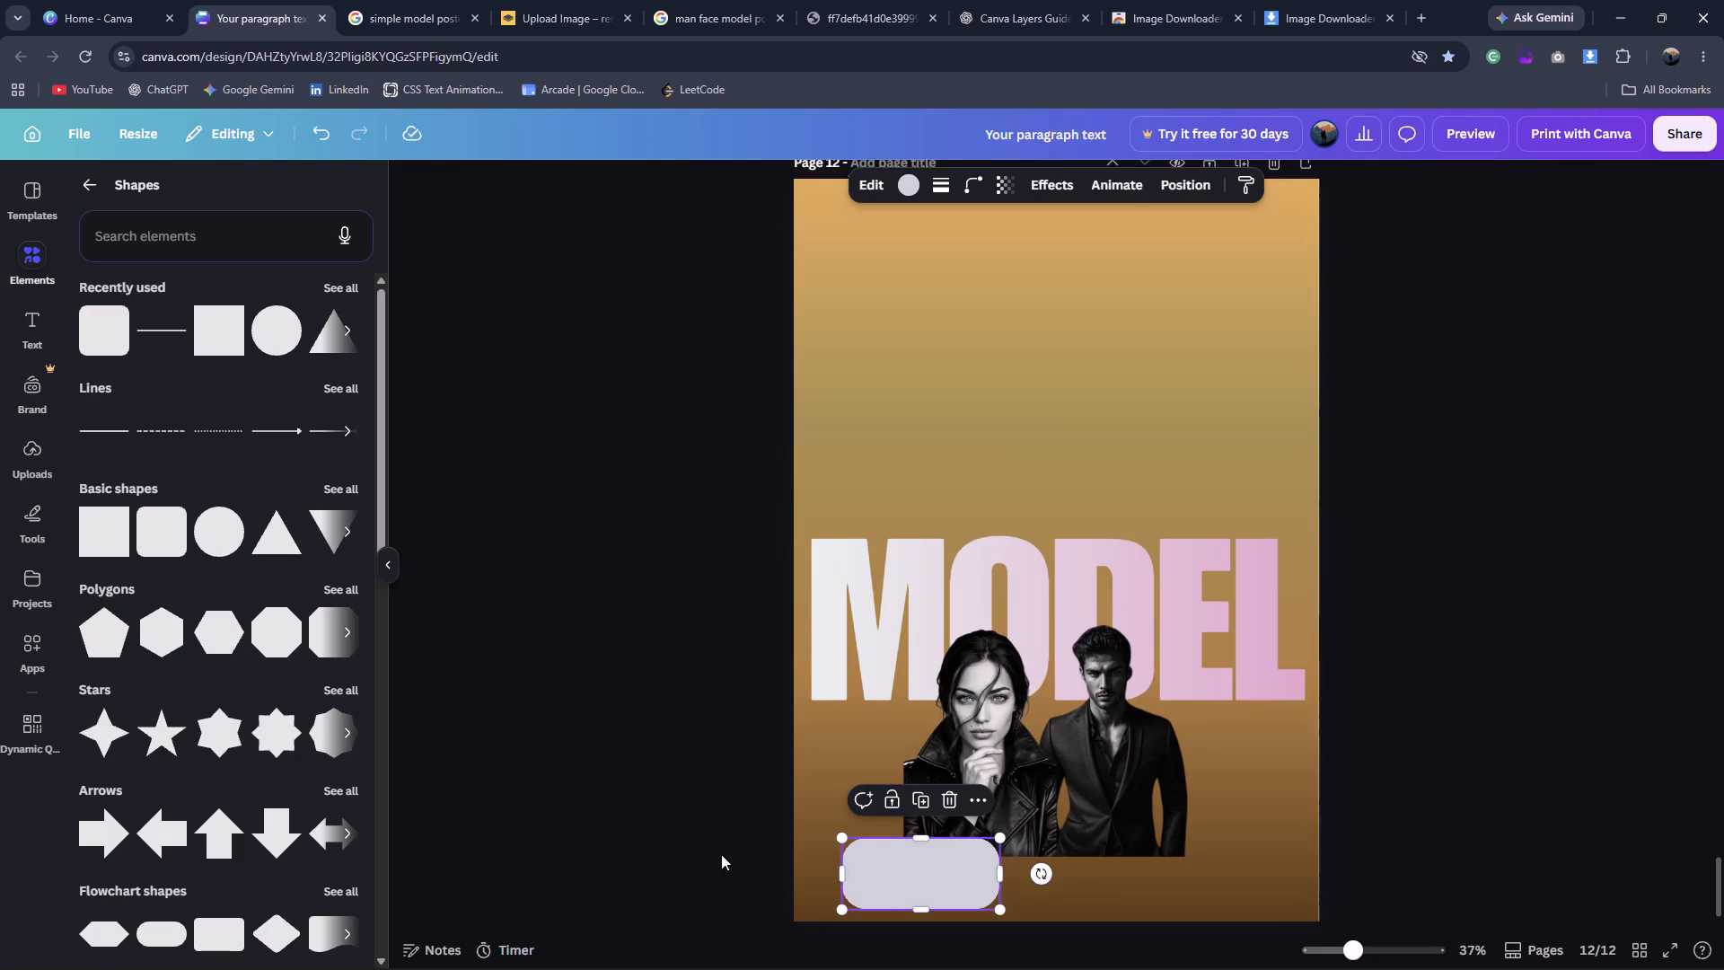
Stretch the rounded shape into a slightly slimmer bar spanning almost the poster's full width across the models' lower edge.
{"action": "left_click", "coordinate": [694, 850]}
{"action": "left_click", "coordinate": [937, 855]}
{"action": "left_click_drag", "start_coordinate": [1002, 872], "coordinate": [1223, 871]}
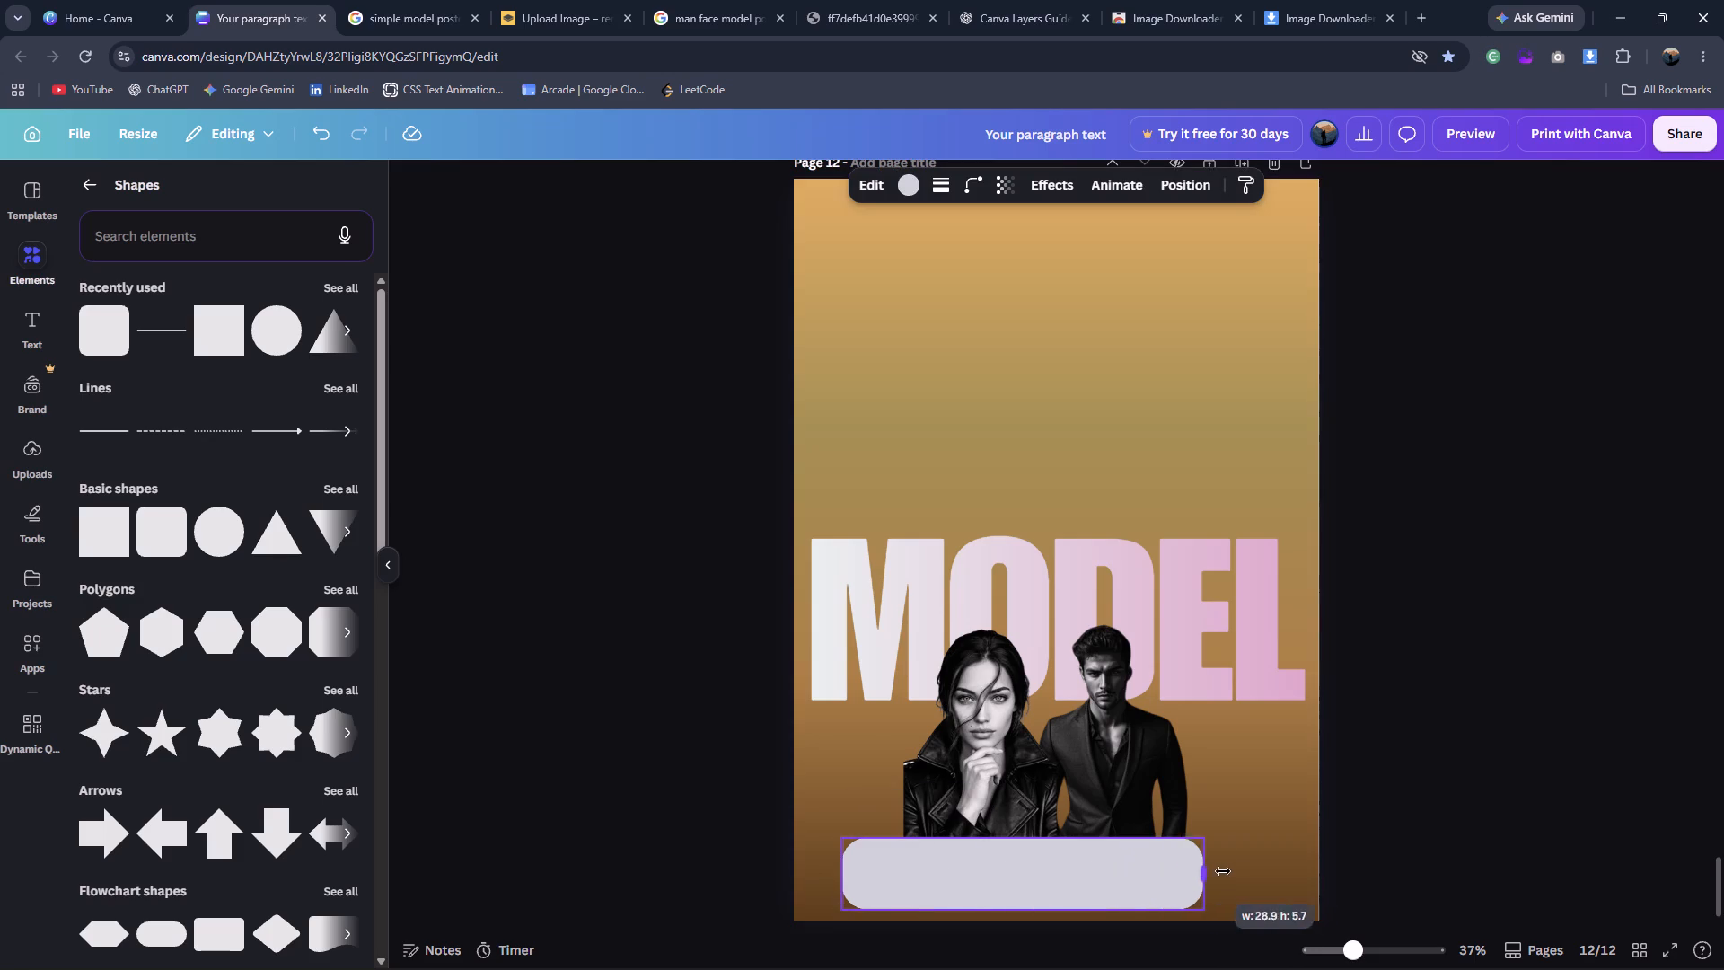
{"action": "left_click_drag", "start_coordinate": [1223, 871], "coordinate": [1263, 869]}
{"action": "left_click", "coordinate": [1061, 907]}
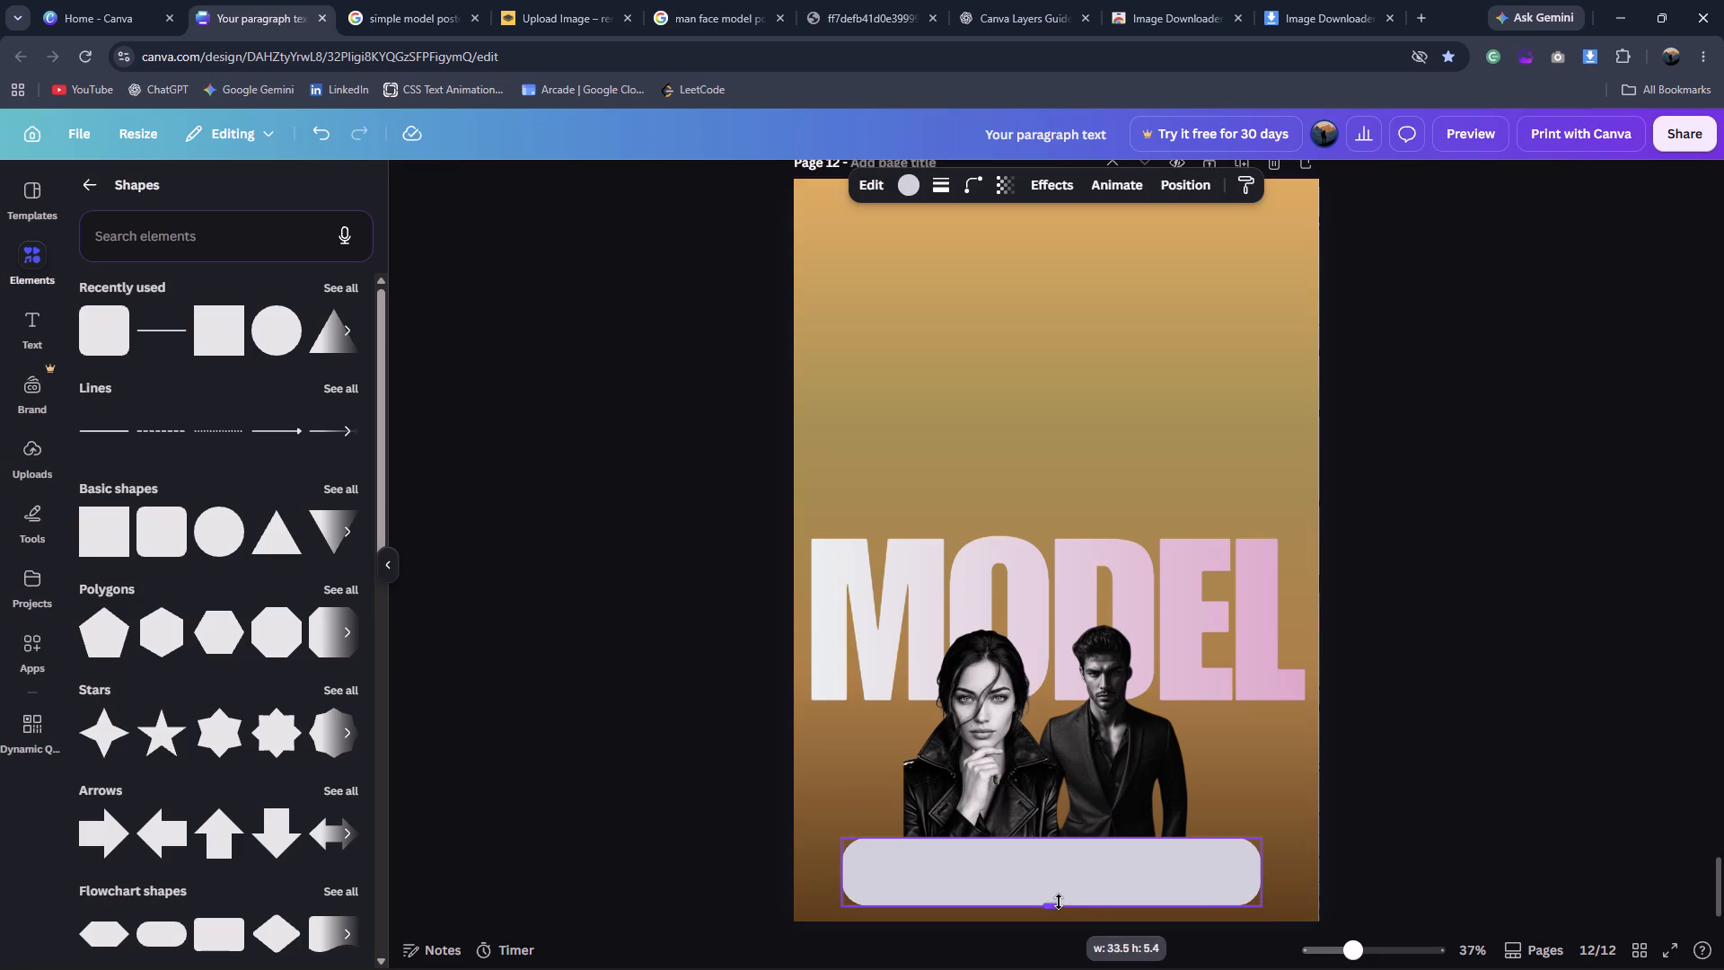
{"action": "left_click_drag", "start_coordinate": [840, 867], "coordinate": [818, 867]}
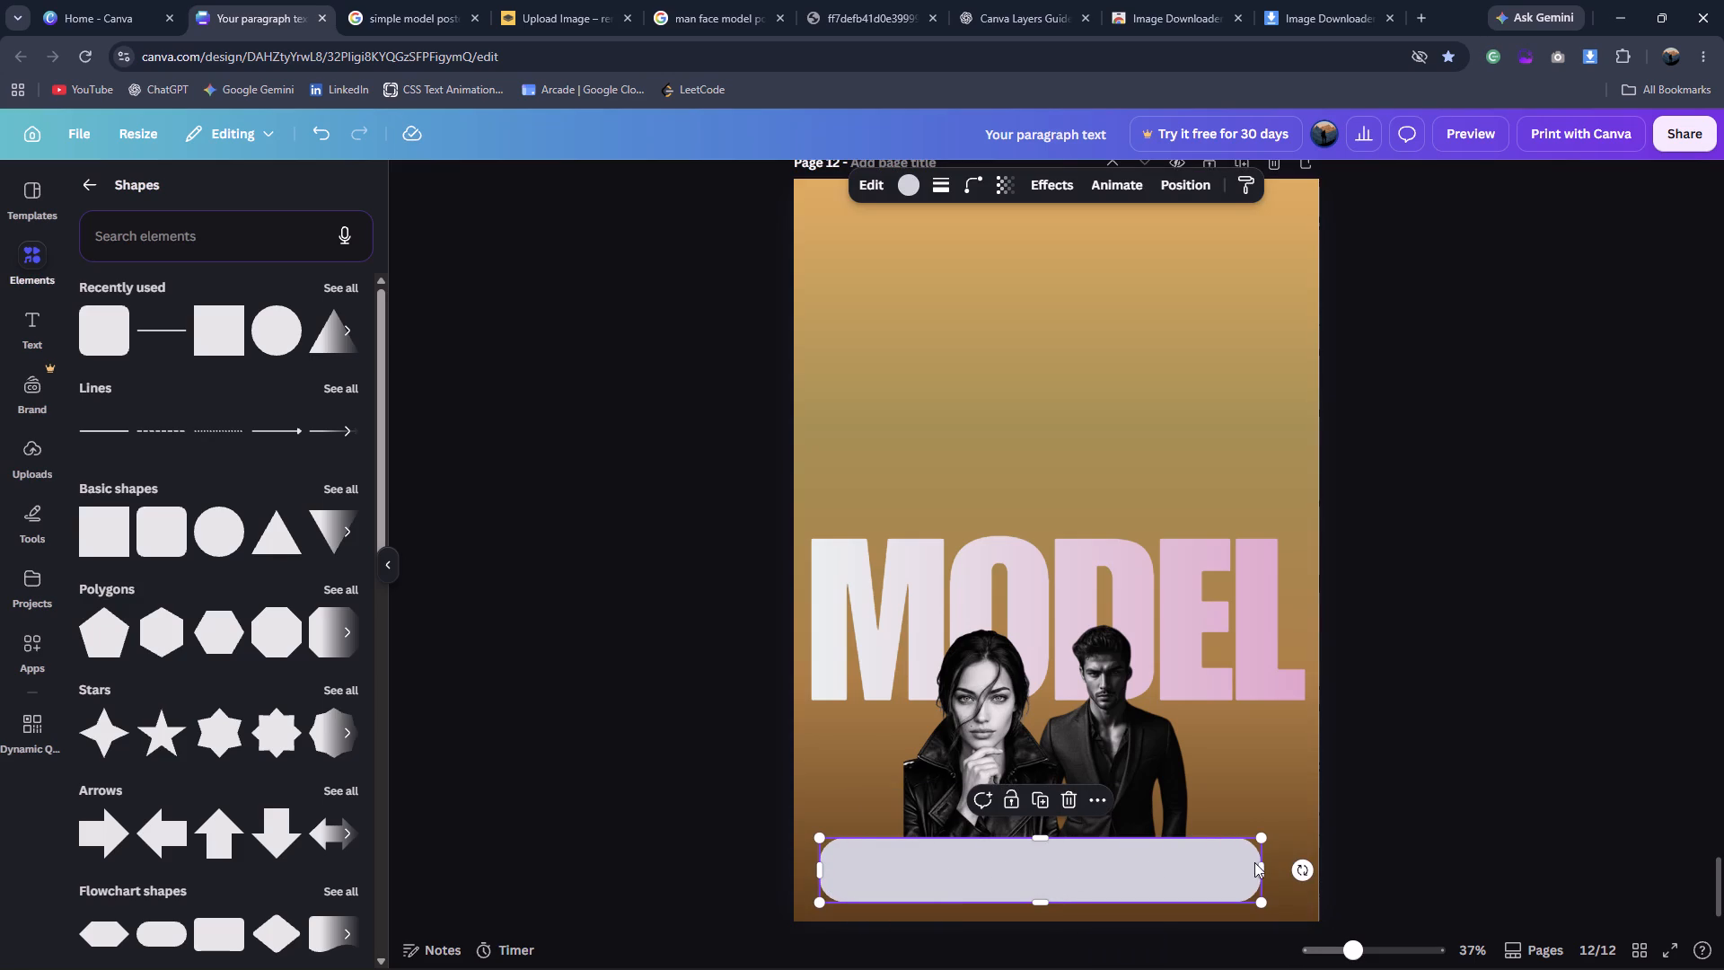
{"action": "left_click_drag", "start_coordinate": [1259, 864], "coordinate": [1282, 856]}
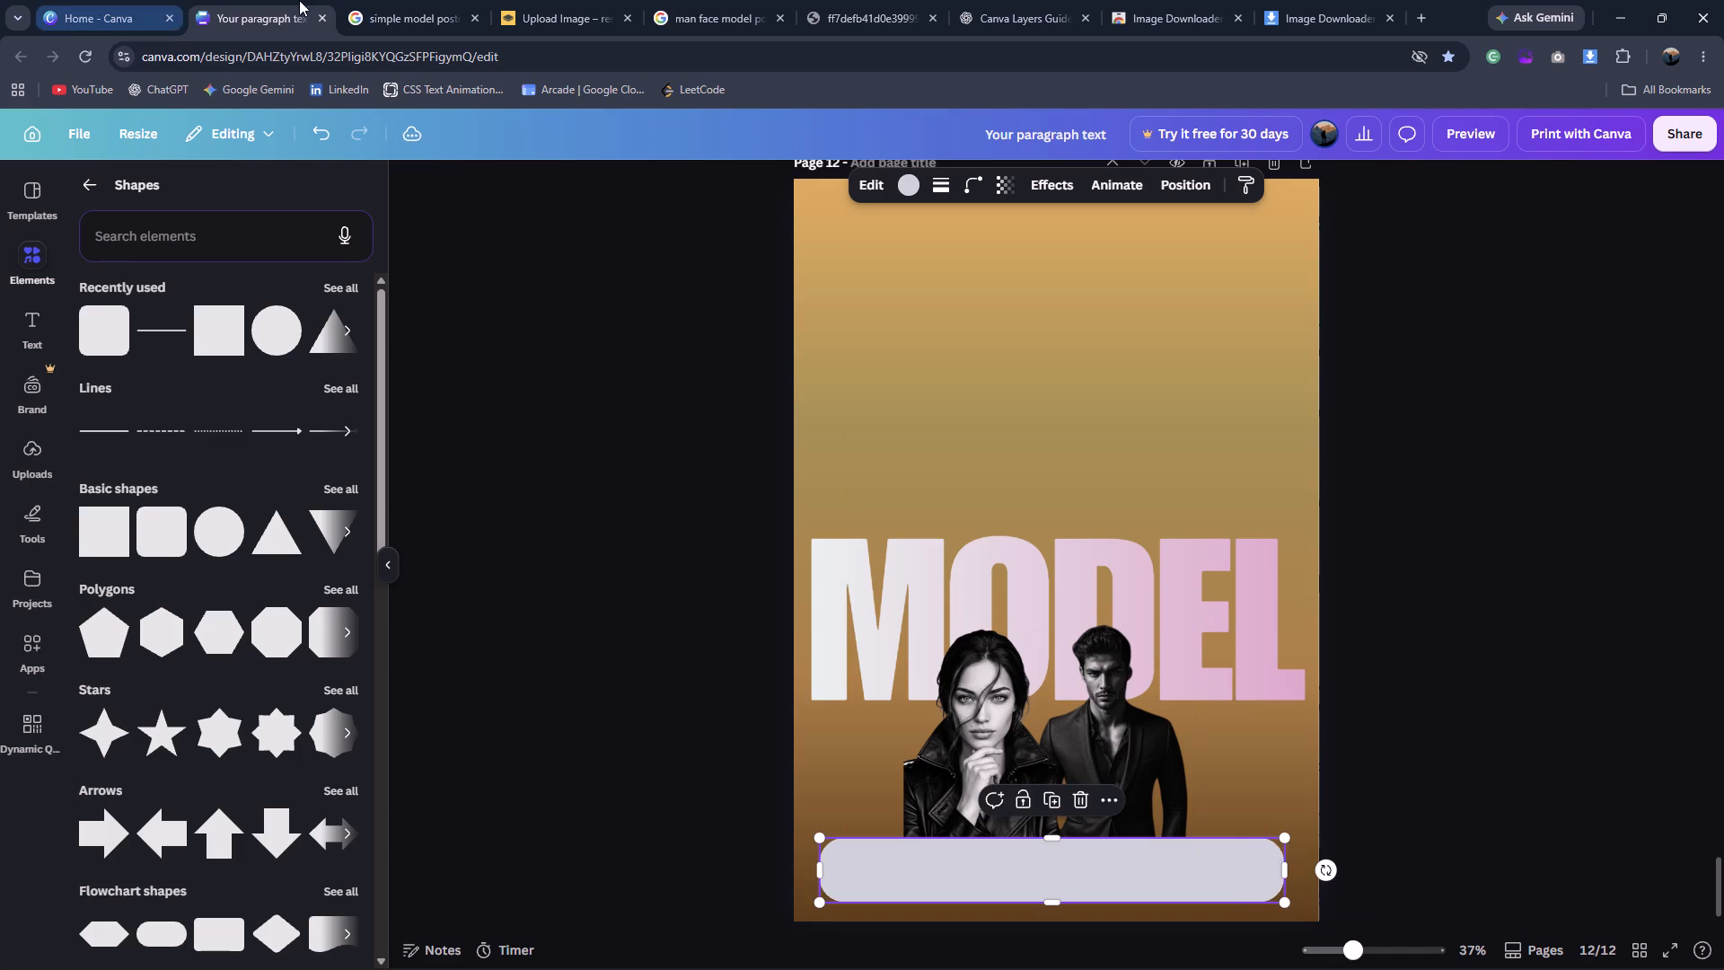
Slim the bottom bar to about 3.6 high, raise it slightly, and widen it to nearly the poster's full width.
{"action": "left_click", "coordinate": [402, 1]}
{"action": "left_click", "coordinate": [268, 1]}
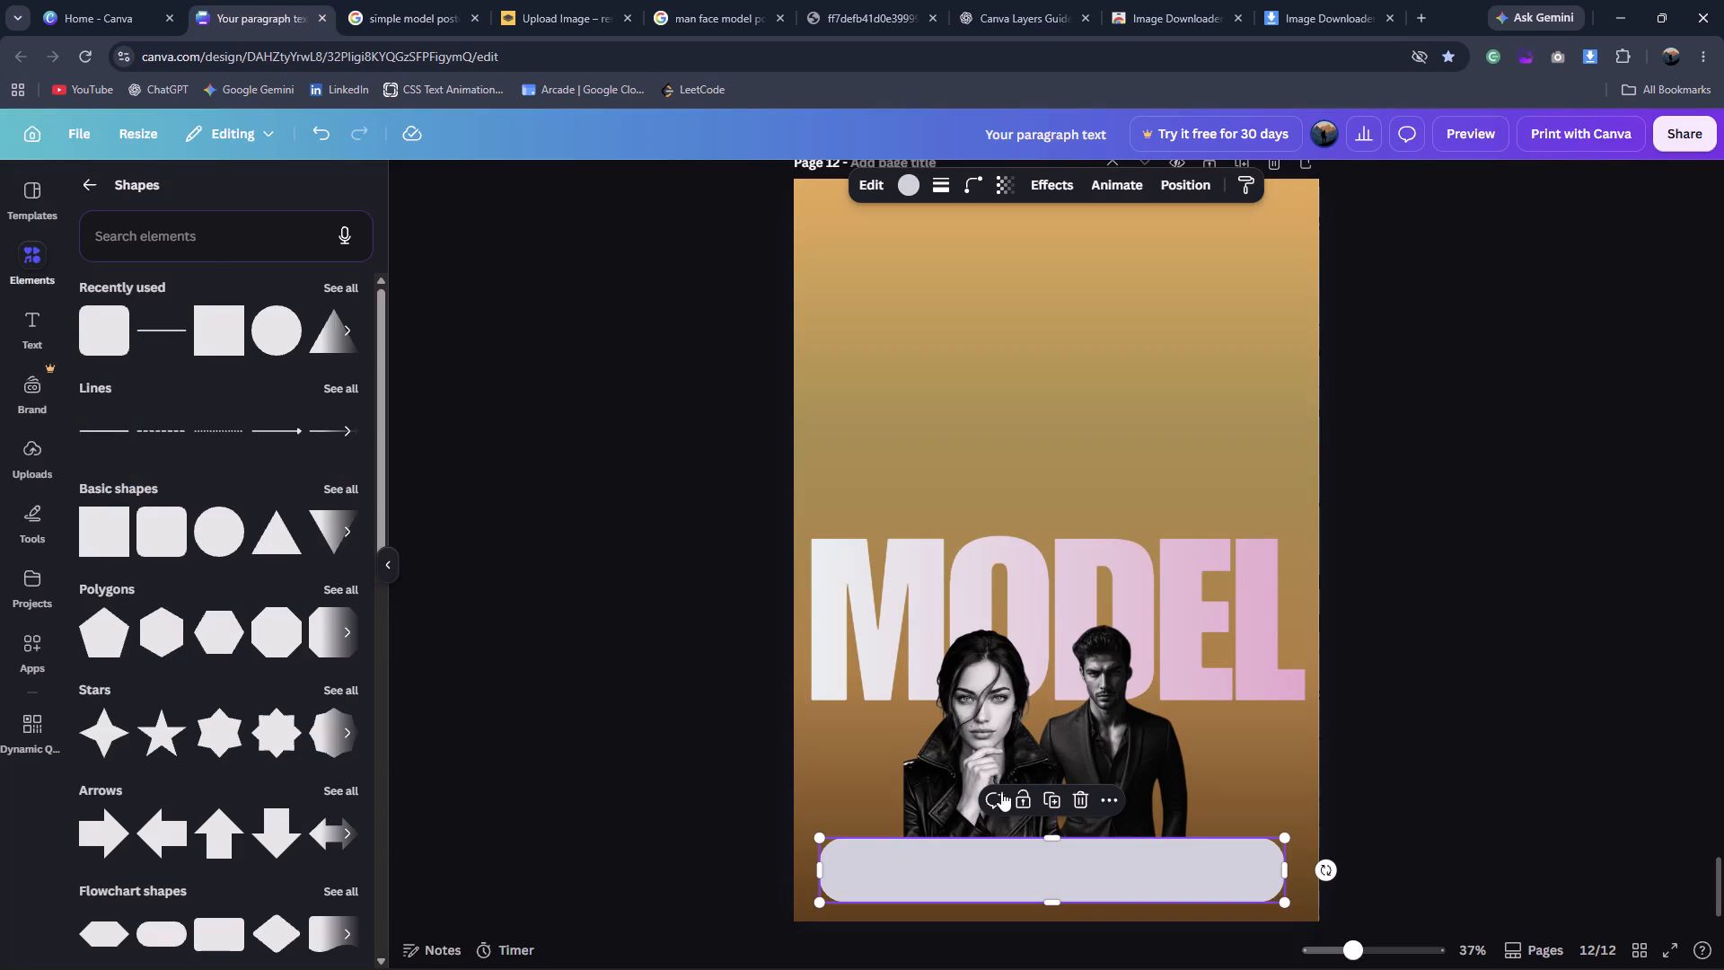
{"action": "left_click_drag", "start_coordinate": [1052, 833], "coordinate": [1054, 851]}
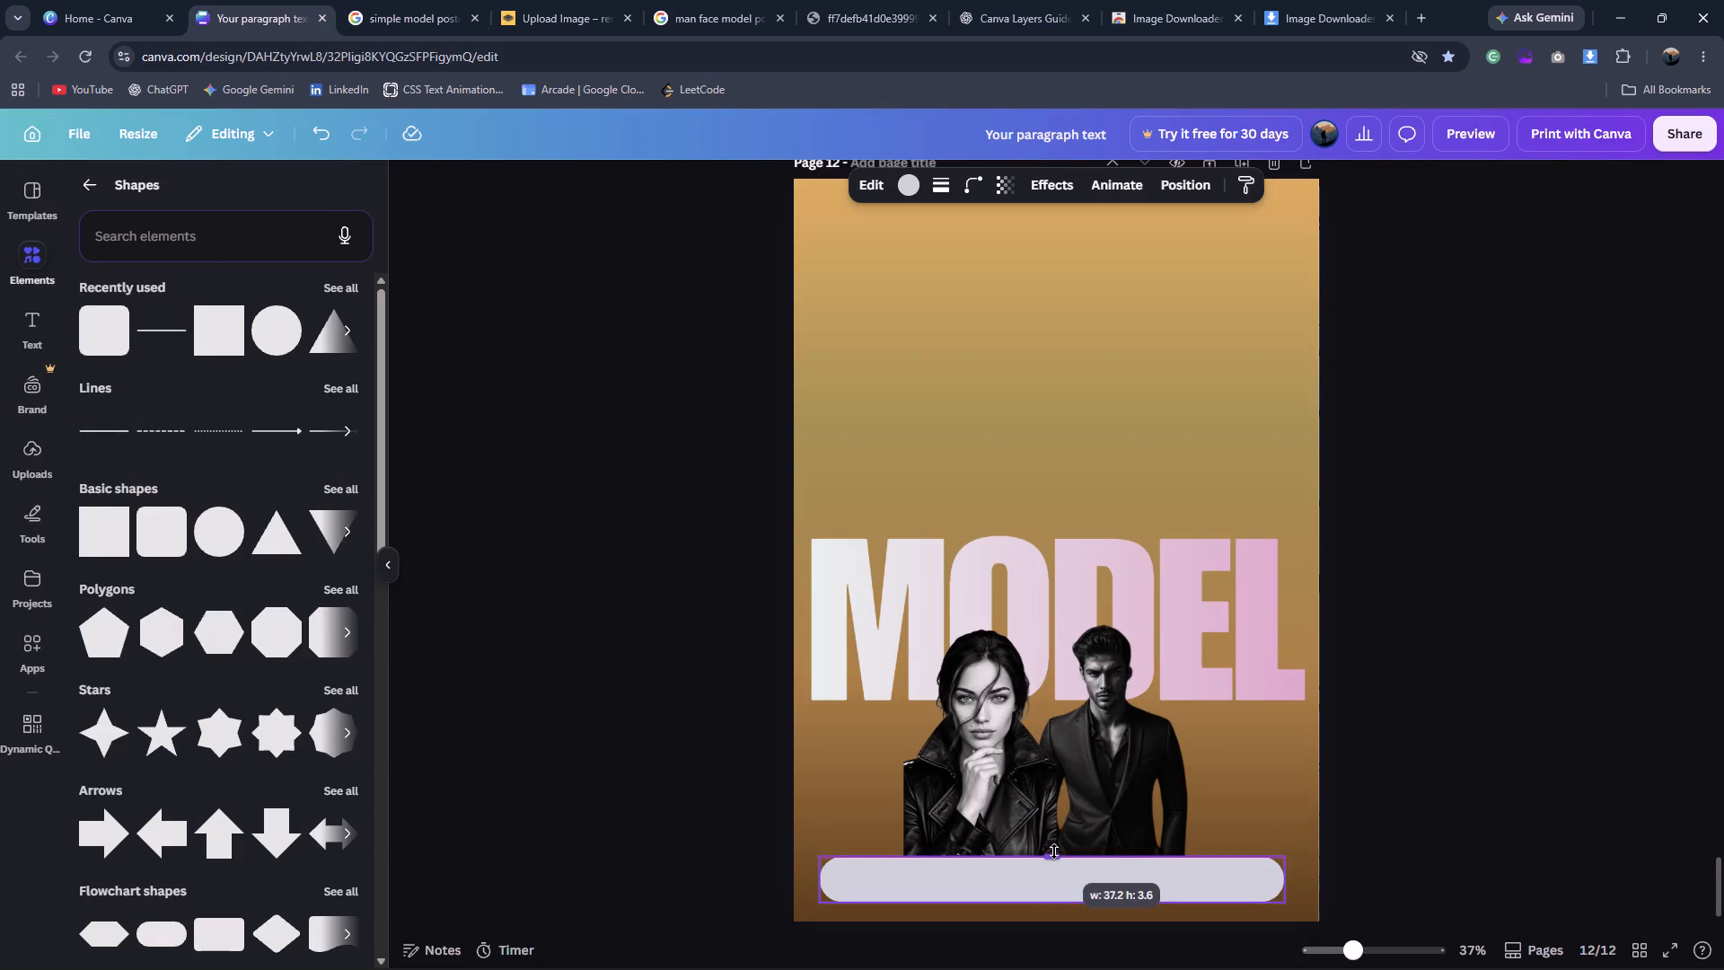
{"action": "left_click_drag", "start_coordinate": [1054, 851], "coordinate": [1054, 853]}
{"action": "left_click_drag", "start_coordinate": [1091, 881], "coordinate": [1092, 868]}
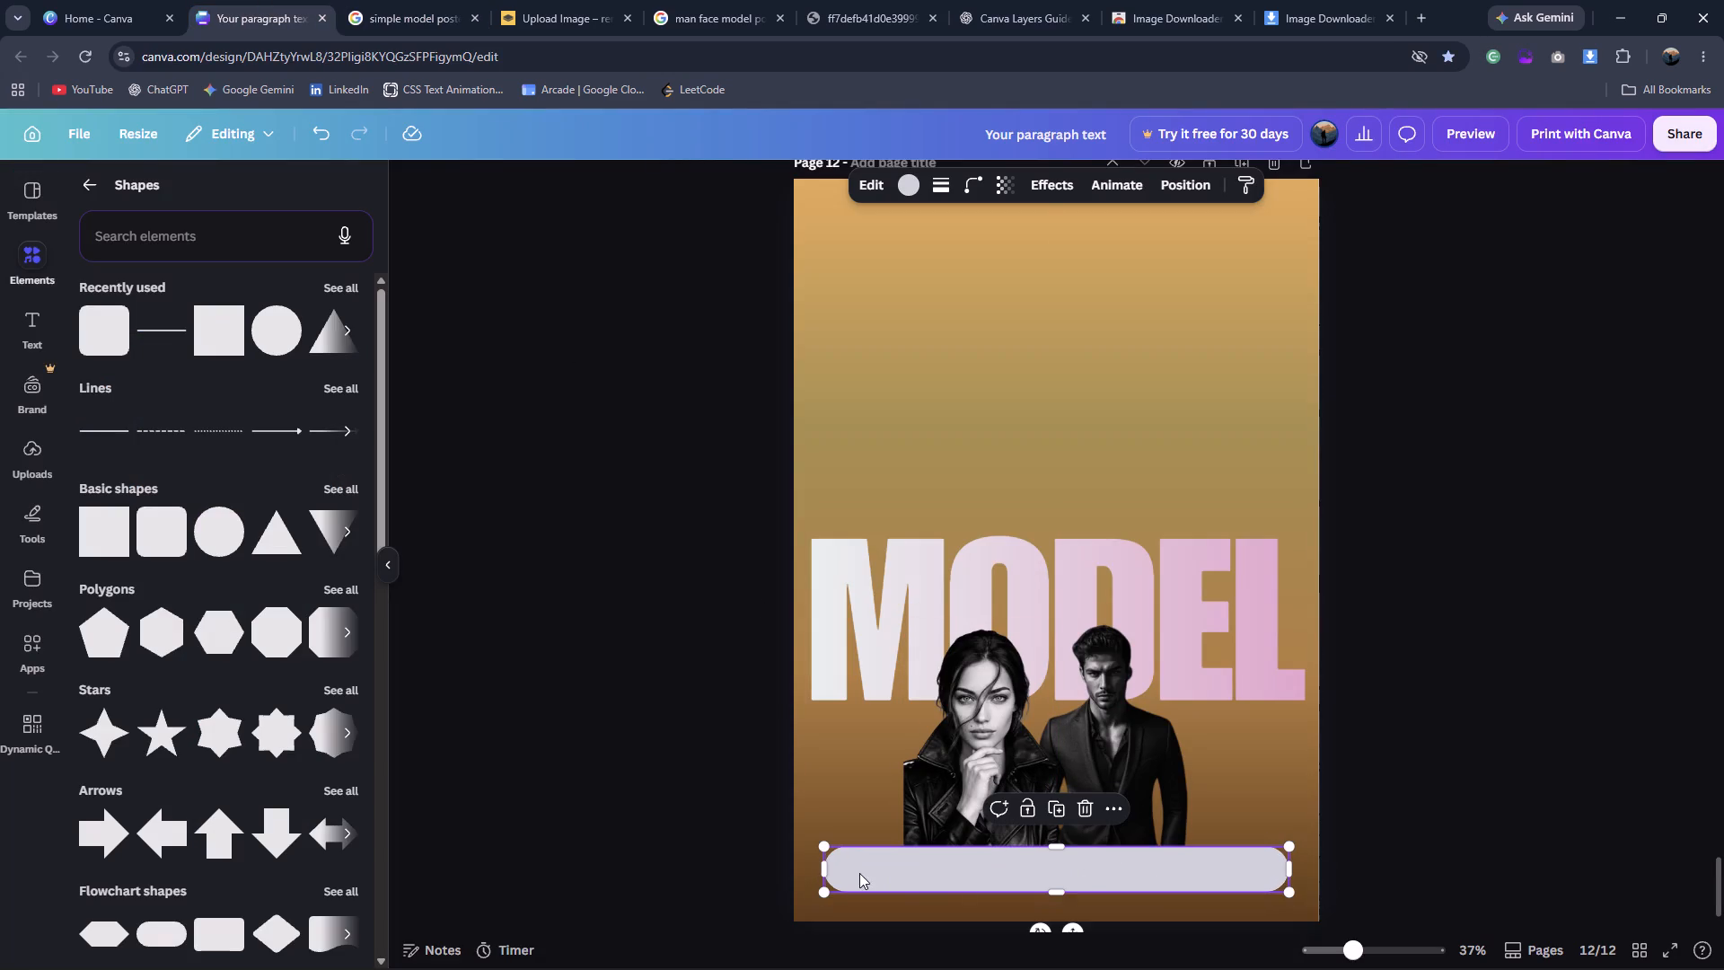
{"action": "left_click_drag", "start_coordinate": [820, 870], "coordinate": [804, 870]}
{"action": "left_click_drag", "start_coordinate": [1290, 862], "coordinate": [1312, 862]}
{"action": "left_click", "coordinate": [623, 708]}
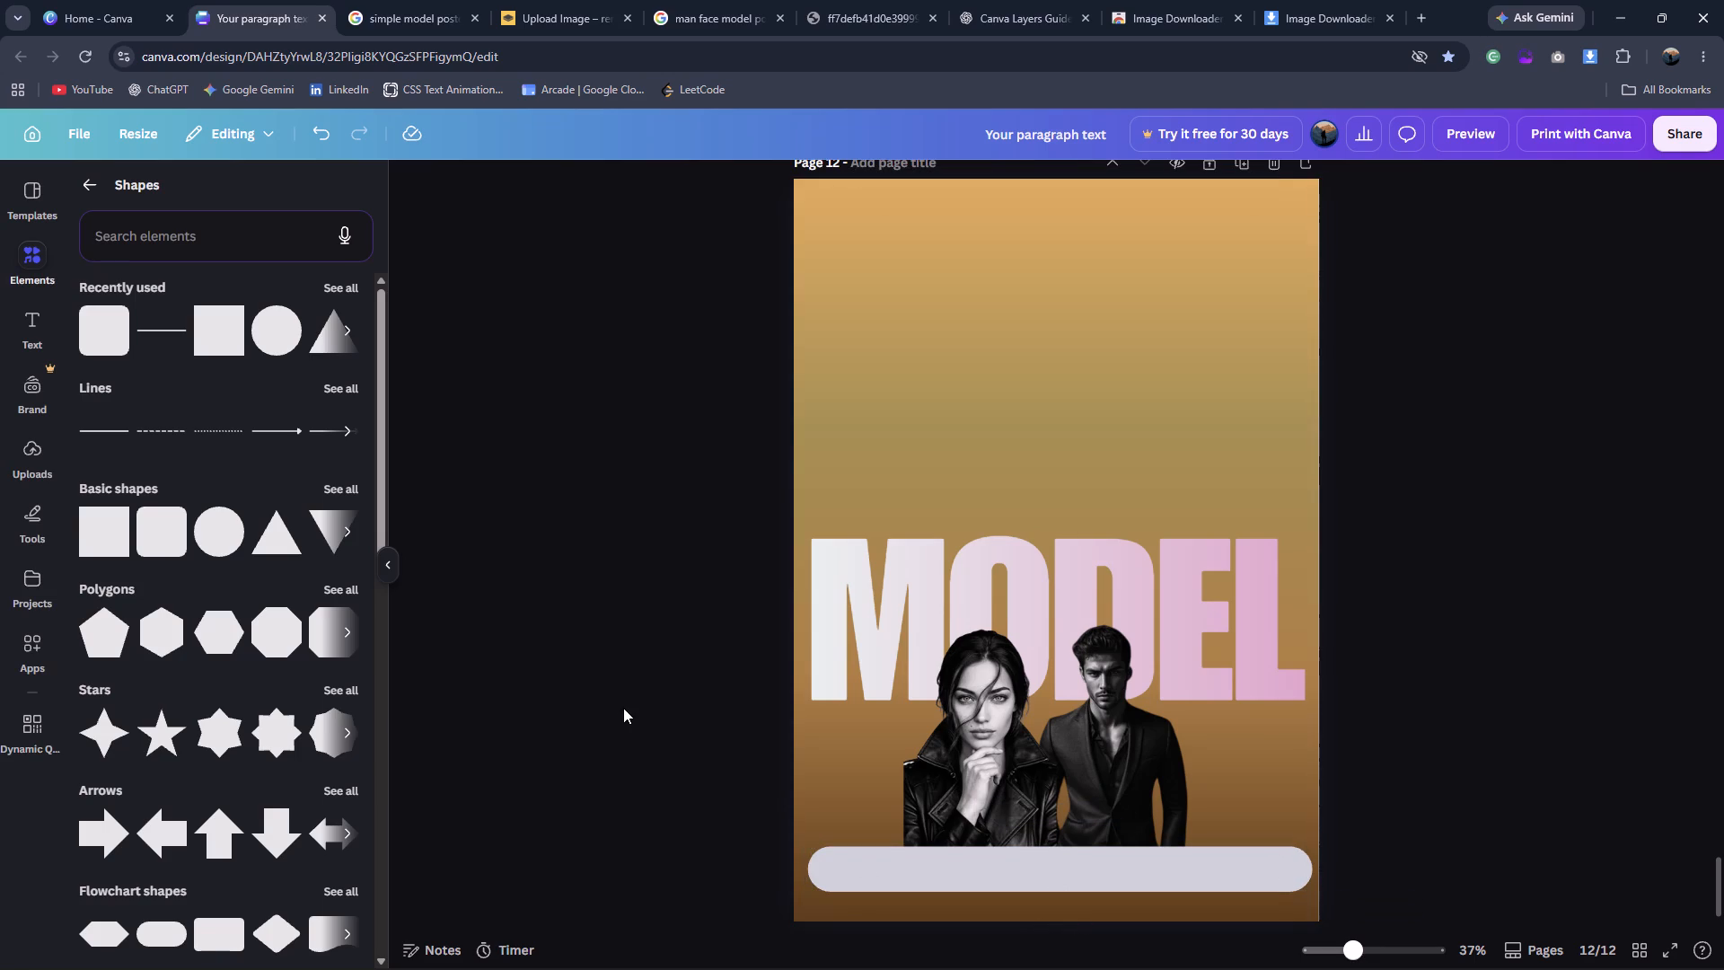
After checking the reference poster, add a plain square and enlarge it into a panel about 37.2 cm wide and 45.6 cm high.
{"action": "left_click", "coordinate": [472, 0]}
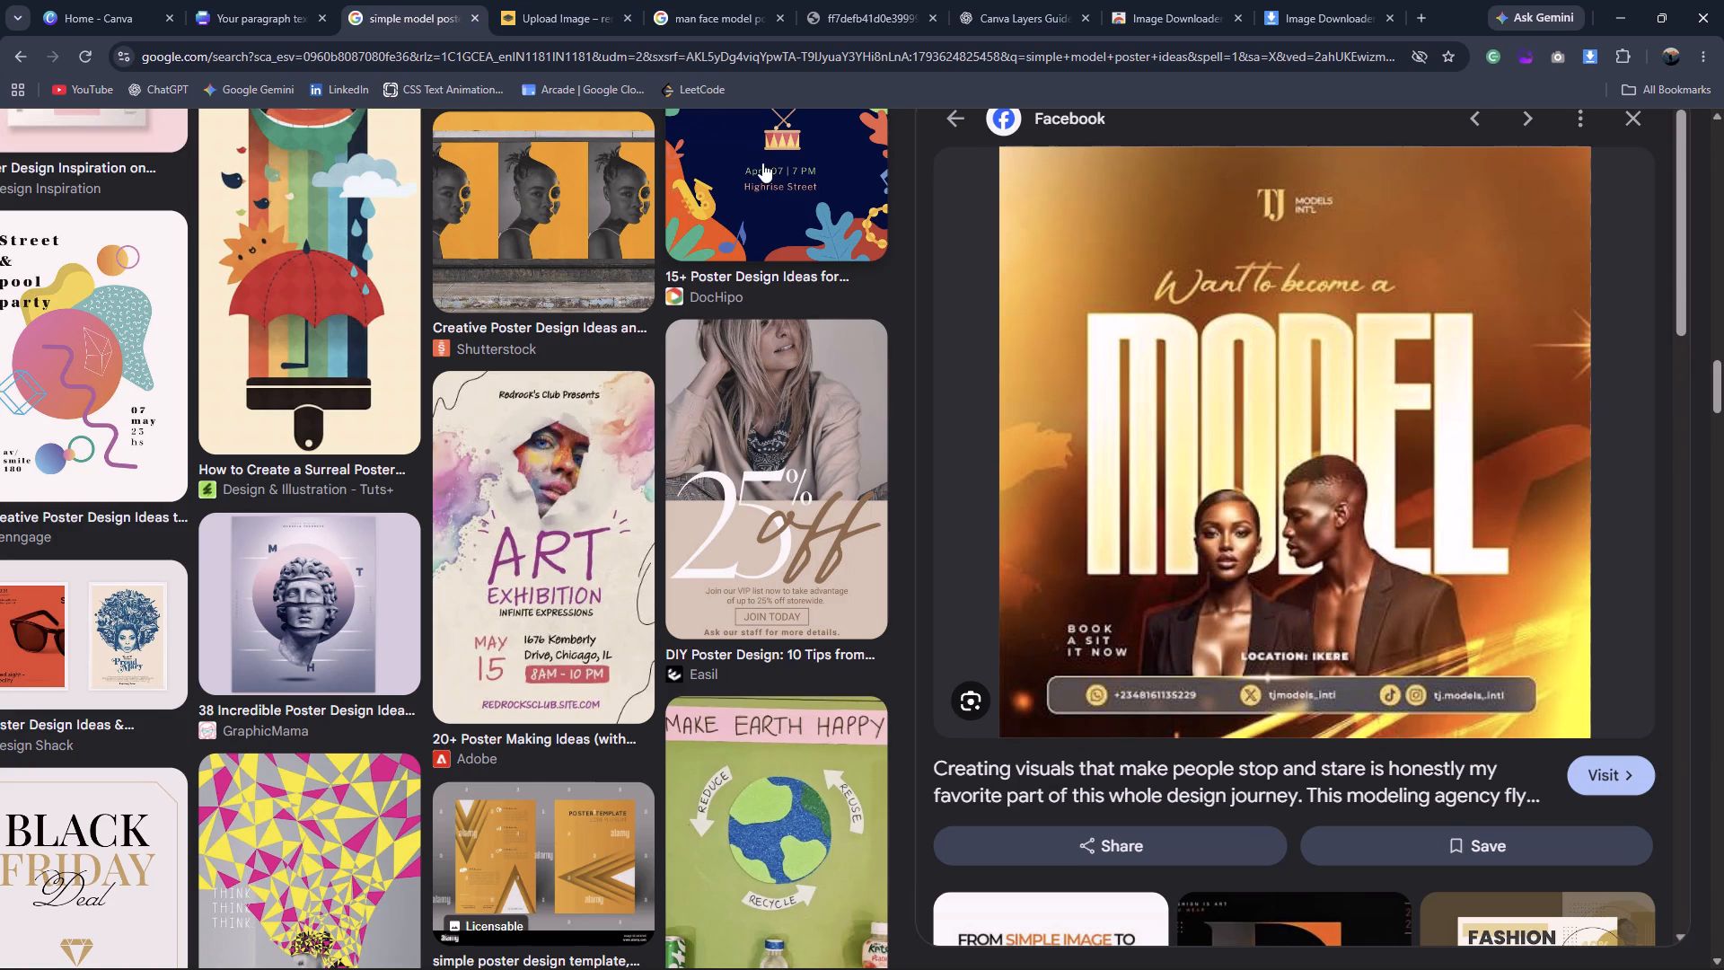
{"action": "left_click", "coordinate": [503, 10]}
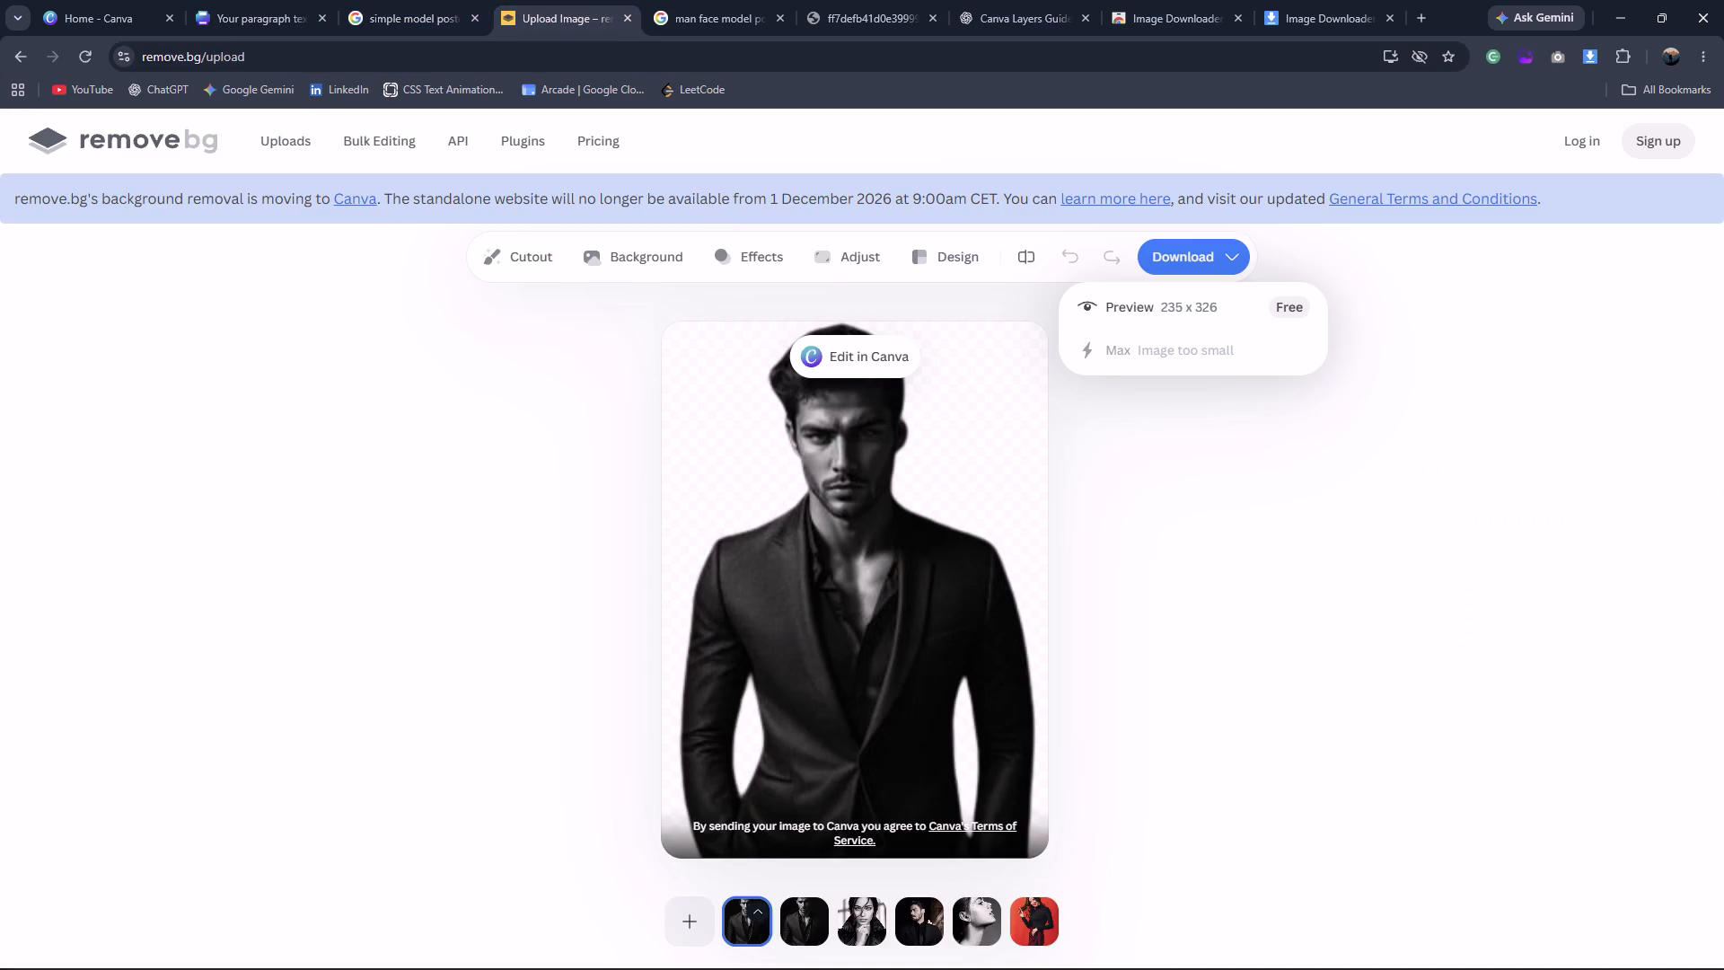
{"action": "left_click", "coordinate": [277, 0]}
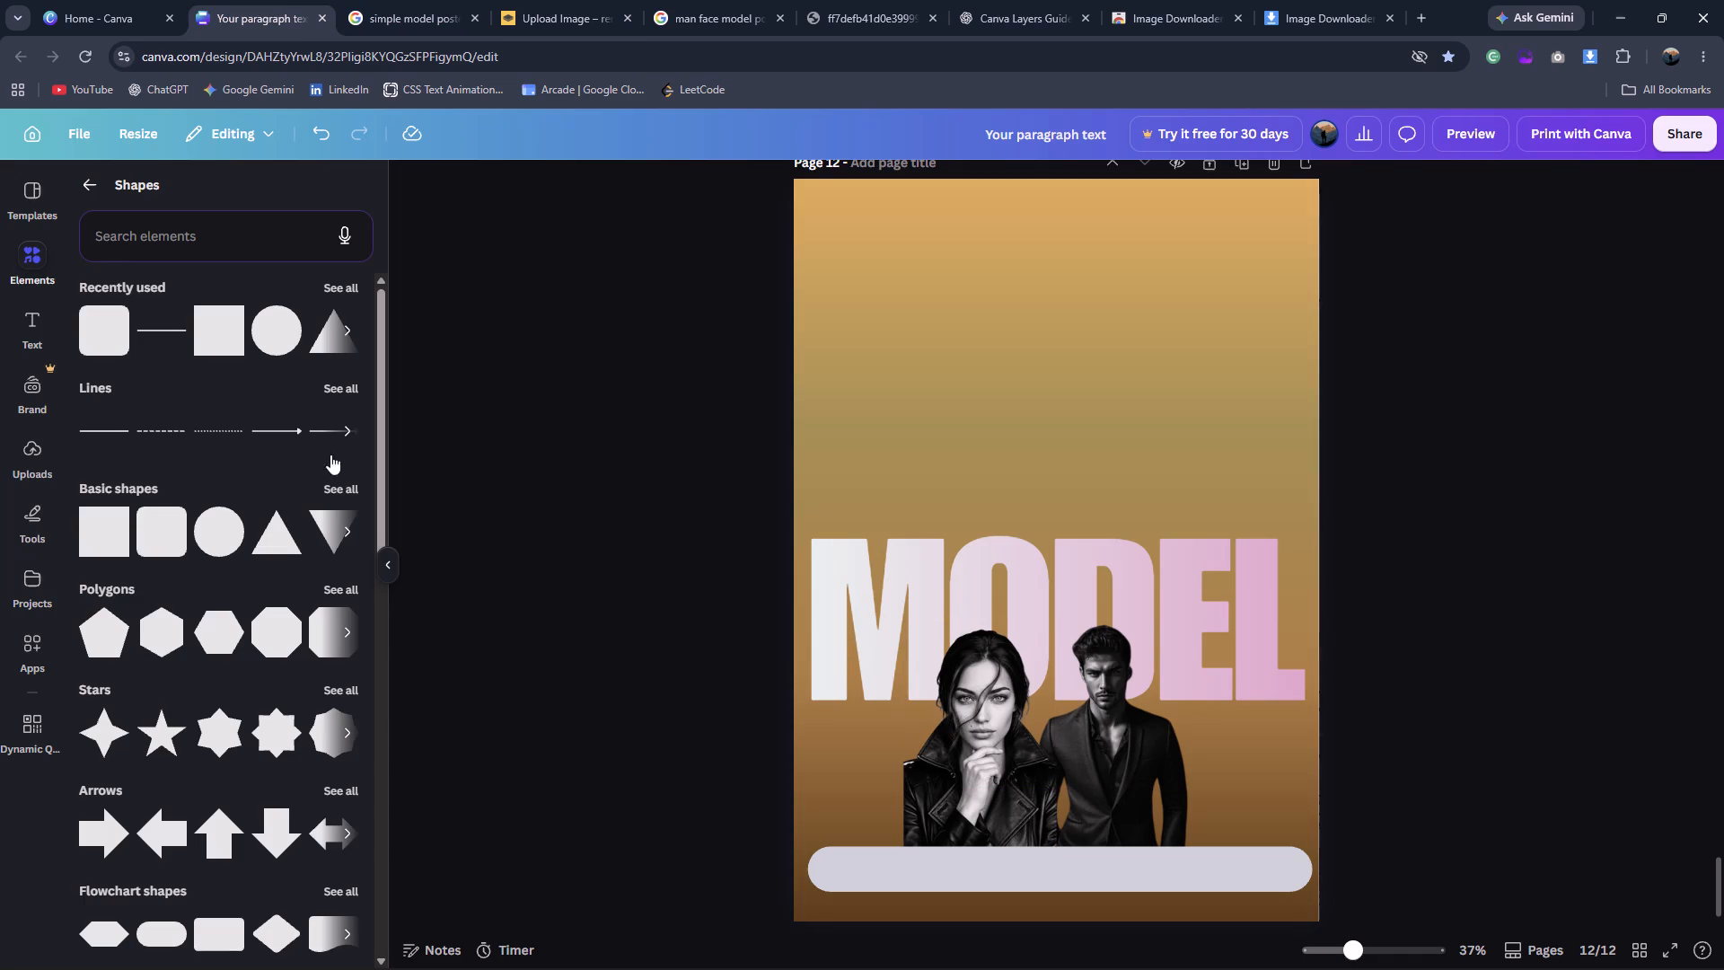
{"action": "left_click", "coordinate": [198, 324]}
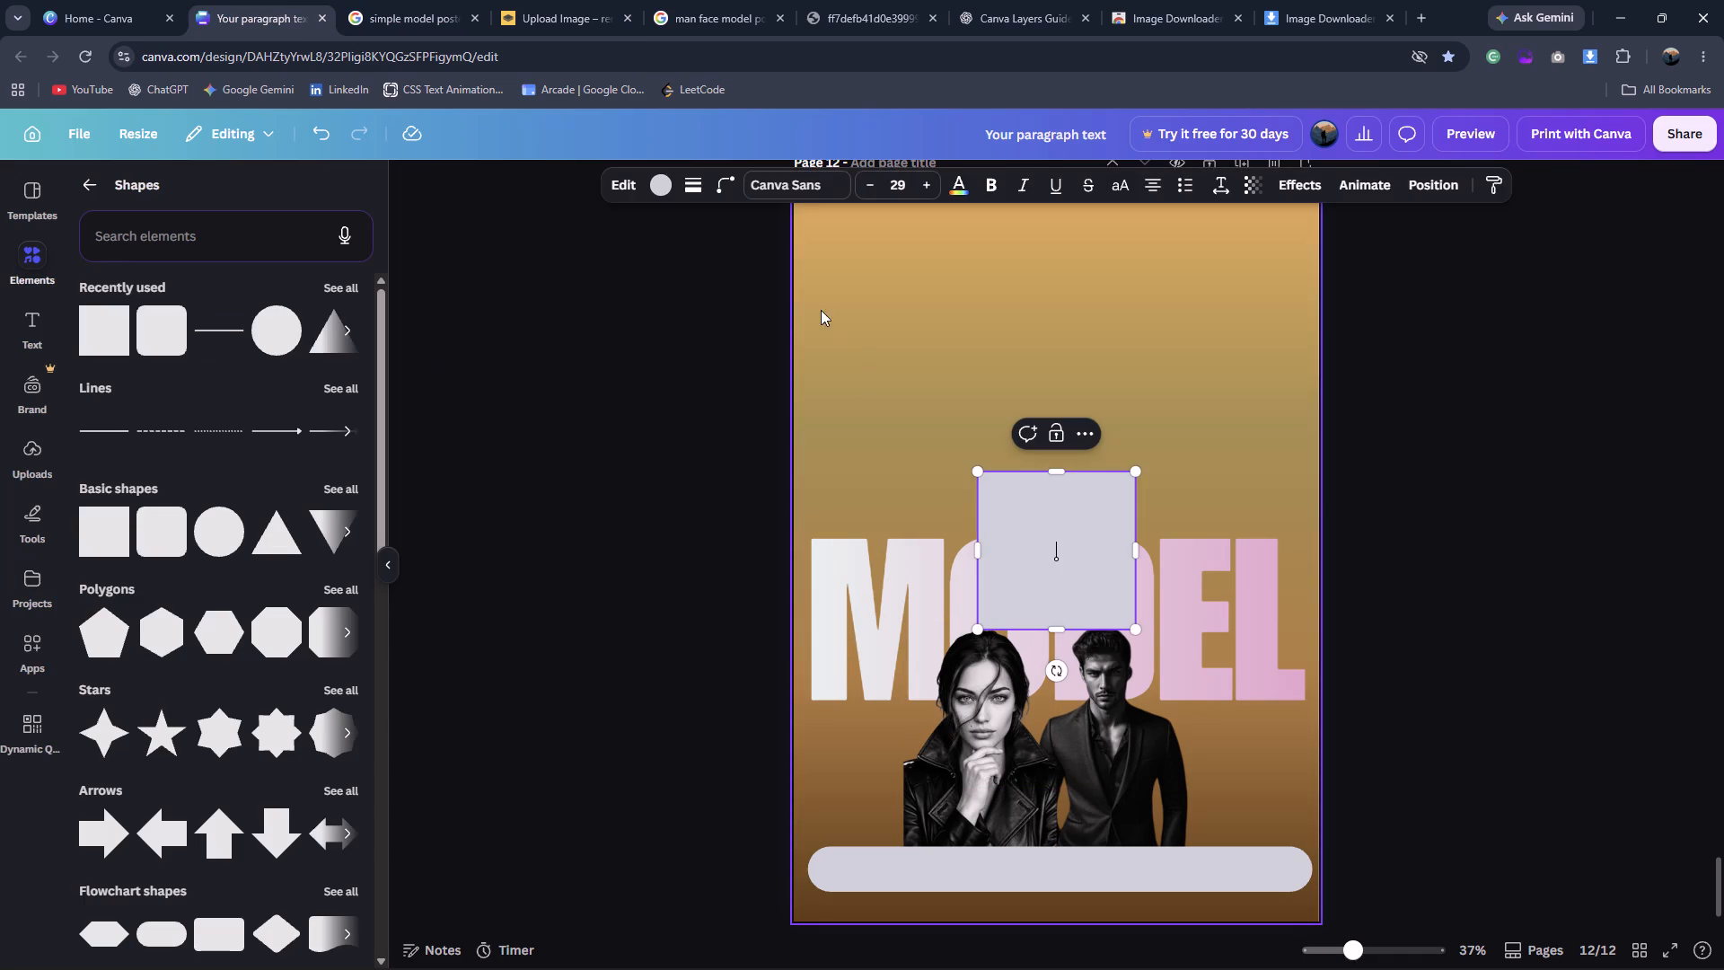
{"action": "left_click_drag", "start_coordinate": [1061, 553], "coordinate": [913, 397]}
{"action": "left_click", "coordinate": [874, 401]}
{"action": "left_click_drag", "start_coordinate": [1073, 602], "coordinate": [1072, 587]}
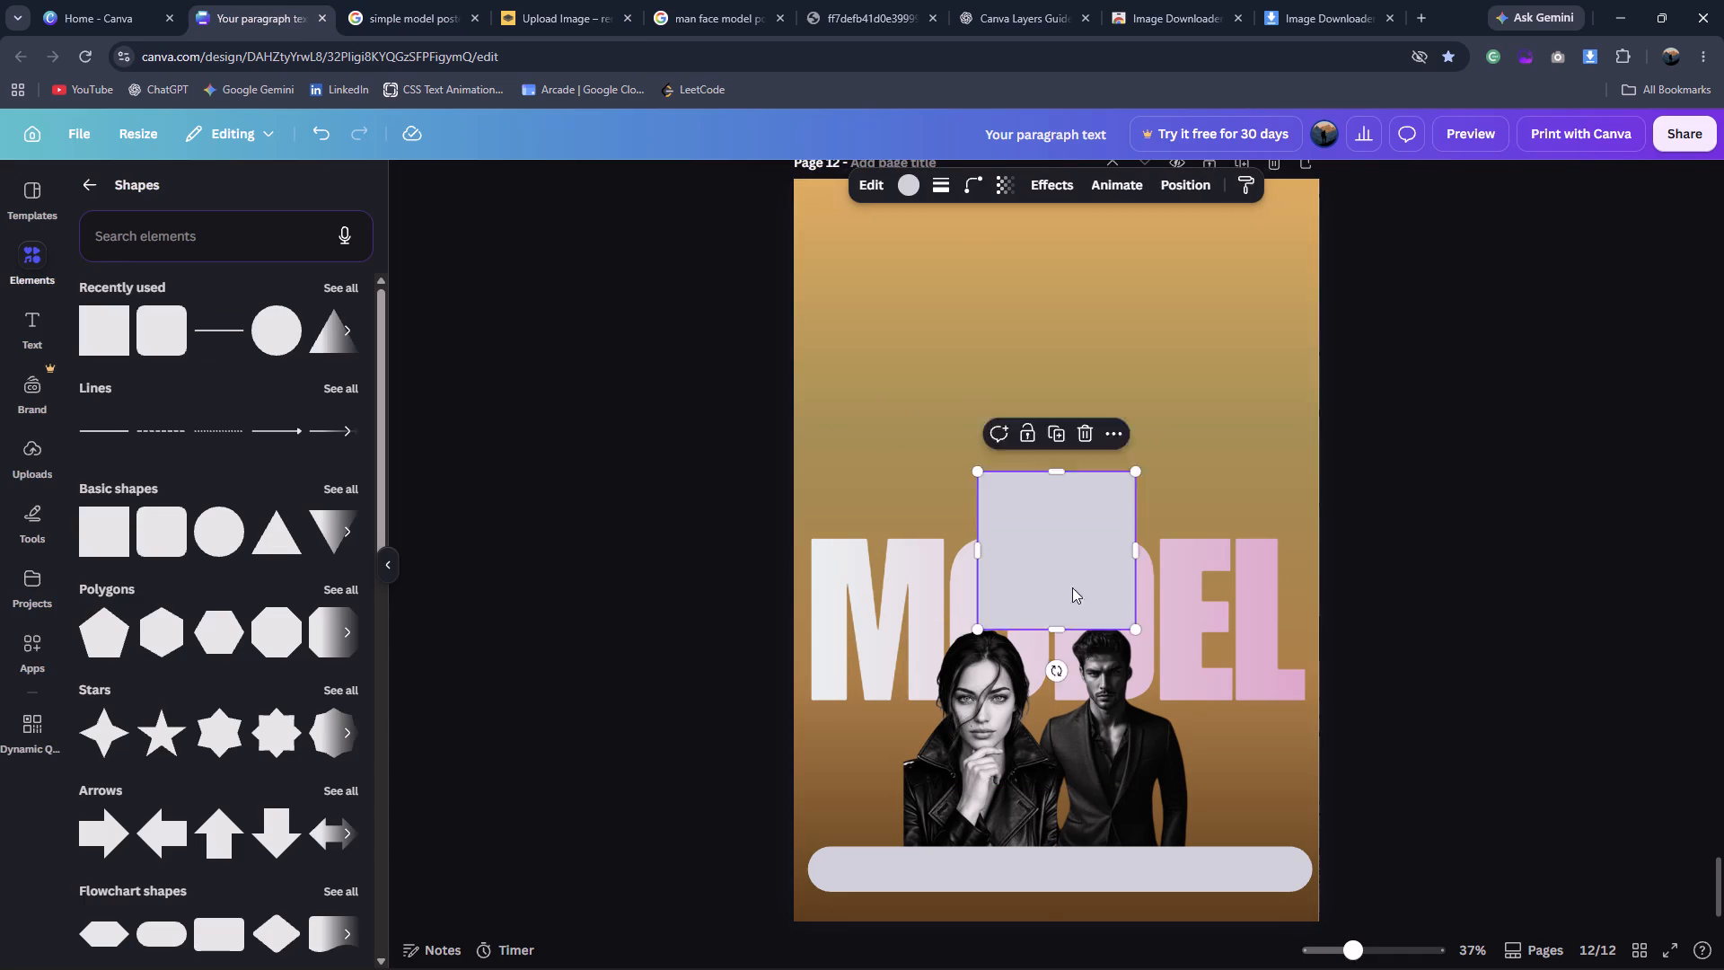
{"action": "left_click_drag", "start_coordinate": [1072, 587], "coordinate": [915, 375]}
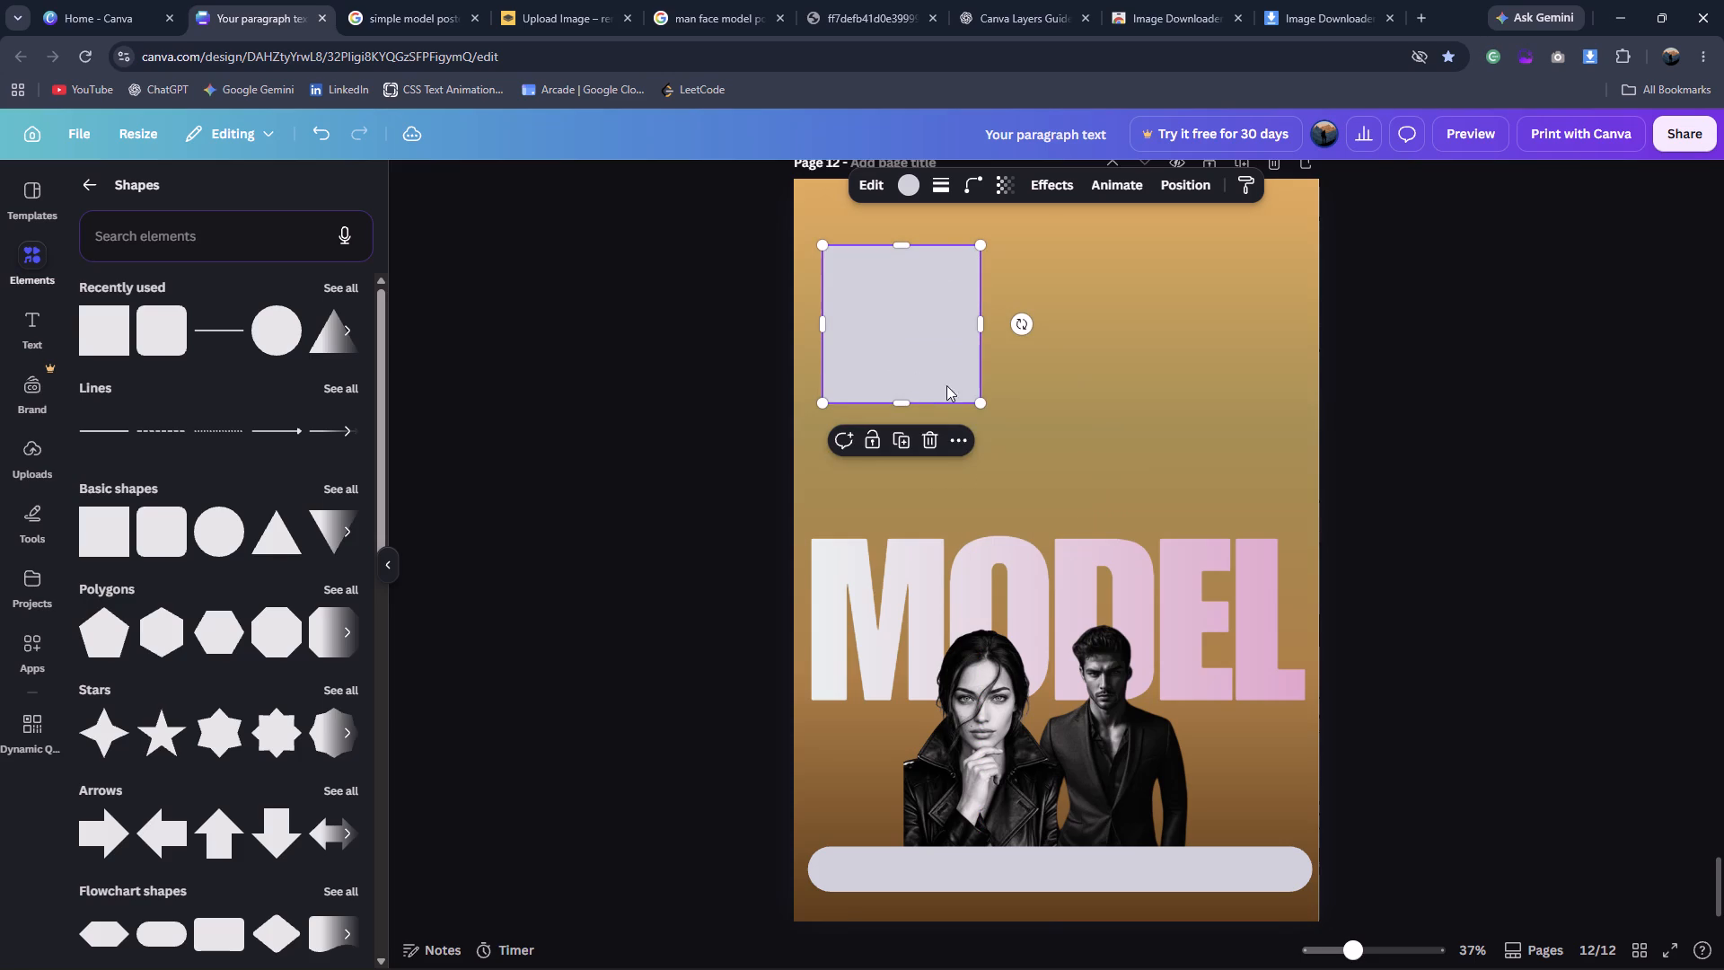
{"action": "left_click_drag", "start_coordinate": [981, 409], "coordinate": [1263, 711]}
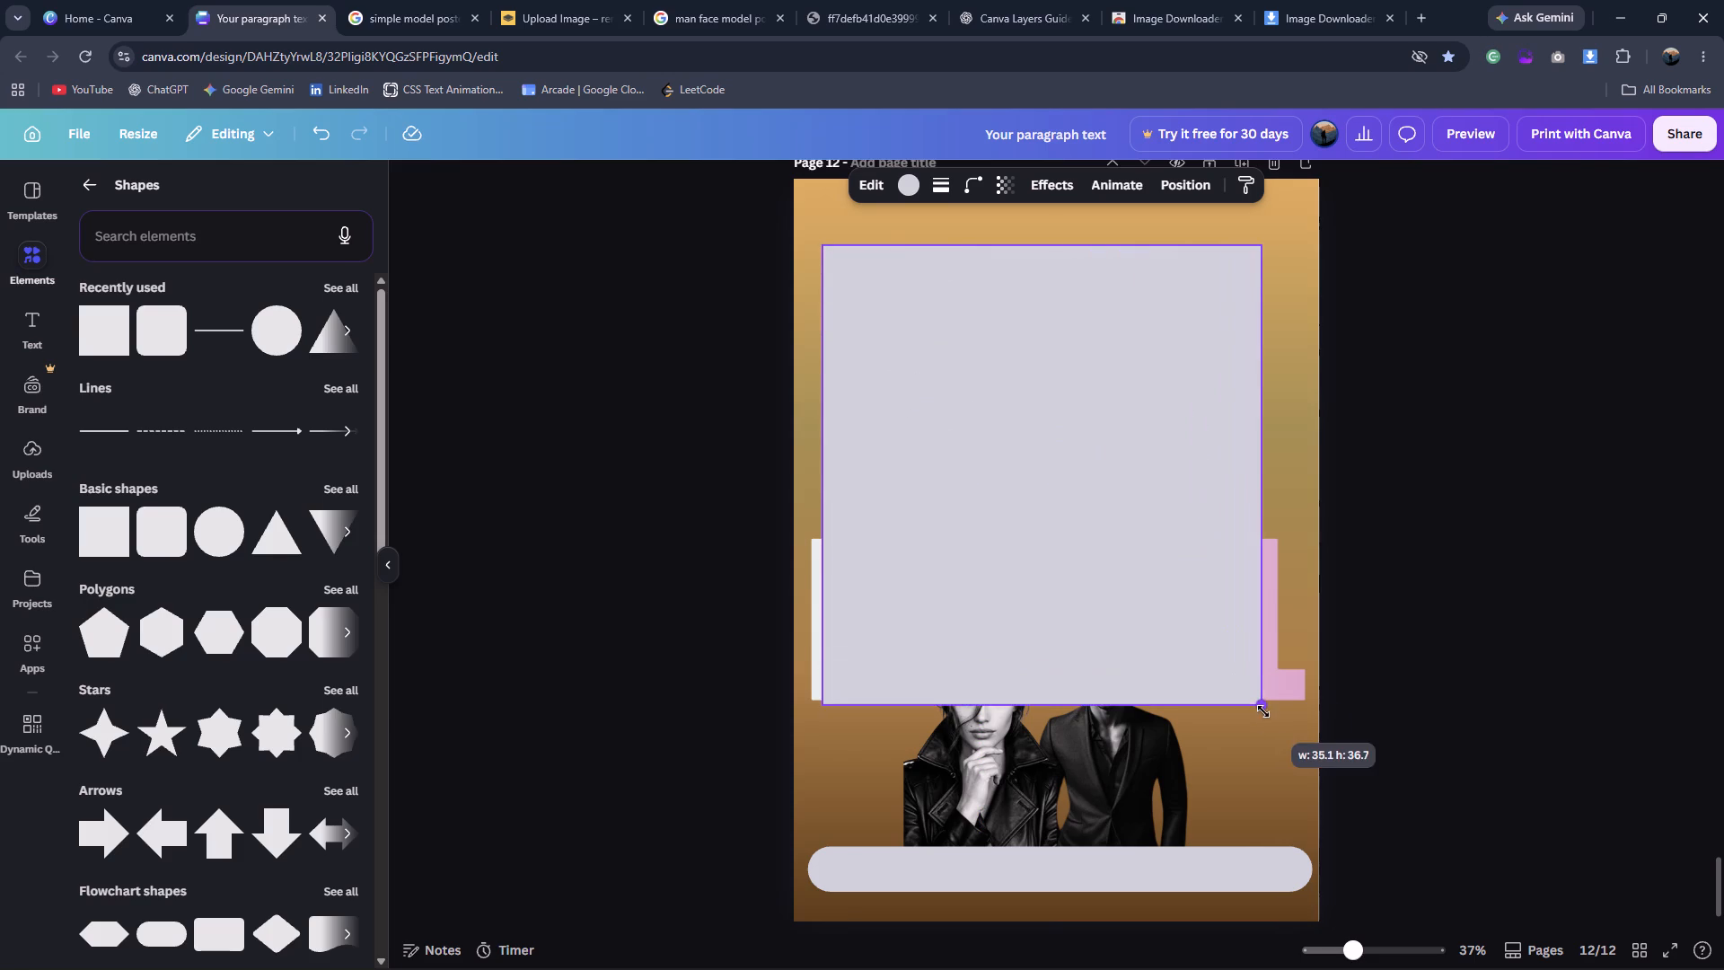
{"action": "left_click_drag", "start_coordinate": [1263, 711], "coordinate": [1286, 819]}
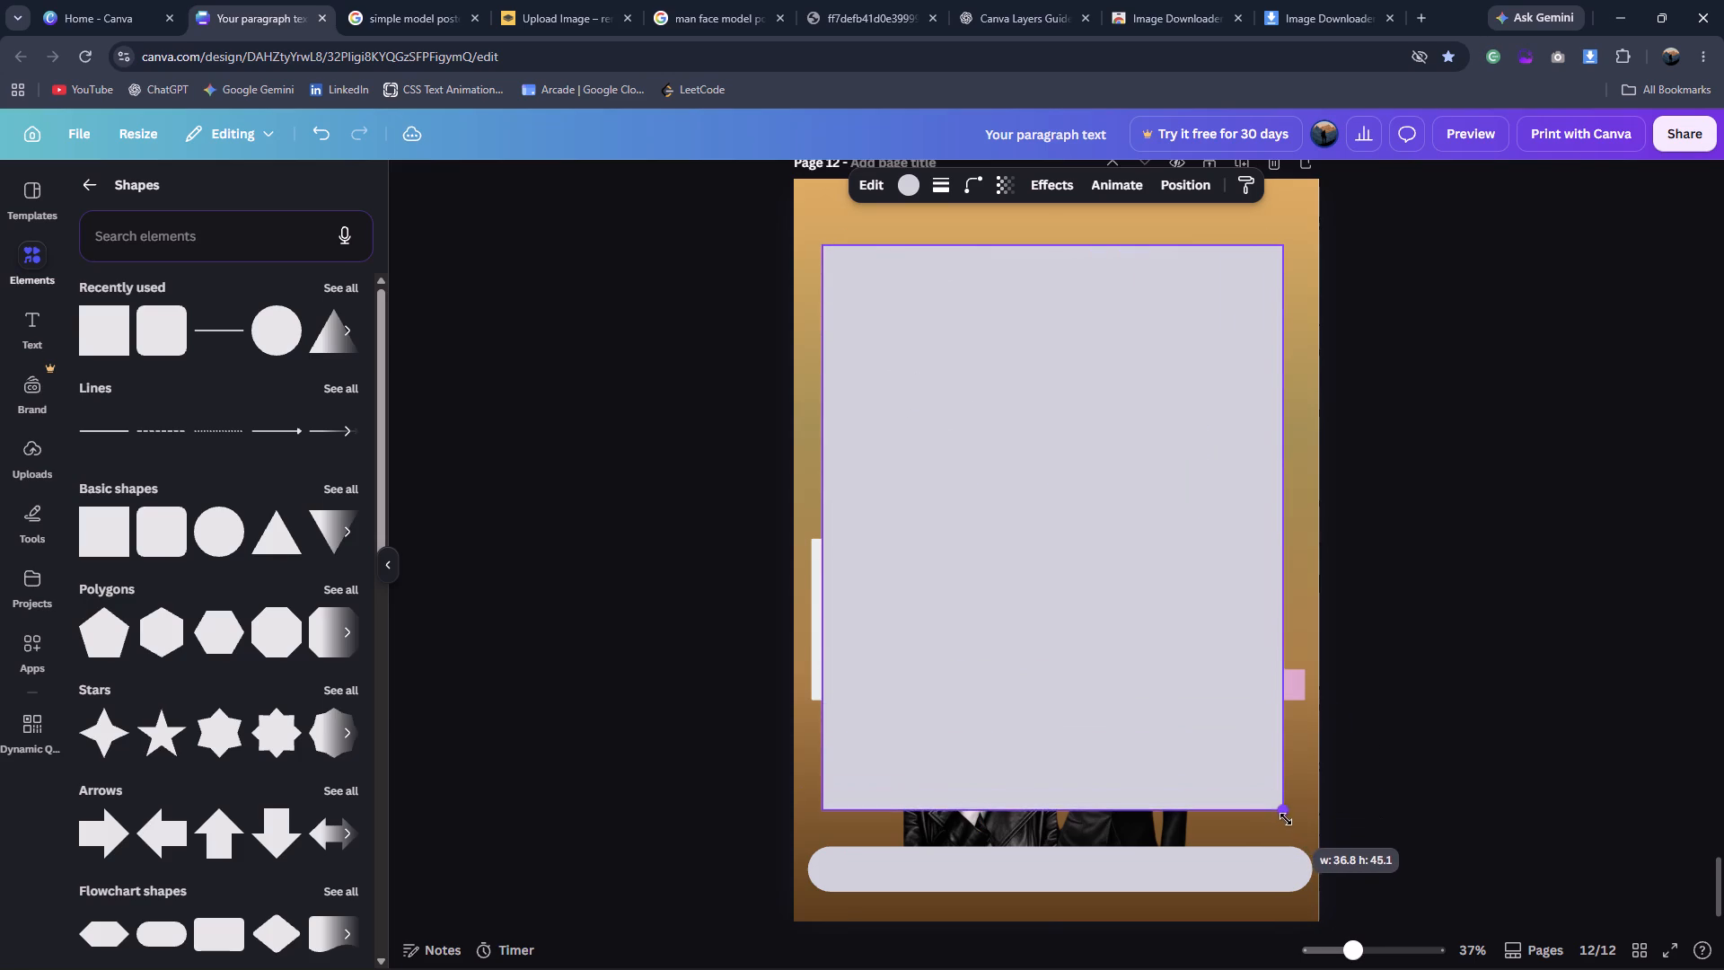
{"action": "left_click_drag", "start_coordinate": [1286, 819], "coordinate": [1289, 822]}
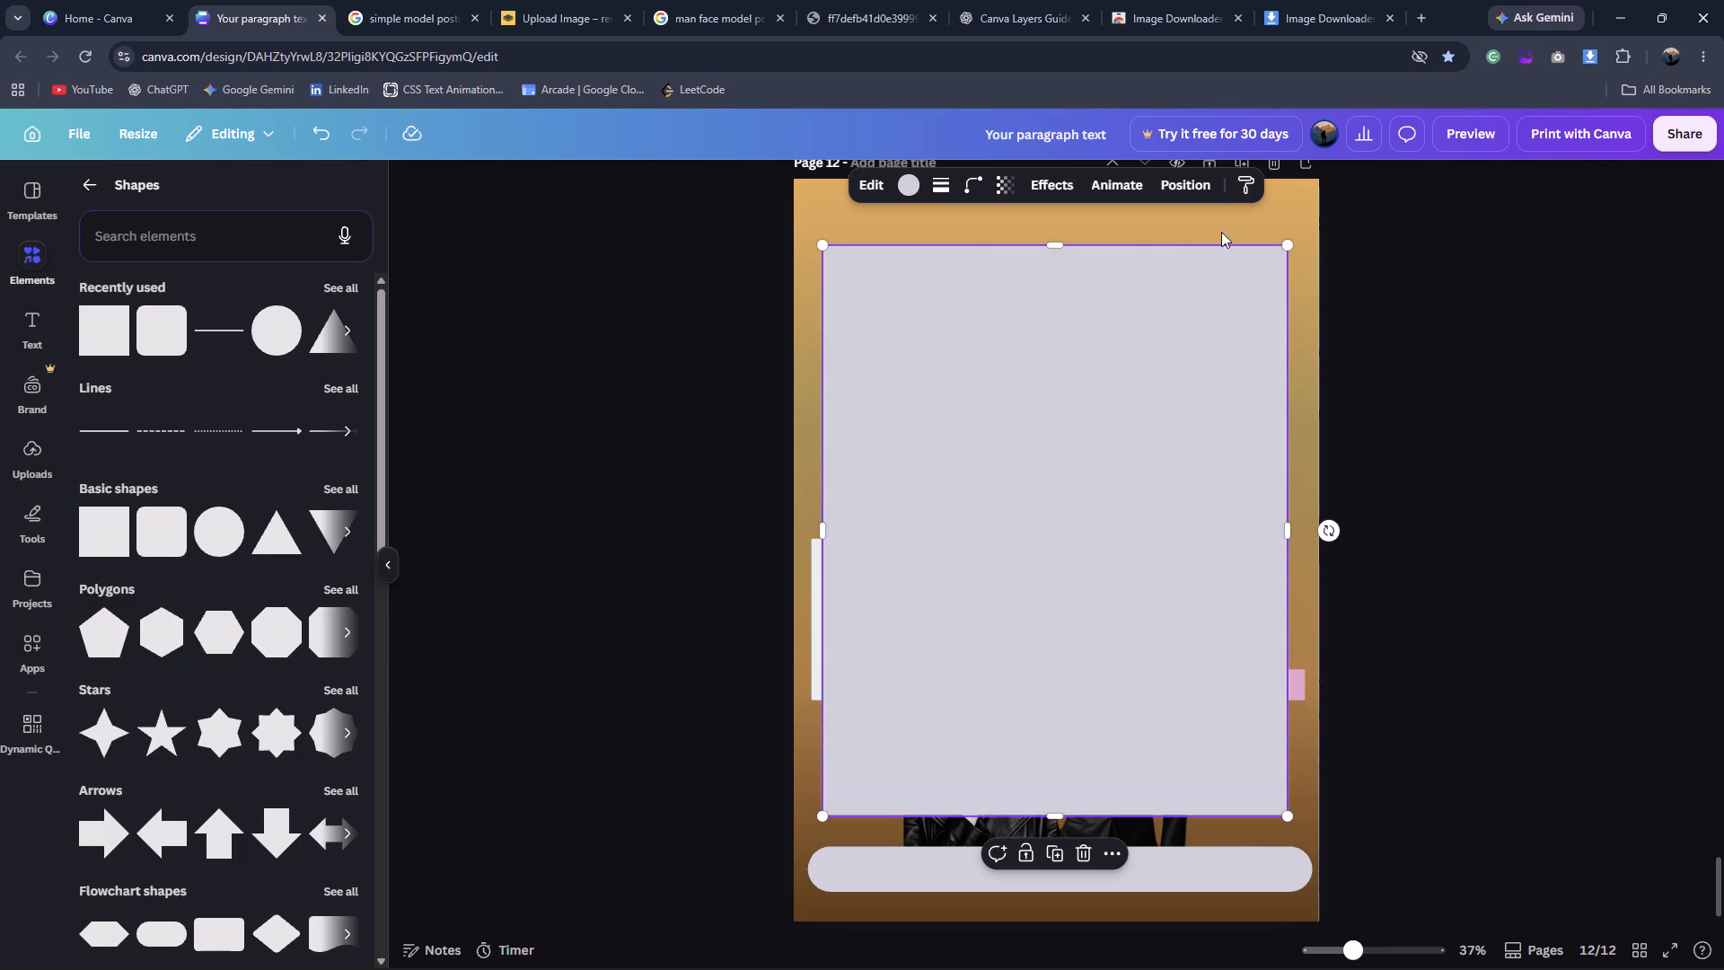
Send the large panel to the back, behind the MODEL headline and both model cut-outs.
{"action": "left_click", "coordinate": [1189, 183]}
{"action": "left_click", "coordinate": [313, 333]}
{"action": "left_click", "coordinate": [1416, 650]}
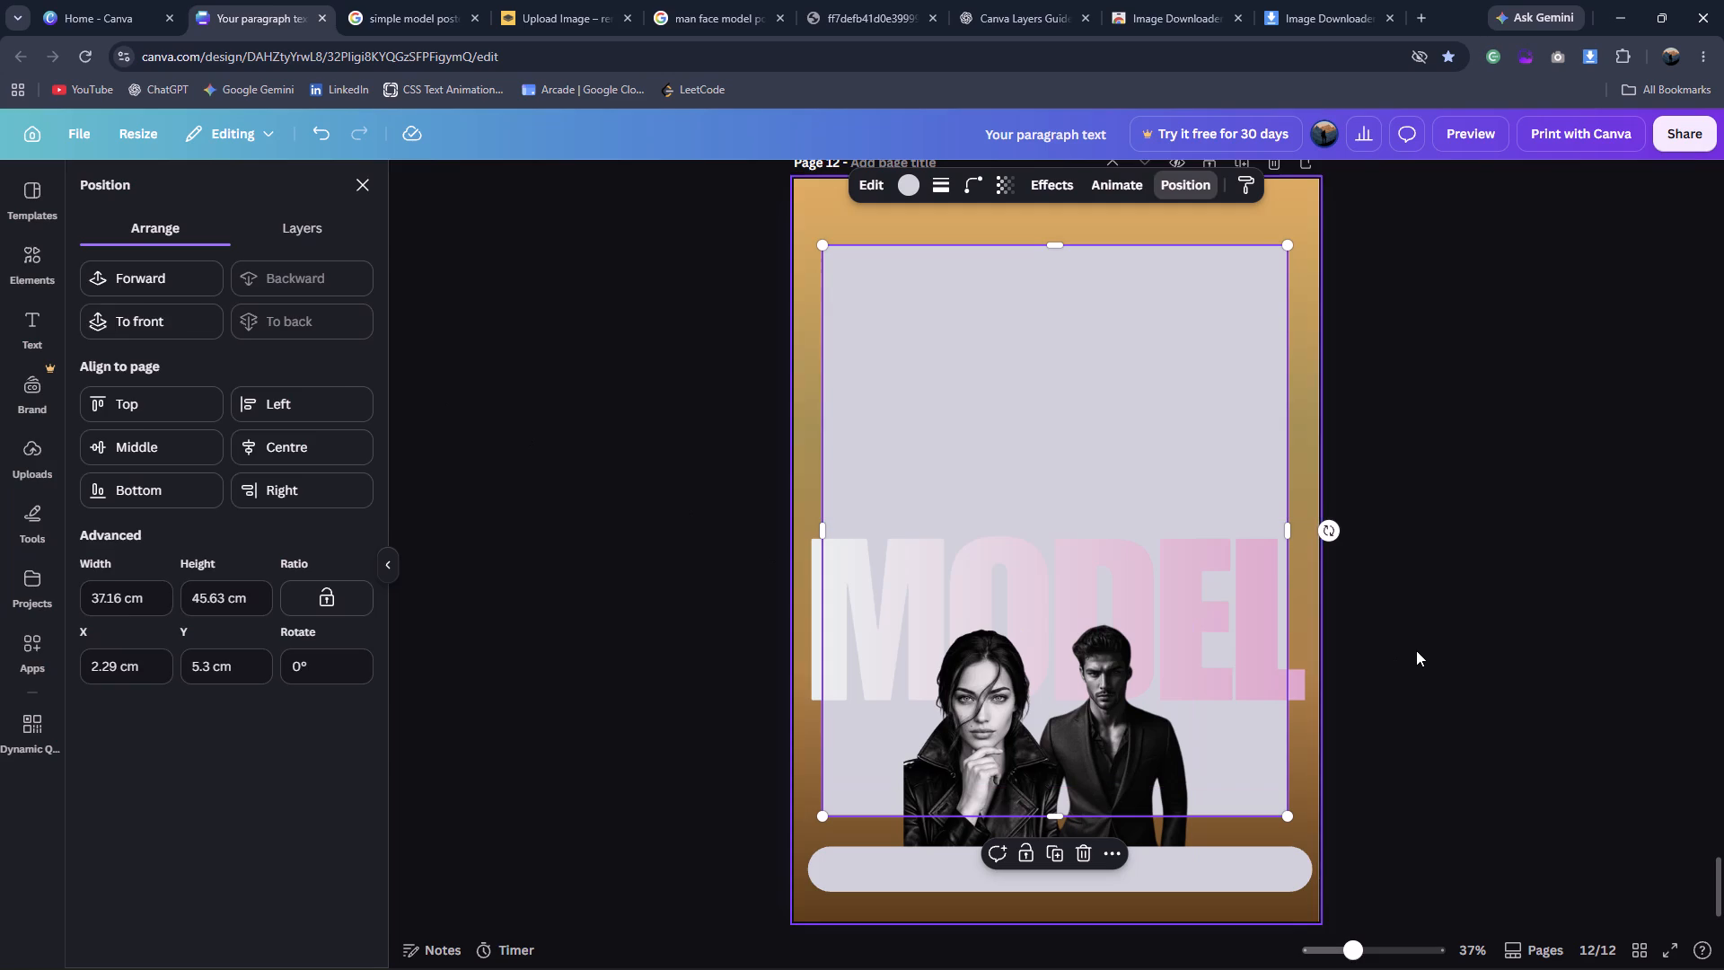
Select the MODEL headline, both model cut-outs and the bottom bar together, and move them up onto the panel.
{"action": "left_click", "coordinate": [1139, 575]}
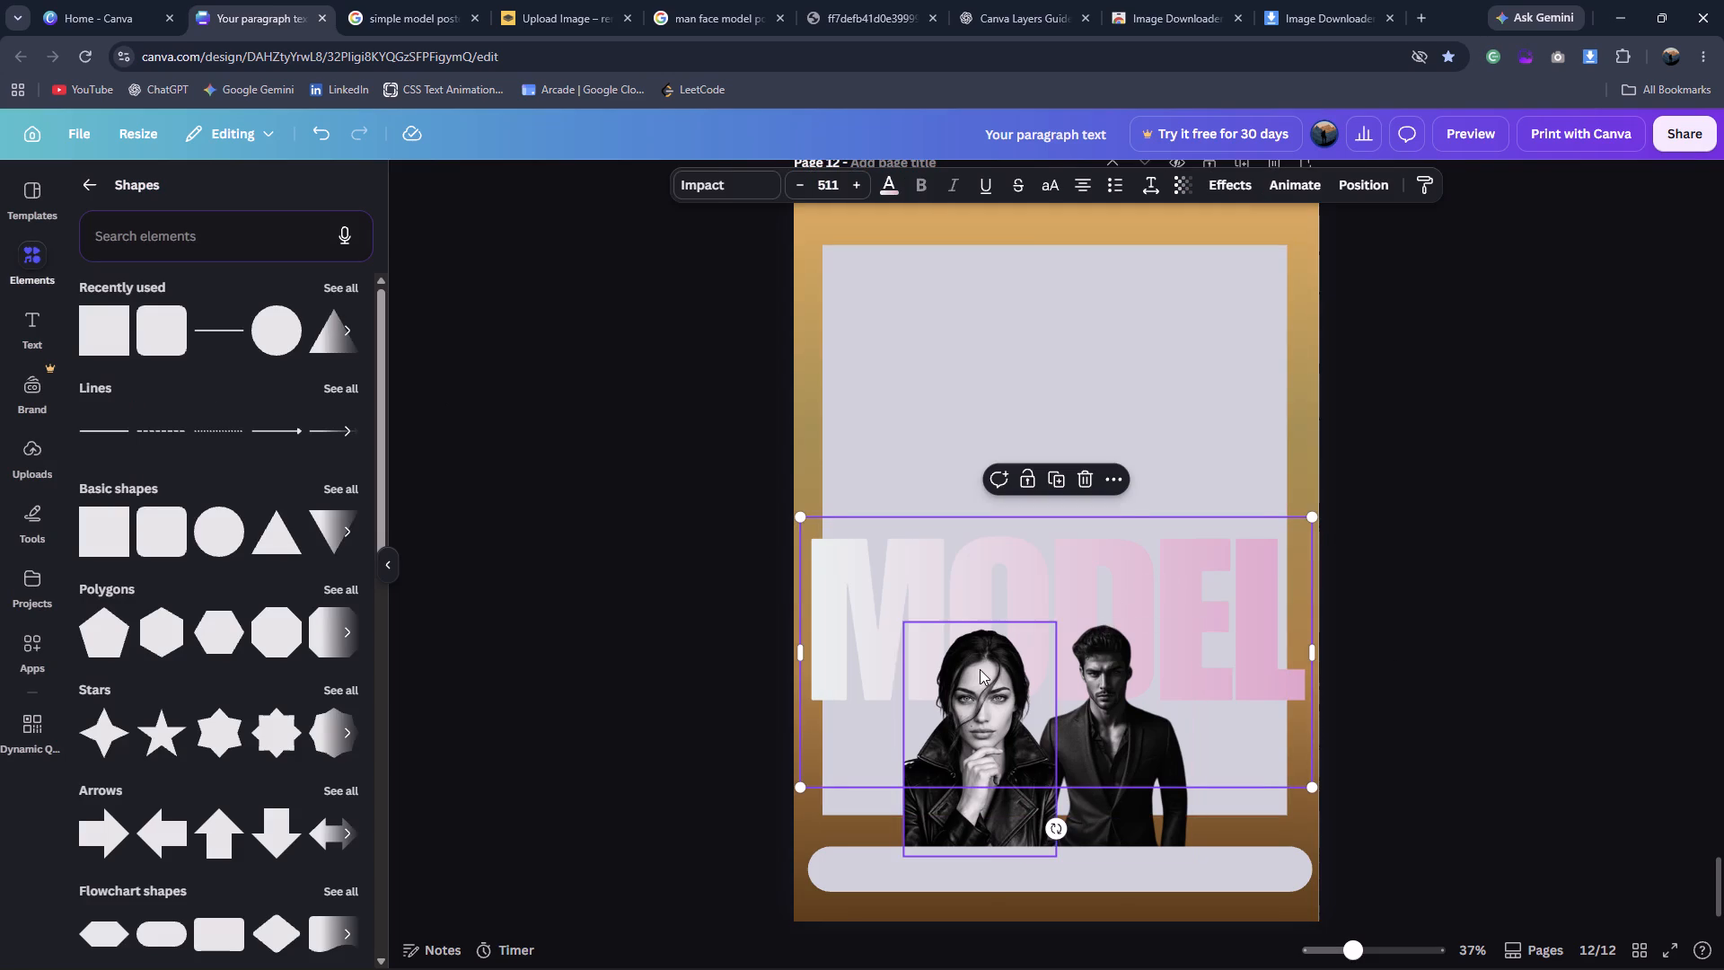
{"action": "left_click", "coordinate": [980, 669]}
{"action": "left_click", "coordinate": [1095, 671]}
{"action": "left_click", "coordinate": [865, 584]}
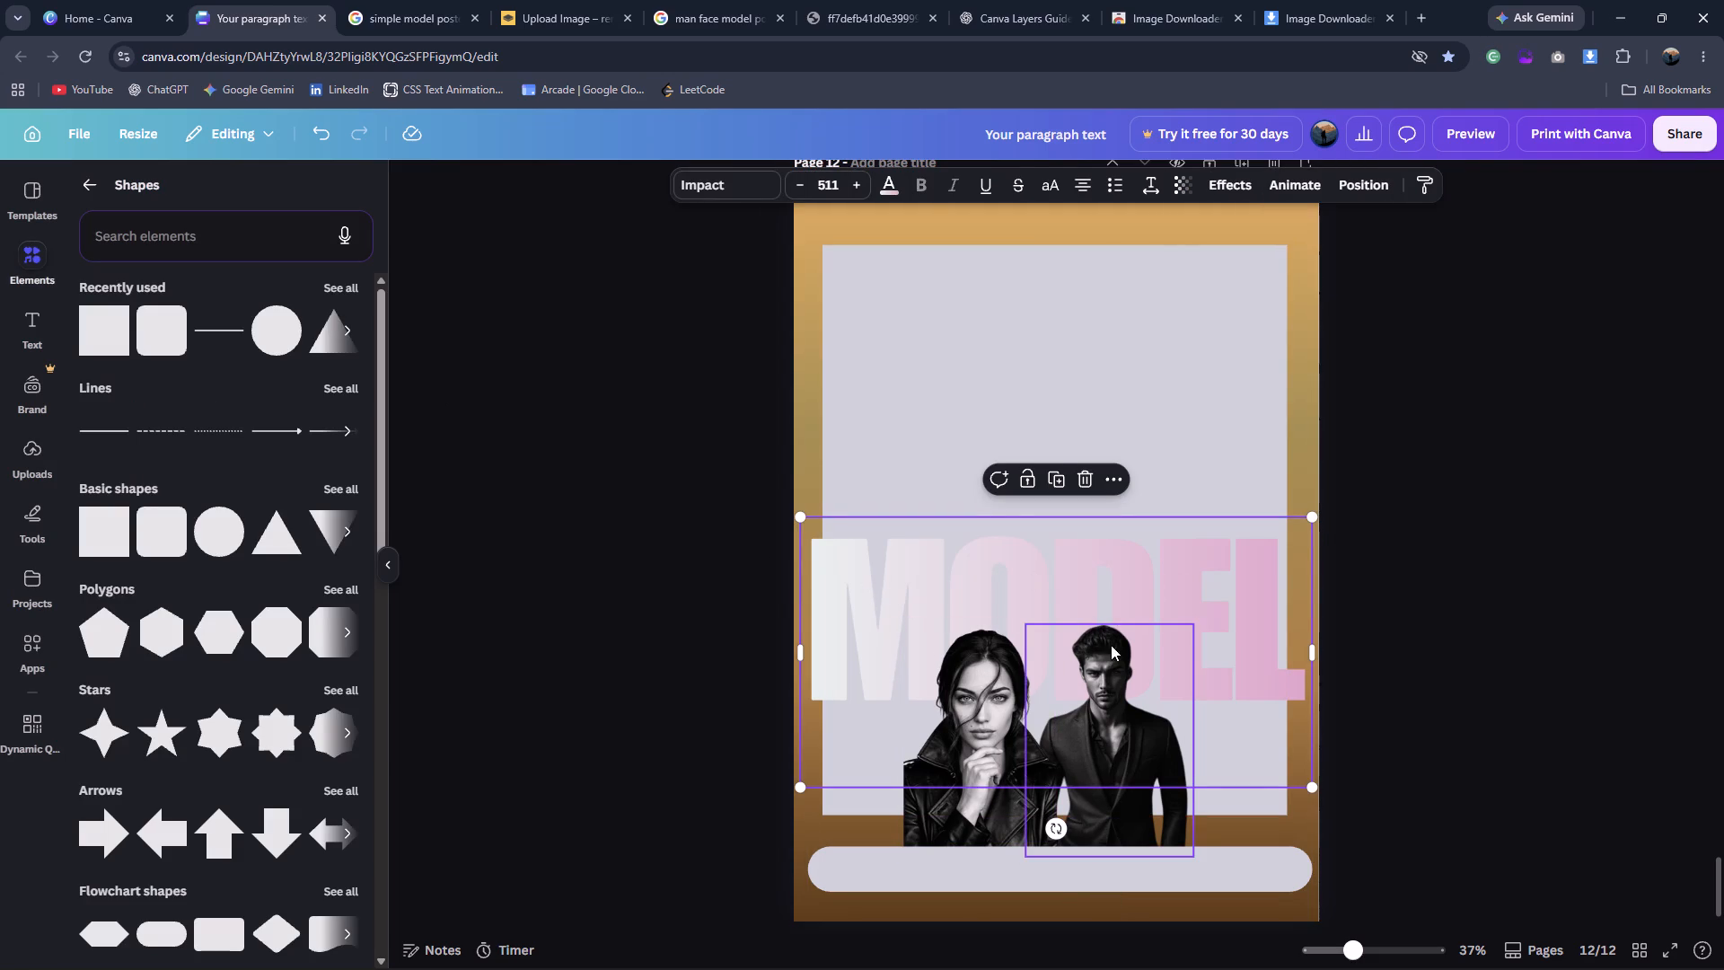
{"action": "left_click", "coordinate": [1109, 668], "text": "shift"}
{"action": "left_click", "coordinate": [1008, 698], "text": "shift"}
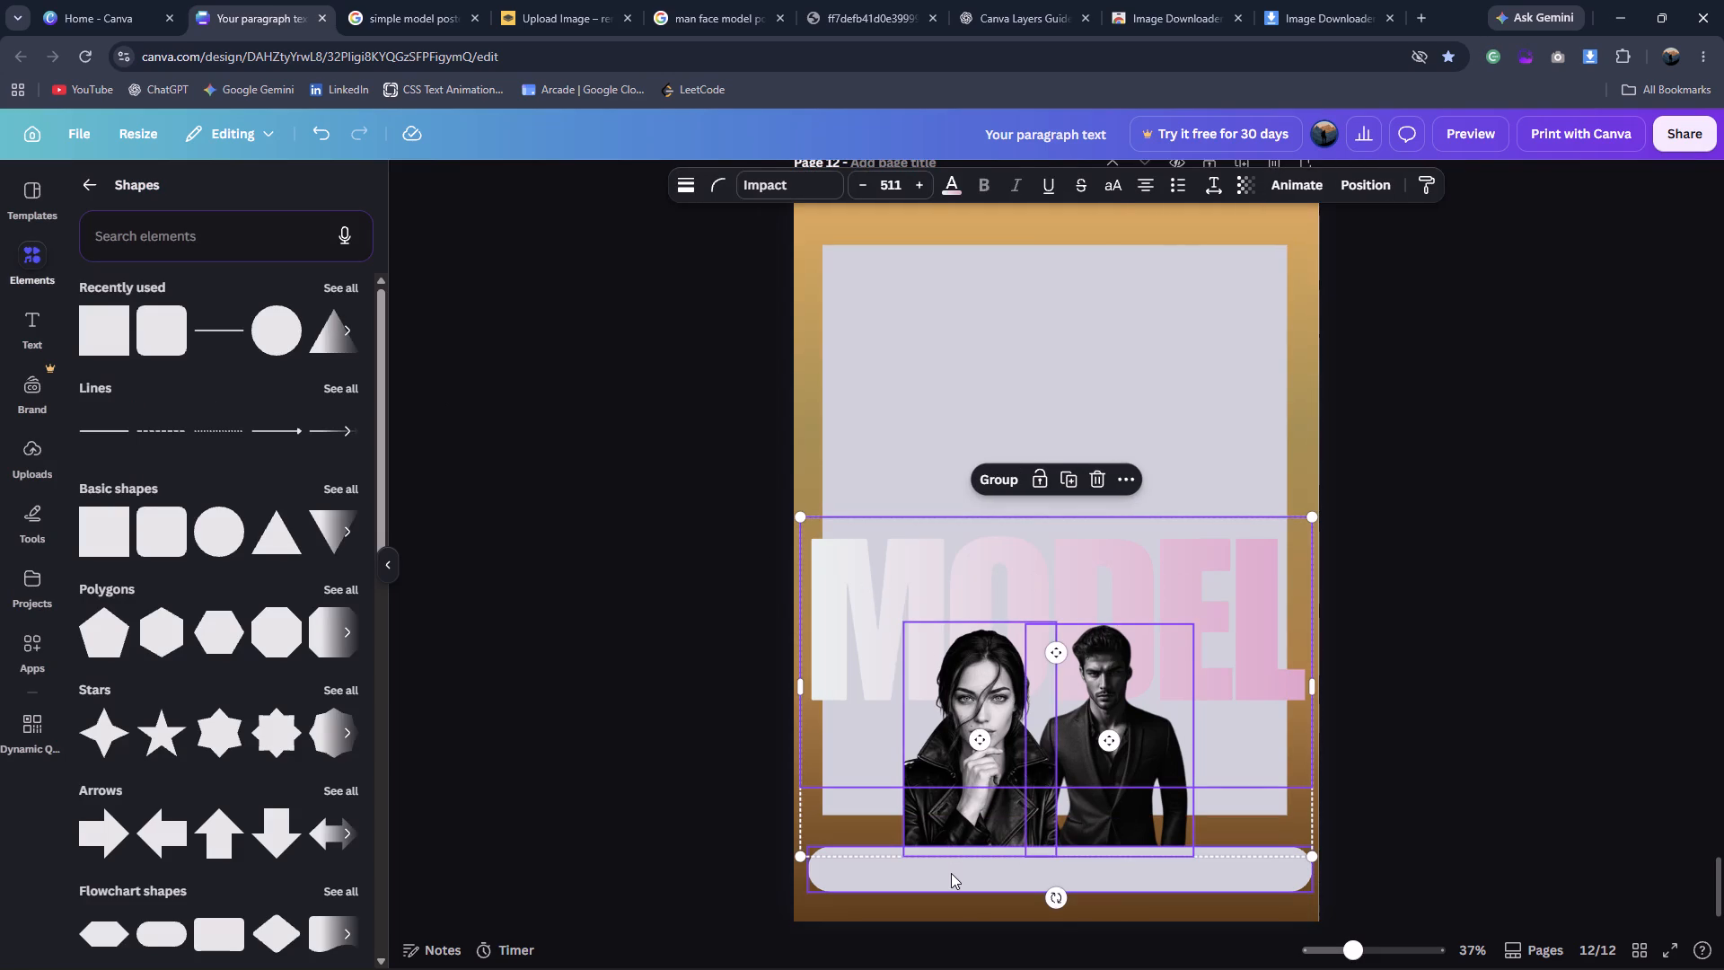
{"action": "left_click", "coordinate": [951, 873], "text": "shift"}
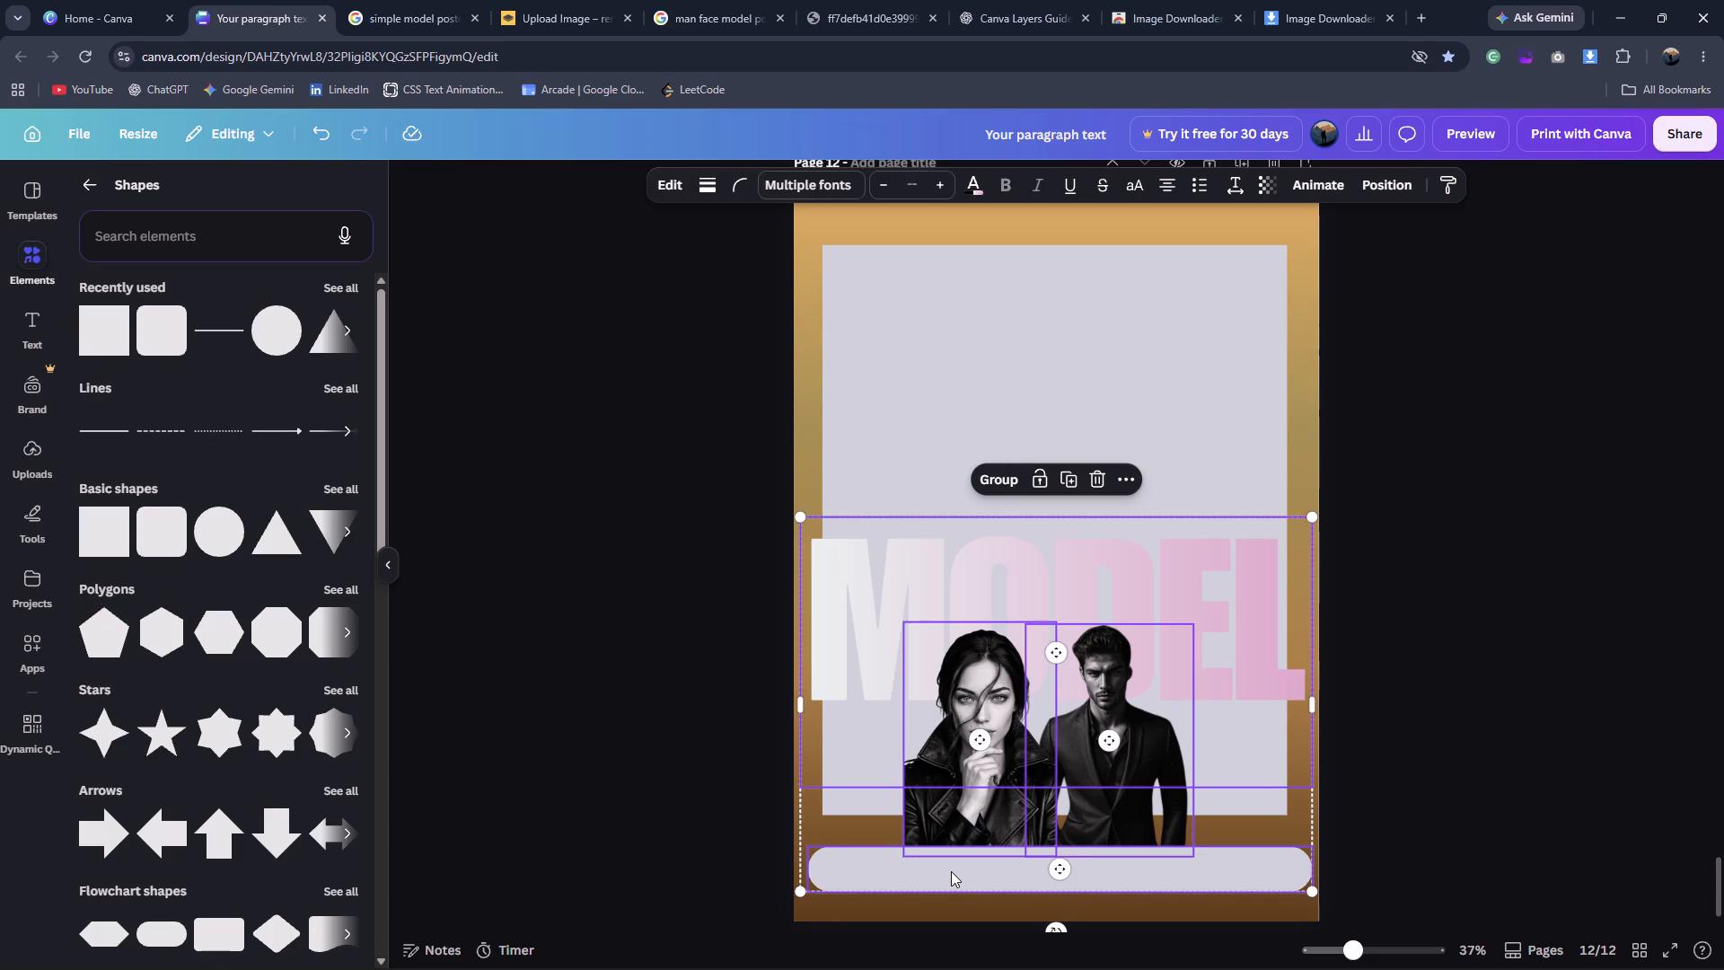
{"action": "left_click_drag", "start_coordinate": [1098, 599], "coordinate": [1100, 456]}
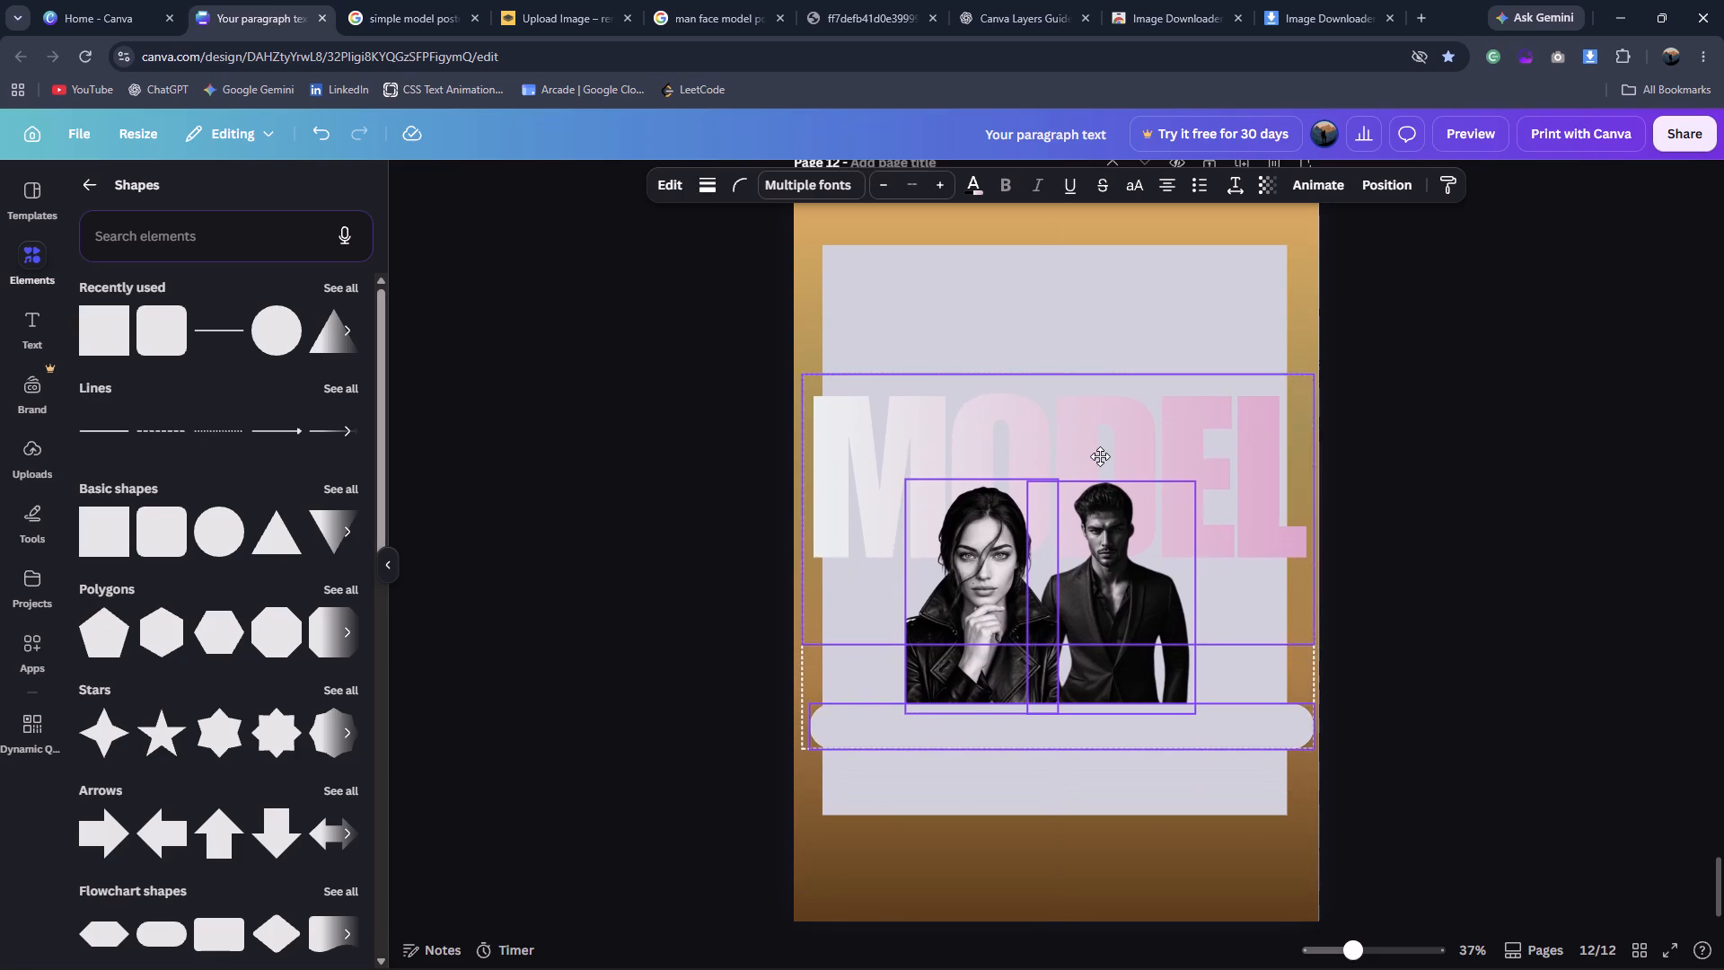
{"action": "left_click_drag", "start_coordinate": [1100, 456], "coordinate": [1104, 507]}
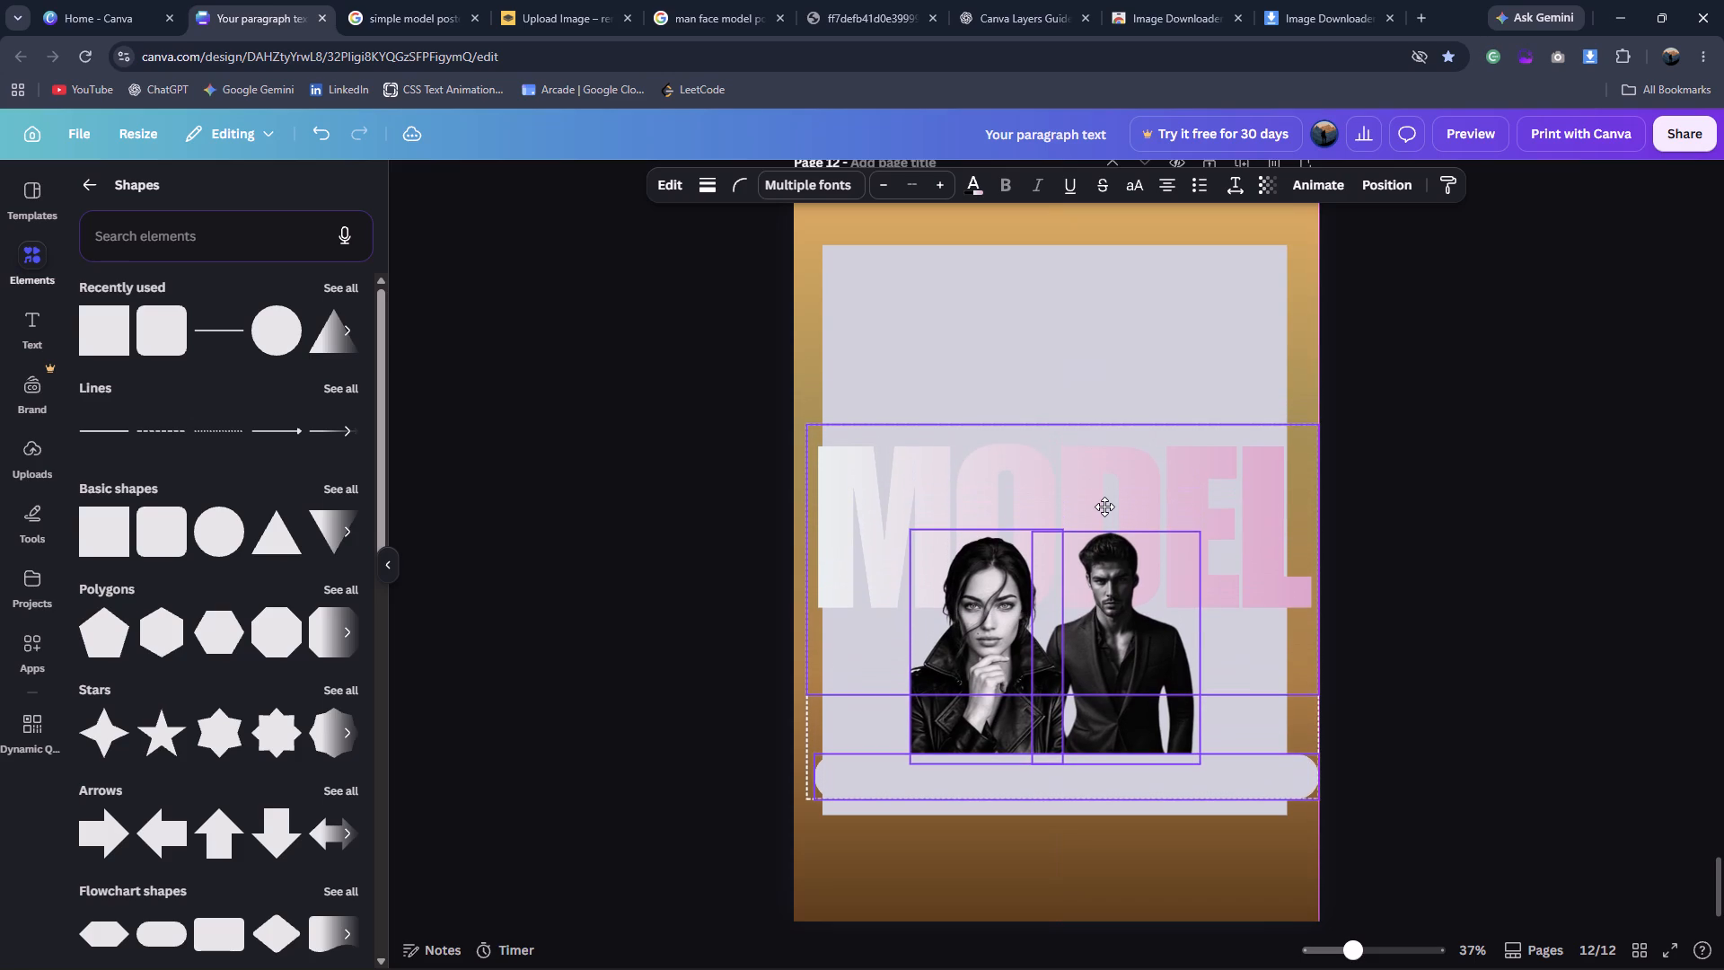
{"action": "left_click_drag", "start_coordinate": [1104, 507], "coordinate": [1095, 490]}
Scale the headline, cut-outs and bar down together to fit inside the panel, centring them in its lower half.
{"action": "left_click_drag", "start_coordinate": [1307, 406], "coordinate": [1271, 434]}
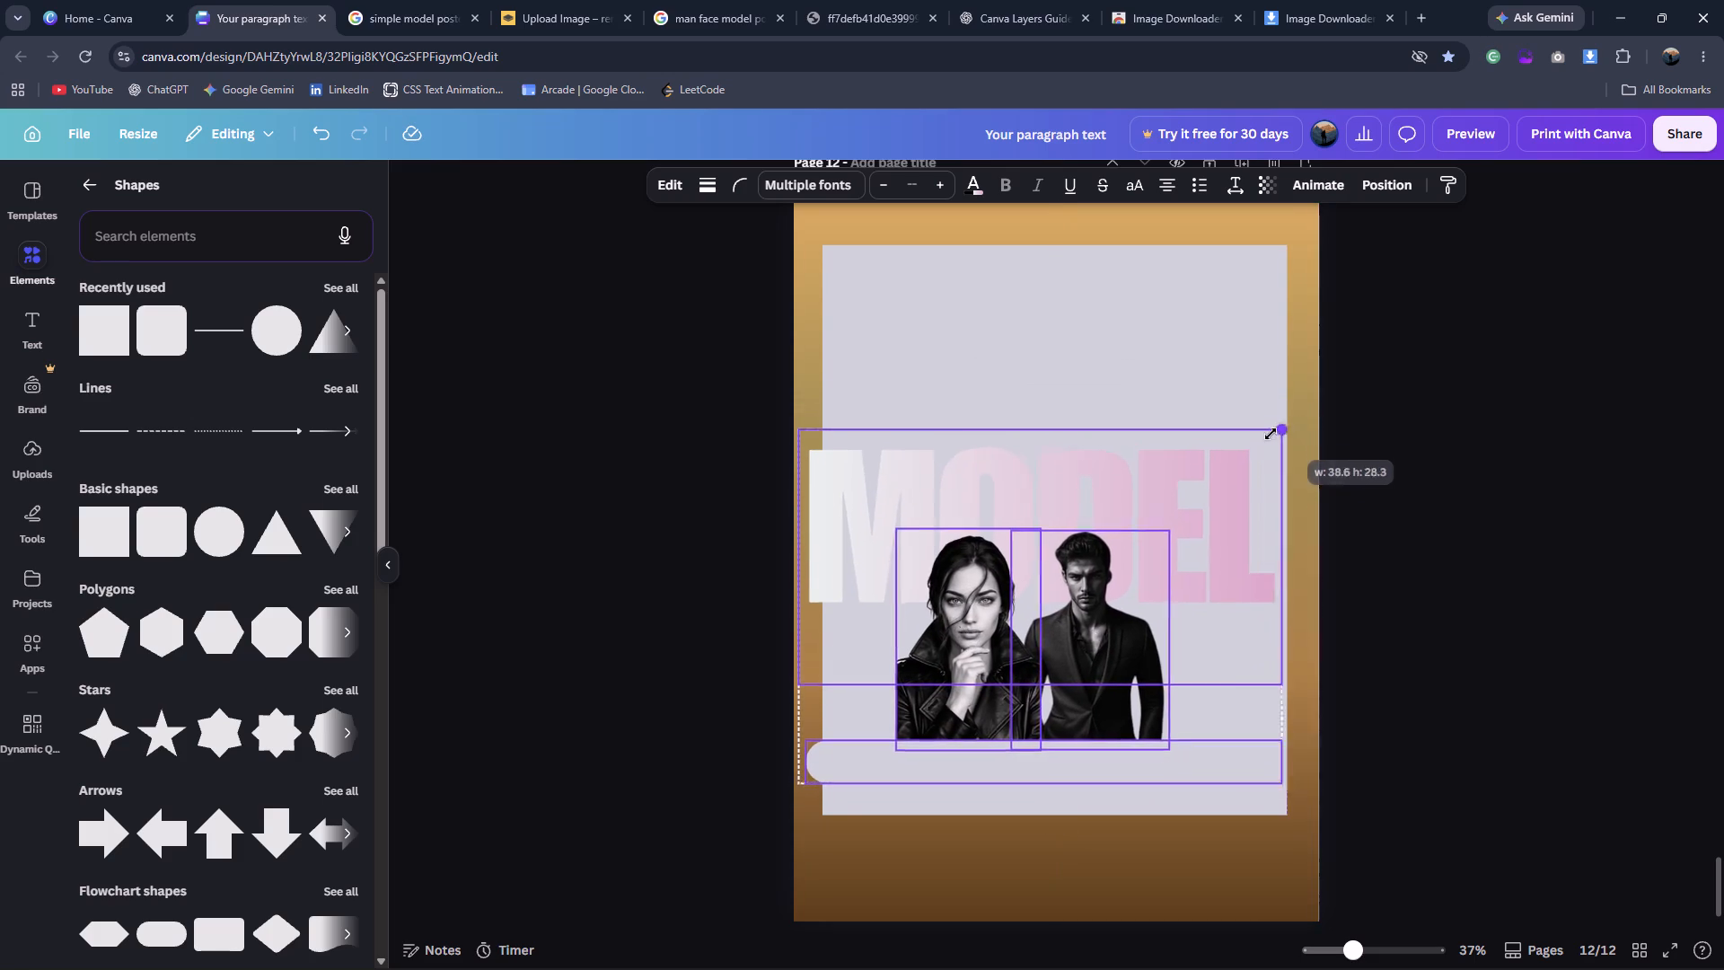
{"action": "left_click_drag", "start_coordinate": [1271, 434], "coordinate": [1243, 454]}
{"action": "left_click_drag", "start_coordinate": [1108, 504], "coordinate": [1144, 471]}
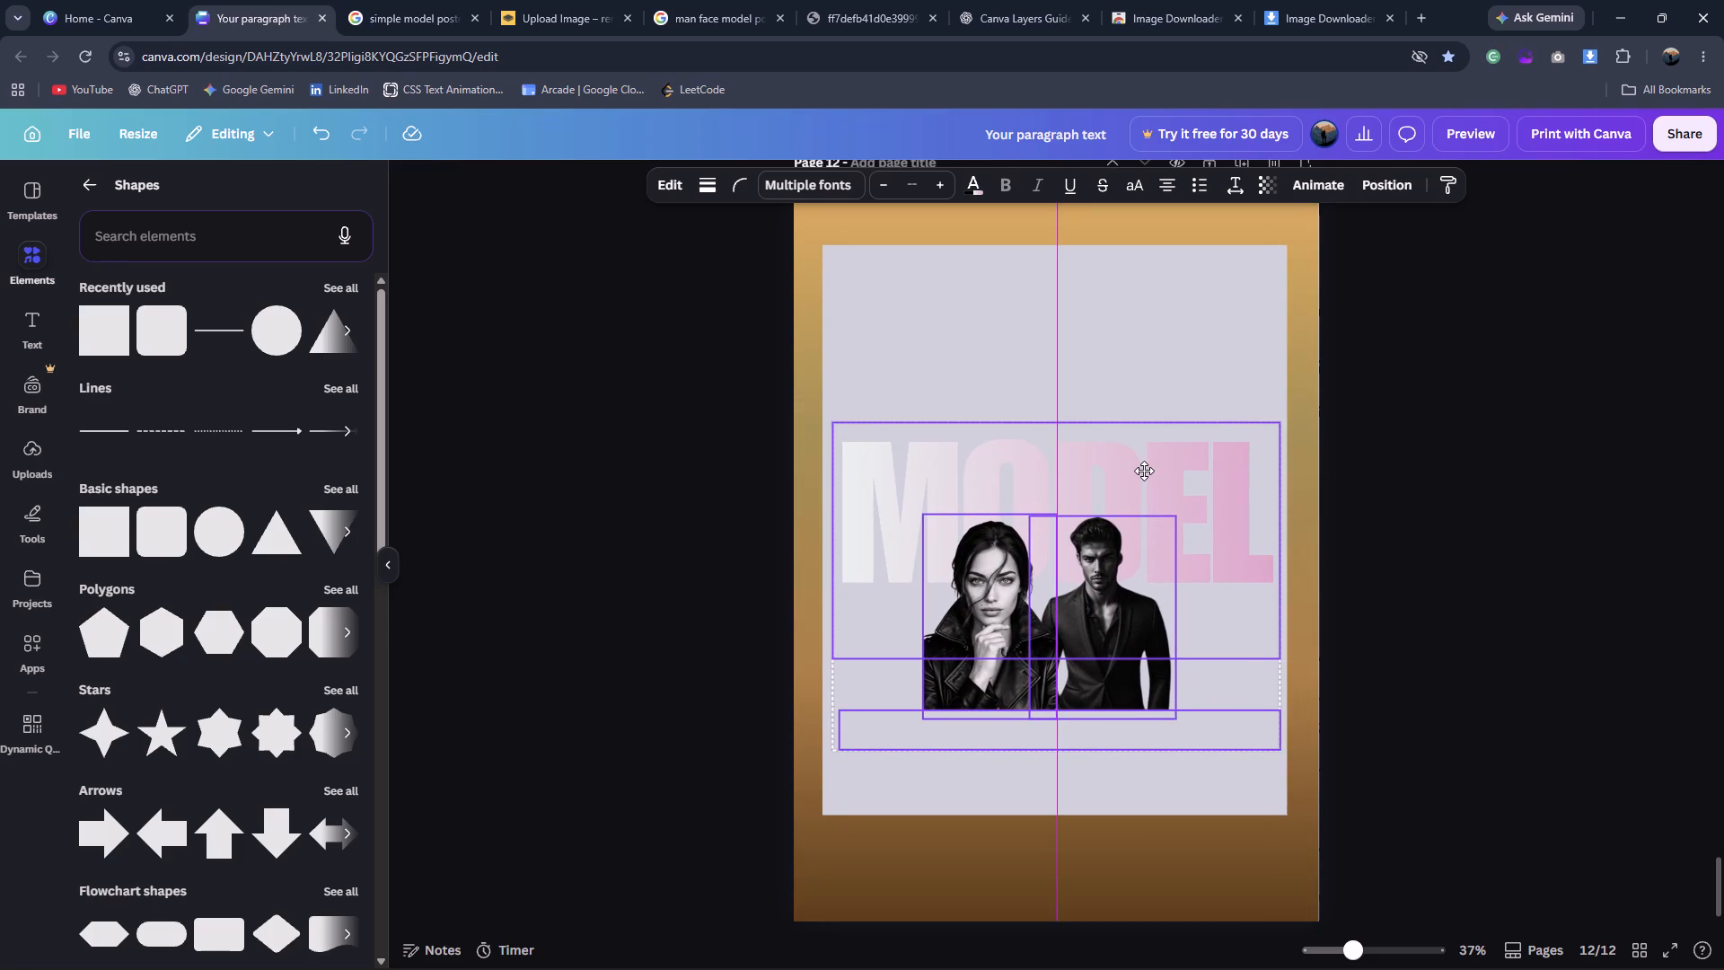
{"action": "left_click_drag", "start_coordinate": [1144, 471], "coordinate": [1139, 504]}
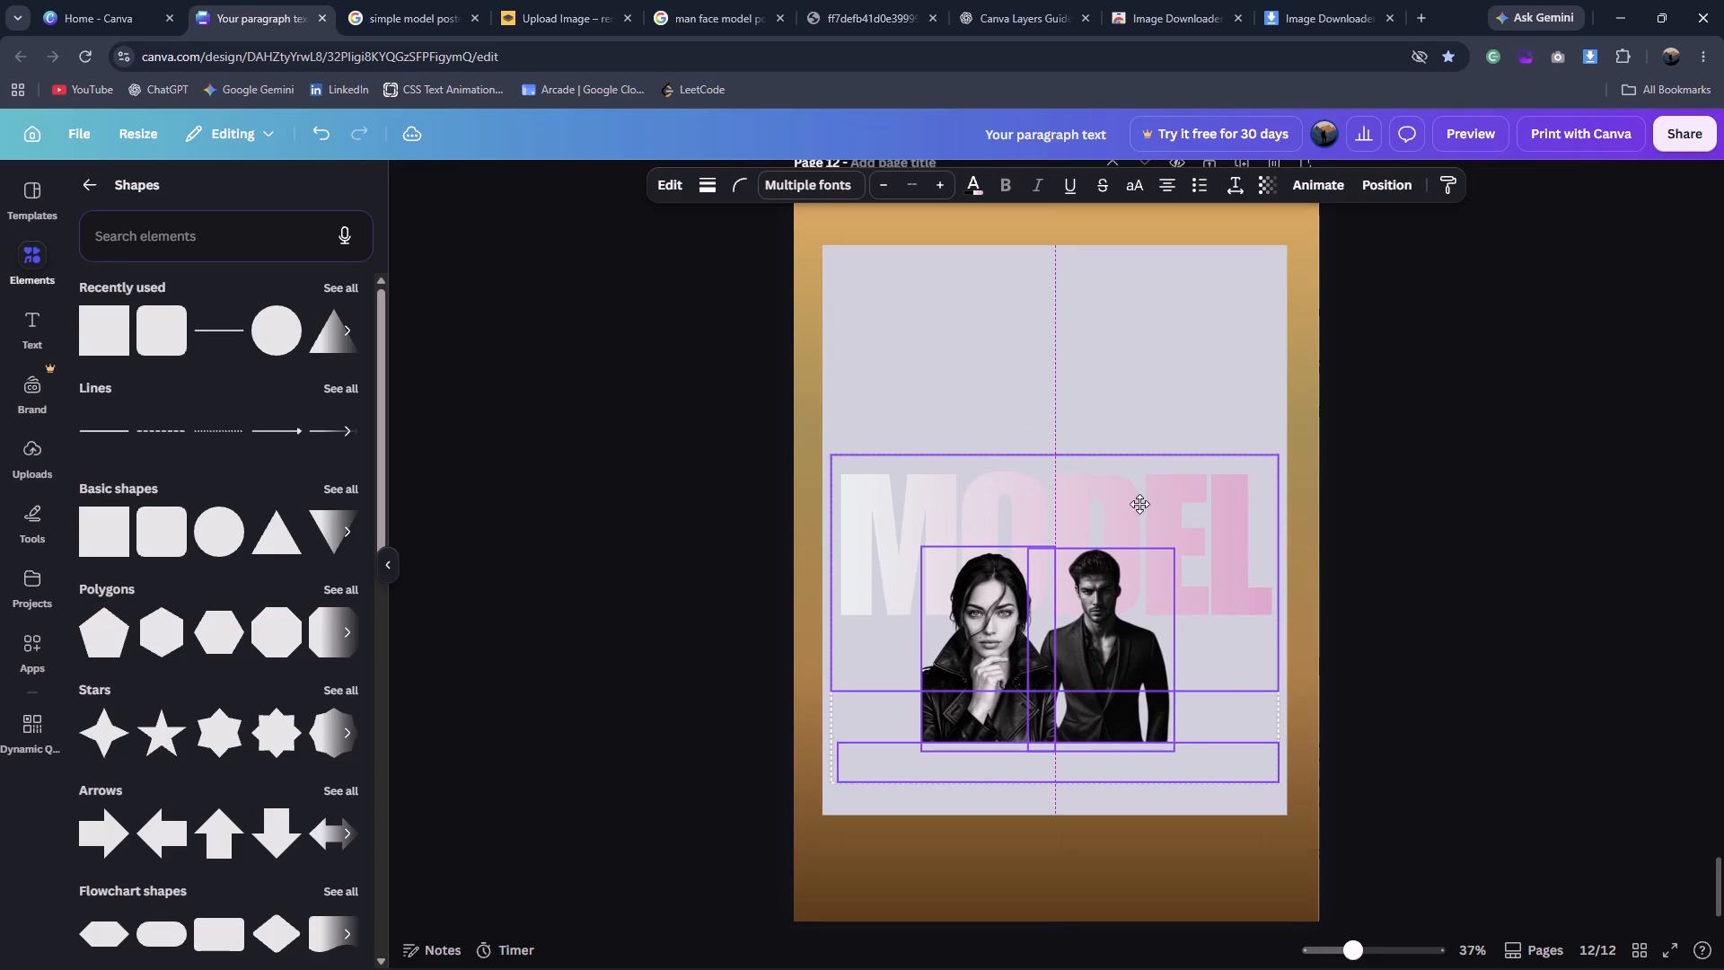
{"action": "left_click_drag", "start_coordinate": [1139, 504], "coordinate": [1138, 507]}
{"action": "key", "text": "Down"}
{"action": "key", "text": "Down"}
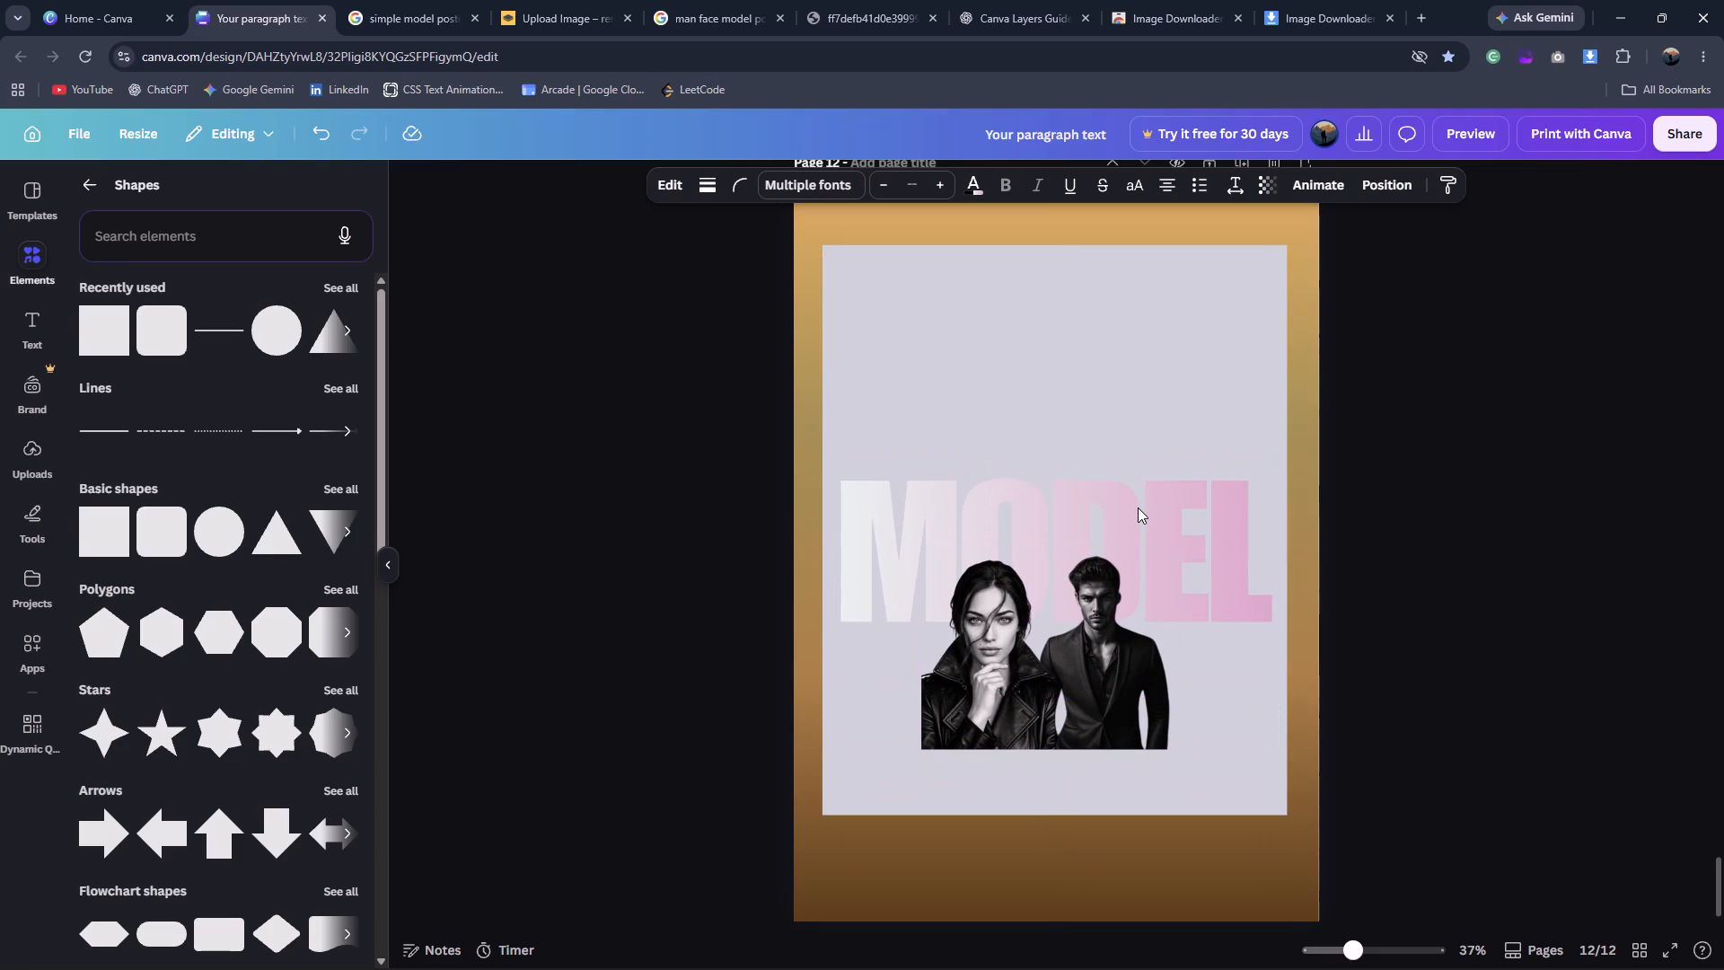
{"action": "left_click", "coordinate": [1543, 367]}
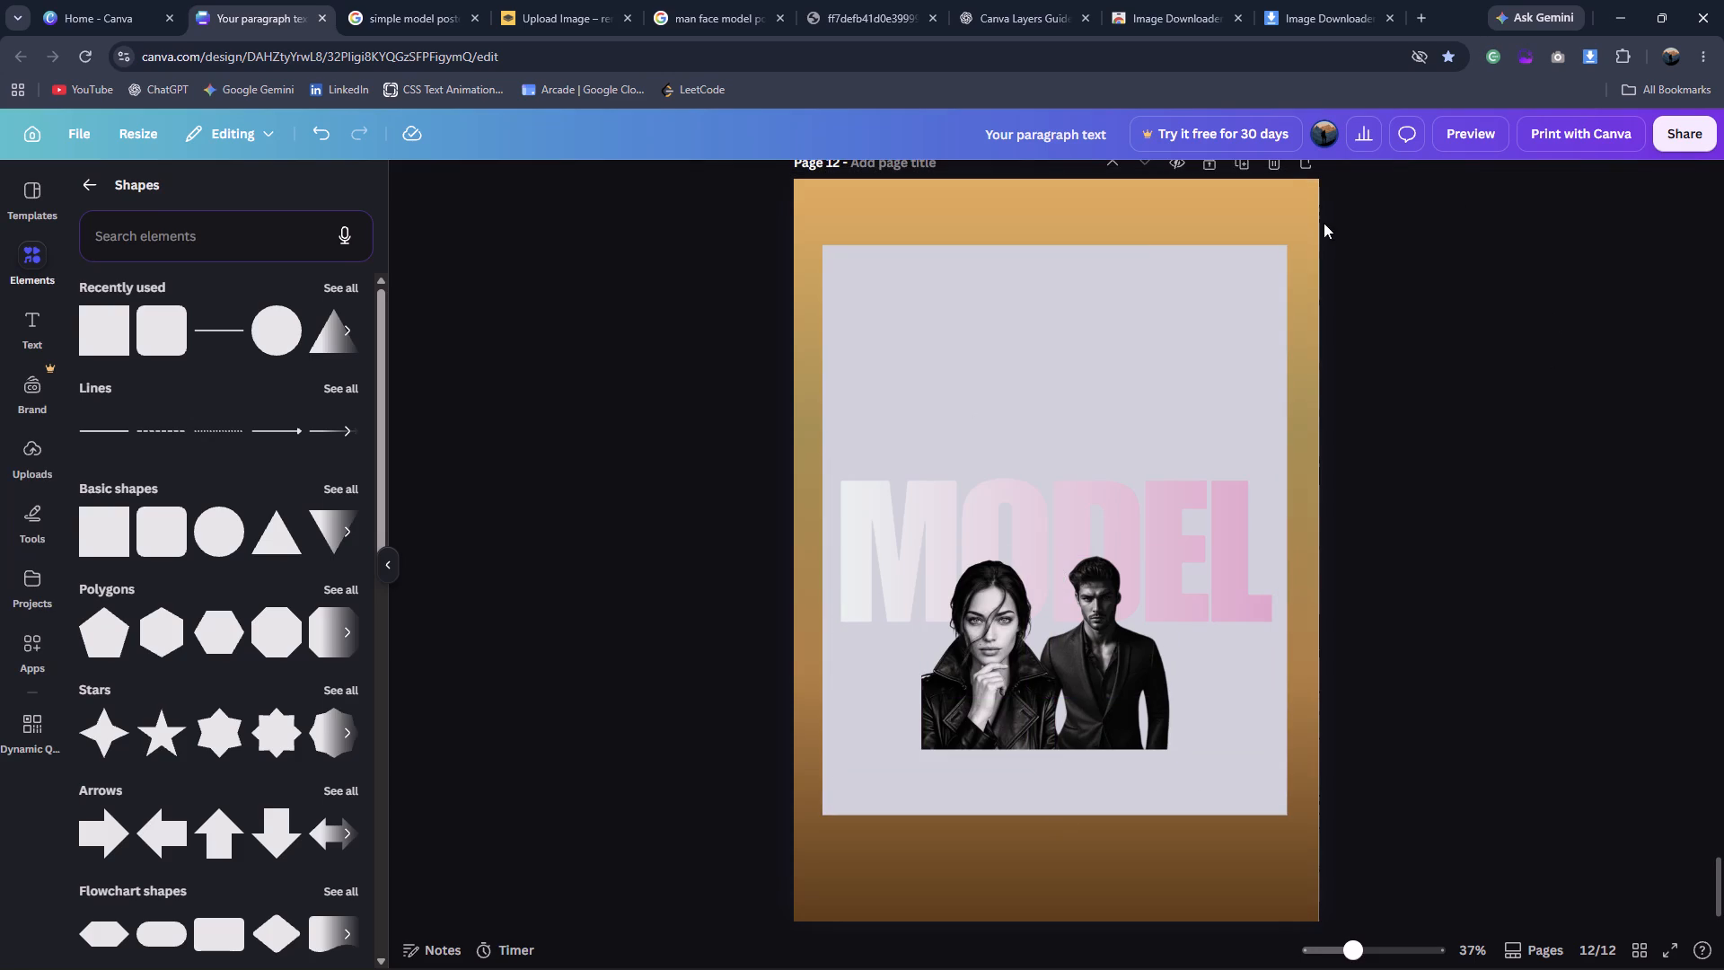
Check the hex code of the first colour in the page background's gradient.
{"action": "left_click", "coordinate": [1311, 221]}
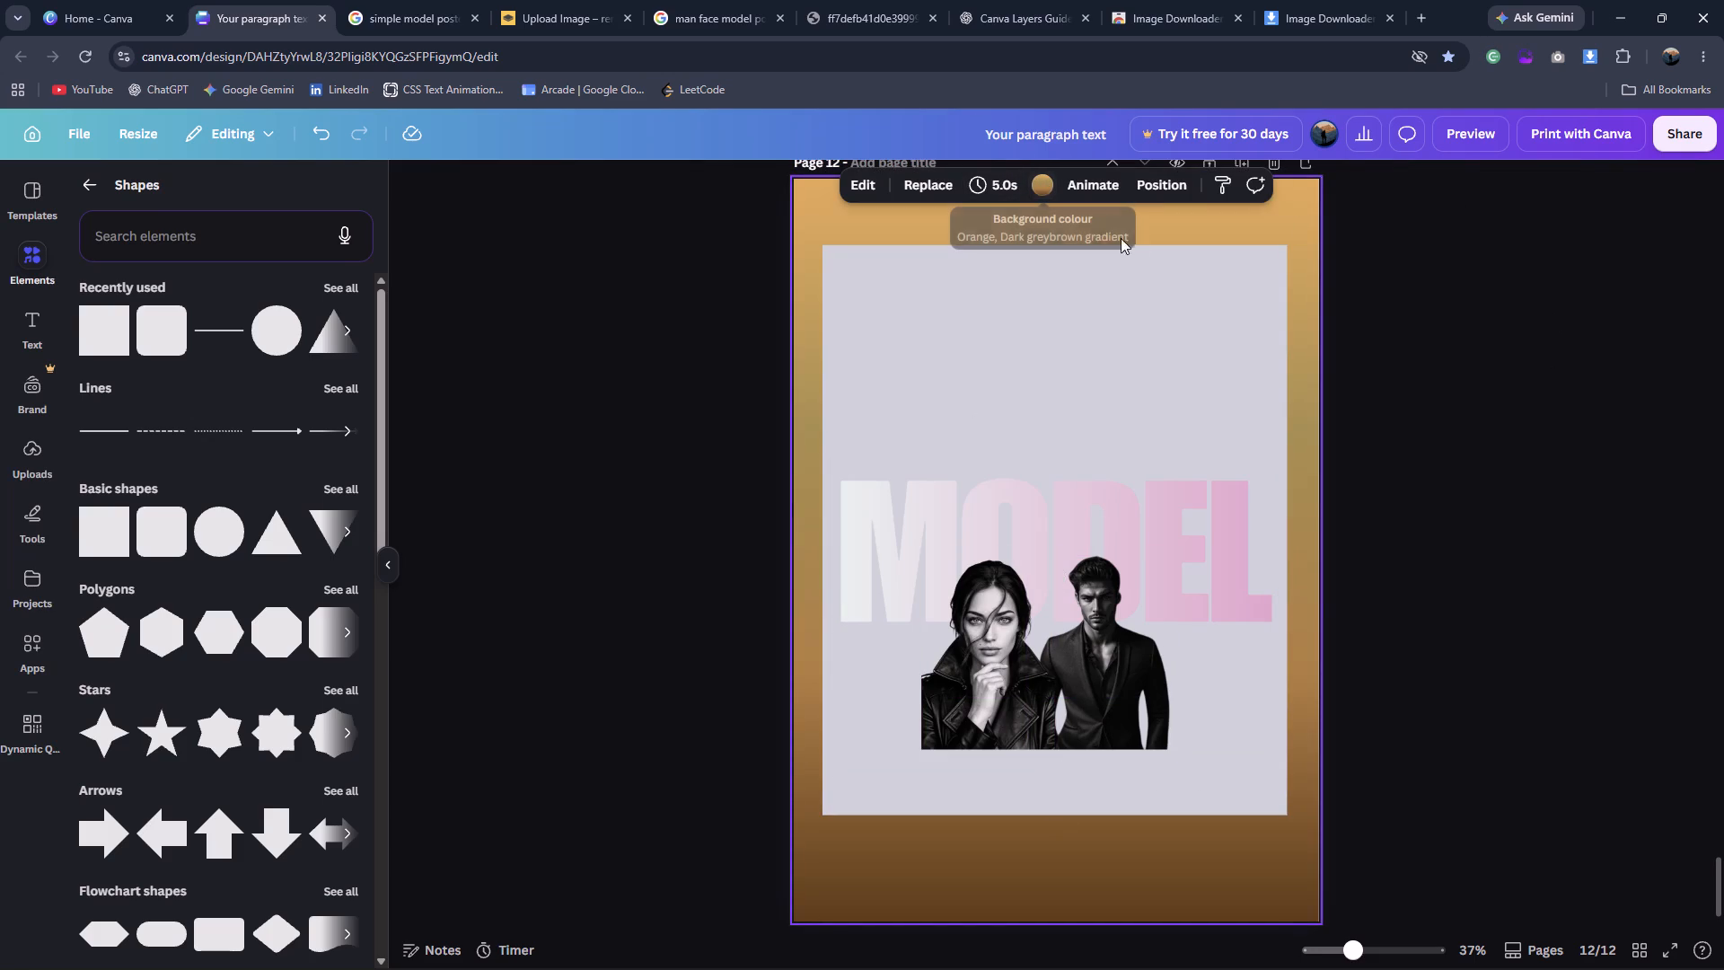
{"action": "left_click", "coordinate": [954, 248]}
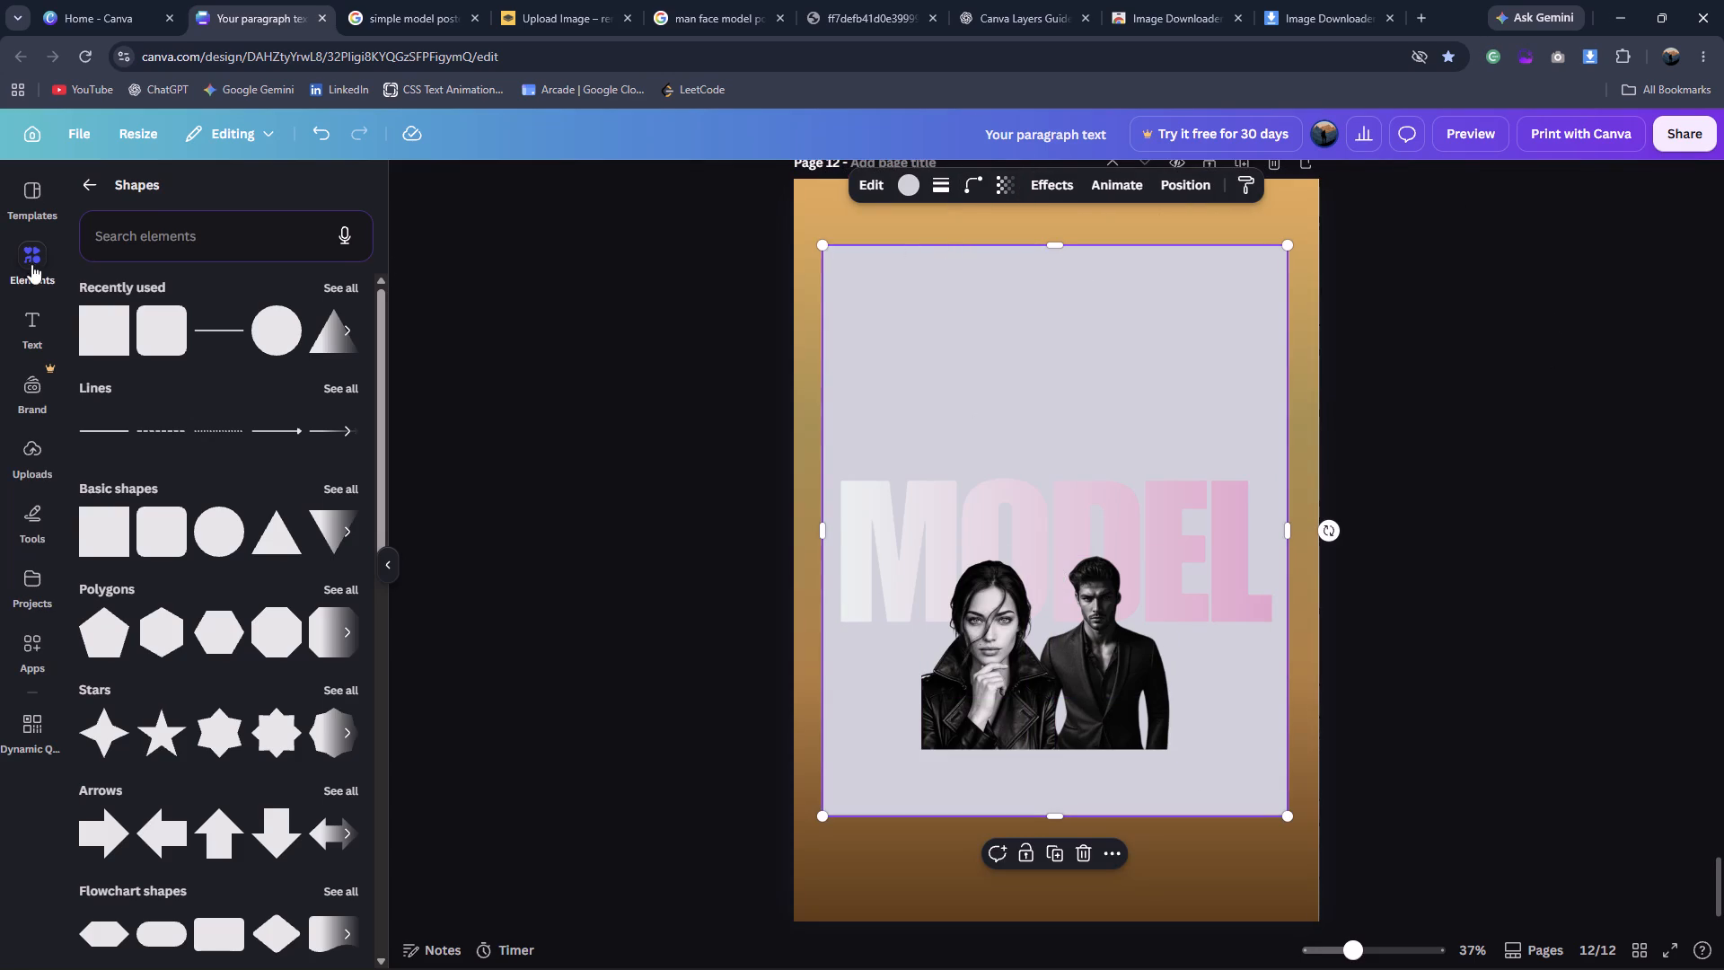
{"action": "left_click", "coordinate": [919, 189]}
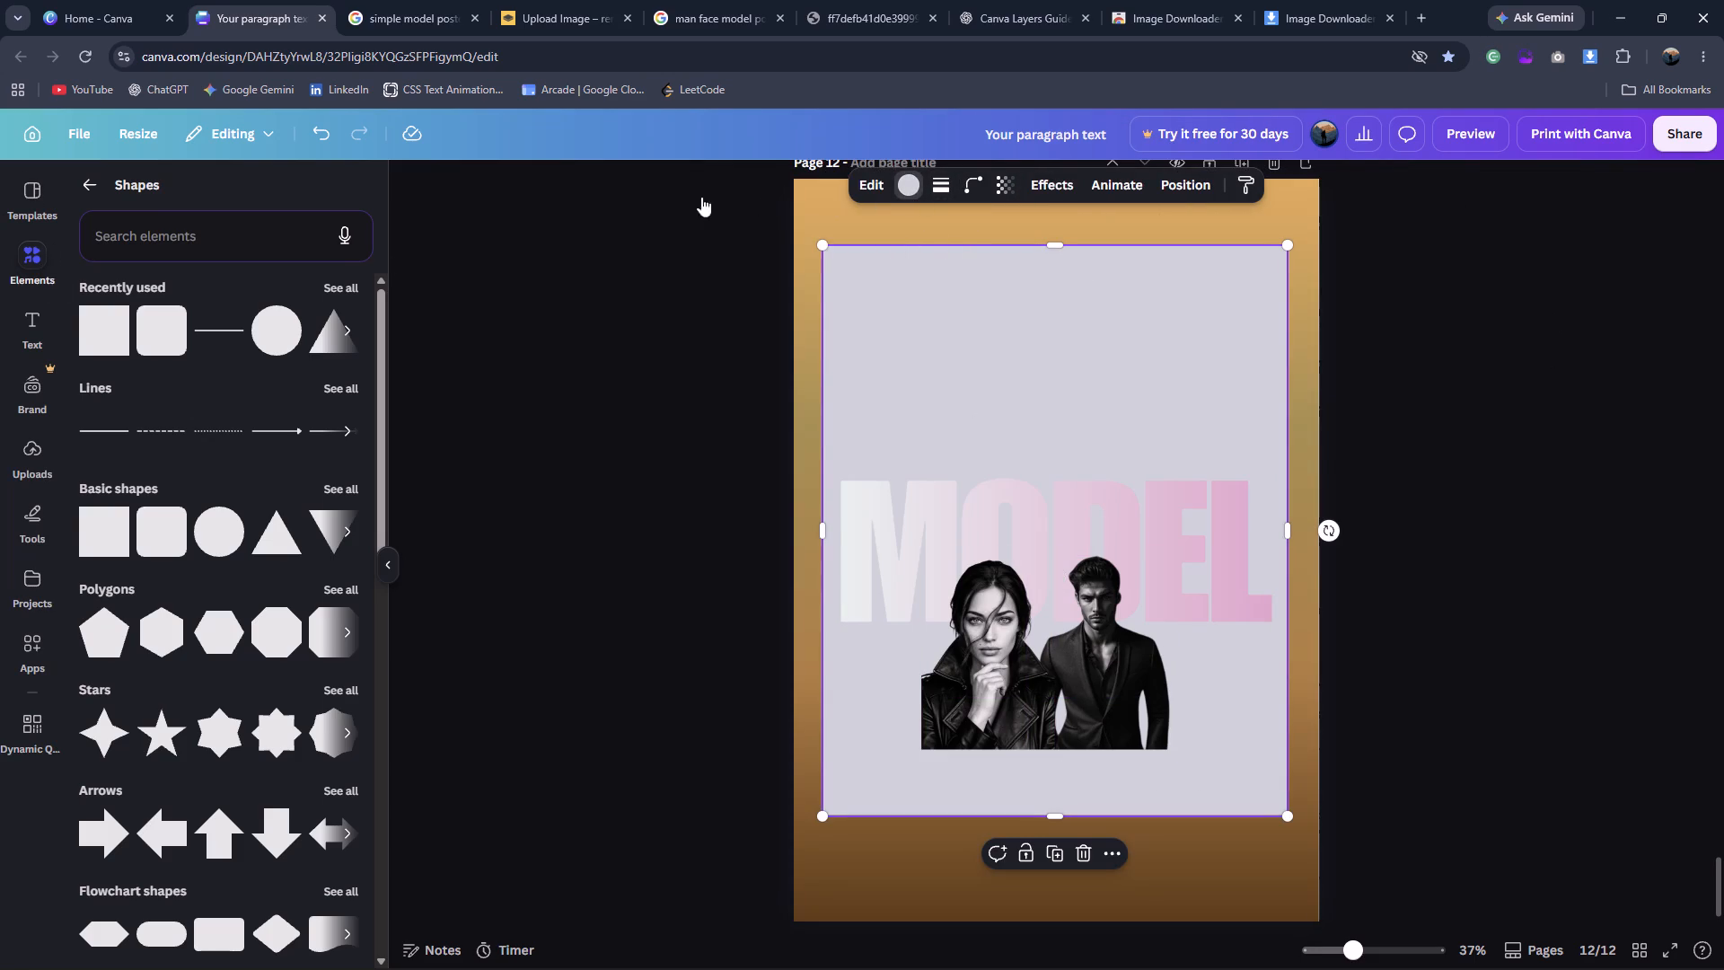
{"action": "left_click", "coordinate": [866, 215]}
{"action": "left_click", "coordinate": [97, 317]}
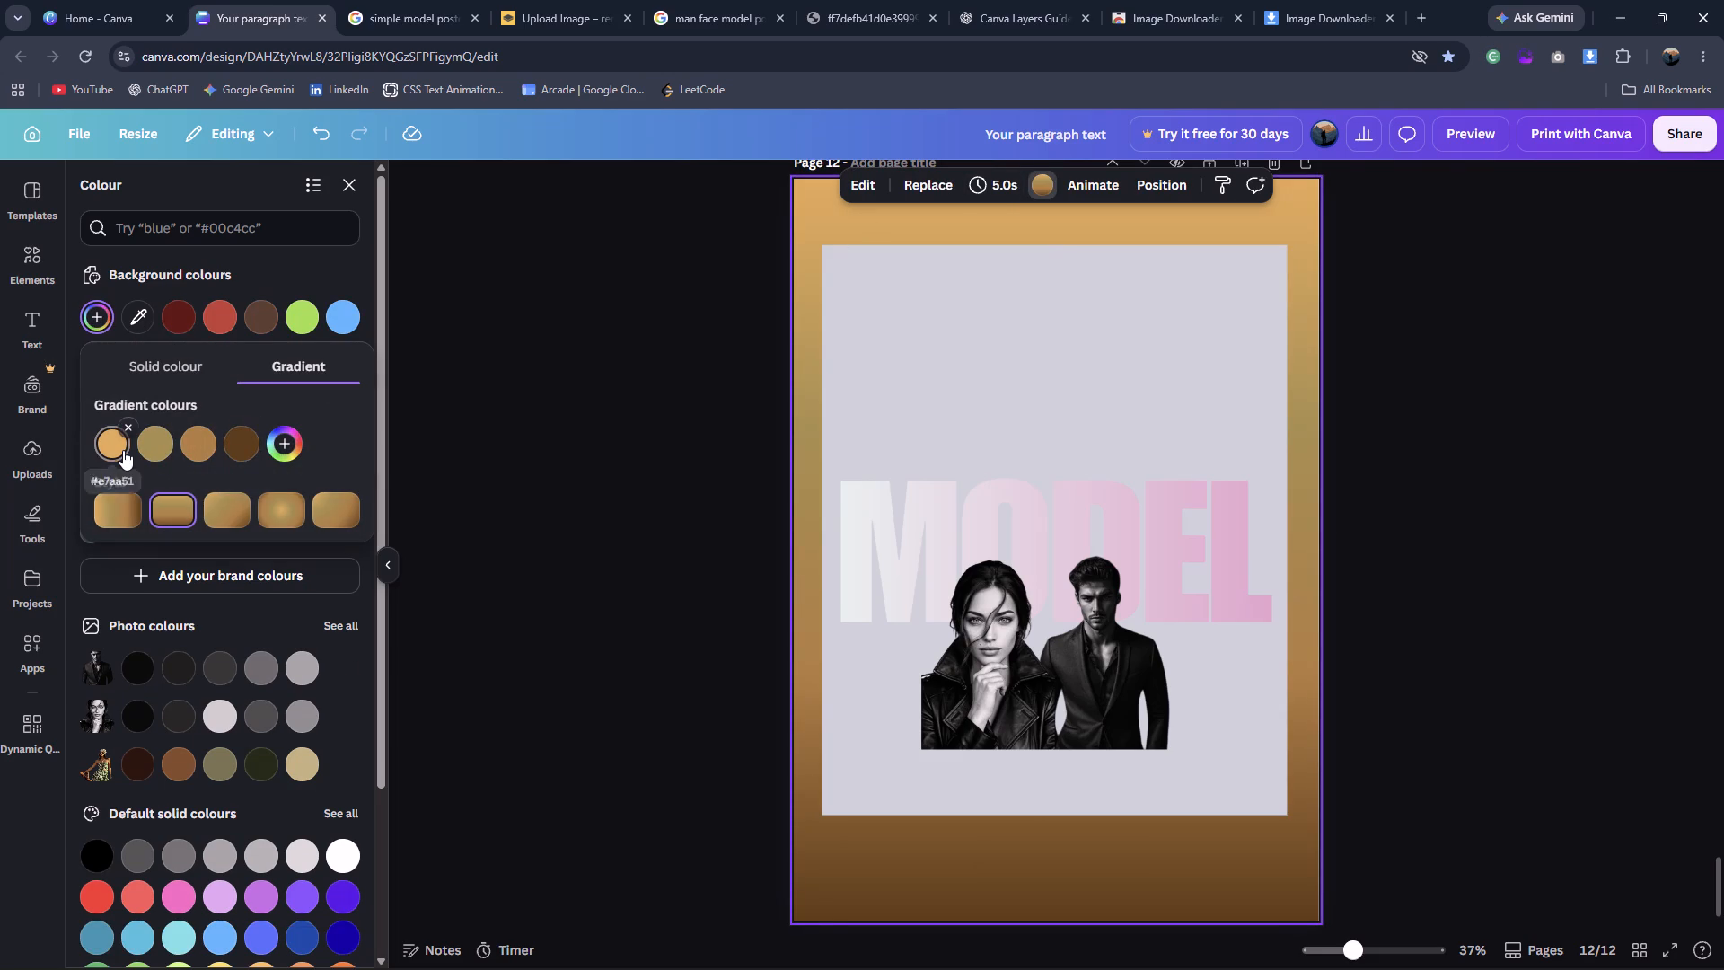
{"action": "left_click", "coordinate": [123, 450]}
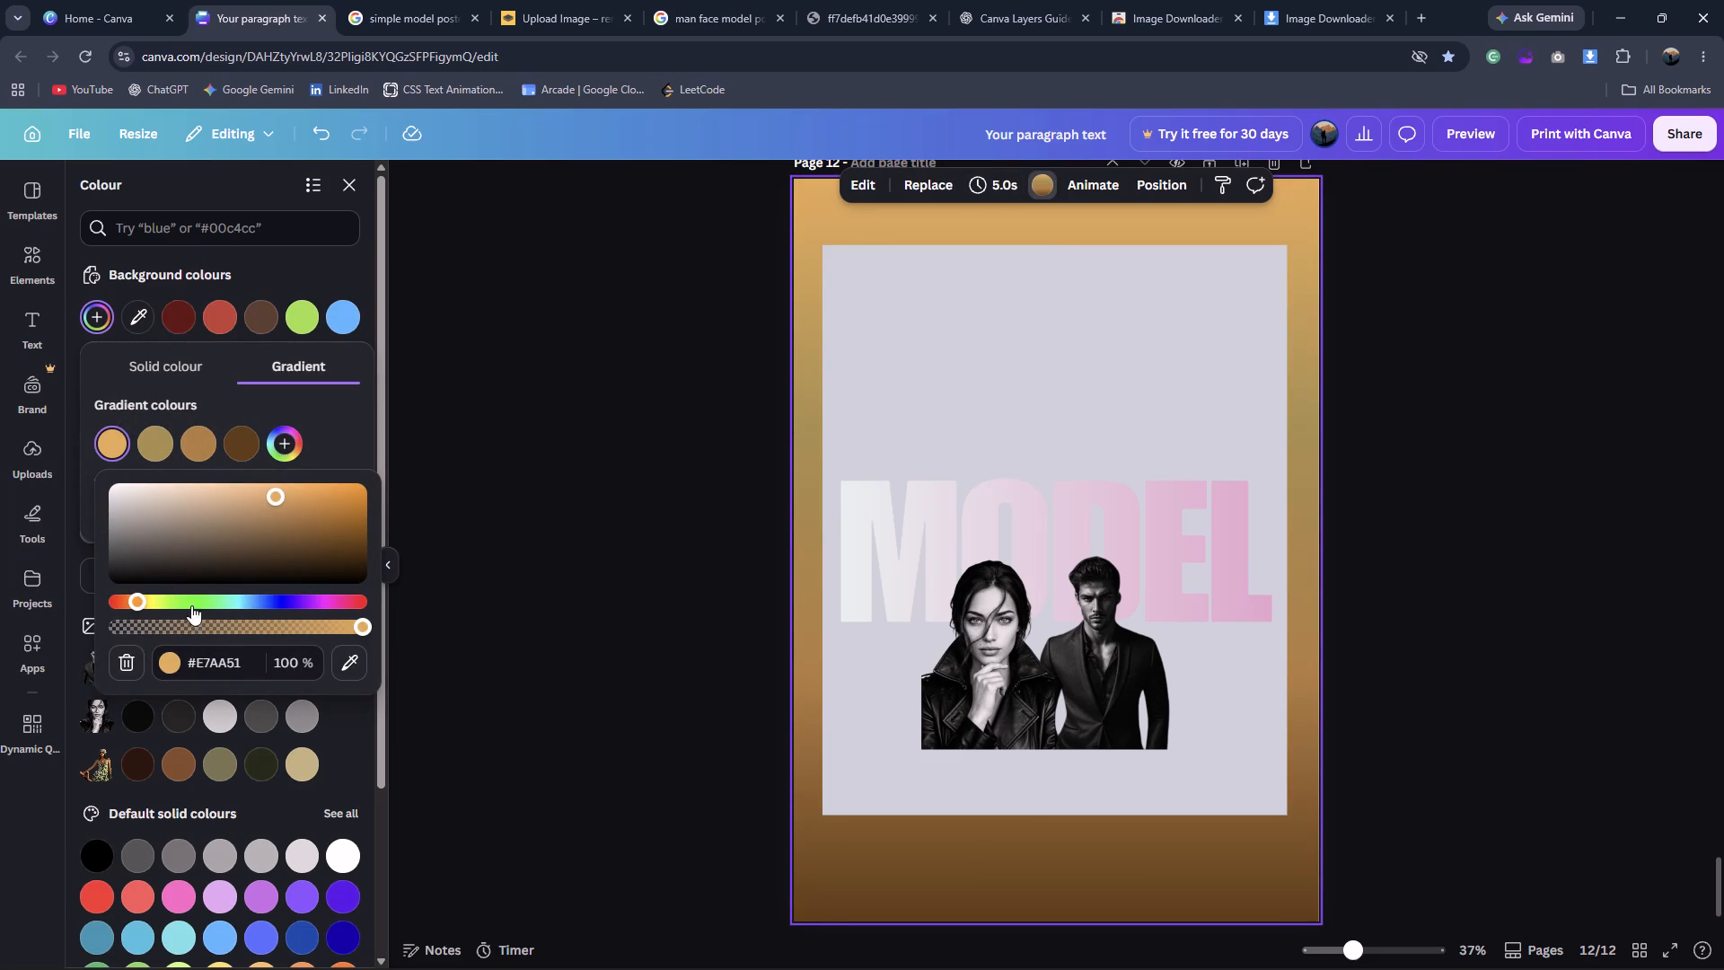
{"action": "left_click", "coordinate": [251, 661]}
{"action": "left_click", "coordinate": [516, 576]}
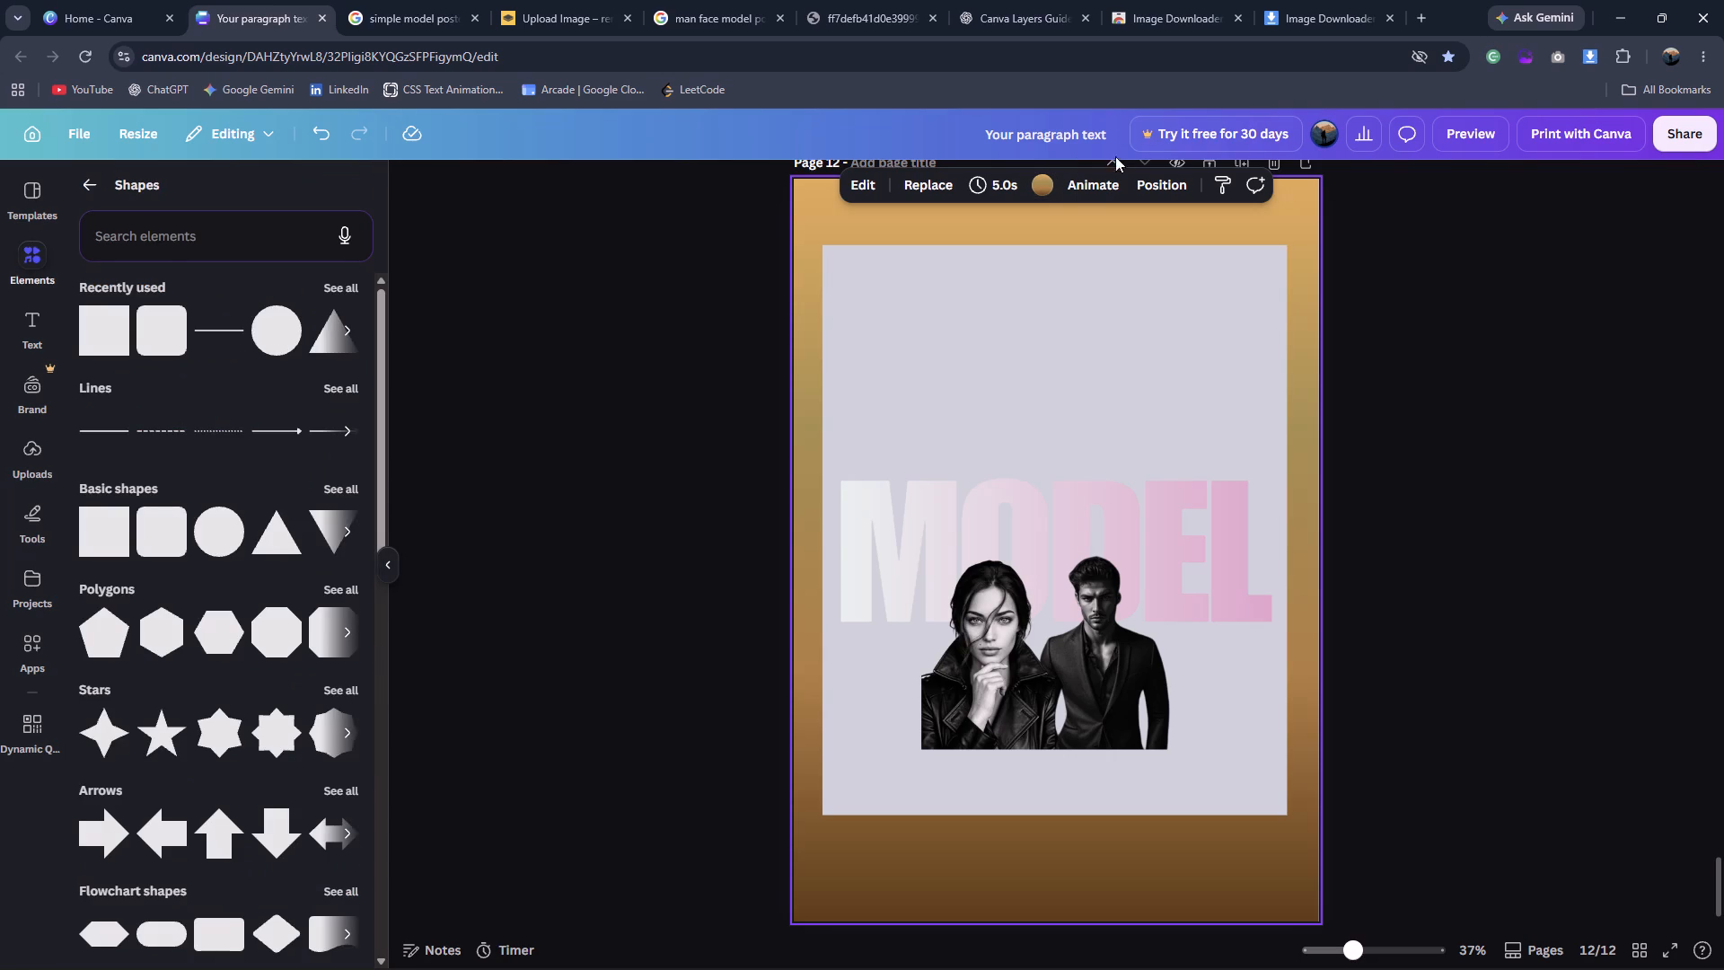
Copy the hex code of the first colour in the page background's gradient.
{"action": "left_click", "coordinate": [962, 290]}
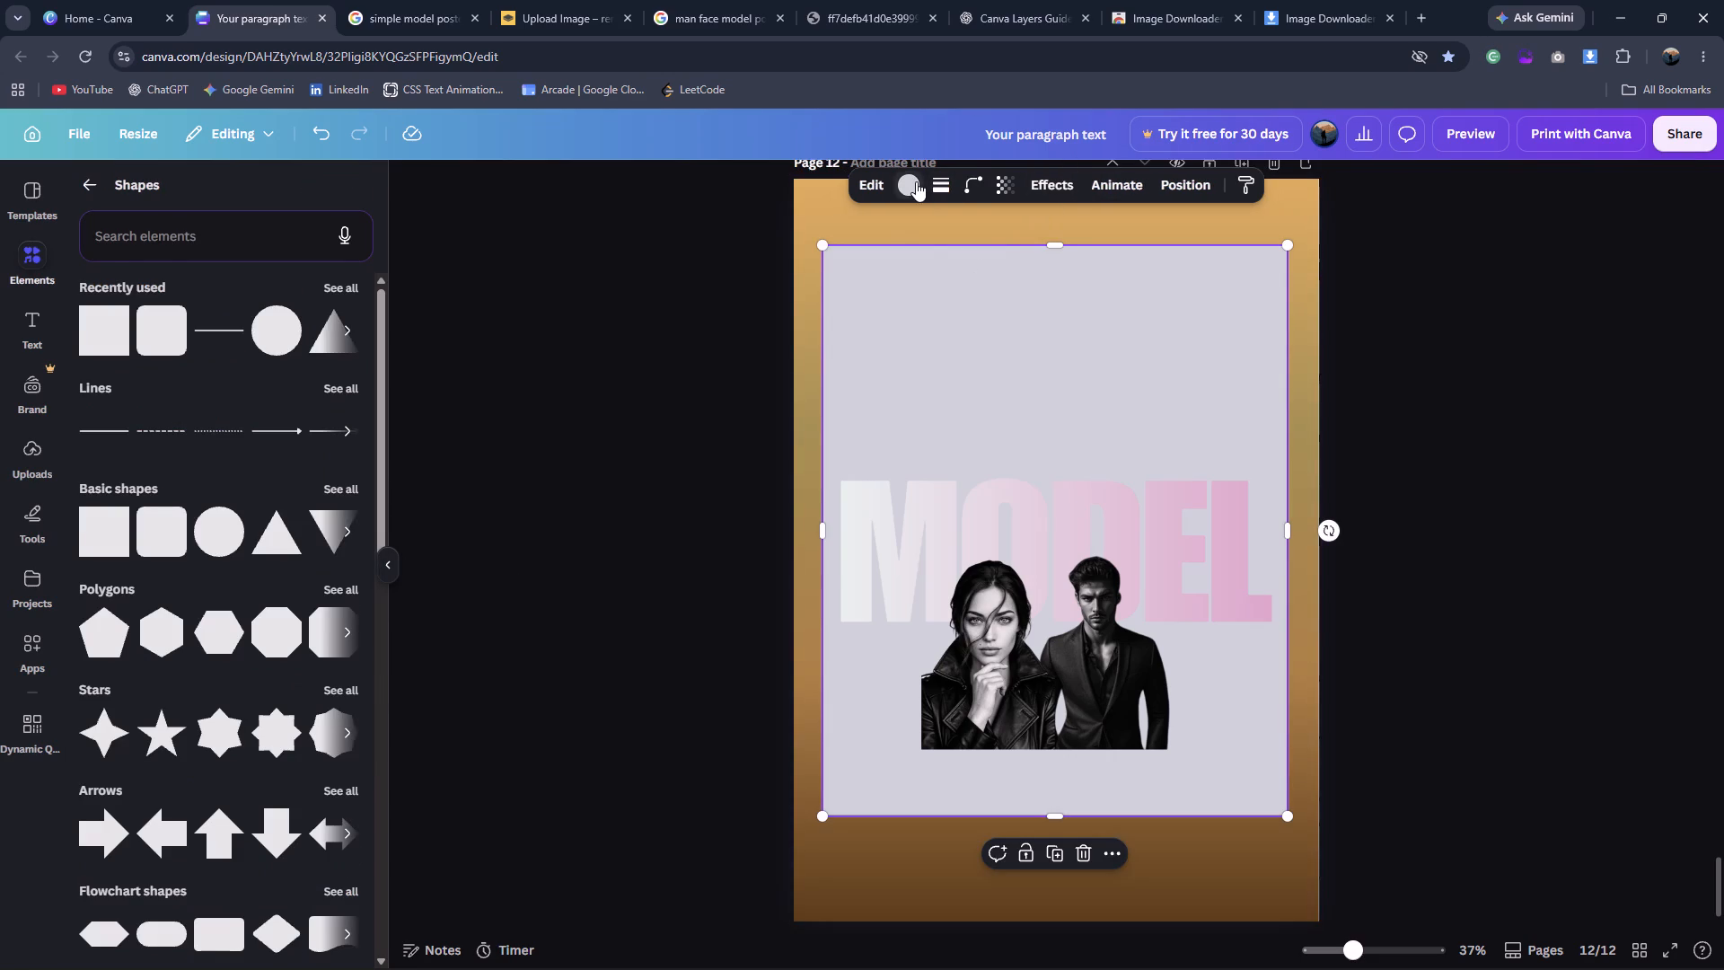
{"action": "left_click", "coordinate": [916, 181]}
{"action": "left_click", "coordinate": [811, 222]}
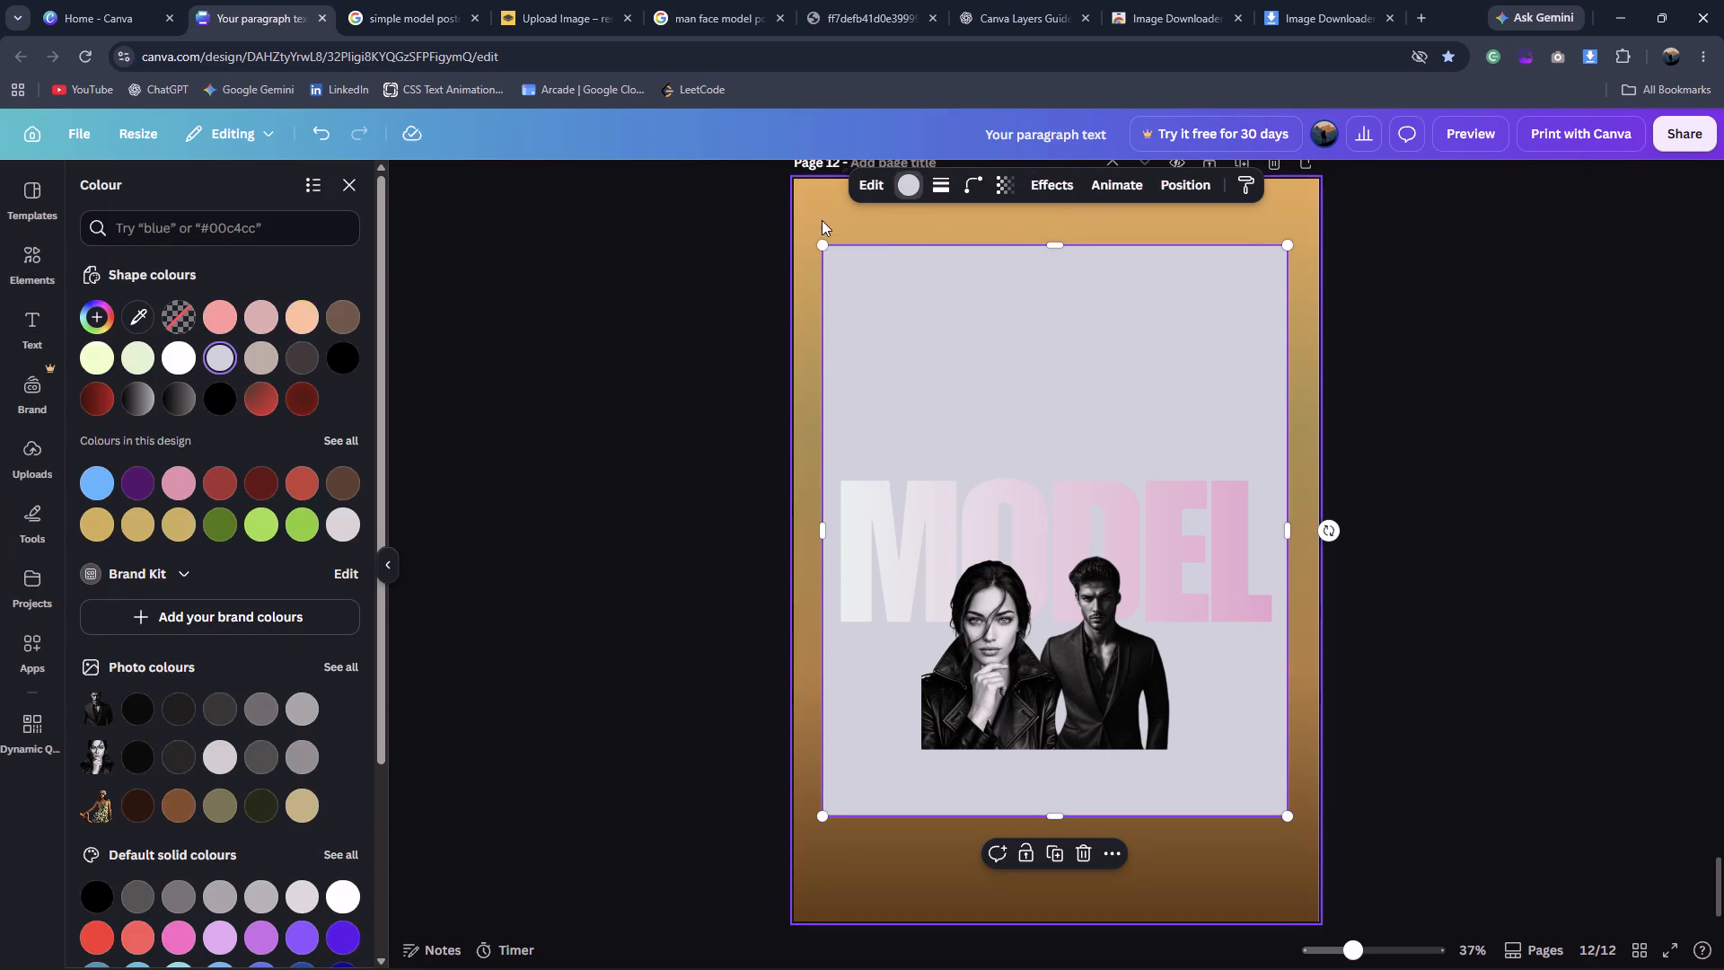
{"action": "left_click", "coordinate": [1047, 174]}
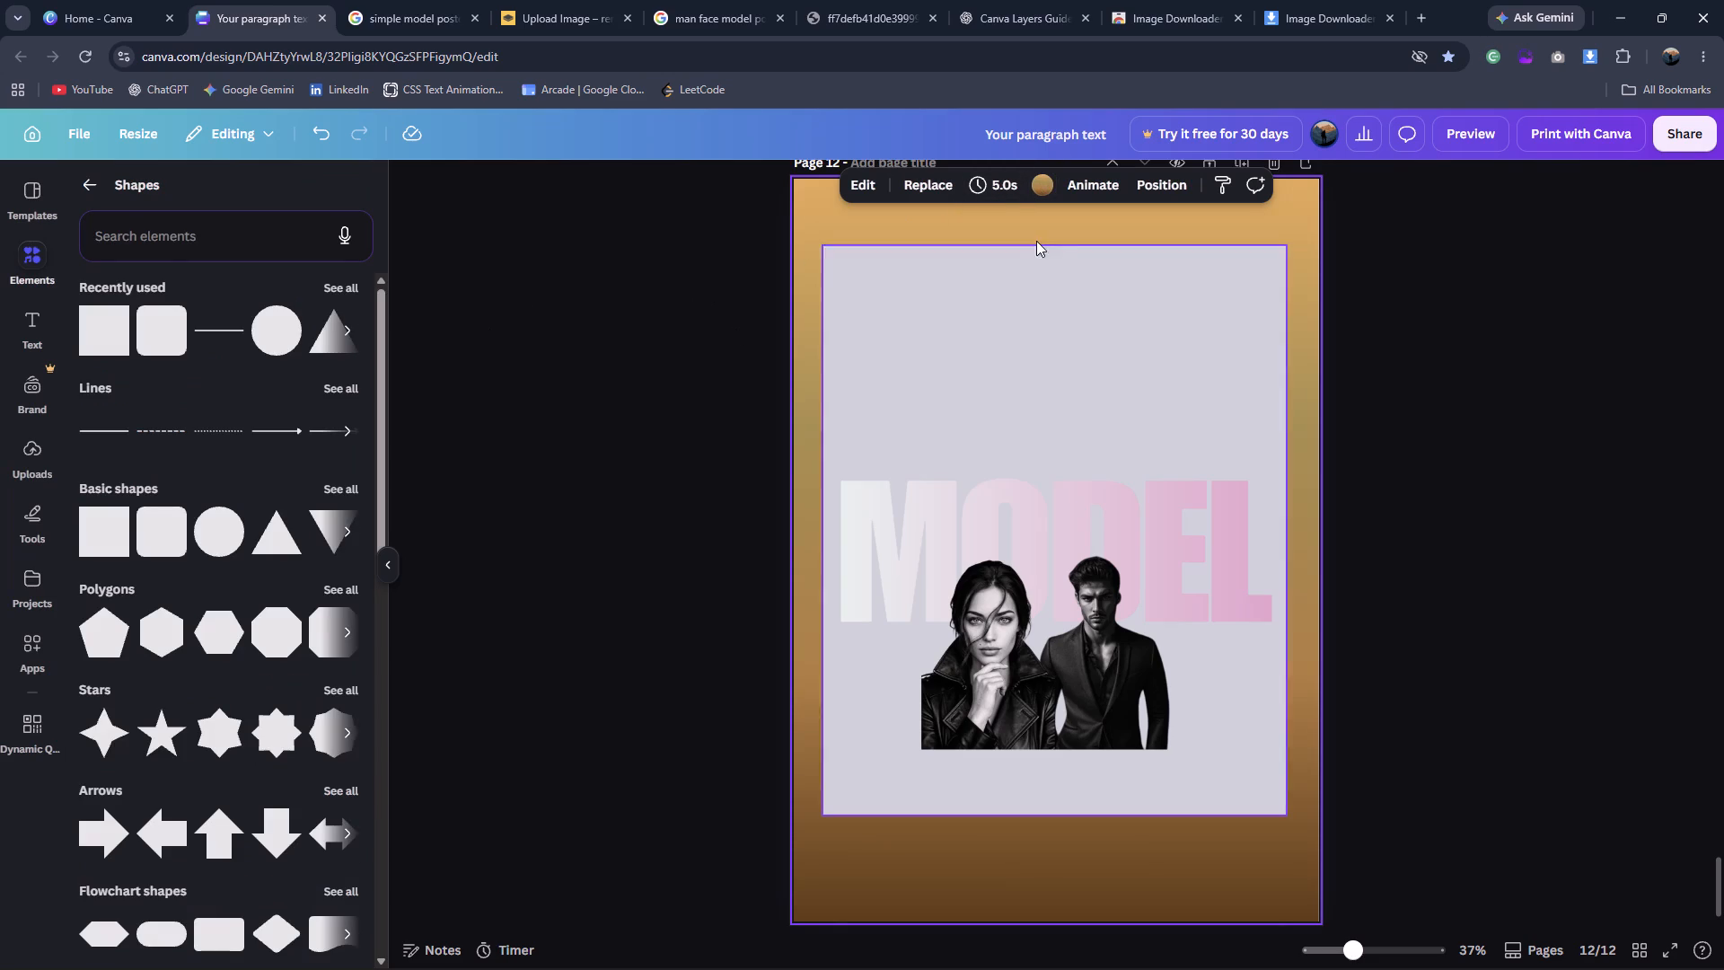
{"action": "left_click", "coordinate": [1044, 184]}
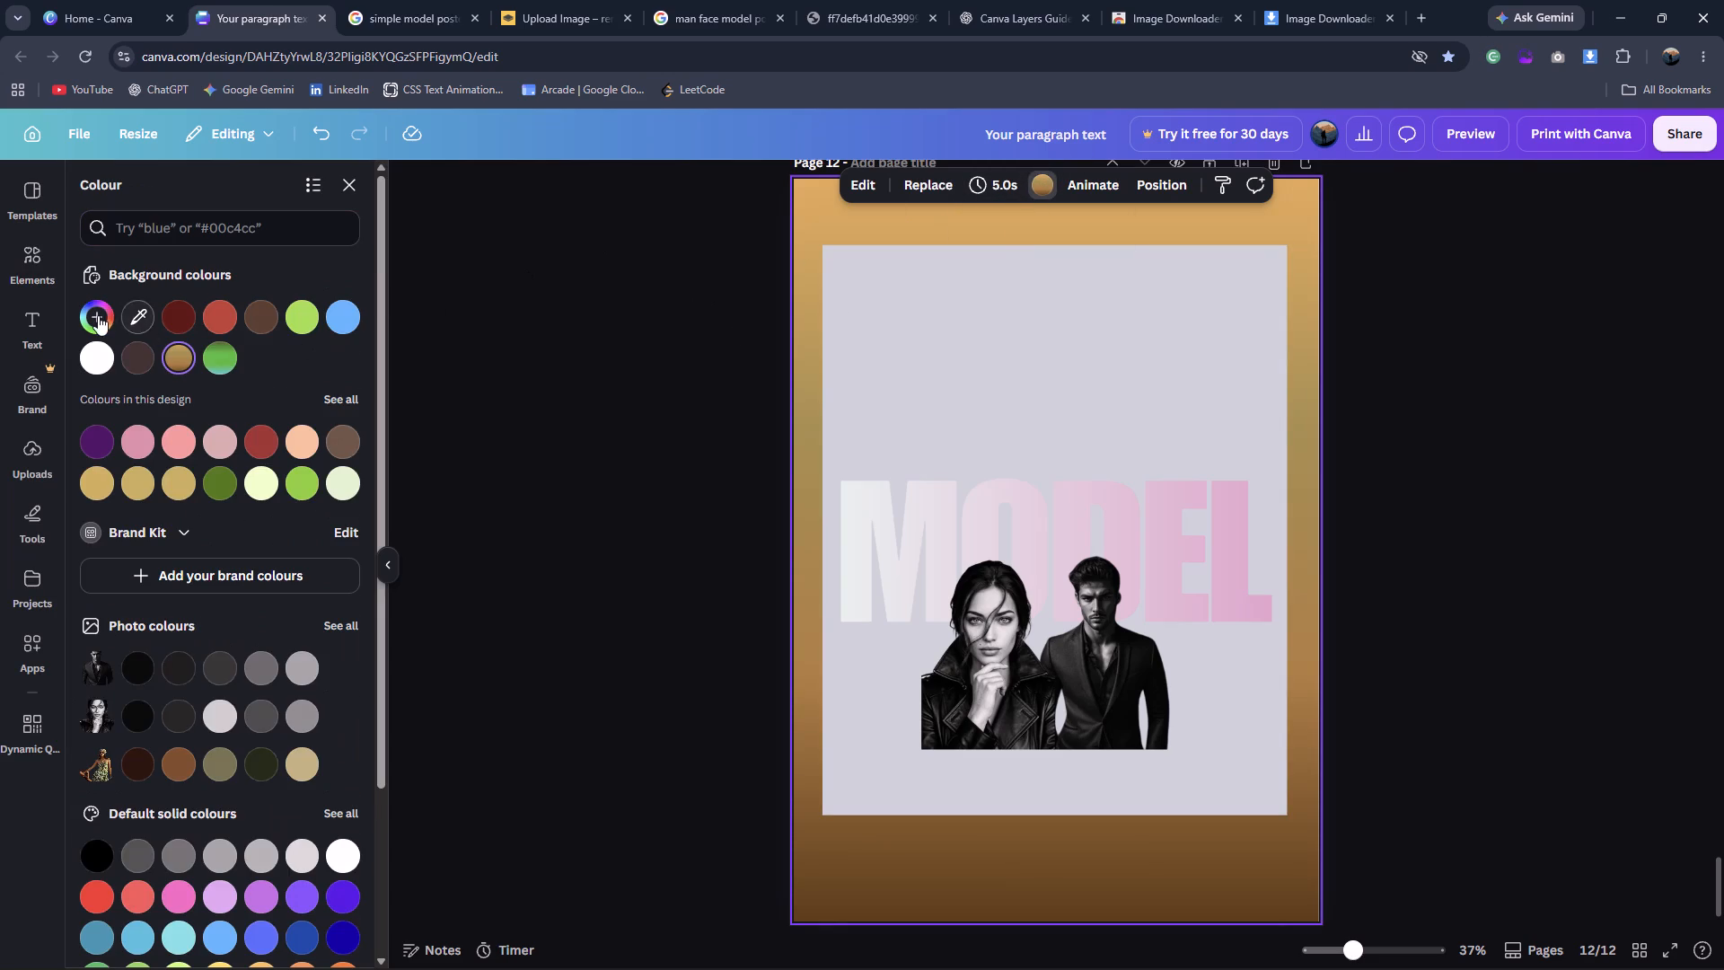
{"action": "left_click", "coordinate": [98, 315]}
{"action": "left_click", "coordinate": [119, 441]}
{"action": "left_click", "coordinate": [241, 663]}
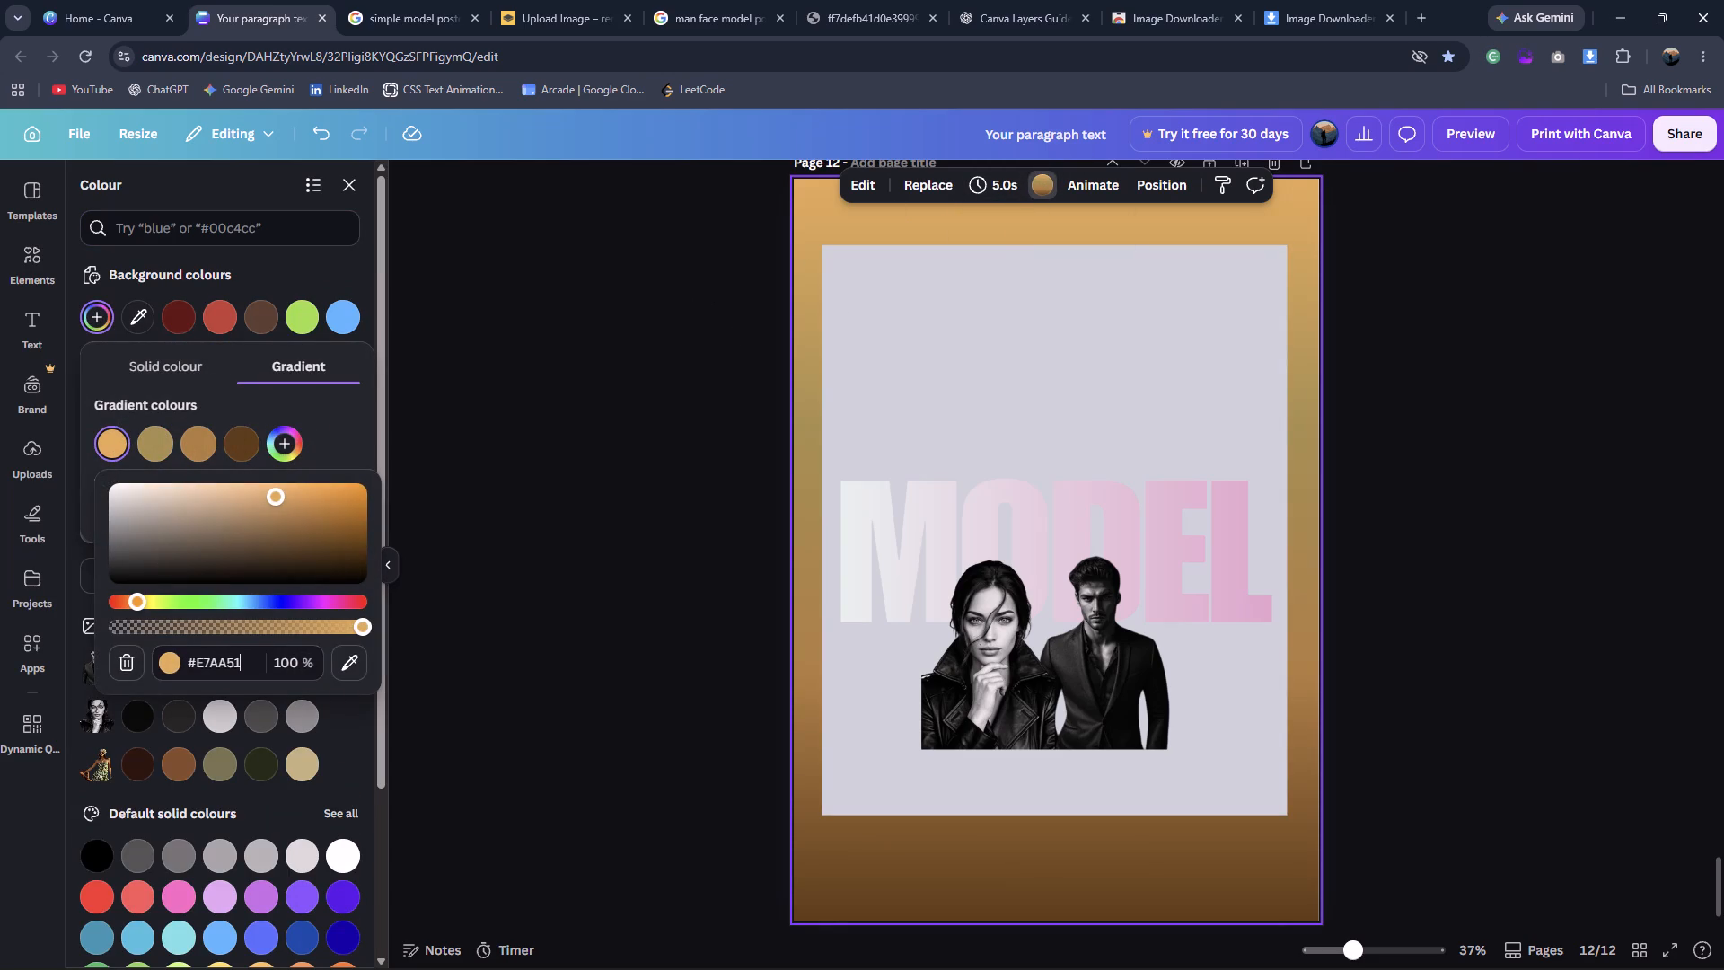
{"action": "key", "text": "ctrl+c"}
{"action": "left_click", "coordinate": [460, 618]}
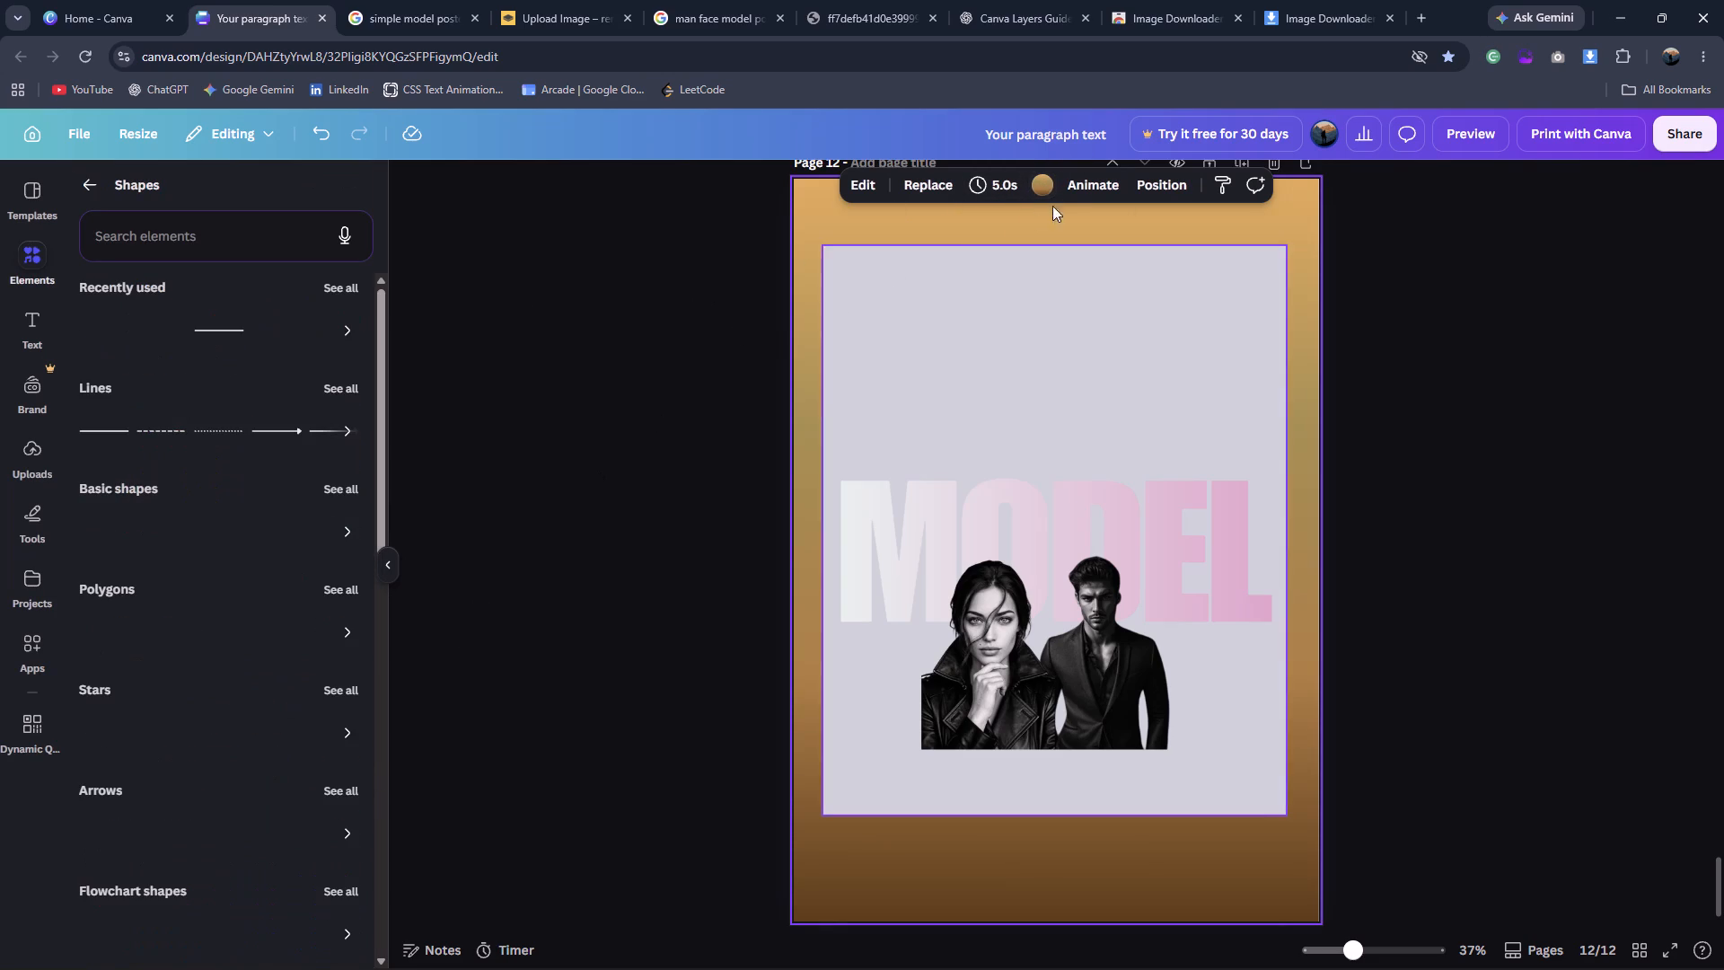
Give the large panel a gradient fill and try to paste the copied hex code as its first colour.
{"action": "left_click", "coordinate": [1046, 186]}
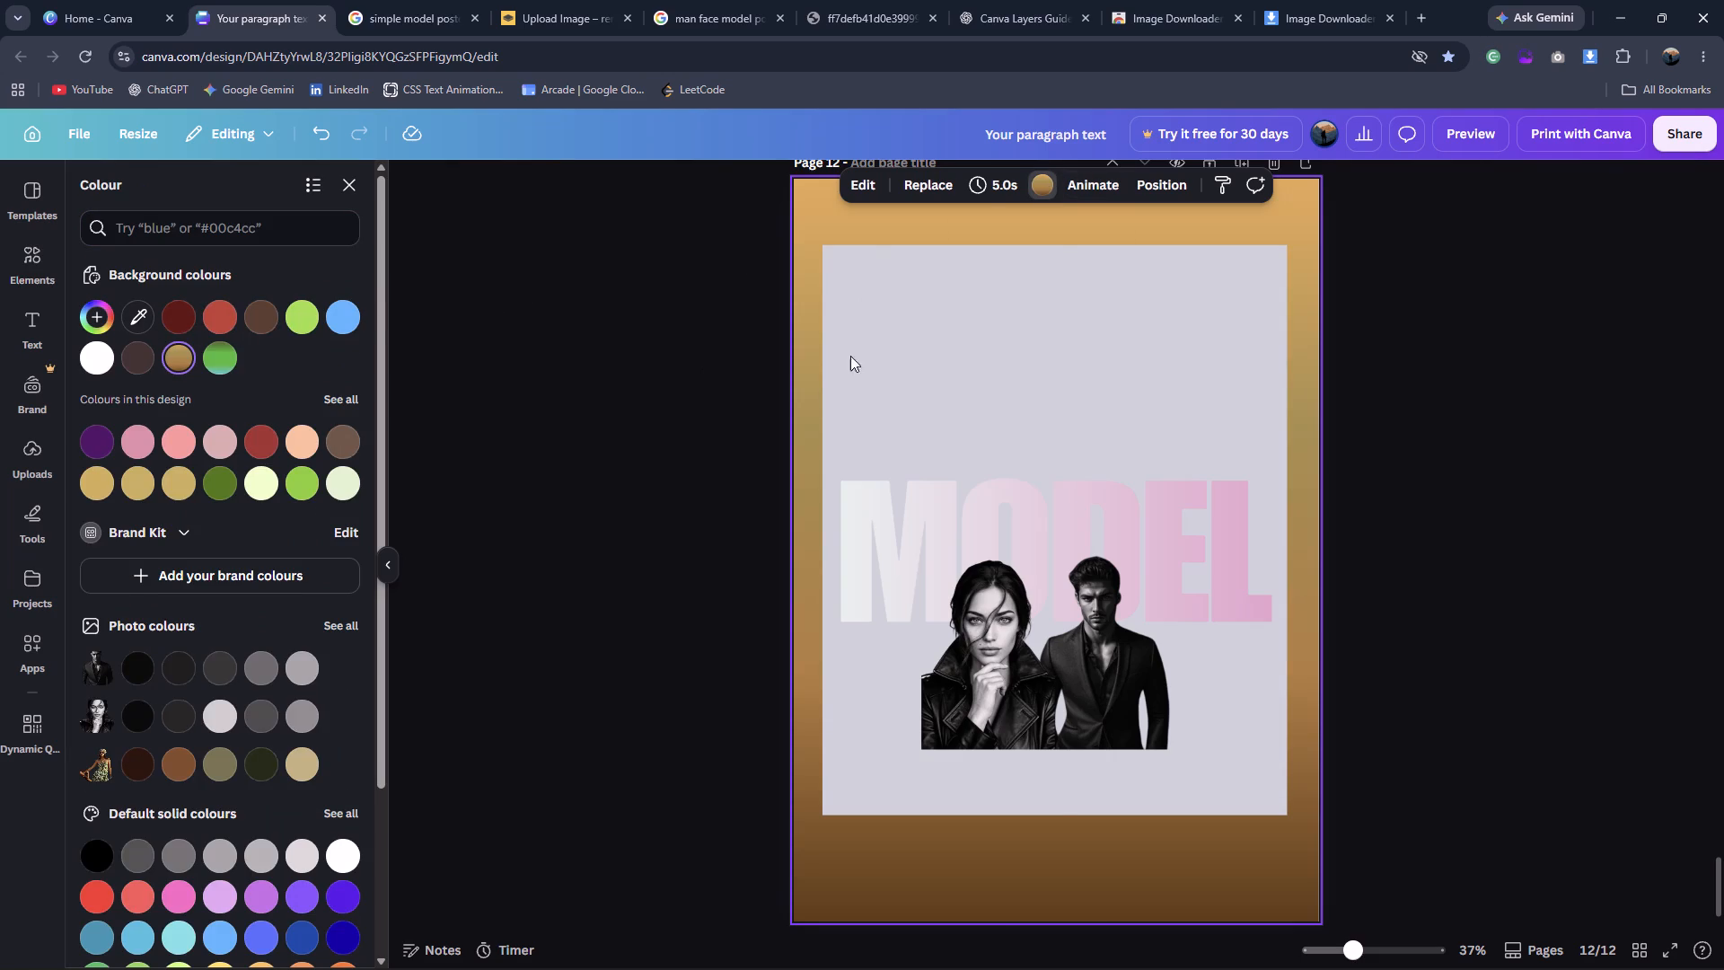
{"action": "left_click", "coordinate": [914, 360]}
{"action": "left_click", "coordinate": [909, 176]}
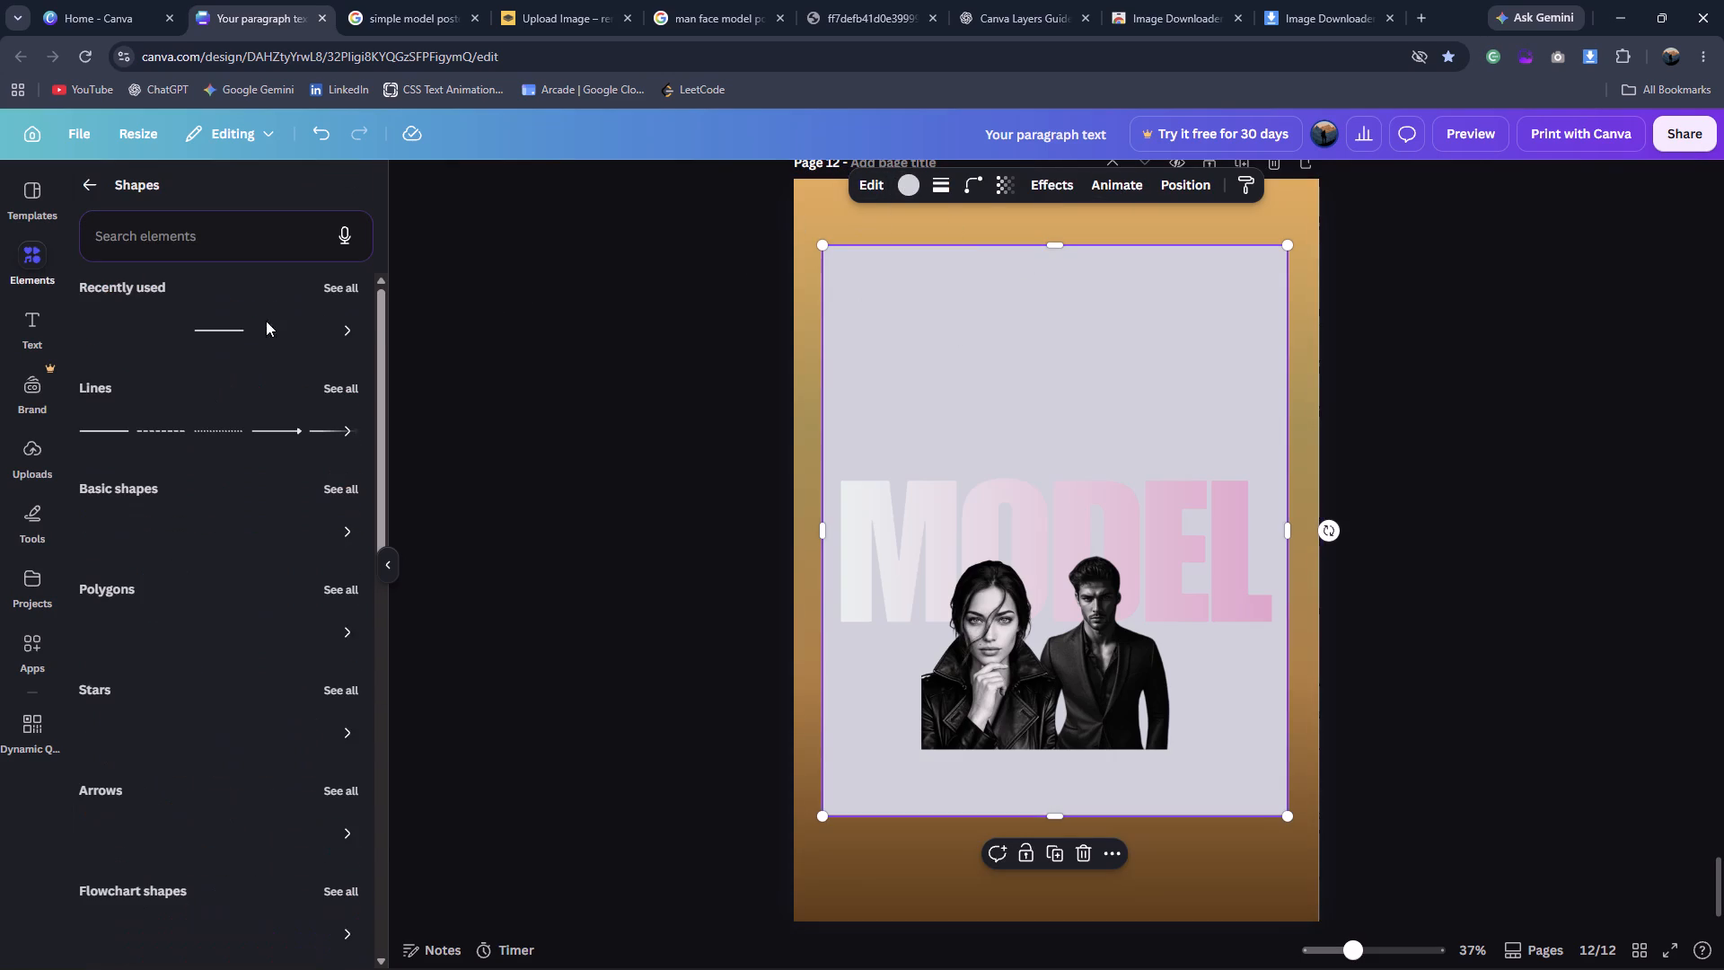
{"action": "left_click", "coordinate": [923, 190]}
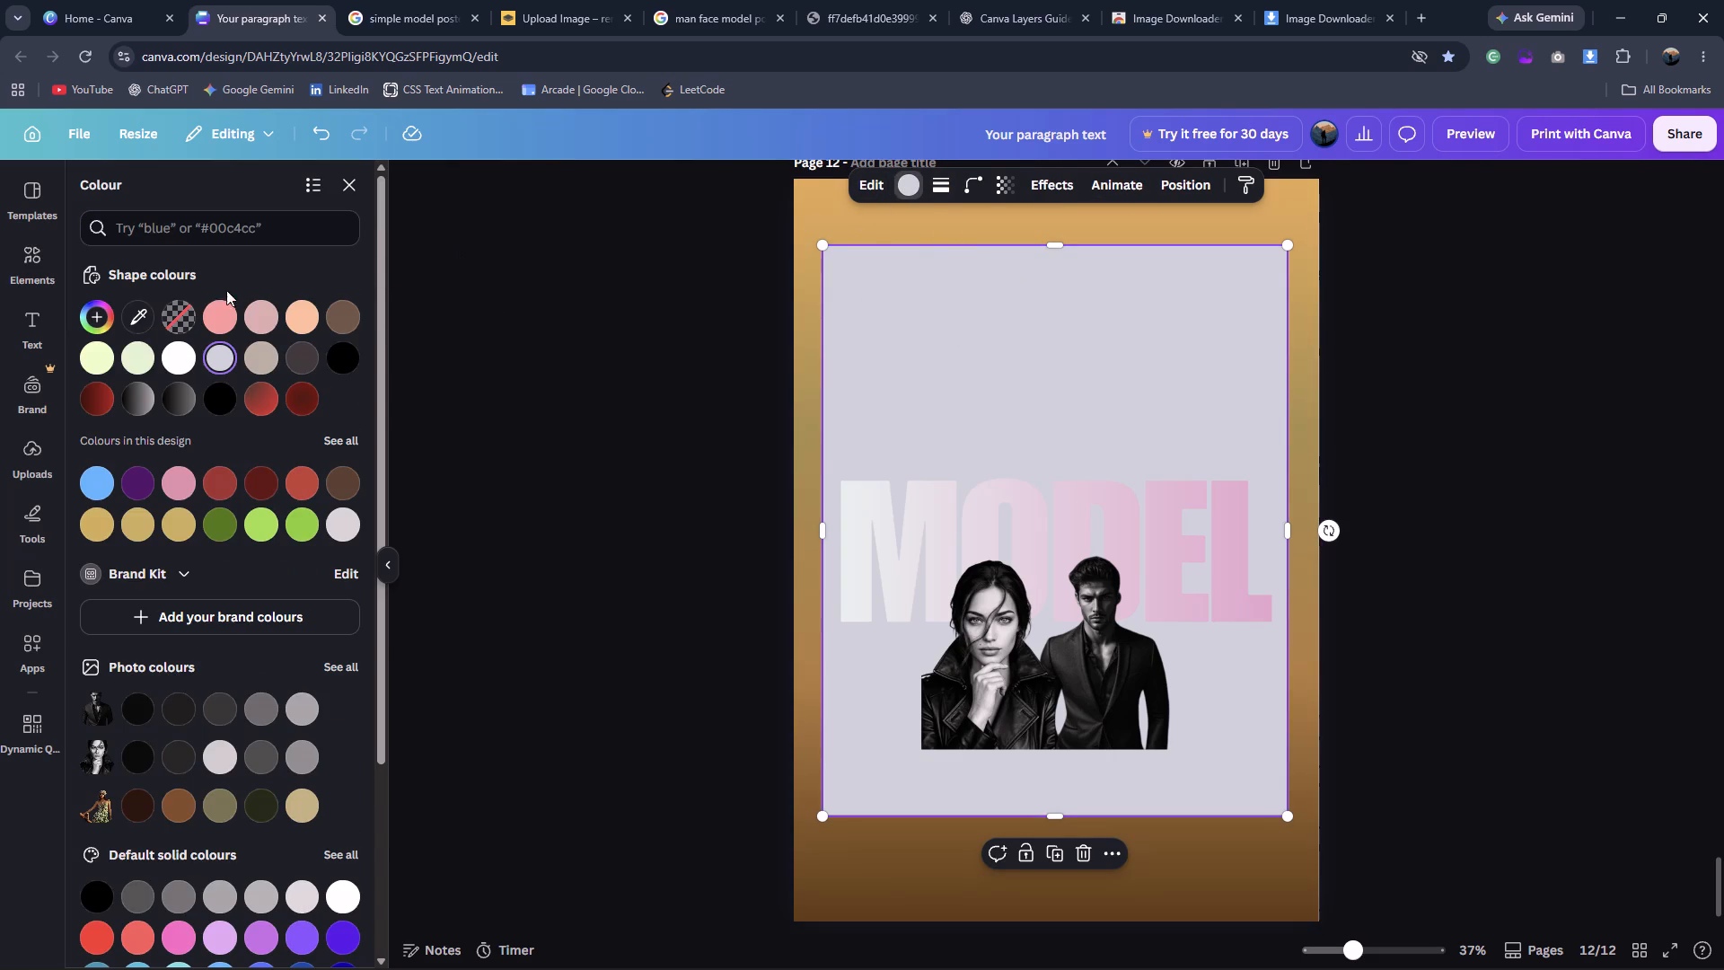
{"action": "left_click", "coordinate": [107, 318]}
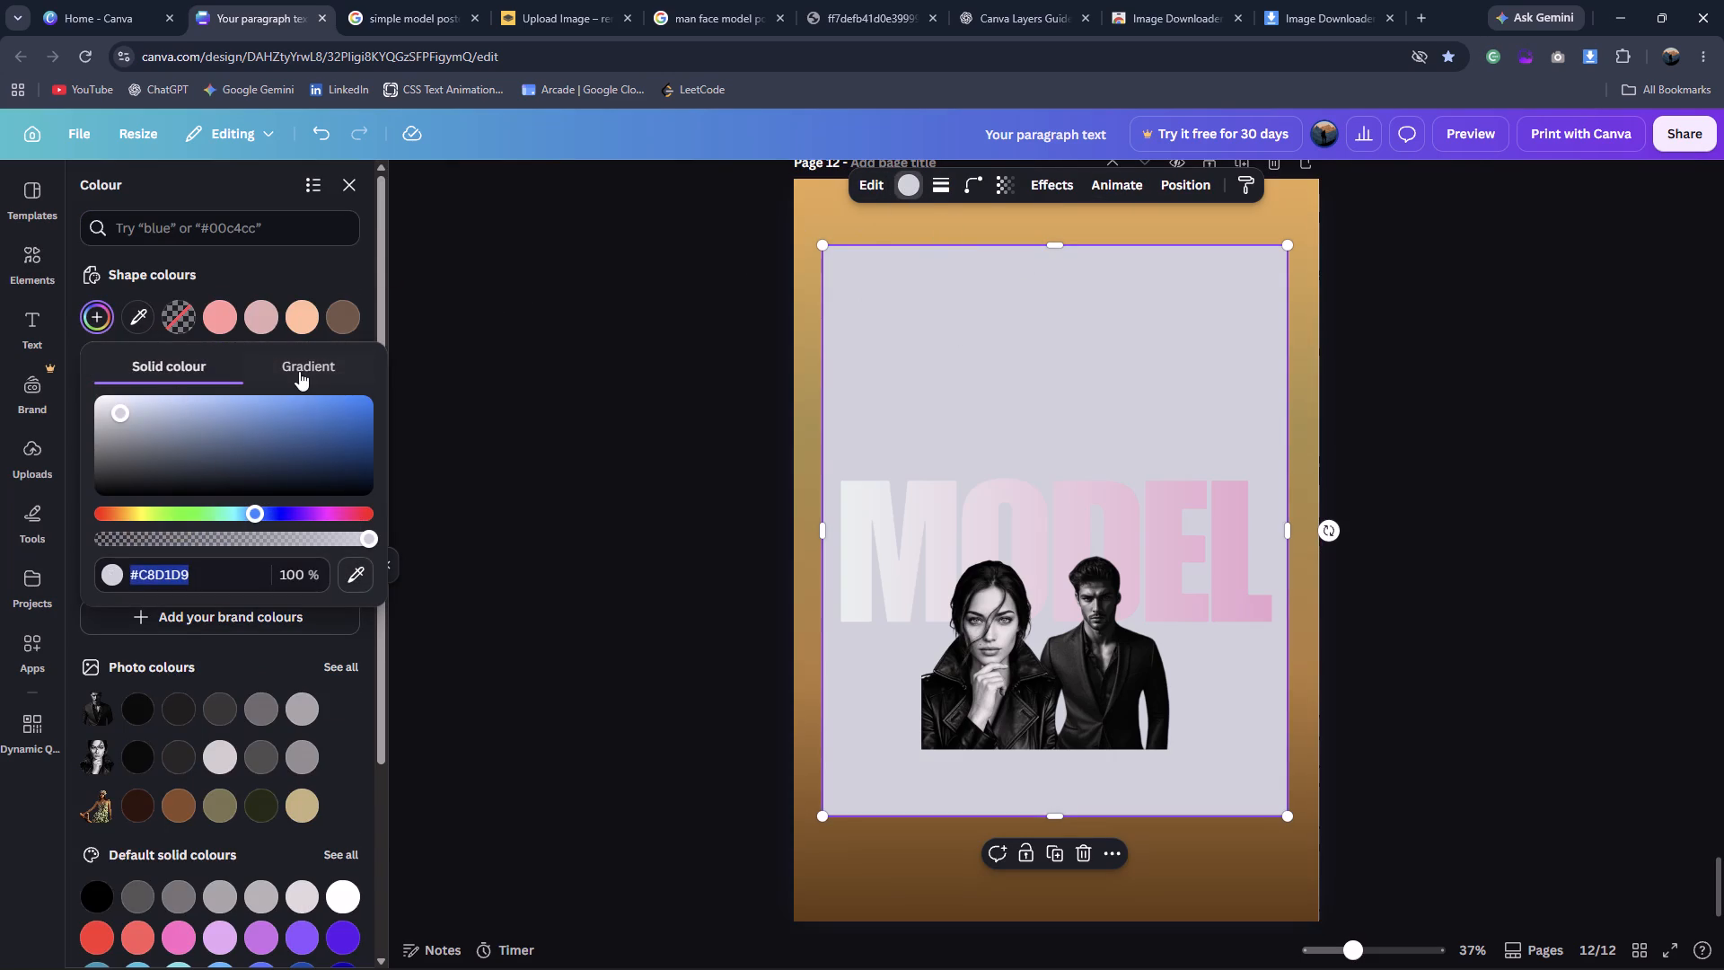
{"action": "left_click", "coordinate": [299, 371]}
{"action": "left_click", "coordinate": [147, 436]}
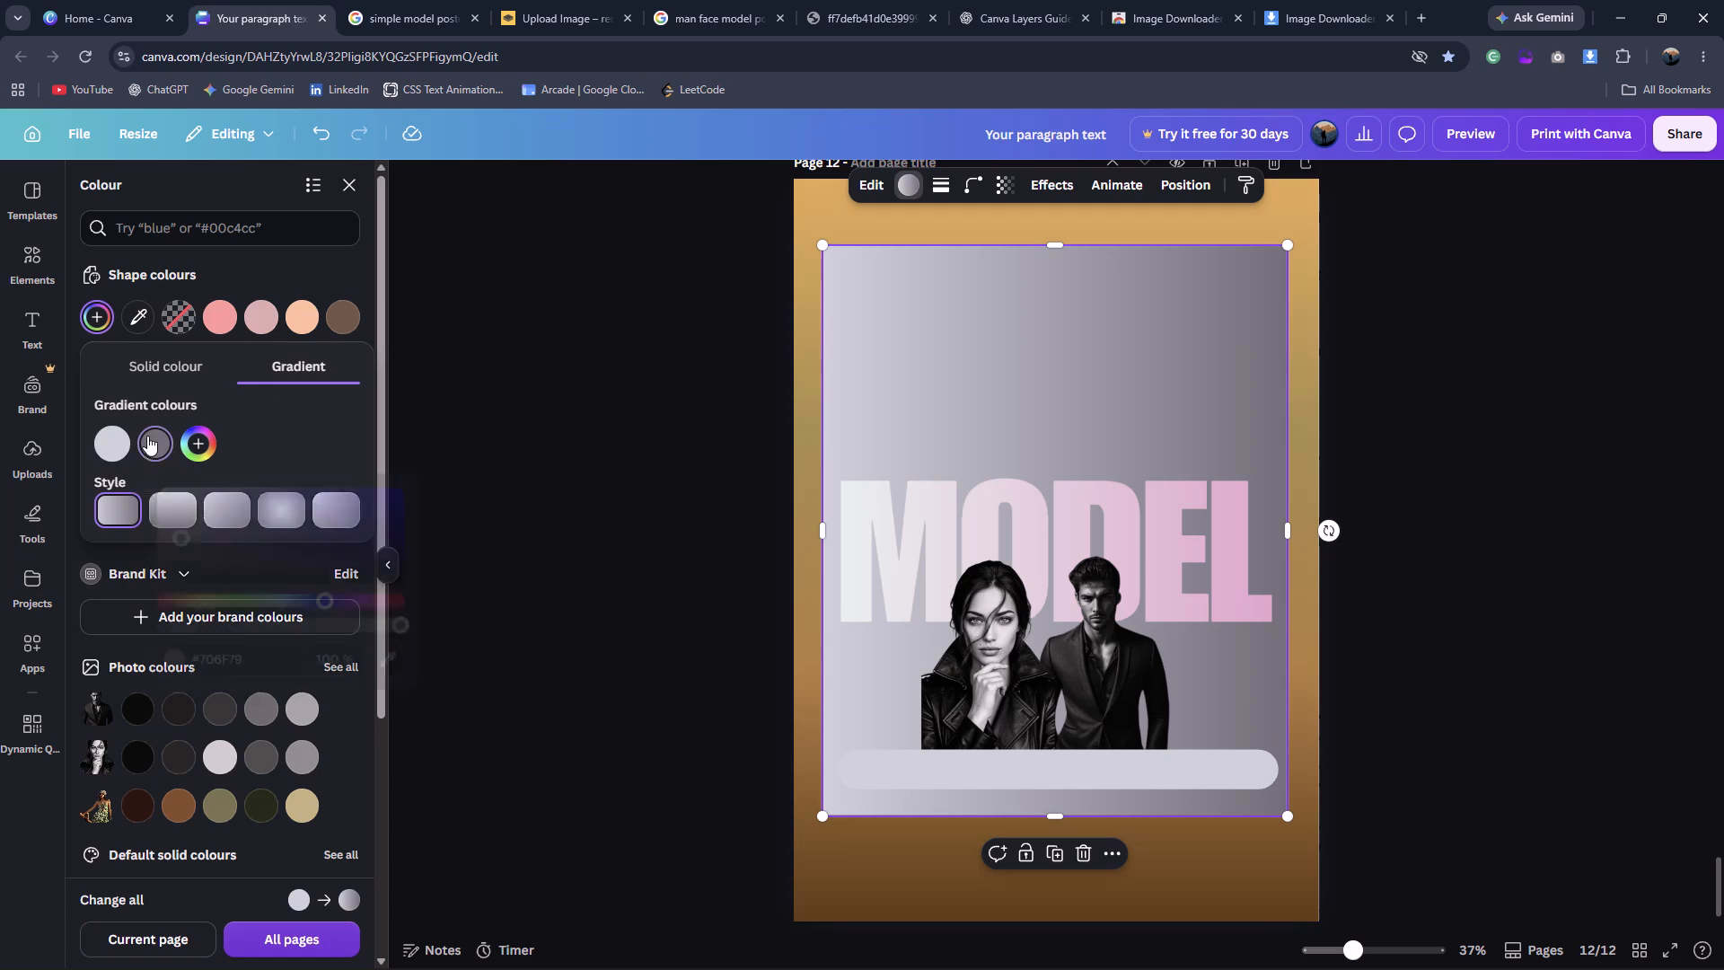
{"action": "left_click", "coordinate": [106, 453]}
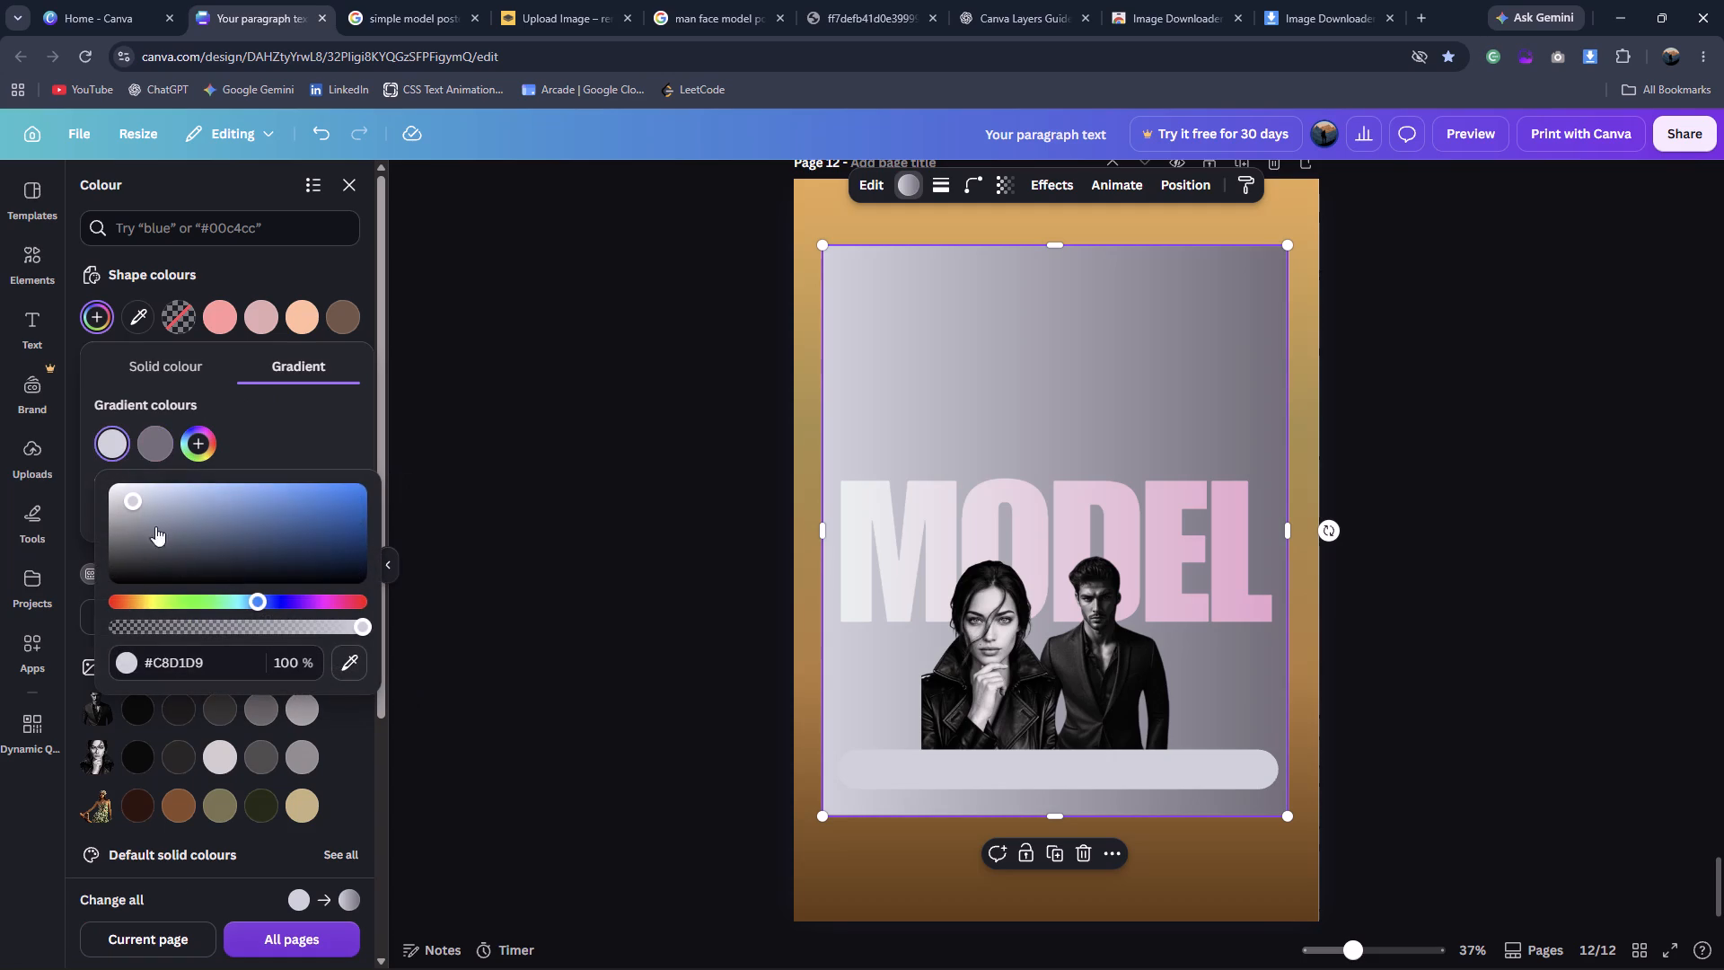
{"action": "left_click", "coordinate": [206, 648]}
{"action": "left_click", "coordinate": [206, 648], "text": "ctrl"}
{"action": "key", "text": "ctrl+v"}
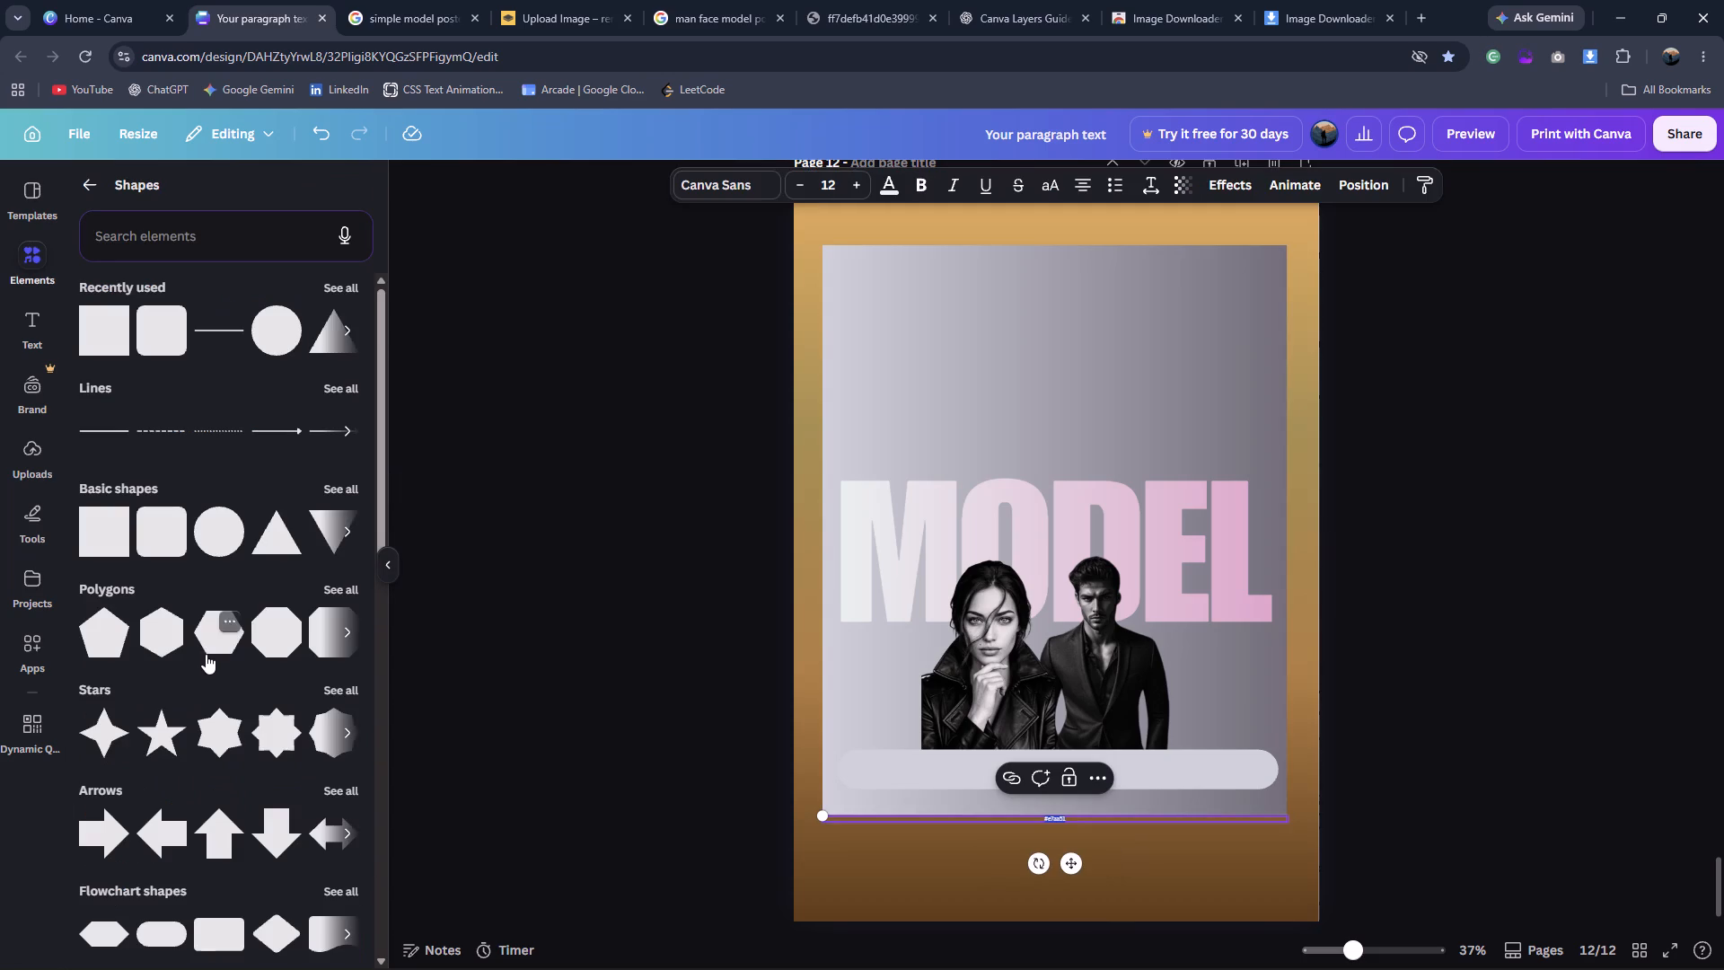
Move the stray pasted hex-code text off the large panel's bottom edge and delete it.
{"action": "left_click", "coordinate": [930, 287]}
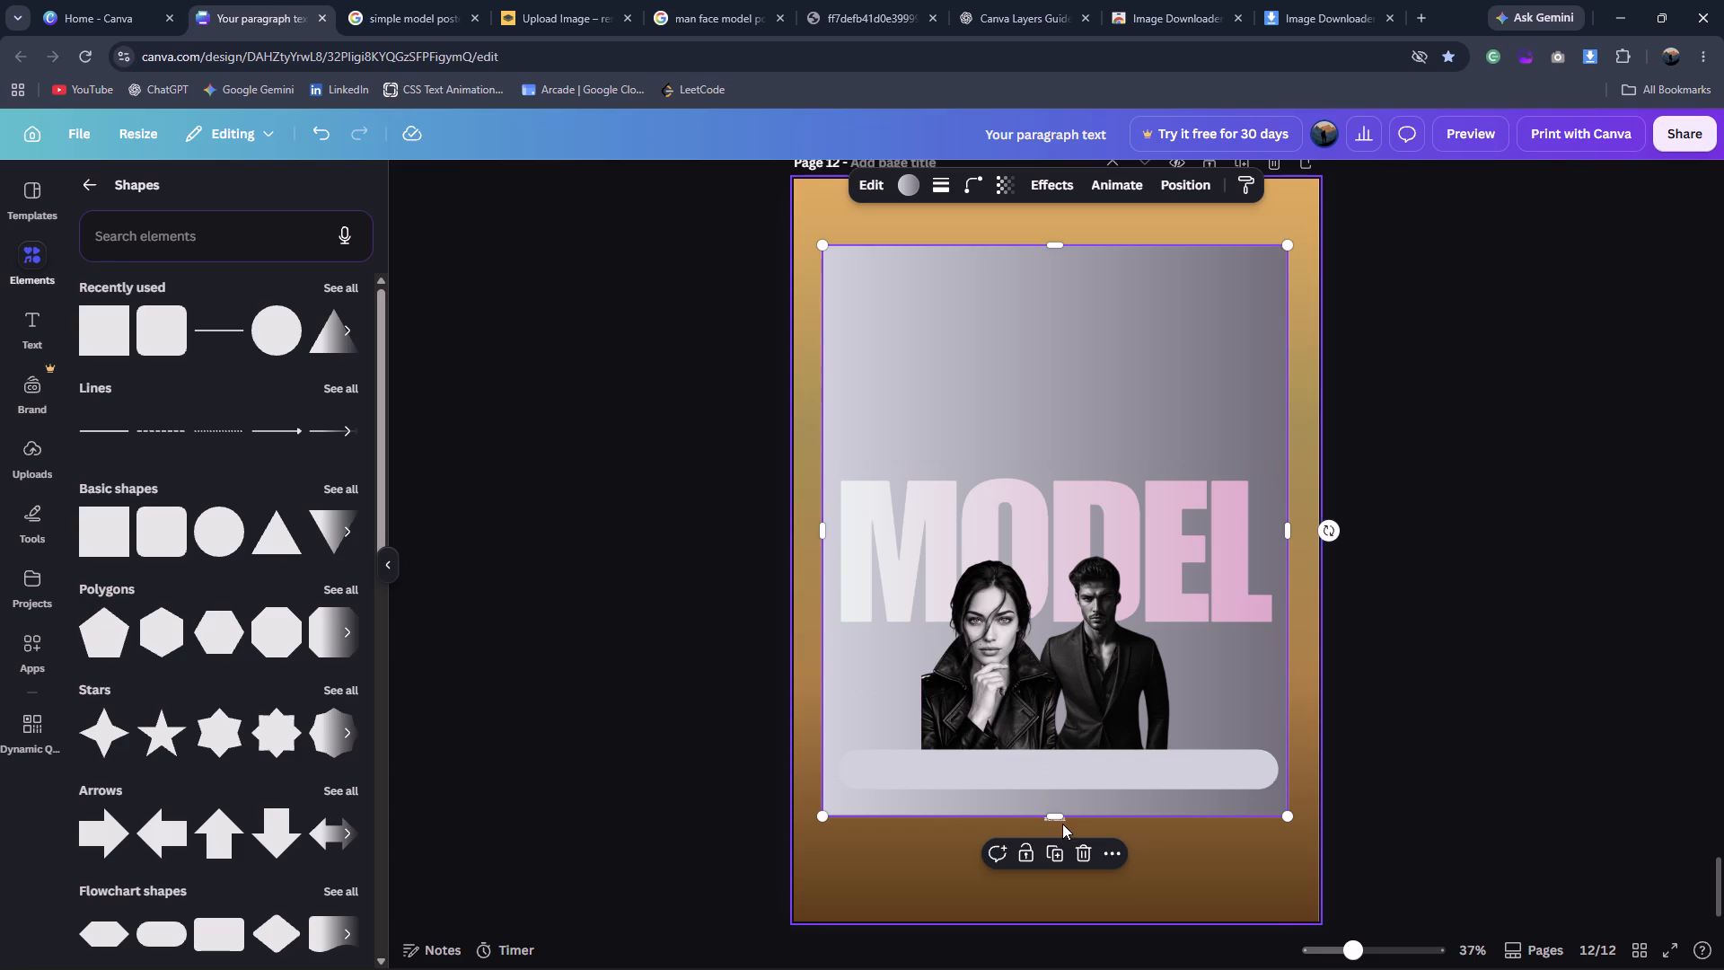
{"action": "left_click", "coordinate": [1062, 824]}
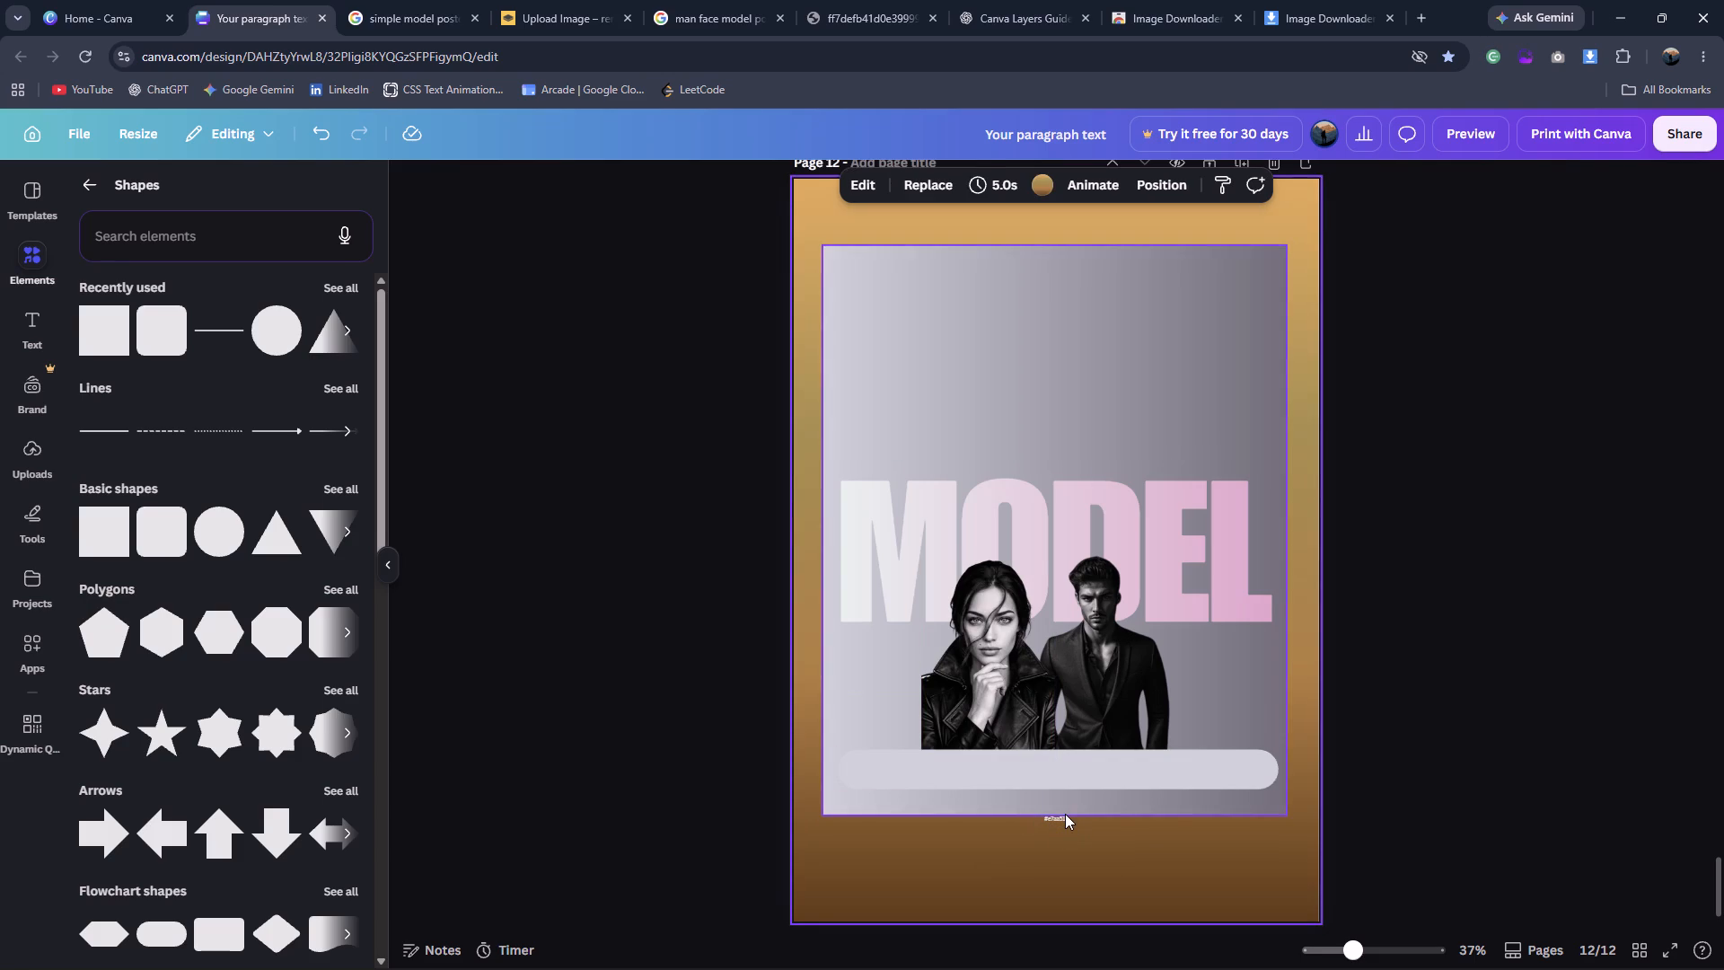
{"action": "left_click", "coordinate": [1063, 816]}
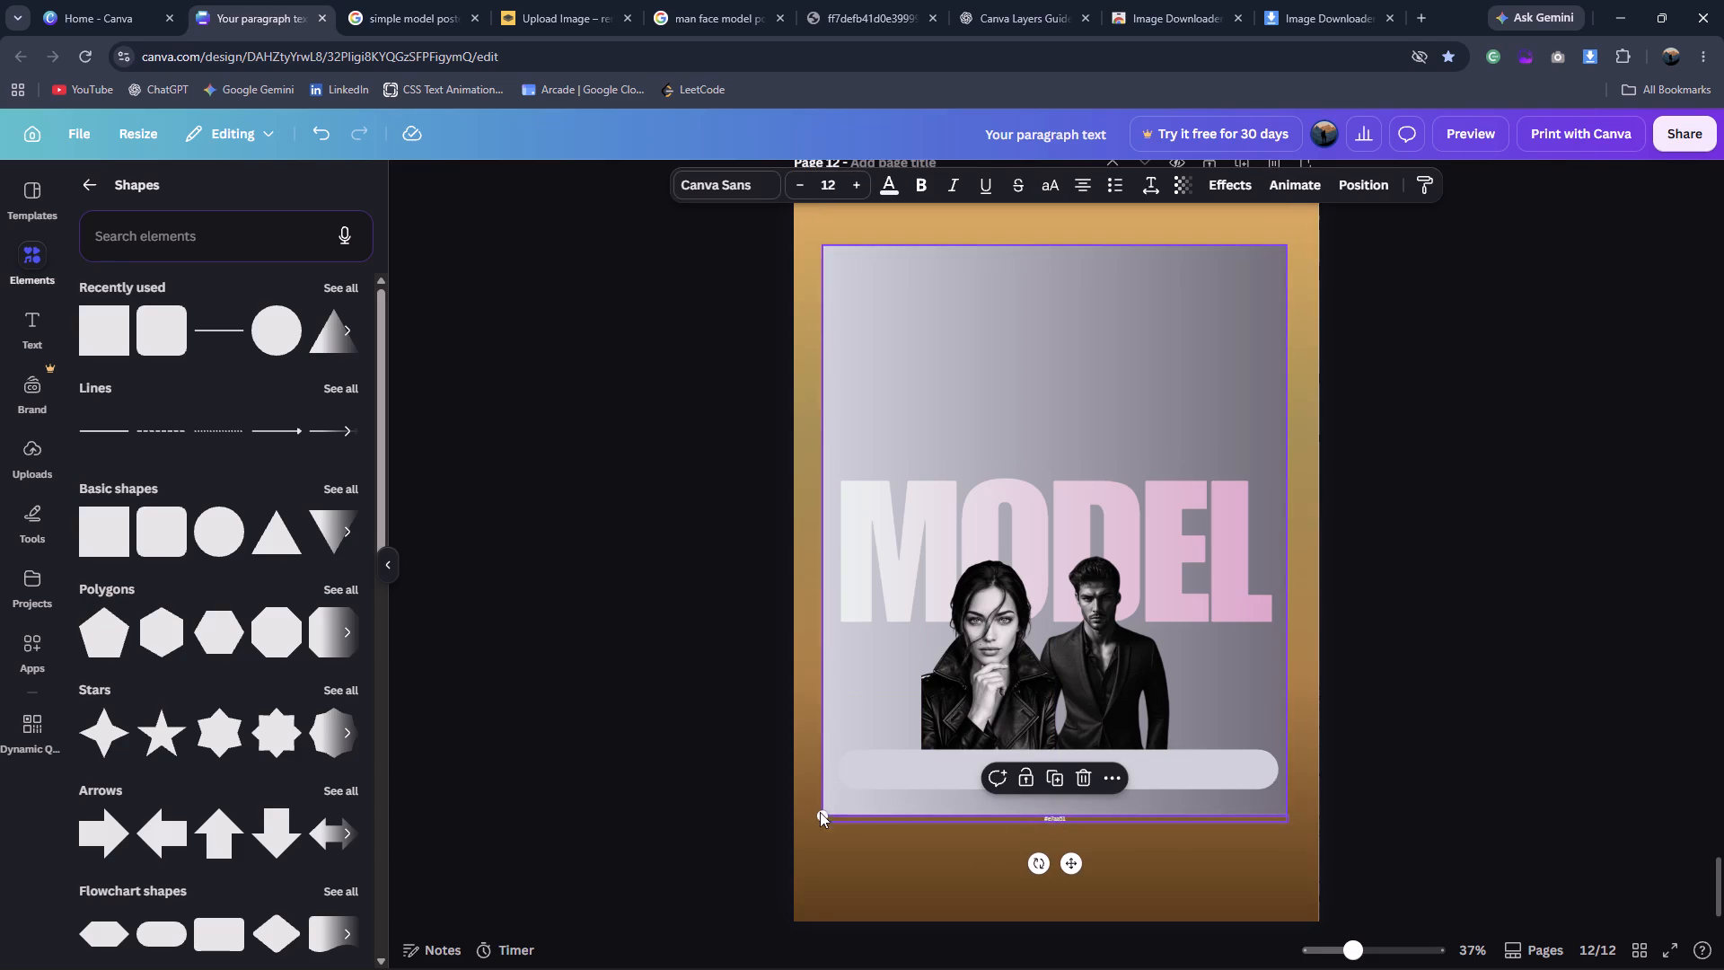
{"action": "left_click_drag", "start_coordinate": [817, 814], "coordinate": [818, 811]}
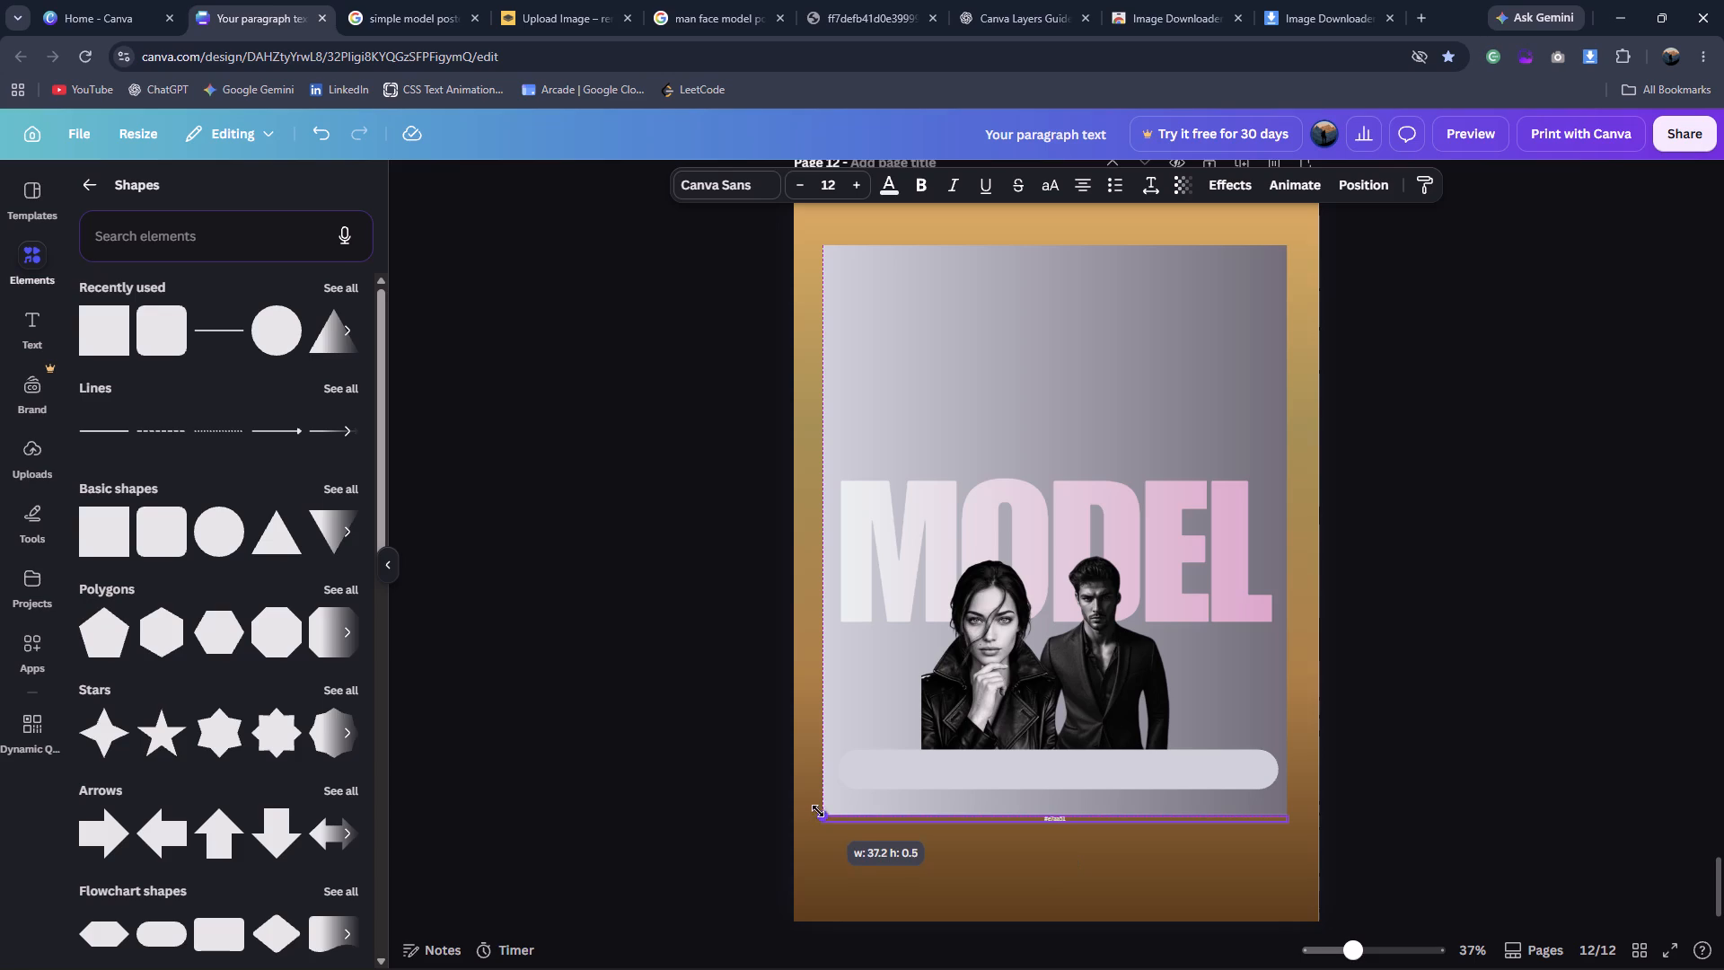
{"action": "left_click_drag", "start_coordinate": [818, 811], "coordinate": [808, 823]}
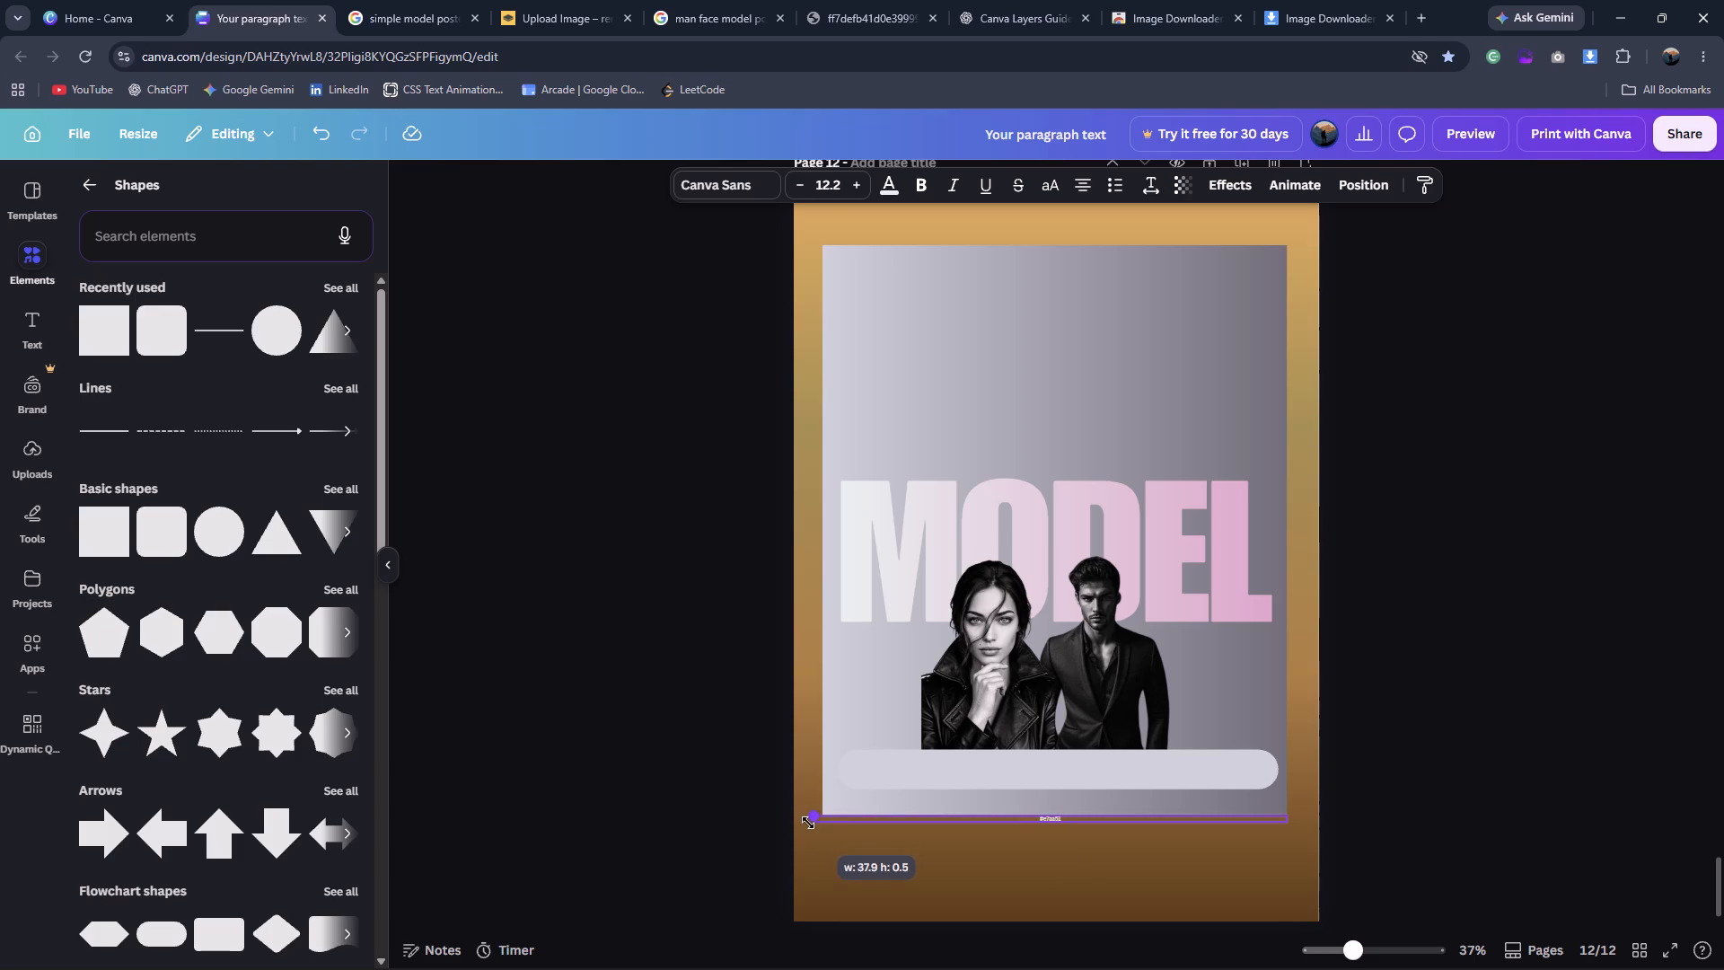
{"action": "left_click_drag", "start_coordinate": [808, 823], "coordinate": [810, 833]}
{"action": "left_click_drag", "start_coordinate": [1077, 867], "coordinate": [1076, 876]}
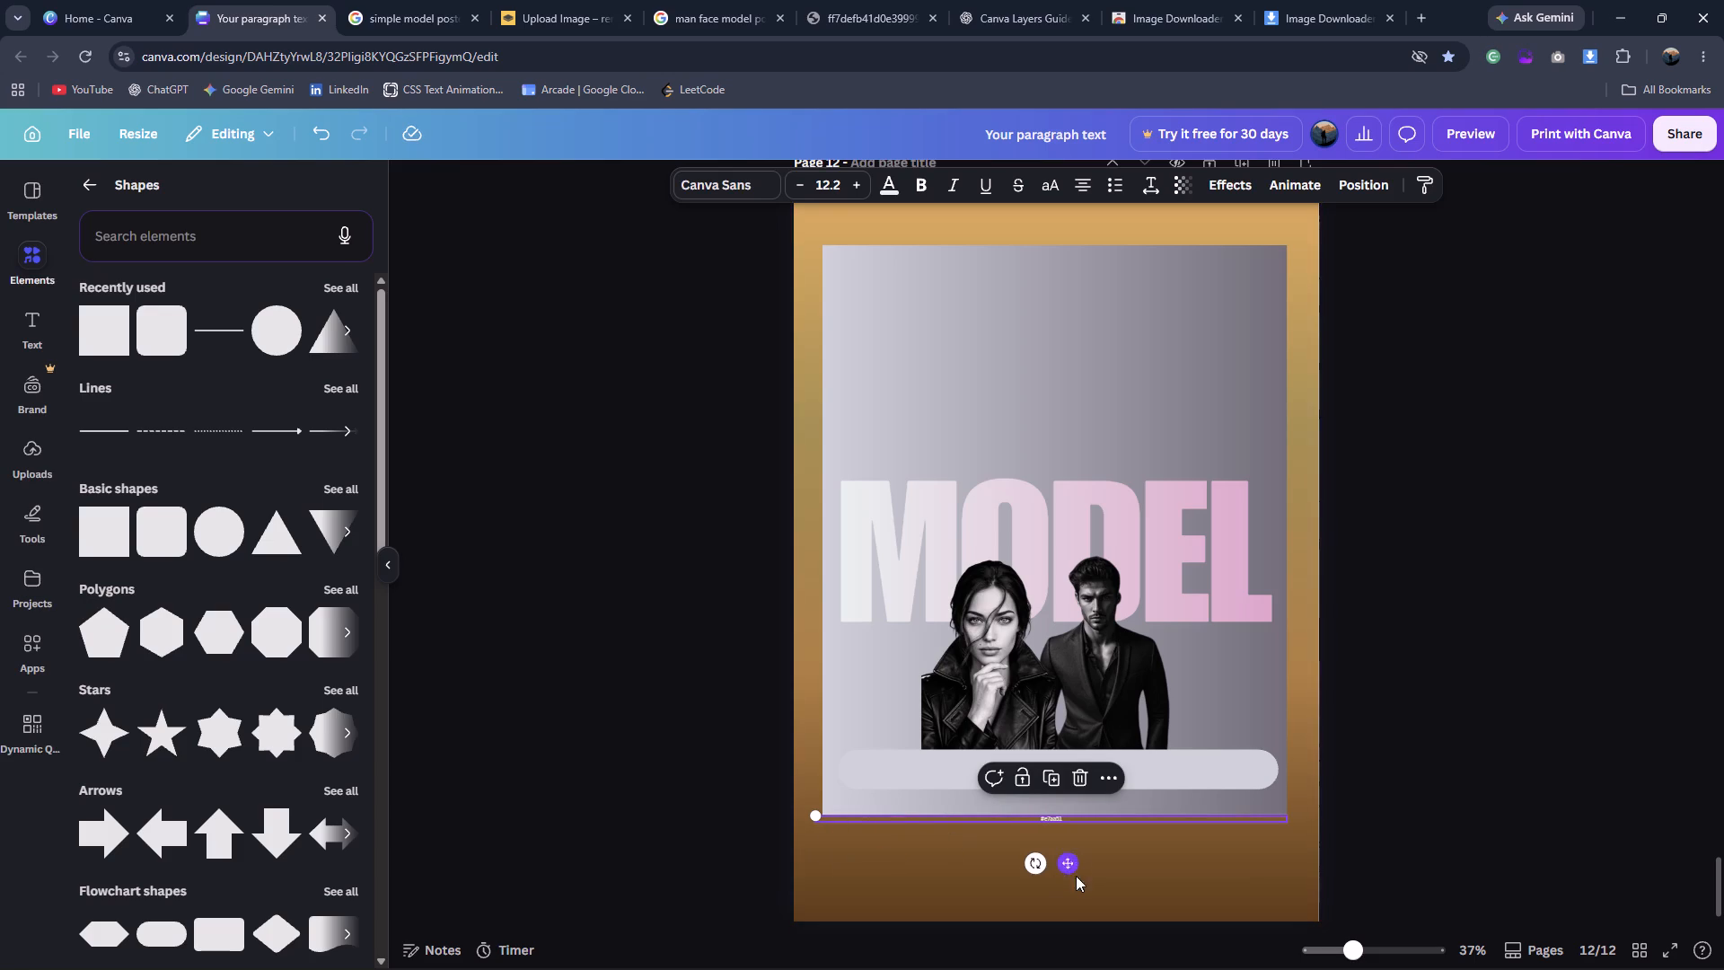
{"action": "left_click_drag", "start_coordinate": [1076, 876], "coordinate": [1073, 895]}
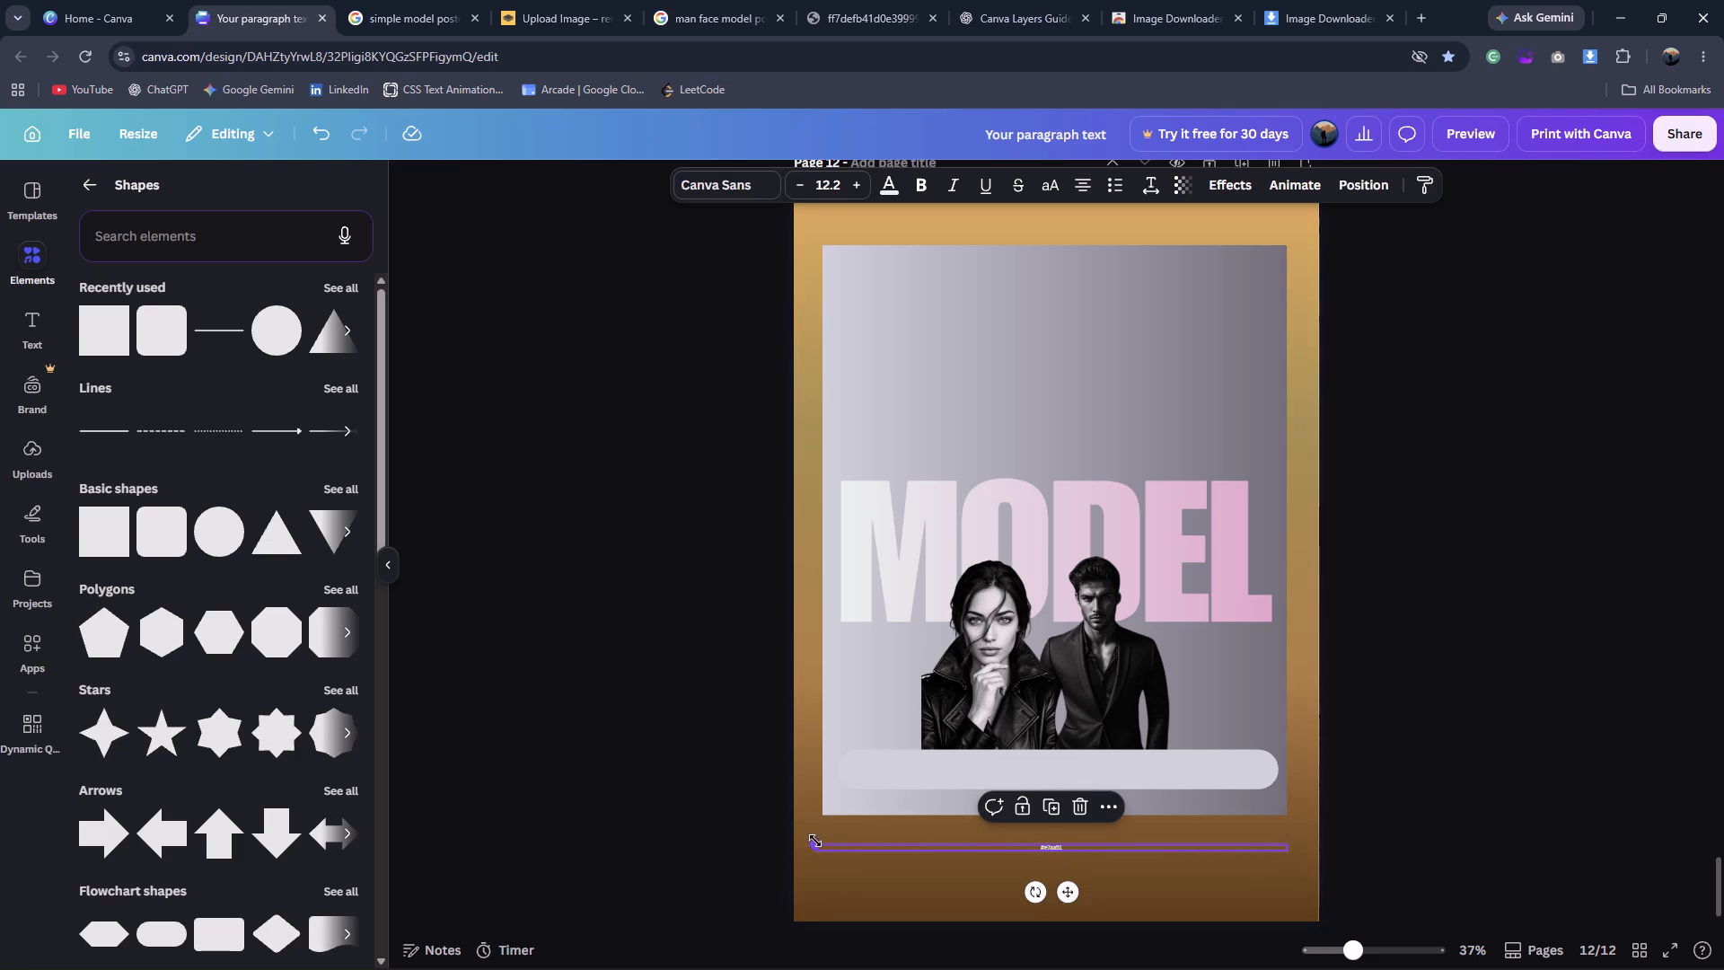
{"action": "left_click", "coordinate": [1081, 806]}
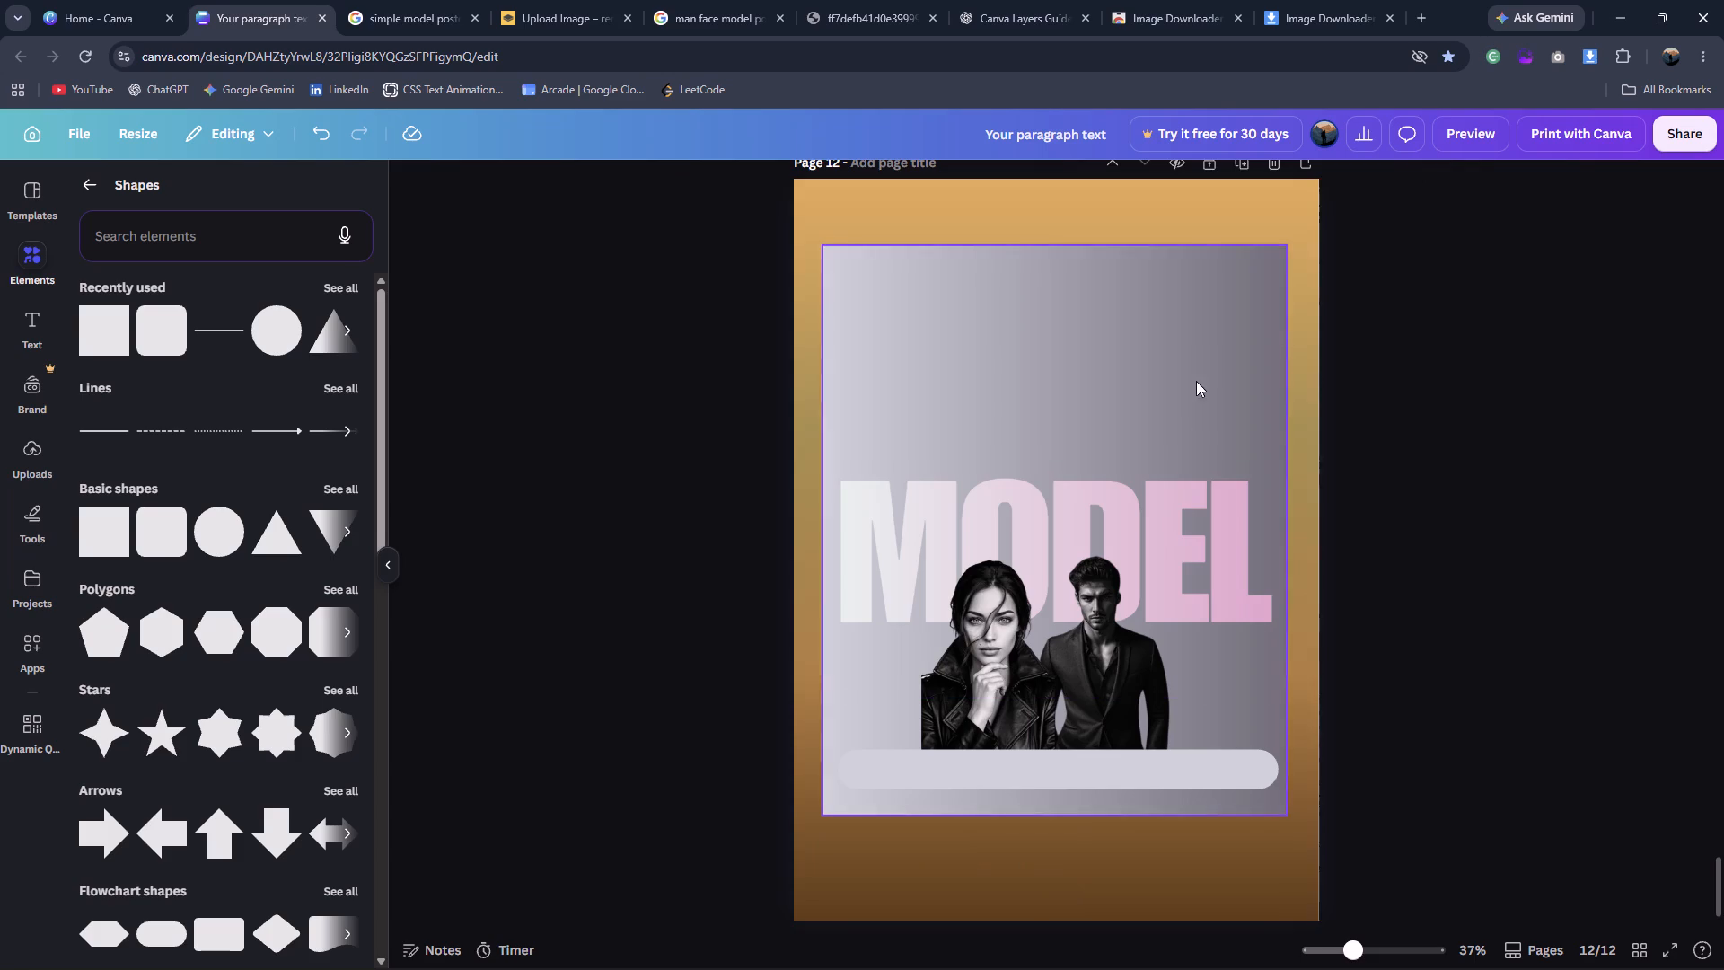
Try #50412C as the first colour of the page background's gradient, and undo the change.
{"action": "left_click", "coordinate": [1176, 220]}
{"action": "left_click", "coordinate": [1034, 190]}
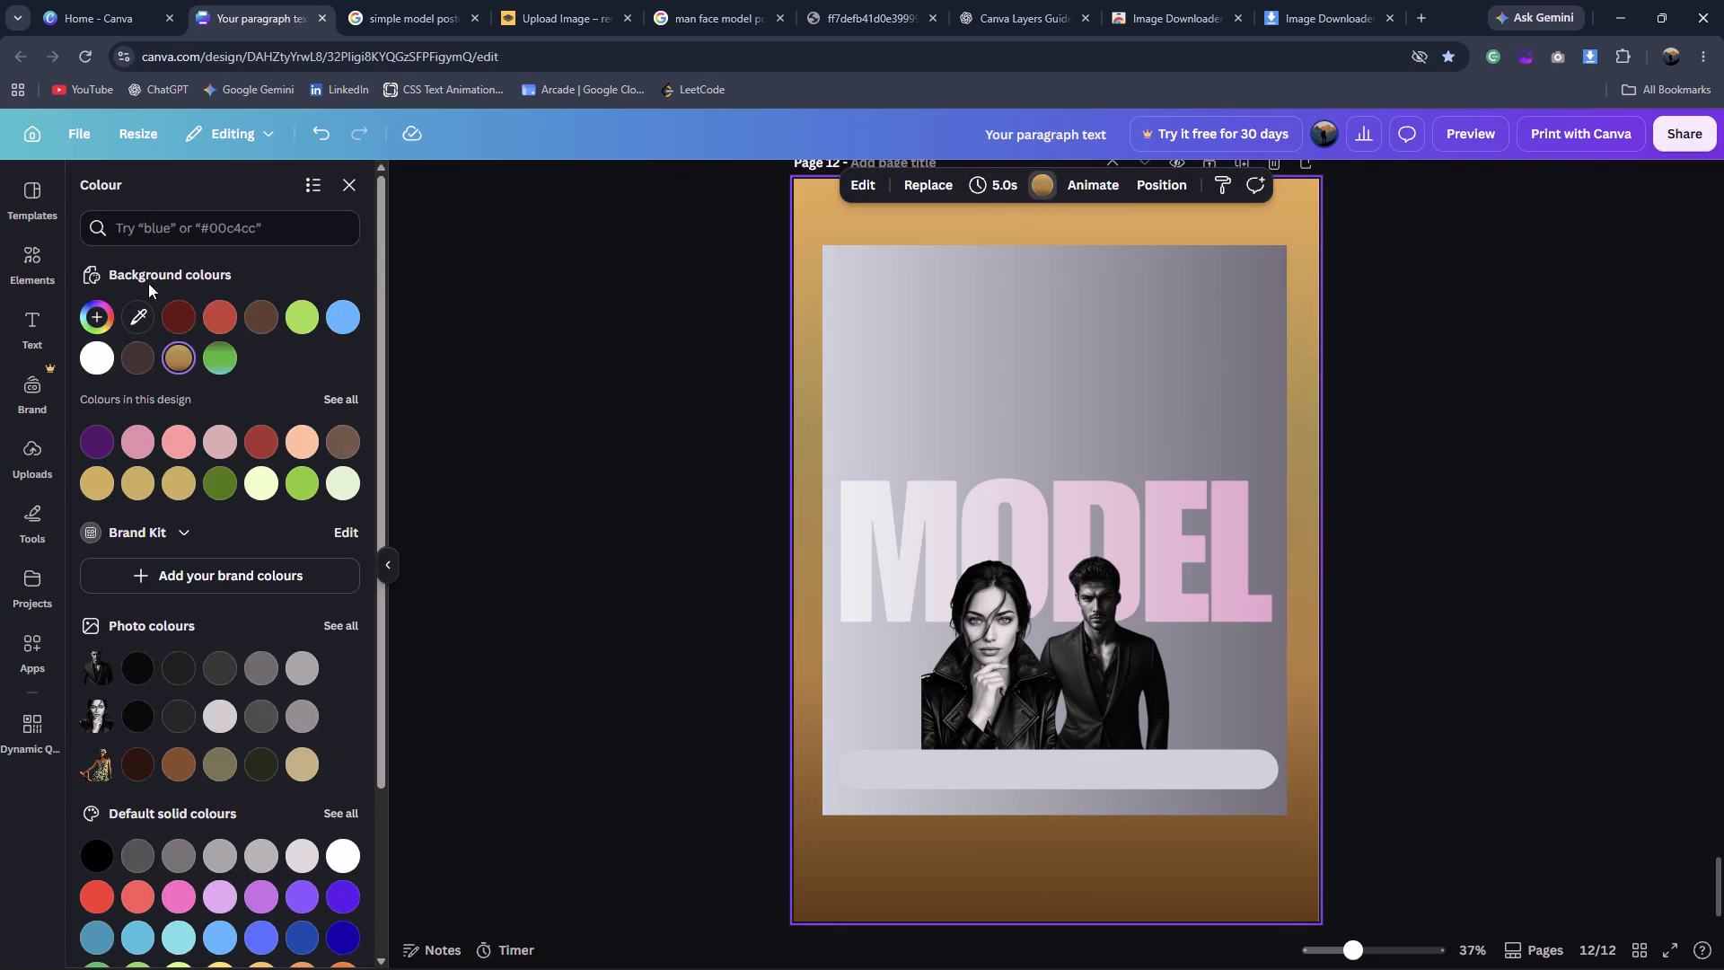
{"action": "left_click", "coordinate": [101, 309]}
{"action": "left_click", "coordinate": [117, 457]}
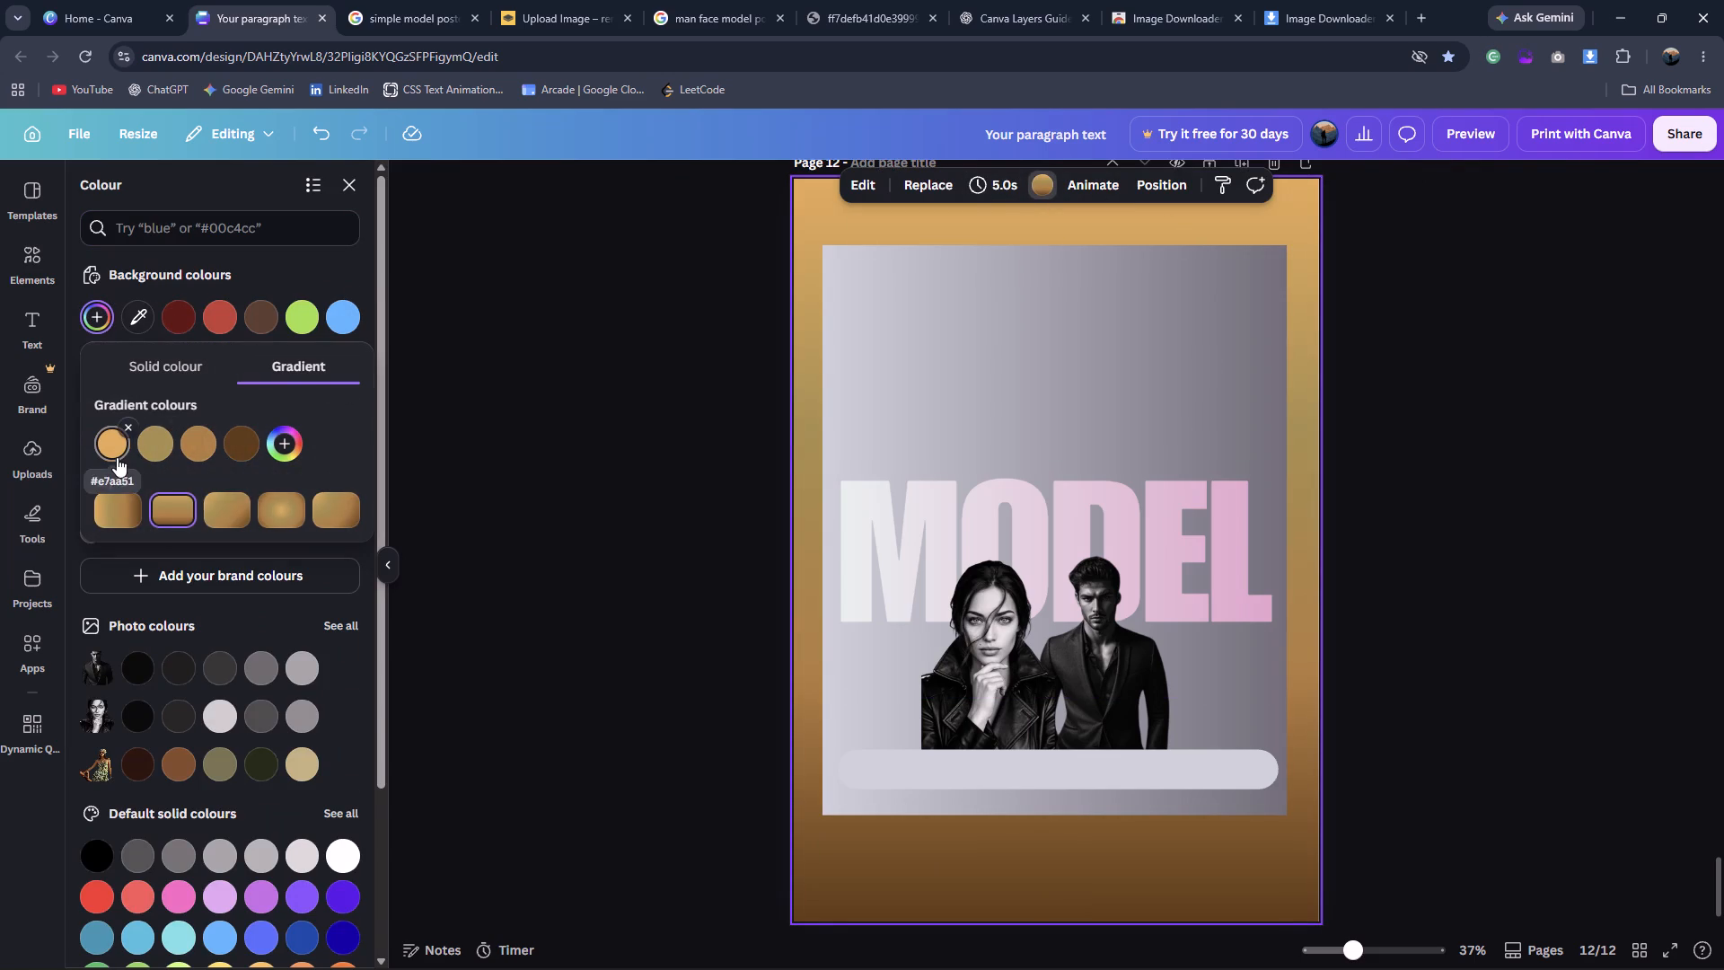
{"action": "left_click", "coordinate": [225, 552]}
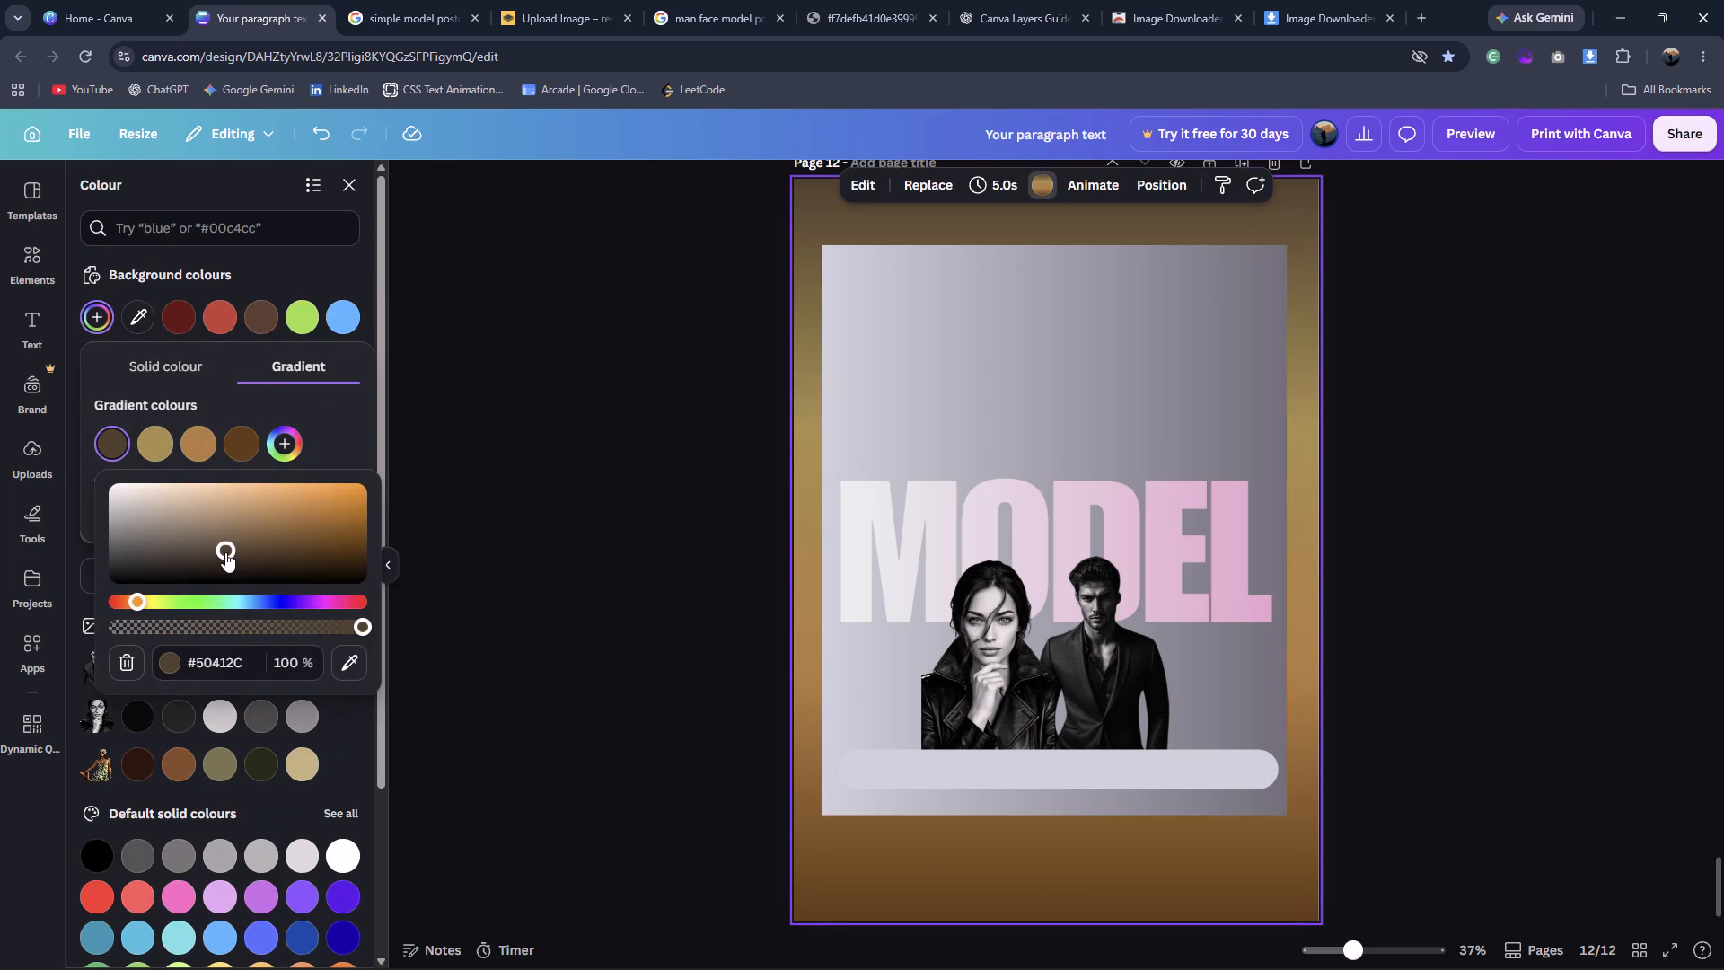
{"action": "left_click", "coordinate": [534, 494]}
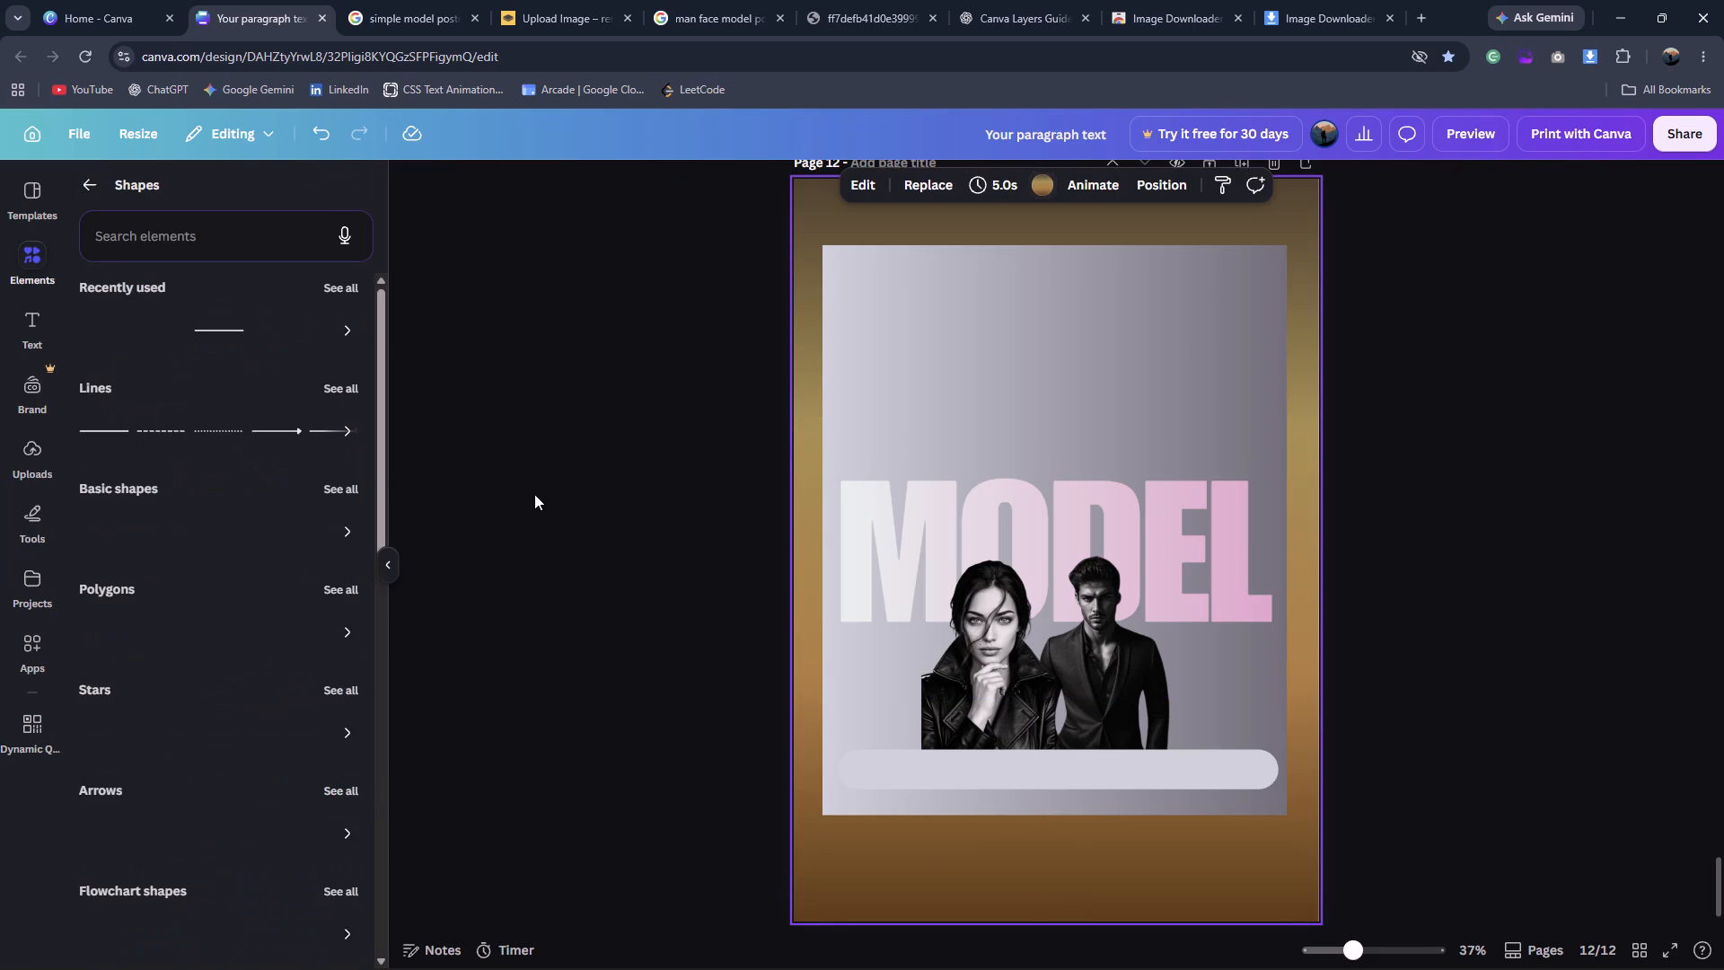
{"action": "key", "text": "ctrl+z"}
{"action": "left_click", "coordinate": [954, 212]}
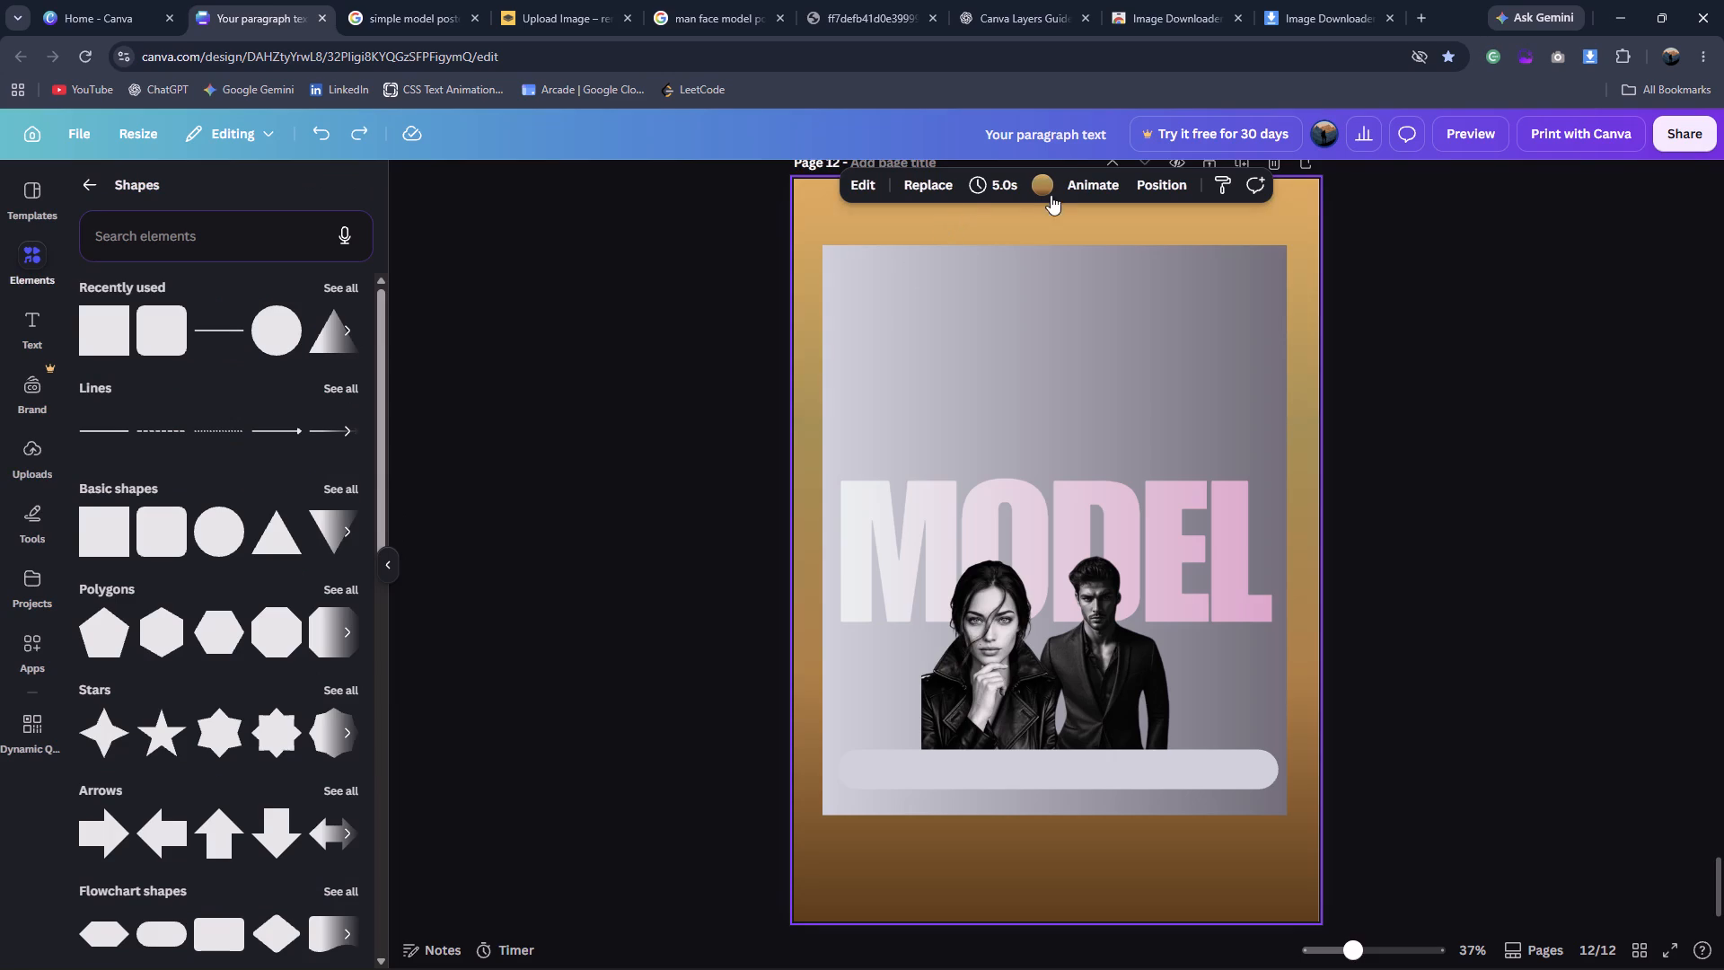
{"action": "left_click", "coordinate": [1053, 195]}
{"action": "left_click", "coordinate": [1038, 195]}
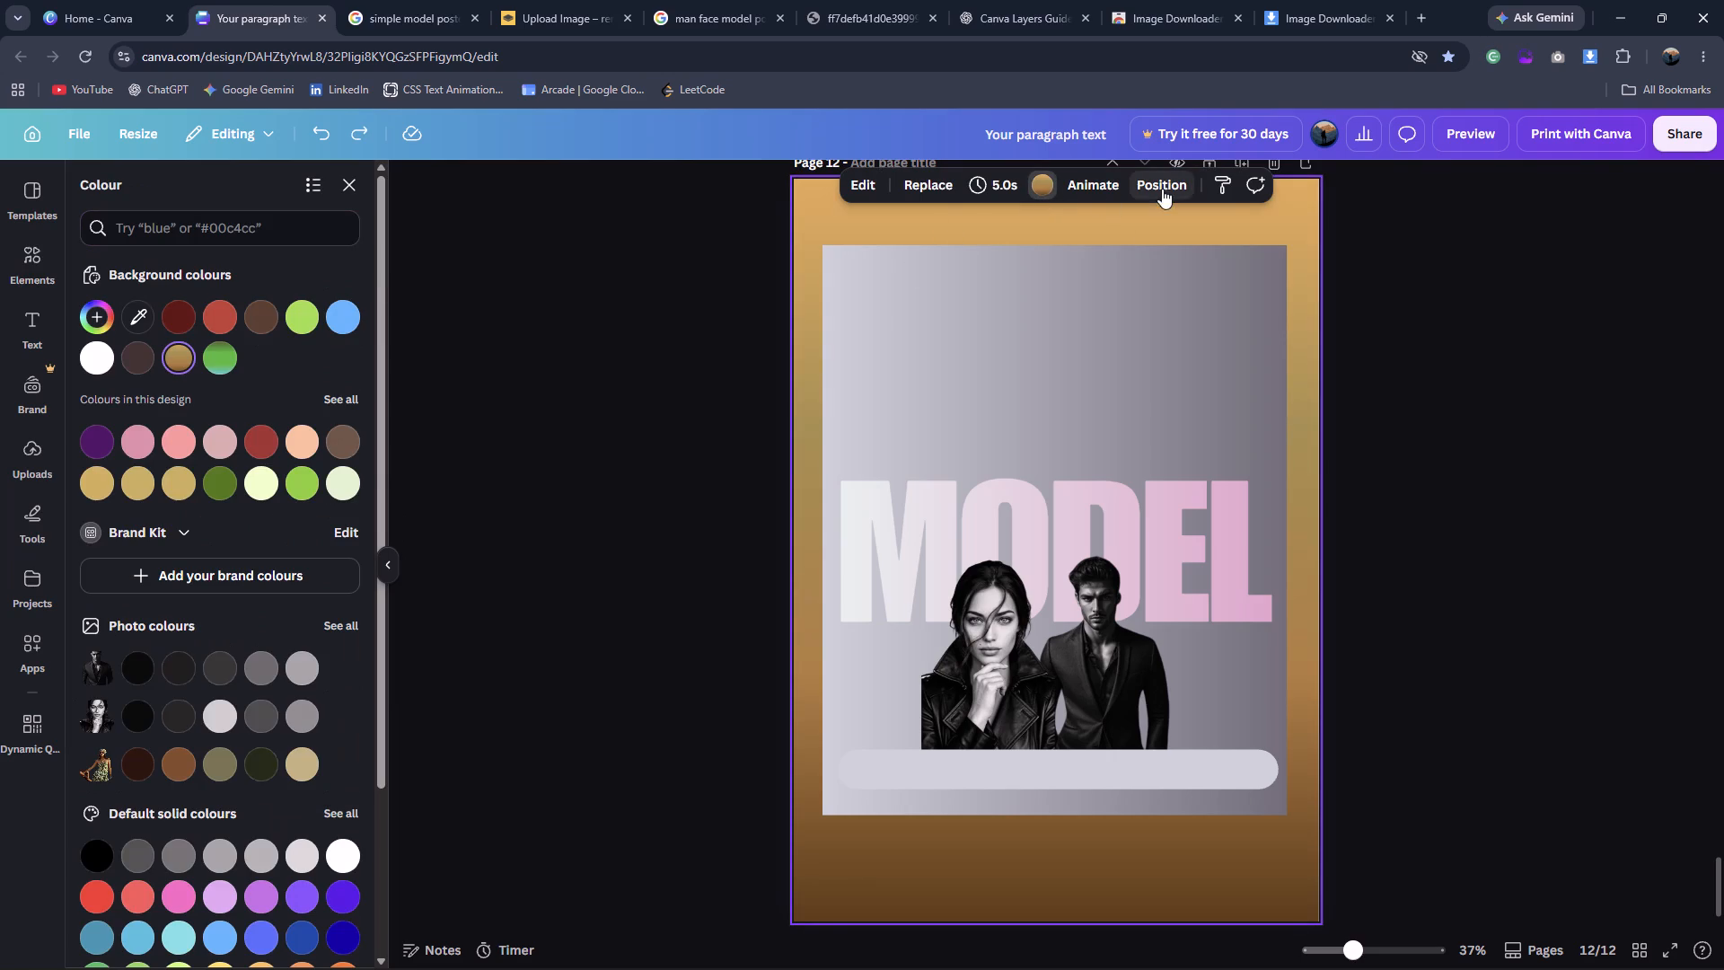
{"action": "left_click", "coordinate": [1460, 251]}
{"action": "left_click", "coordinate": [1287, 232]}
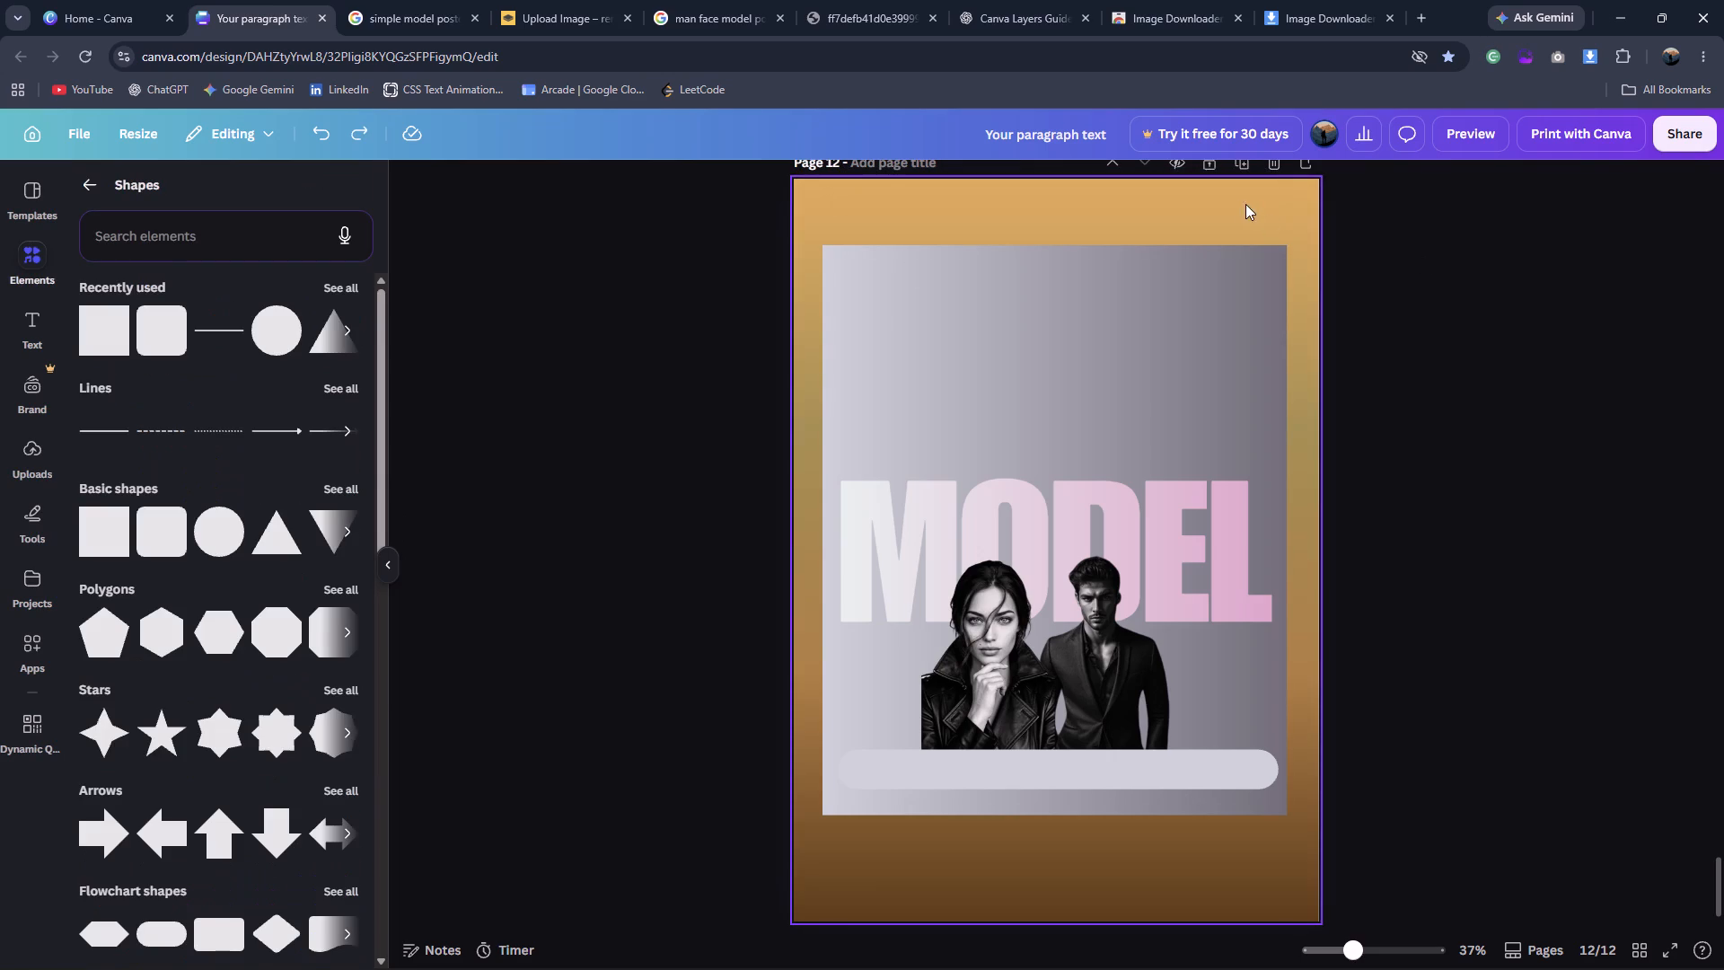
Copy the page background's gold-to-brown gradient style onto the large inner panel.
{"action": "left_click", "coordinate": [1183, 220]}
{"action": "left_click", "coordinate": [1219, 185]}
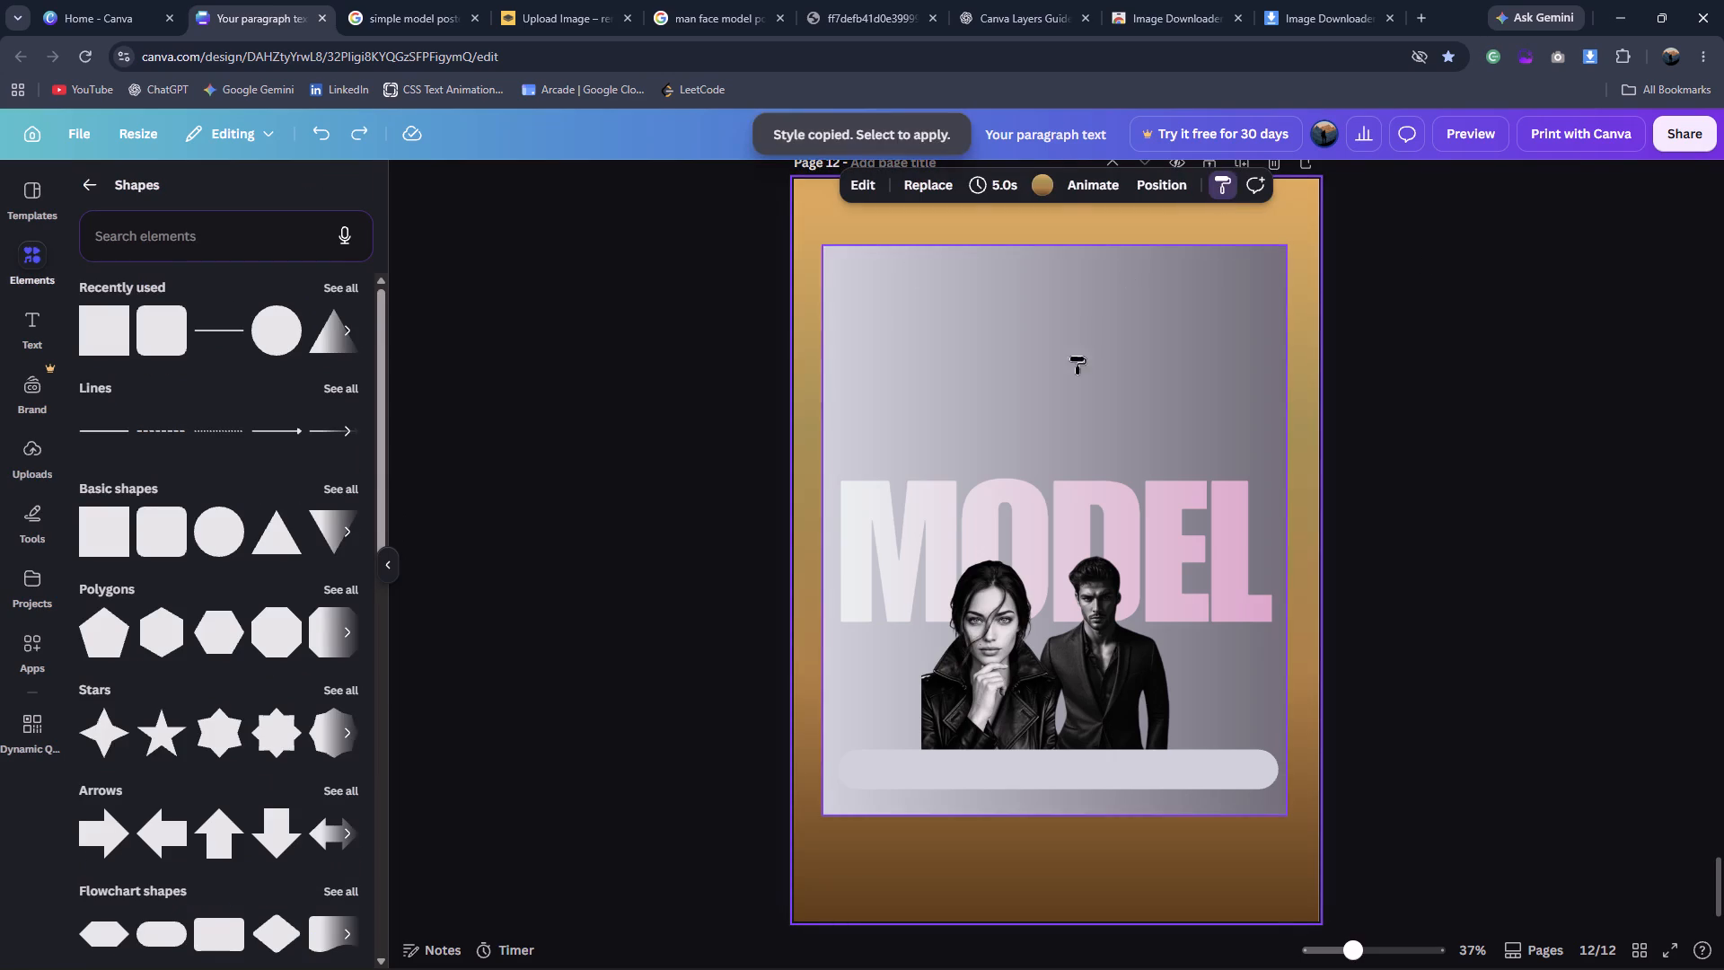
{"action": "left_click", "coordinate": [1049, 388]}
{"action": "left_click", "coordinate": [1449, 362]}
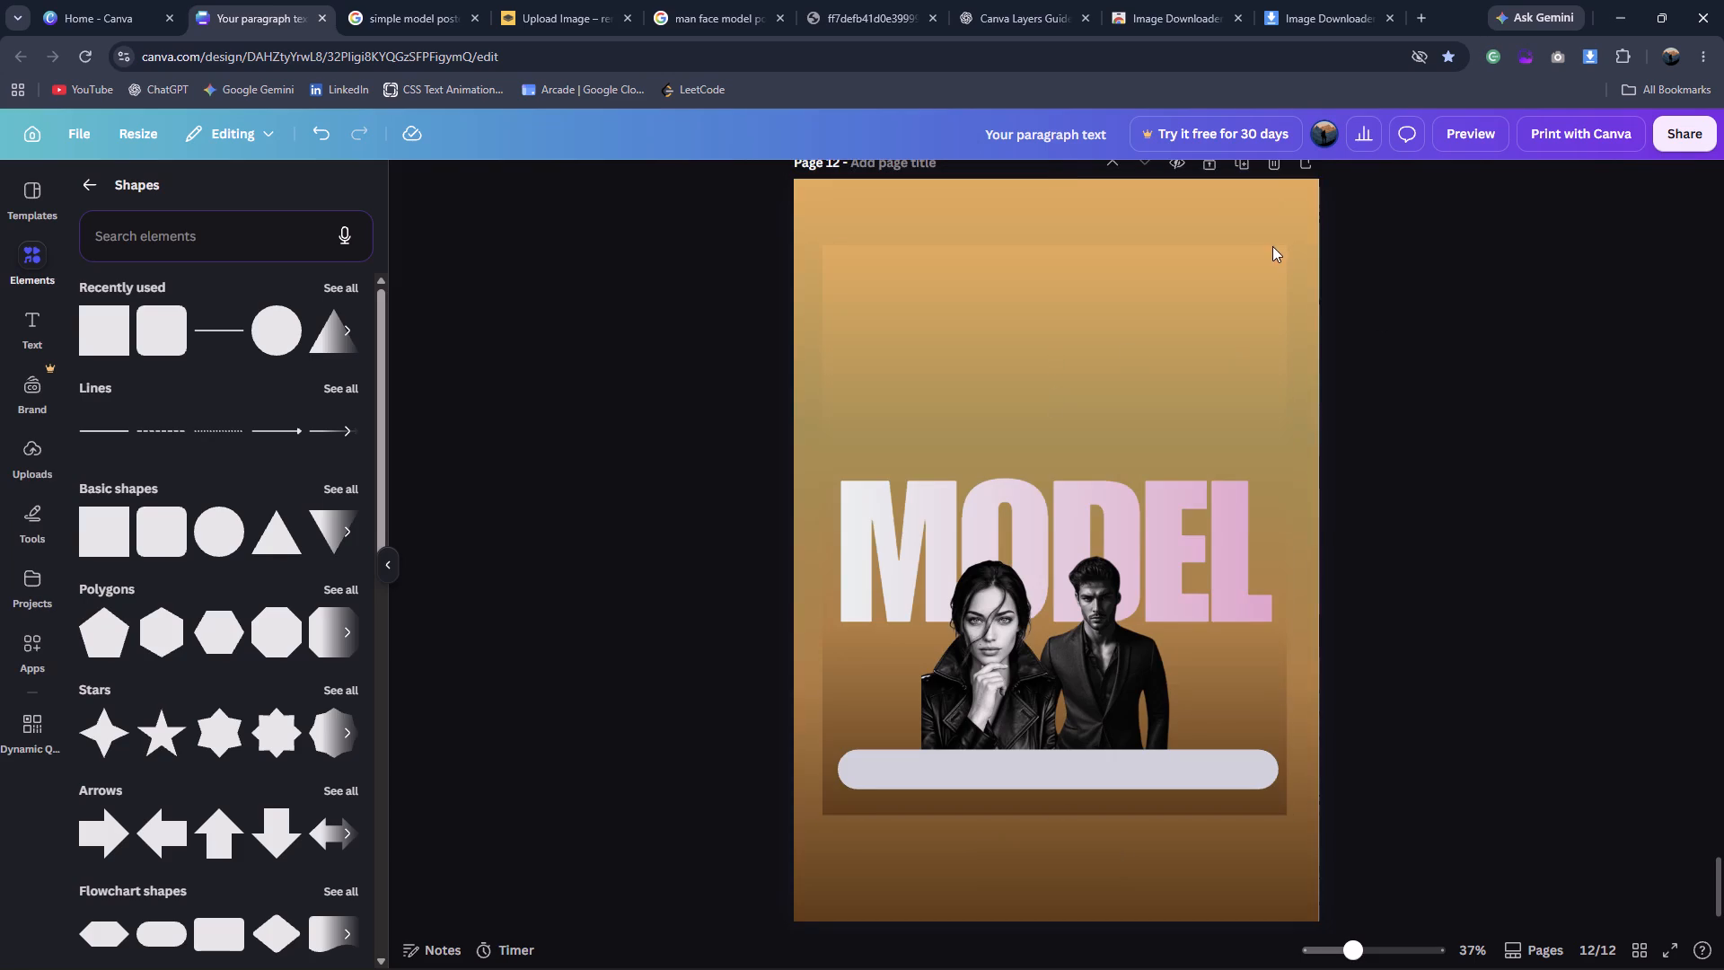
Change the page background around the gradient panel to solid black.
{"action": "left_click", "coordinate": [1255, 222]}
{"action": "left_click", "coordinate": [1054, 183]}
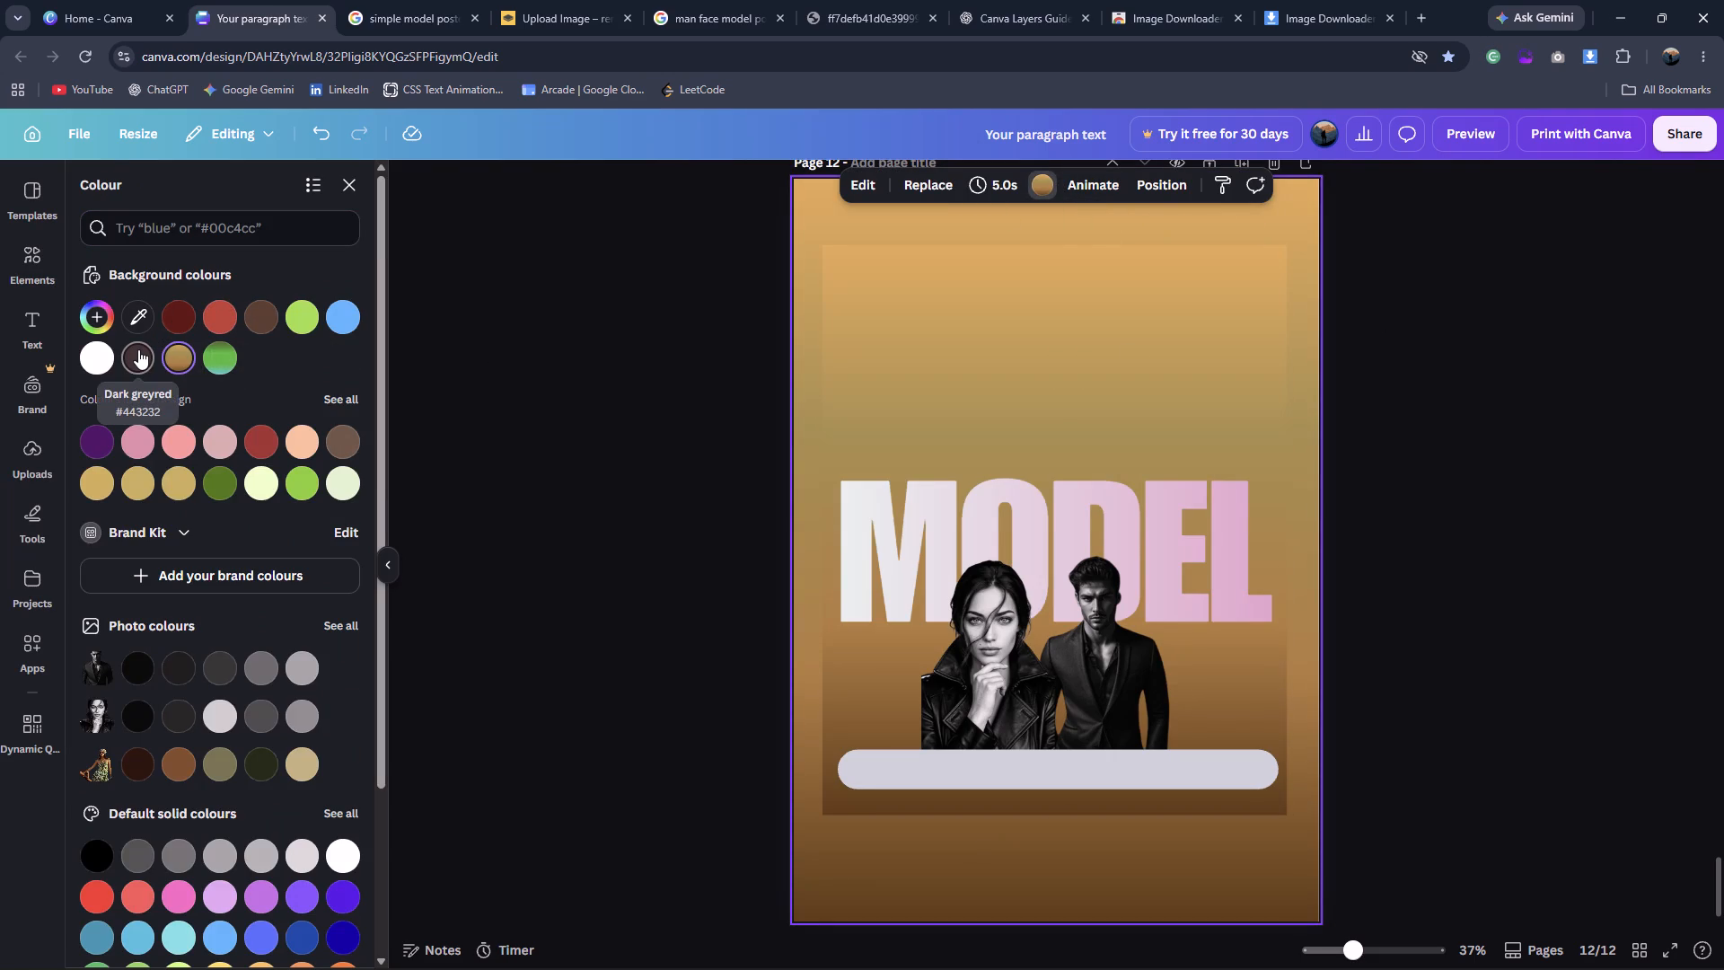
{"action": "left_click", "coordinate": [145, 672]}
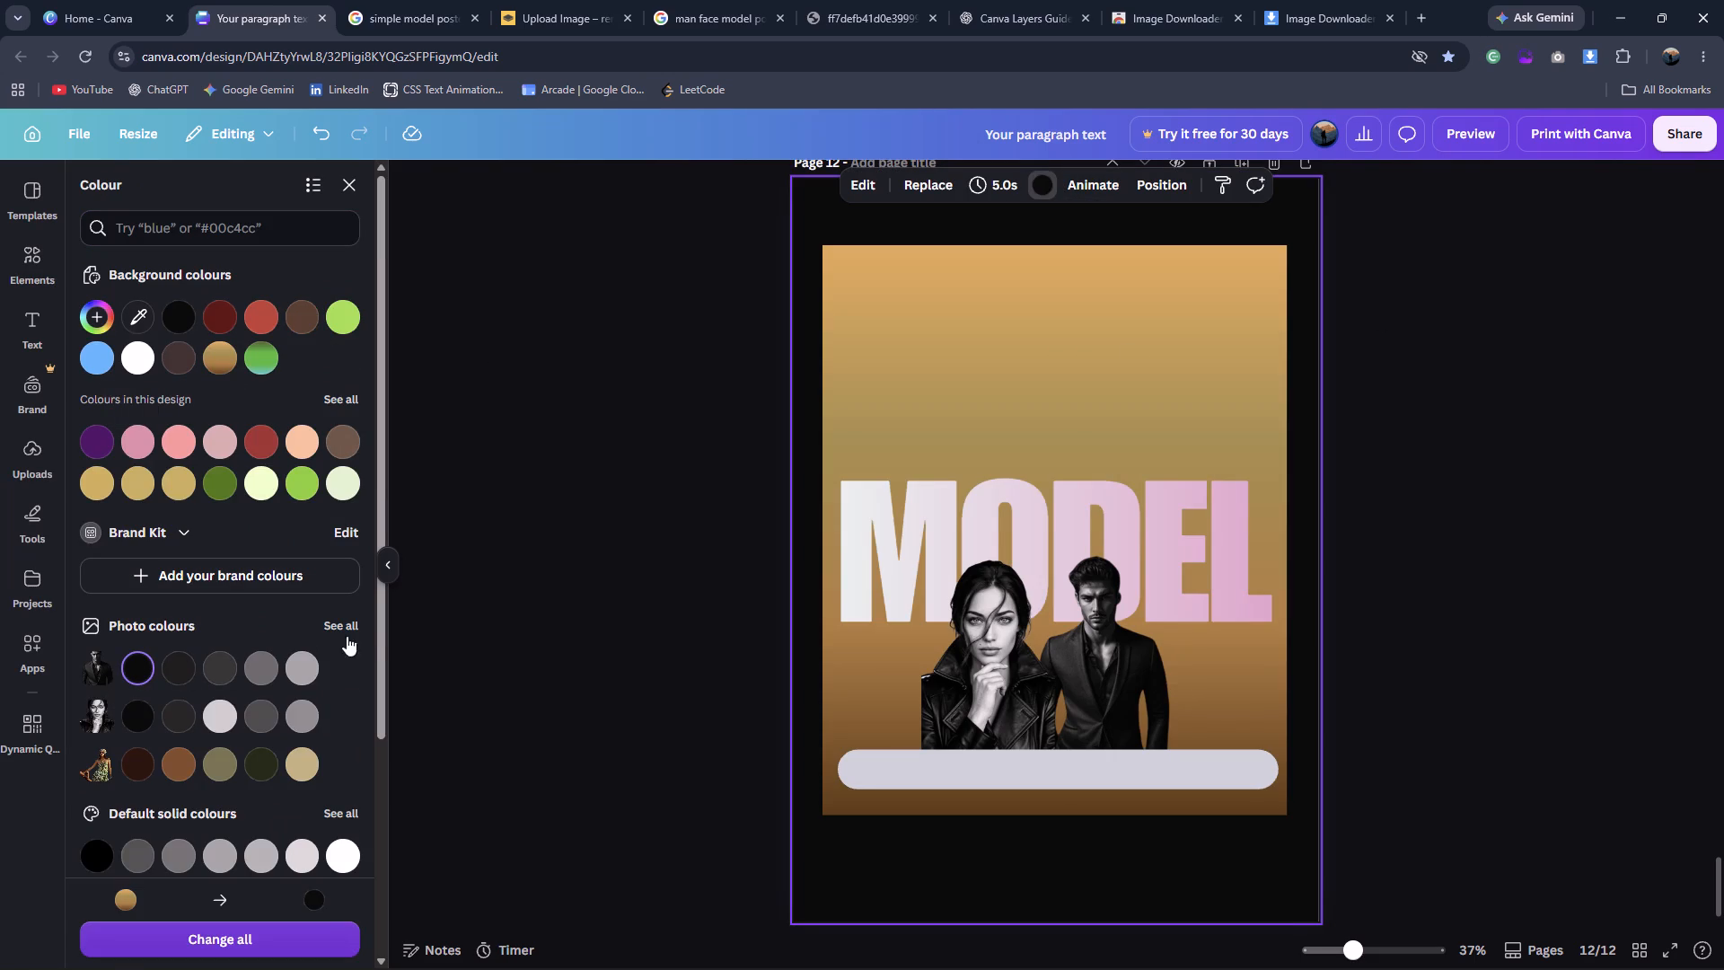
{"action": "scroll", "coordinate": [212, 701], "scroll_direction": "down", "scroll_amount": 2}
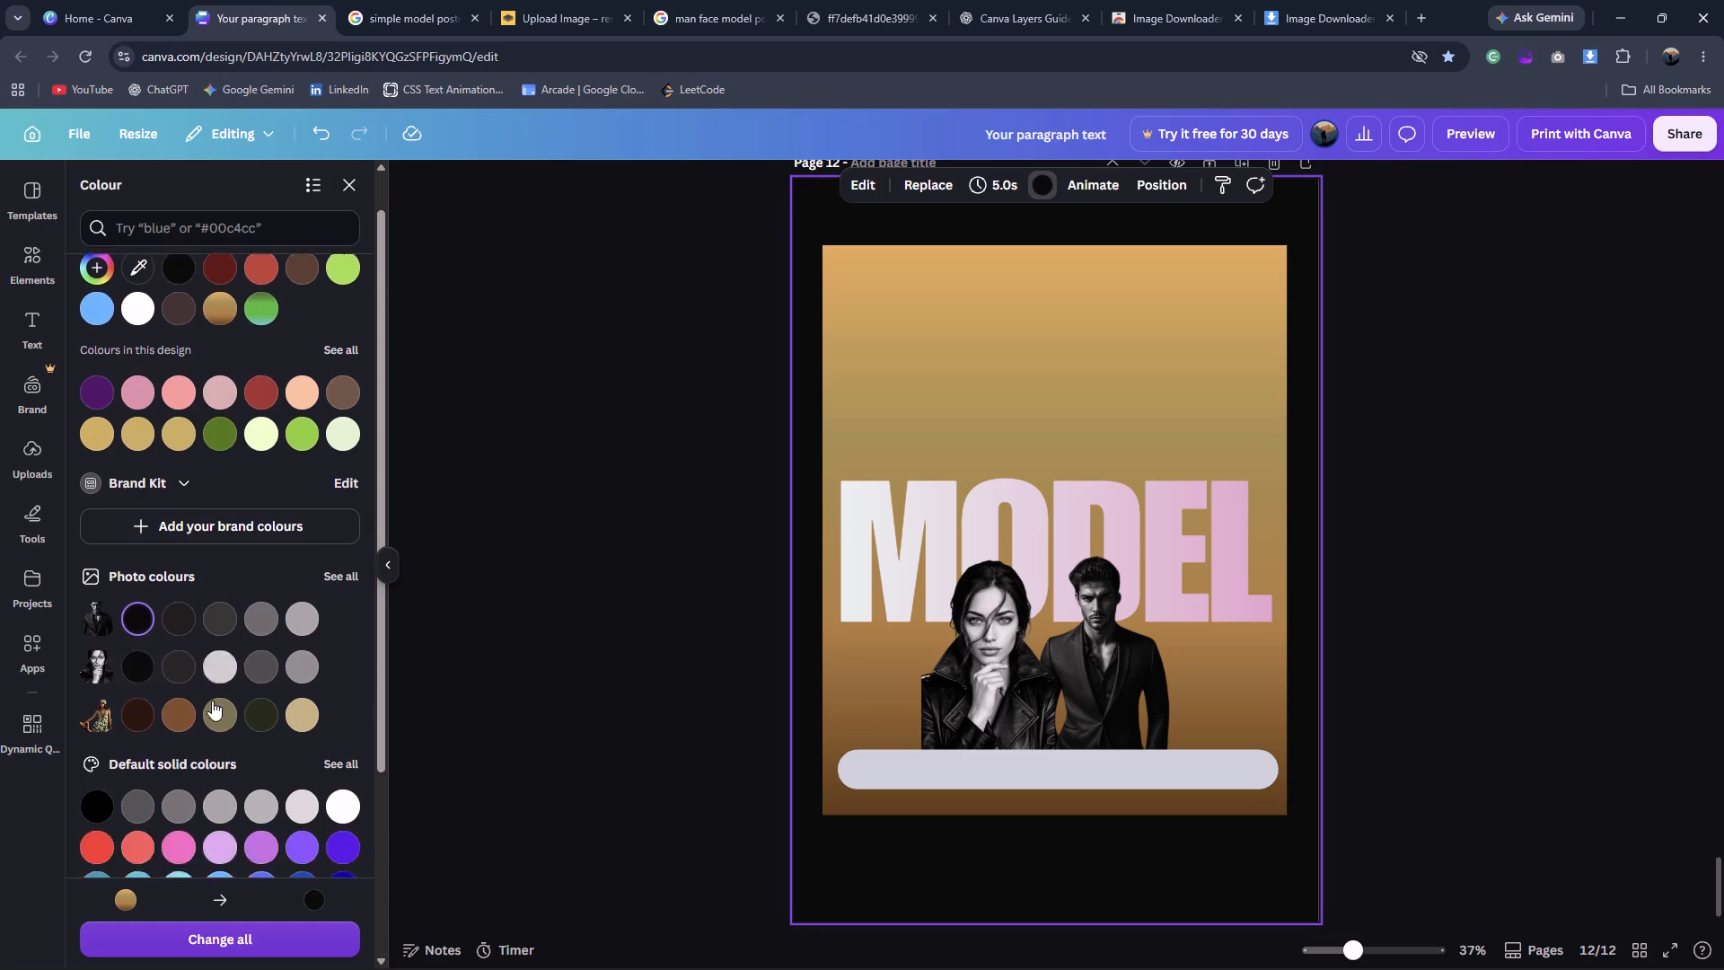
{"action": "left_click", "coordinate": [101, 670]}
{"action": "left_click", "coordinate": [581, 435]}
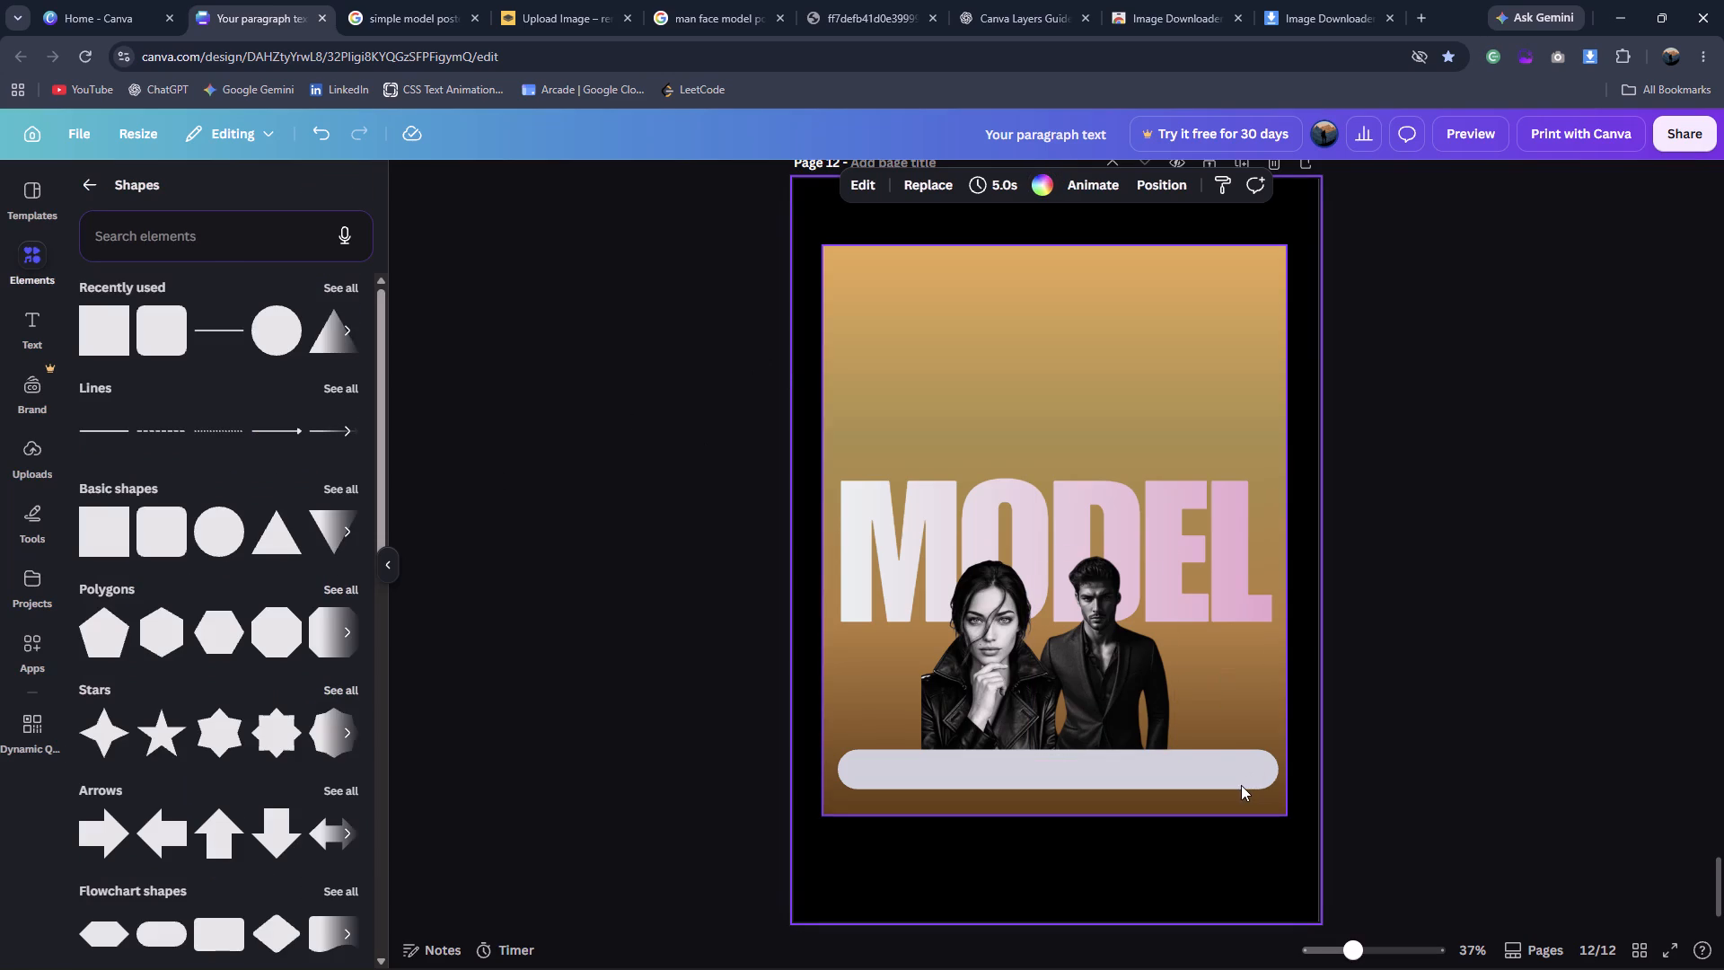
Switch to the model poster image search to view the gold MODEL reference poster.
{"action": "left_click", "coordinate": [452, 1]}
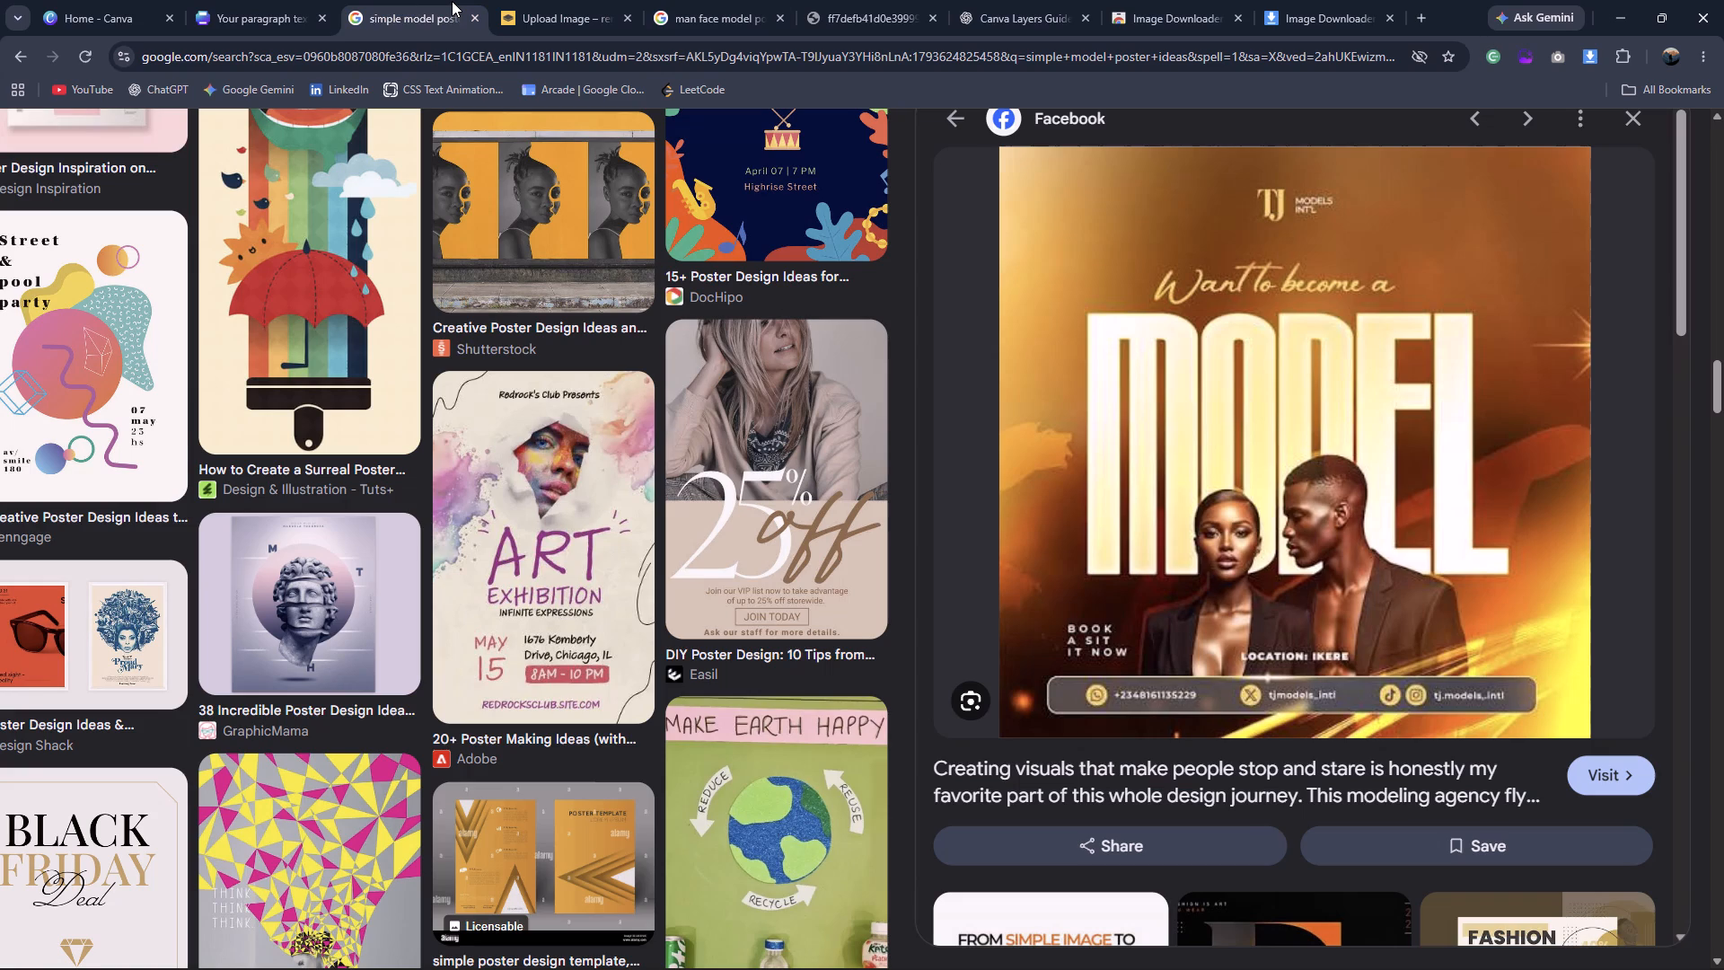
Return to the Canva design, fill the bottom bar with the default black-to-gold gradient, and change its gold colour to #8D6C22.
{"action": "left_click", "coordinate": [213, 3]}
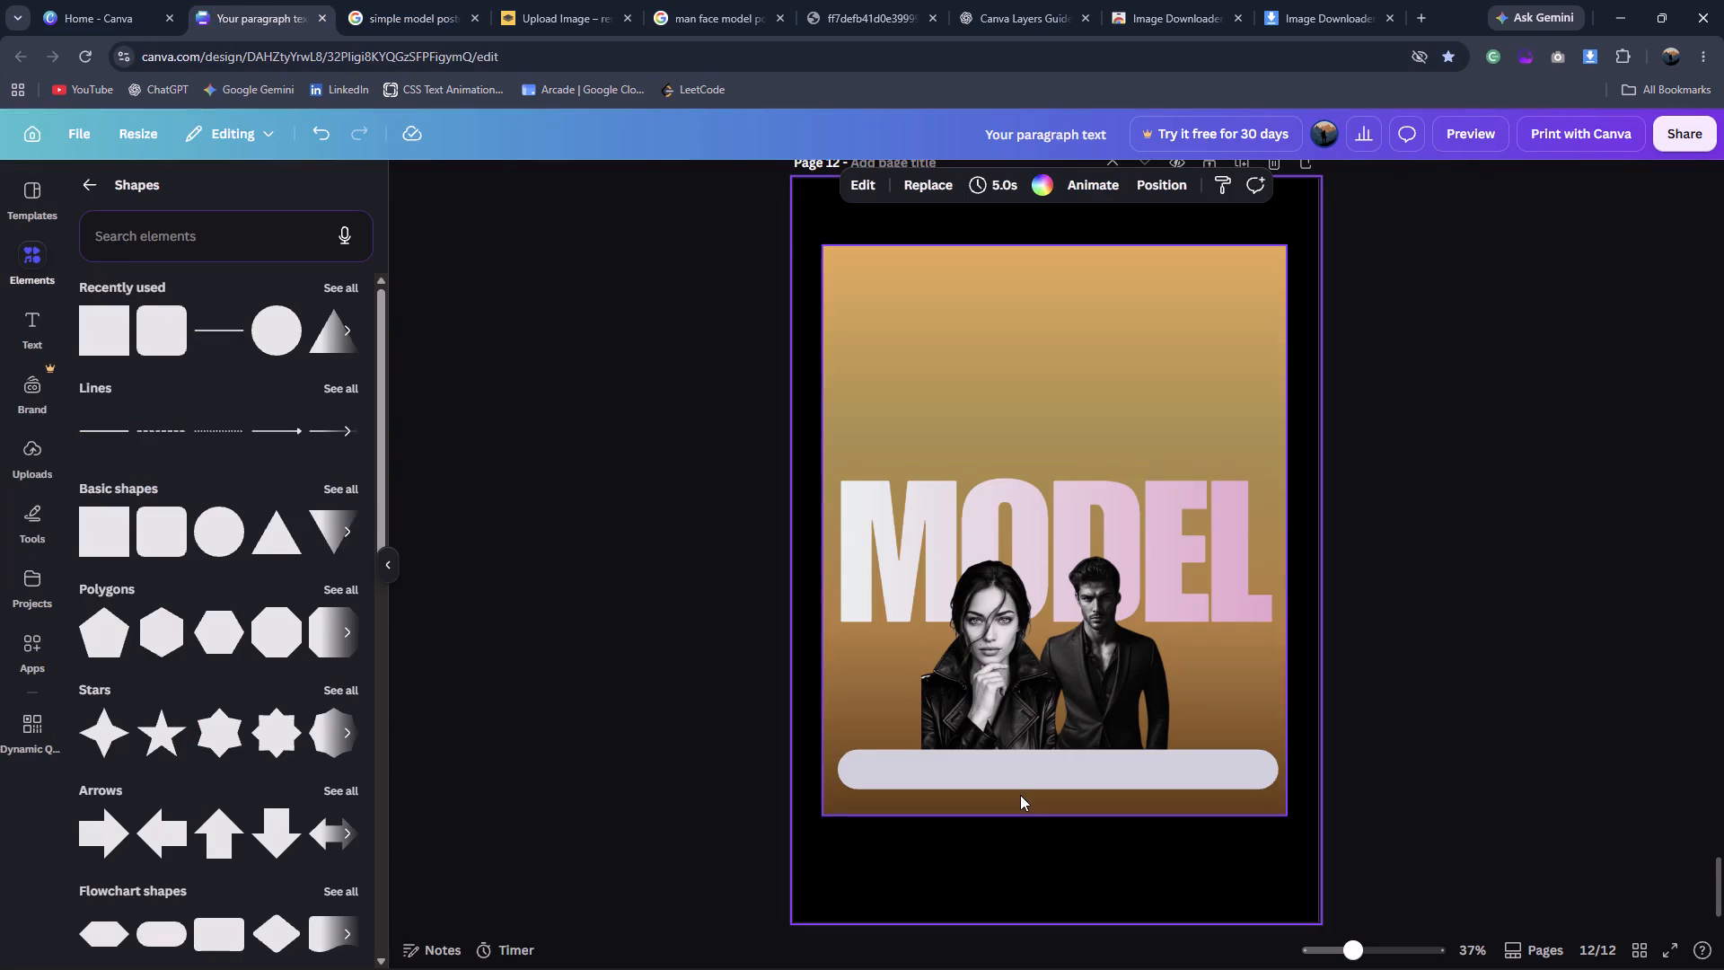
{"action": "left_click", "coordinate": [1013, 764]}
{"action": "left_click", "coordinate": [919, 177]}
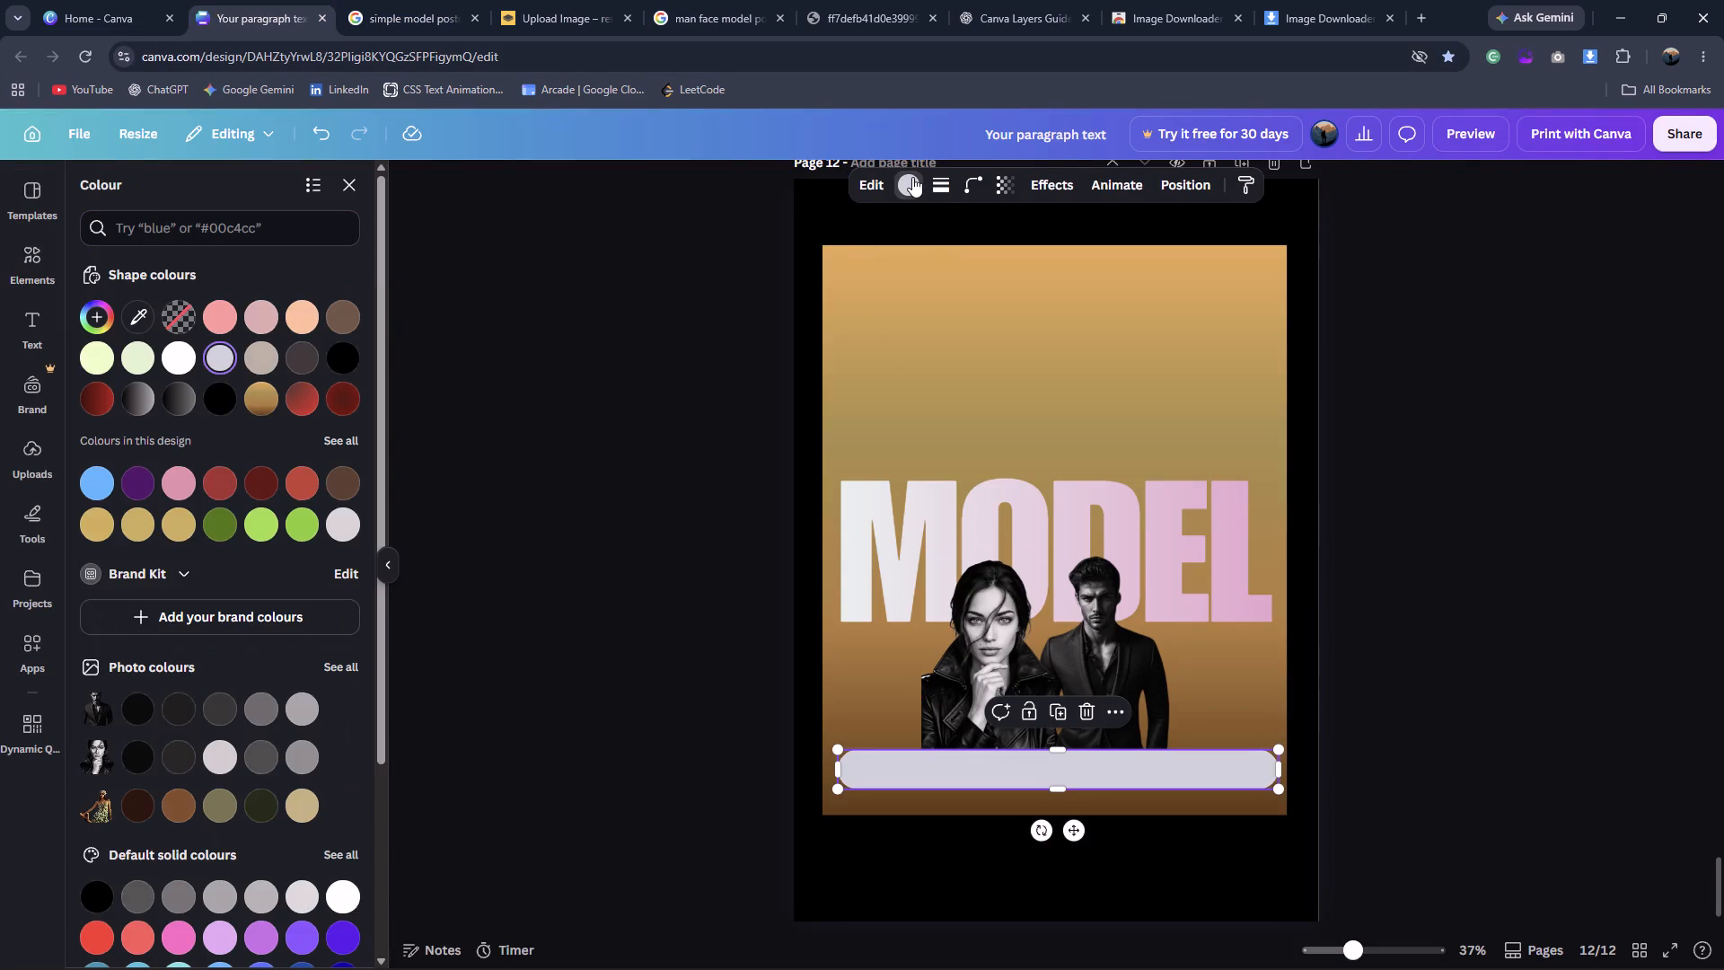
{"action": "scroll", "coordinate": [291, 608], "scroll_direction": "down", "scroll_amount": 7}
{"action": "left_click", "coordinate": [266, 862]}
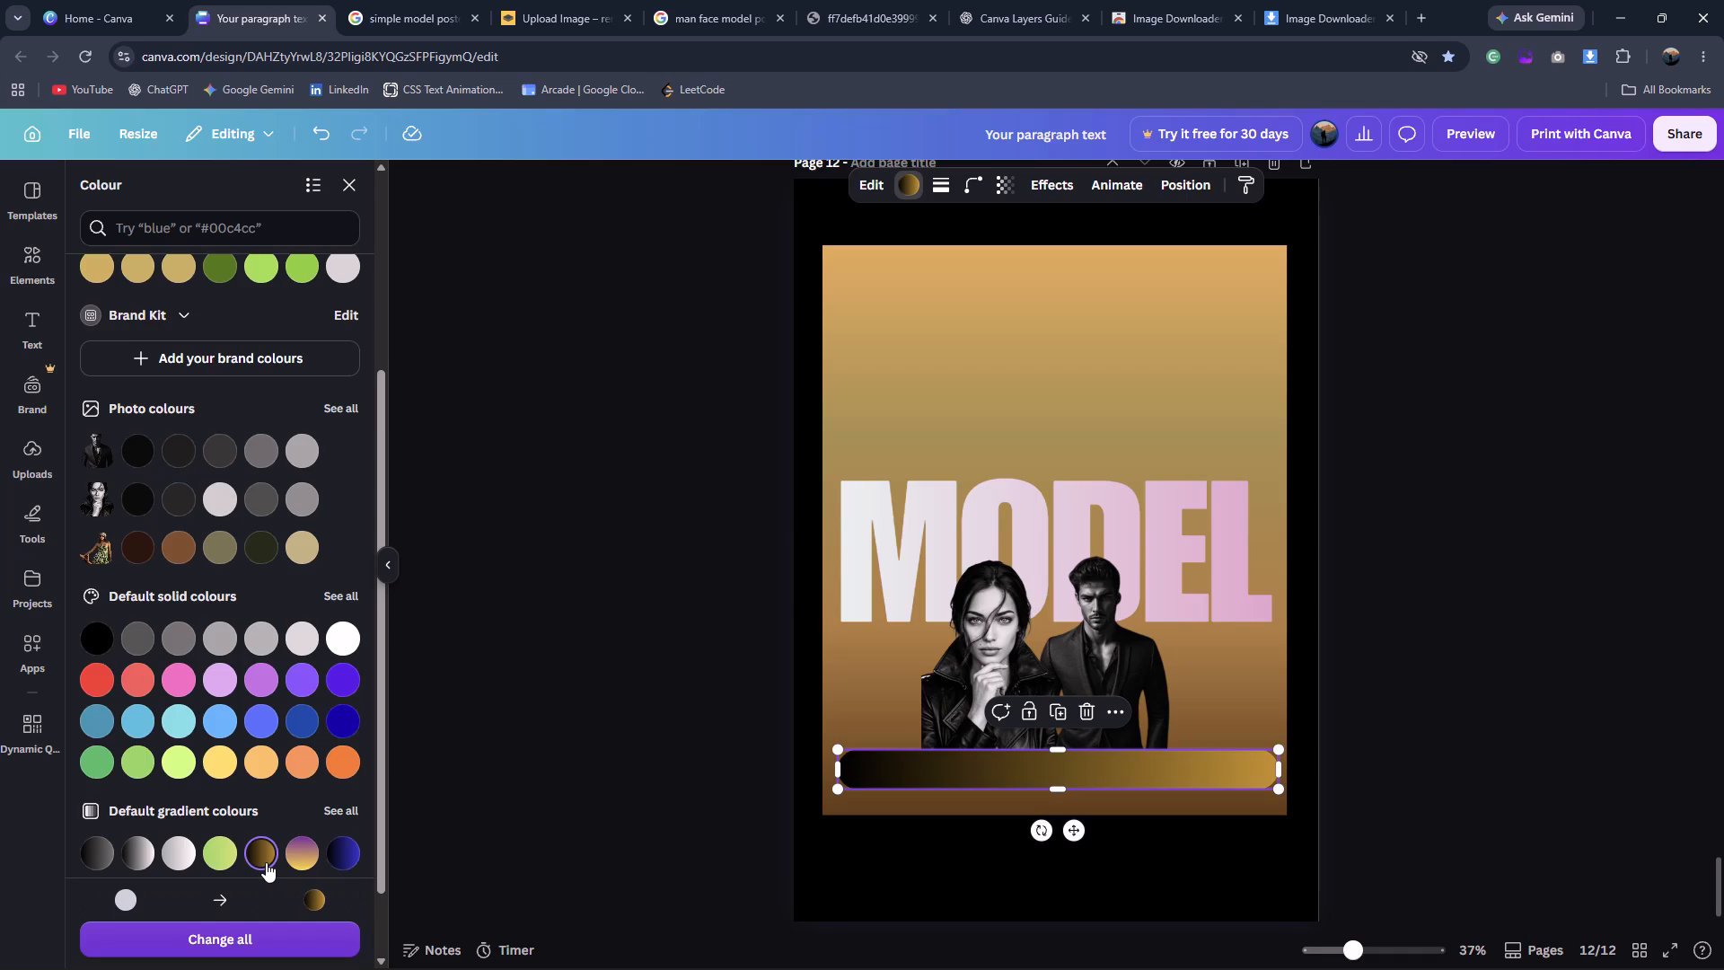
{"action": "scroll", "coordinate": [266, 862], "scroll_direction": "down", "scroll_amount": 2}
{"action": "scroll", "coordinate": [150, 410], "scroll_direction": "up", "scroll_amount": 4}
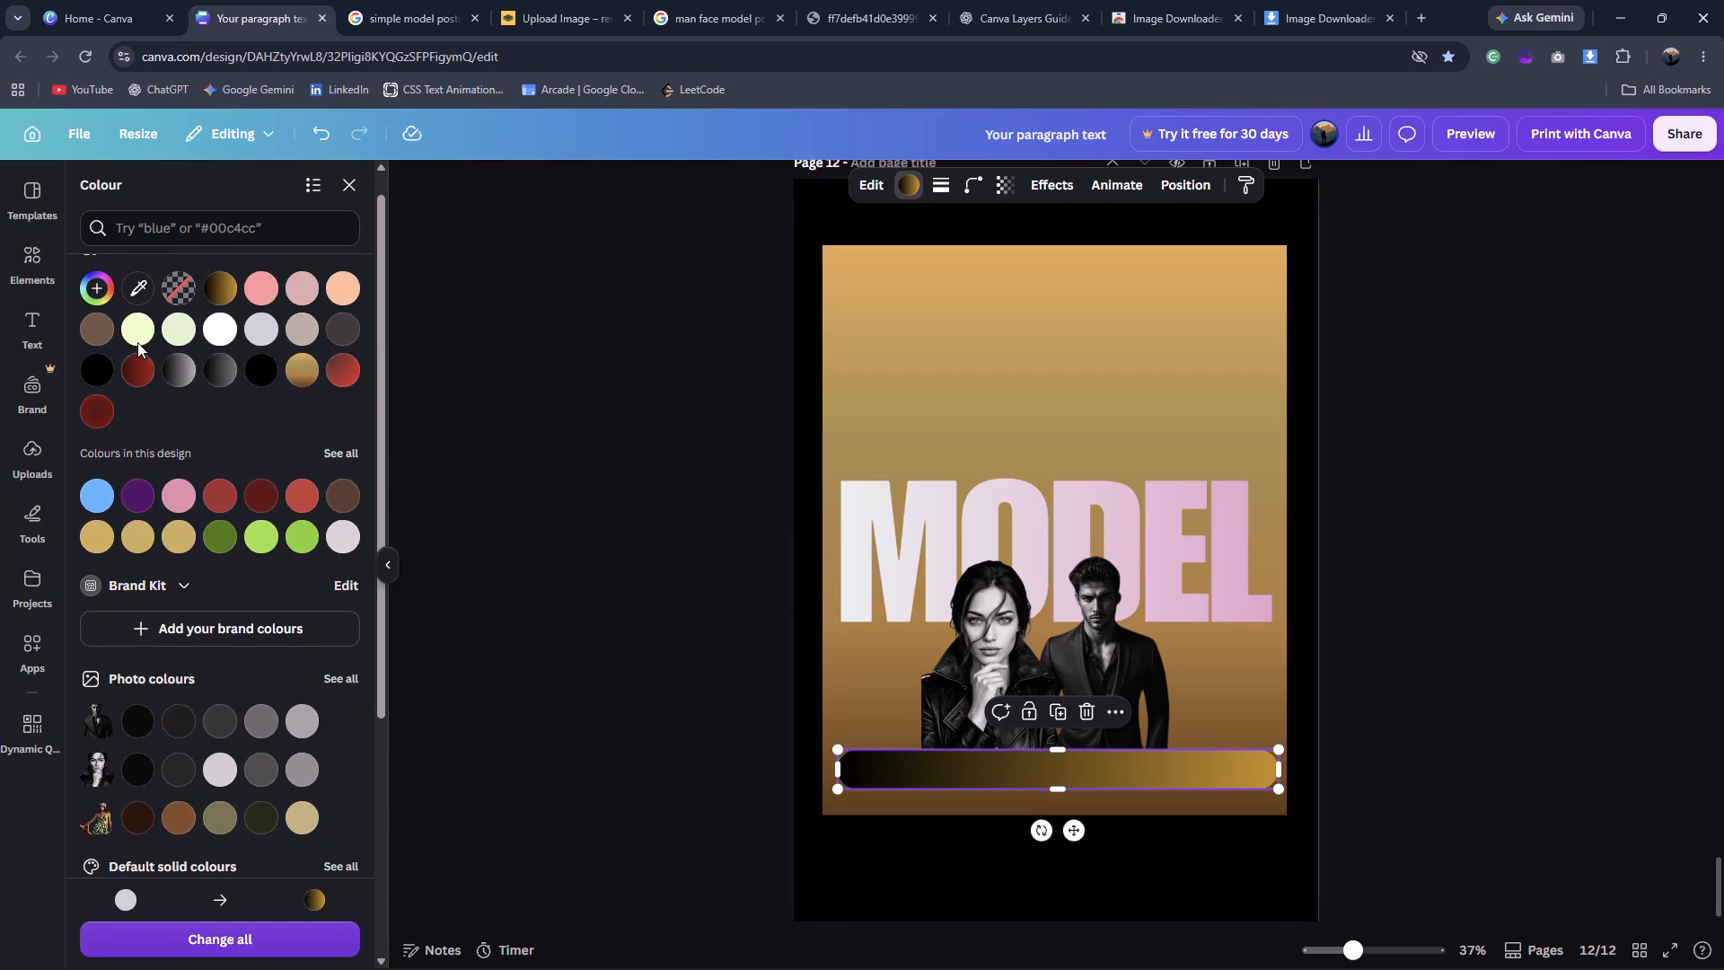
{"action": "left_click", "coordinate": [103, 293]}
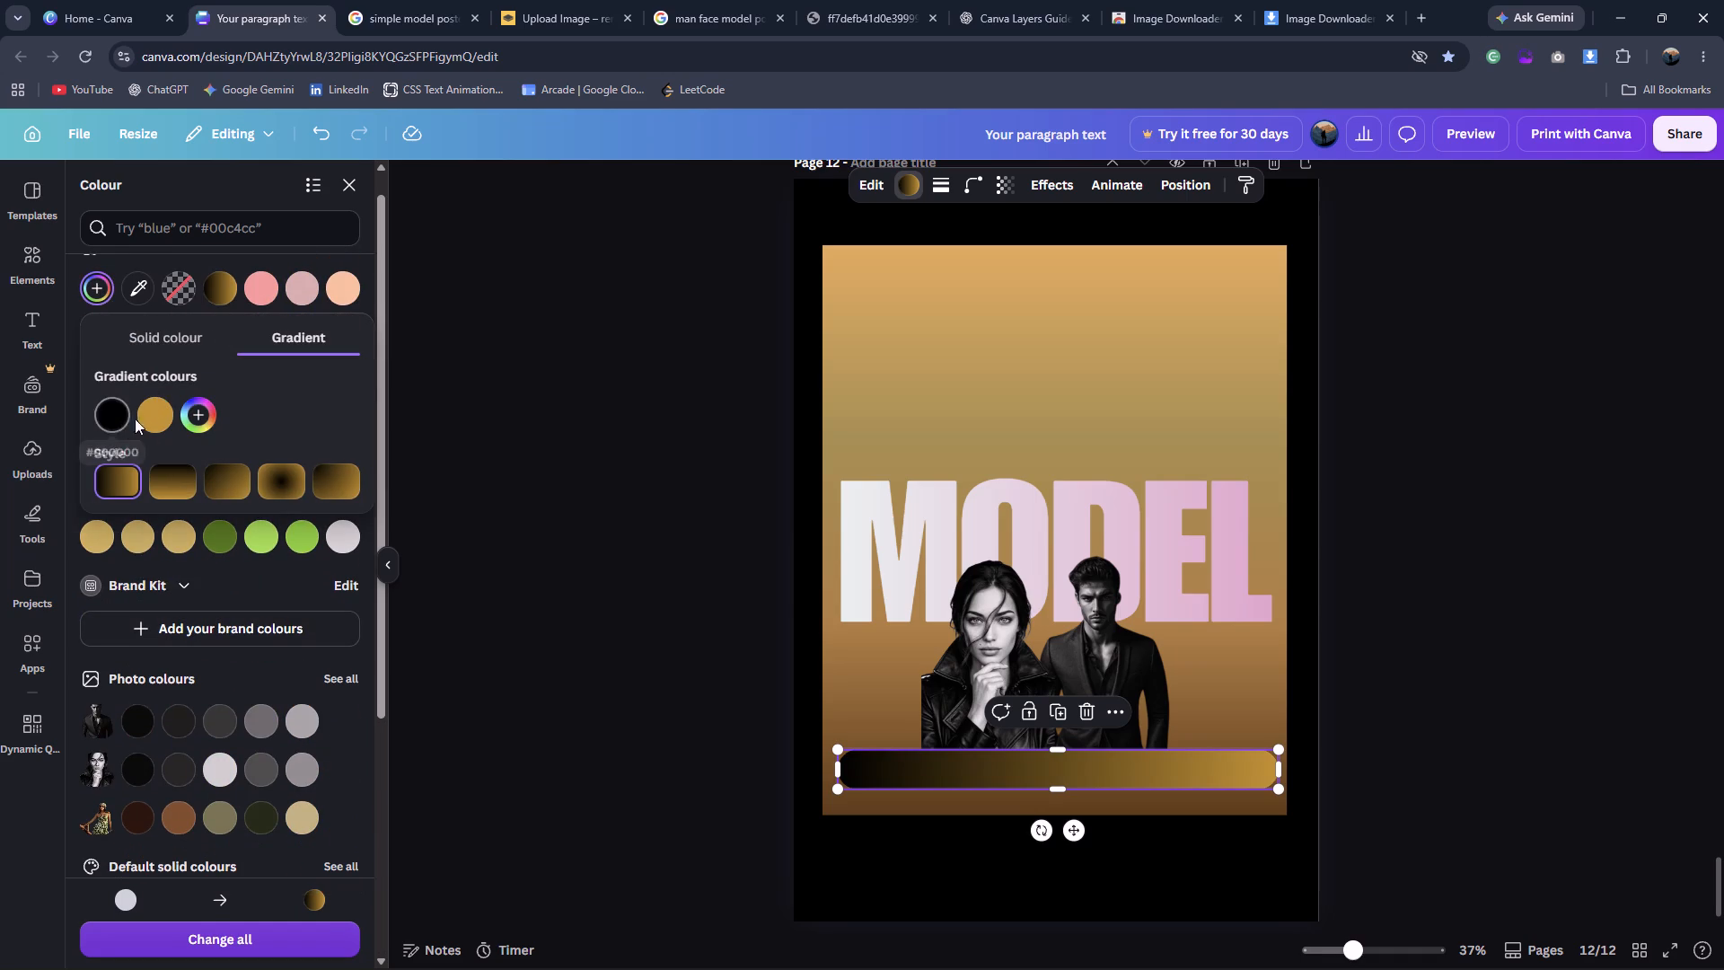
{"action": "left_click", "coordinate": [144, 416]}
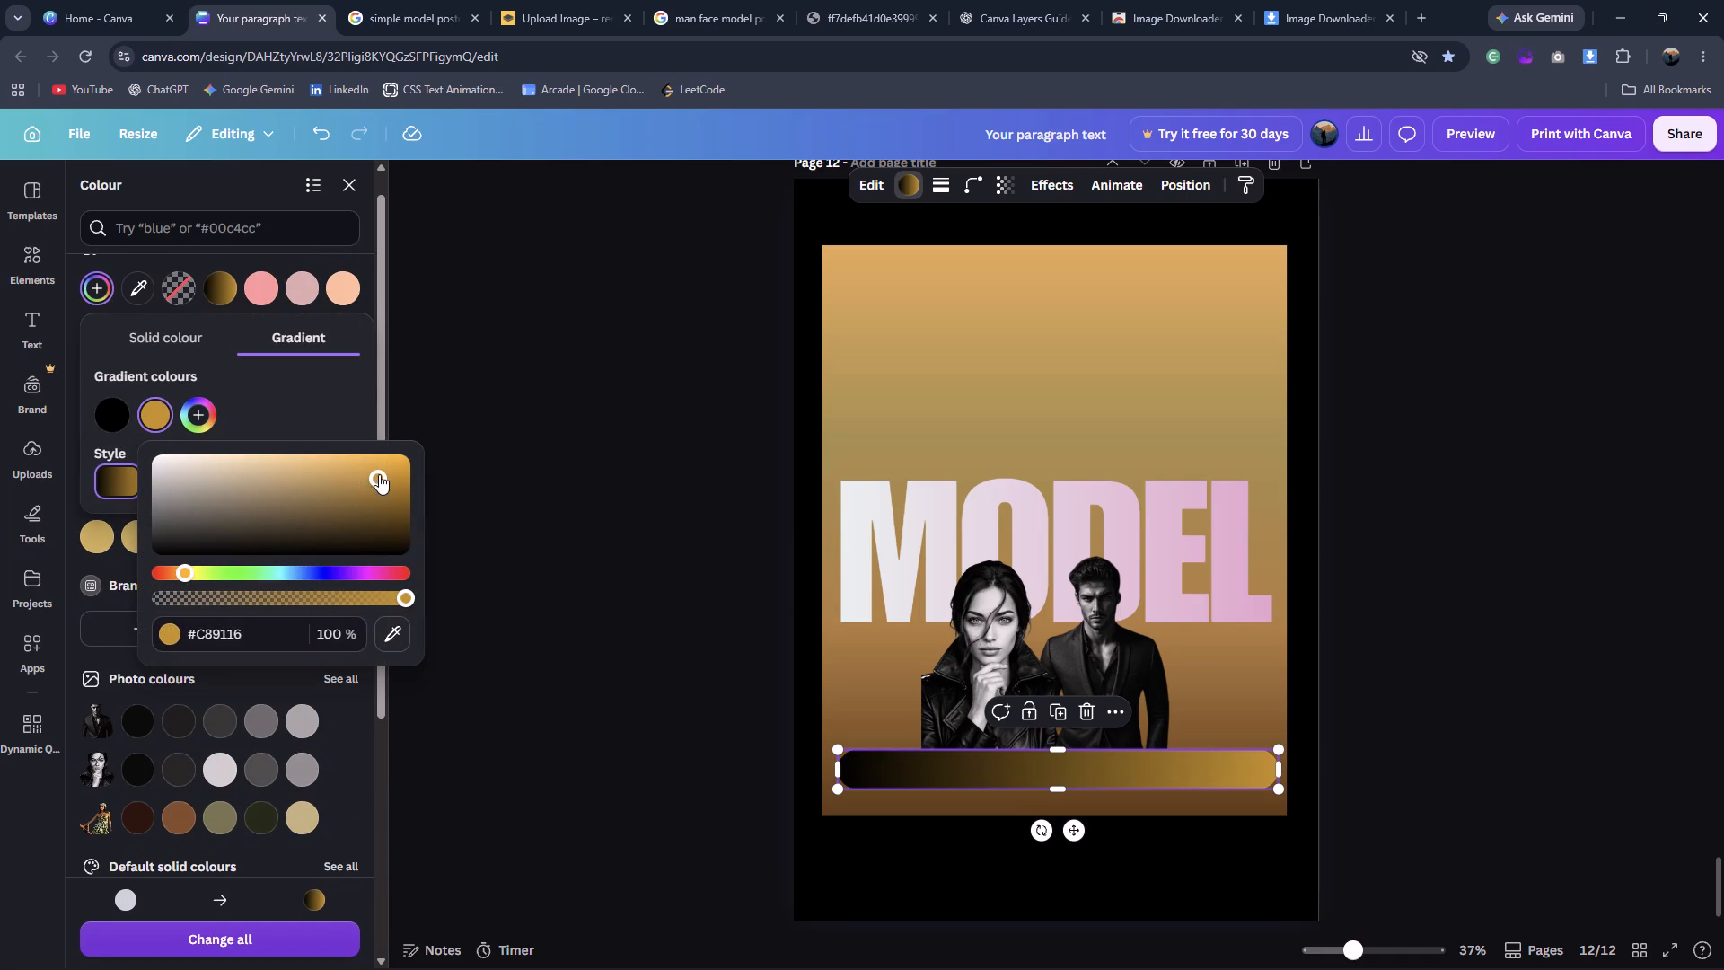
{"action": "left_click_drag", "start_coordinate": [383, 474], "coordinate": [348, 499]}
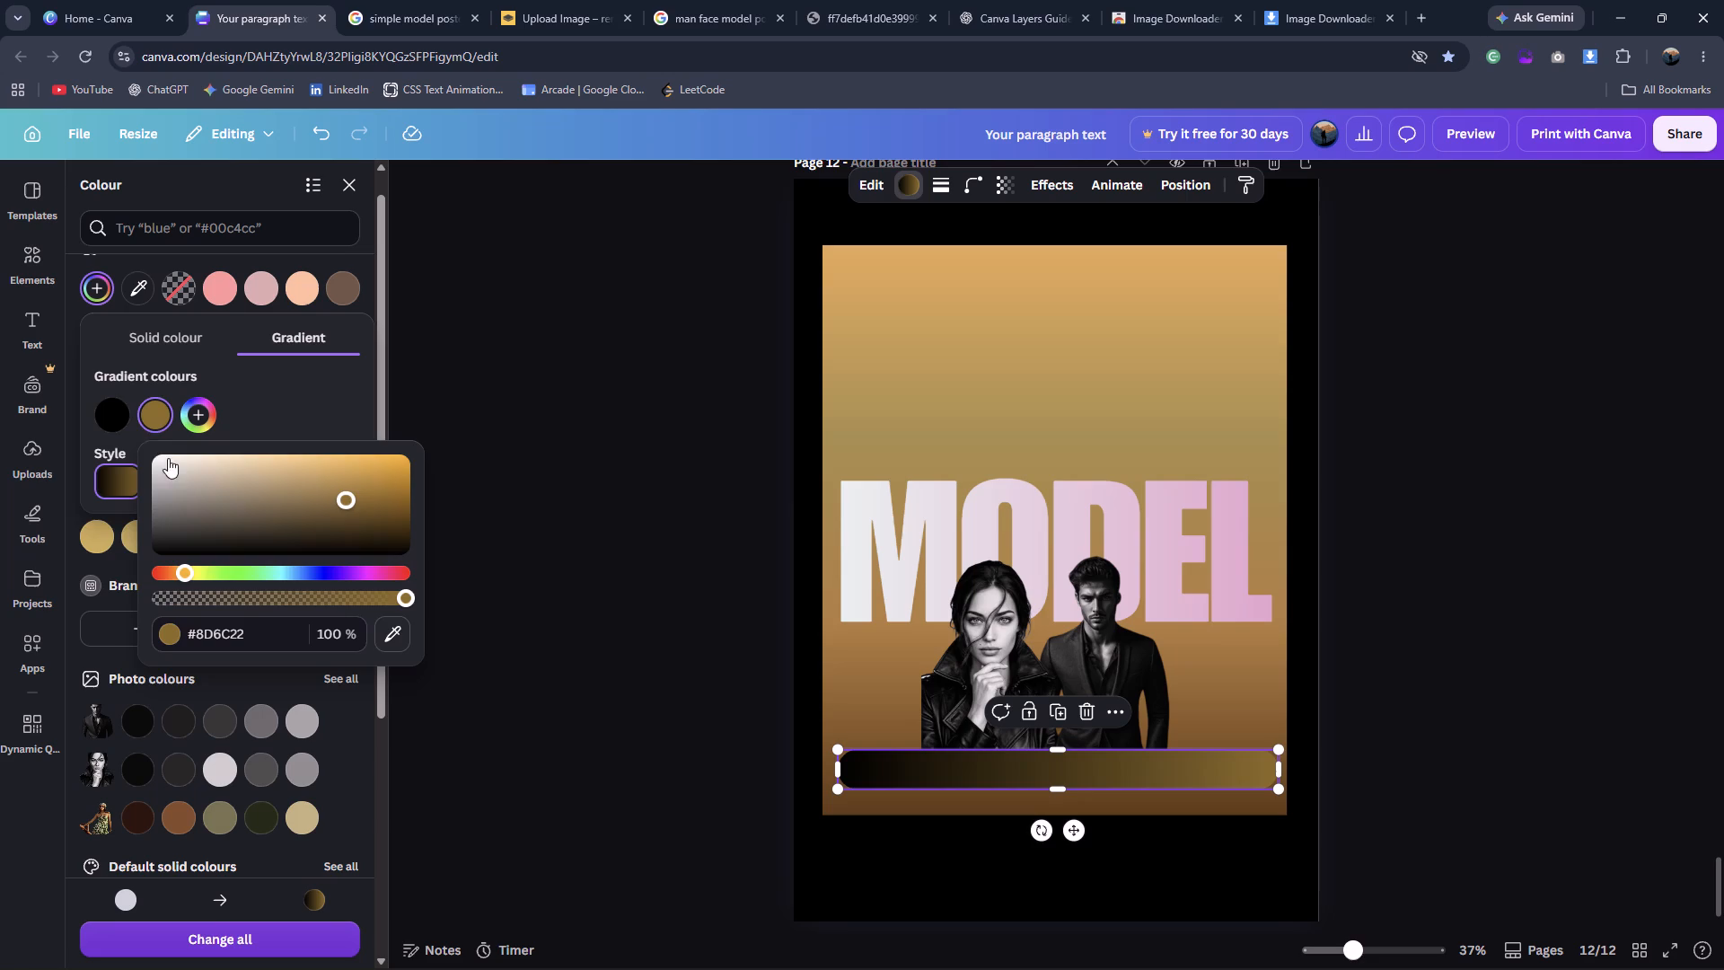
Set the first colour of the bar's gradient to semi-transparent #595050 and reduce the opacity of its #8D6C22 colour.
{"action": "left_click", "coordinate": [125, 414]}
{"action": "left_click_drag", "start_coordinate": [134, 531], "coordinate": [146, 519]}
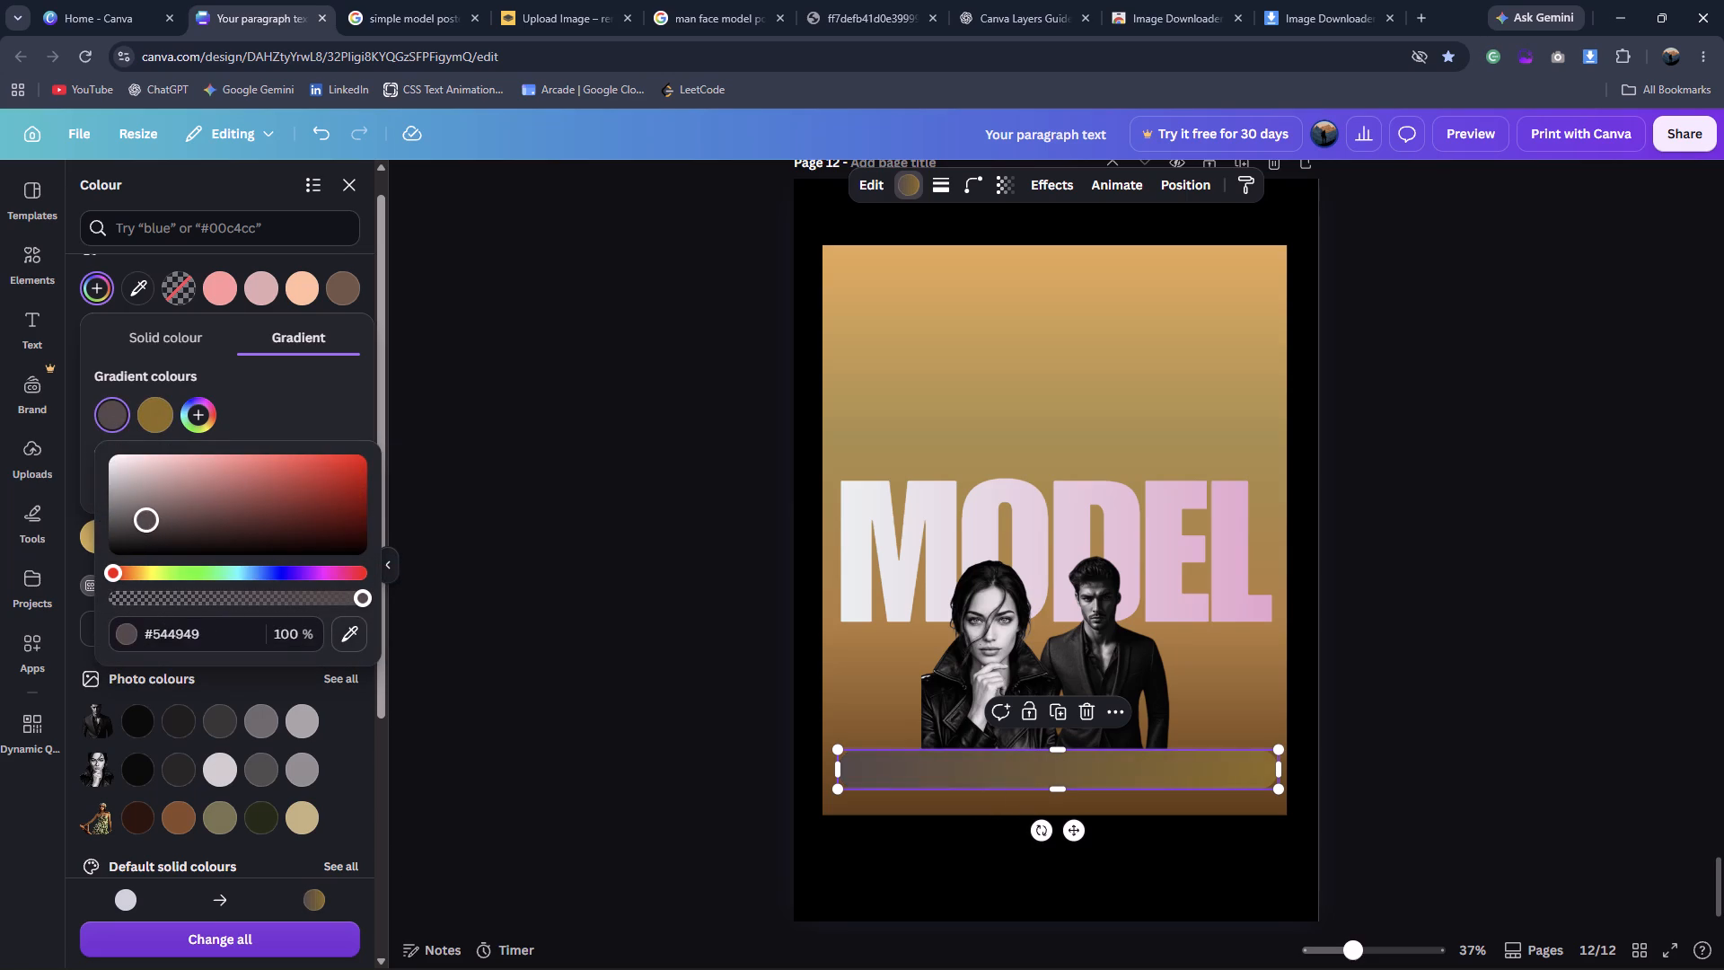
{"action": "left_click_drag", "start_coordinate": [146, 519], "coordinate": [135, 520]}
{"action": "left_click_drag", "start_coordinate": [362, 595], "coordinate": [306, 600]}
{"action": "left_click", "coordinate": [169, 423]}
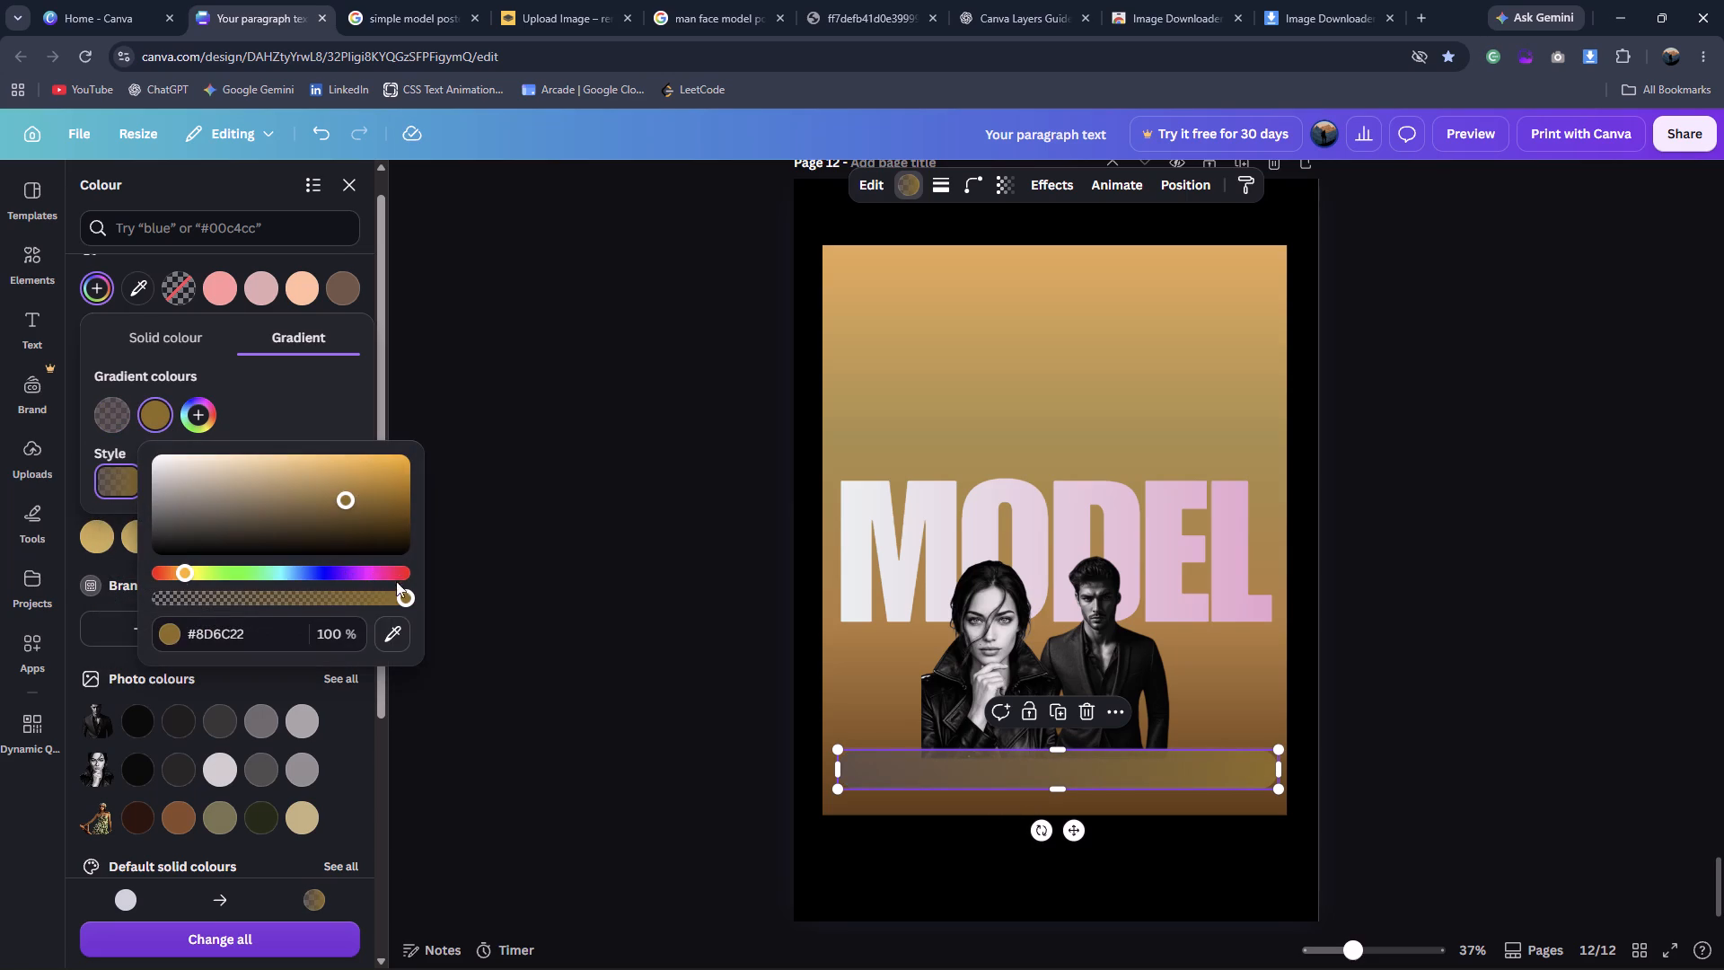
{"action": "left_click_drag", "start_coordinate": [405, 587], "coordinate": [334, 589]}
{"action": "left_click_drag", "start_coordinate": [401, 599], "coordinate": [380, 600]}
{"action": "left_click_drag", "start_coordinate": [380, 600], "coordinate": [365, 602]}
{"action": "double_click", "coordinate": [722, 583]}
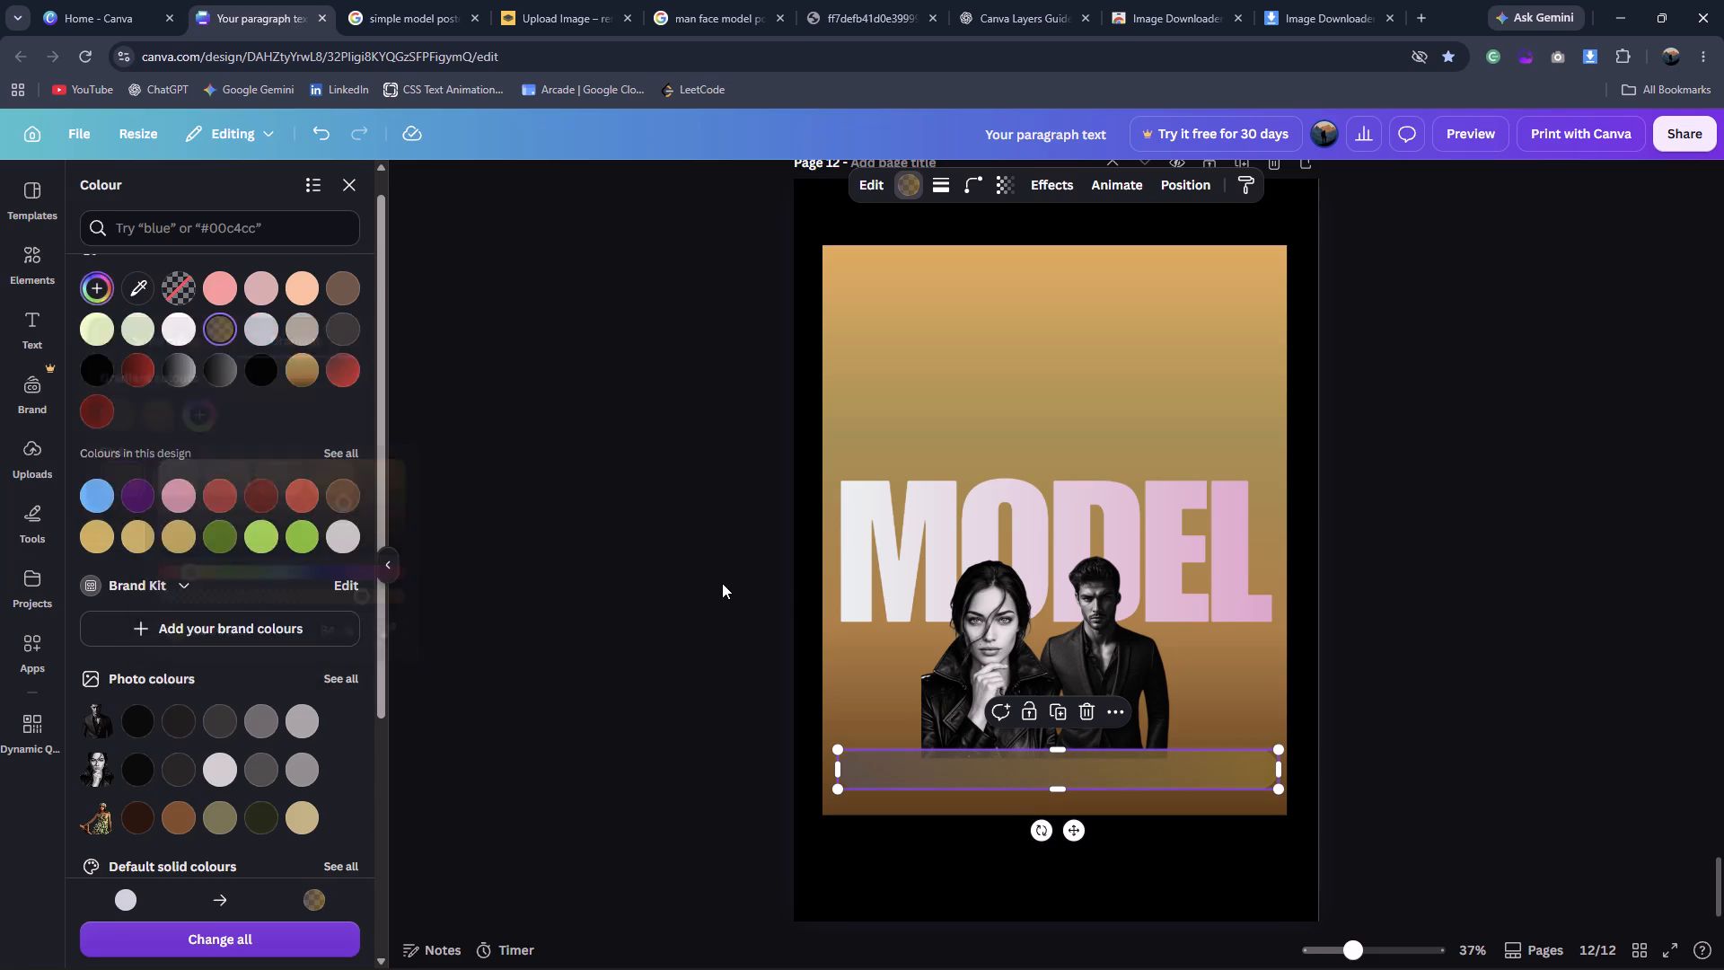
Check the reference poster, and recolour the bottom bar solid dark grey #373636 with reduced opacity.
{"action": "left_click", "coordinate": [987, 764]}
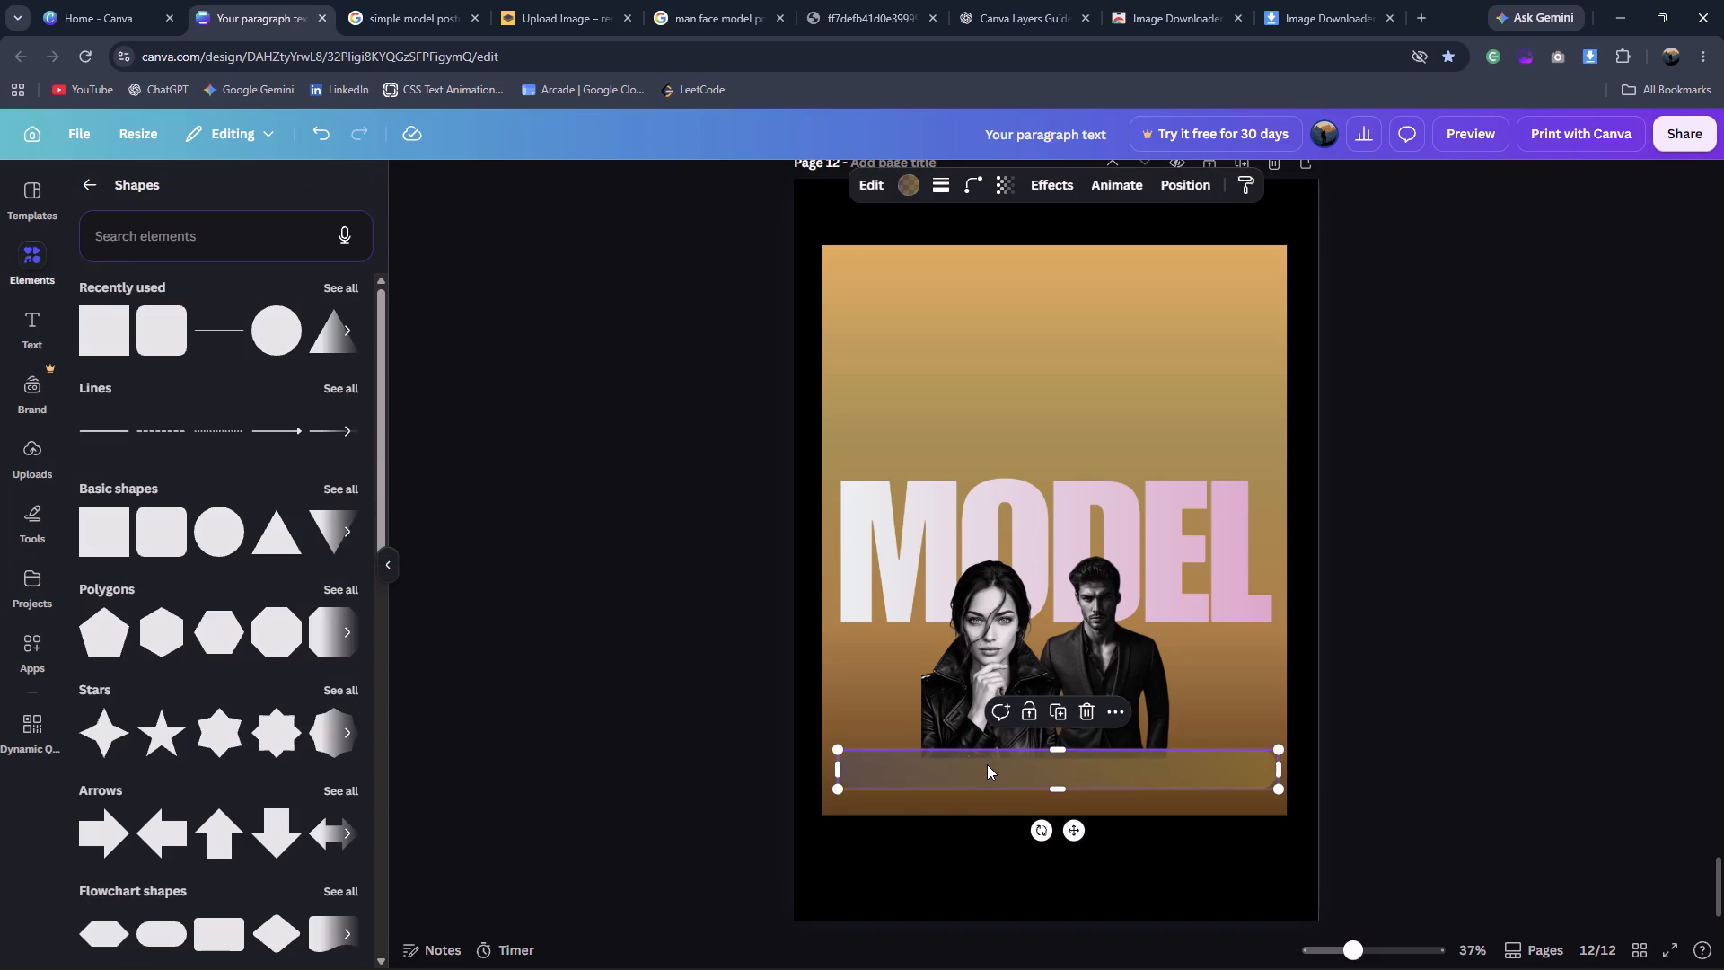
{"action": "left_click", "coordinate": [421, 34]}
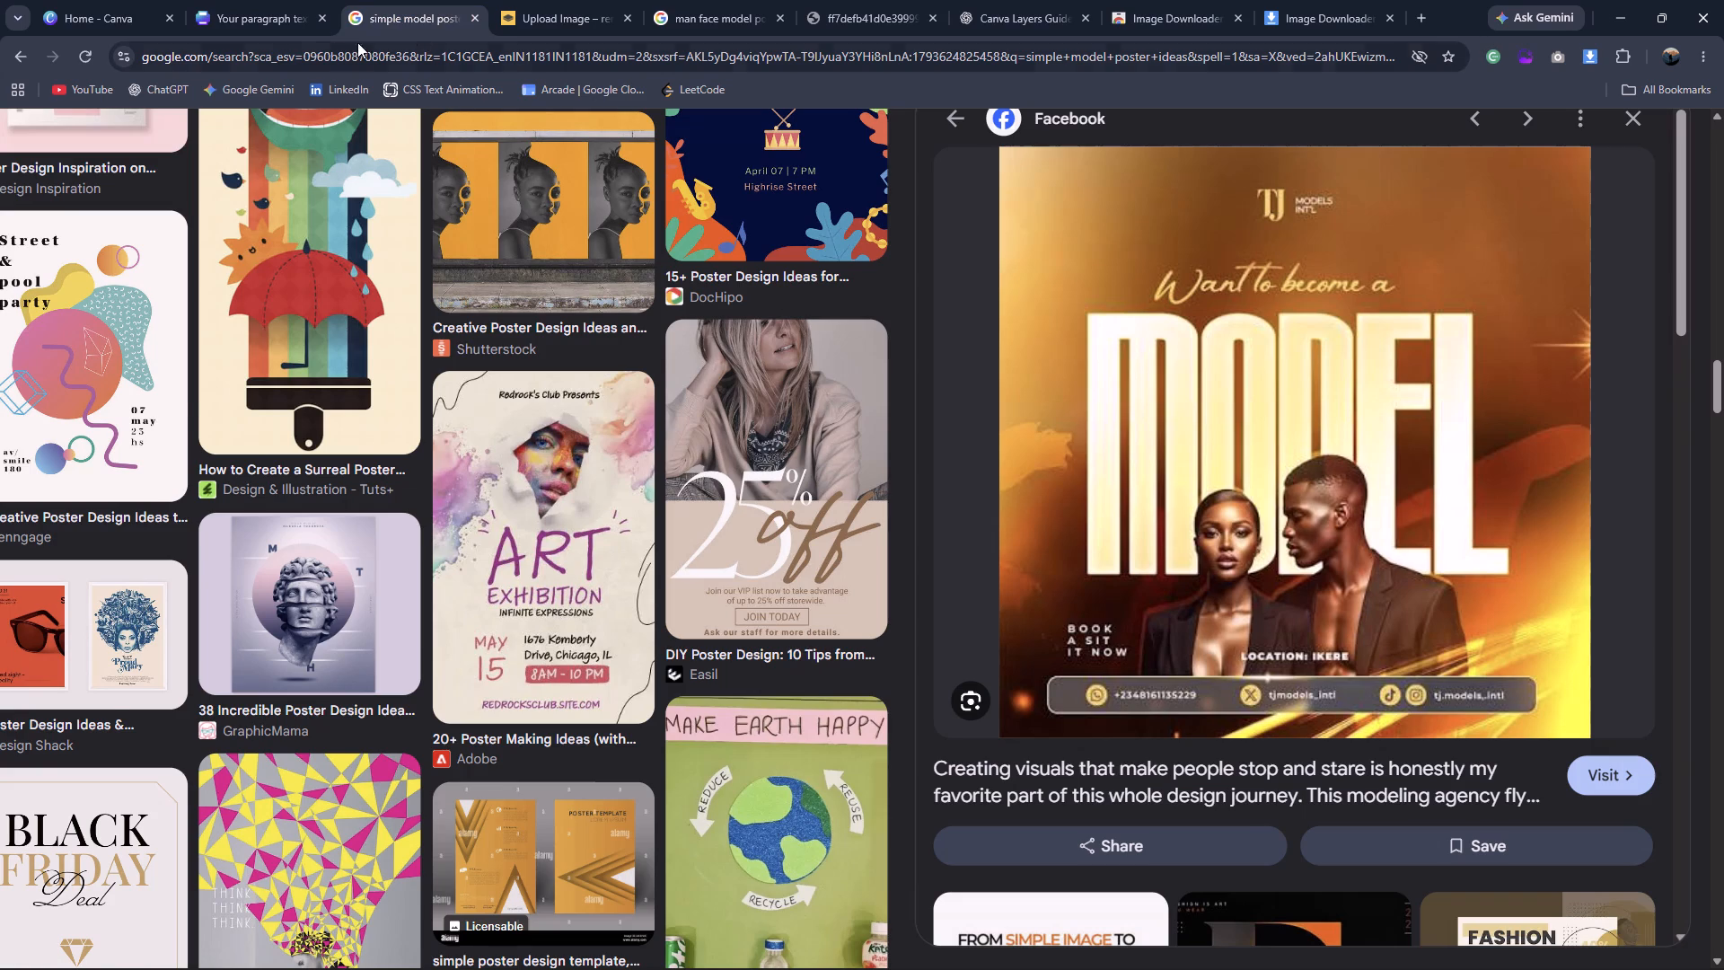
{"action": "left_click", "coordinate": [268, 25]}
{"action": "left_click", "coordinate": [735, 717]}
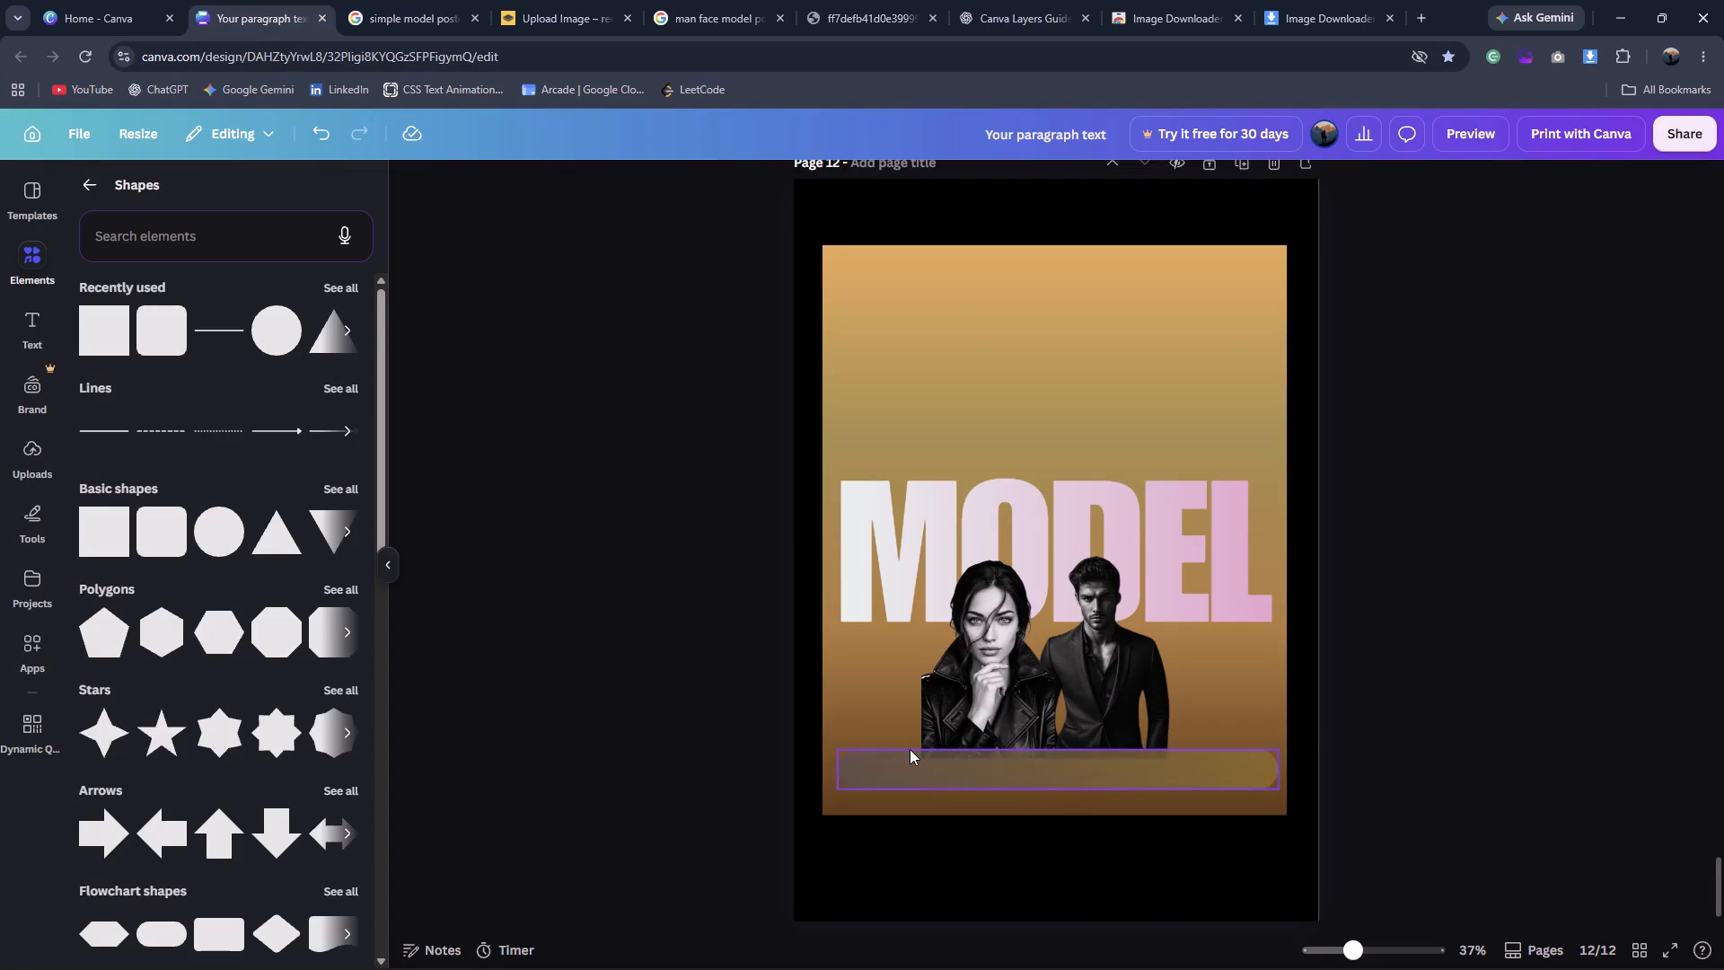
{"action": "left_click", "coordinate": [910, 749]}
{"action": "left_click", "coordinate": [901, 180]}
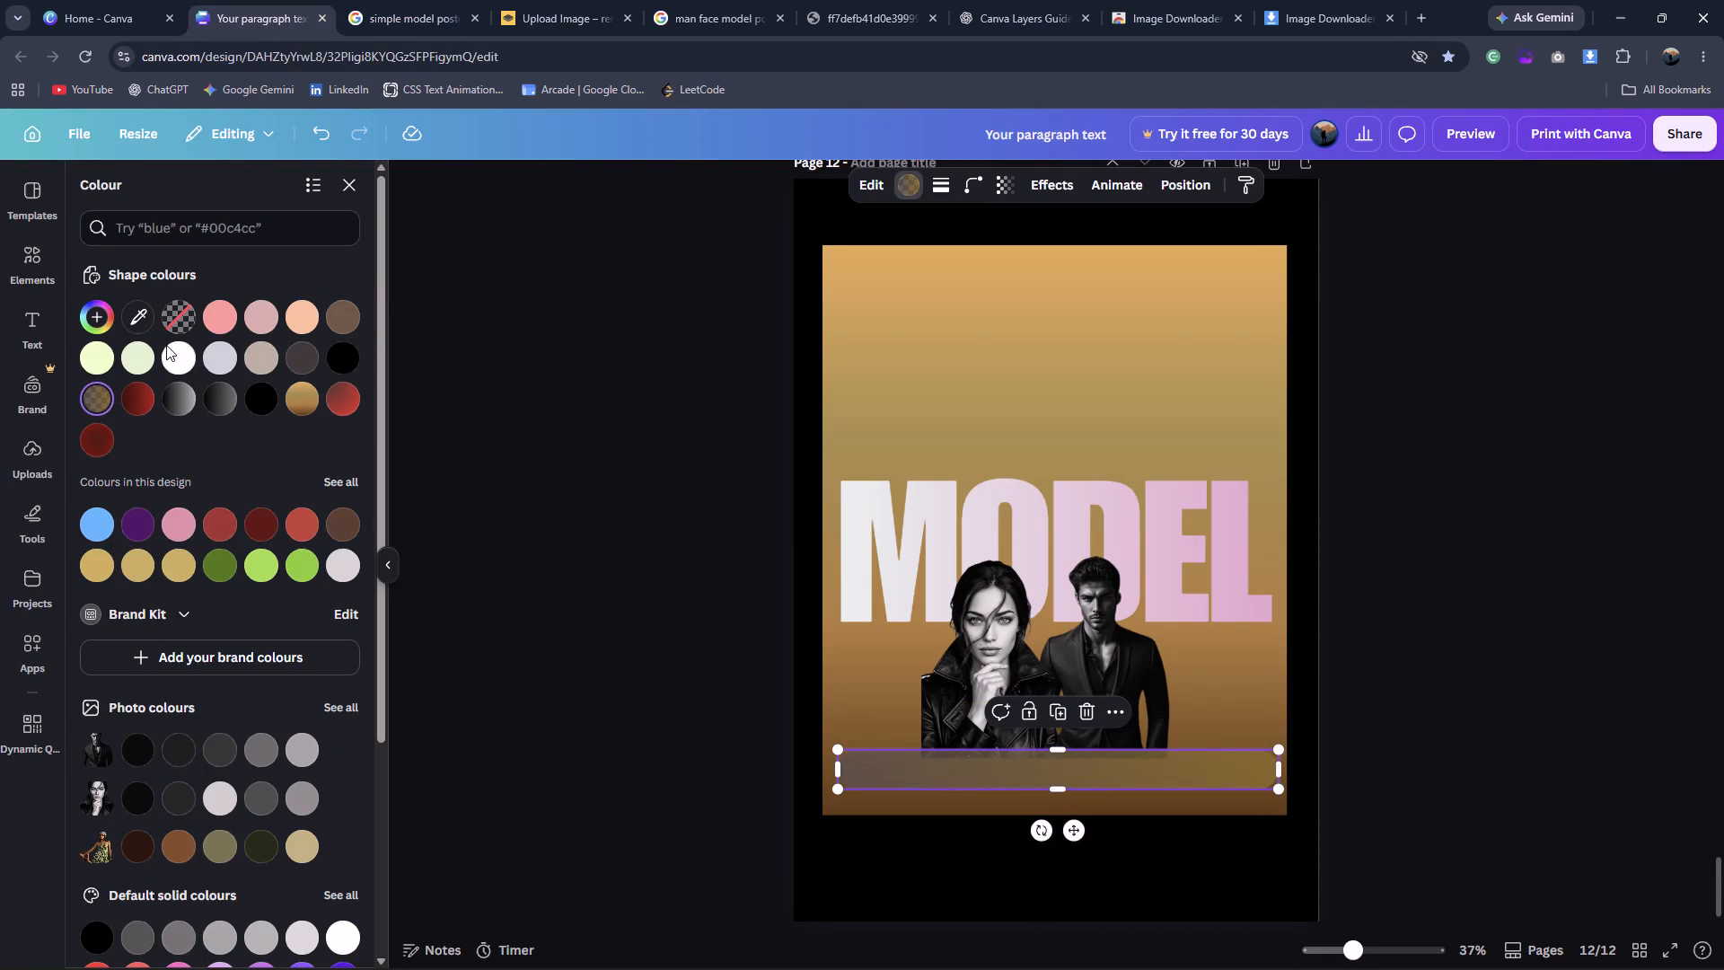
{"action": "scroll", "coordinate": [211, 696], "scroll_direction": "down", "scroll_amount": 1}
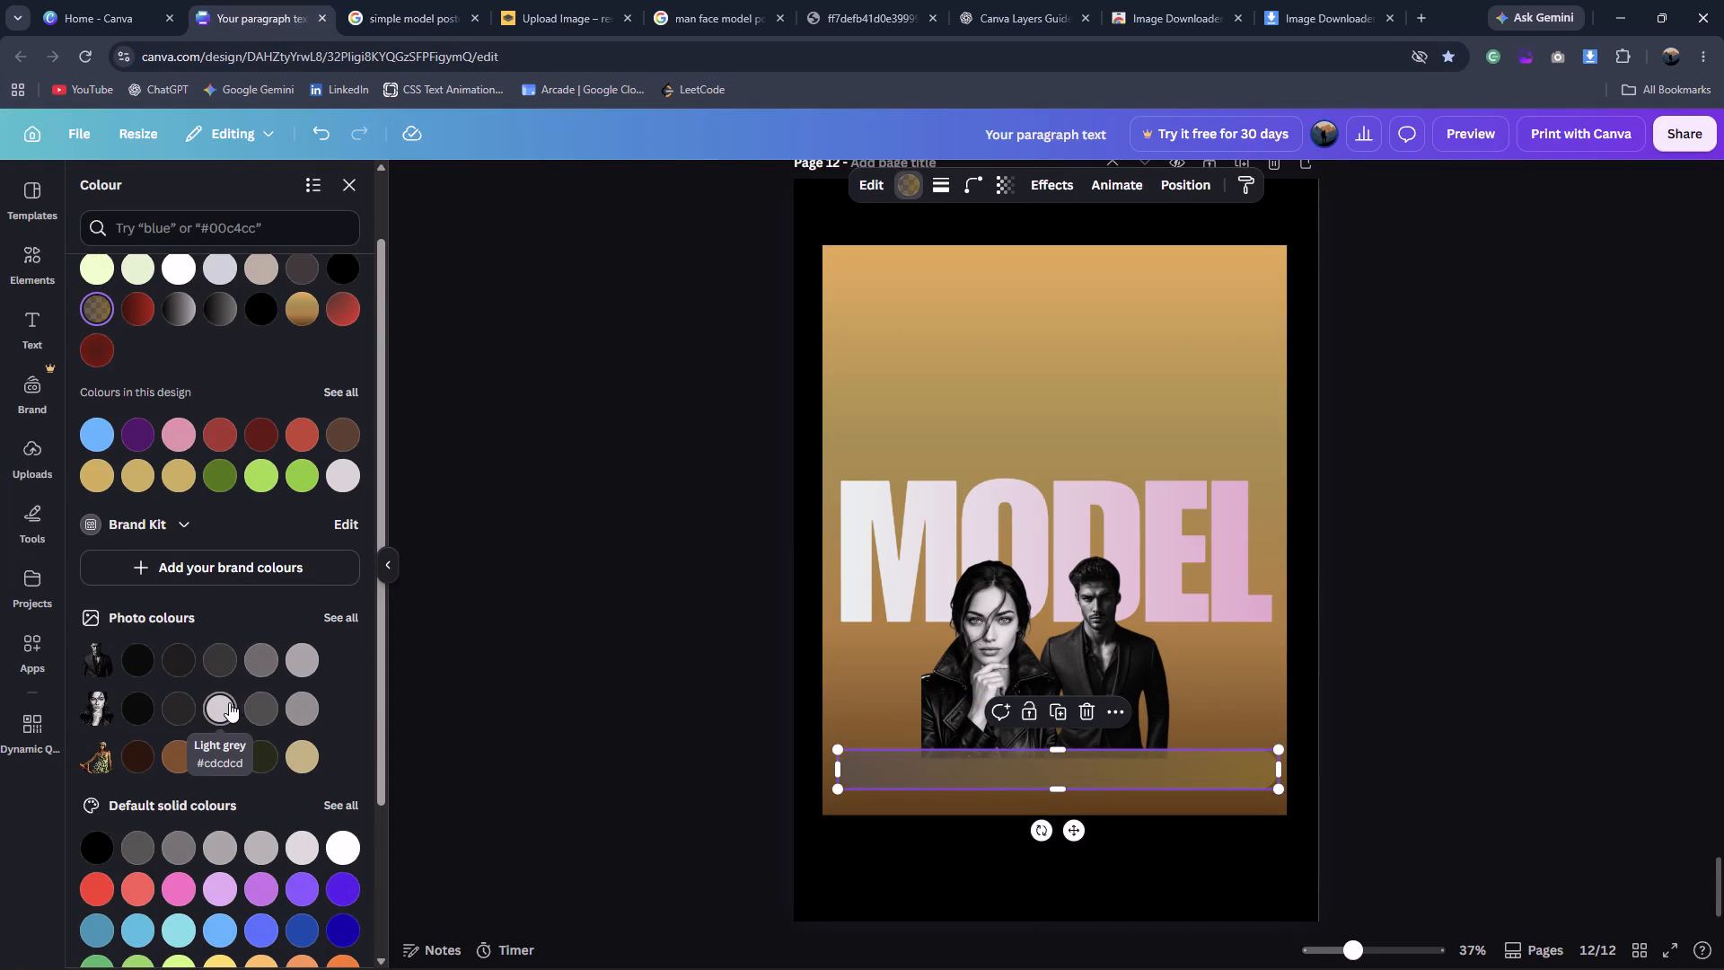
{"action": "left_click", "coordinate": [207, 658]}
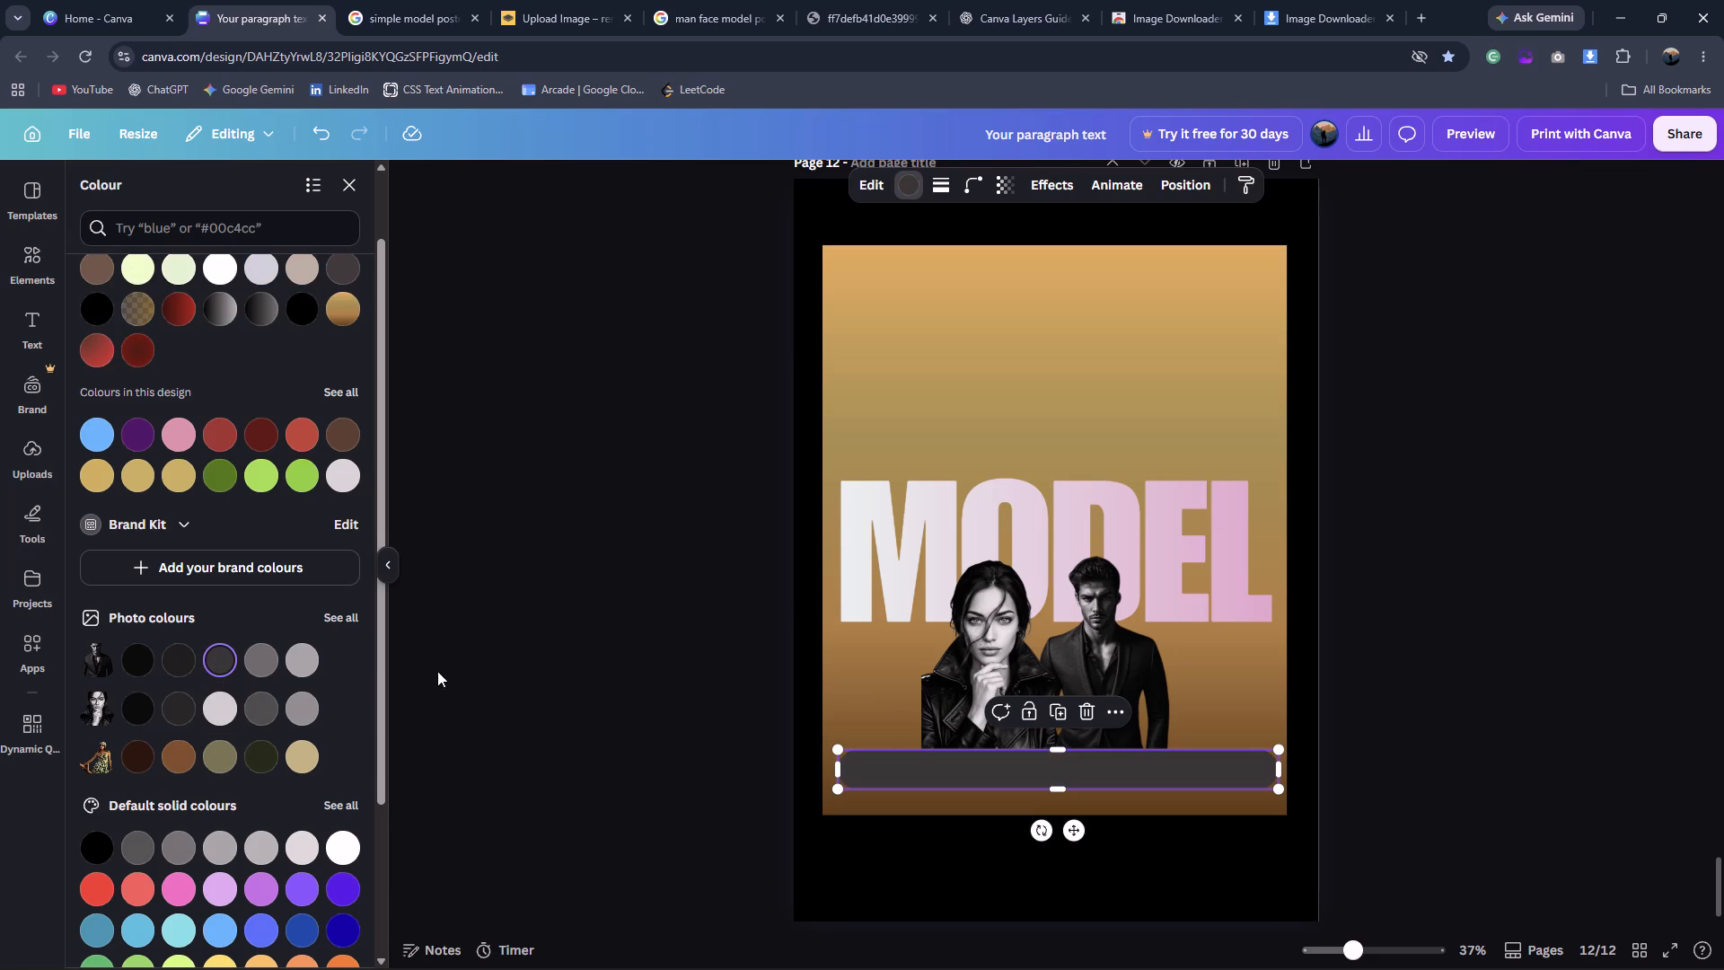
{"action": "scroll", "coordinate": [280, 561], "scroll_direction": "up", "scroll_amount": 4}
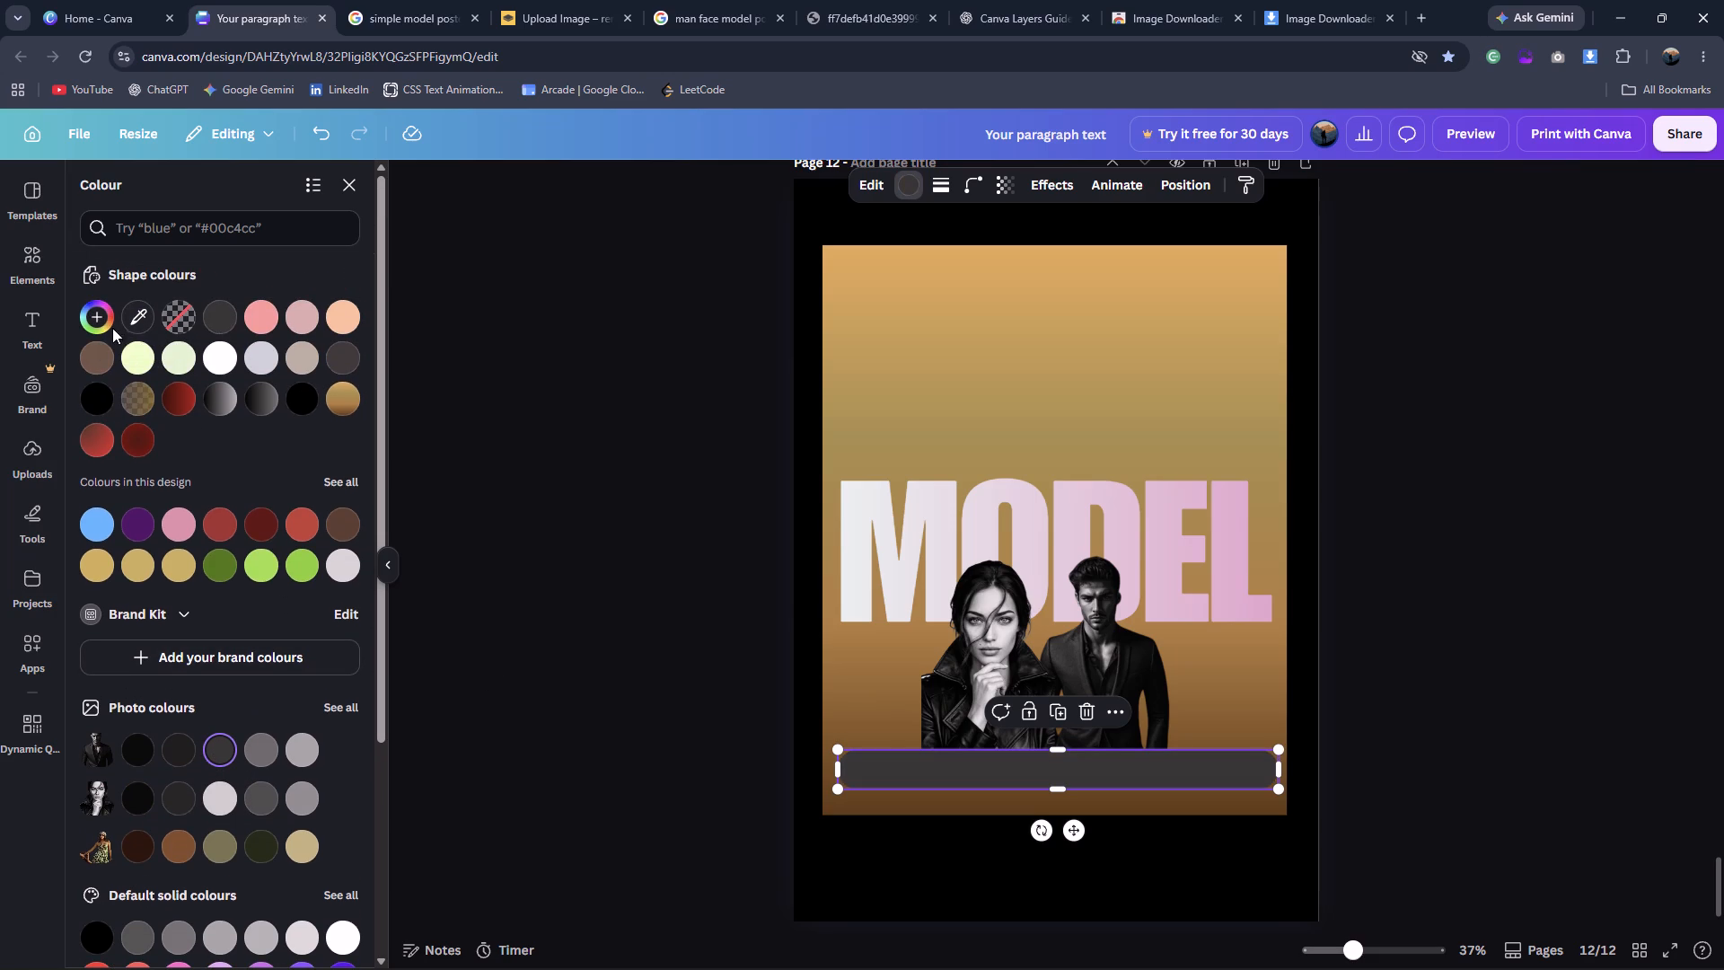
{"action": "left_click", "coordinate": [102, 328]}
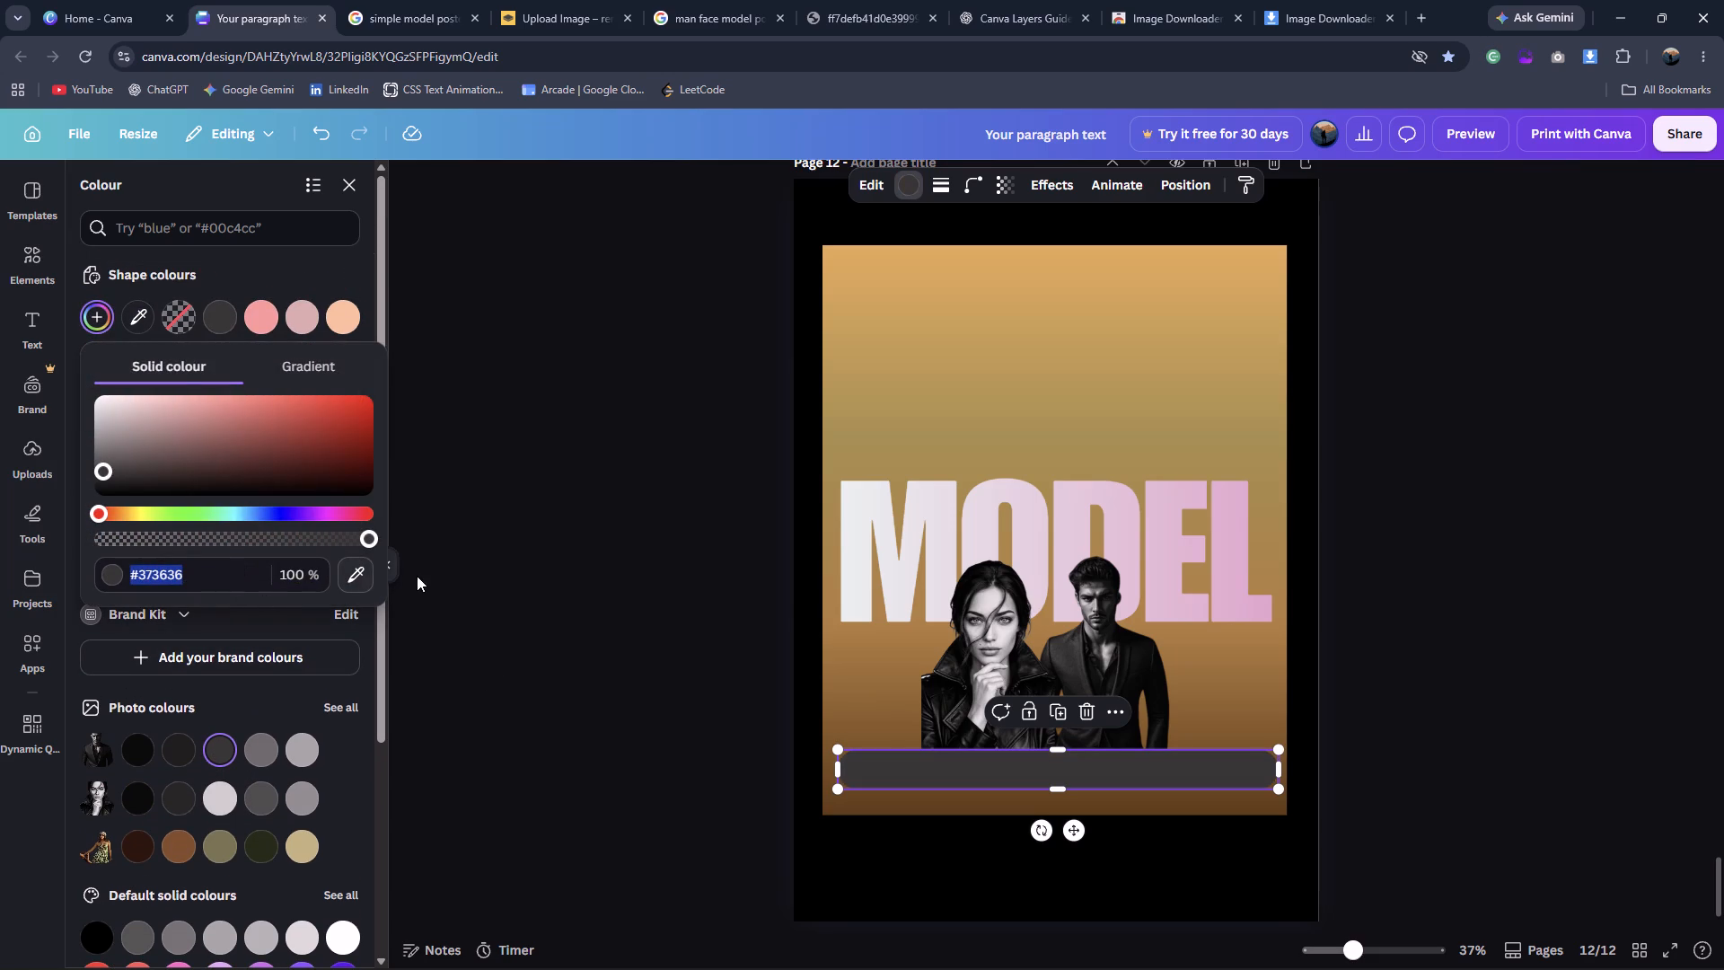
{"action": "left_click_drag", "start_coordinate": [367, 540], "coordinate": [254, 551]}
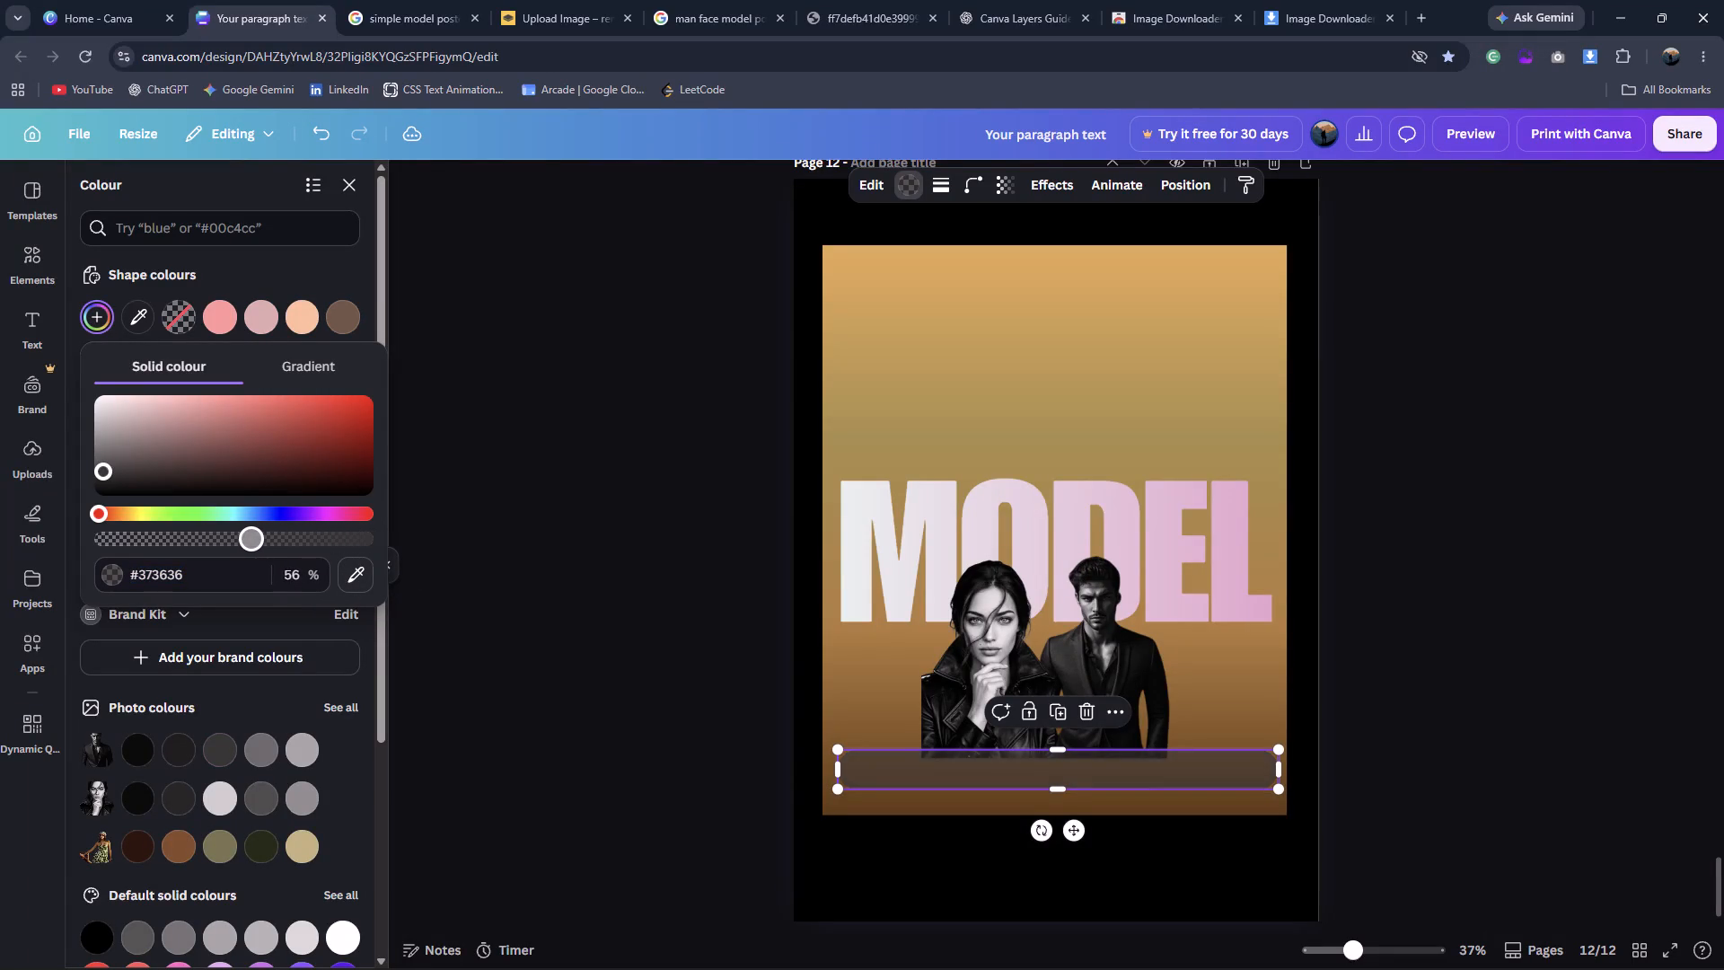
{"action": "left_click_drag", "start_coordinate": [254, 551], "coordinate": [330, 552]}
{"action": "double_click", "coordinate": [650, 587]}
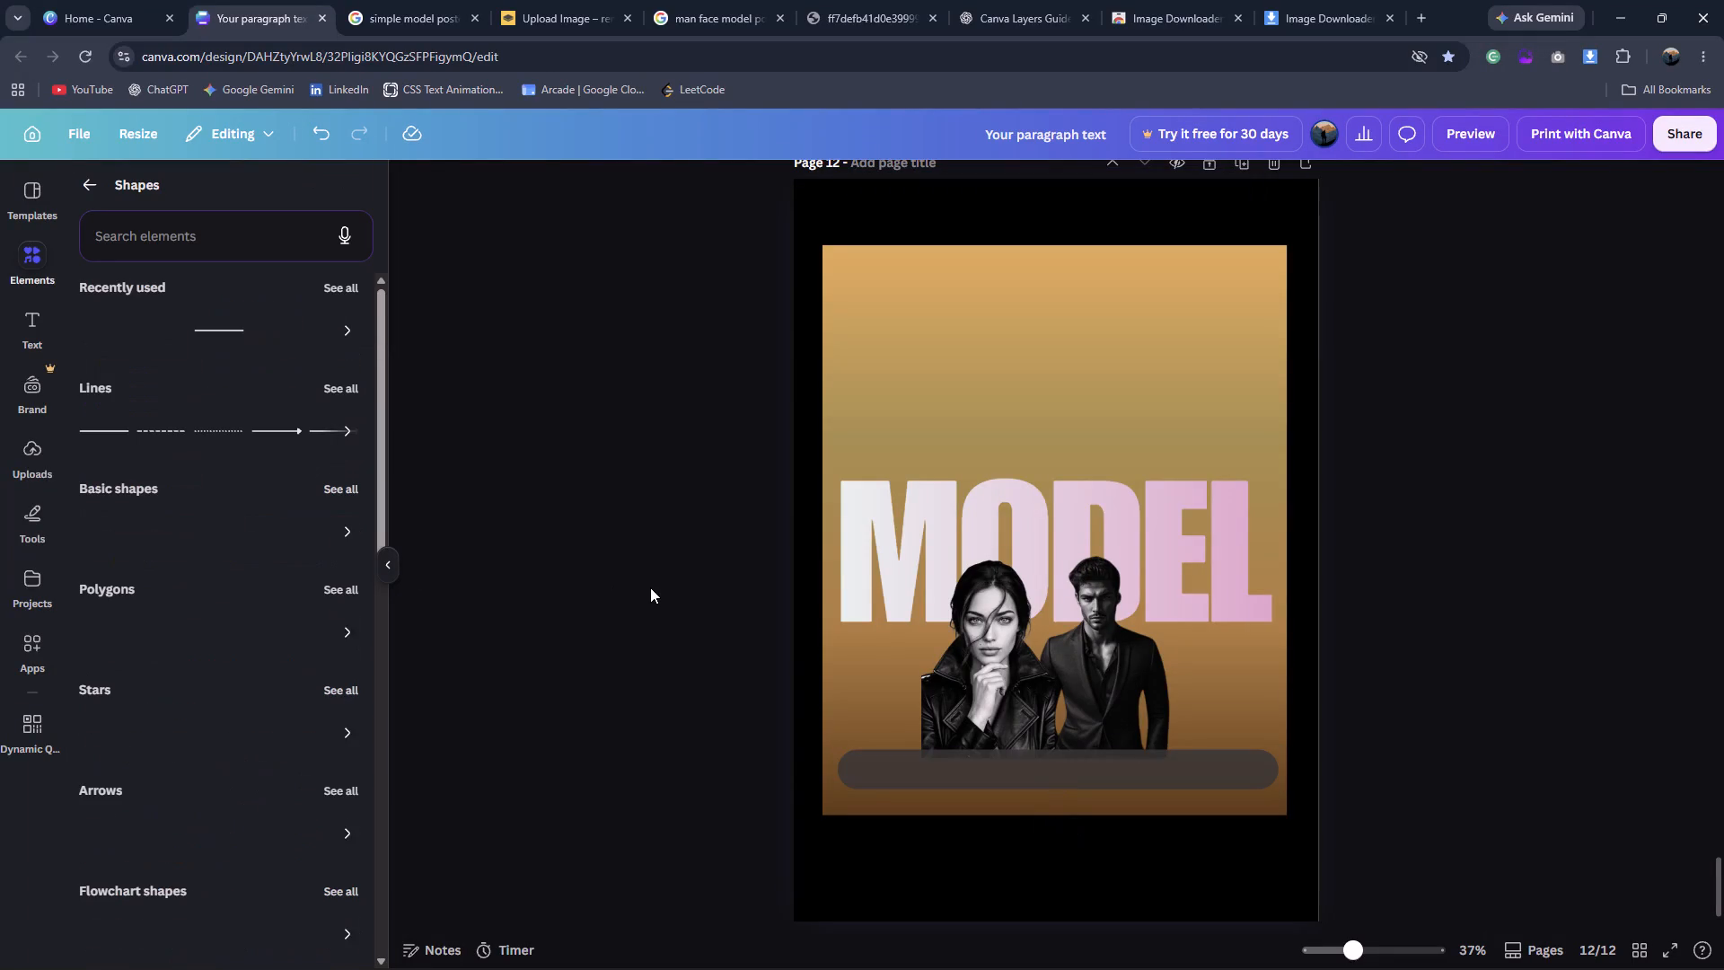
Shift the bottom bar slightly towards the left edge of the gradient panel, keeping it just below the two cut-outs.
{"action": "left_click_drag", "start_coordinate": [1069, 754], "coordinate": [1051, 758]}
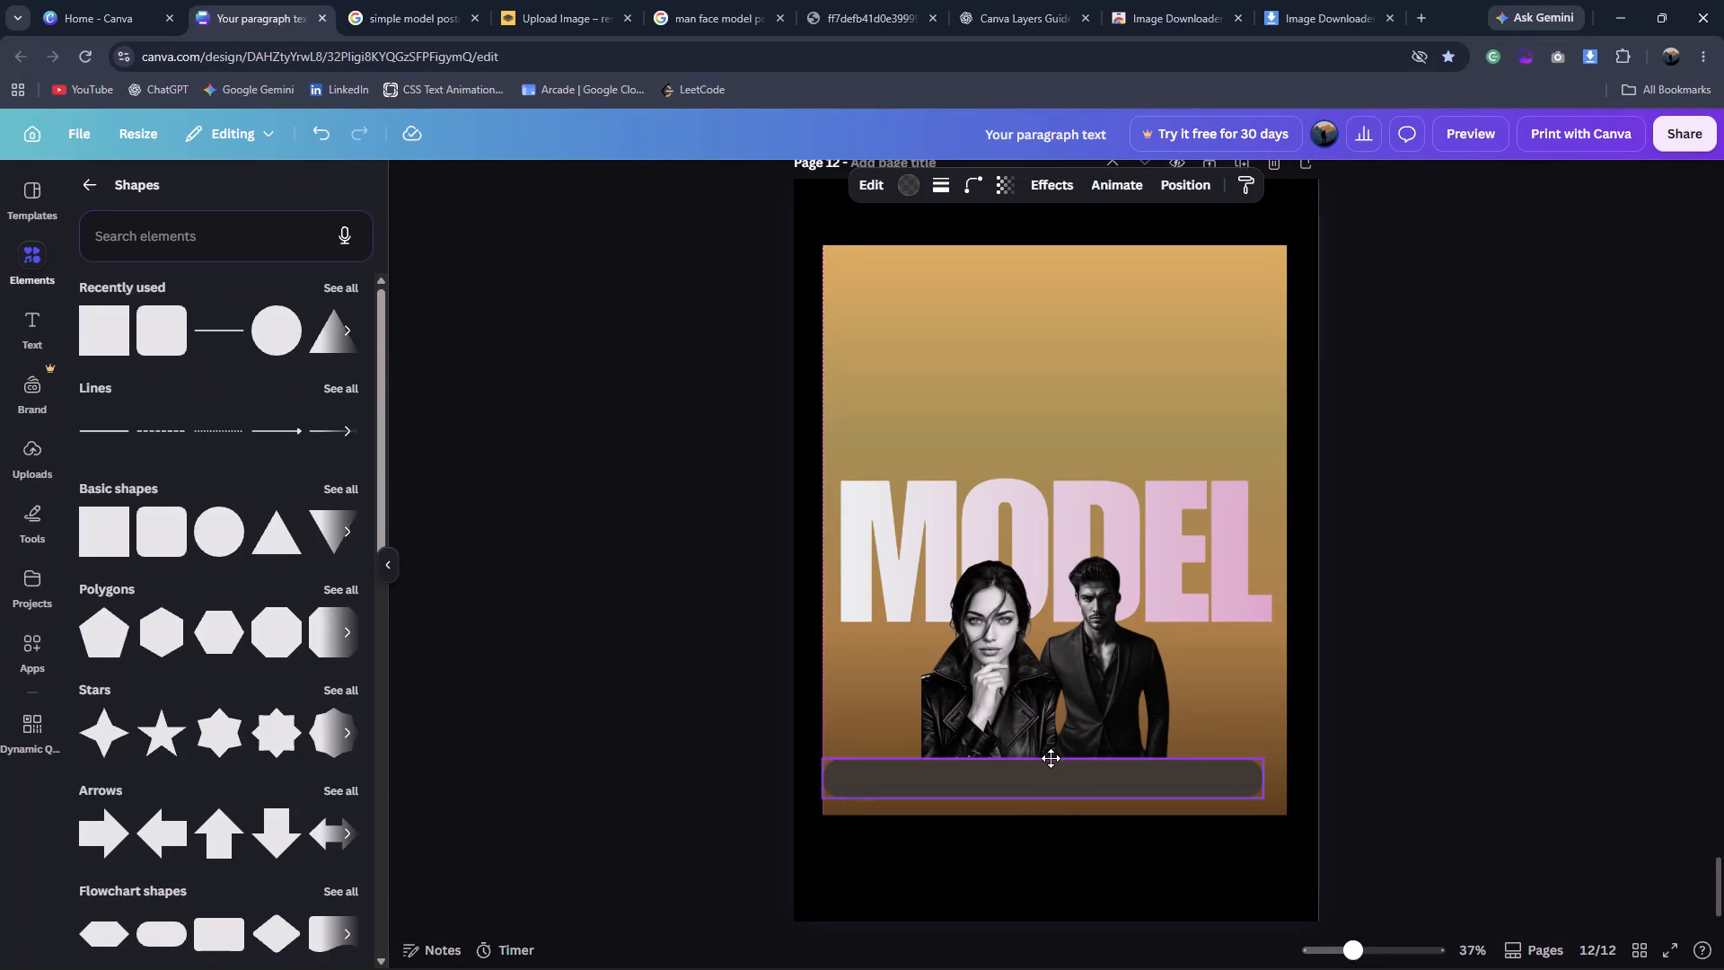
{"action": "left_click_drag", "start_coordinate": [1051, 758], "coordinate": [1058, 752]}
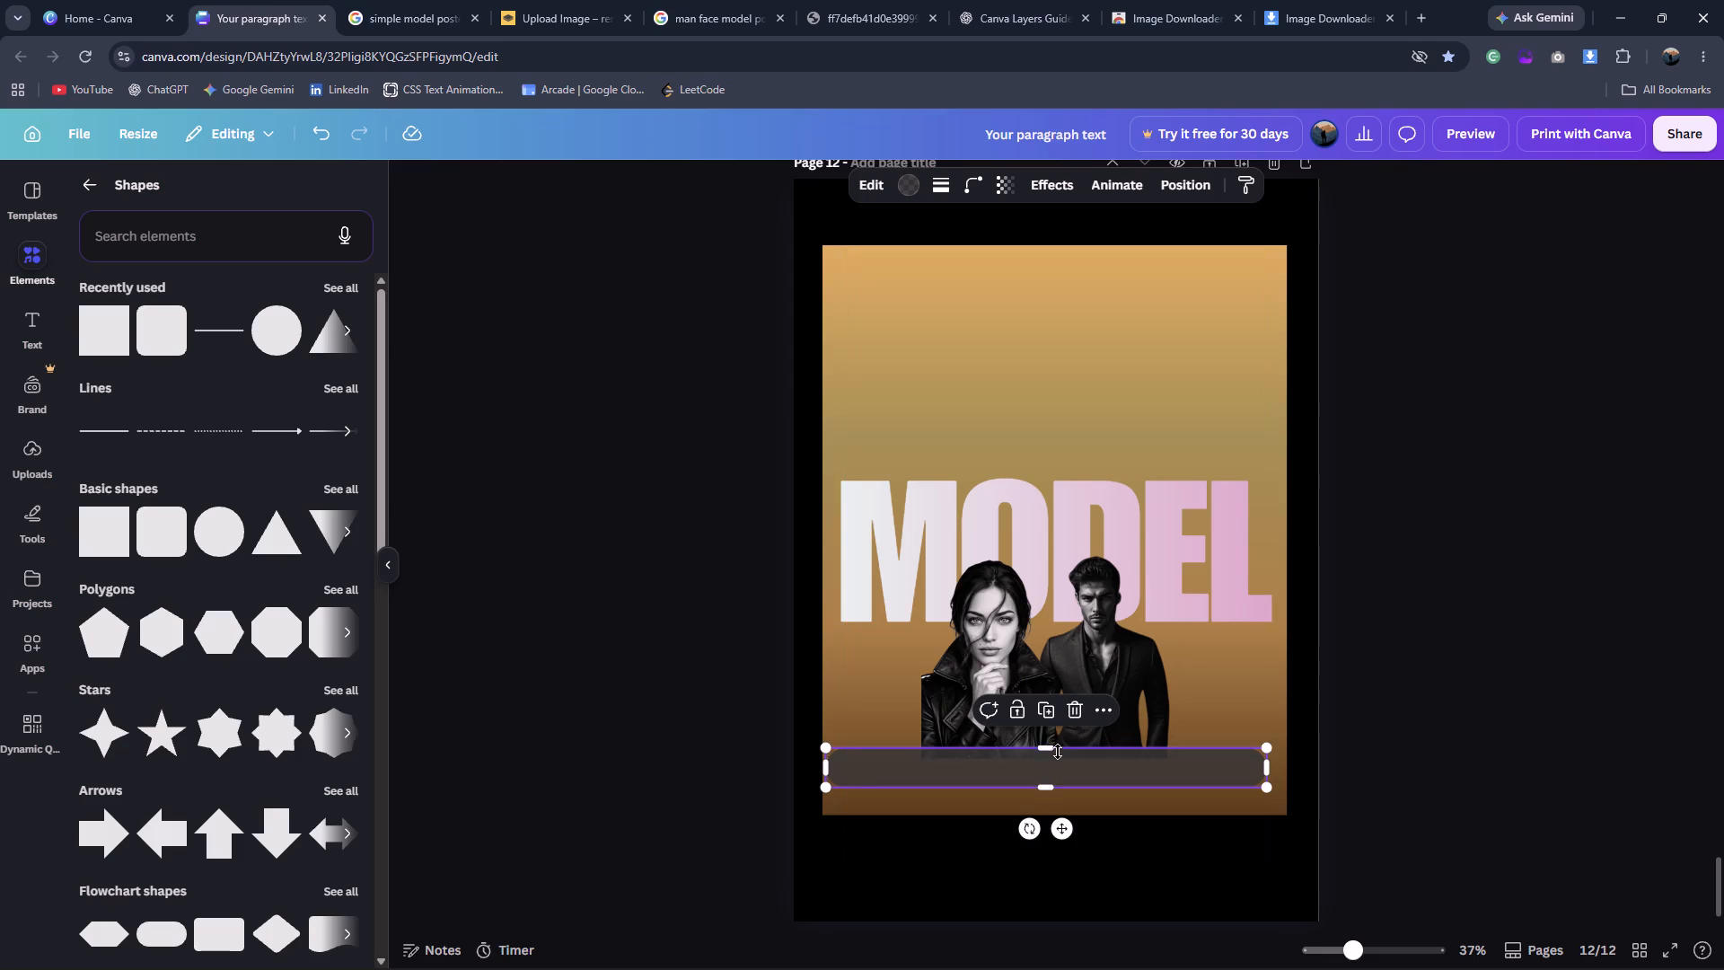
{"action": "left_click", "coordinate": [881, 189]}
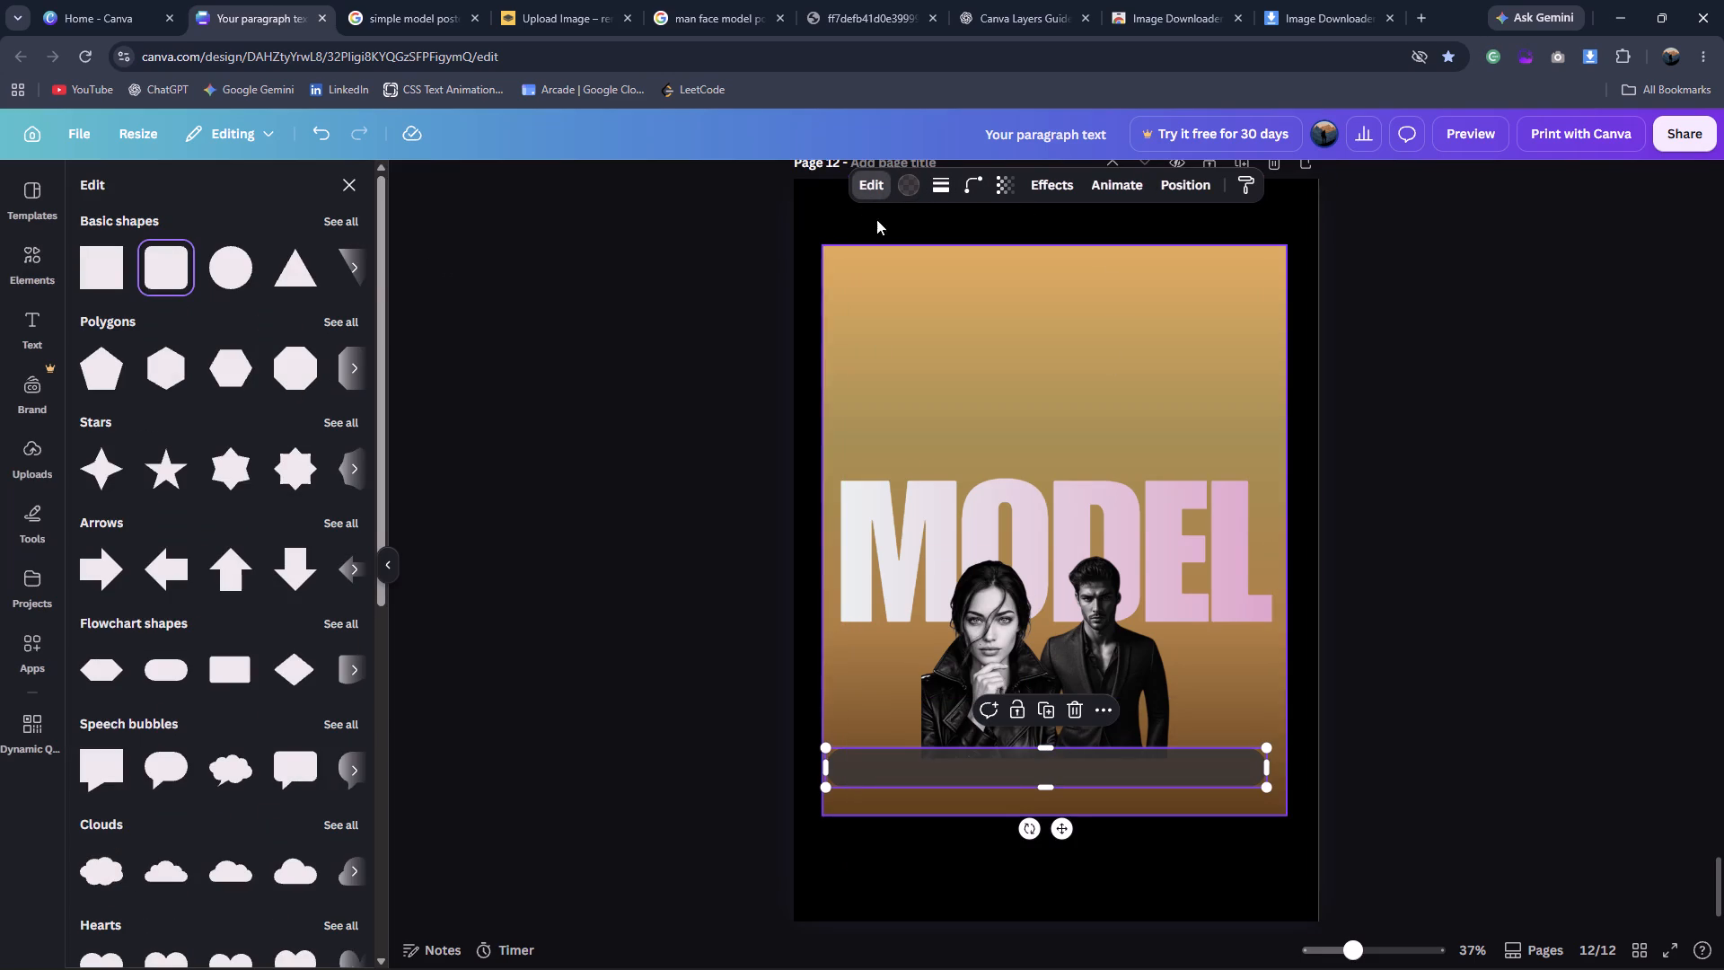
{"action": "left_click", "coordinate": [682, 719]}
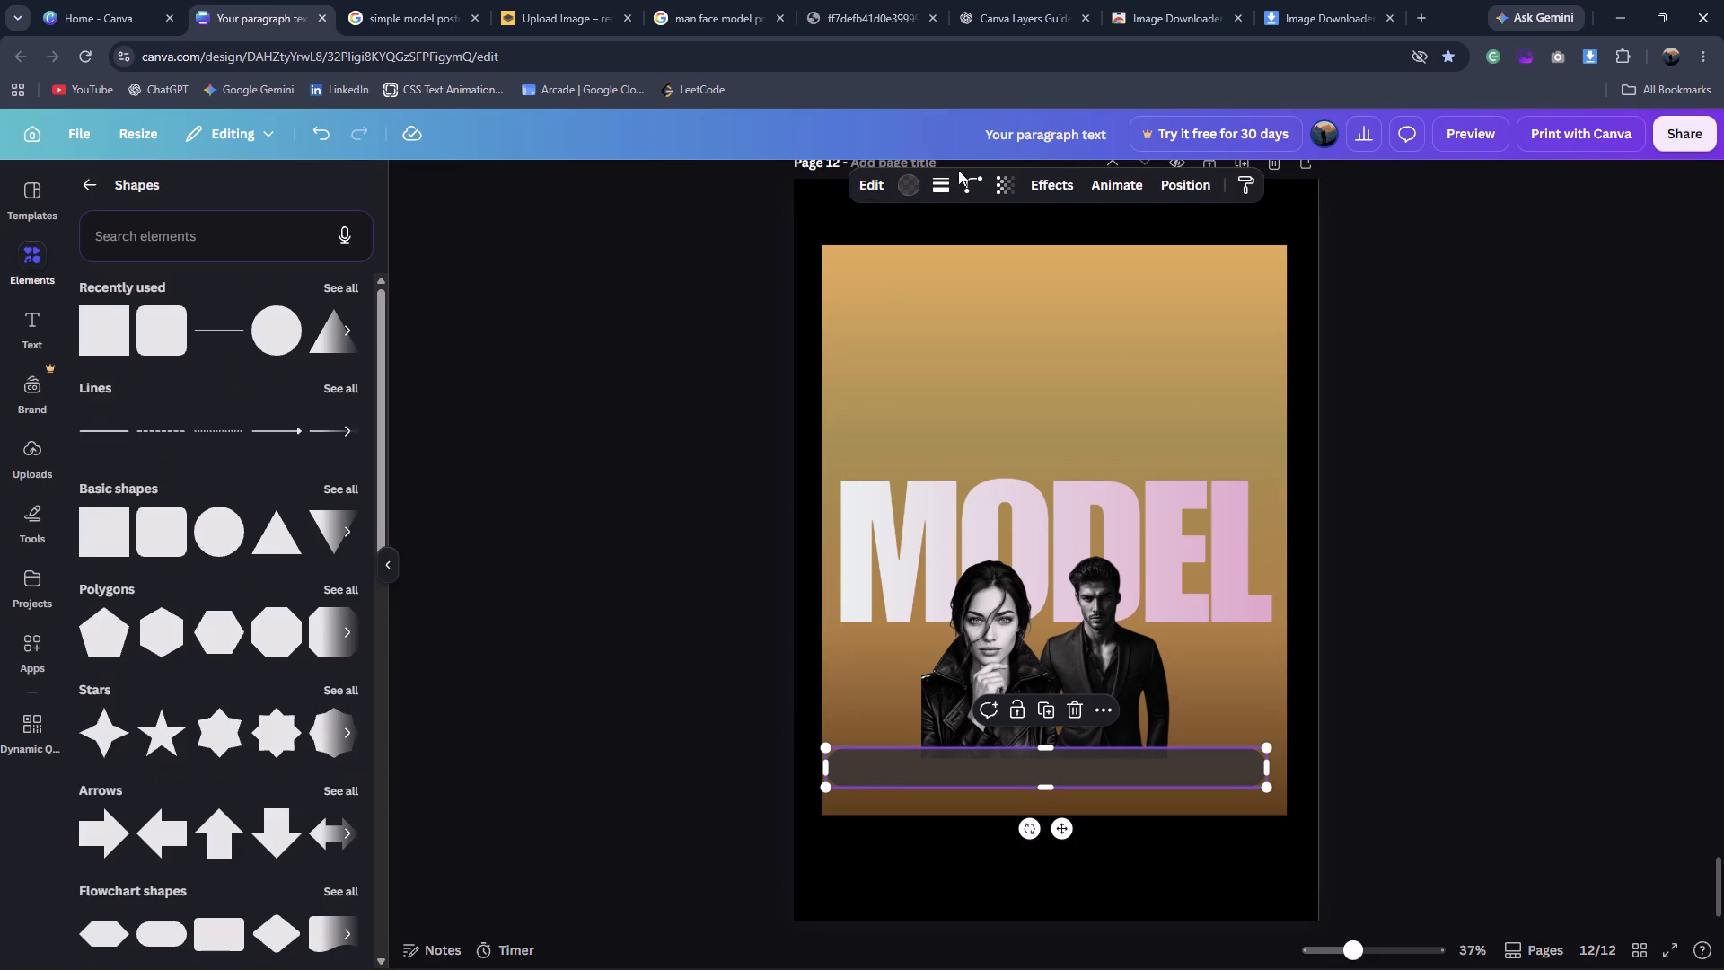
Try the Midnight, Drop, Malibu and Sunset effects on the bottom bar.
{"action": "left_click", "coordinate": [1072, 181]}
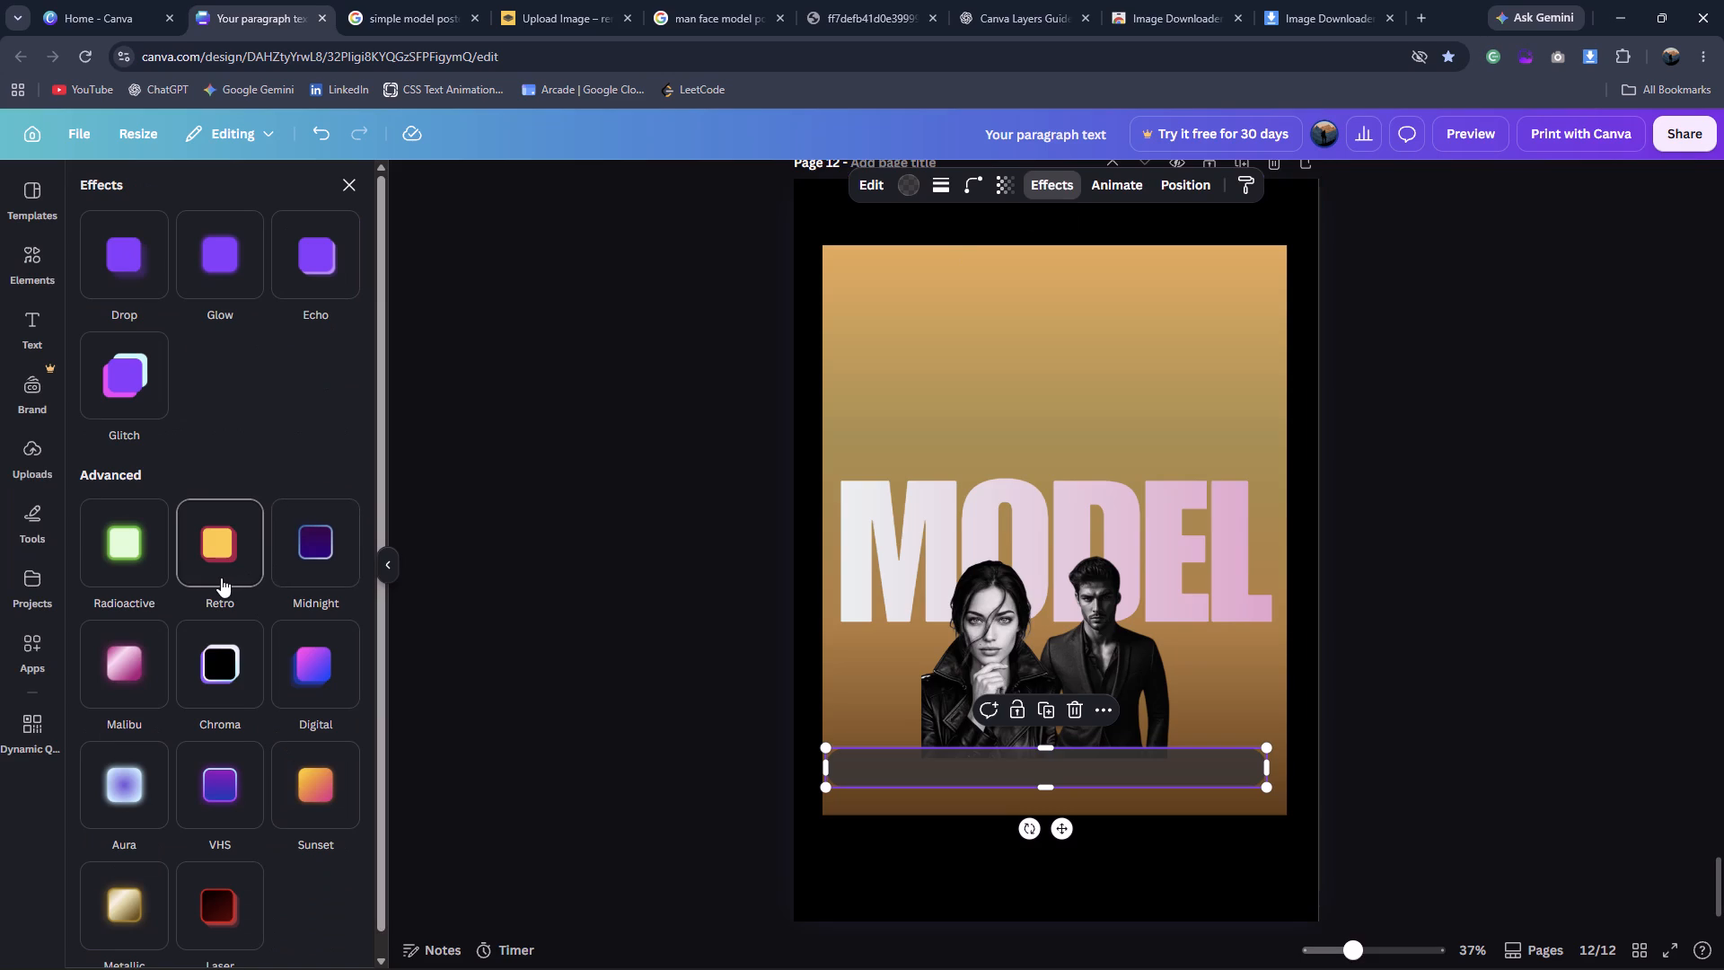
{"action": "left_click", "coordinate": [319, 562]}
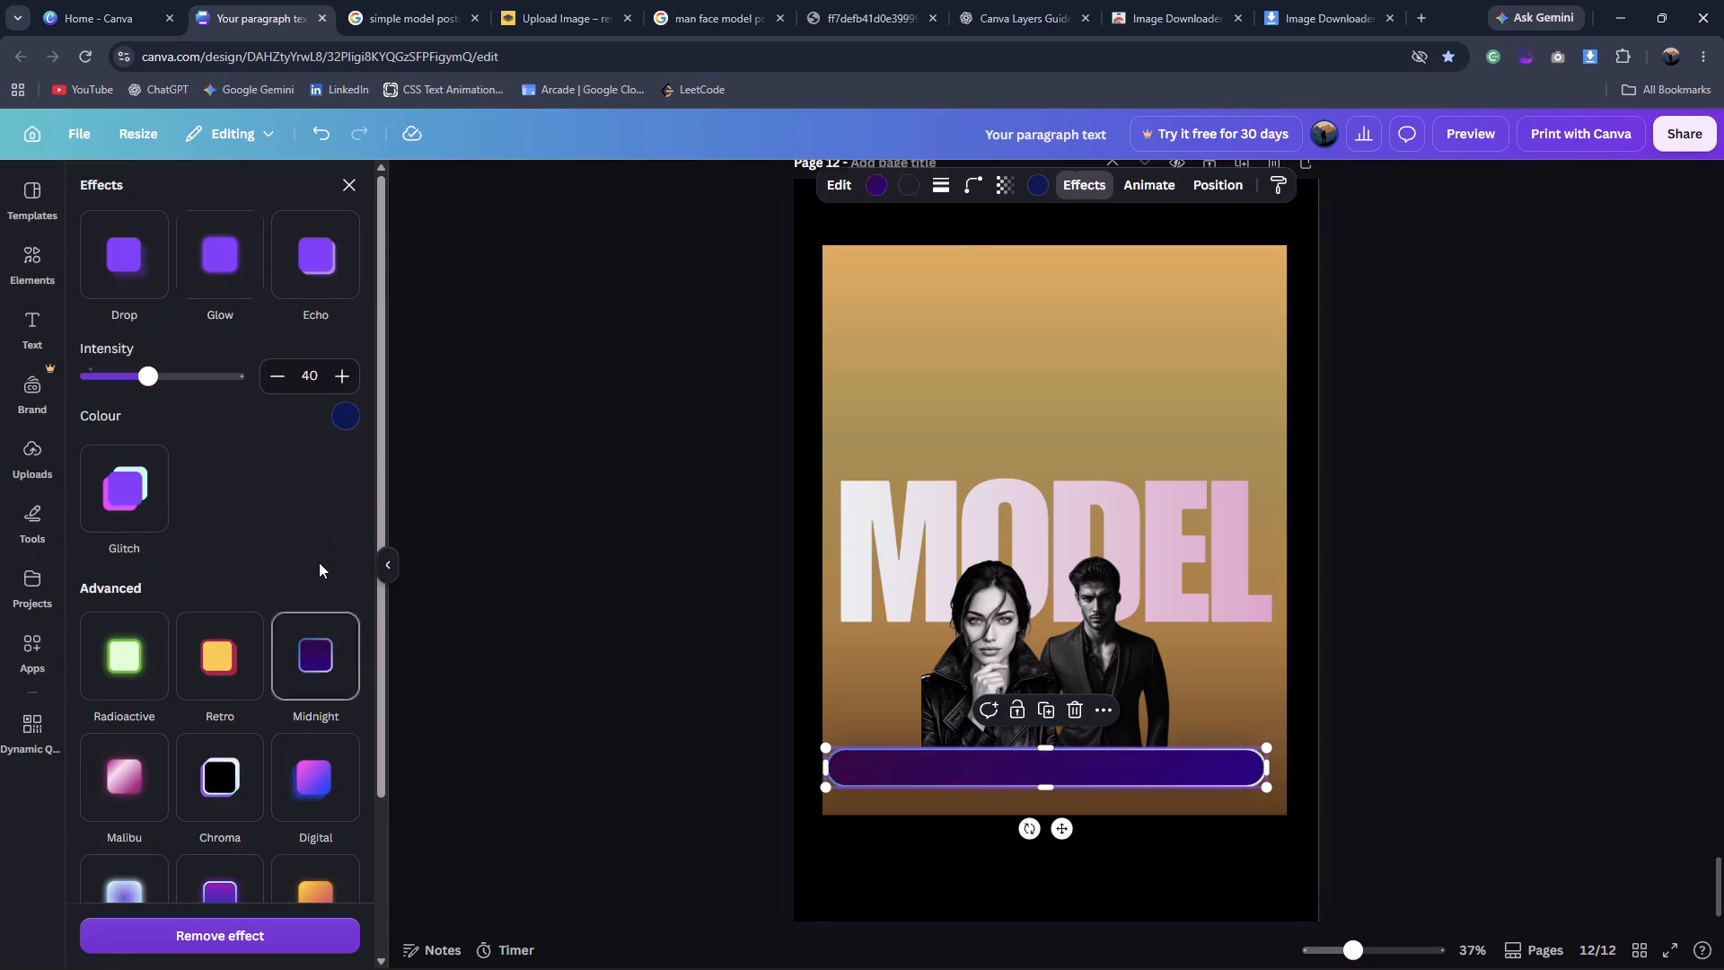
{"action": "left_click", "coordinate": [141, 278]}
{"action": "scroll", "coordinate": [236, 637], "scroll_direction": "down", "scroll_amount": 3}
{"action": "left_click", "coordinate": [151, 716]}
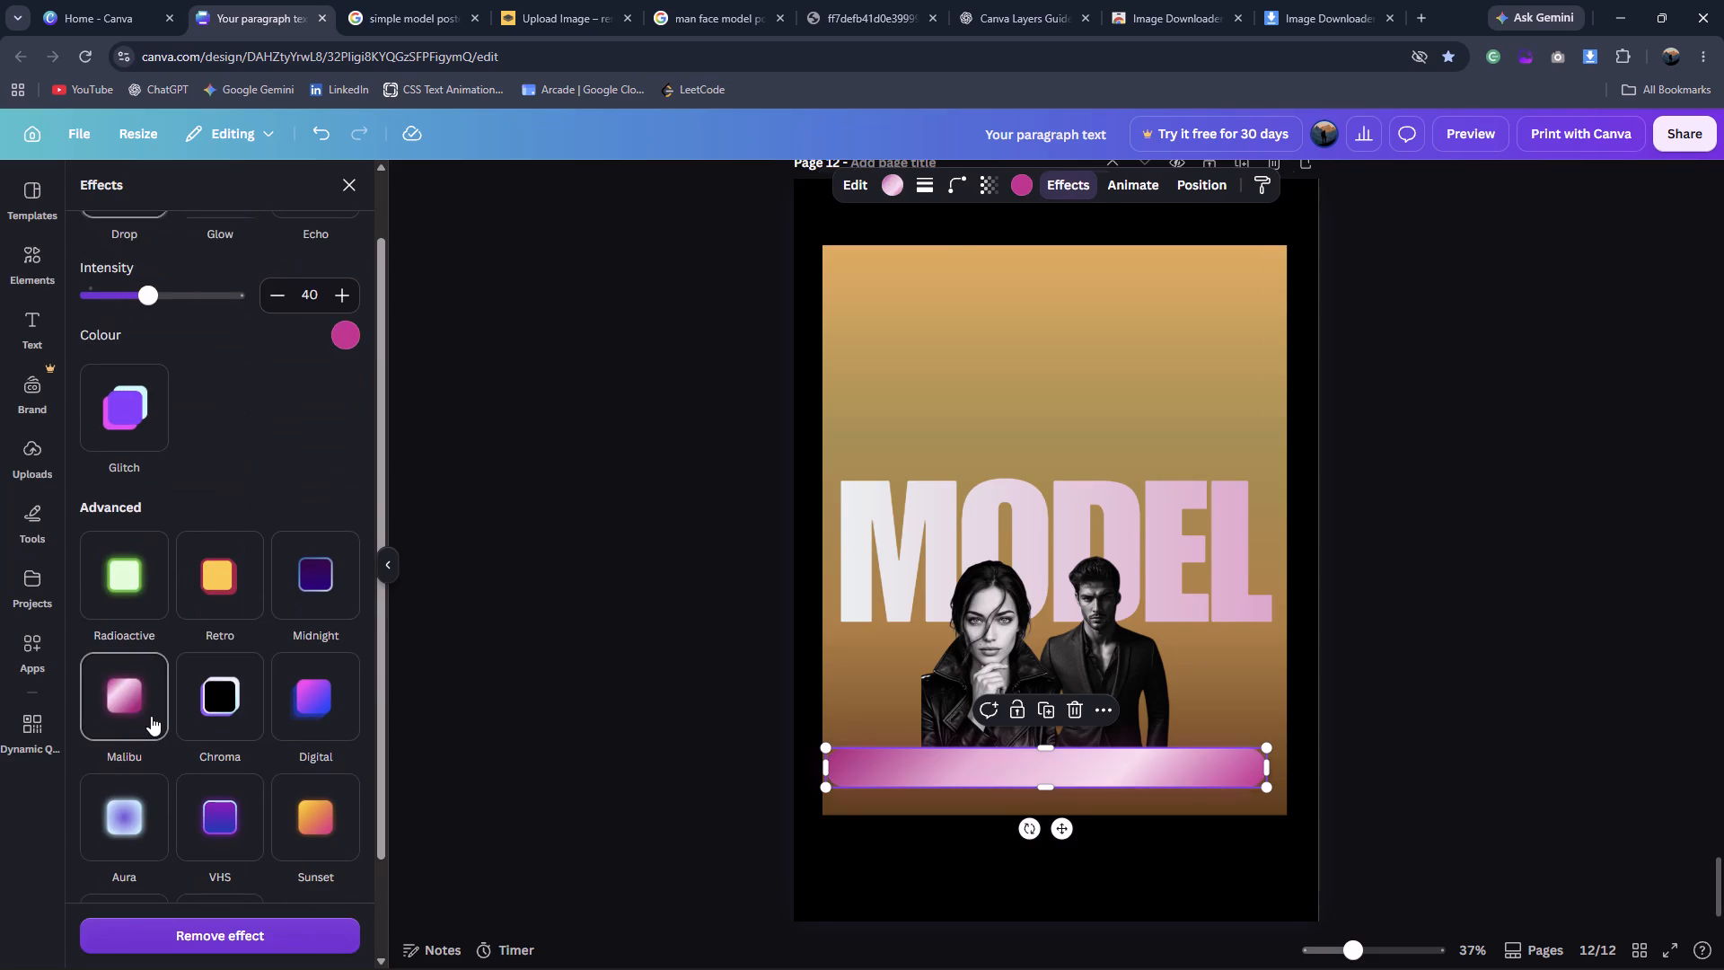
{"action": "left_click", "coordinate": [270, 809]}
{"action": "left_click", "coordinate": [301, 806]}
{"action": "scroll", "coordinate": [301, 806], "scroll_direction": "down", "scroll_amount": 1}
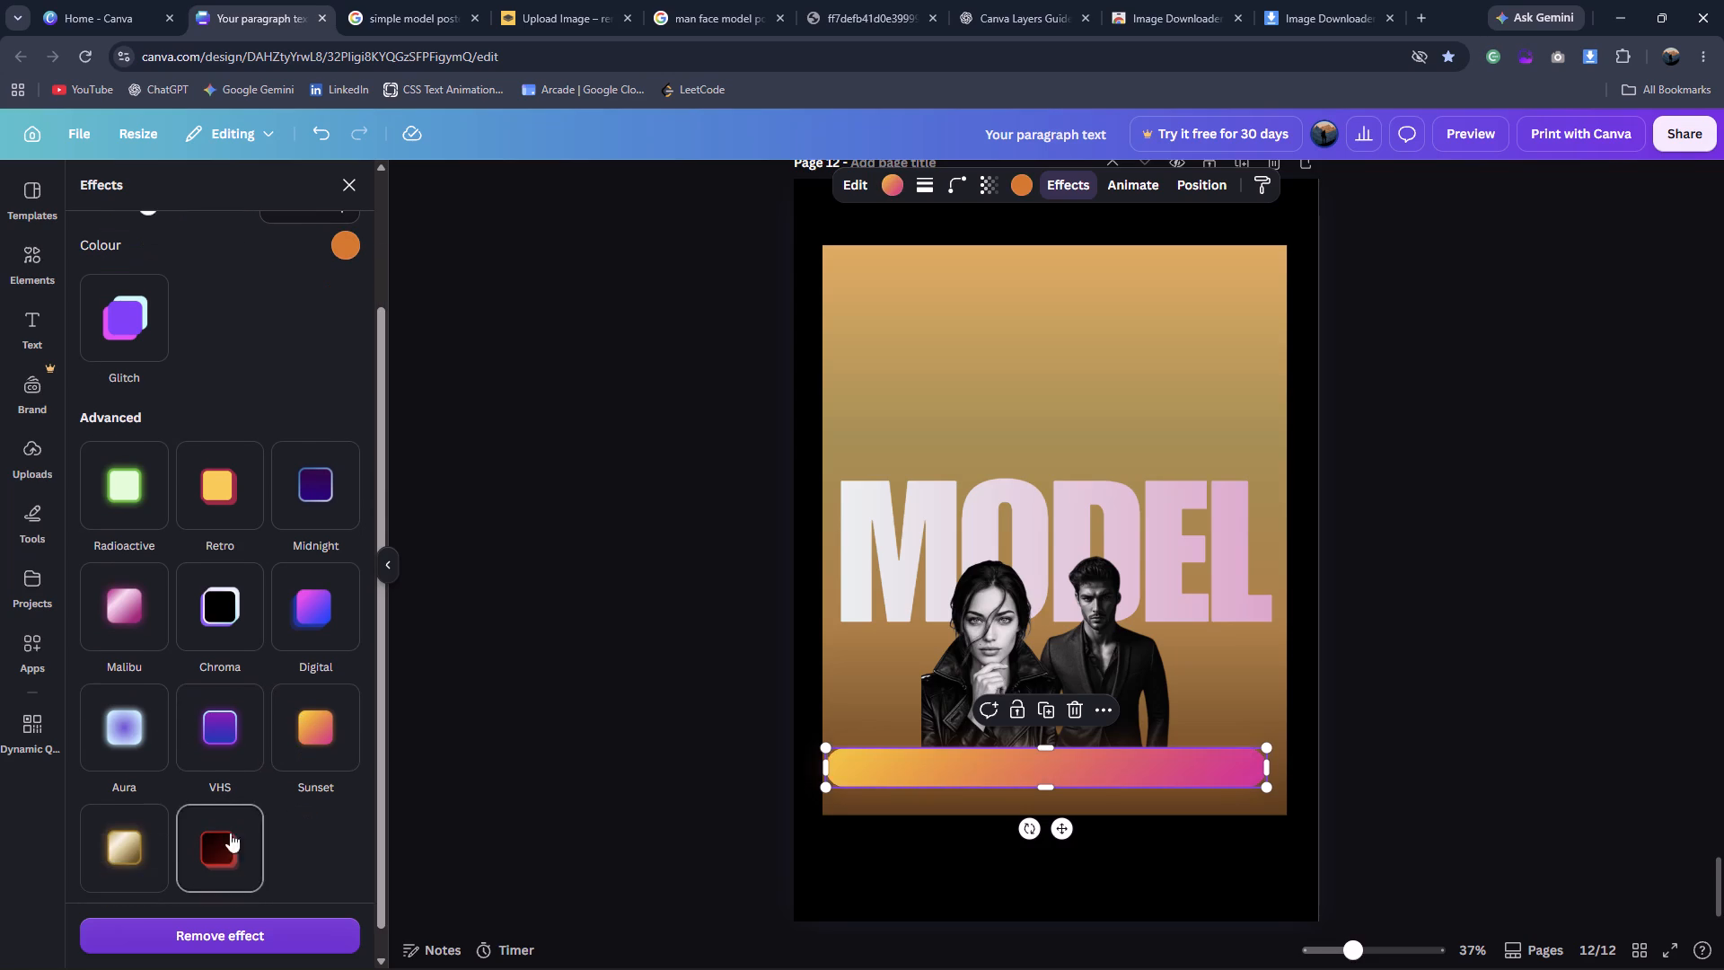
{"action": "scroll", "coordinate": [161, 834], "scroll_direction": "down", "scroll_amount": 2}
Apply the Metallic effect to the bottom bar.
{"action": "left_click", "coordinate": [145, 805]}
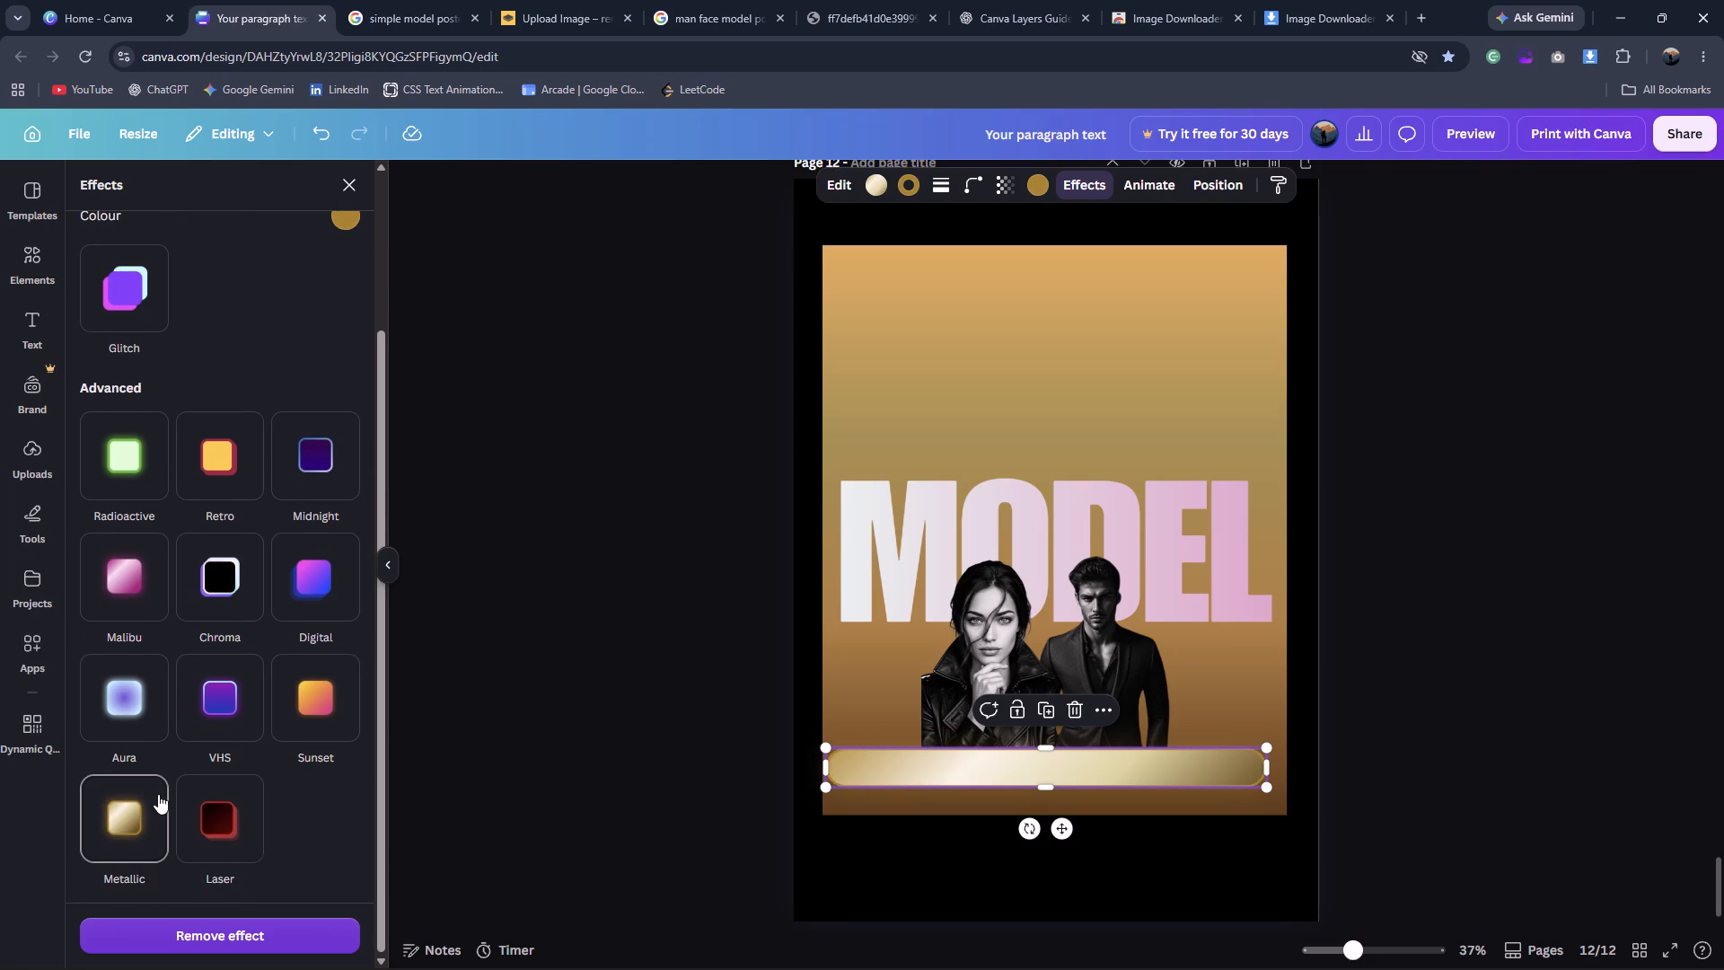
{"action": "double_click", "coordinate": [494, 712]}
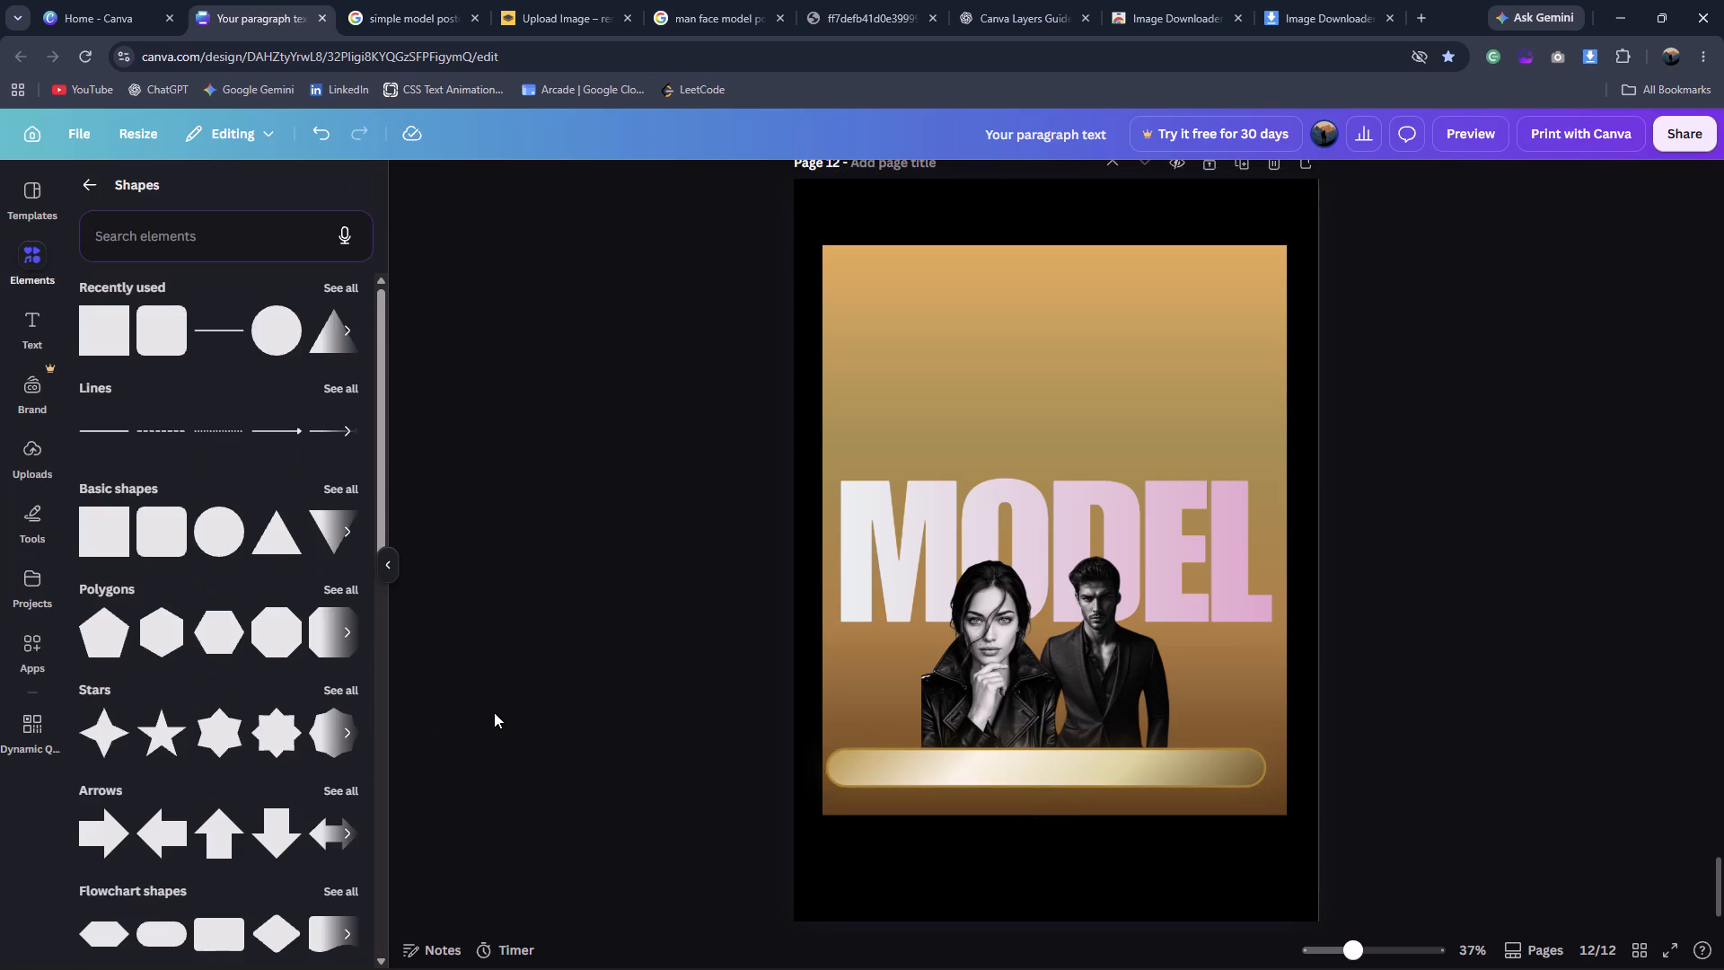
Lower the Transparency value of the metallic bottom bar so it is slightly see-through.
{"action": "left_click", "coordinate": [963, 764]}
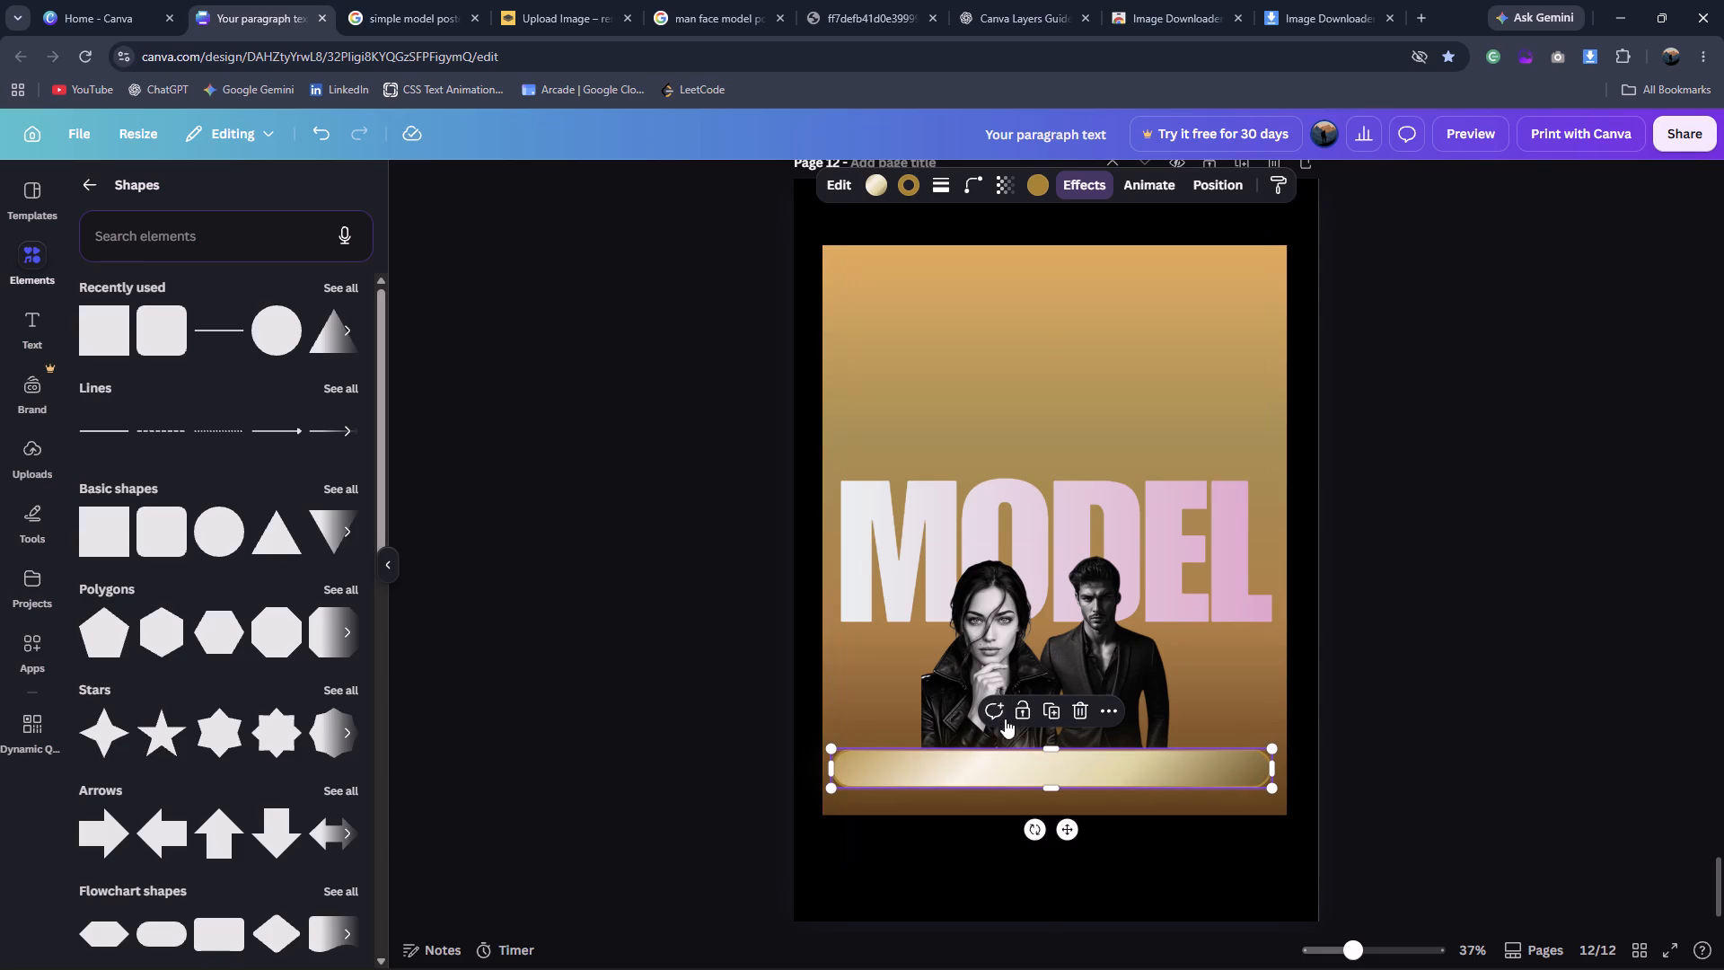
{"action": "left_click", "coordinate": [1005, 185]}
{"action": "left_click_drag", "start_coordinate": [1048, 264], "coordinate": [1011, 298]}
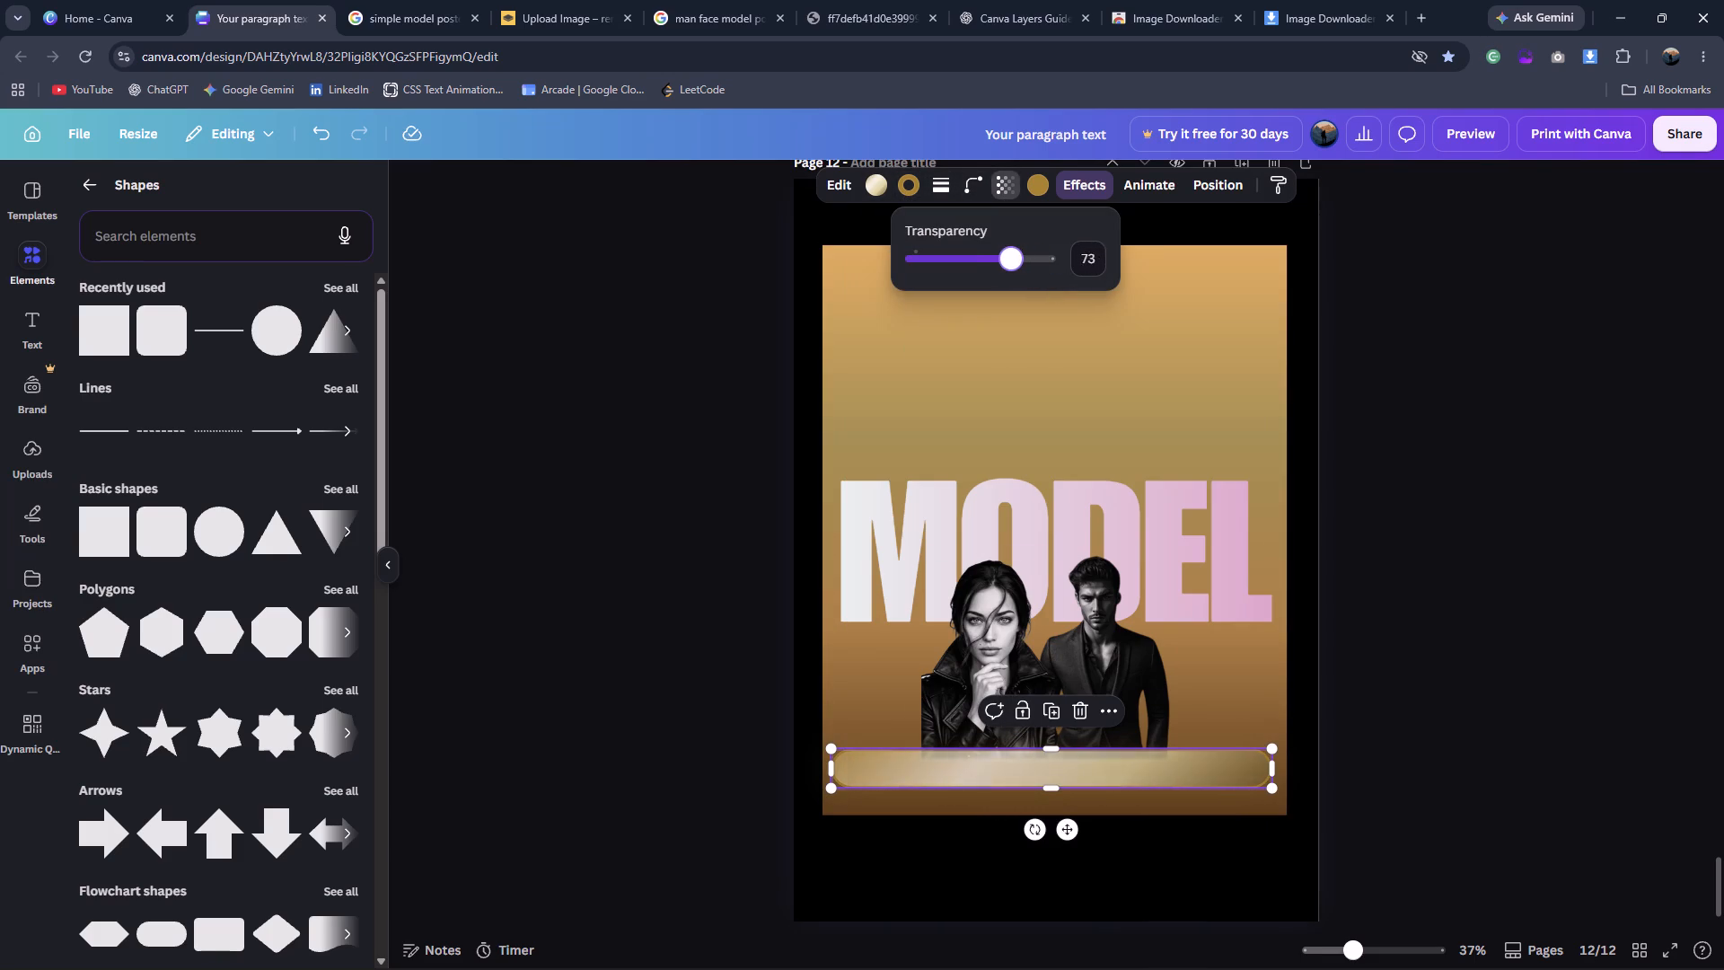
{"action": "left_click_drag", "start_coordinate": [1011, 298], "coordinate": [1031, 298]}
{"action": "double_click", "coordinate": [1345, 468]}
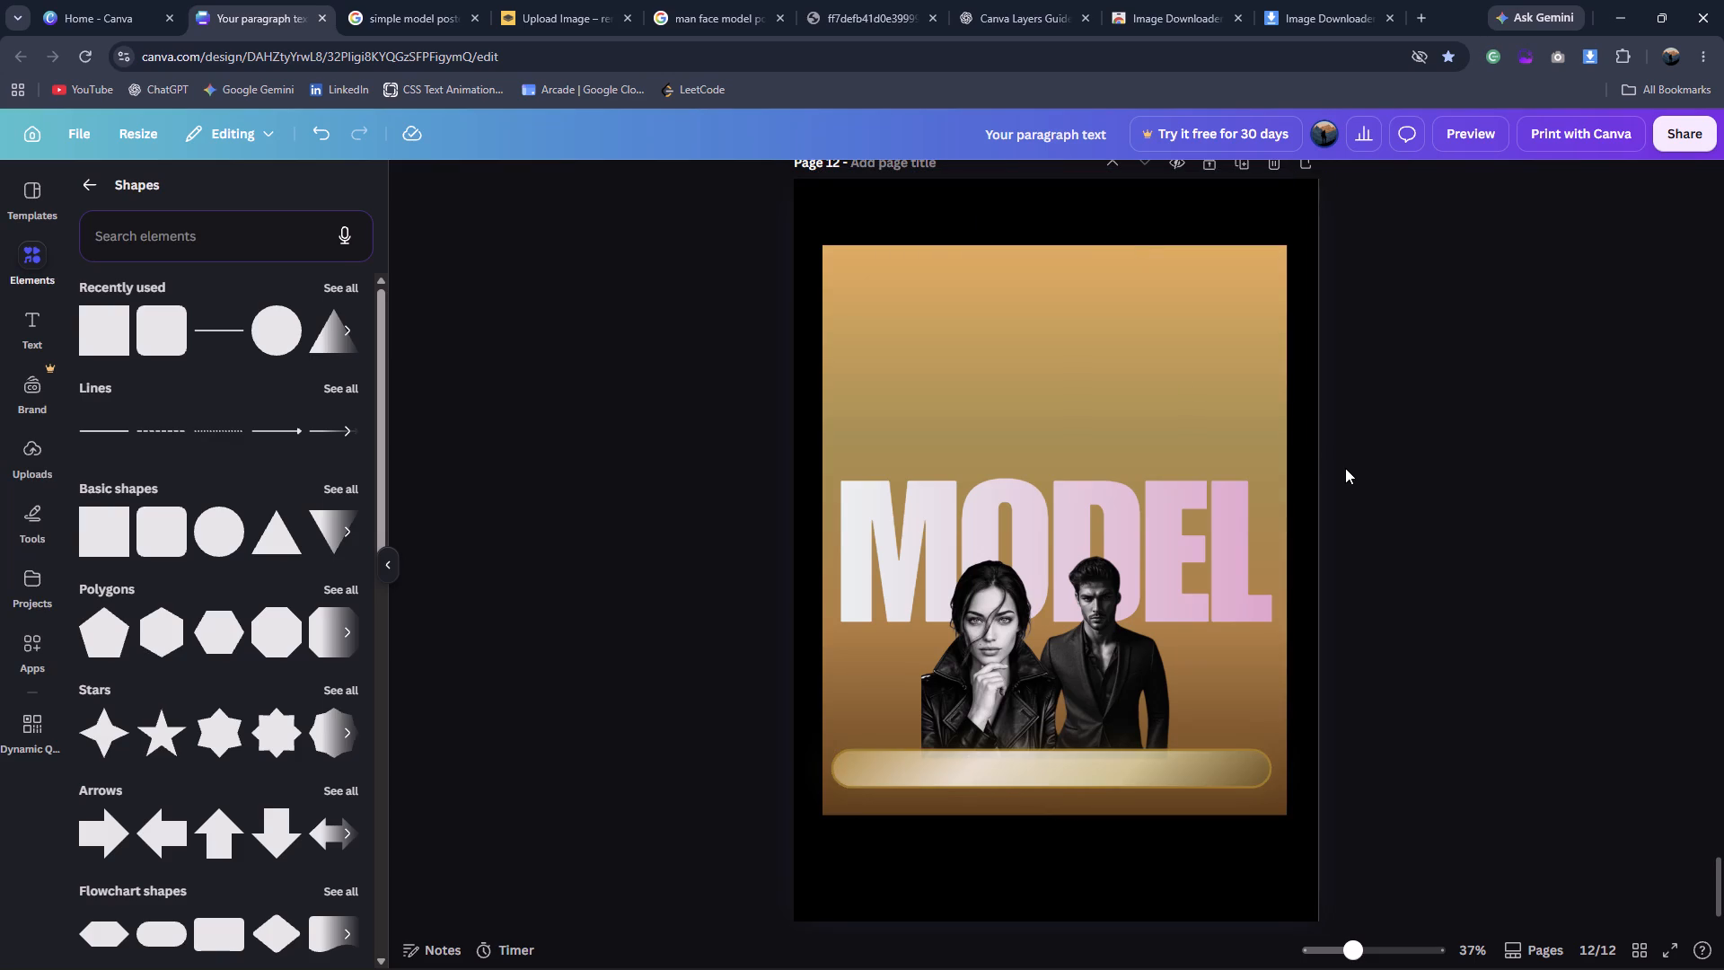
Check the reference poster's tagline and add the text "Want to be a" above the MODEL headline on Page 12.
{"action": "left_click", "coordinate": [429, 0]}
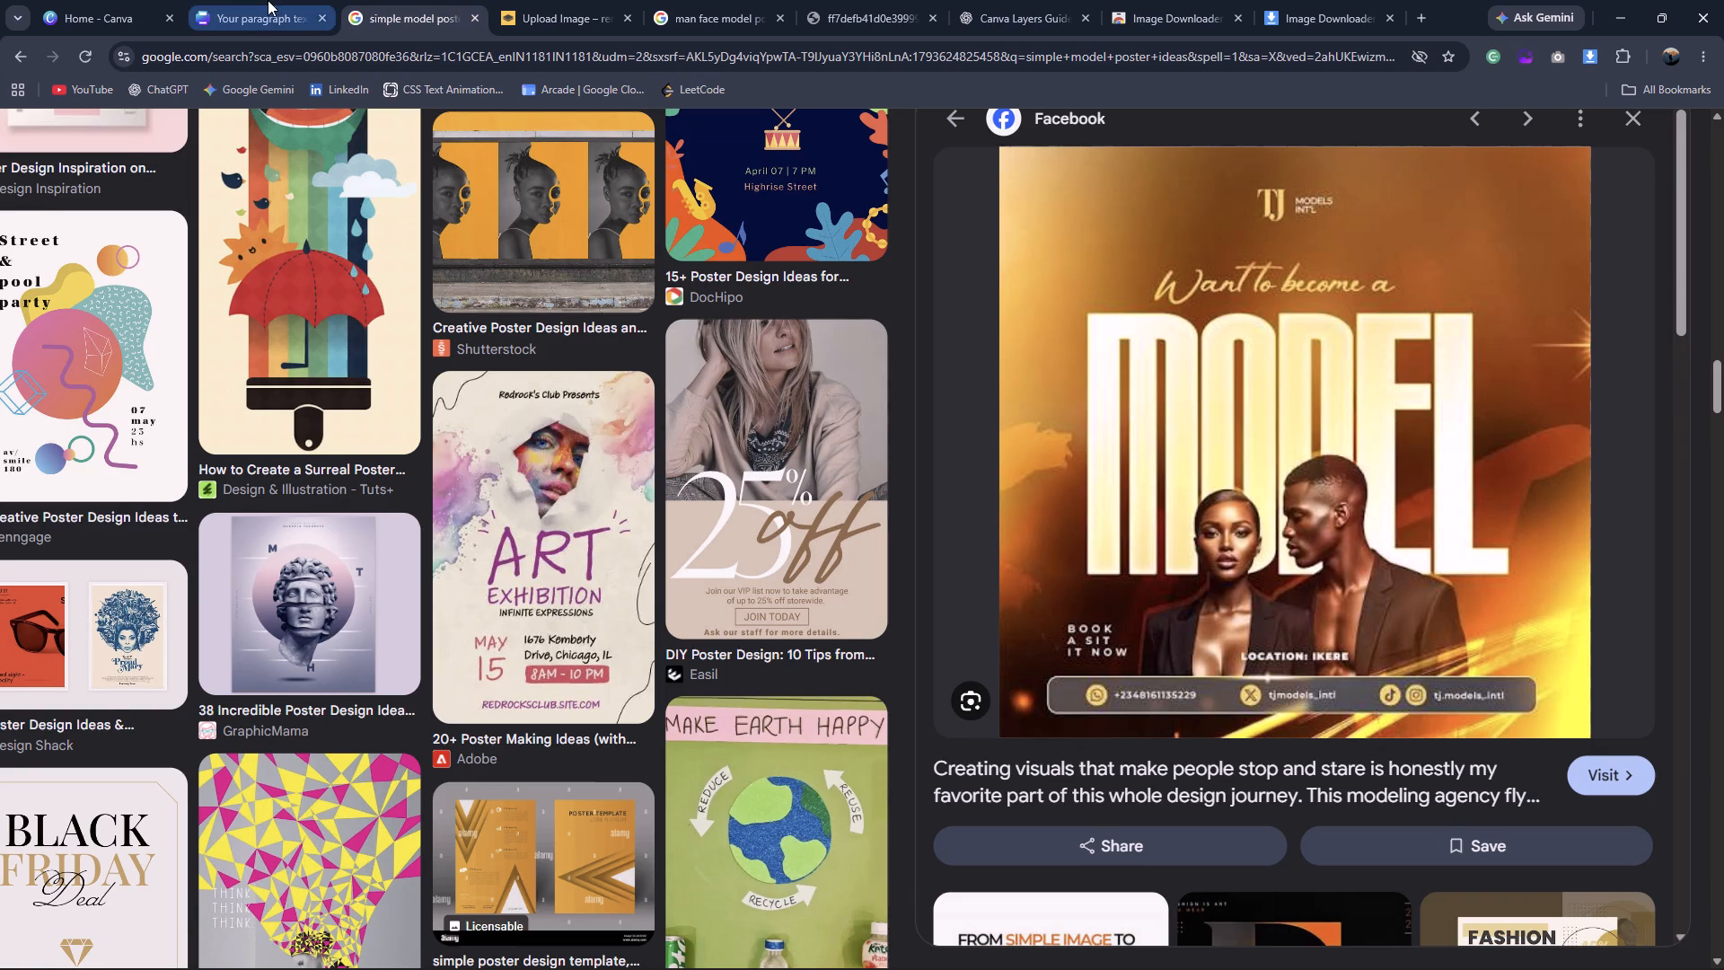
{"action": "left_click", "coordinate": [266, 0]}
{"action": "left_click", "coordinate": [87, 185]}
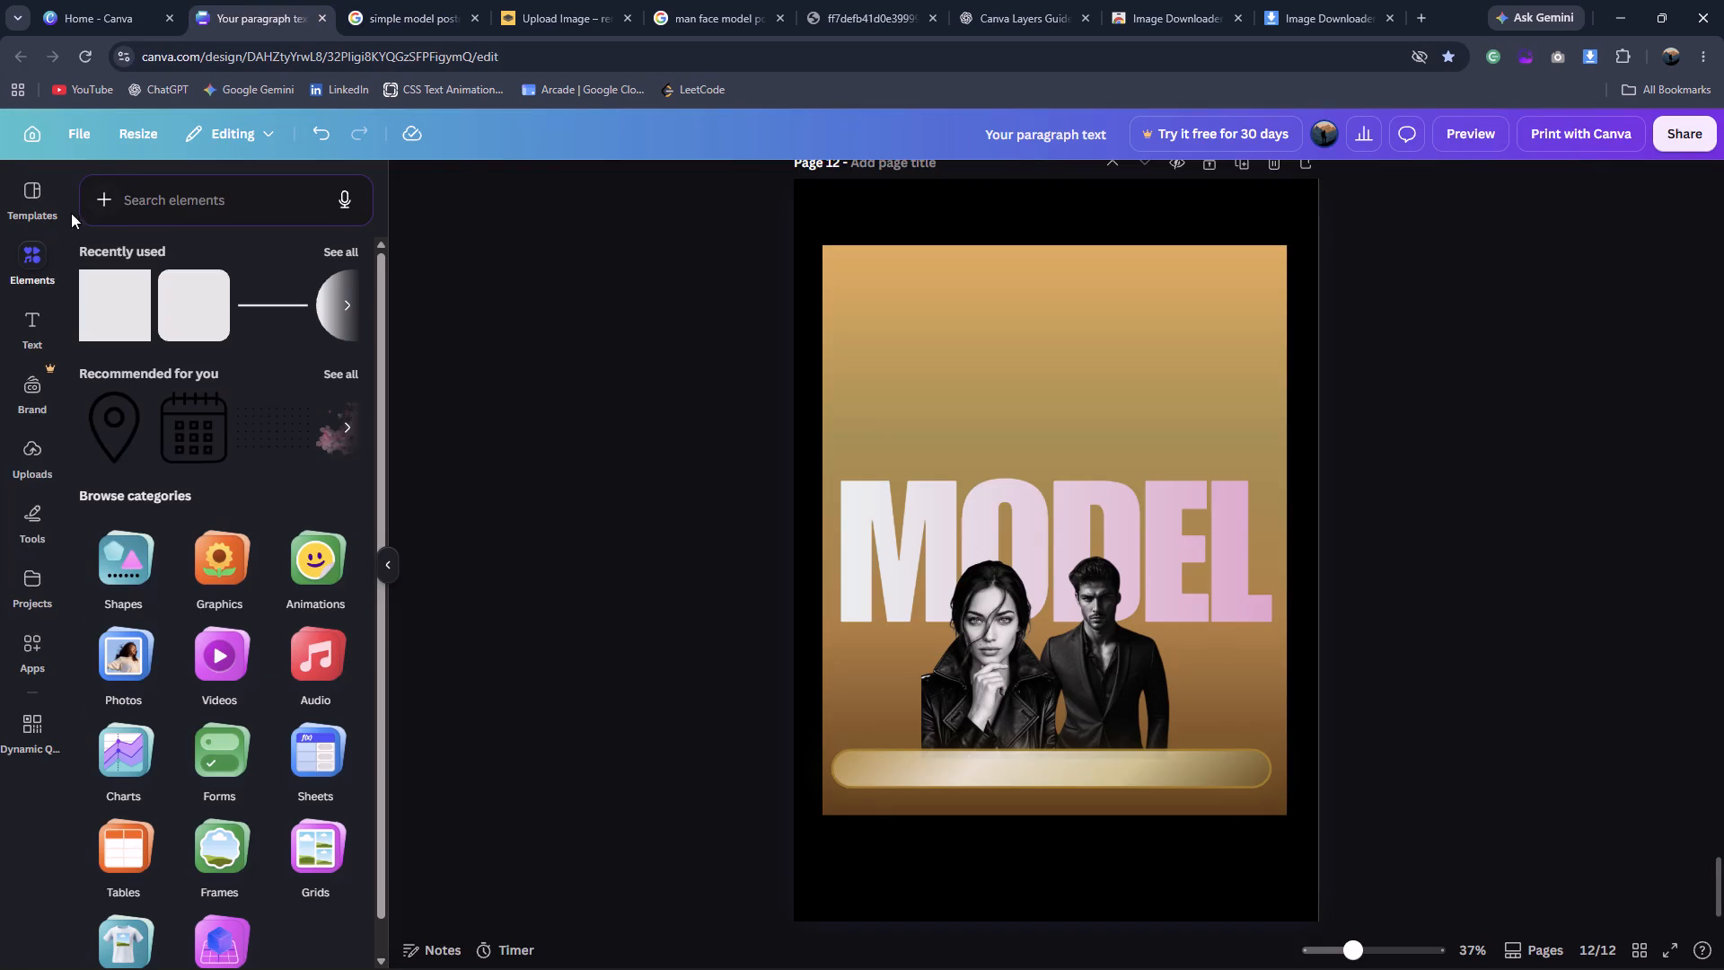
{"action": "left_click", "coordinate": [37, 336]}
{"action": "left_click", "coordinate": [184, 256]}
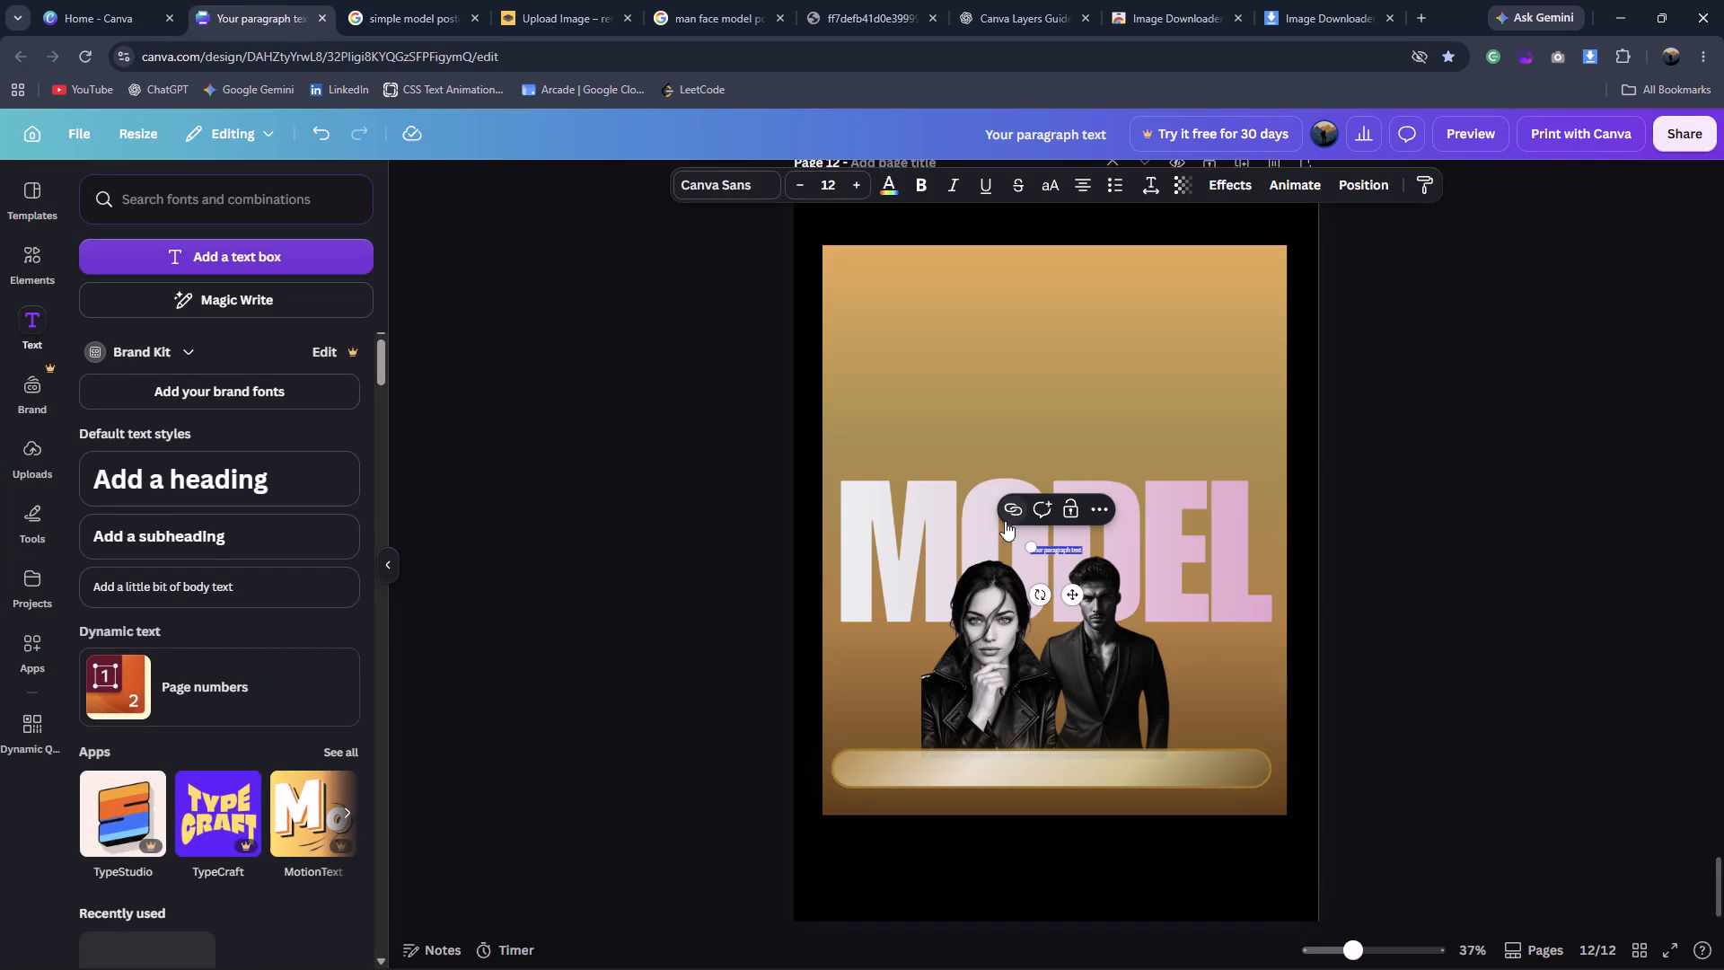
{"action": "left_click_drag", "start_coordinate": [1027, 542], "coordinate": [924, 404]}
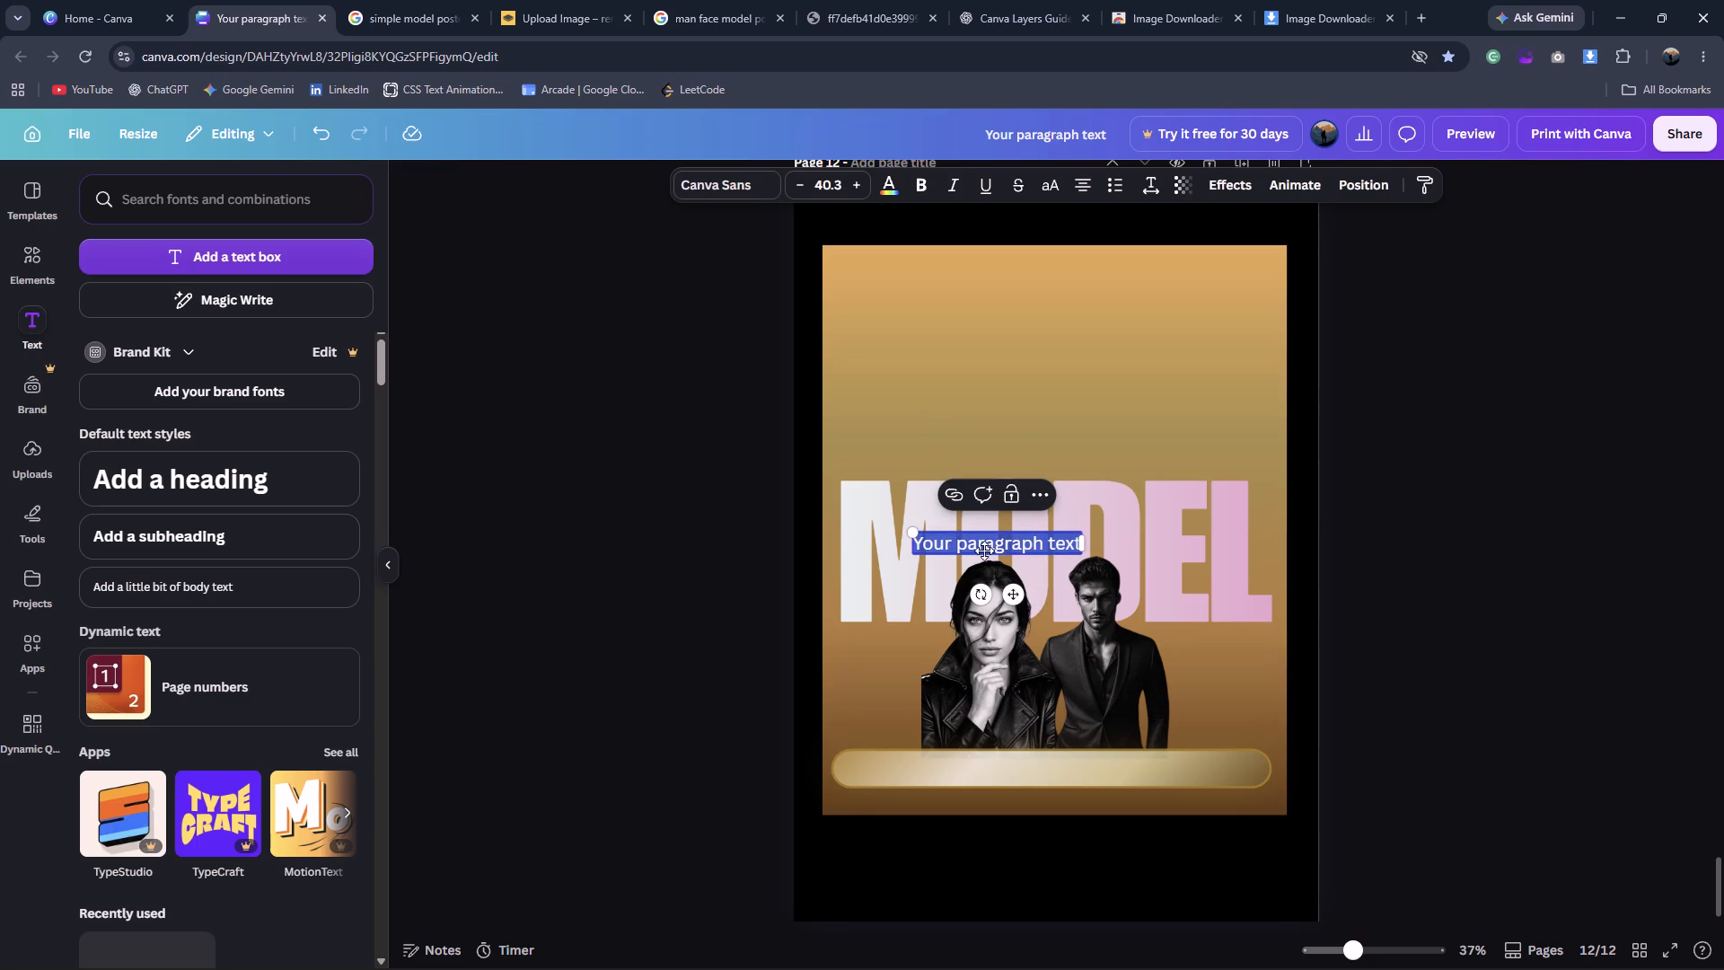
{"action": "left_click_drag", "start_coordinate": [1005, 590], "coordinate": [1016, 422]}
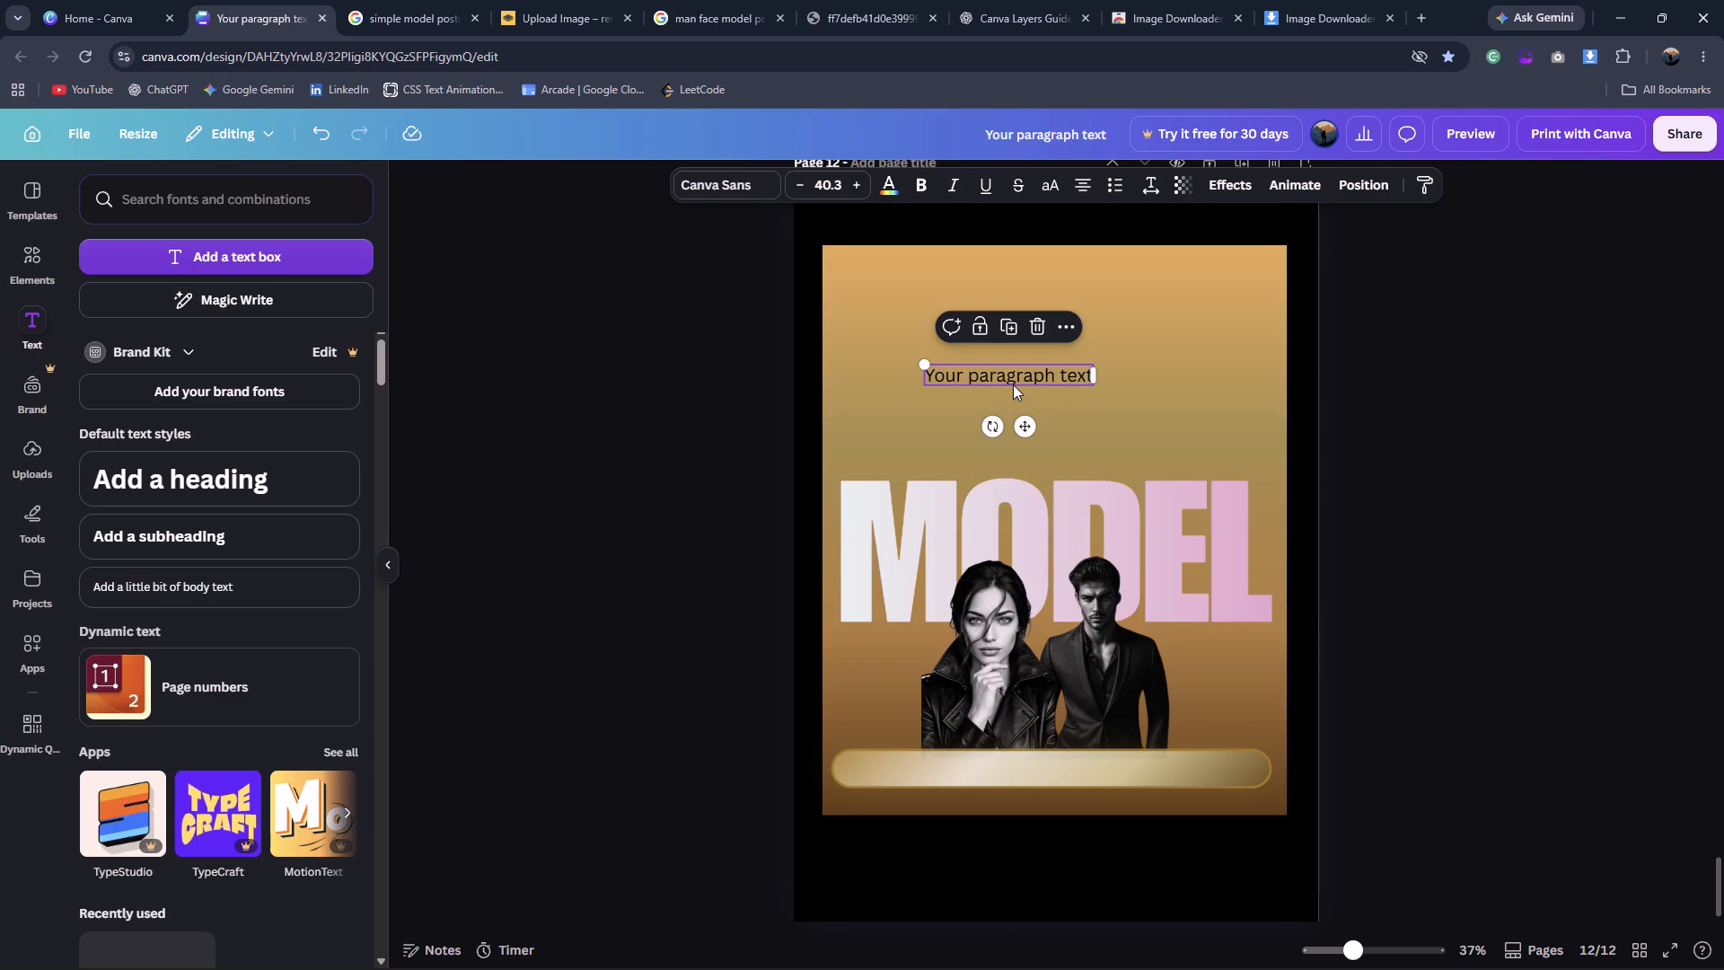
{"action": "double_click", "coordinate": [1013, 375]}
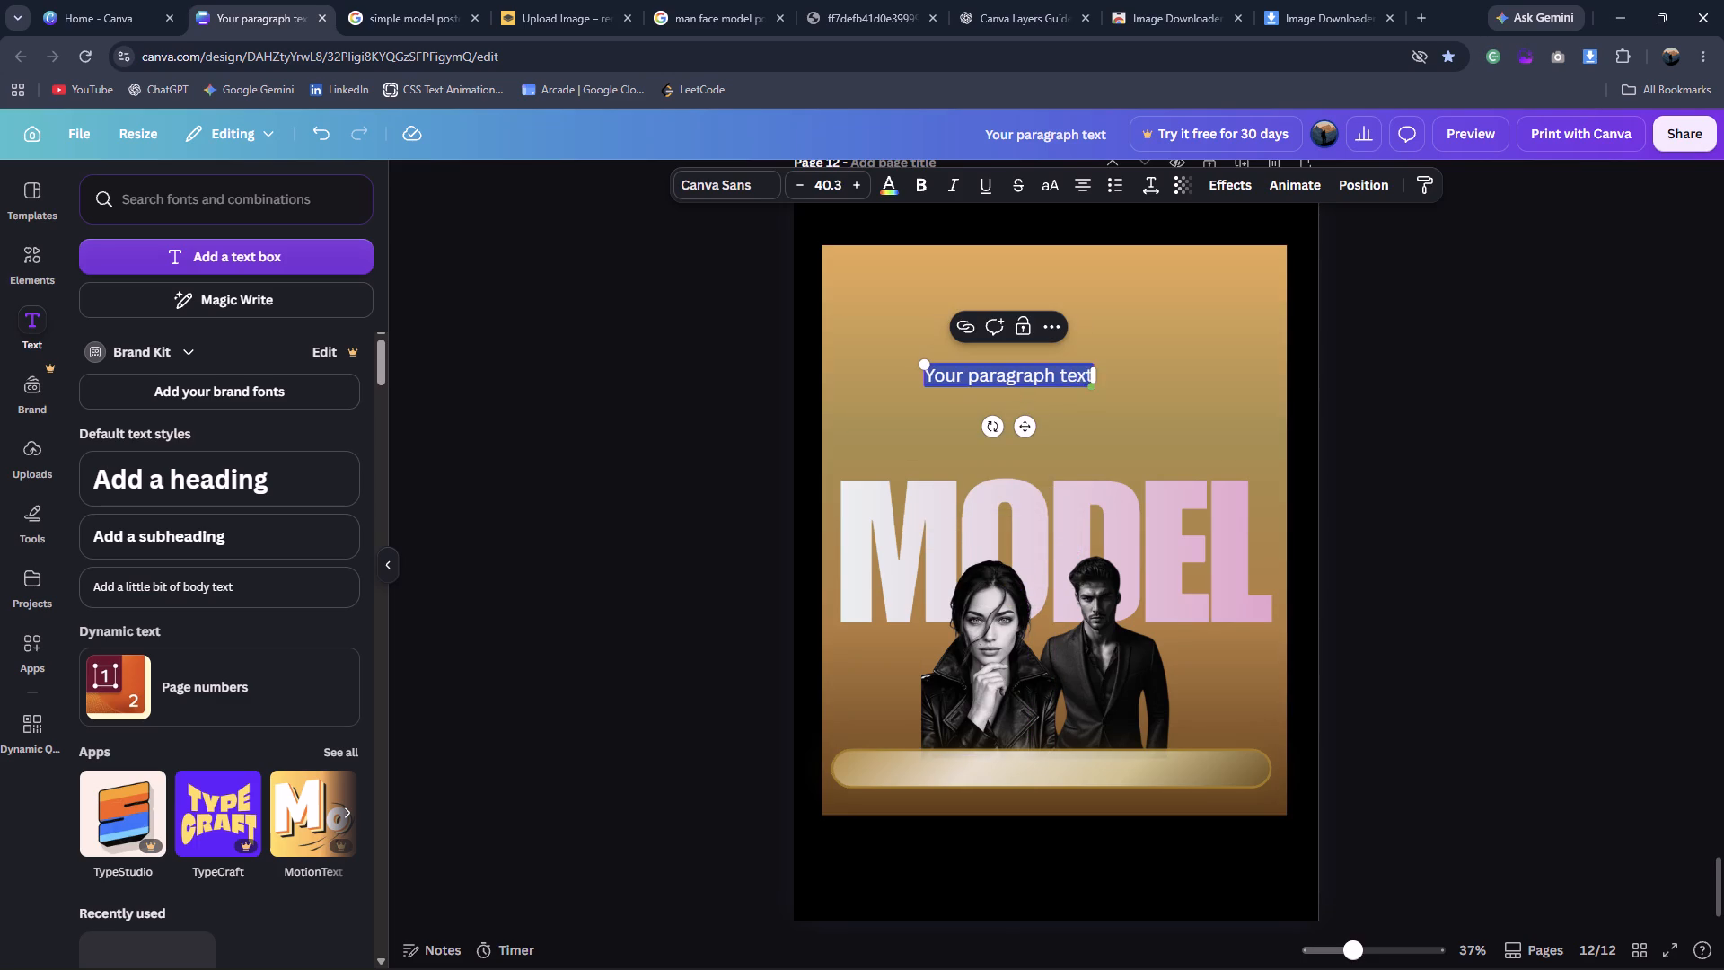
{"action": "type", "text": "Wa"}
{"action": "type", "text": "nt to be a"}
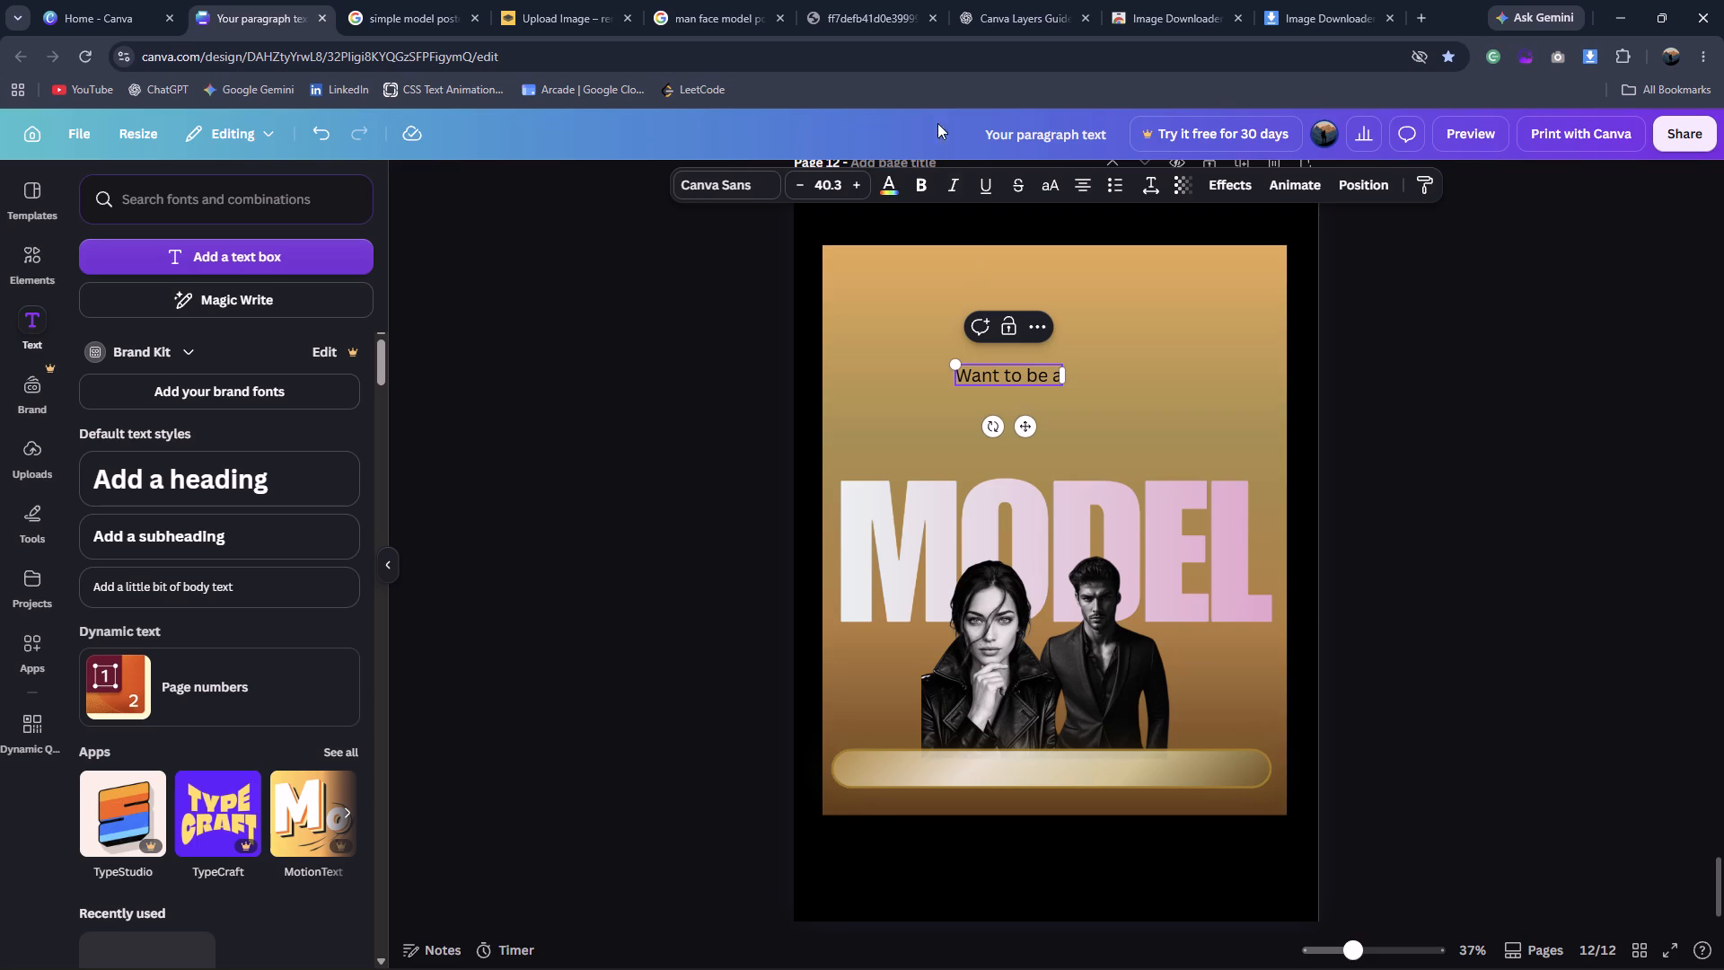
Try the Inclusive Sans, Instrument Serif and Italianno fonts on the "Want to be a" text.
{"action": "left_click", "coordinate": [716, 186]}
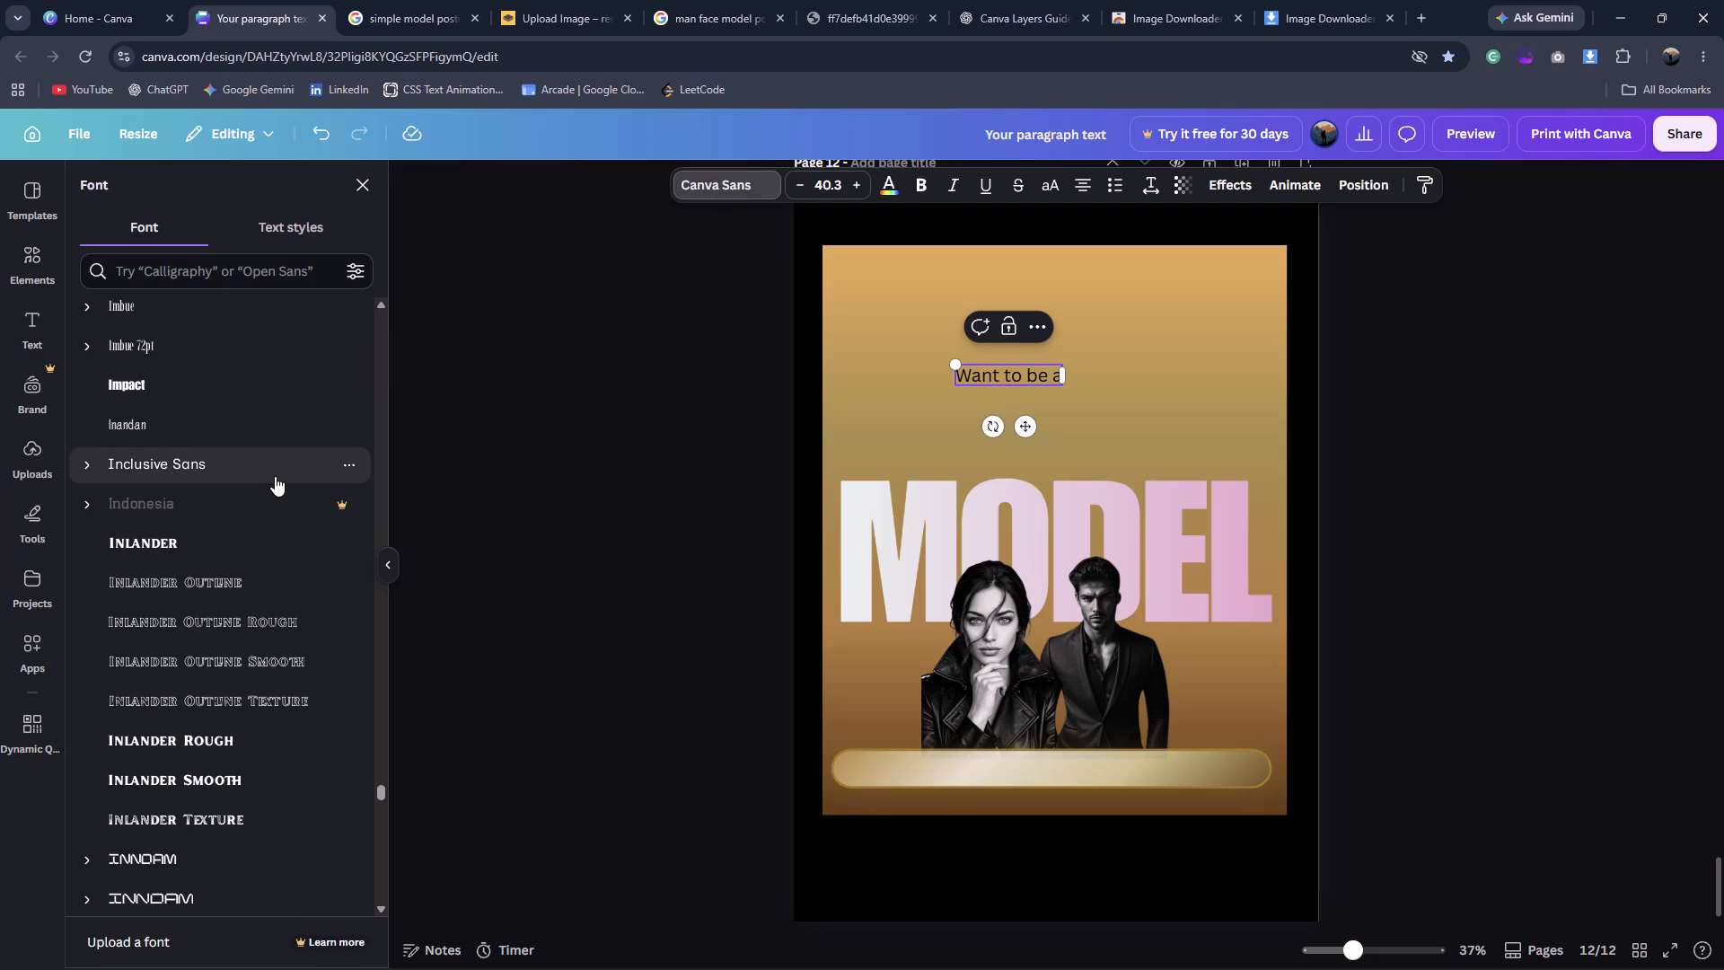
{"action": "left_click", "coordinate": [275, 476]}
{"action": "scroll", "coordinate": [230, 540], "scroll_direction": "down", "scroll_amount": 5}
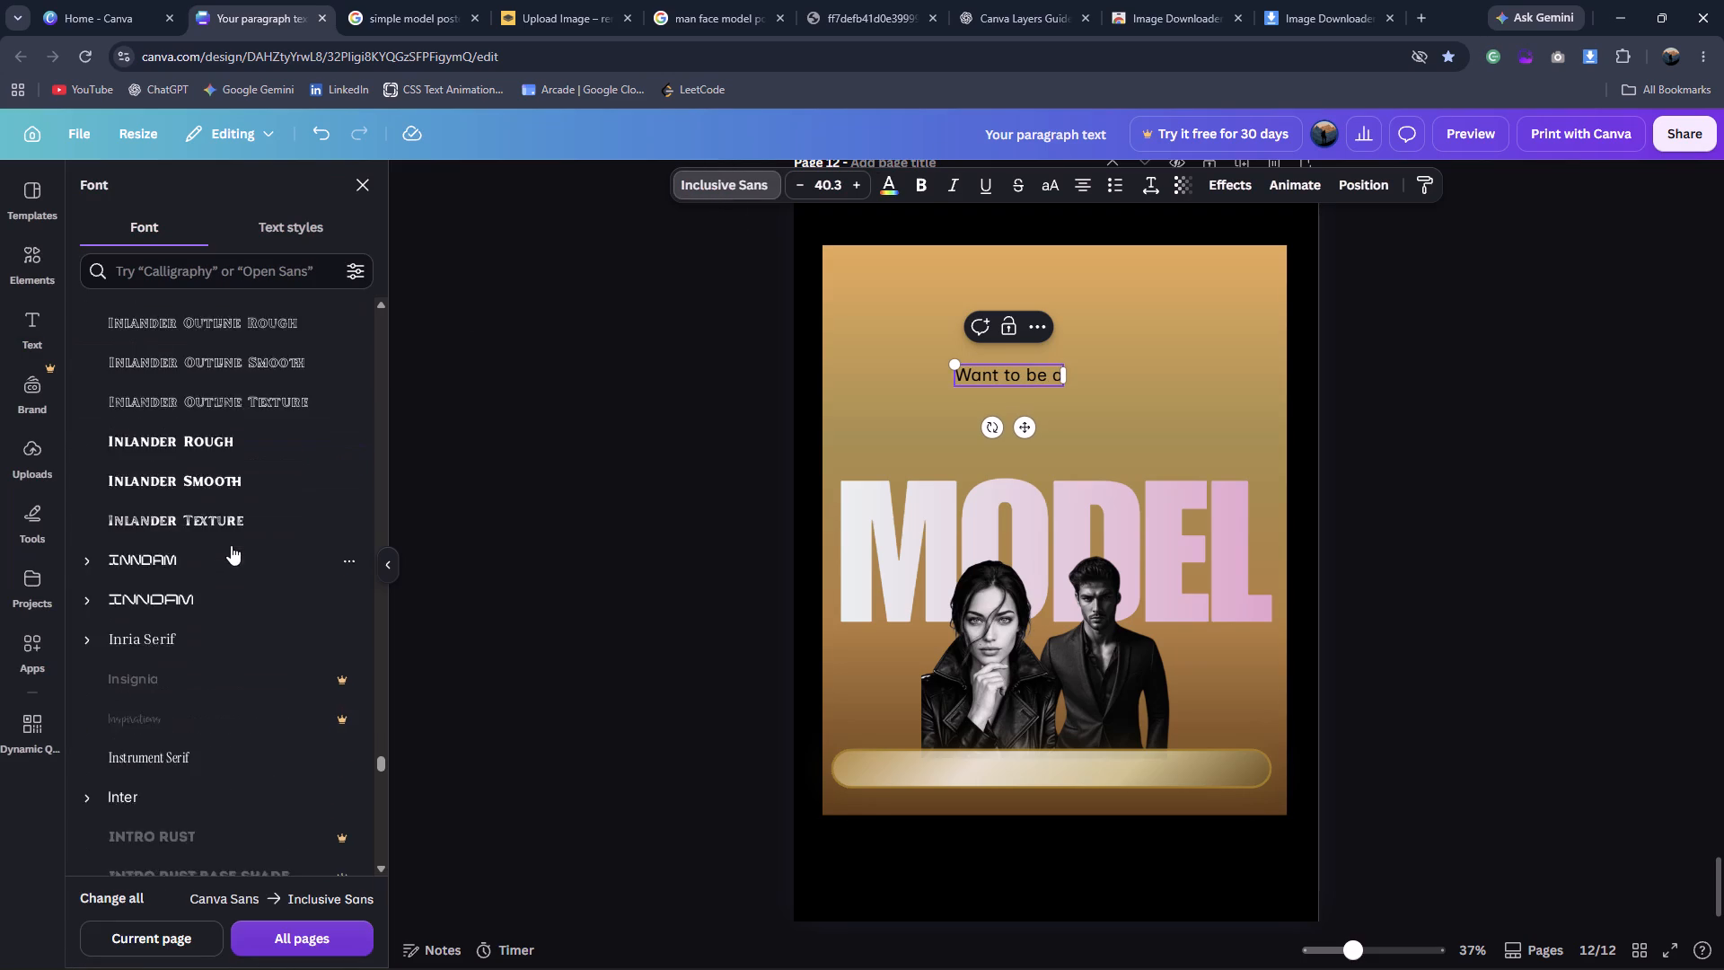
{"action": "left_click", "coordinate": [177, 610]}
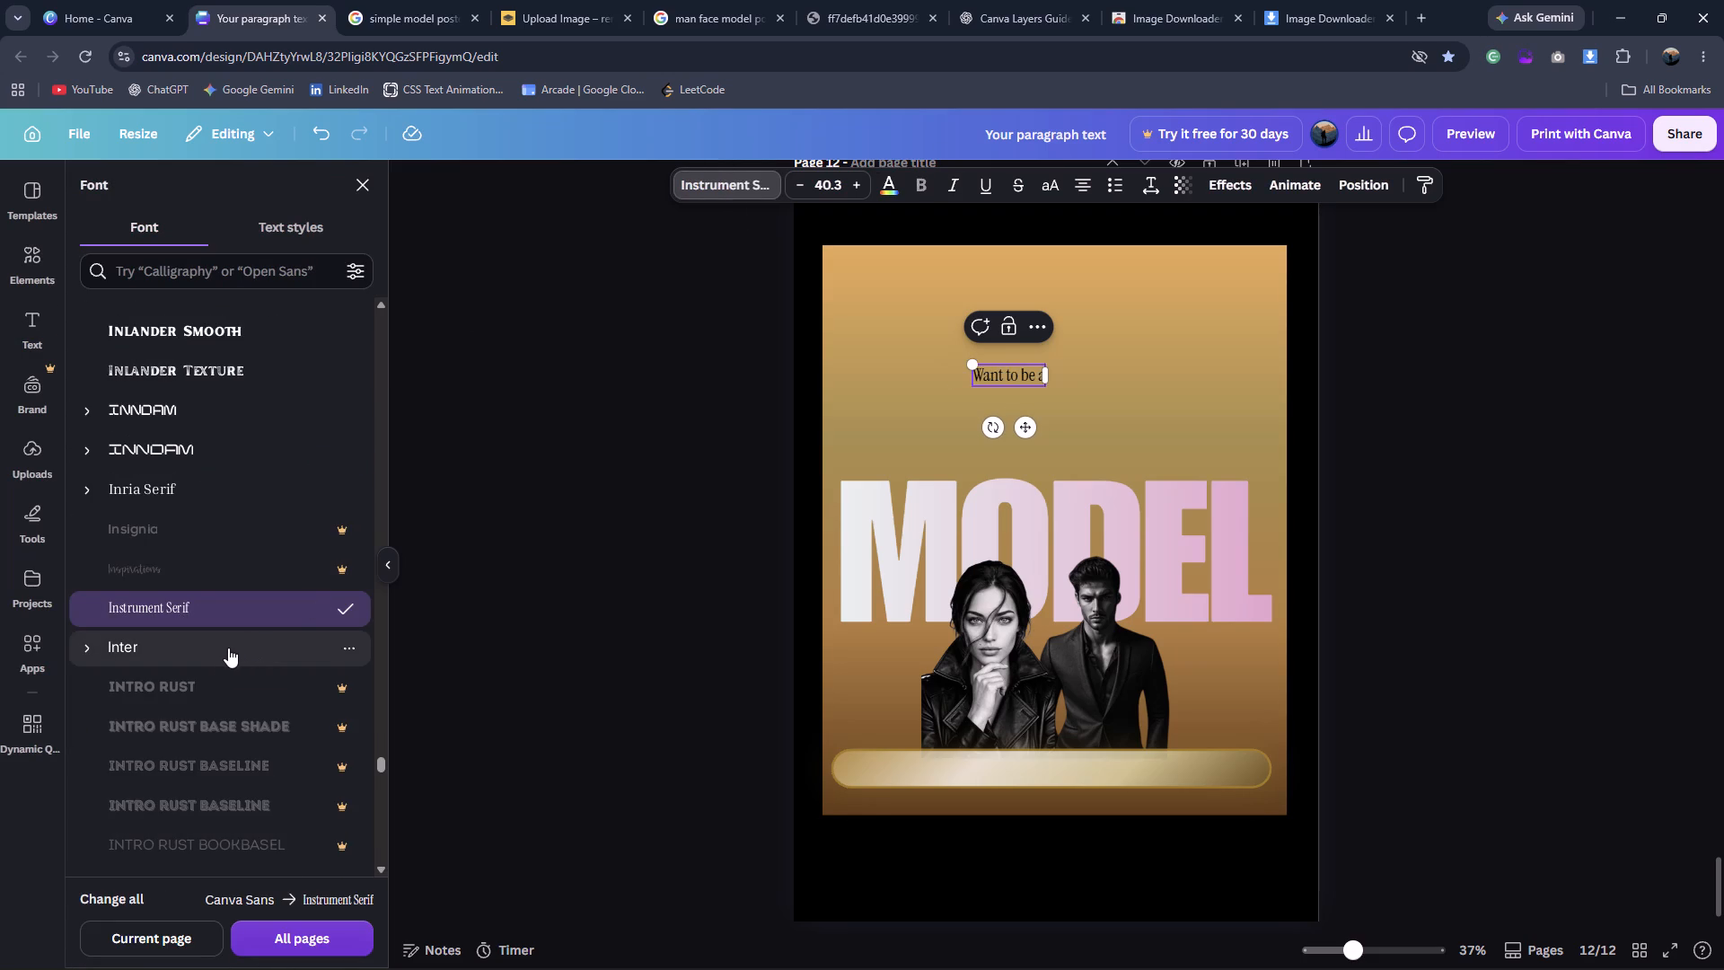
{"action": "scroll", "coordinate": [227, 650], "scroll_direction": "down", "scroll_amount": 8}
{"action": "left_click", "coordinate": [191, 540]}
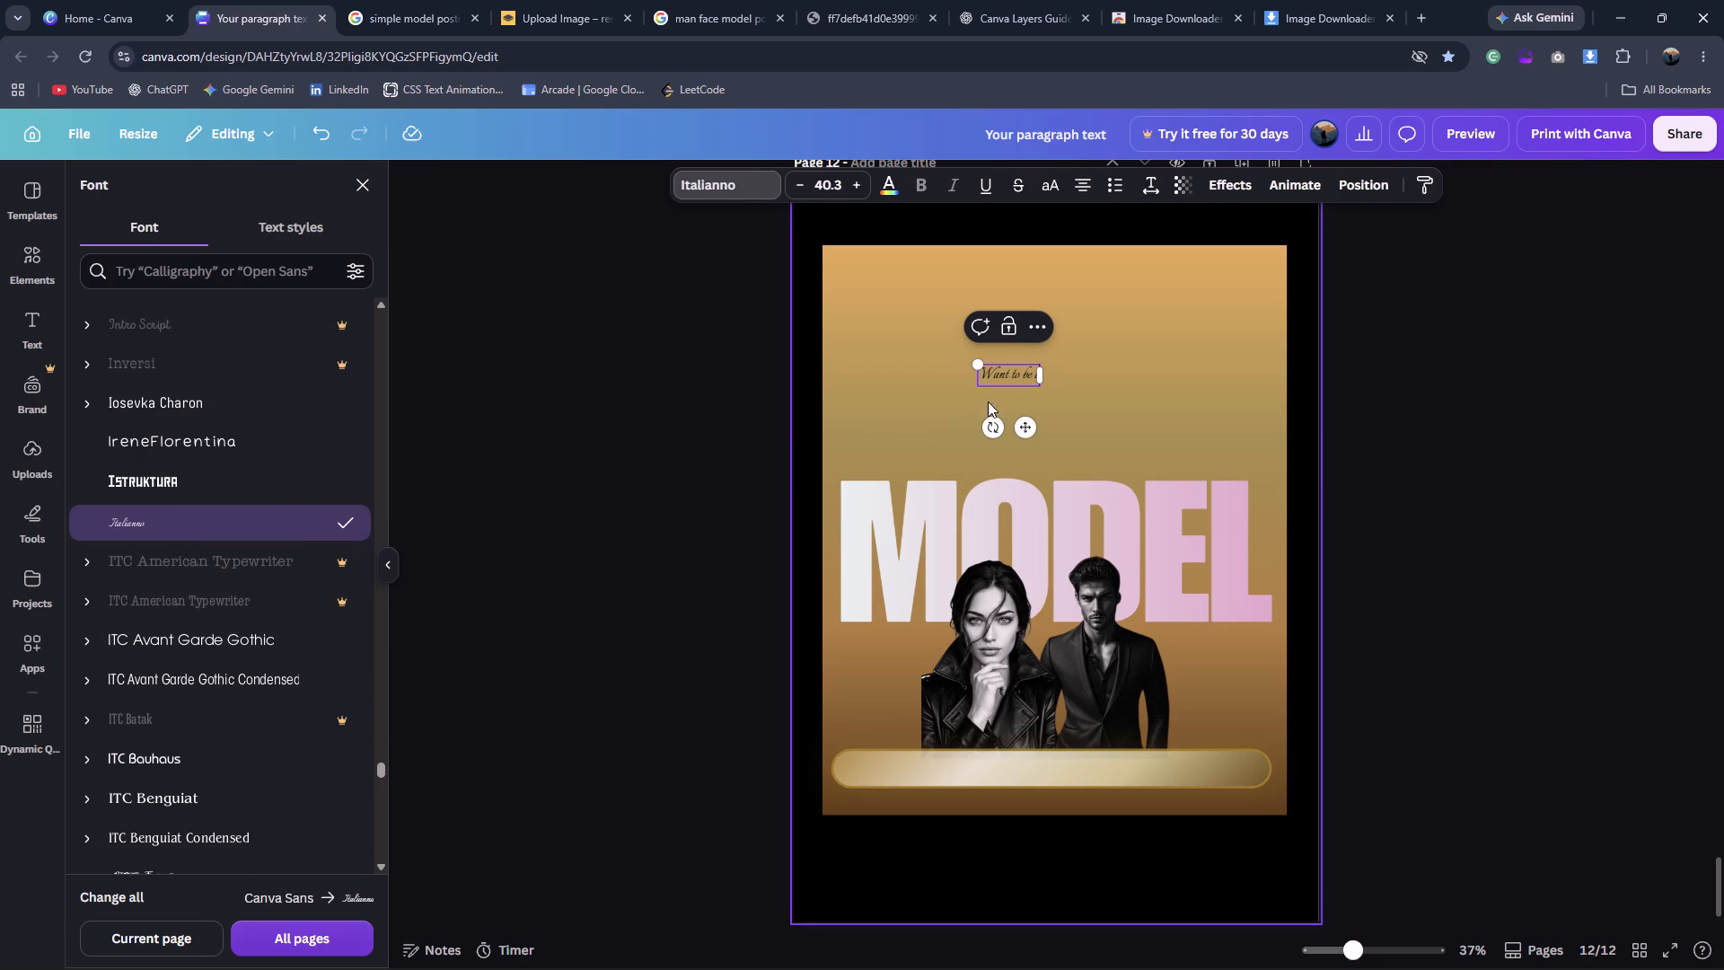
Enlarge the "Want to be a" text to size 202 and place it directly above the MODEL headline.
{"action": "left_click_drag", "start_coordinate": [978, 360], "coordinate": [787, 318]}
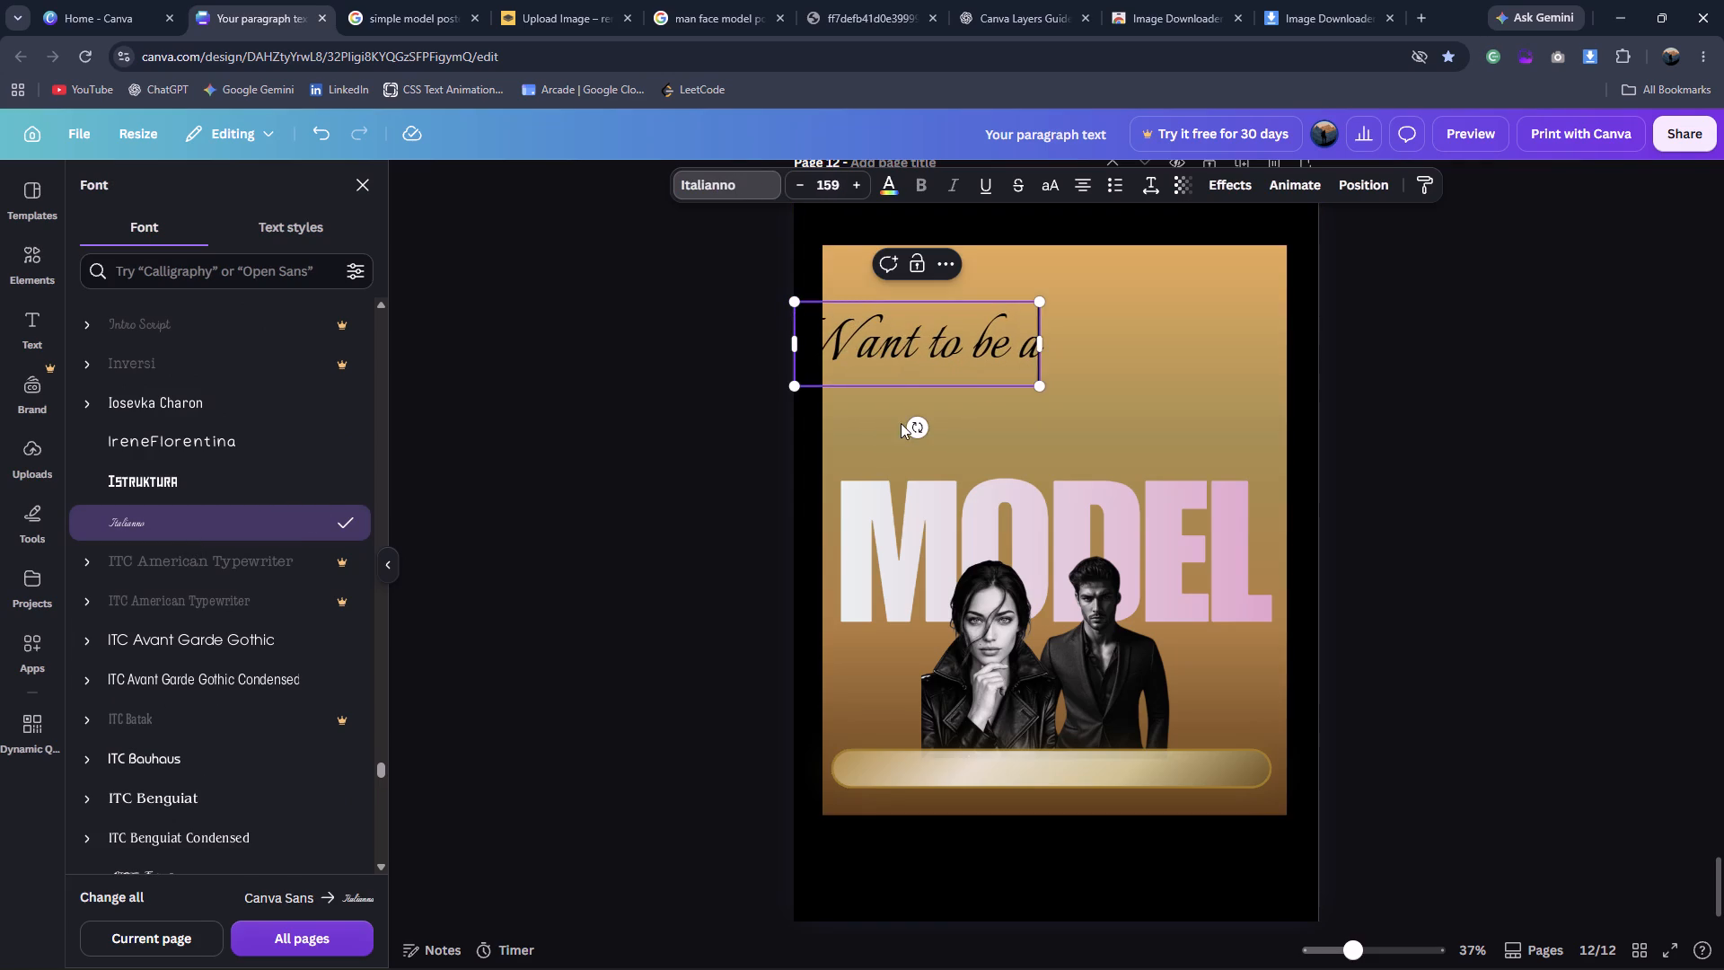
{"action": "left_click", "coordinate": [713, 422]}
{"action": "left_click", "coordinate": [639, 415]}
{"action": "left_click_drag", "start_coordinate": [883, 347], "coordinate": [1001, 445]}
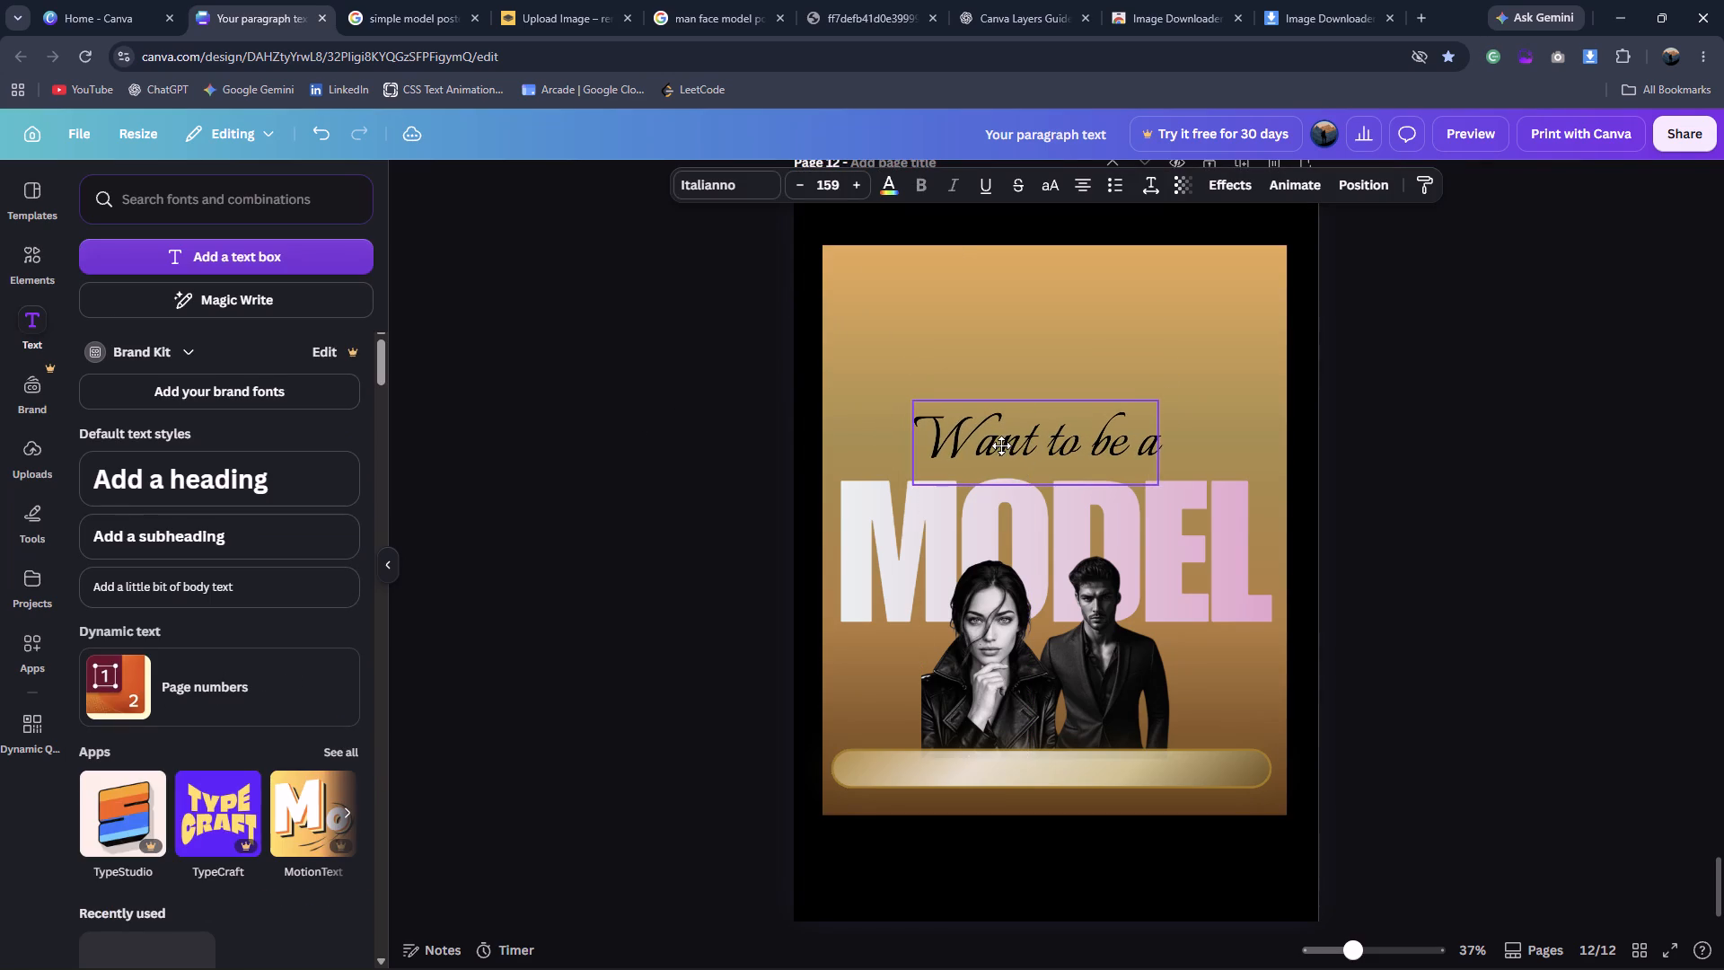
{"action": "left_click_drag", "start_coordinate": [1001, 445], "coordinate": [1000, 445]}
{"action": "left_click_drag", "start_coordinate": [911, 400], "coordinate": [855, 363]}
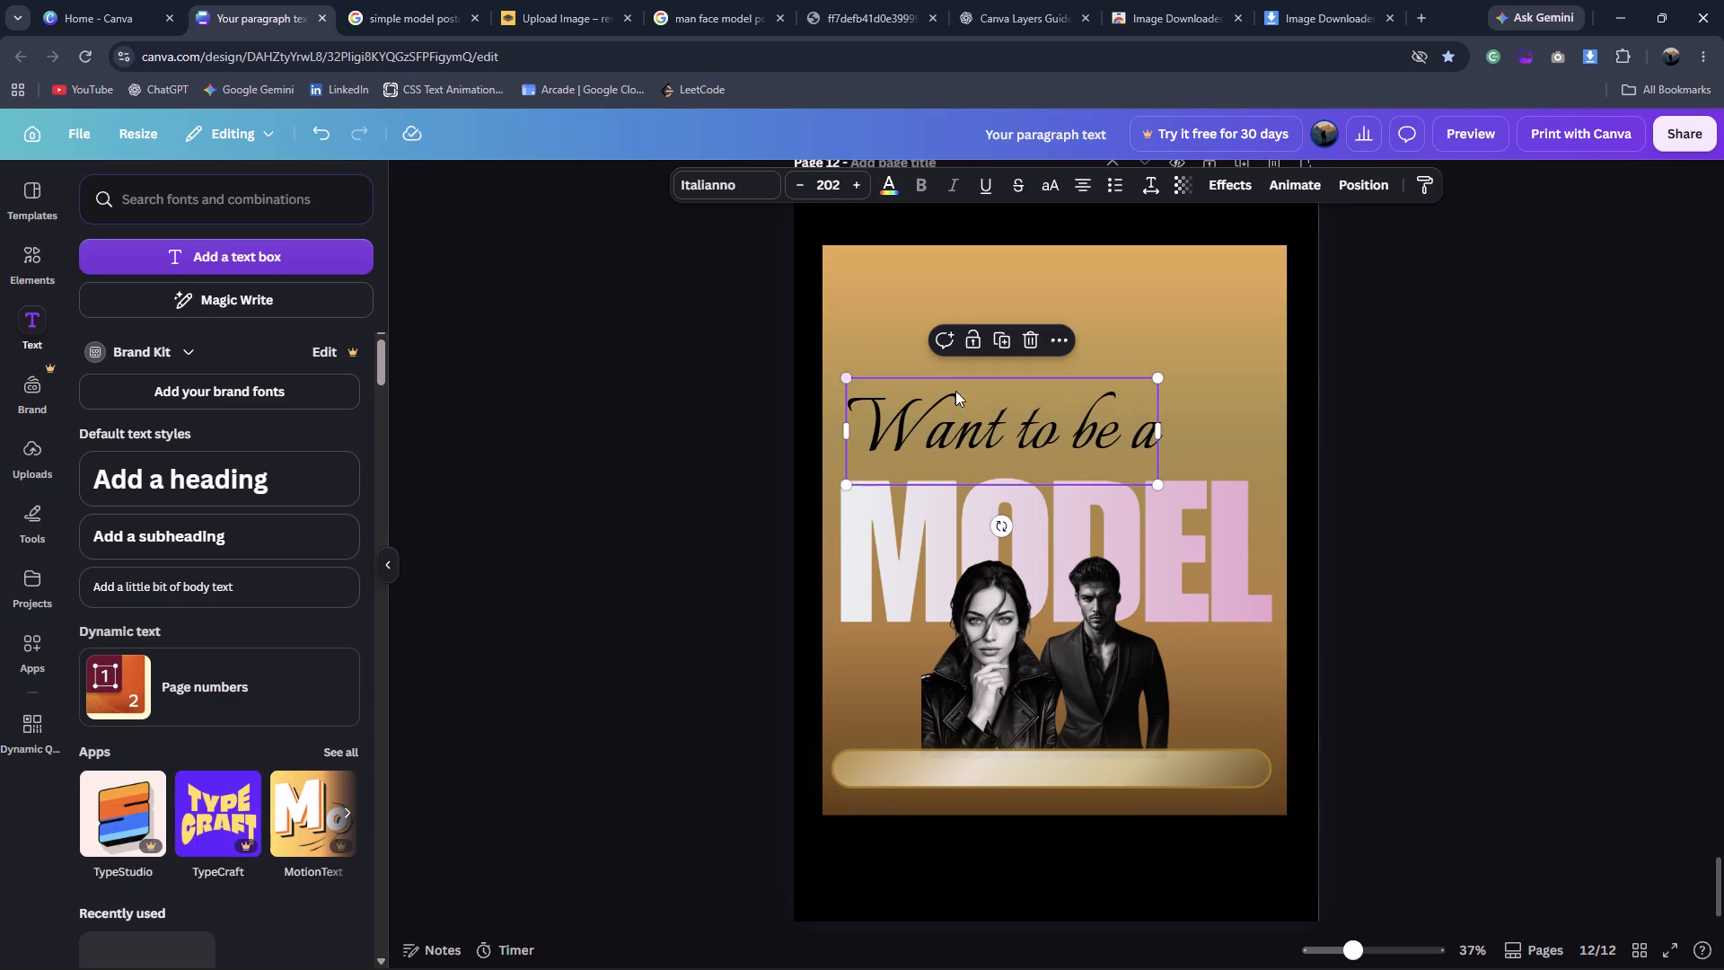
{"action": "left_click_drag", "start_coordinate": [1006, 416], "coordinate": [1050, 413]}
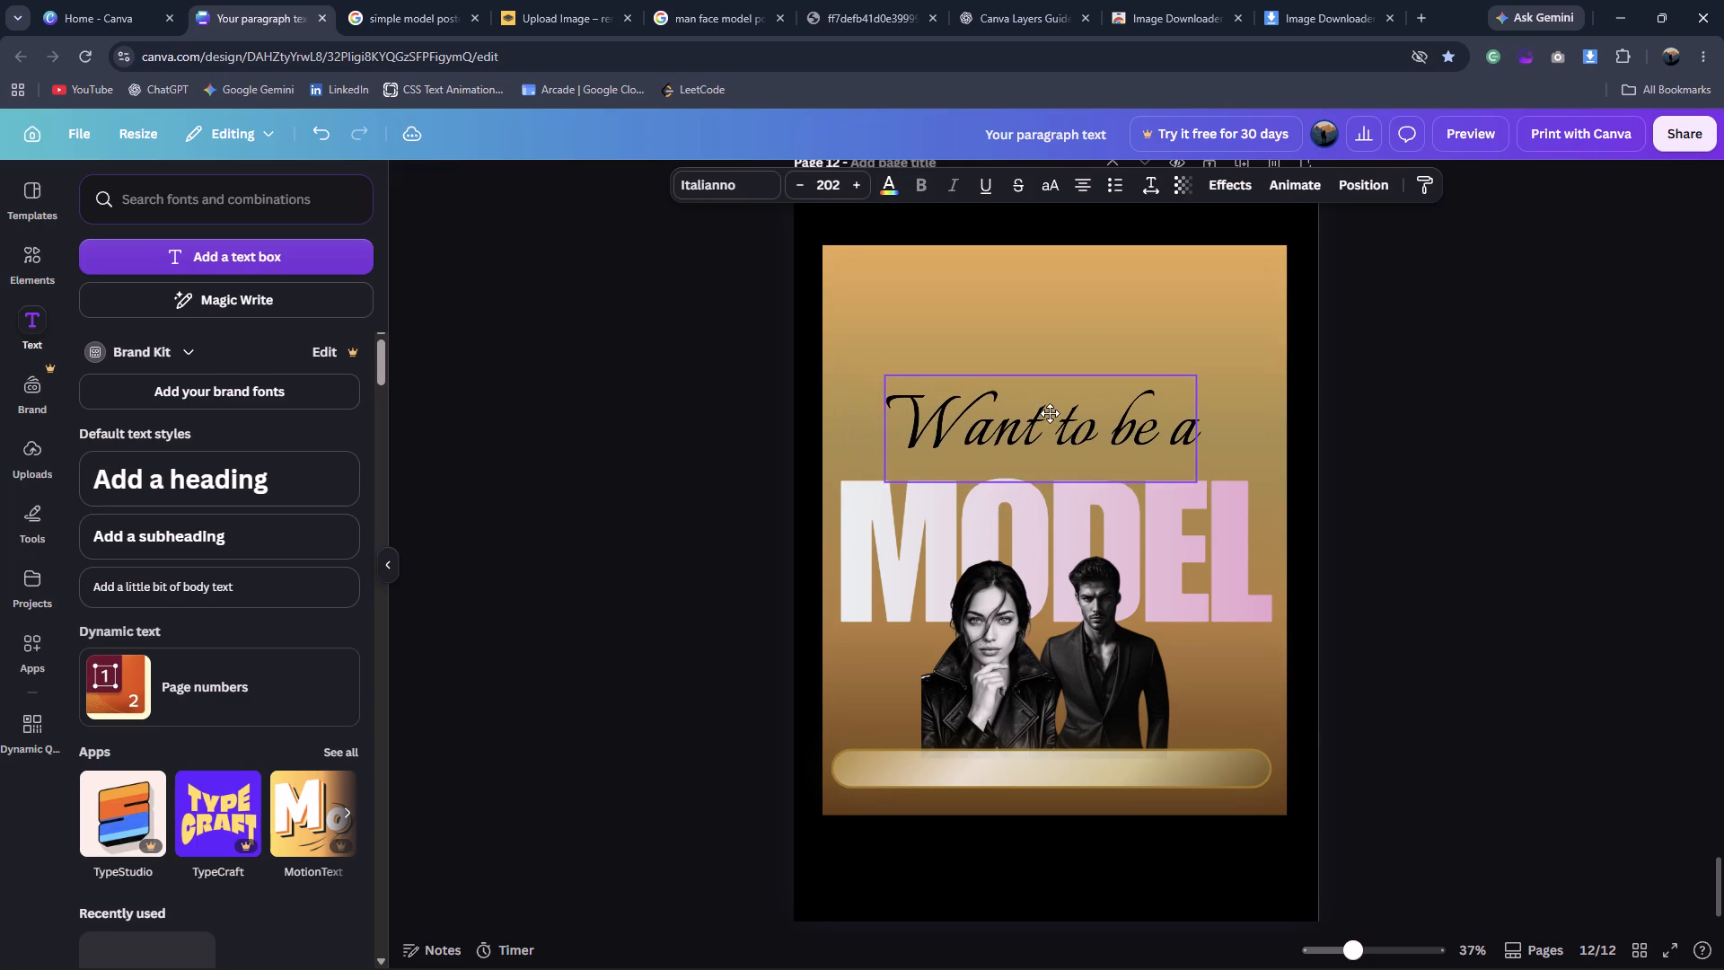
{"action": "left_click_drag", "start_coordinate": [1050, 413], "coordinate": [1029, 425]}
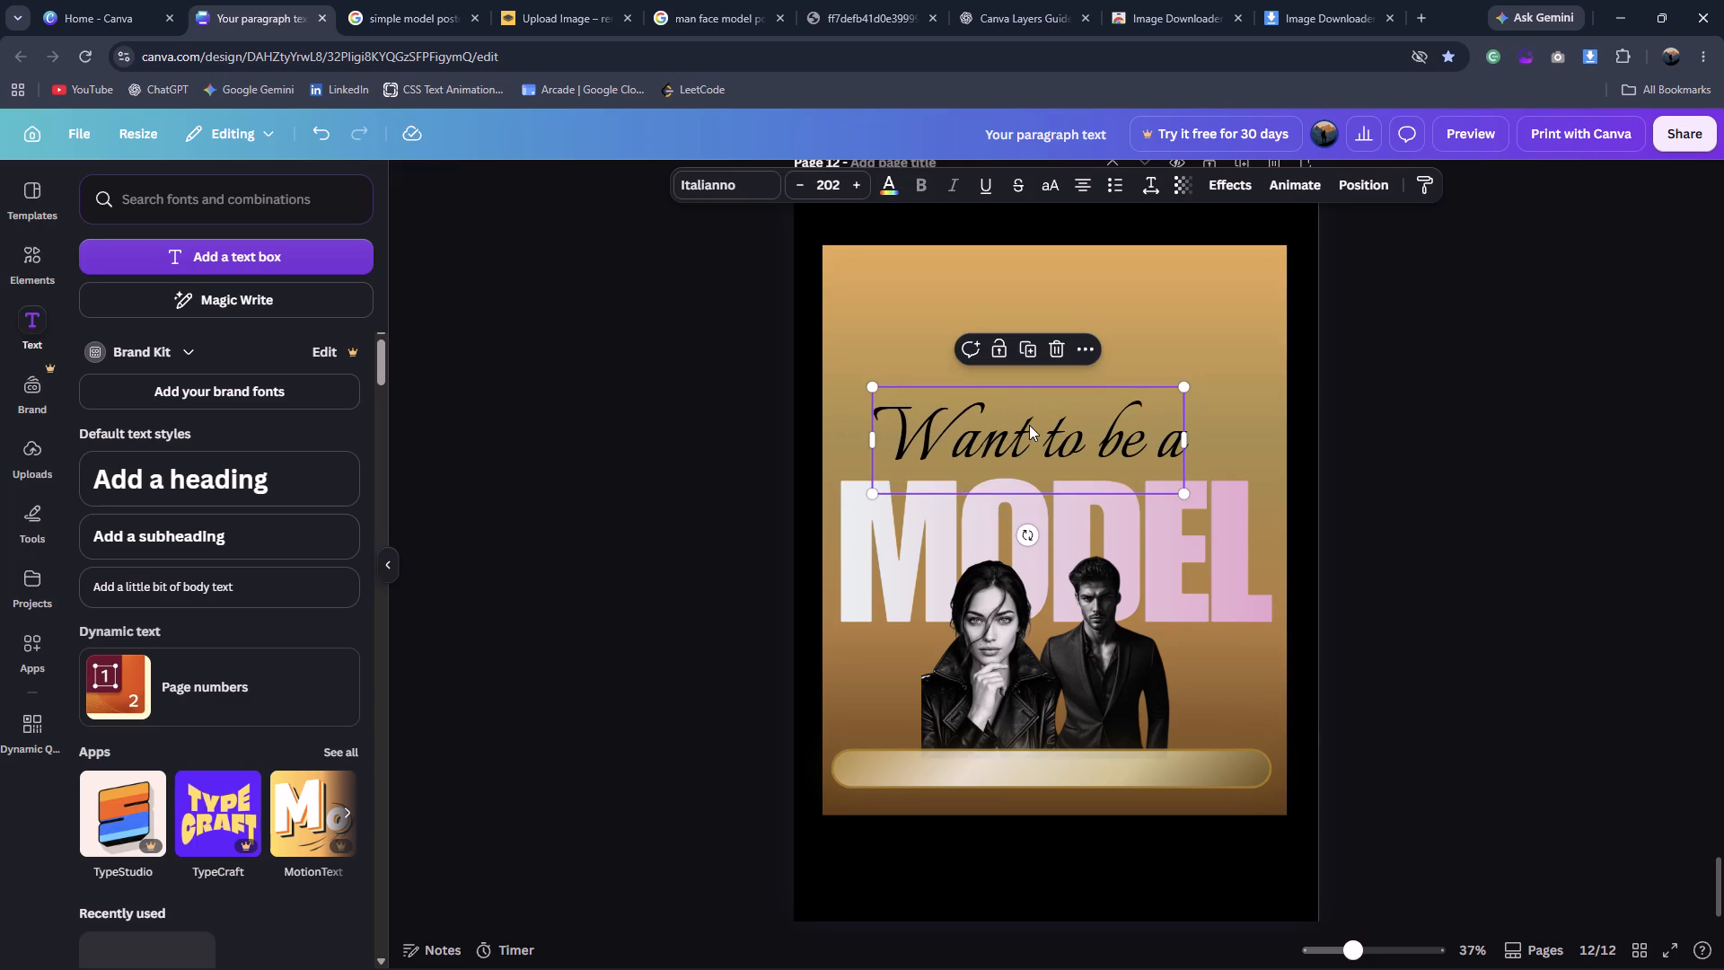
Nudge the "Want to be a" text sideways until it is centred over the MODEL headline.
{"action": "key", "text": "Right"}
{"action": "key", "text": "Right"}
{"action": "key", "text": "Right"}
{"action": "key", "text": "Right"}
{"action": "key", "text": "Right"}
{"action": "key", "text": "Right"}
{"action": "key", "text": "Right"}
{"action": "key", "text": "Right"}
{"action": "key", "text": "Right"}
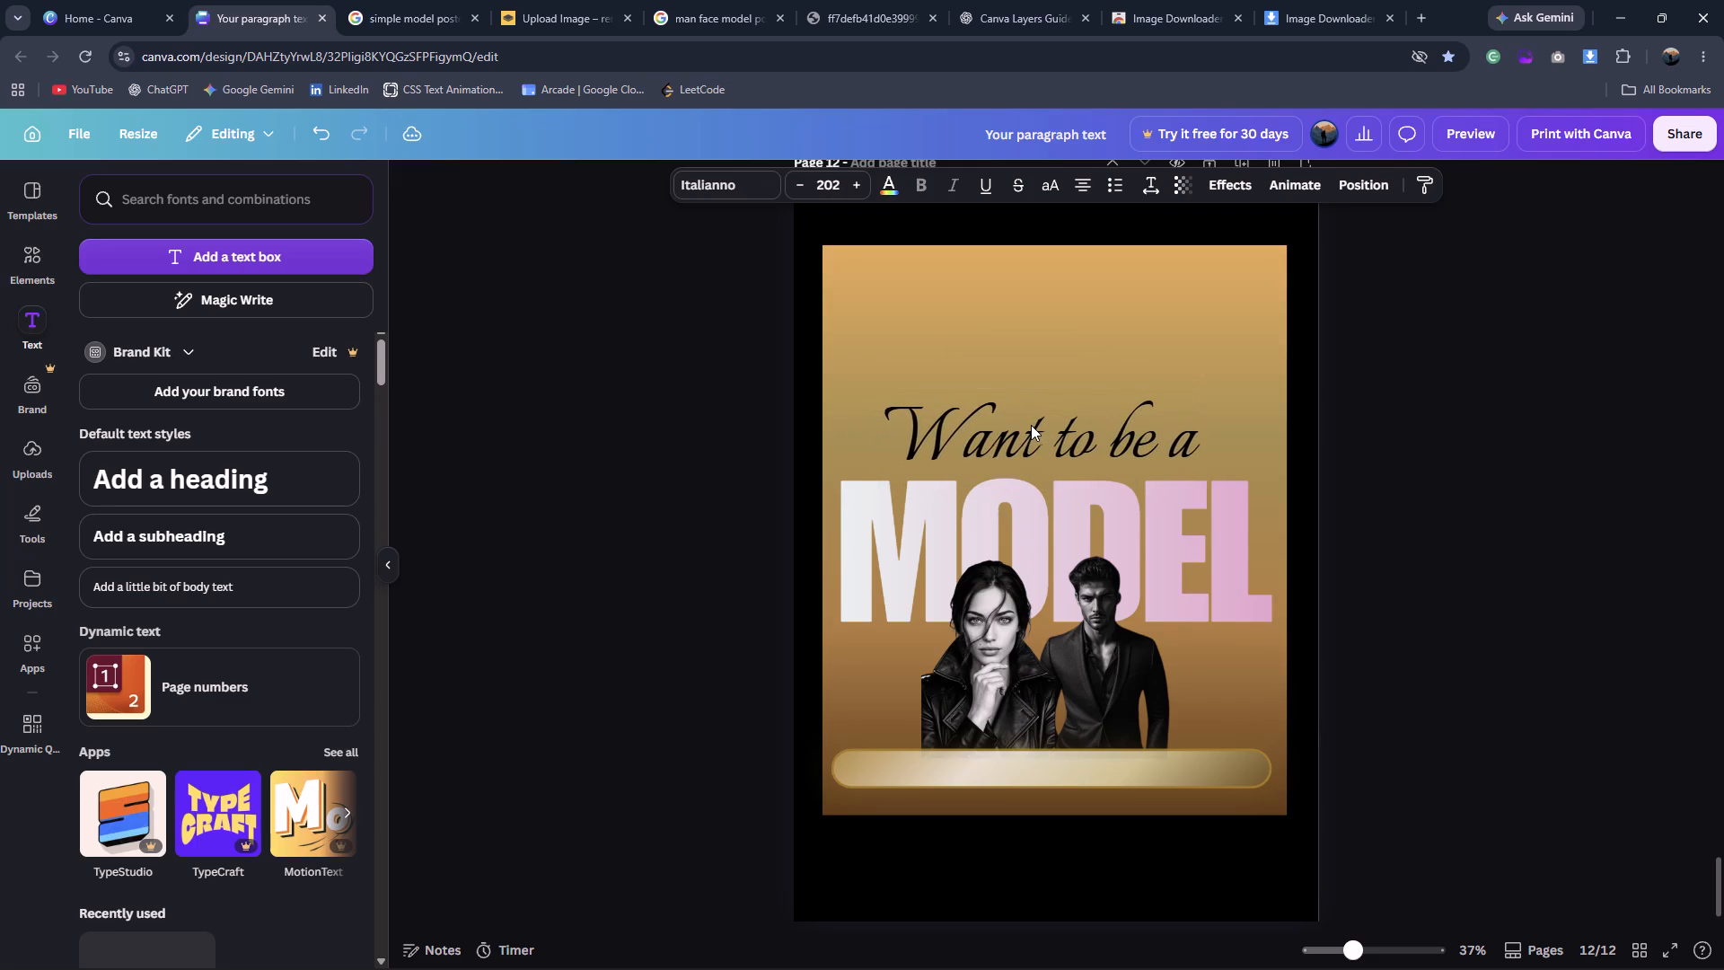
{"action": "key", "text": "Right"}
{"action": "key", "text": "Right"}
{"action": "key", "text": "Right"}
{"action": "key", "text": "Right"}
{"action": "key", "text": "Right"}
{"action": "key", "text": "Right"}
{"action": "key", "text": "Right"}
{"action": "key", "text": "Right"}
{"action": "key", "text": "Right"}
{"action": "key", "text": "Right"}
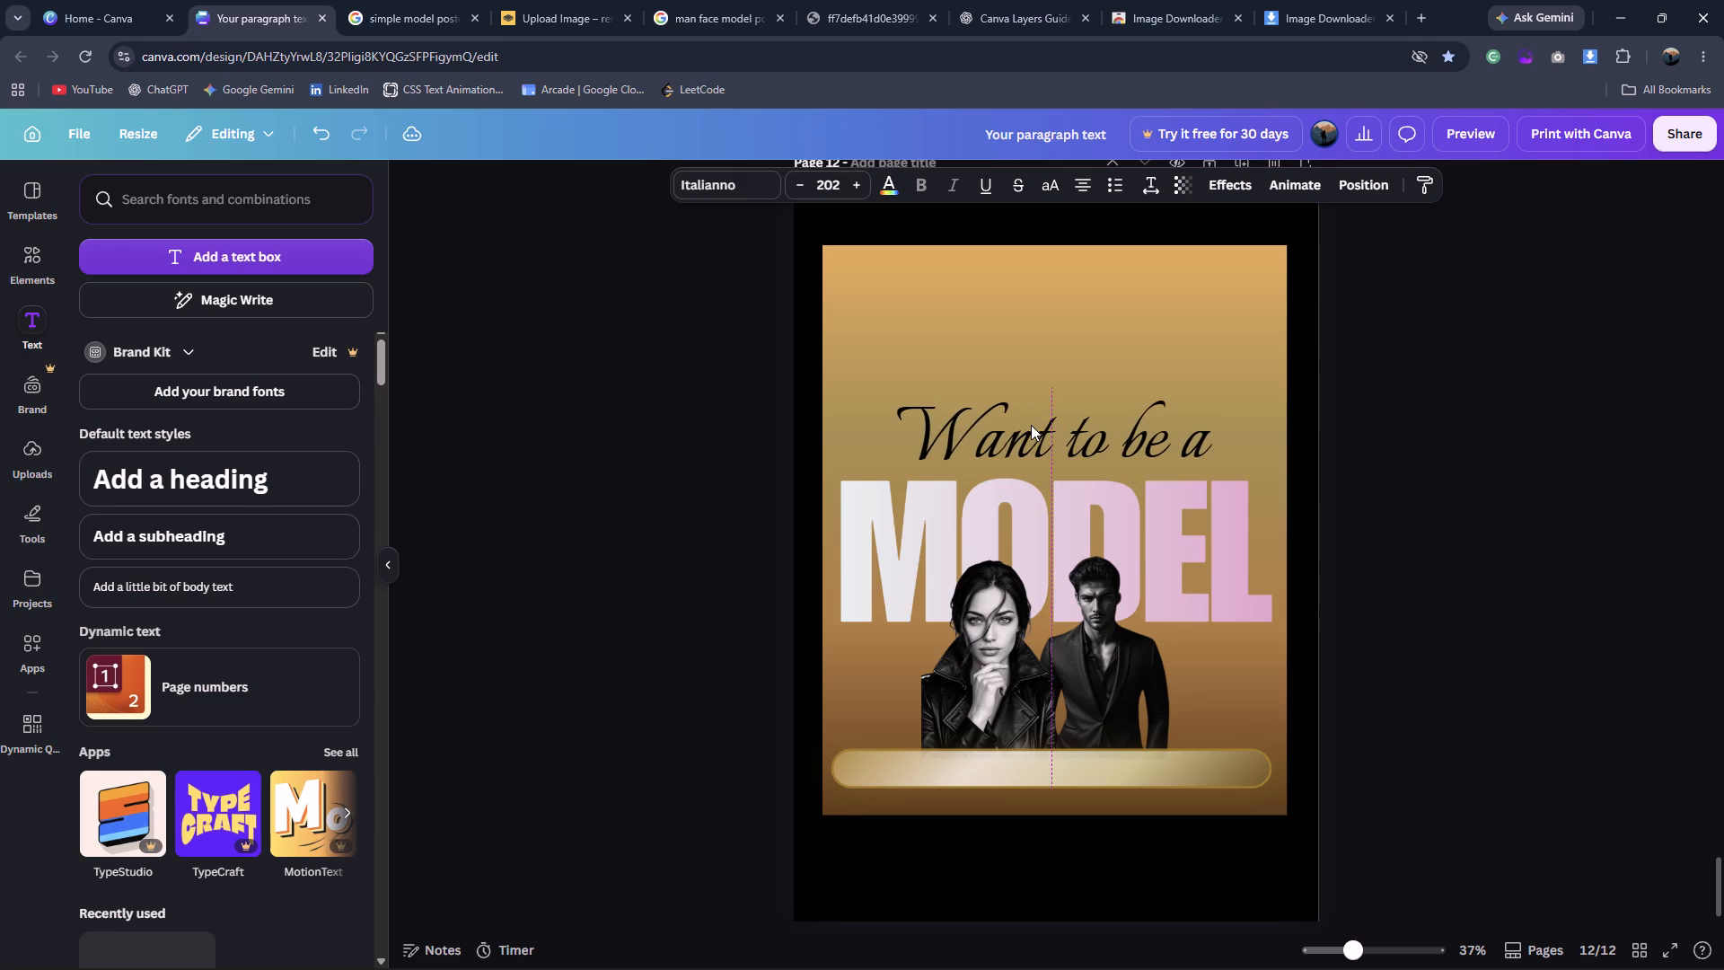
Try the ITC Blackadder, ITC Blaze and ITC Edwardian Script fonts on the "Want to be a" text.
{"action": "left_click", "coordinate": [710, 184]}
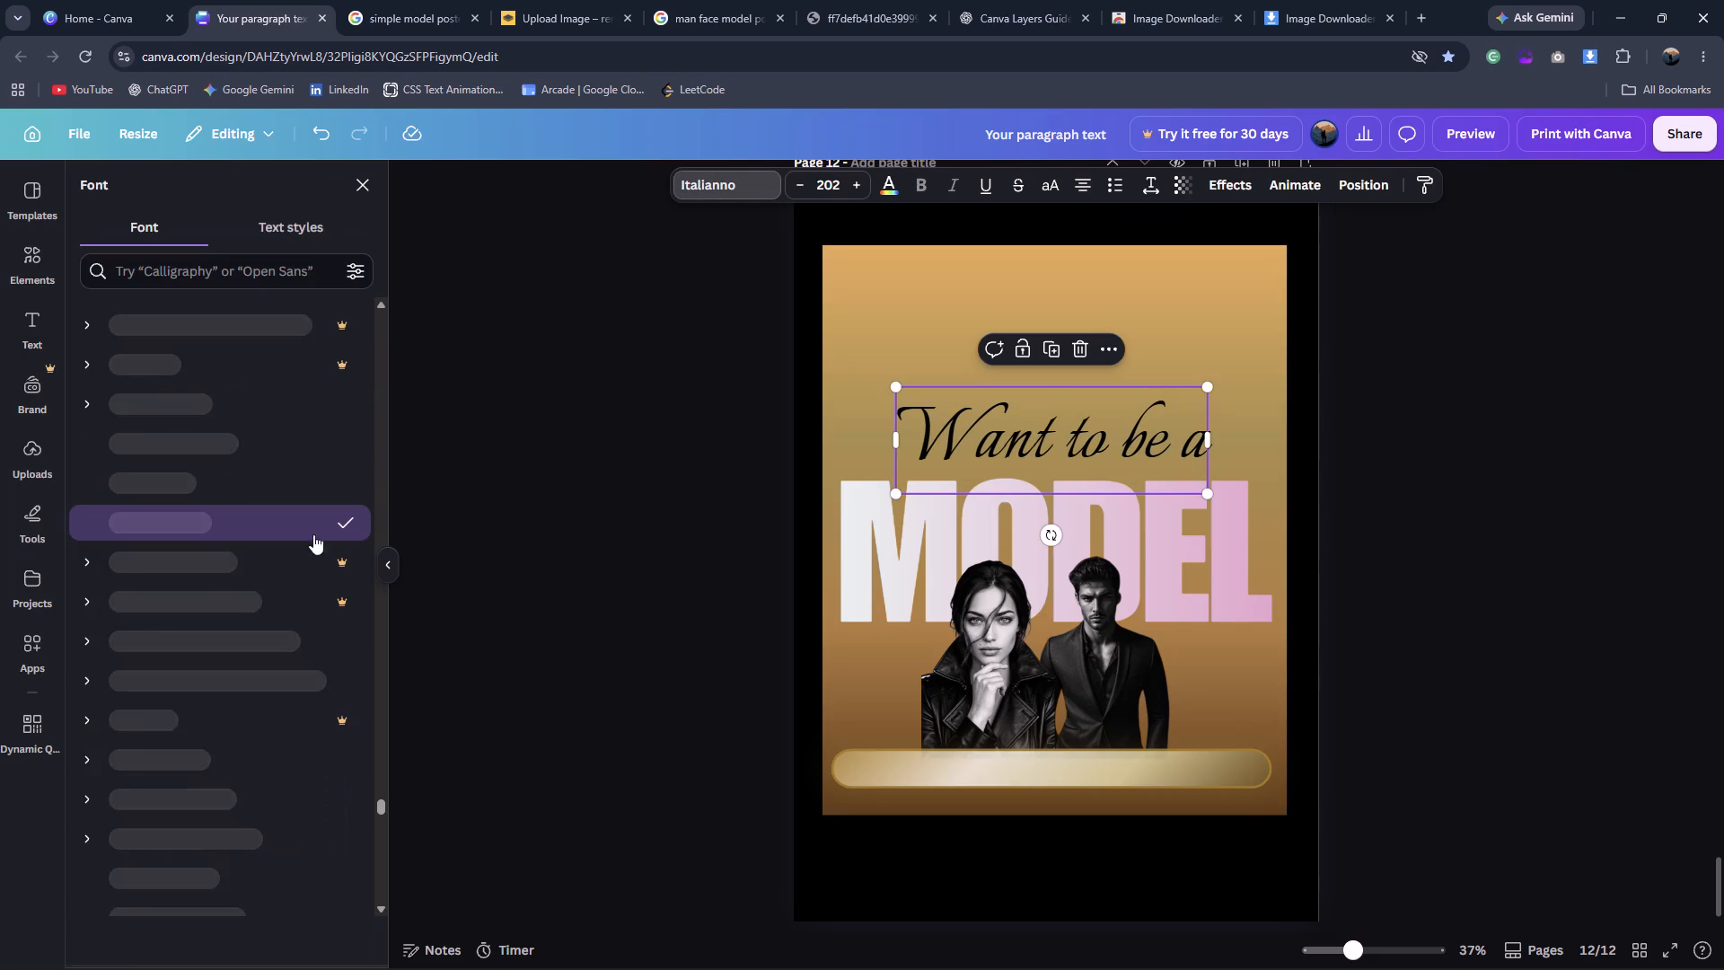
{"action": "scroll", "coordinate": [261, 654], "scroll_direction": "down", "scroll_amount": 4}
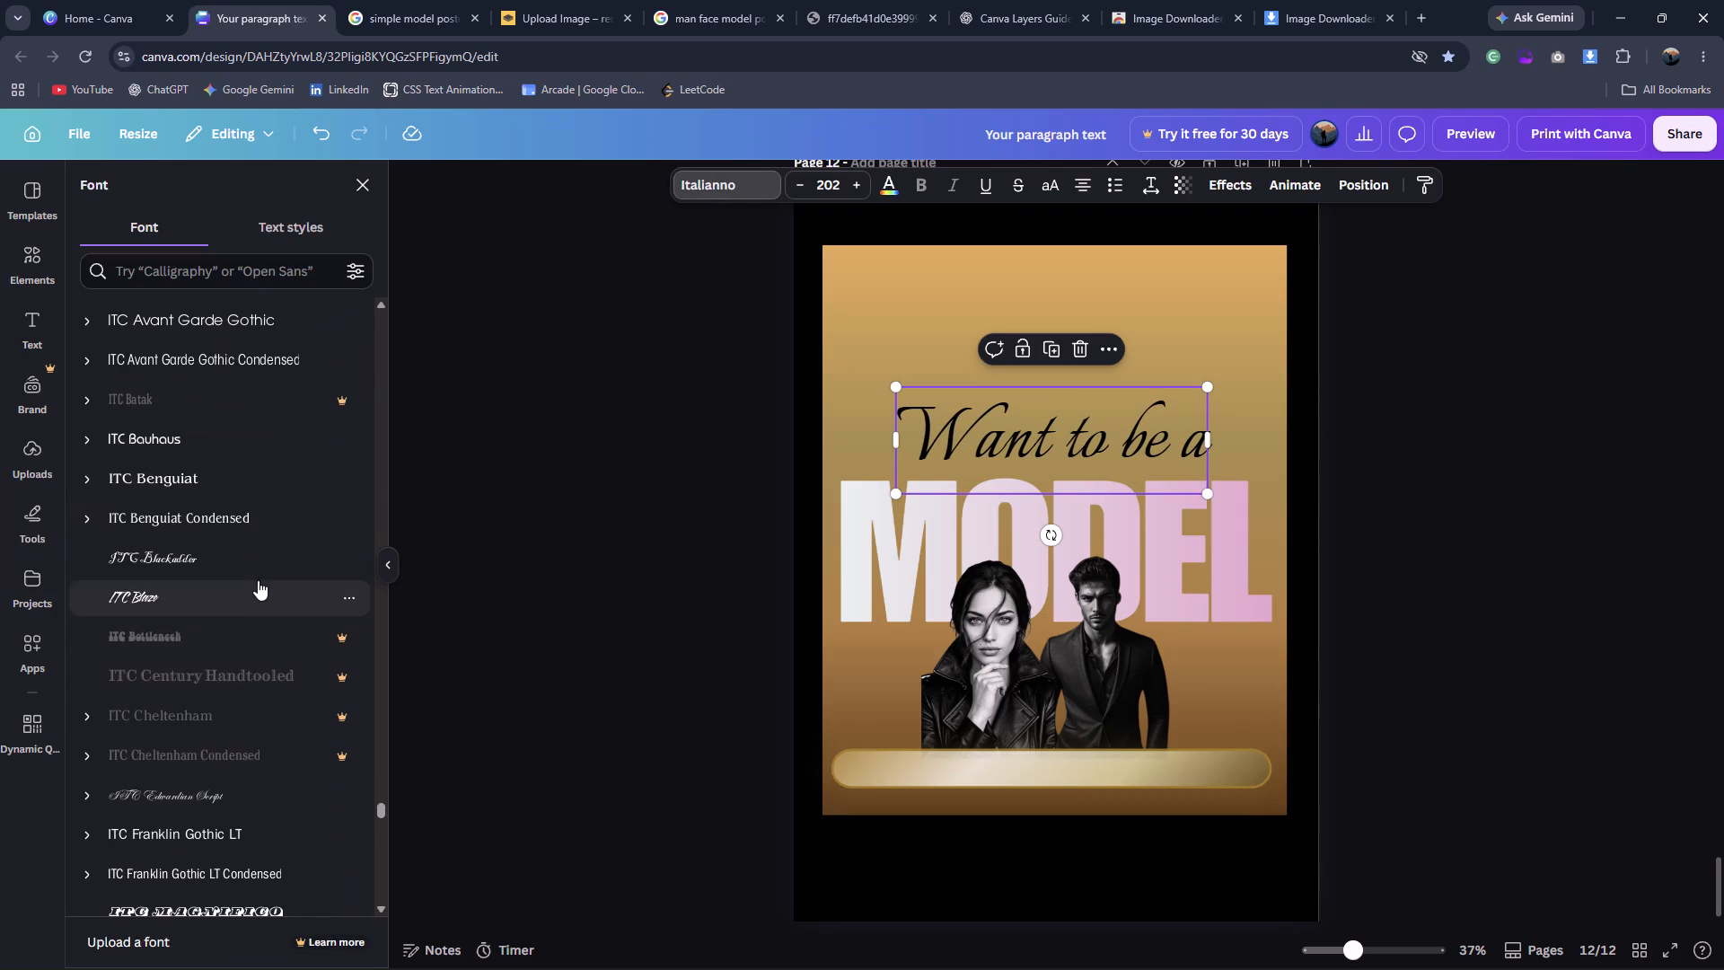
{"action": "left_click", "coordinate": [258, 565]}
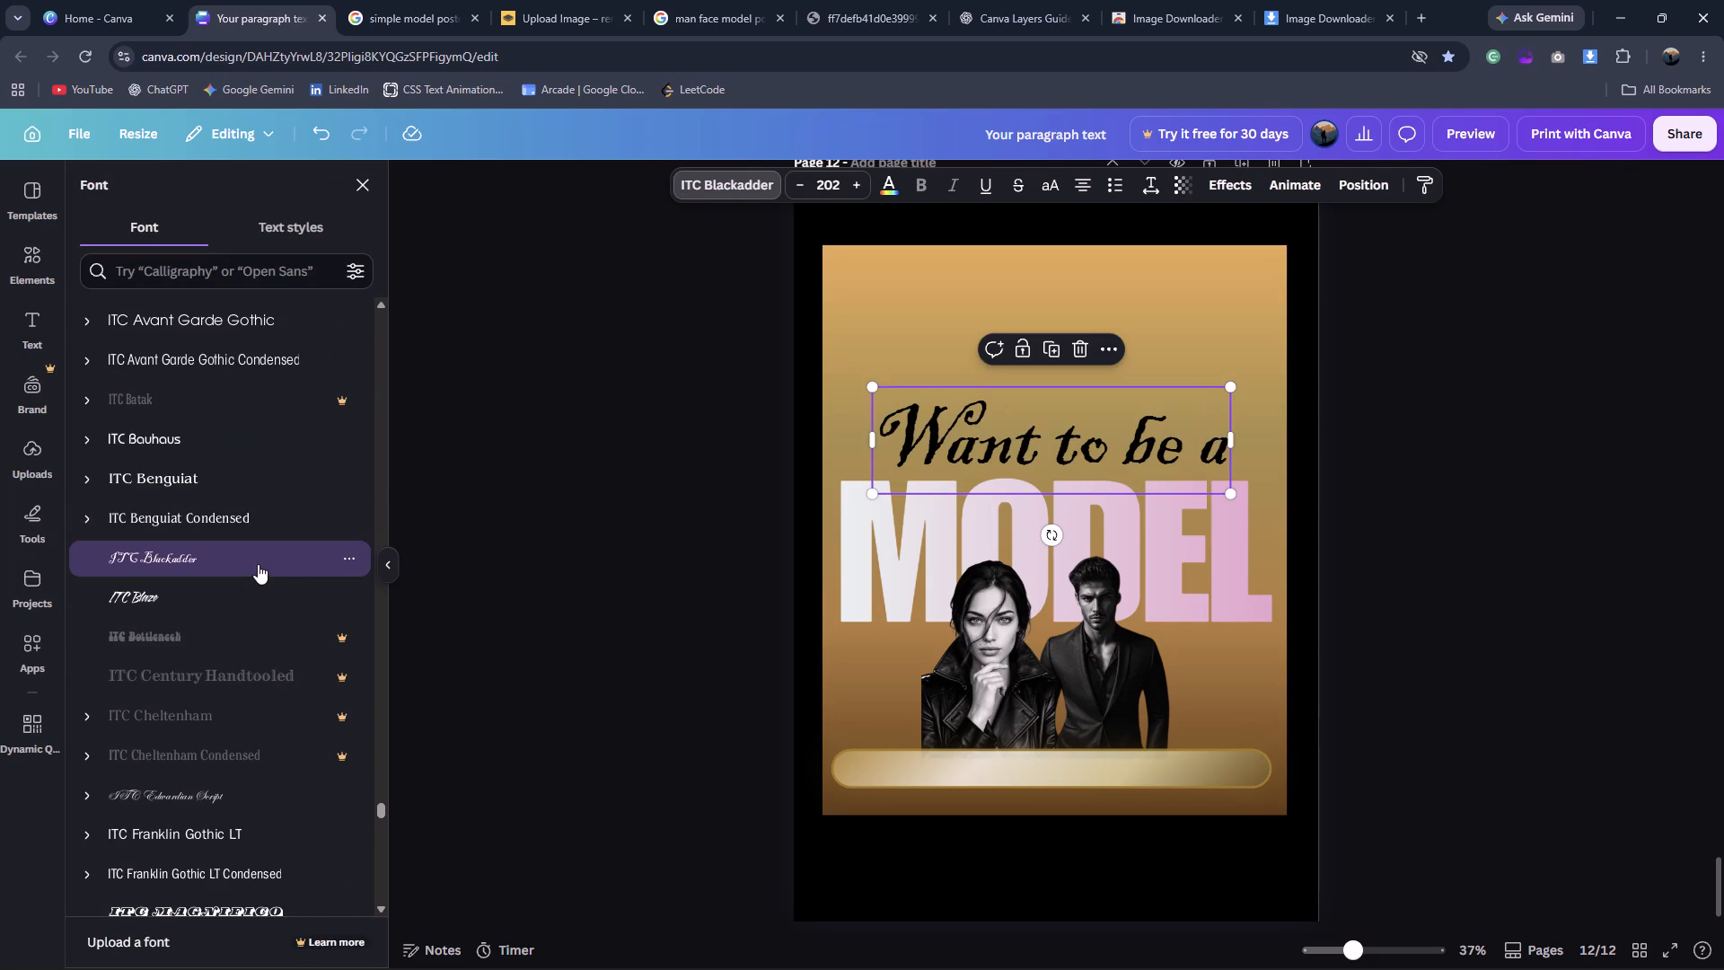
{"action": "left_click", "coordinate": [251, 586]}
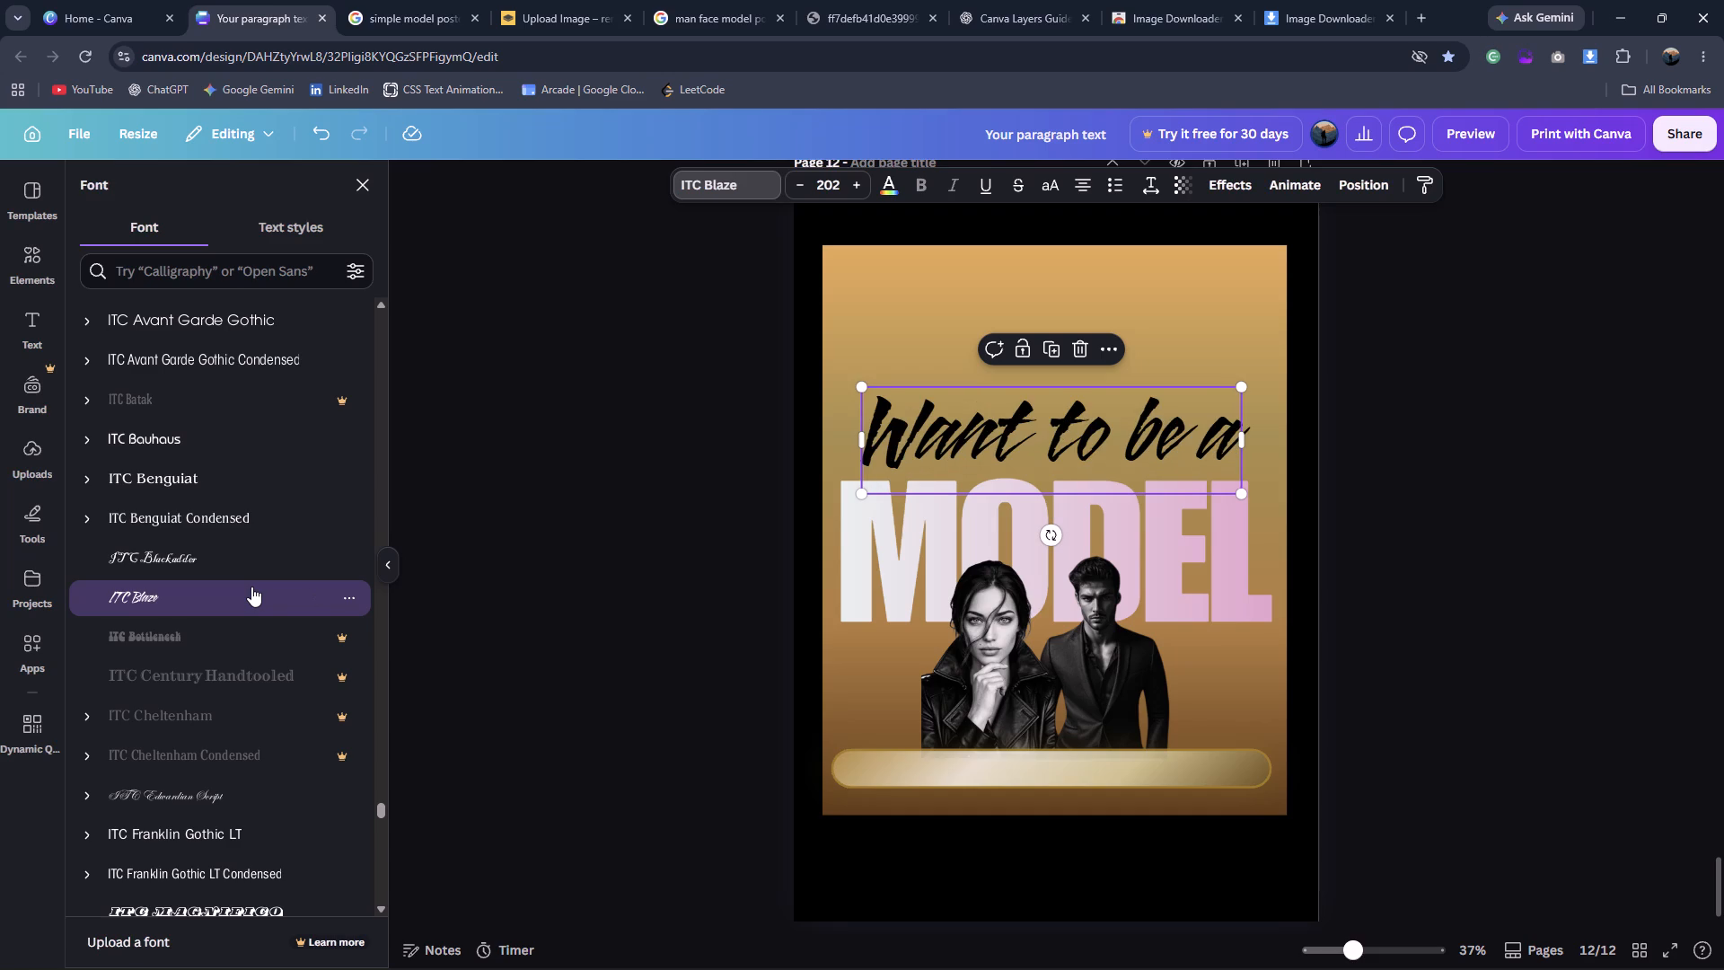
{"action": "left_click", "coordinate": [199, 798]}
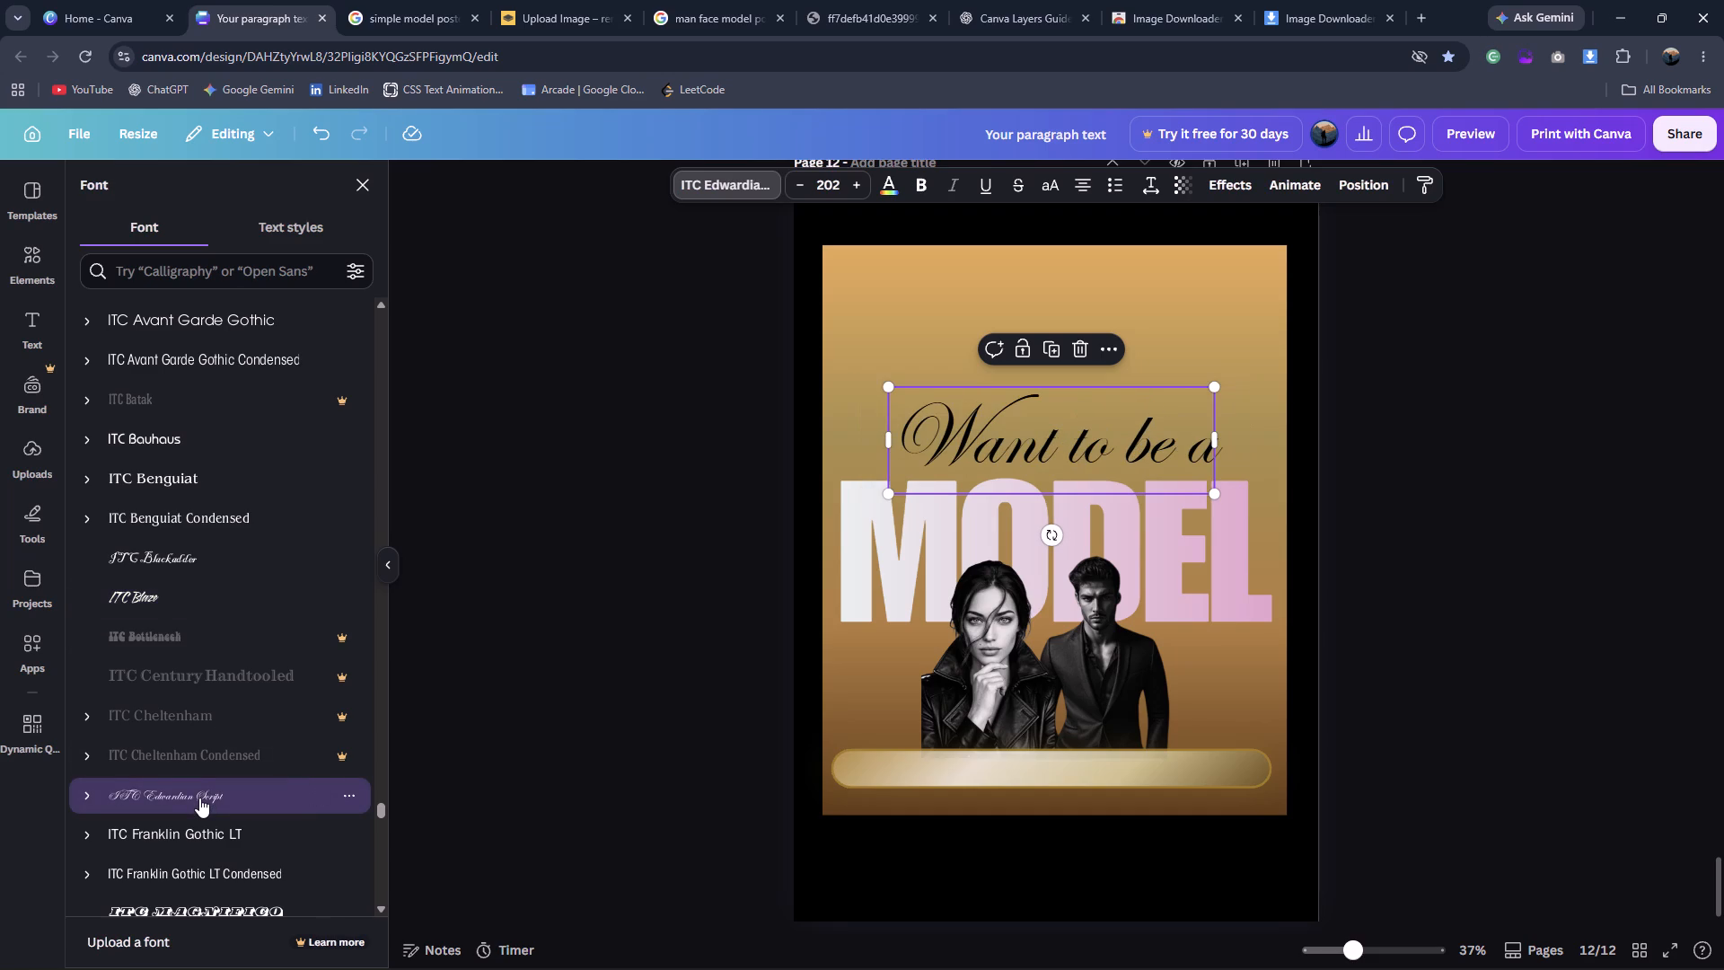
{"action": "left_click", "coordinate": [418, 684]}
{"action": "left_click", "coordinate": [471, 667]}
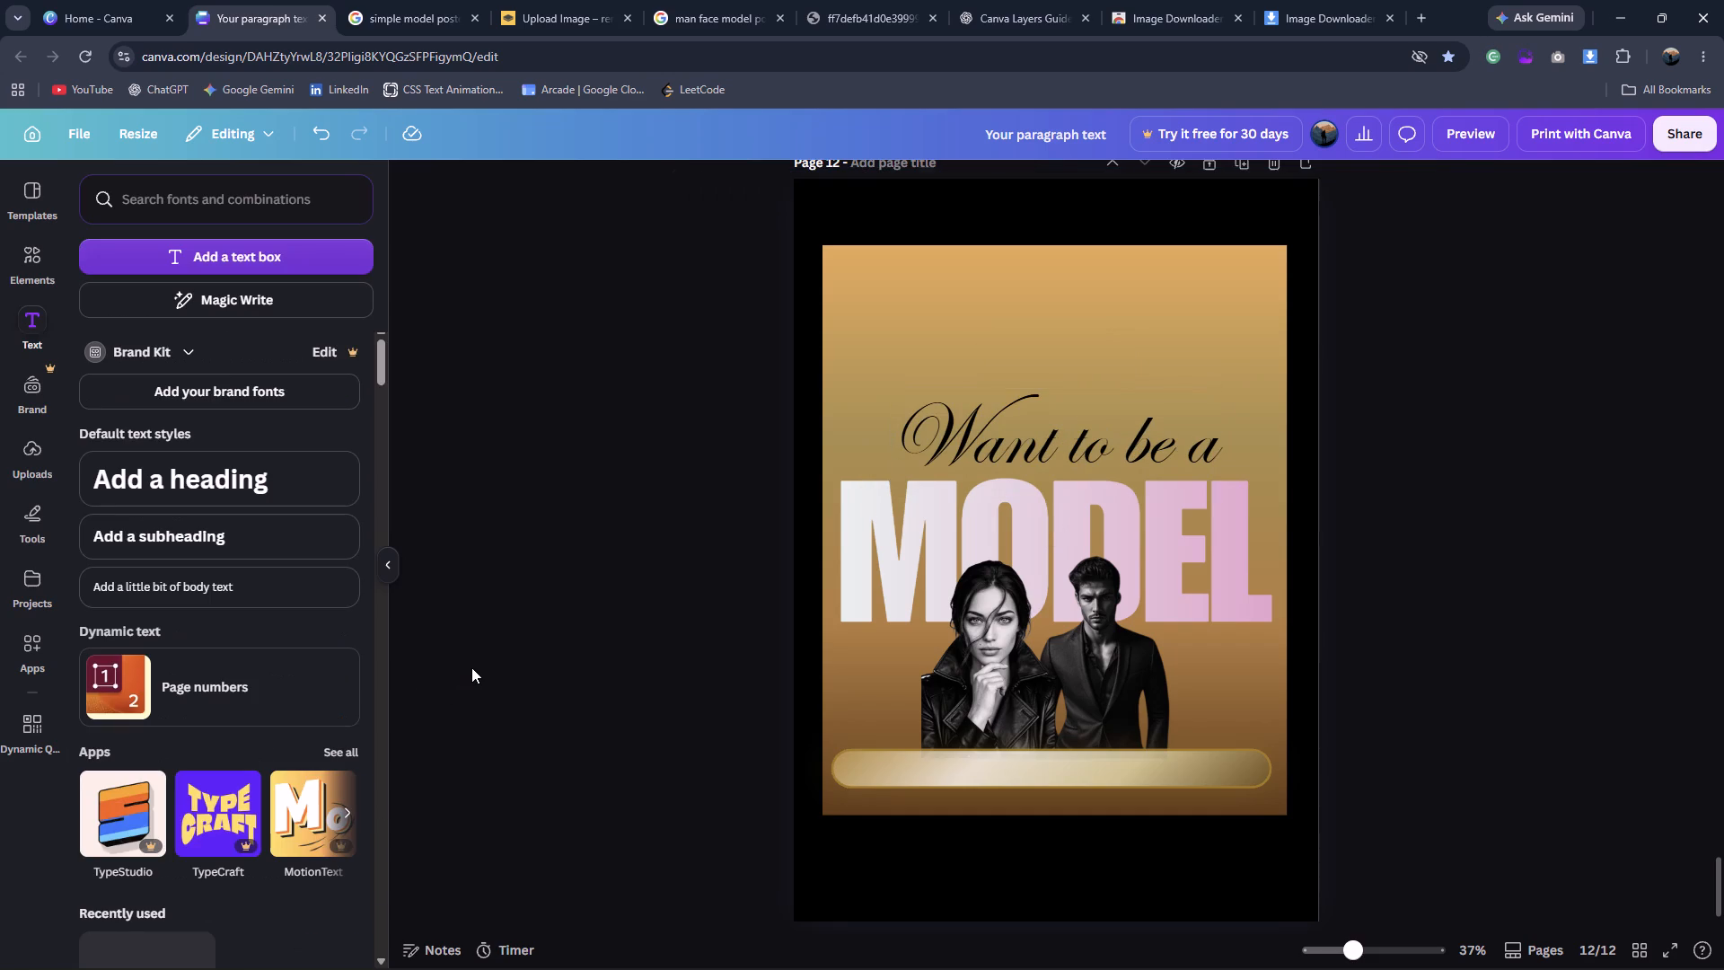
Compare the tagline with the reference poster and change its wording to "Want to become a".
{"action": "left_click", "coordinate": [387, 0]}
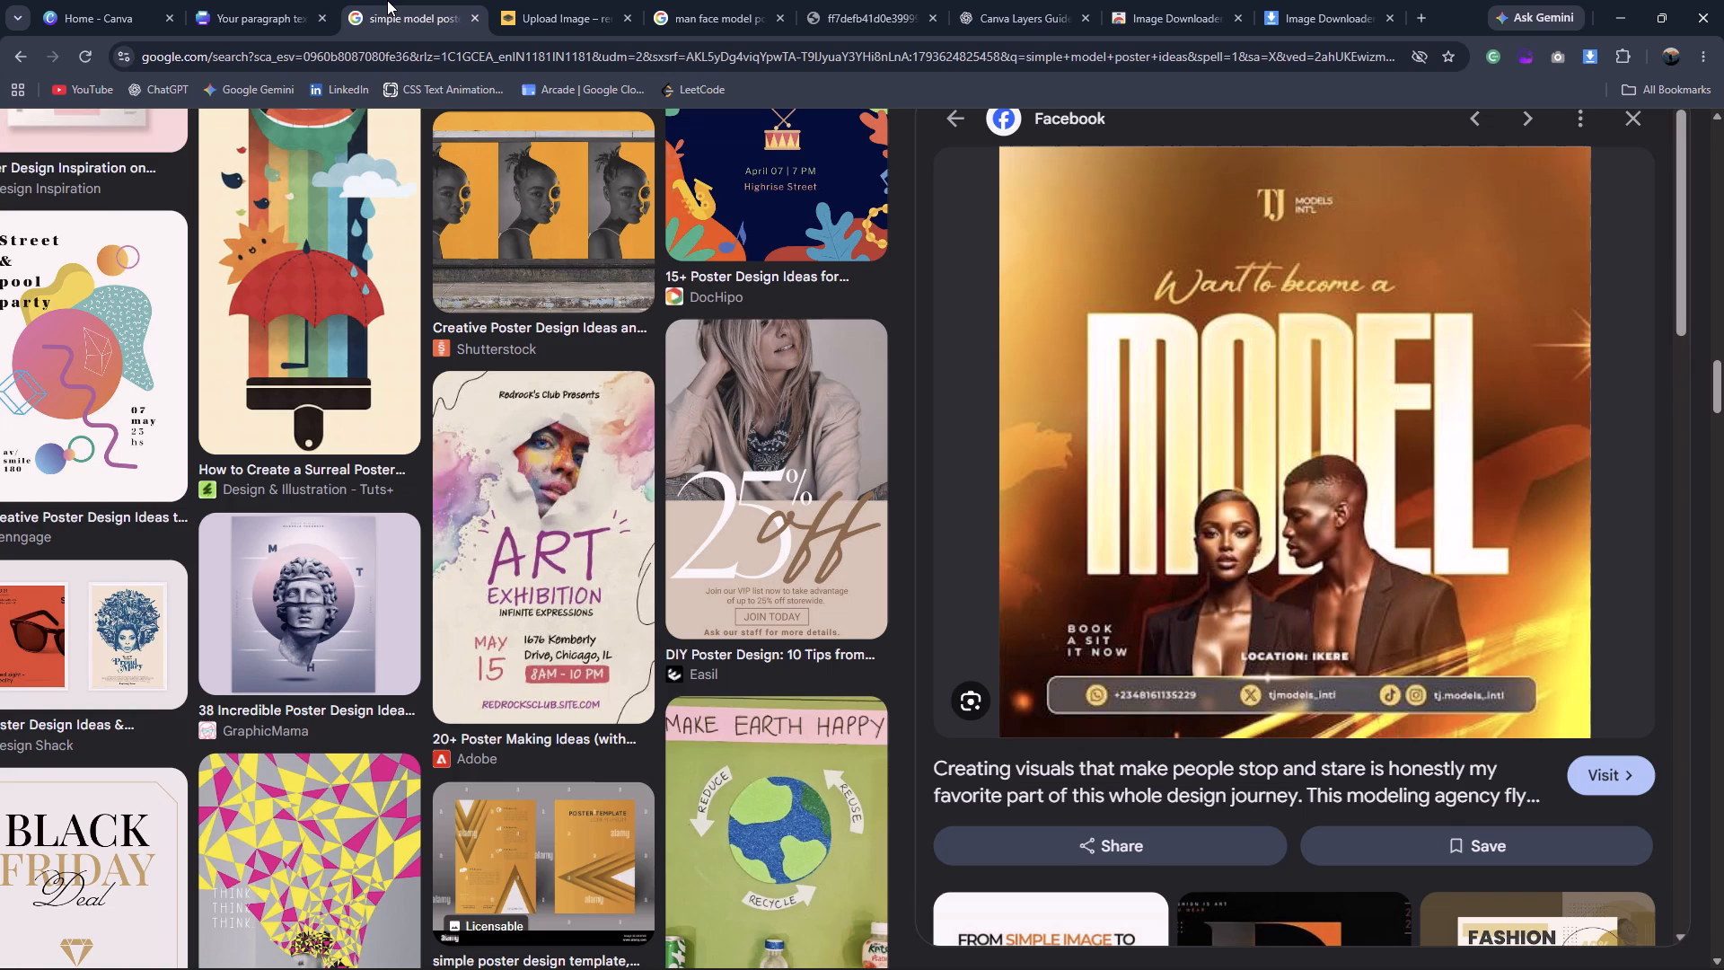
{"action": "left_click", "coordinate": [212, 0]}
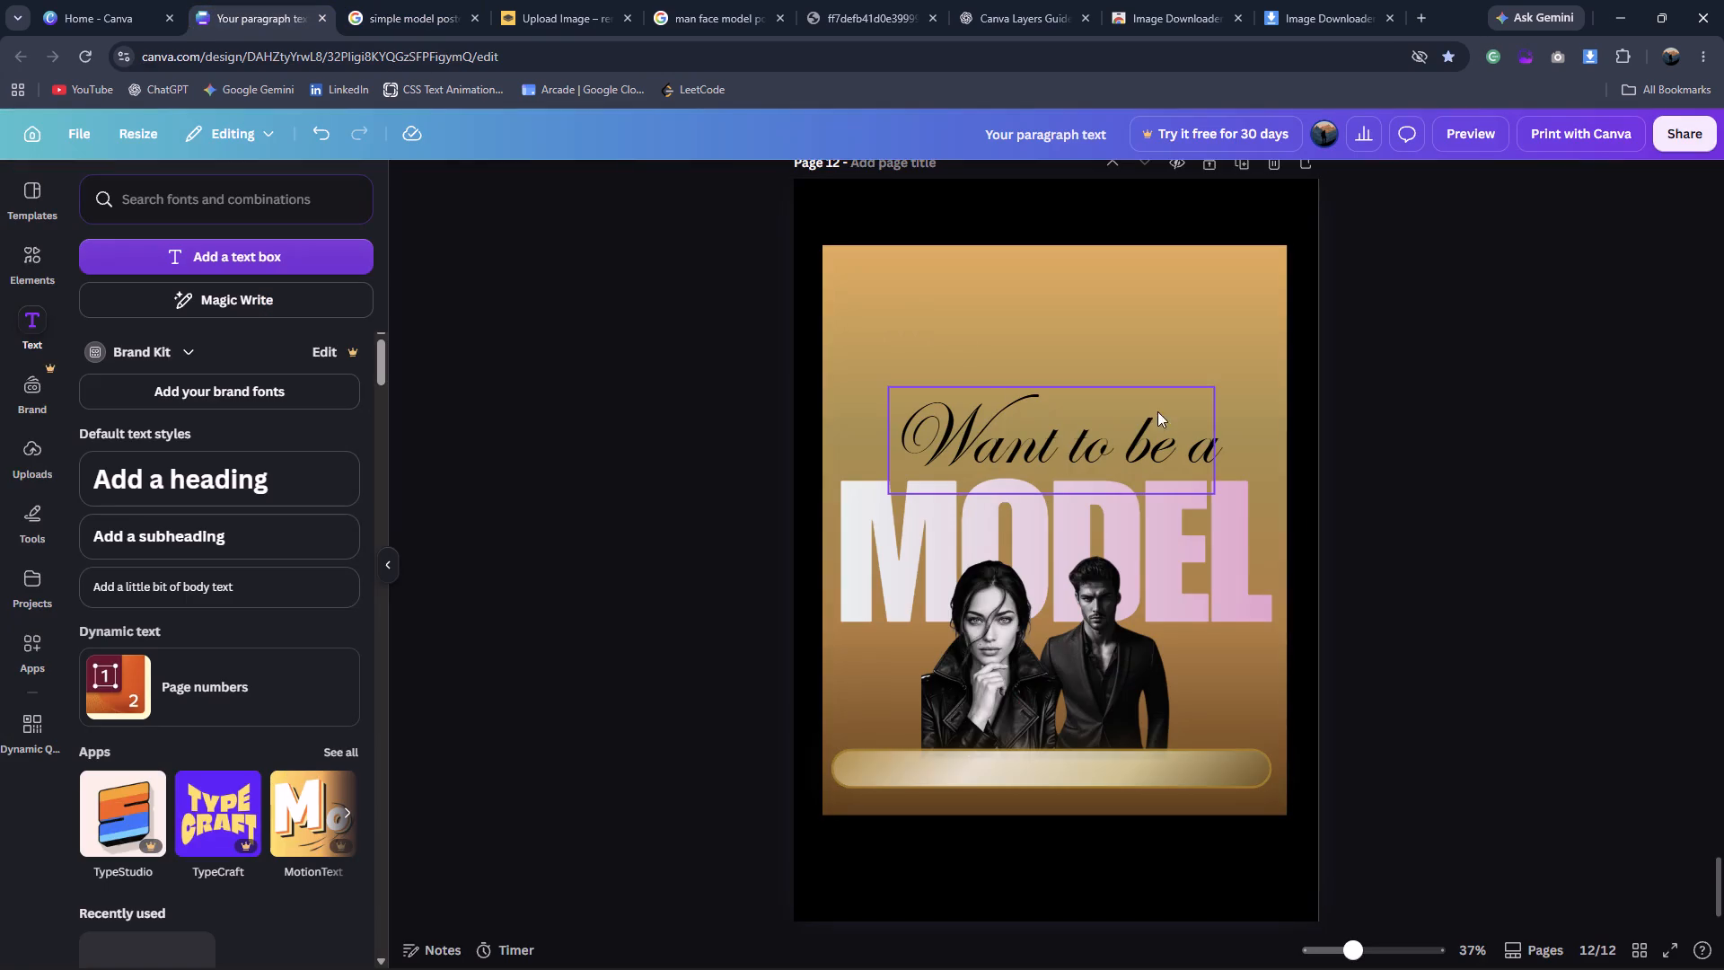
{"action": "left_click", "coordinate": [1162, 455]}
{"action": "left_click", "coordinate": [1162, 455]}
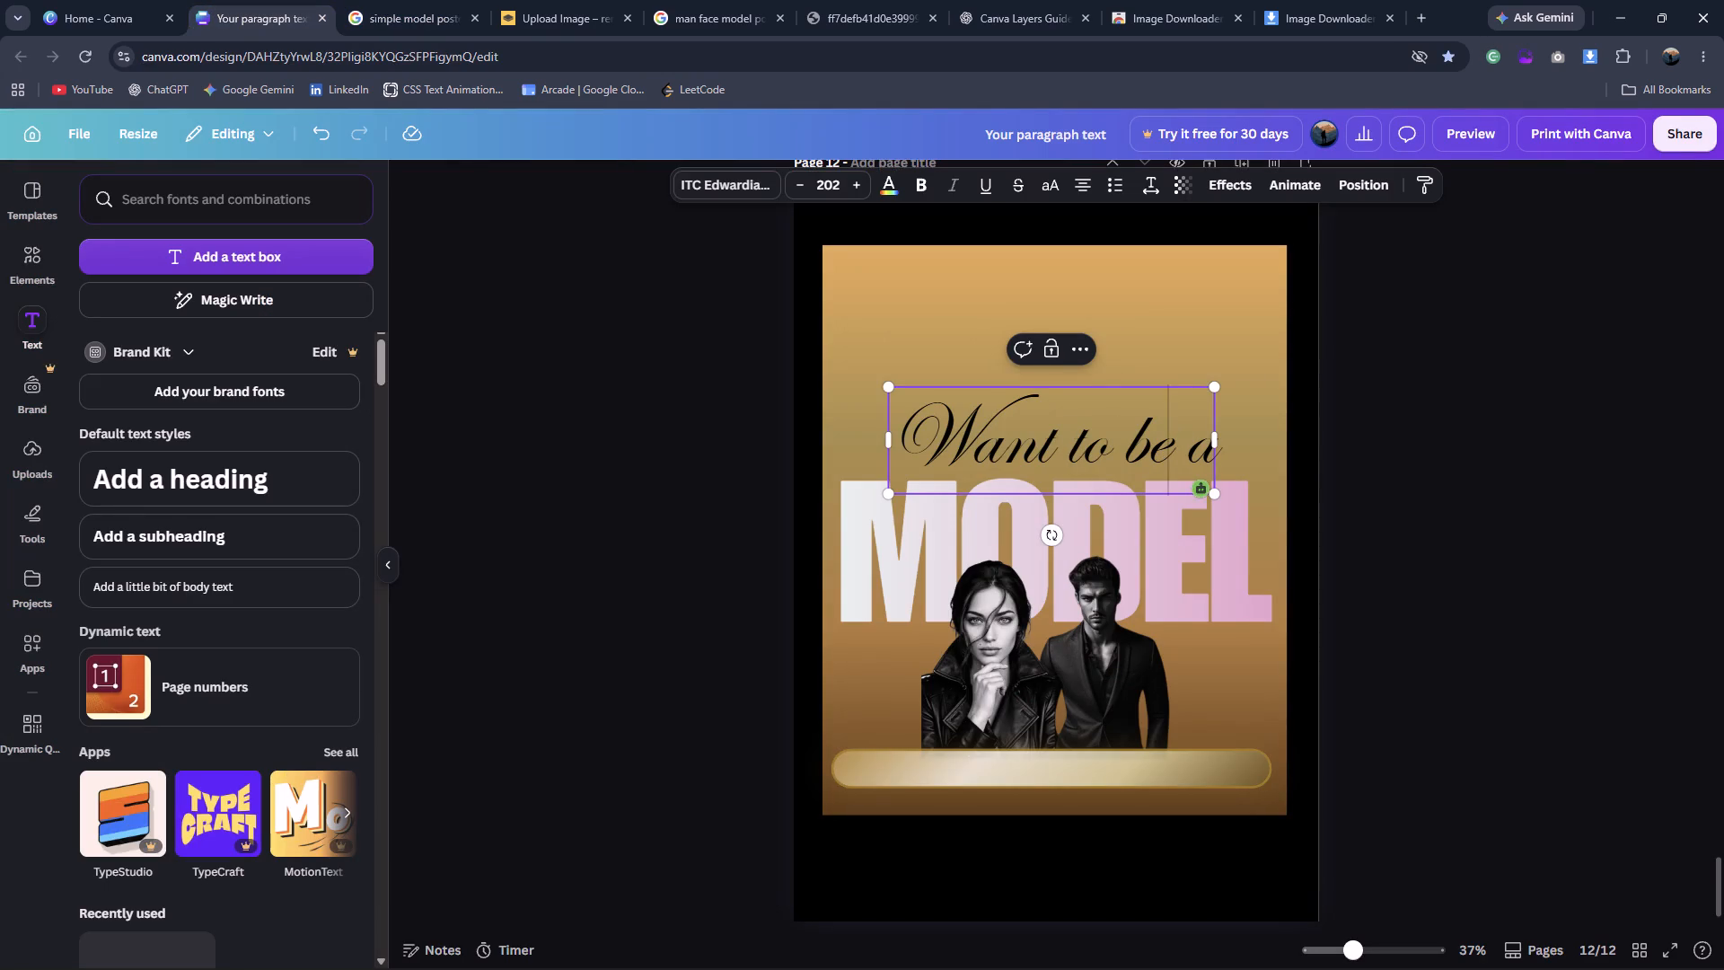
{"action": "key", "text": "c"}
{"action": "type", "text": "ome"}
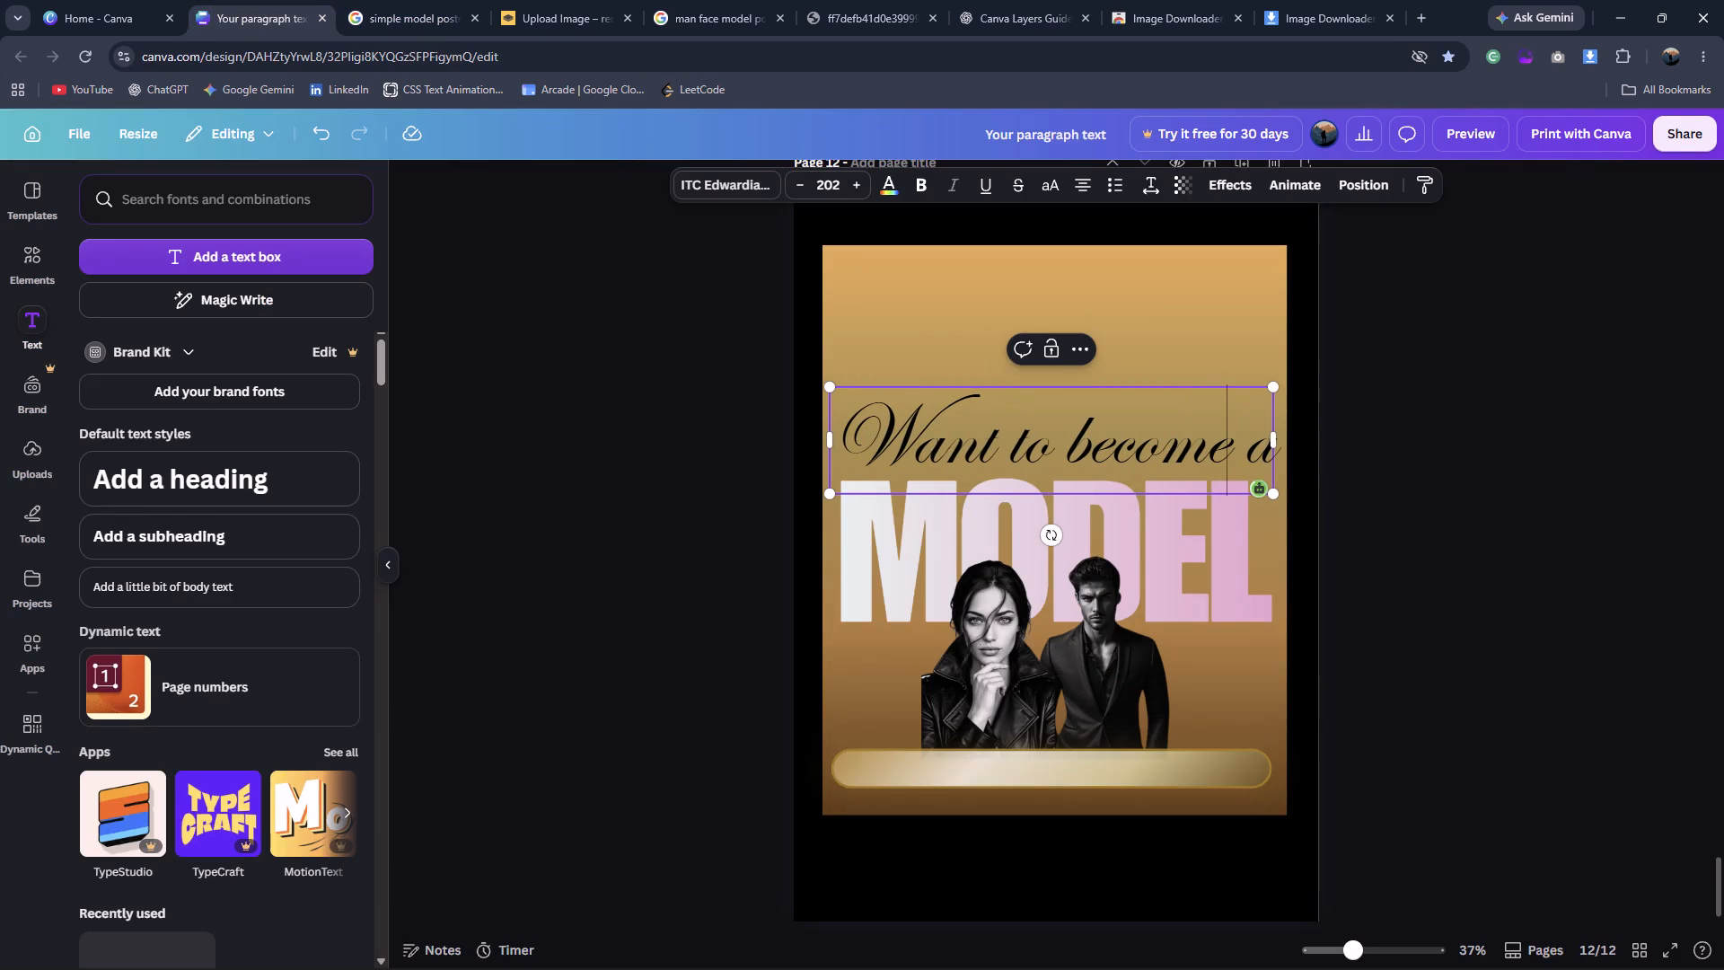
Reduce the "Want to become a" text to size 184 and re-centre it above the MODEL headline.
{"action": "left_click_drag", "start_coordinate": [833, 387], "coordinate": [849, 402]}
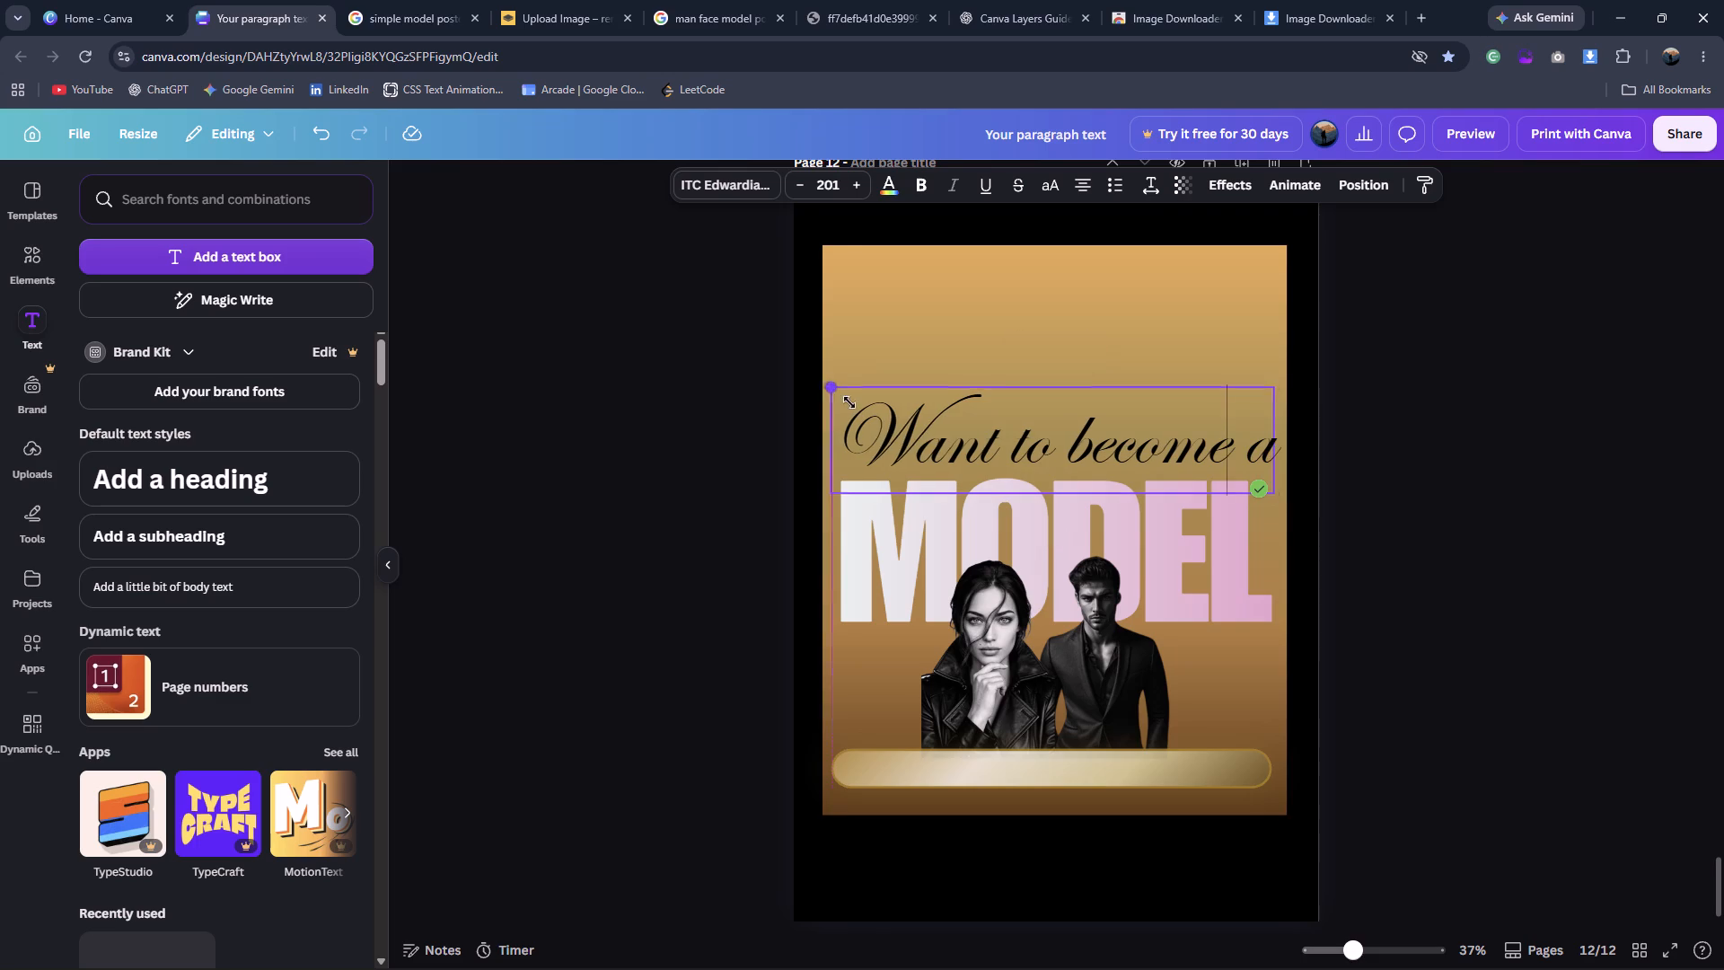
{"action": "left_click_drag", "start_coordinate": [849, 402], "coordinate": [869, 407]}
{"action": "left_click_drag", "start_coordinate": [1121, 464], "coordinate": [1099, 466]}
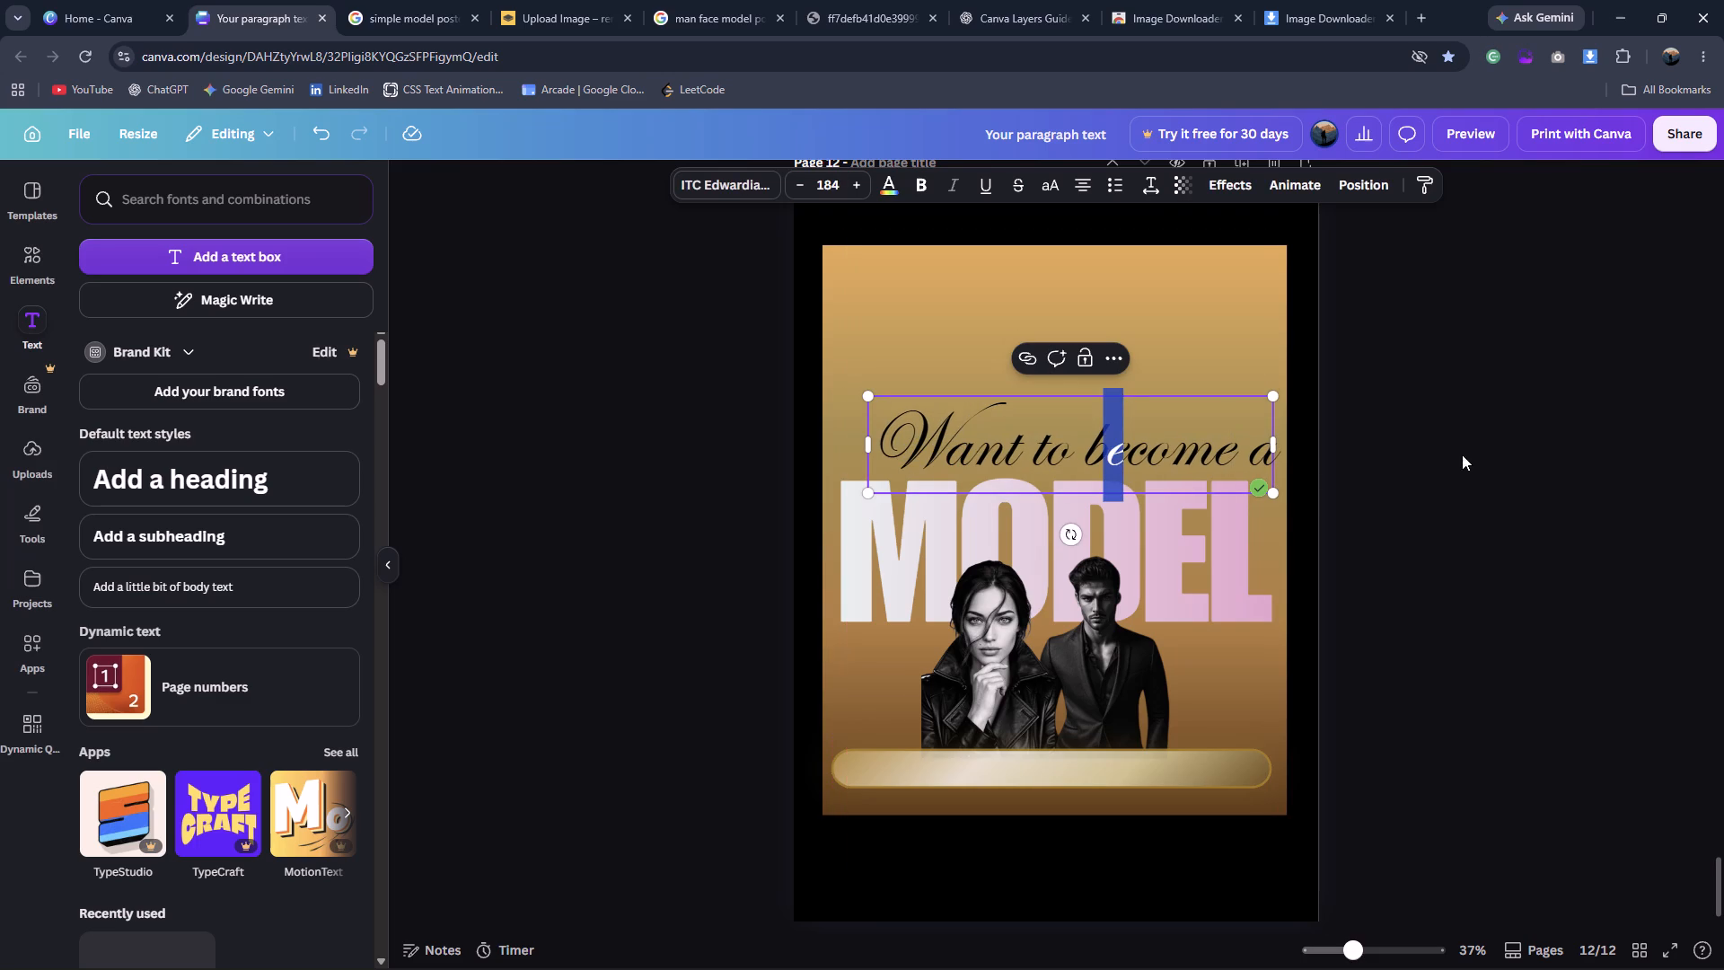
{"action": "left_click", "coordinate": [1462, 454]}
{"action": "left_click_drag", "start_coordinate": [1206, 458], "coordinate": [1187, 458]}
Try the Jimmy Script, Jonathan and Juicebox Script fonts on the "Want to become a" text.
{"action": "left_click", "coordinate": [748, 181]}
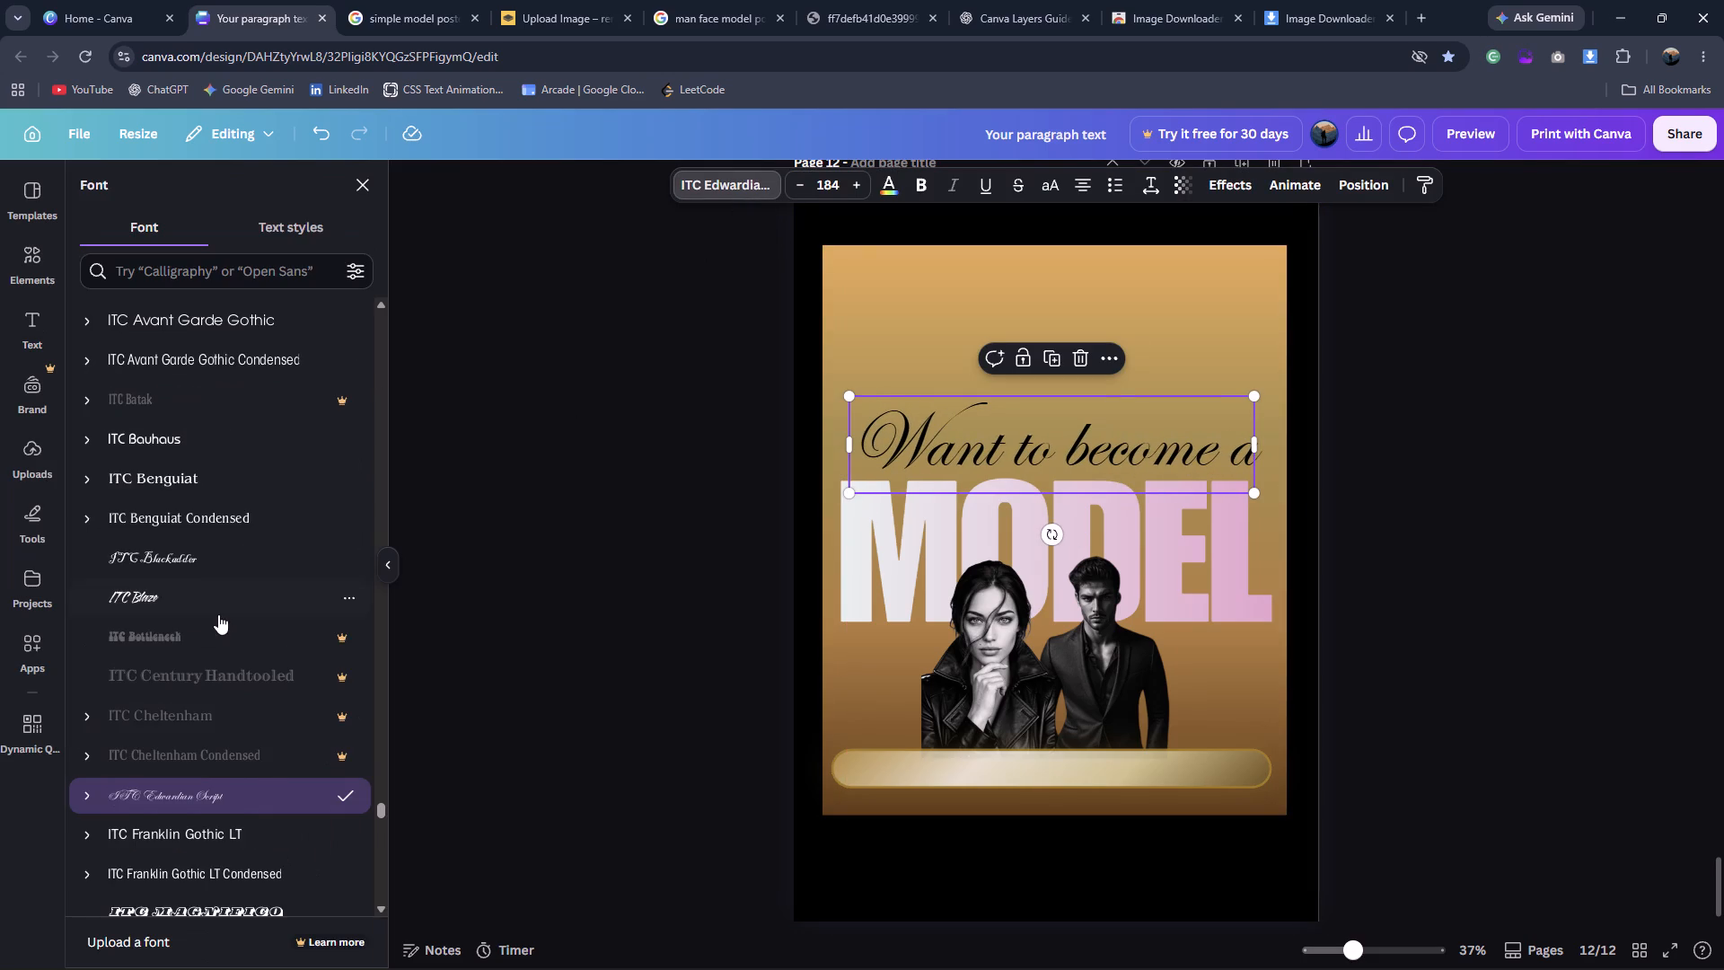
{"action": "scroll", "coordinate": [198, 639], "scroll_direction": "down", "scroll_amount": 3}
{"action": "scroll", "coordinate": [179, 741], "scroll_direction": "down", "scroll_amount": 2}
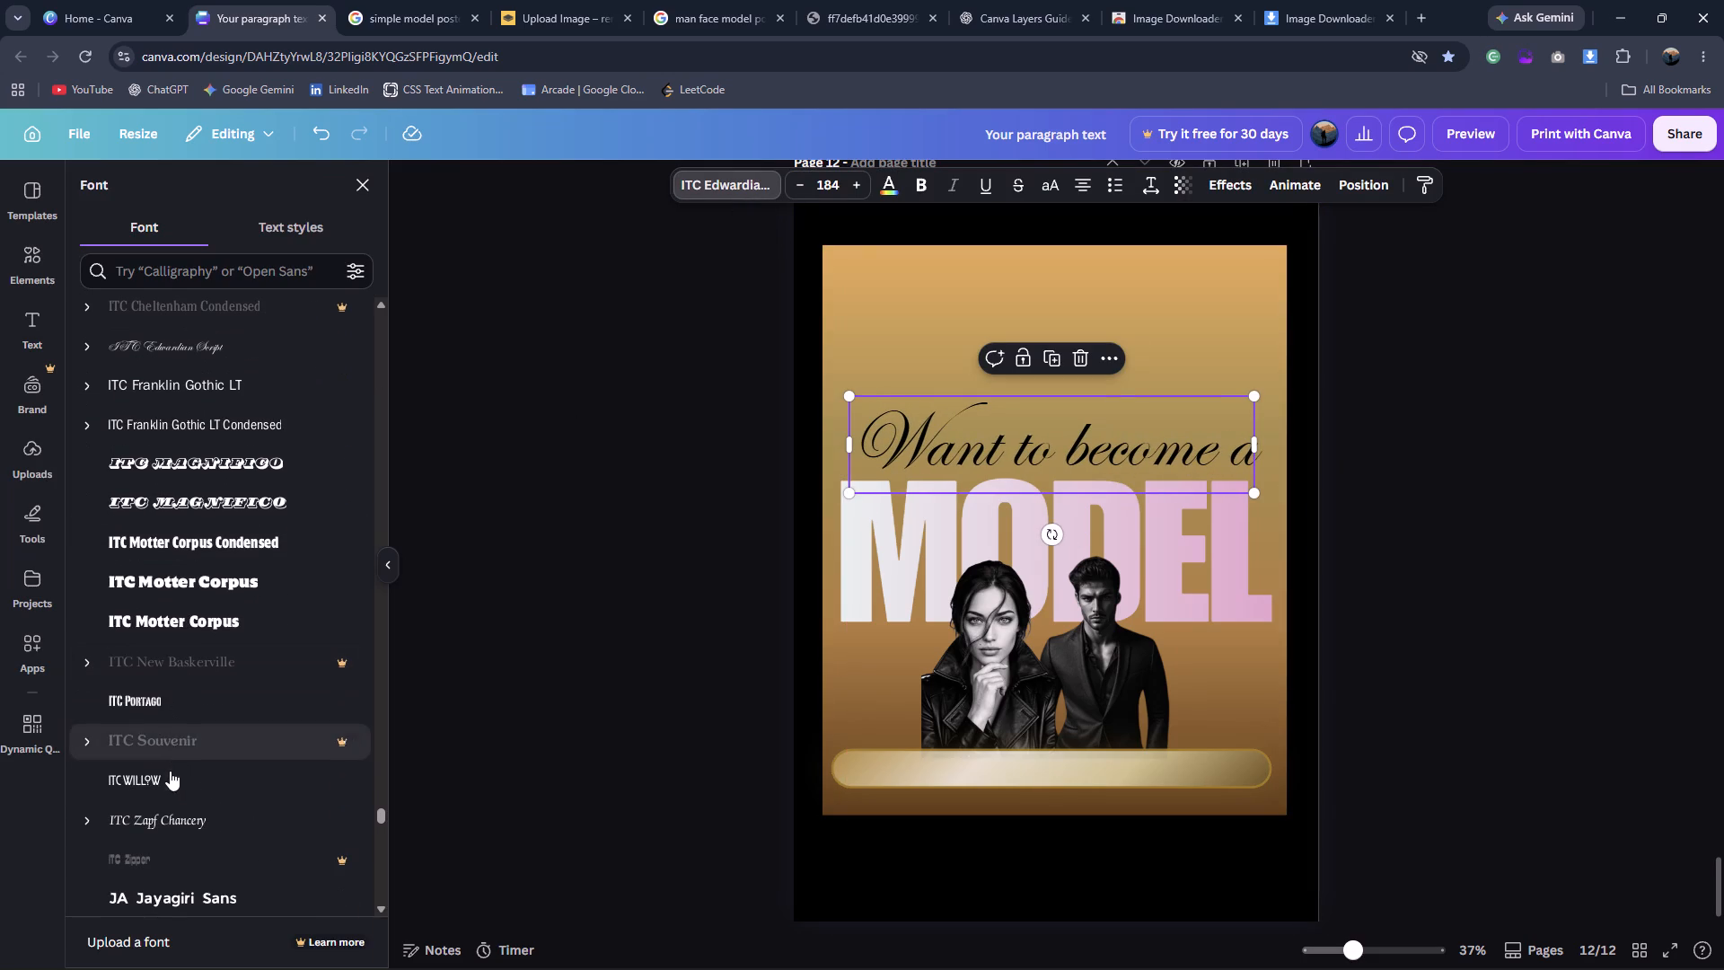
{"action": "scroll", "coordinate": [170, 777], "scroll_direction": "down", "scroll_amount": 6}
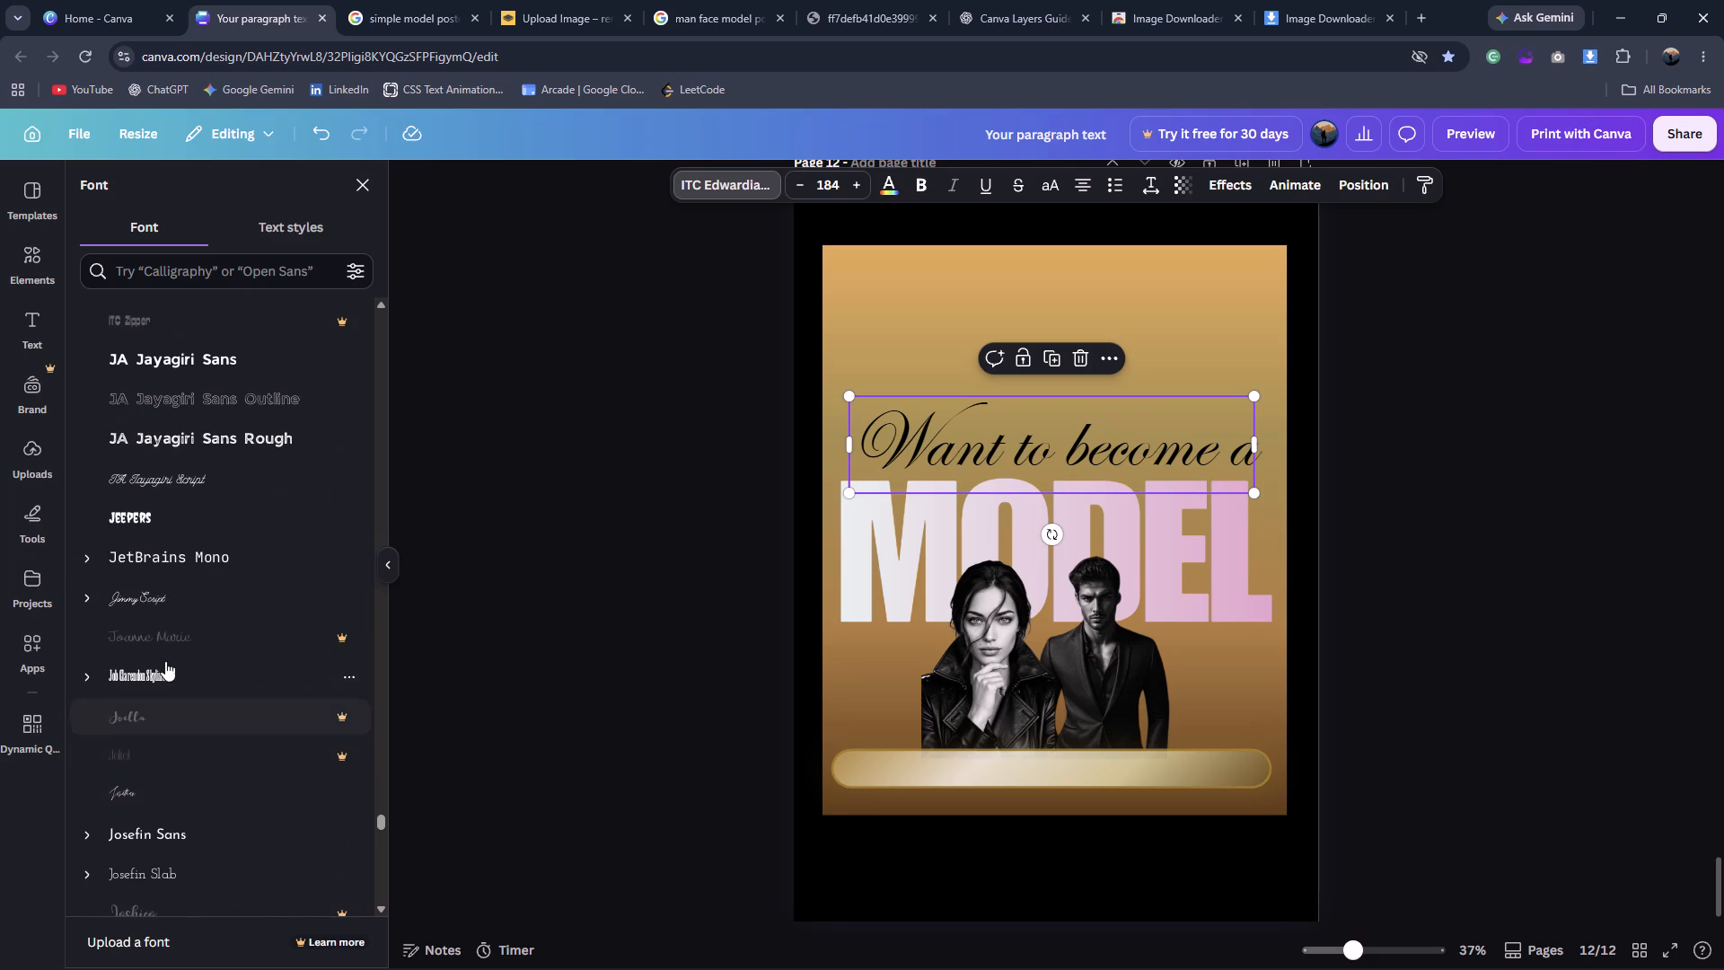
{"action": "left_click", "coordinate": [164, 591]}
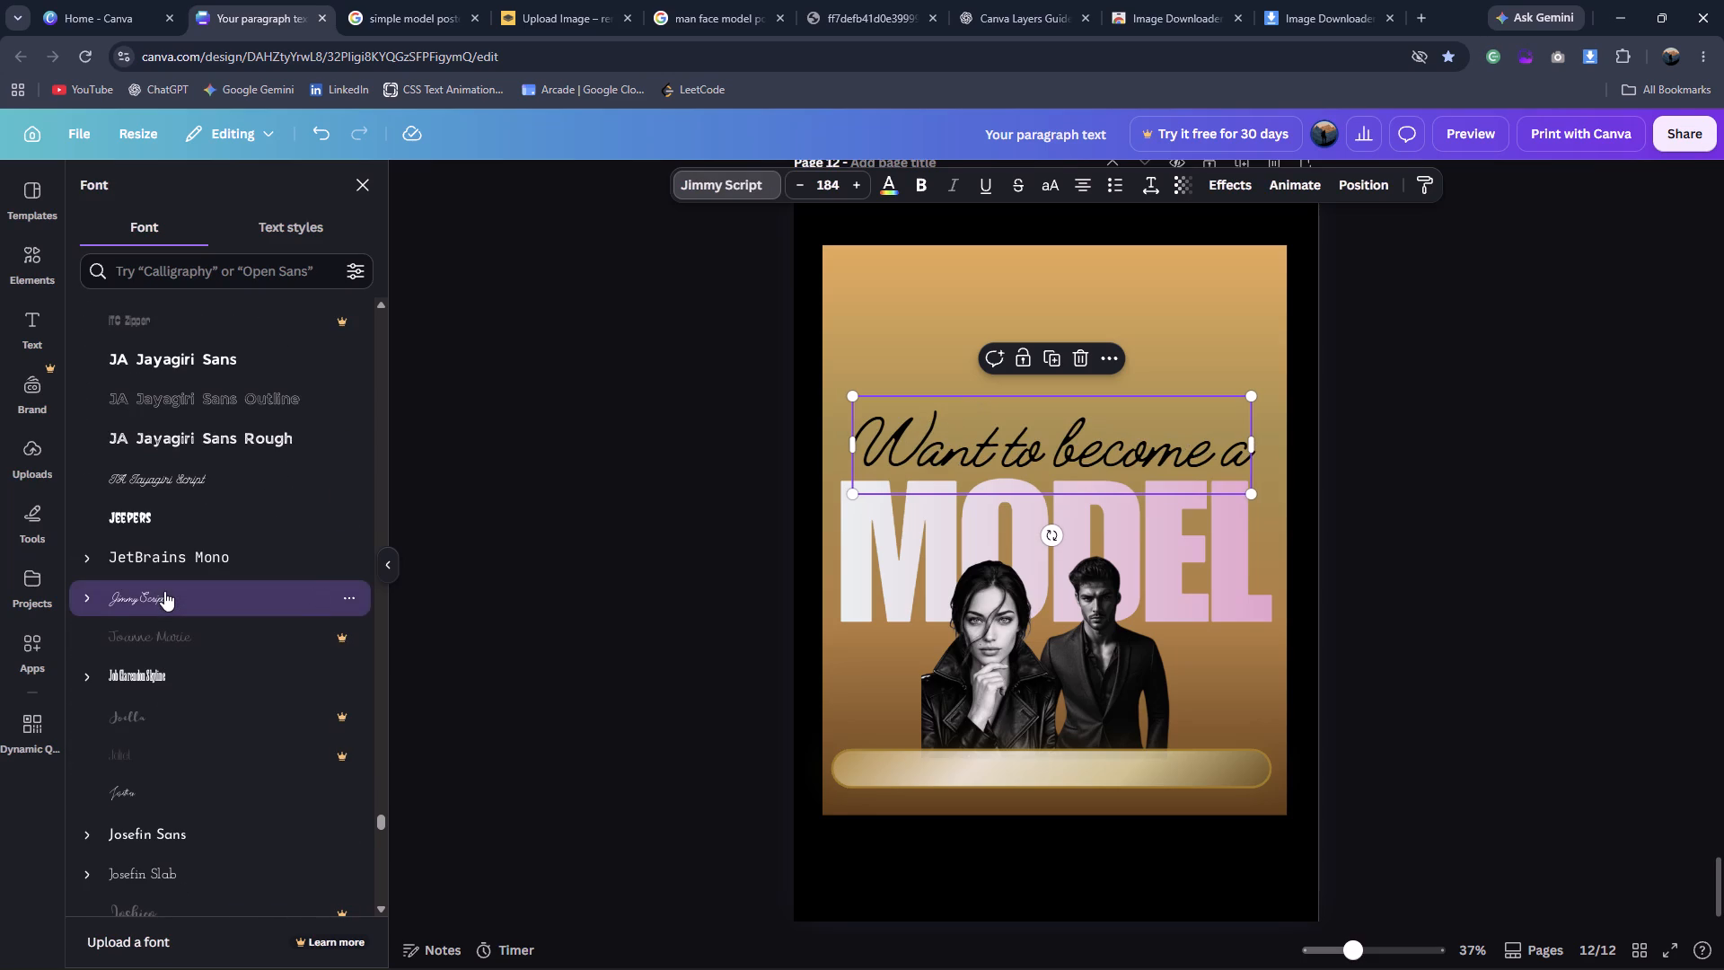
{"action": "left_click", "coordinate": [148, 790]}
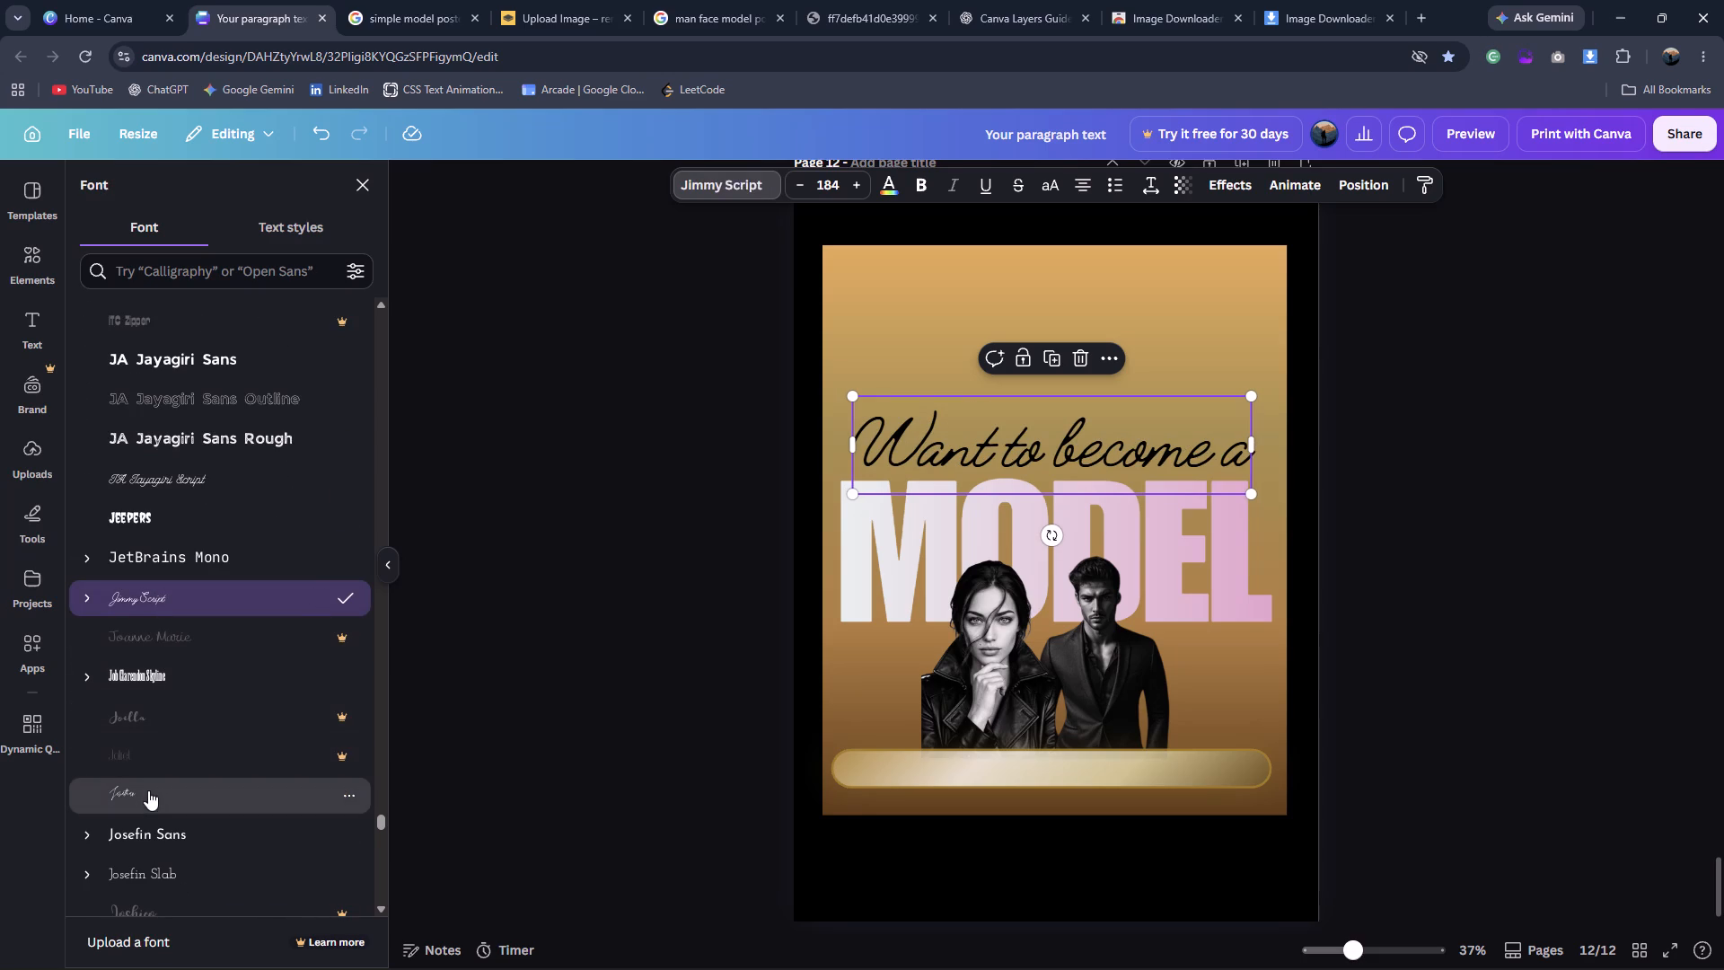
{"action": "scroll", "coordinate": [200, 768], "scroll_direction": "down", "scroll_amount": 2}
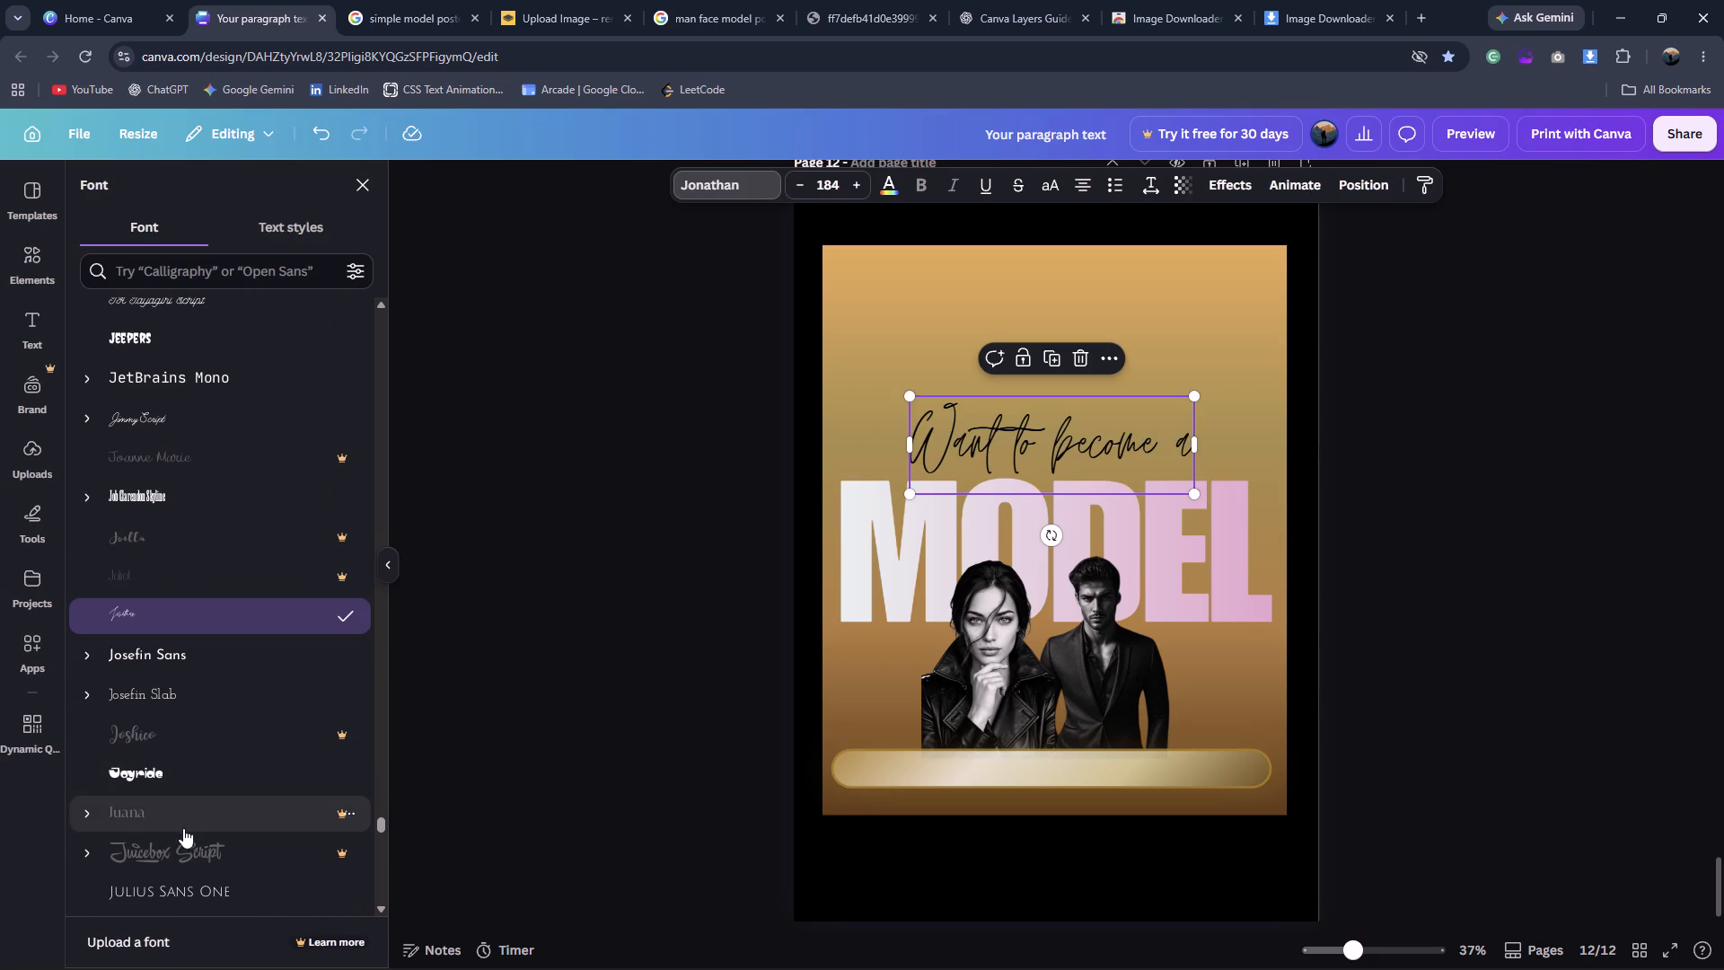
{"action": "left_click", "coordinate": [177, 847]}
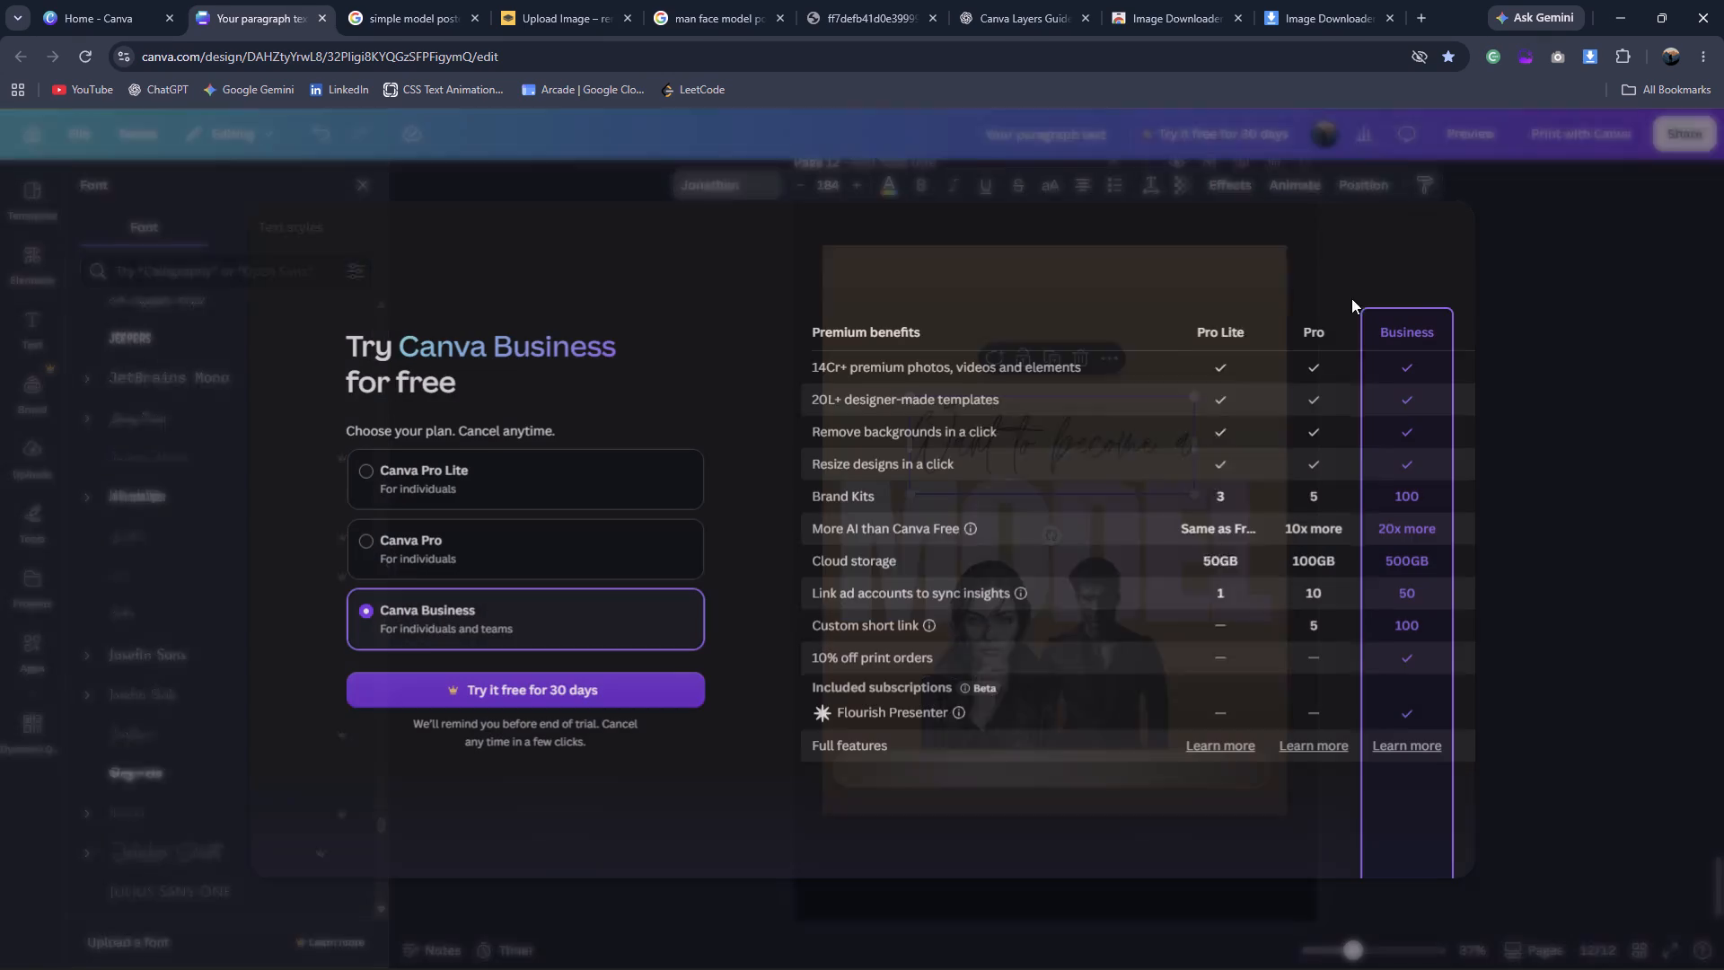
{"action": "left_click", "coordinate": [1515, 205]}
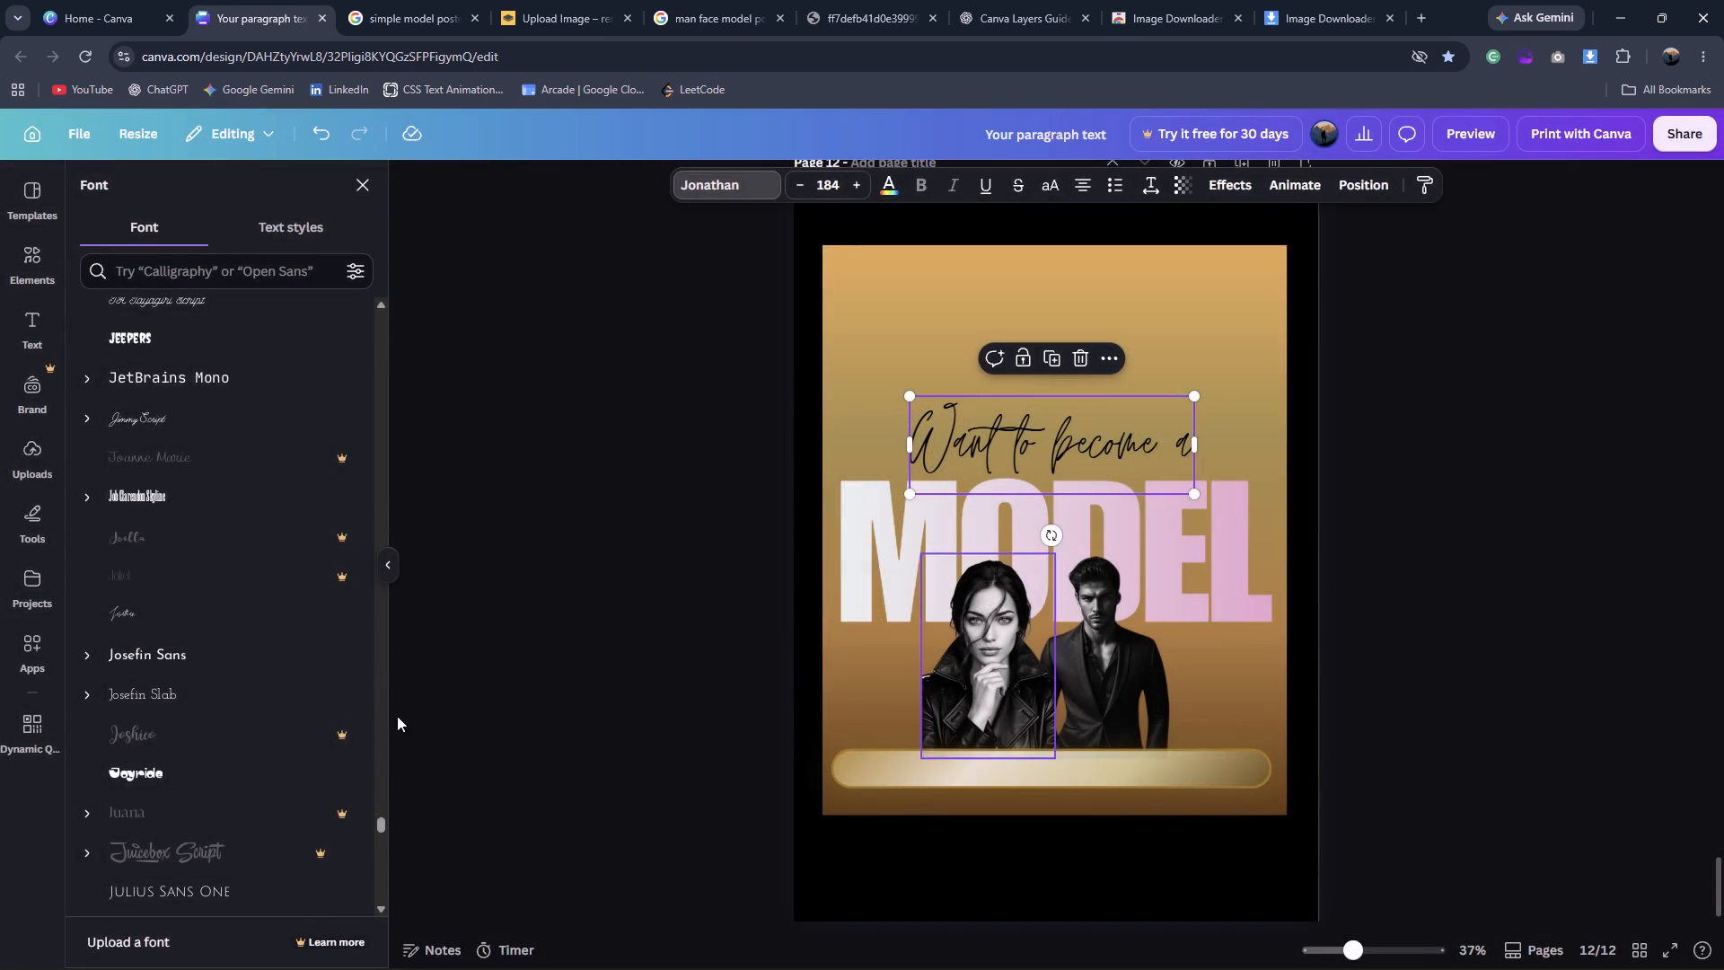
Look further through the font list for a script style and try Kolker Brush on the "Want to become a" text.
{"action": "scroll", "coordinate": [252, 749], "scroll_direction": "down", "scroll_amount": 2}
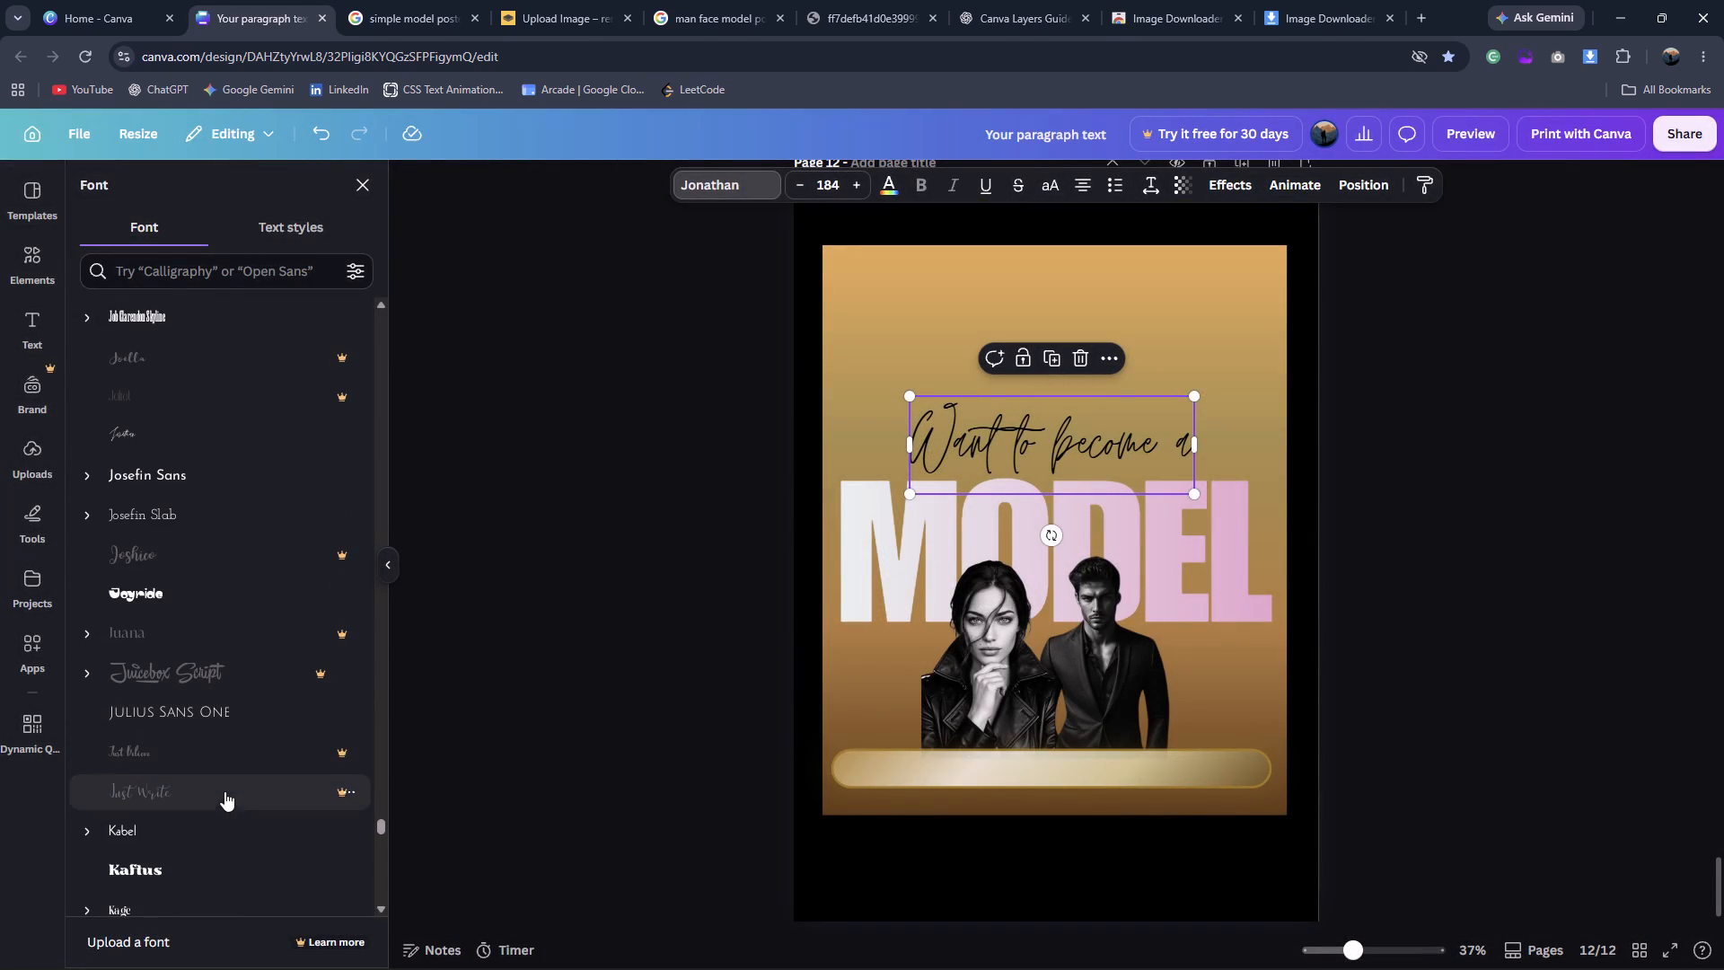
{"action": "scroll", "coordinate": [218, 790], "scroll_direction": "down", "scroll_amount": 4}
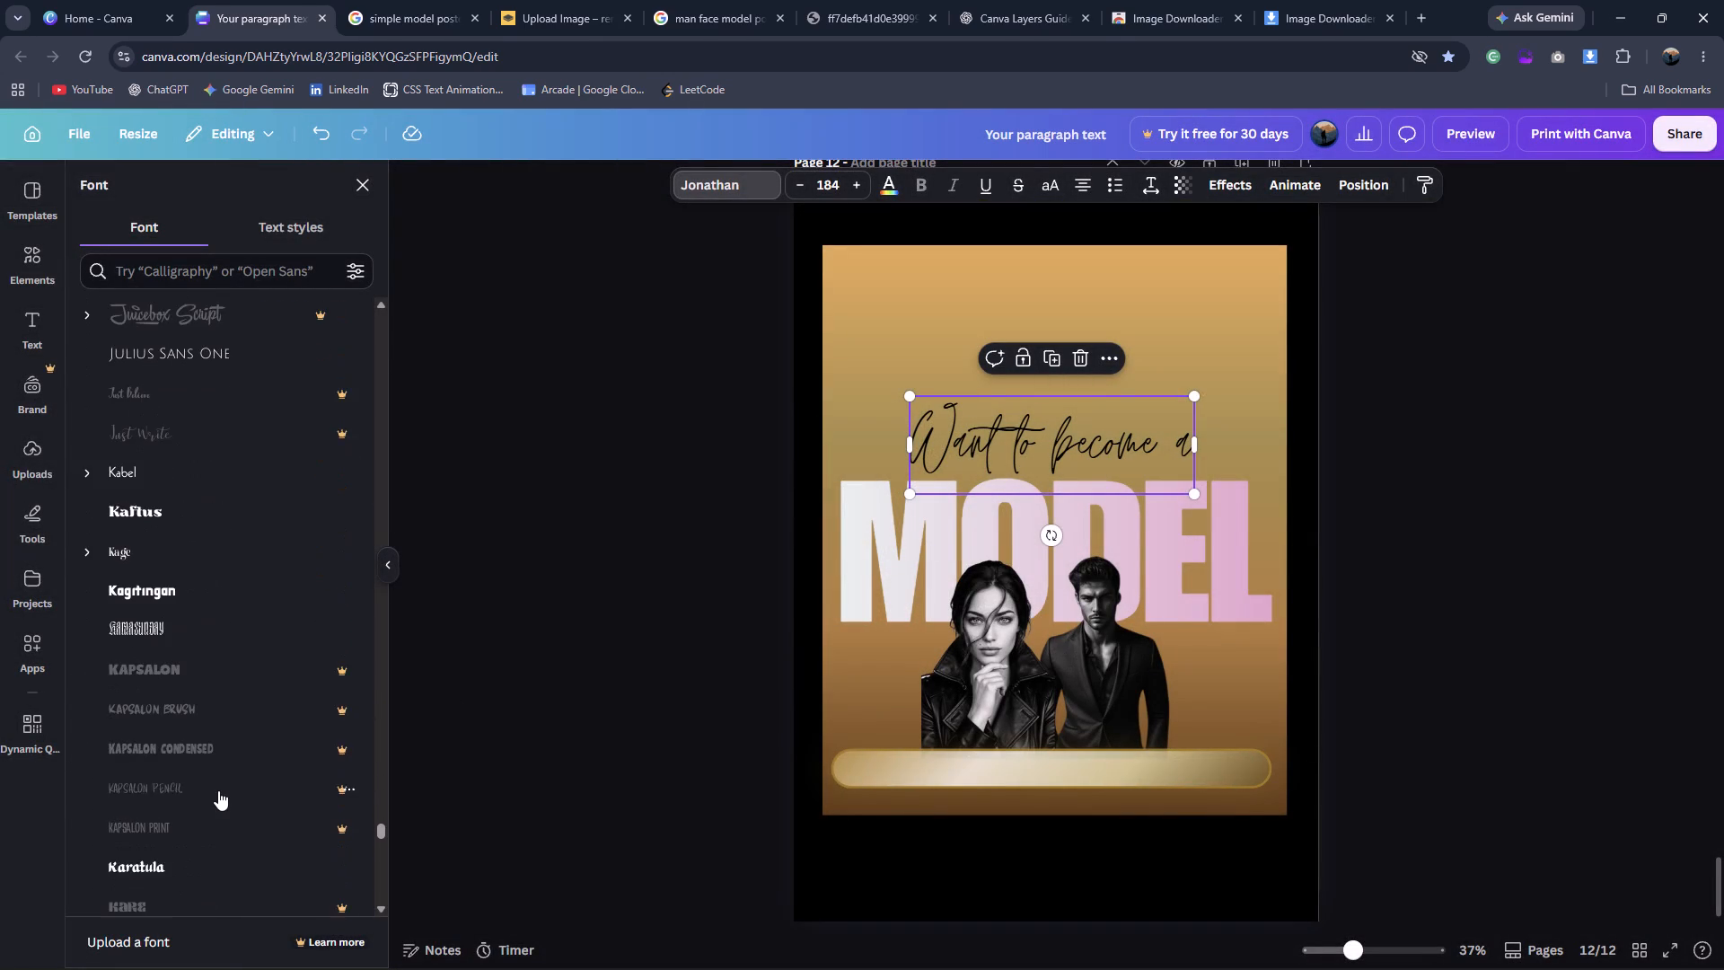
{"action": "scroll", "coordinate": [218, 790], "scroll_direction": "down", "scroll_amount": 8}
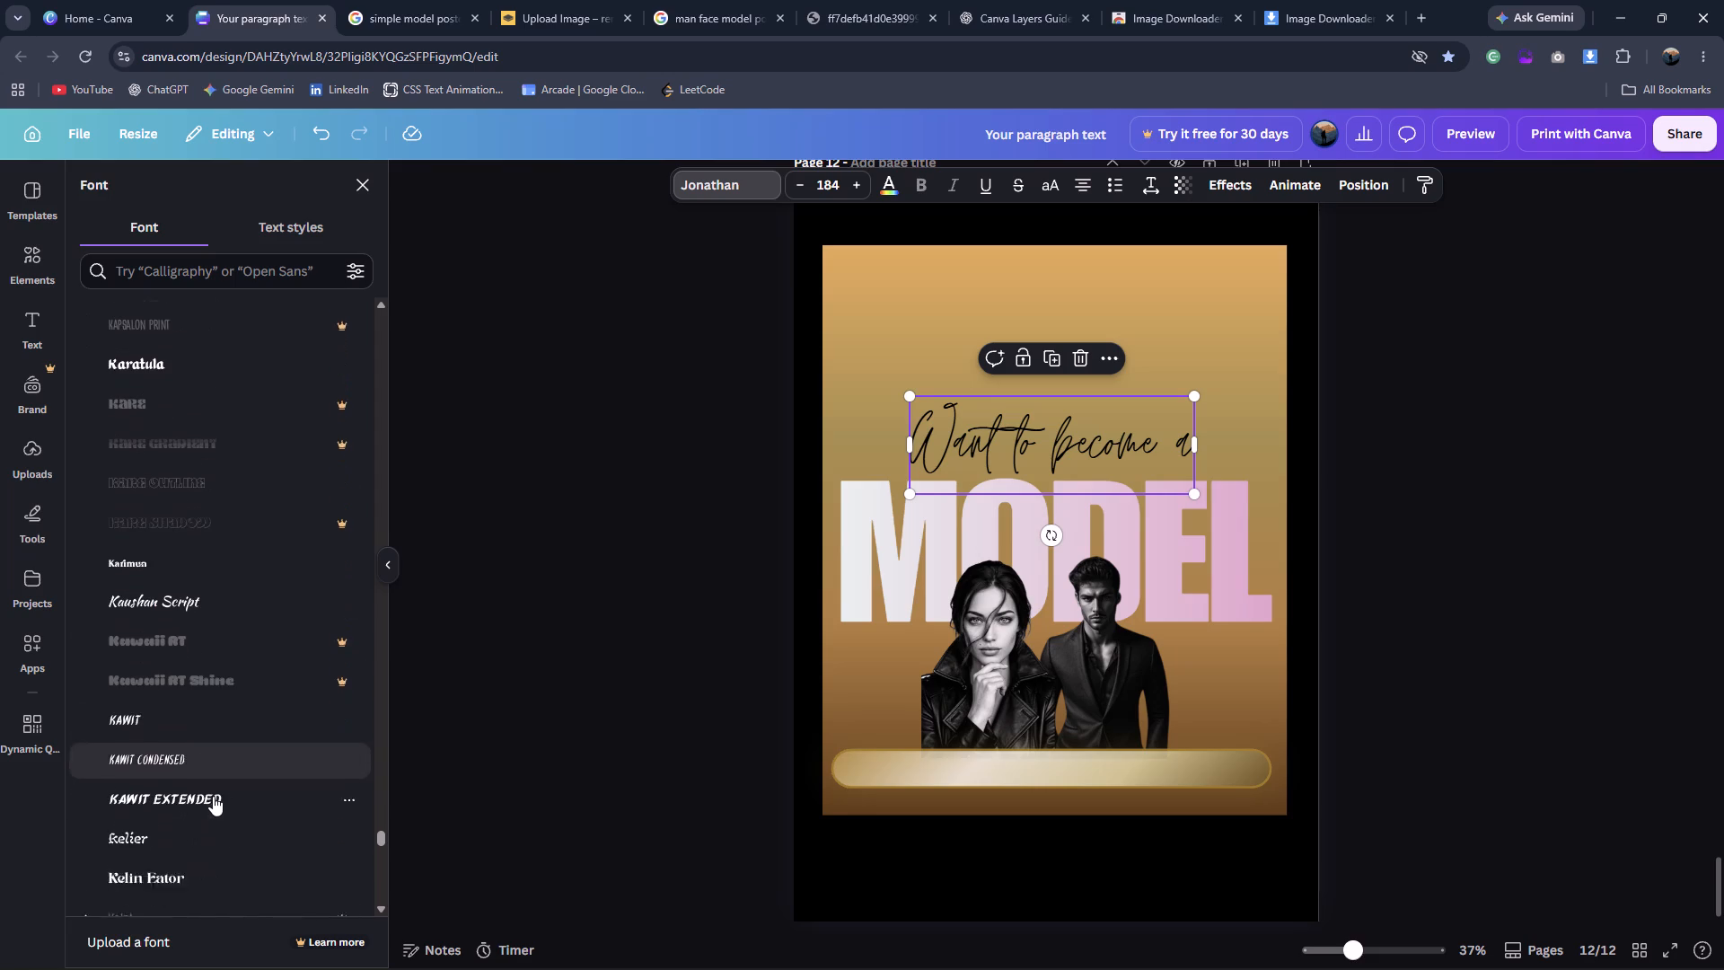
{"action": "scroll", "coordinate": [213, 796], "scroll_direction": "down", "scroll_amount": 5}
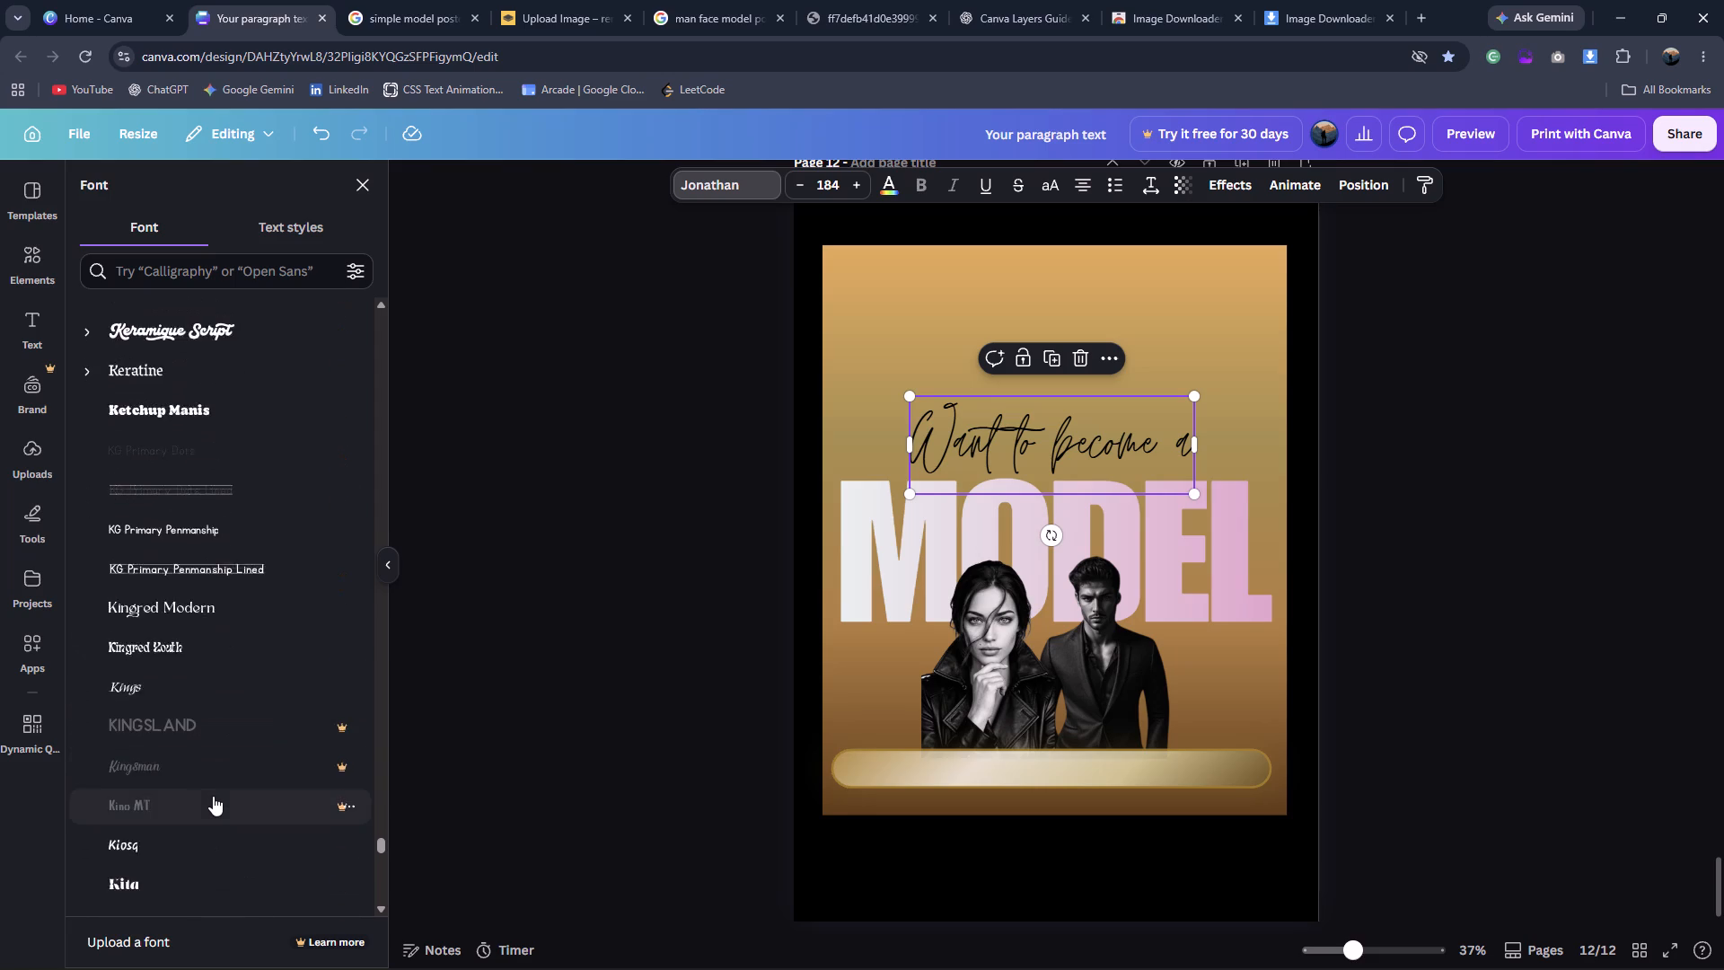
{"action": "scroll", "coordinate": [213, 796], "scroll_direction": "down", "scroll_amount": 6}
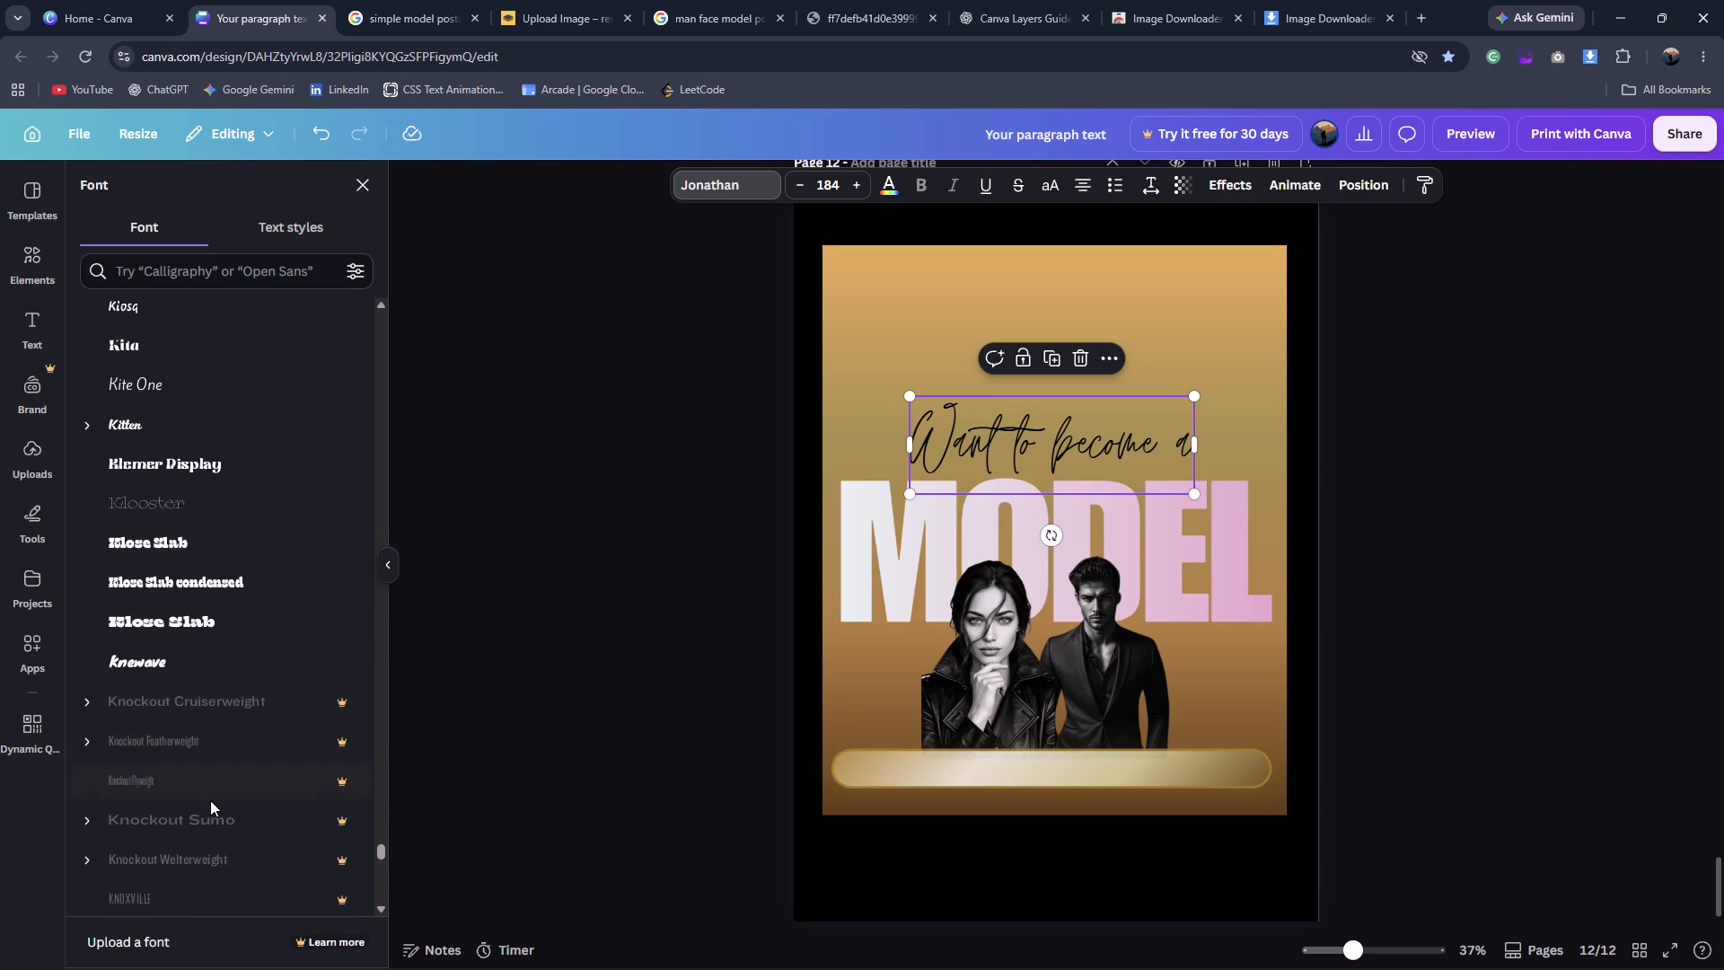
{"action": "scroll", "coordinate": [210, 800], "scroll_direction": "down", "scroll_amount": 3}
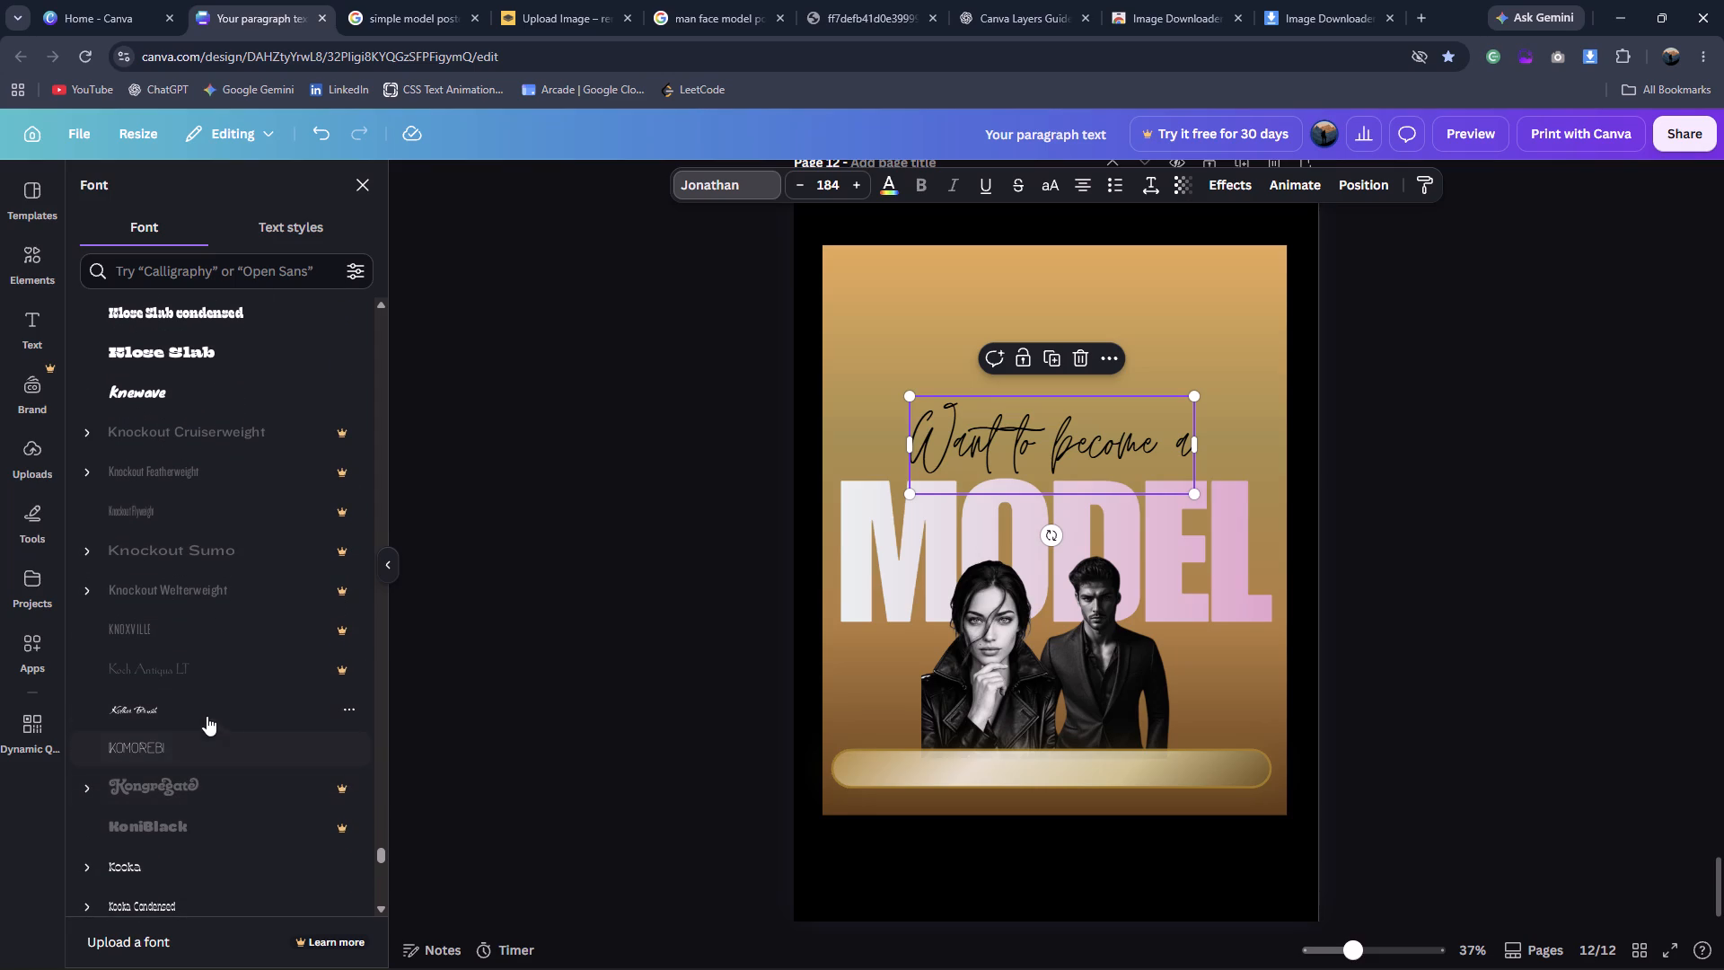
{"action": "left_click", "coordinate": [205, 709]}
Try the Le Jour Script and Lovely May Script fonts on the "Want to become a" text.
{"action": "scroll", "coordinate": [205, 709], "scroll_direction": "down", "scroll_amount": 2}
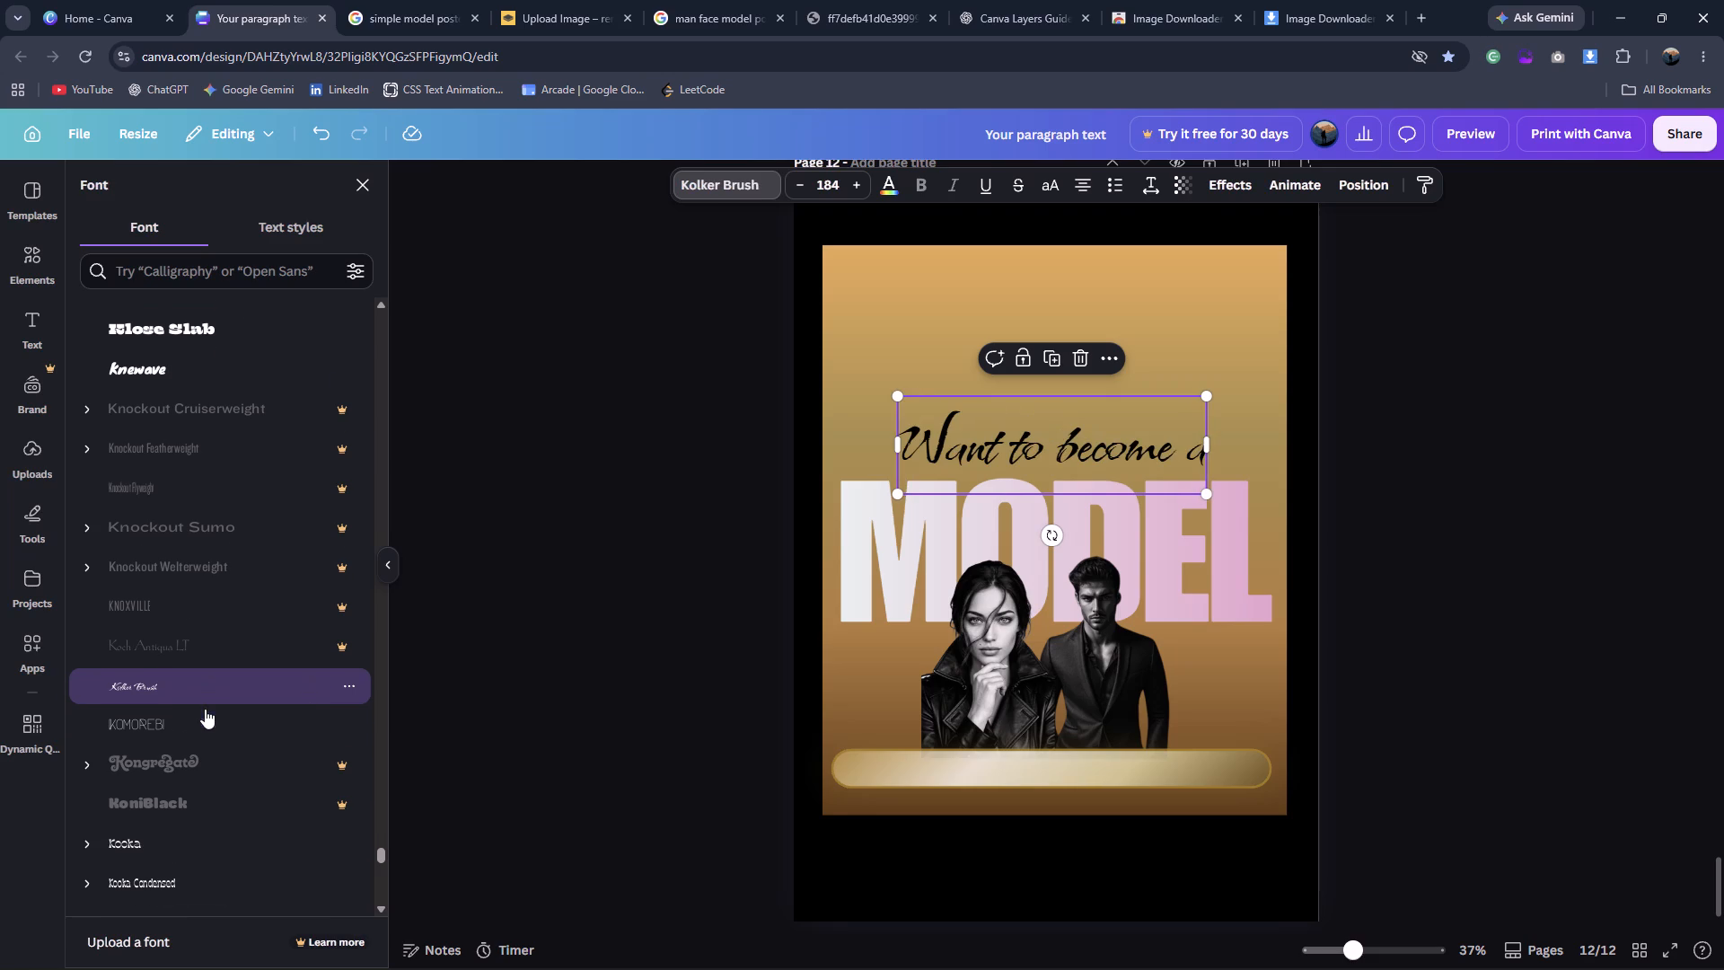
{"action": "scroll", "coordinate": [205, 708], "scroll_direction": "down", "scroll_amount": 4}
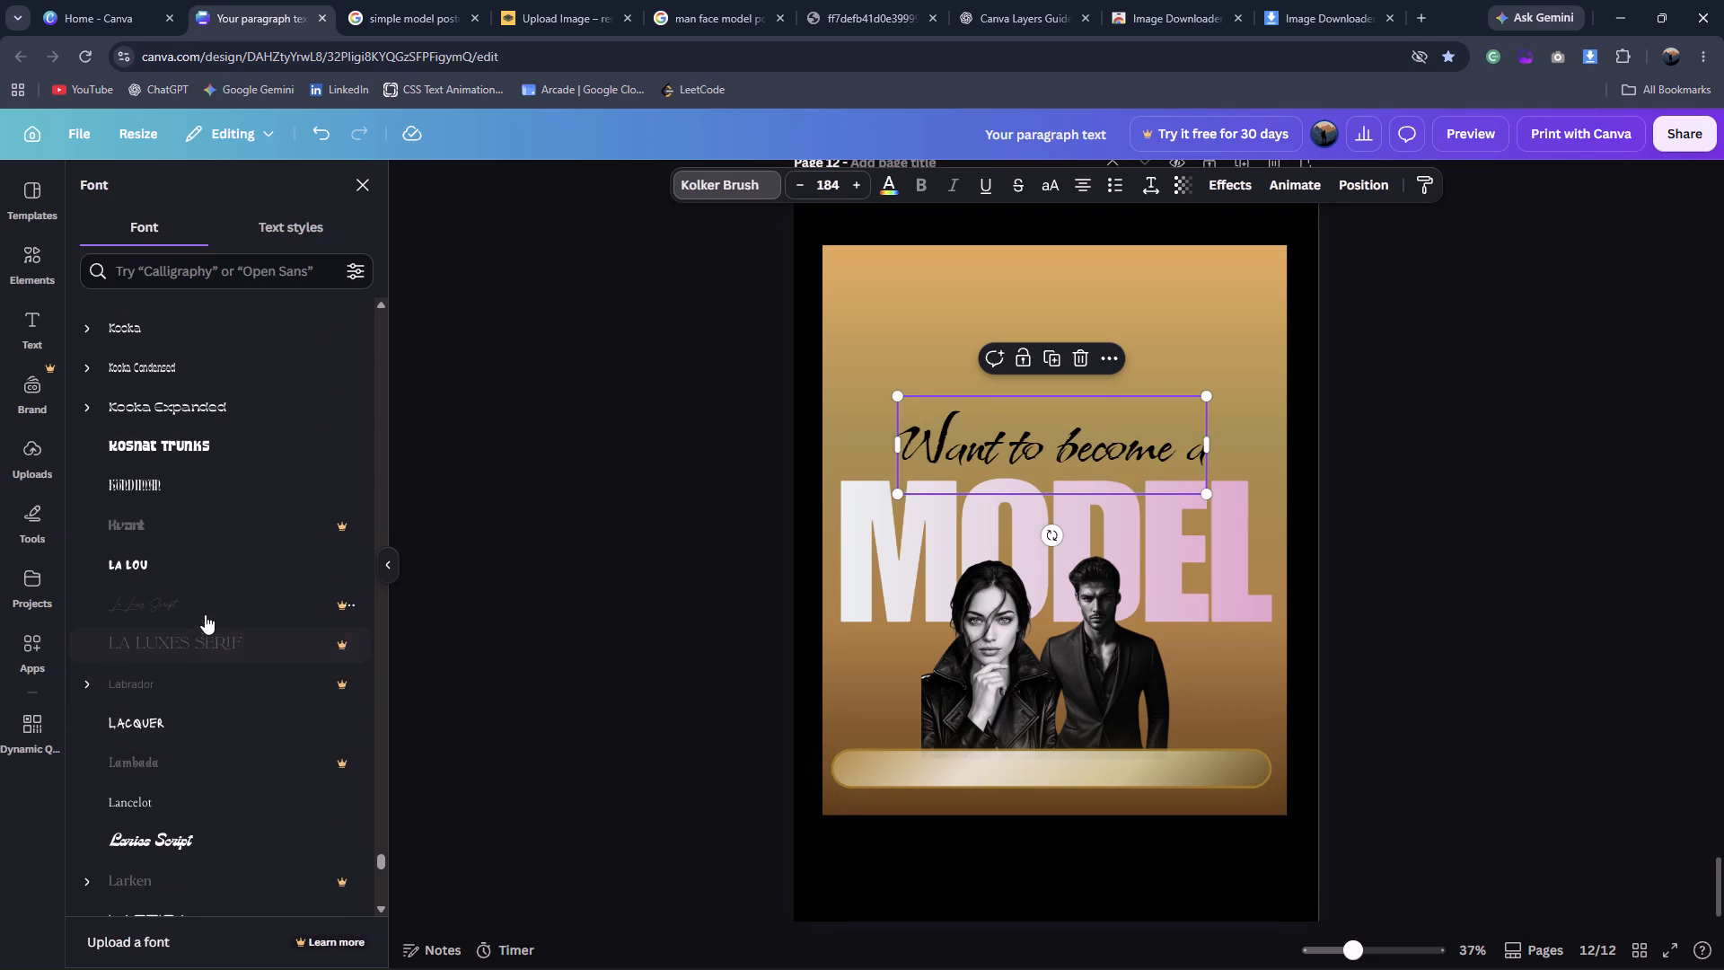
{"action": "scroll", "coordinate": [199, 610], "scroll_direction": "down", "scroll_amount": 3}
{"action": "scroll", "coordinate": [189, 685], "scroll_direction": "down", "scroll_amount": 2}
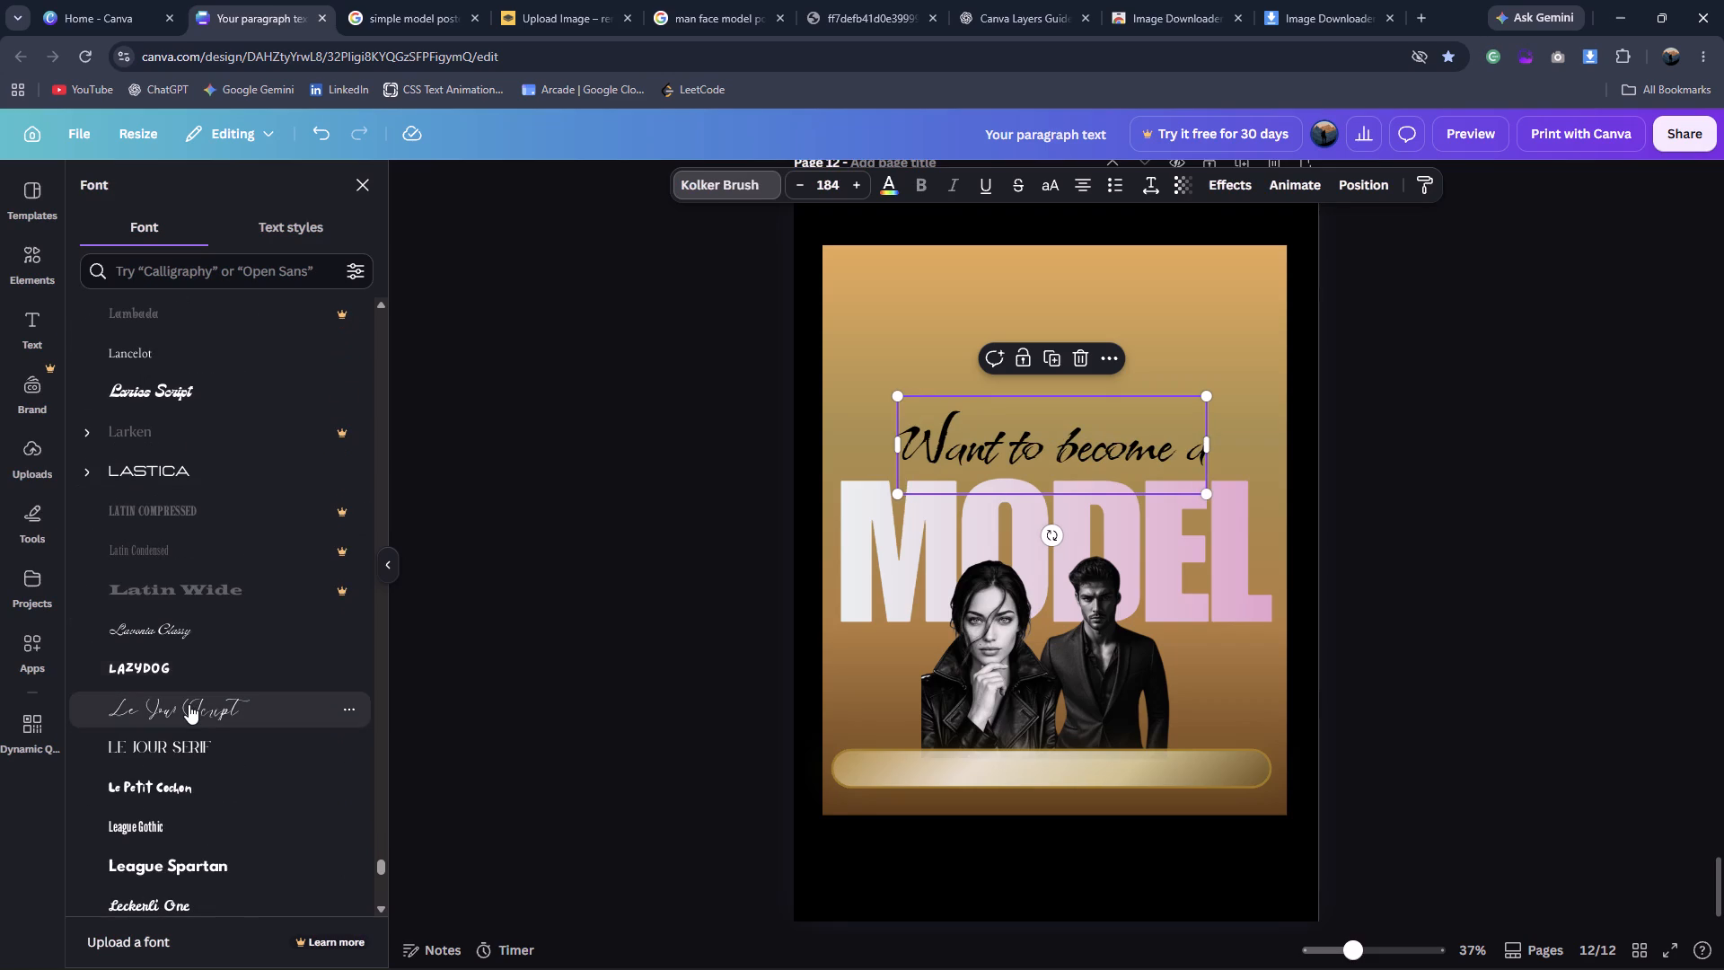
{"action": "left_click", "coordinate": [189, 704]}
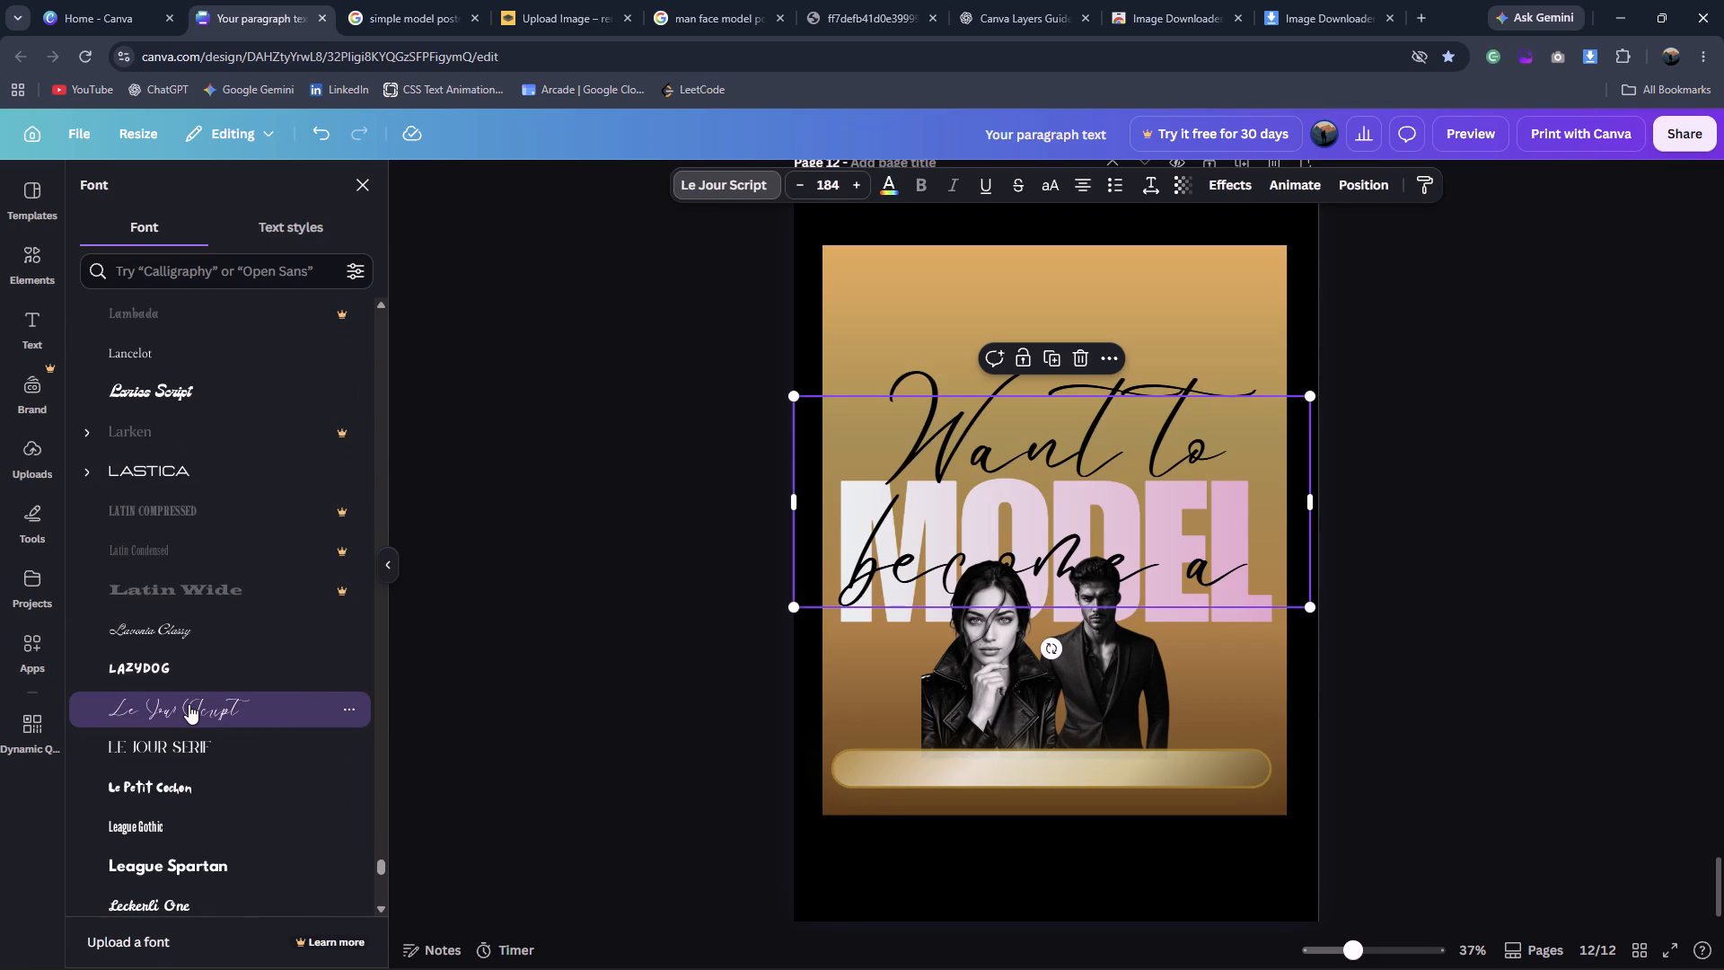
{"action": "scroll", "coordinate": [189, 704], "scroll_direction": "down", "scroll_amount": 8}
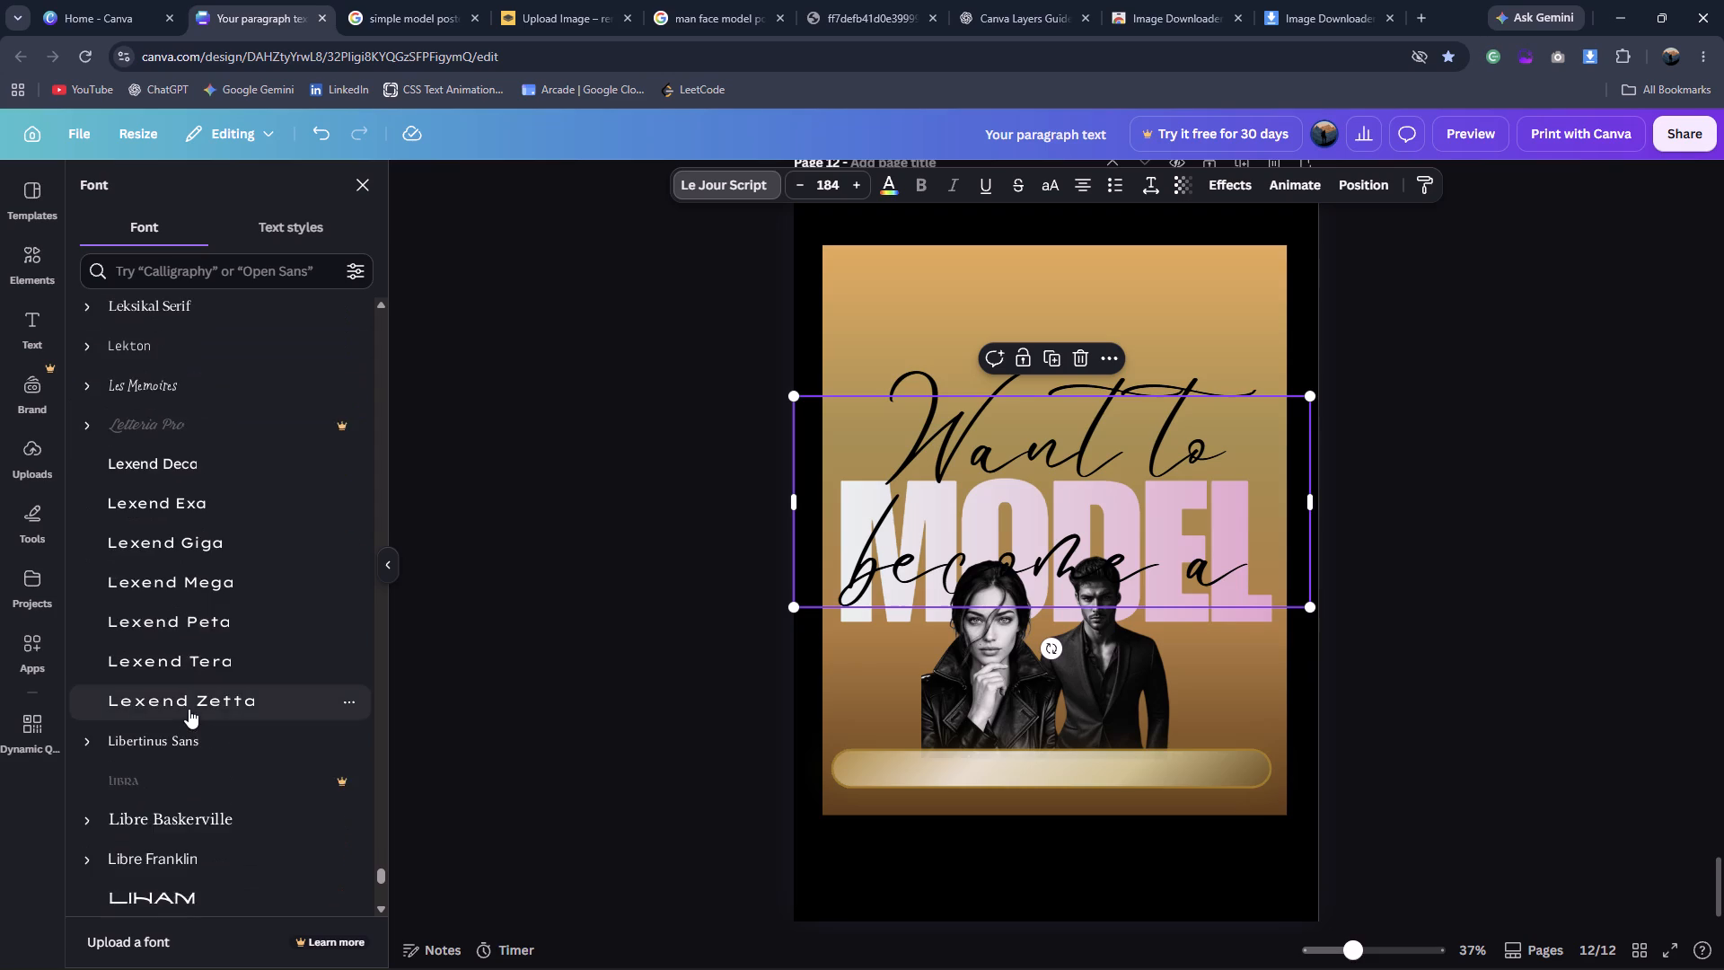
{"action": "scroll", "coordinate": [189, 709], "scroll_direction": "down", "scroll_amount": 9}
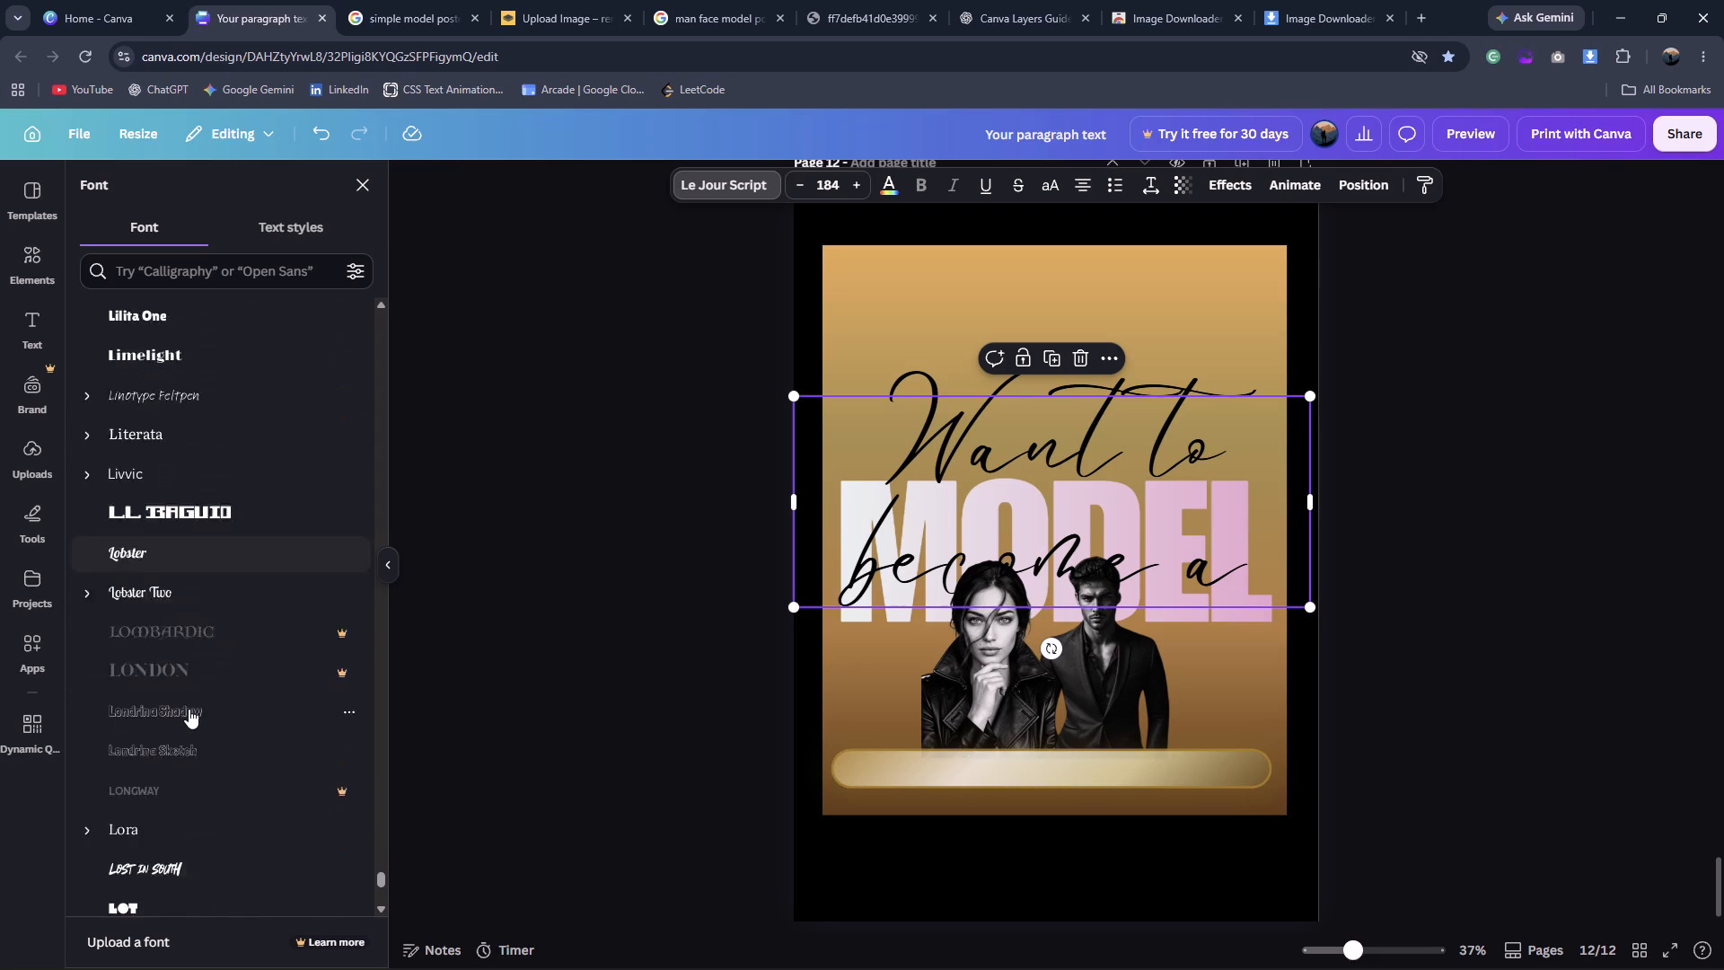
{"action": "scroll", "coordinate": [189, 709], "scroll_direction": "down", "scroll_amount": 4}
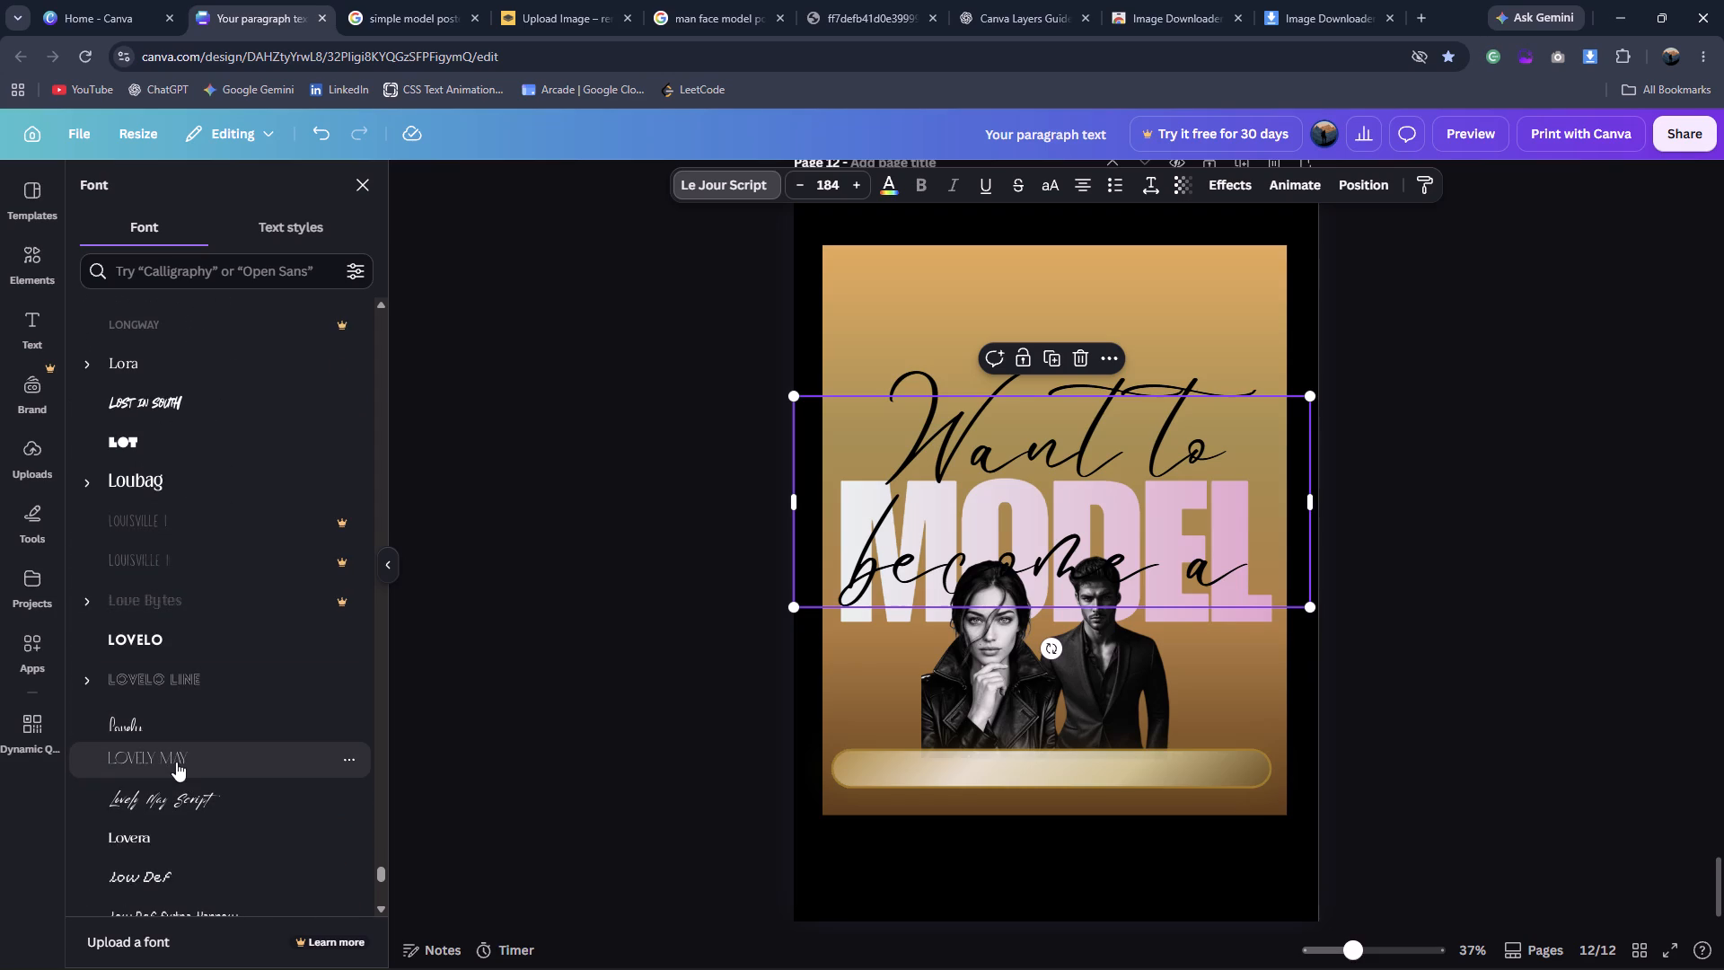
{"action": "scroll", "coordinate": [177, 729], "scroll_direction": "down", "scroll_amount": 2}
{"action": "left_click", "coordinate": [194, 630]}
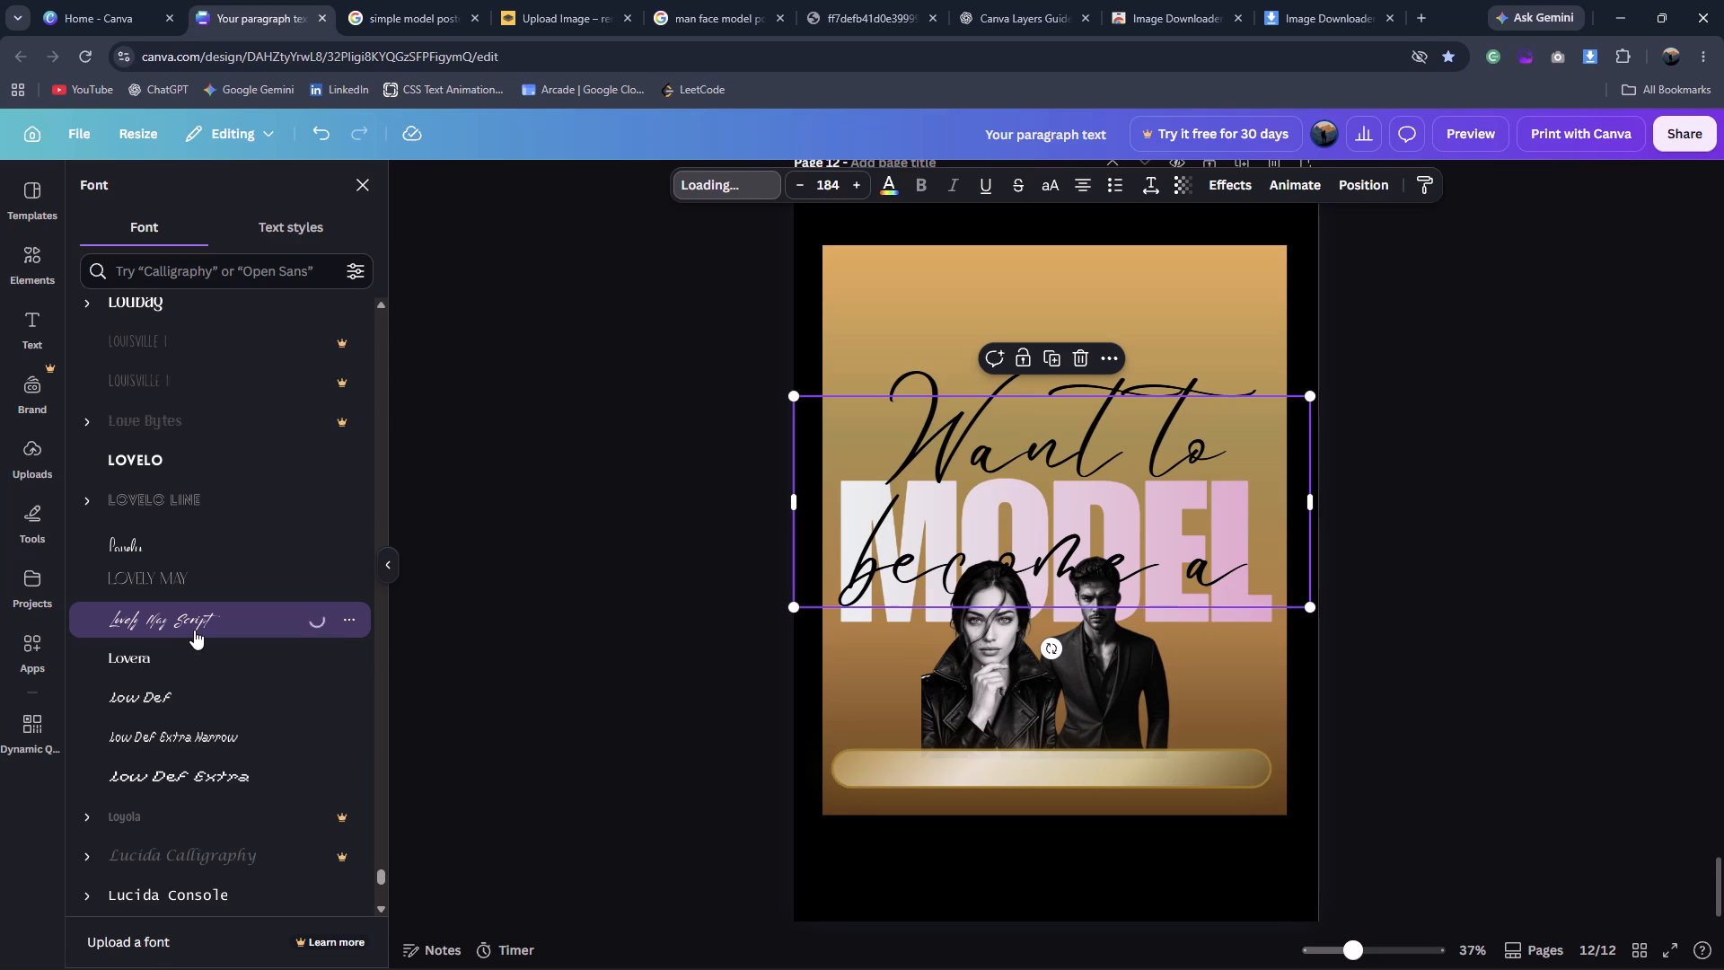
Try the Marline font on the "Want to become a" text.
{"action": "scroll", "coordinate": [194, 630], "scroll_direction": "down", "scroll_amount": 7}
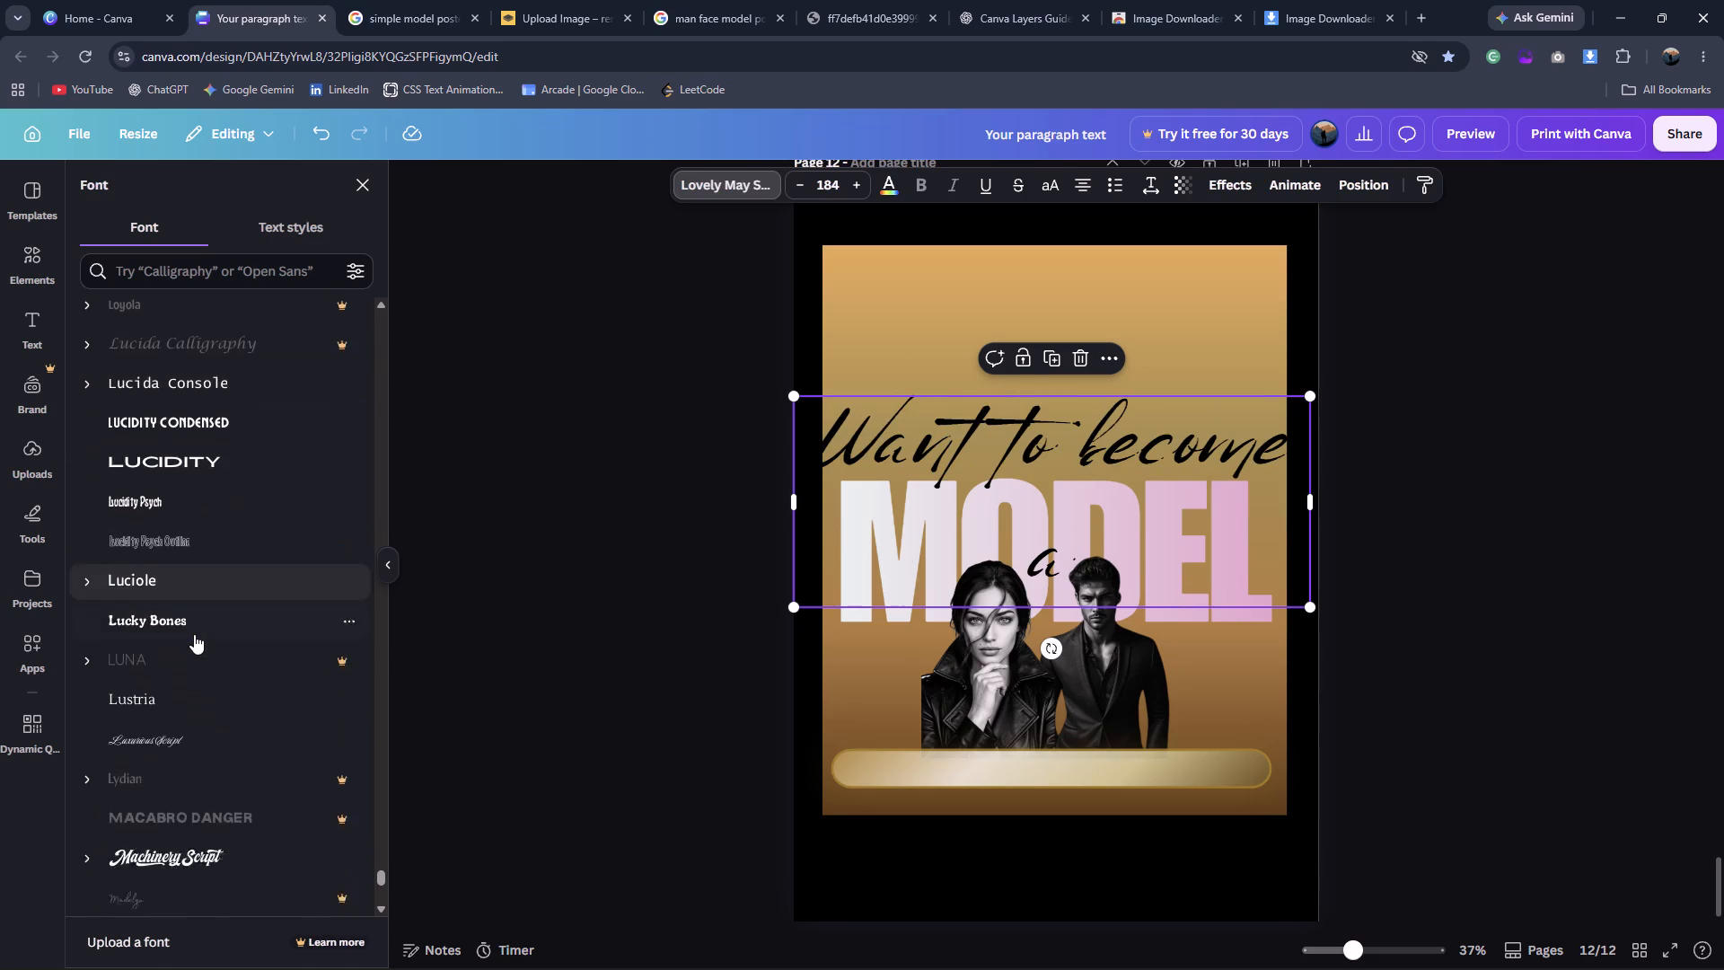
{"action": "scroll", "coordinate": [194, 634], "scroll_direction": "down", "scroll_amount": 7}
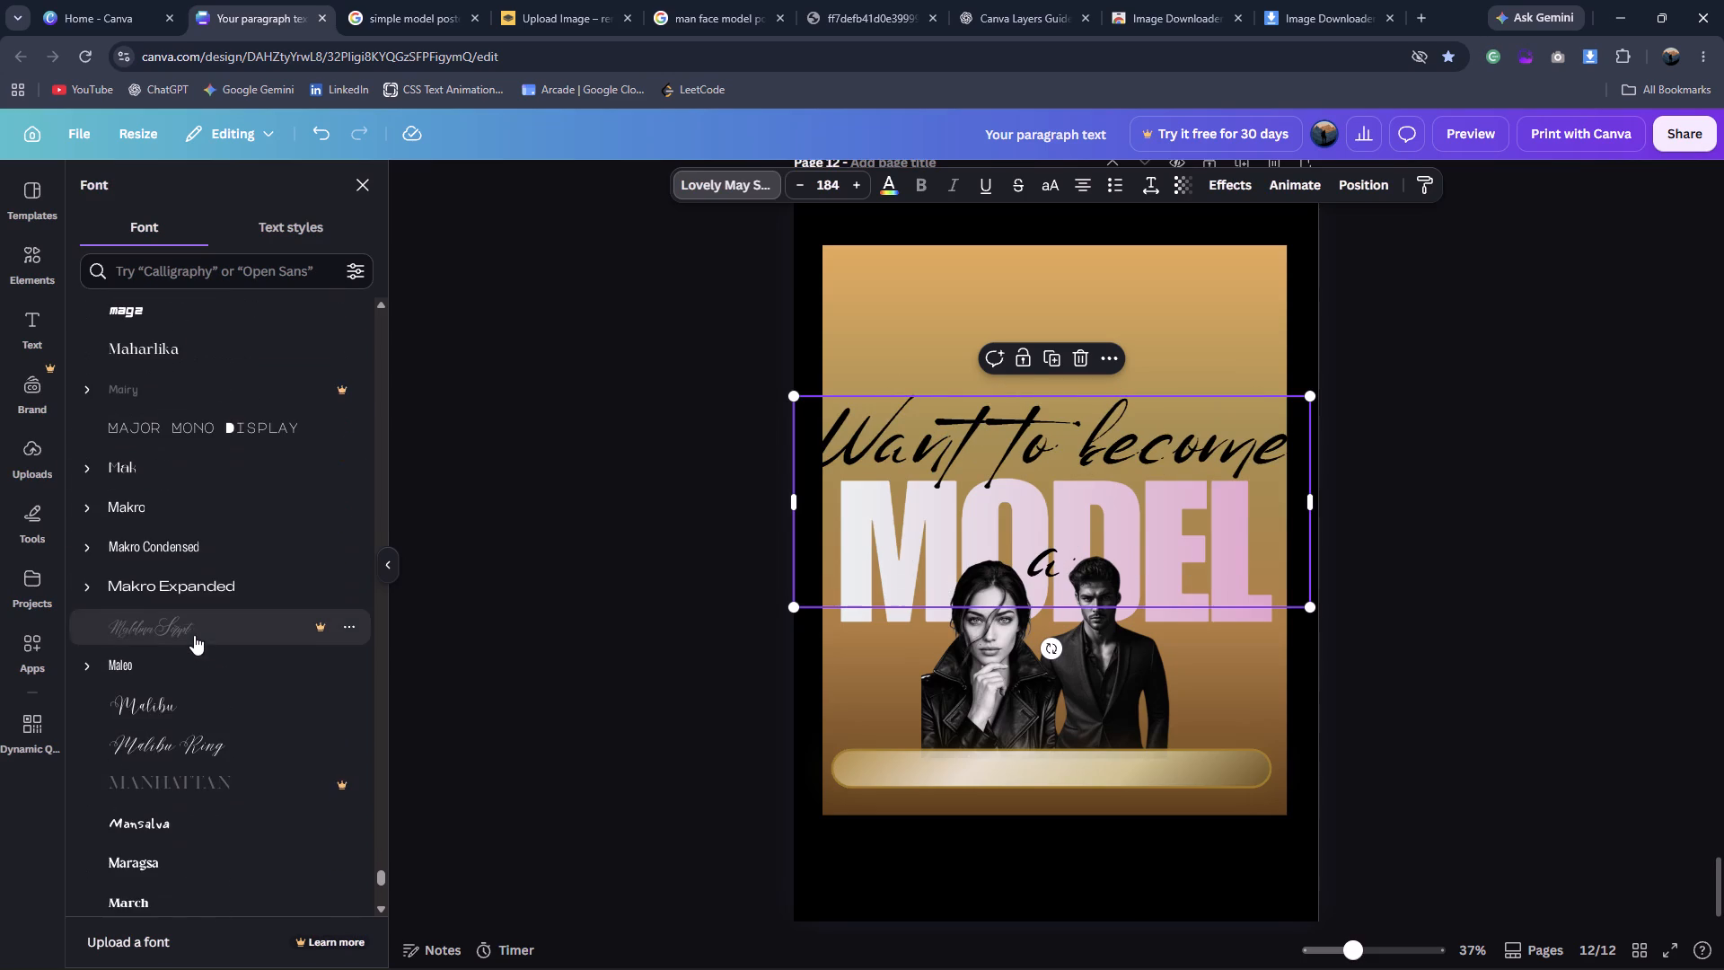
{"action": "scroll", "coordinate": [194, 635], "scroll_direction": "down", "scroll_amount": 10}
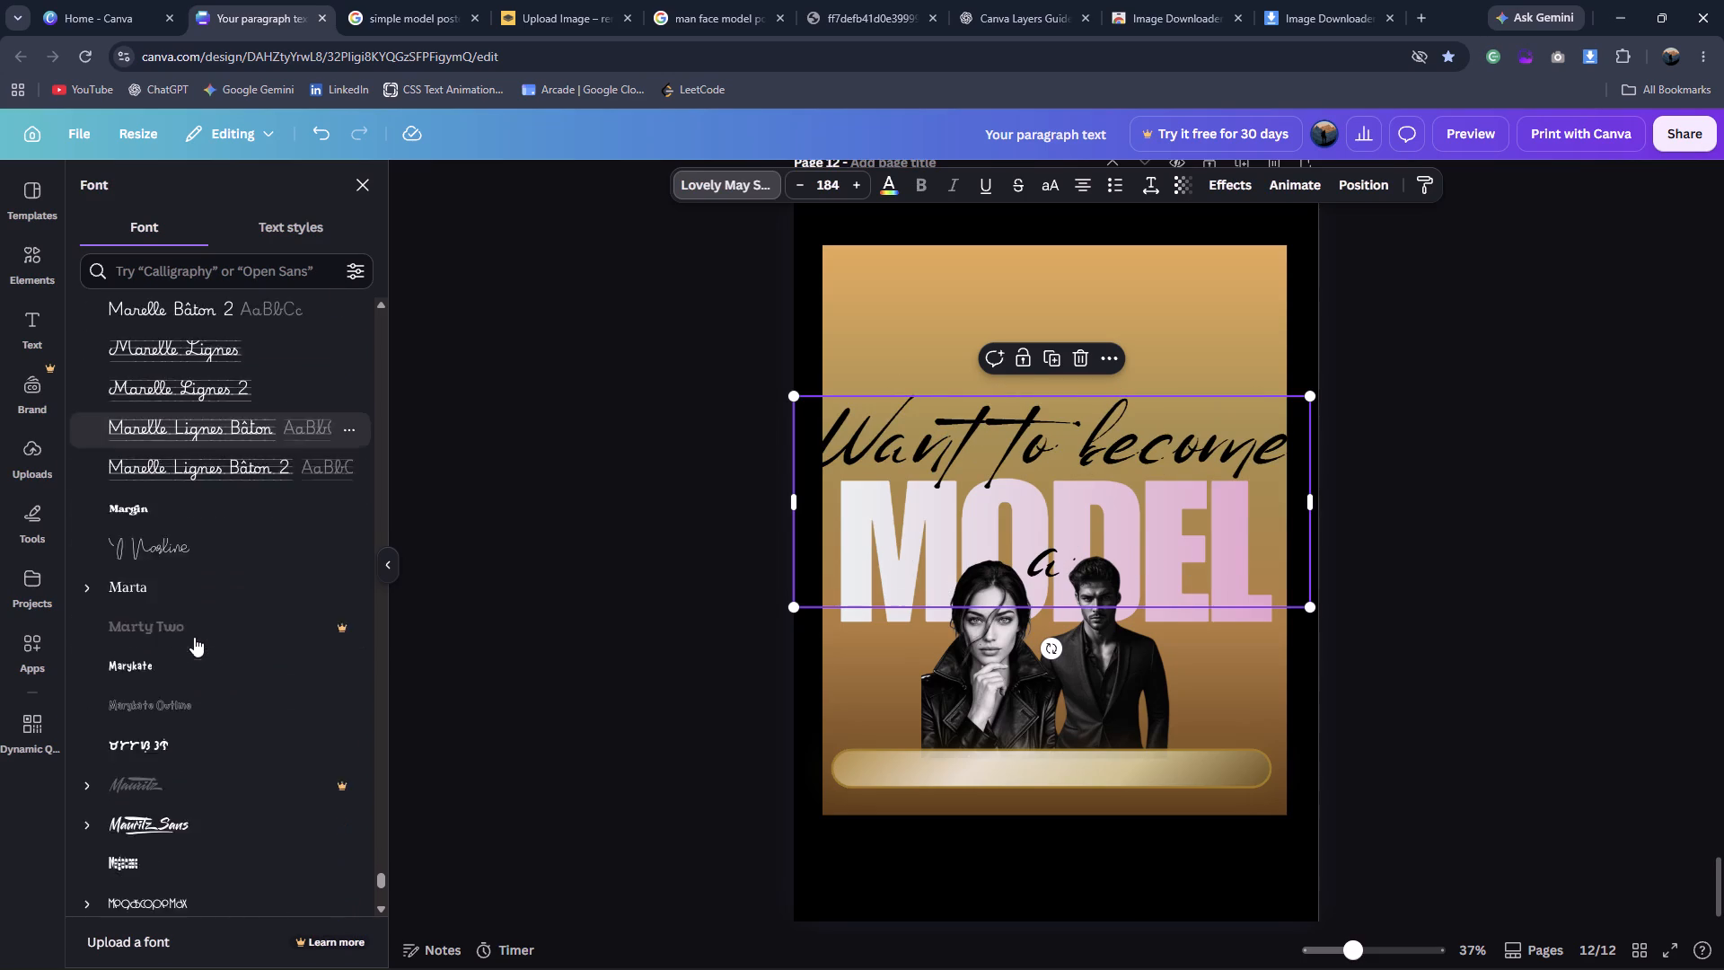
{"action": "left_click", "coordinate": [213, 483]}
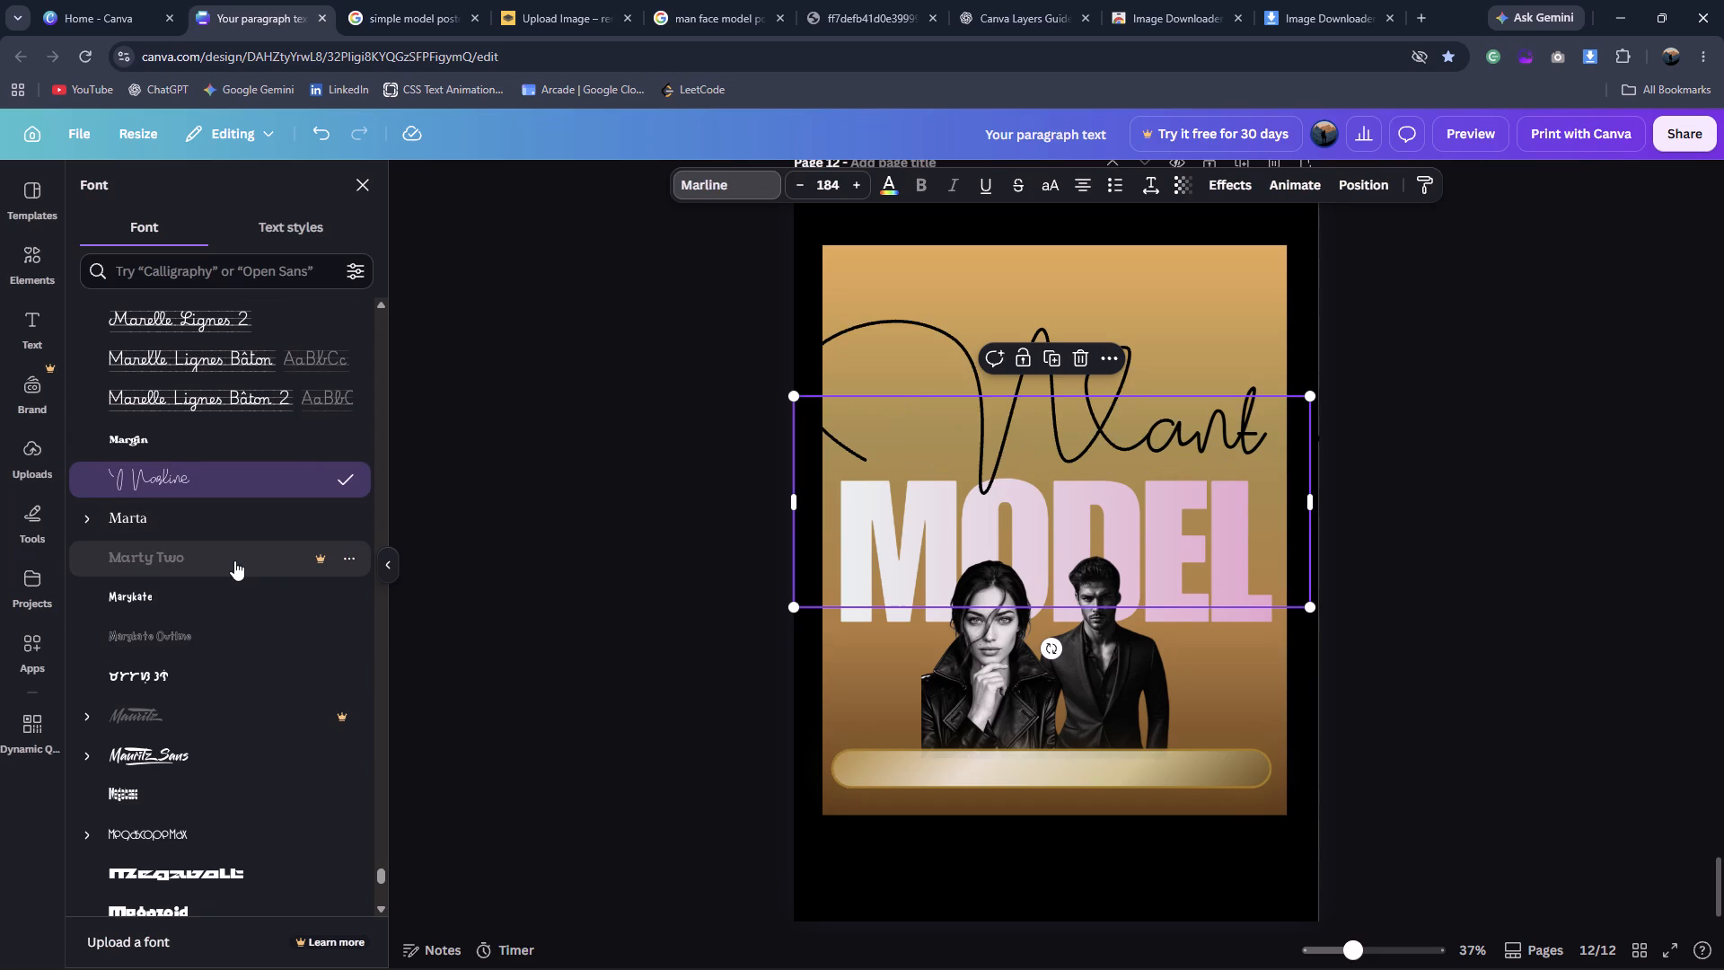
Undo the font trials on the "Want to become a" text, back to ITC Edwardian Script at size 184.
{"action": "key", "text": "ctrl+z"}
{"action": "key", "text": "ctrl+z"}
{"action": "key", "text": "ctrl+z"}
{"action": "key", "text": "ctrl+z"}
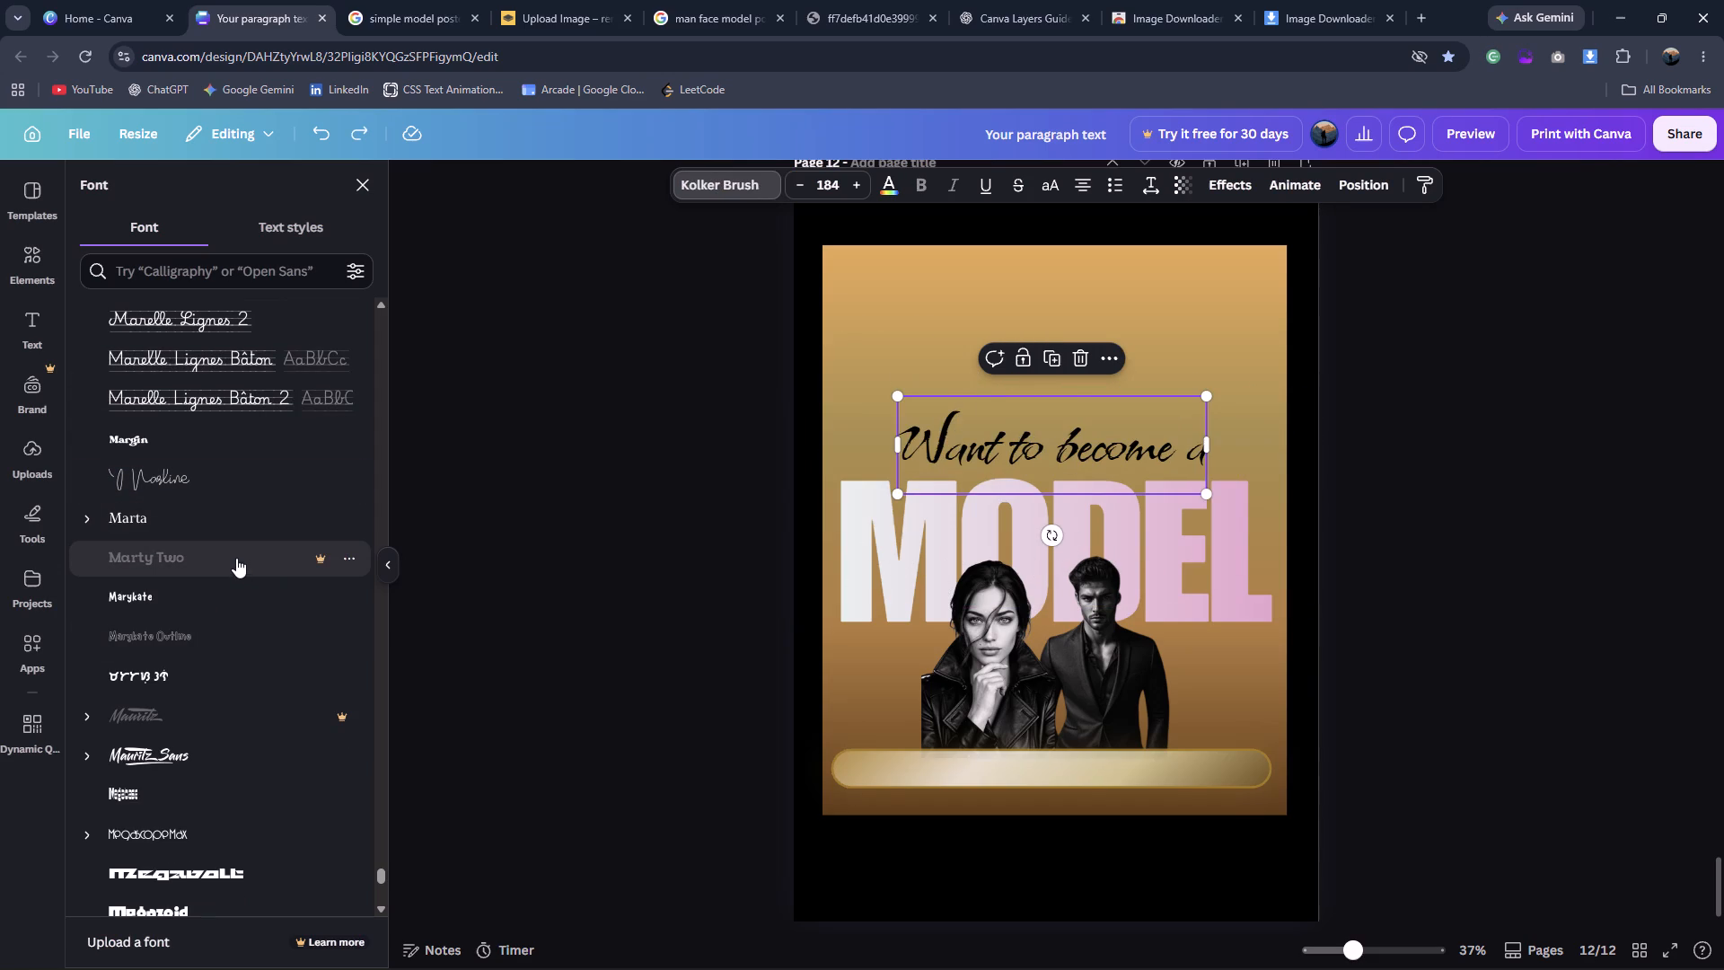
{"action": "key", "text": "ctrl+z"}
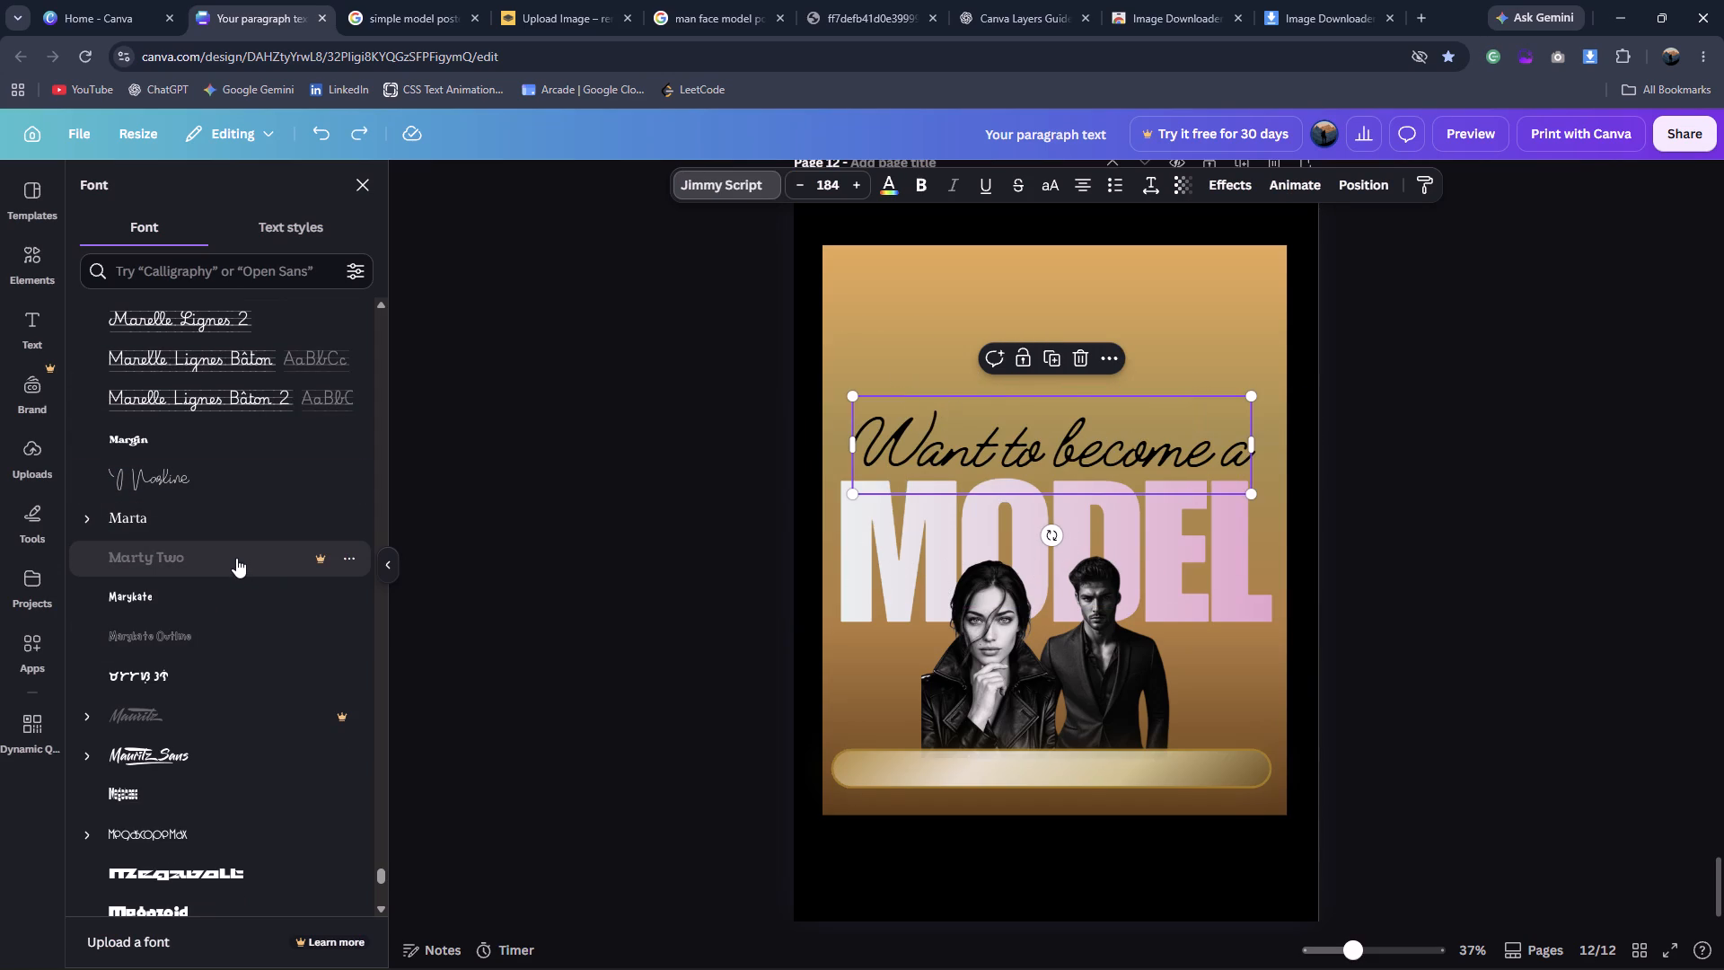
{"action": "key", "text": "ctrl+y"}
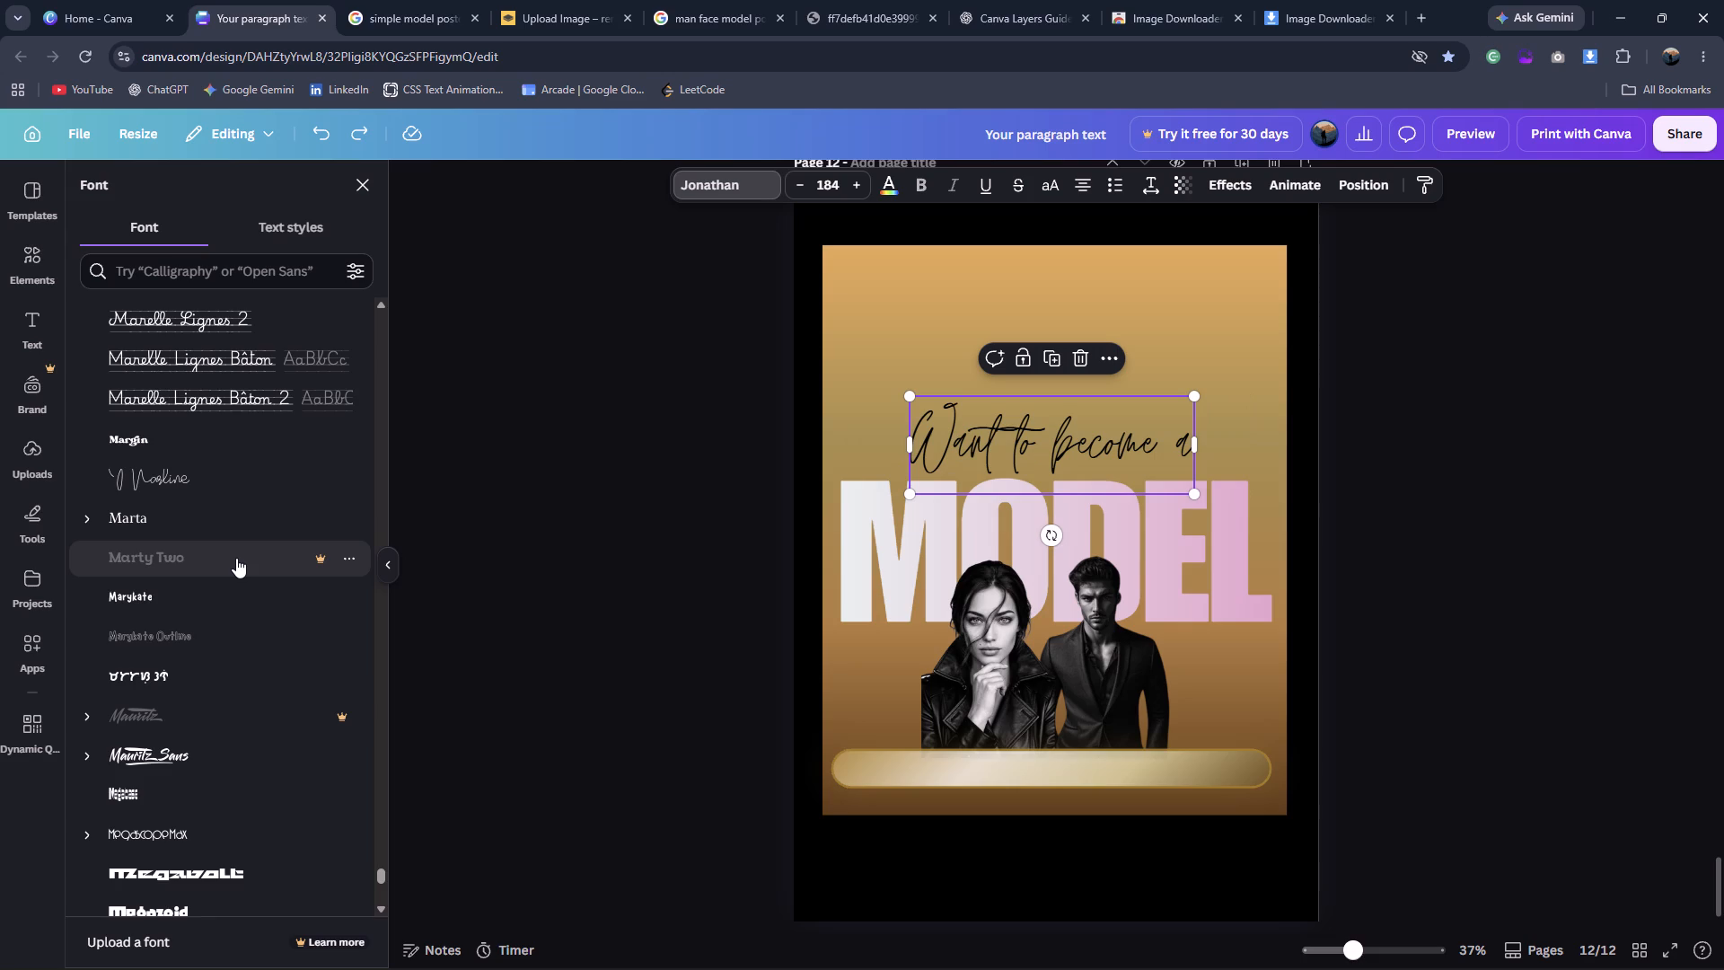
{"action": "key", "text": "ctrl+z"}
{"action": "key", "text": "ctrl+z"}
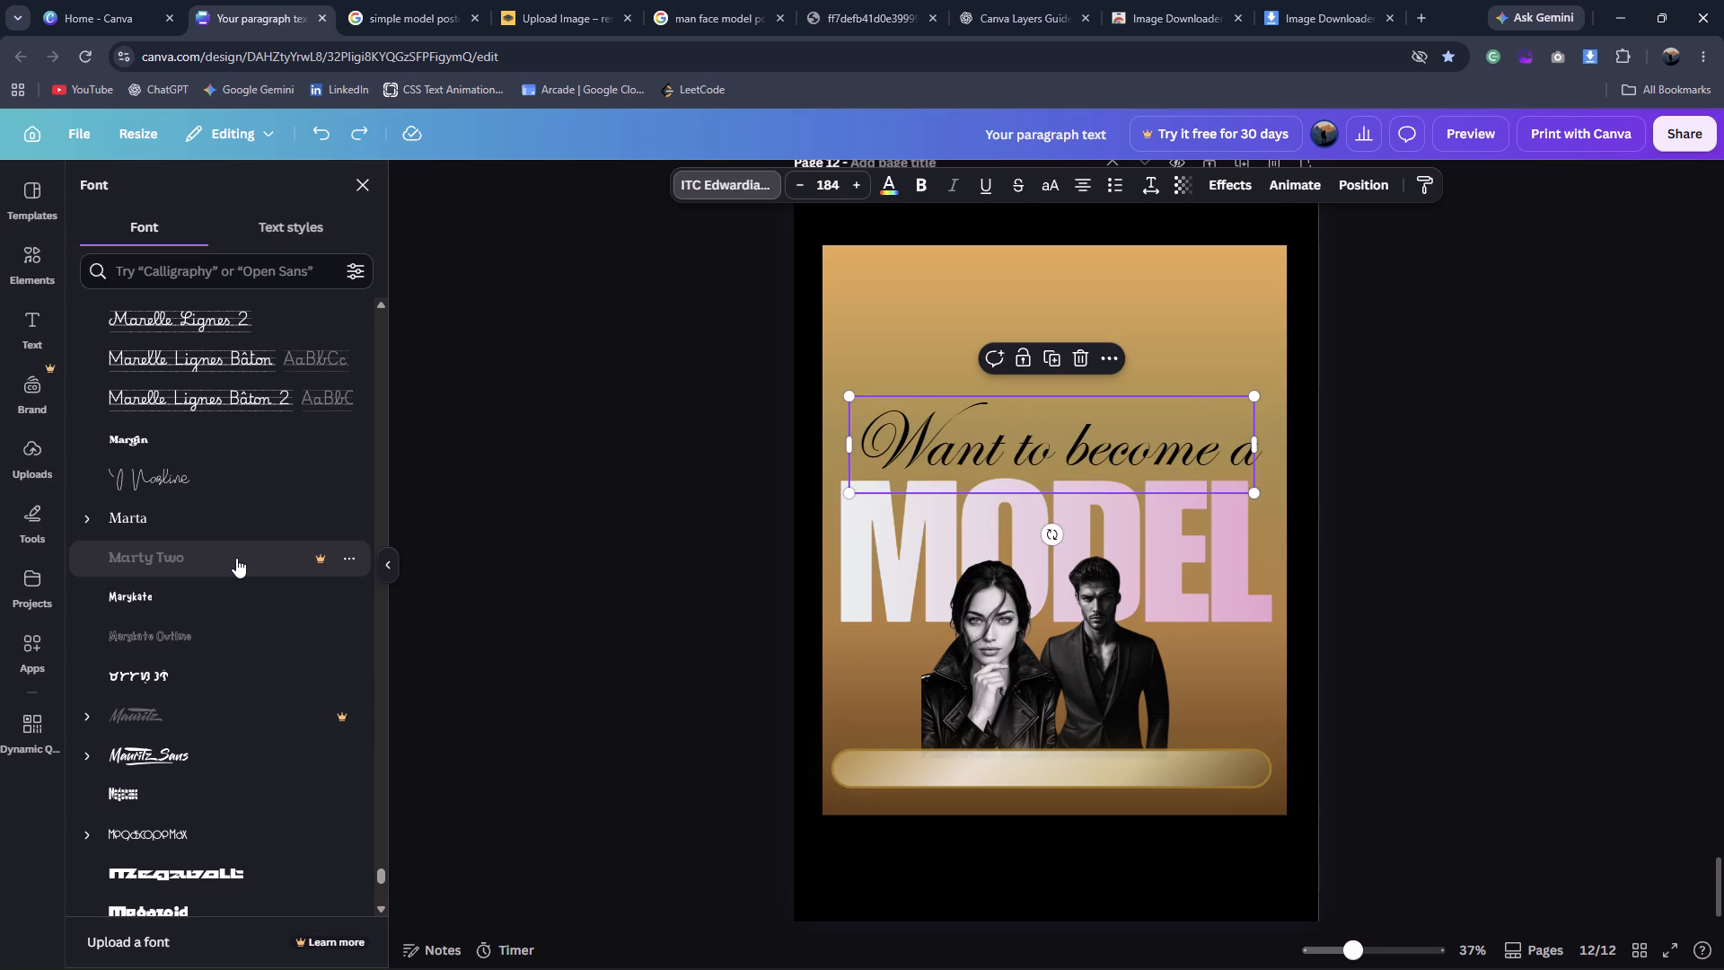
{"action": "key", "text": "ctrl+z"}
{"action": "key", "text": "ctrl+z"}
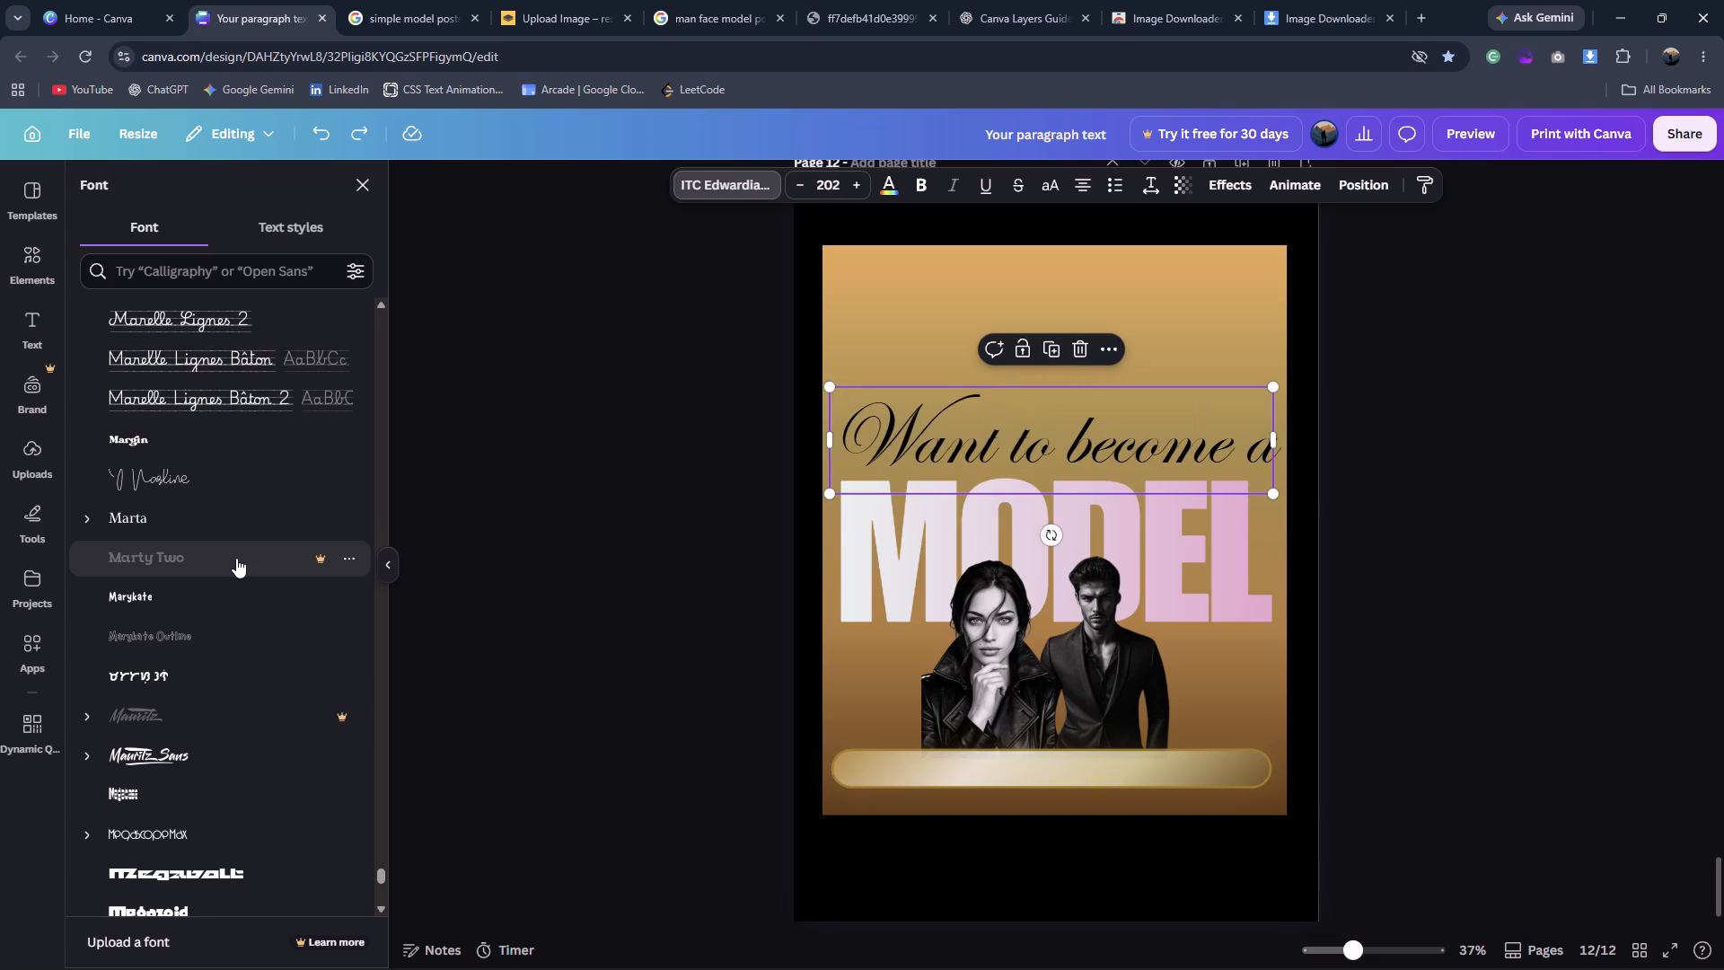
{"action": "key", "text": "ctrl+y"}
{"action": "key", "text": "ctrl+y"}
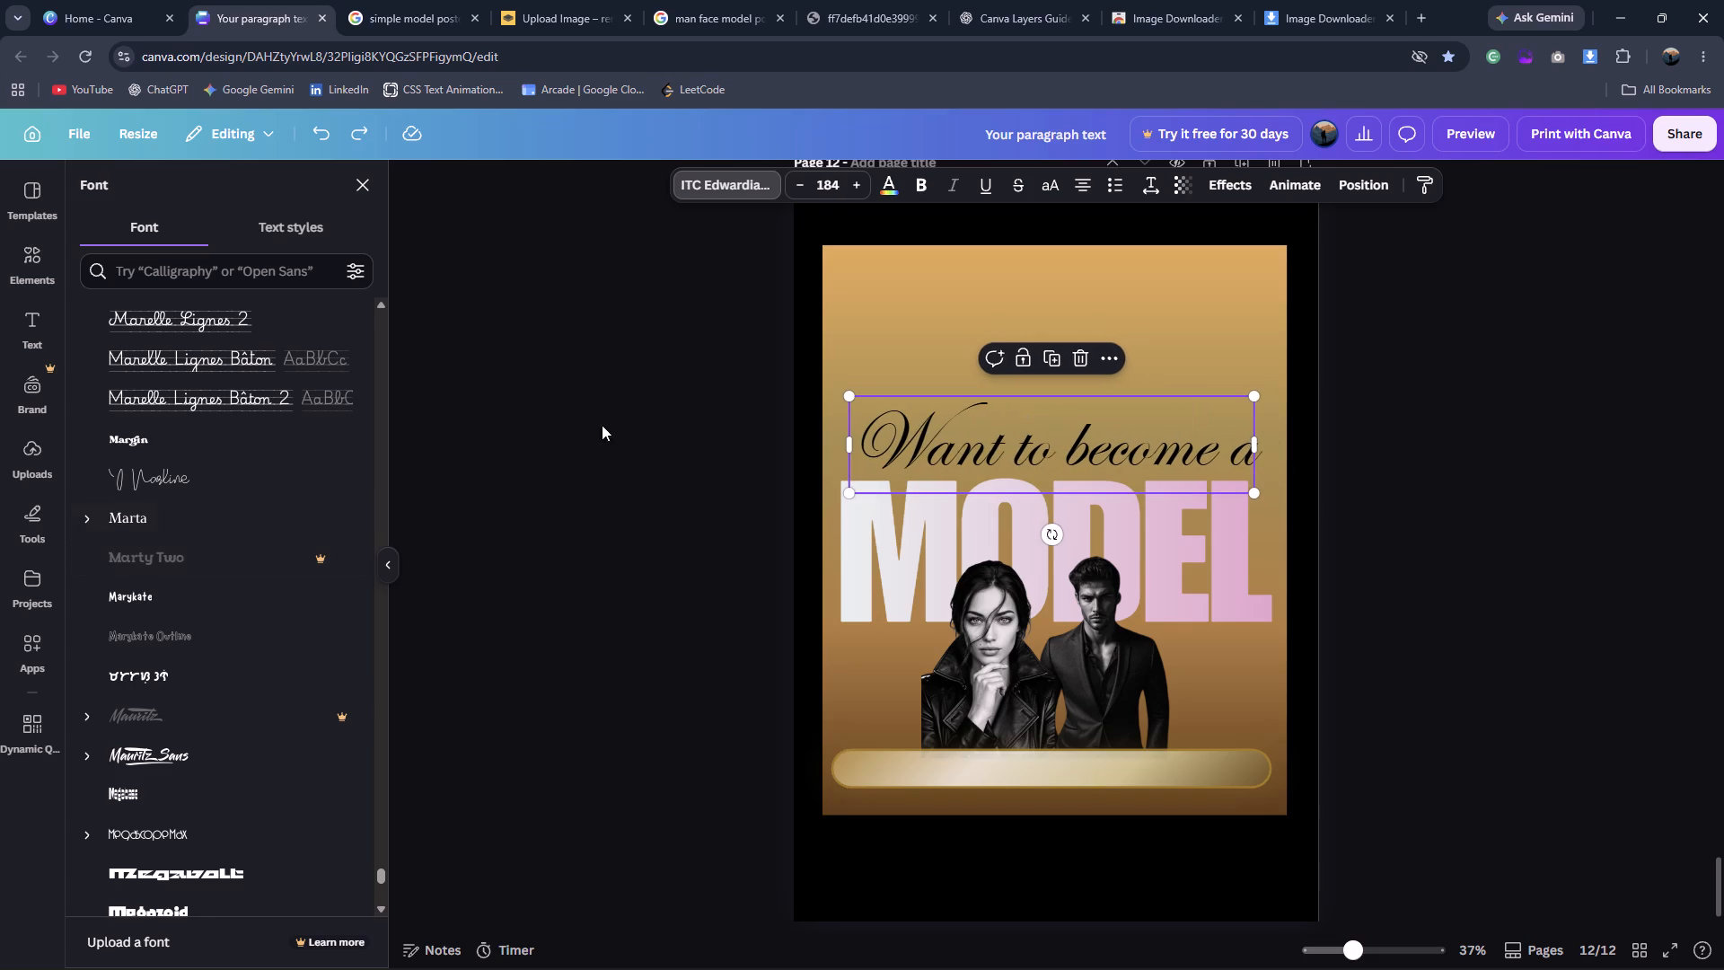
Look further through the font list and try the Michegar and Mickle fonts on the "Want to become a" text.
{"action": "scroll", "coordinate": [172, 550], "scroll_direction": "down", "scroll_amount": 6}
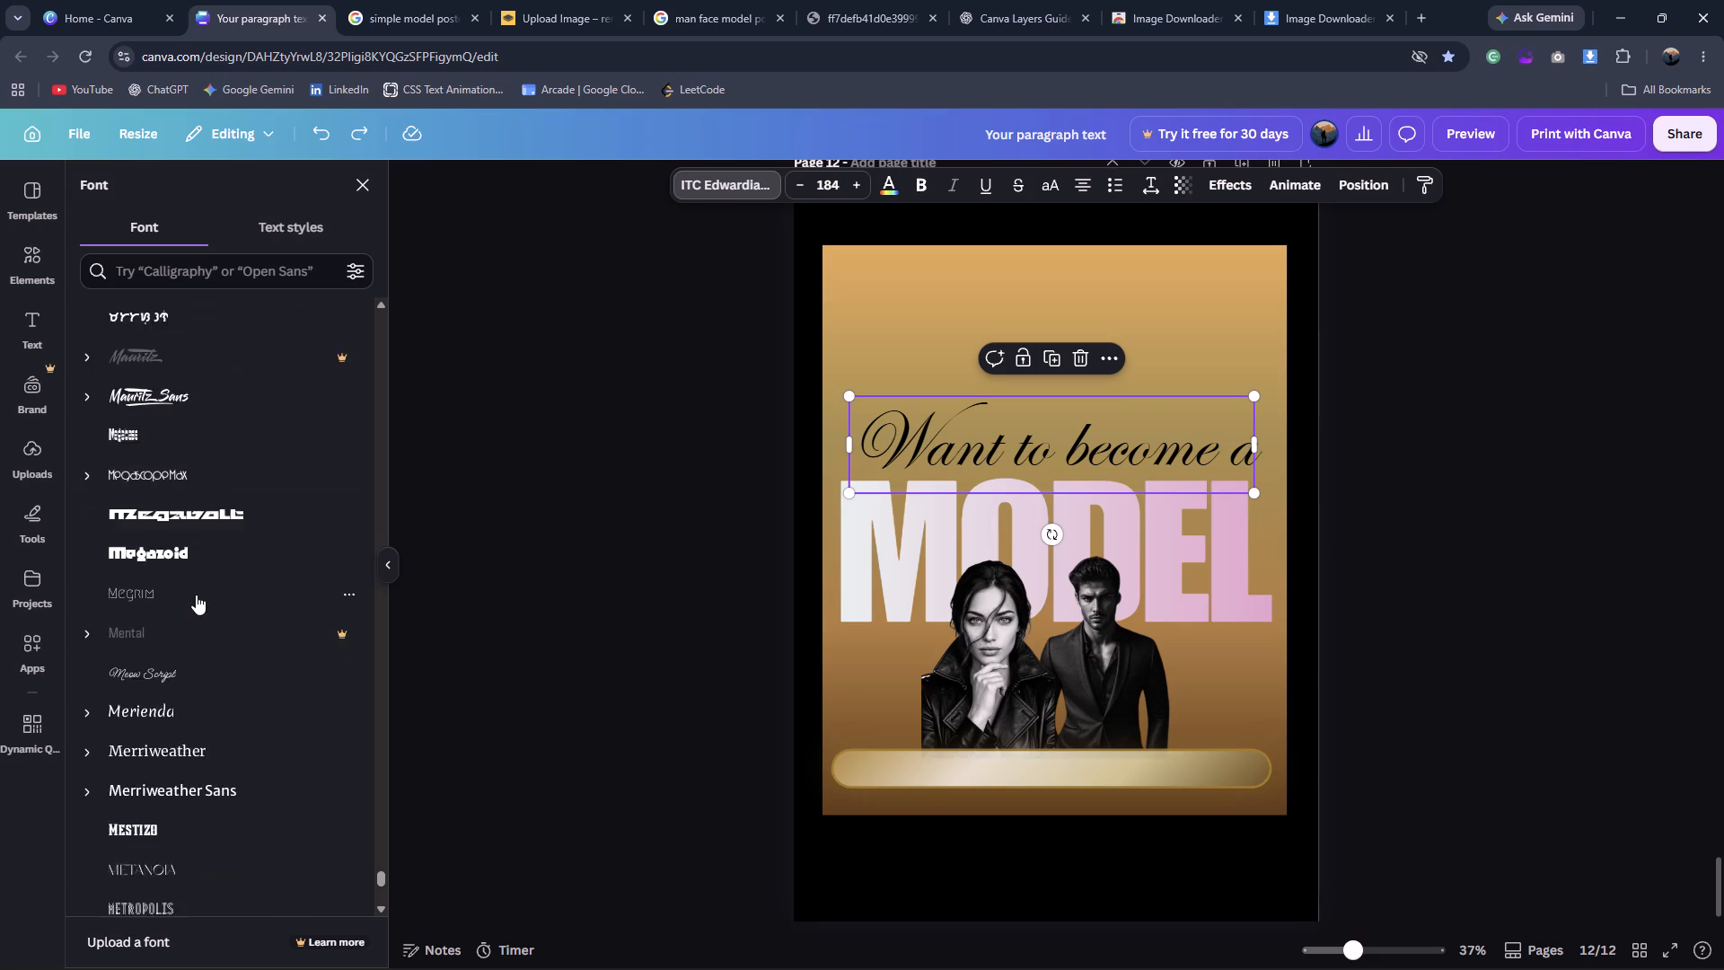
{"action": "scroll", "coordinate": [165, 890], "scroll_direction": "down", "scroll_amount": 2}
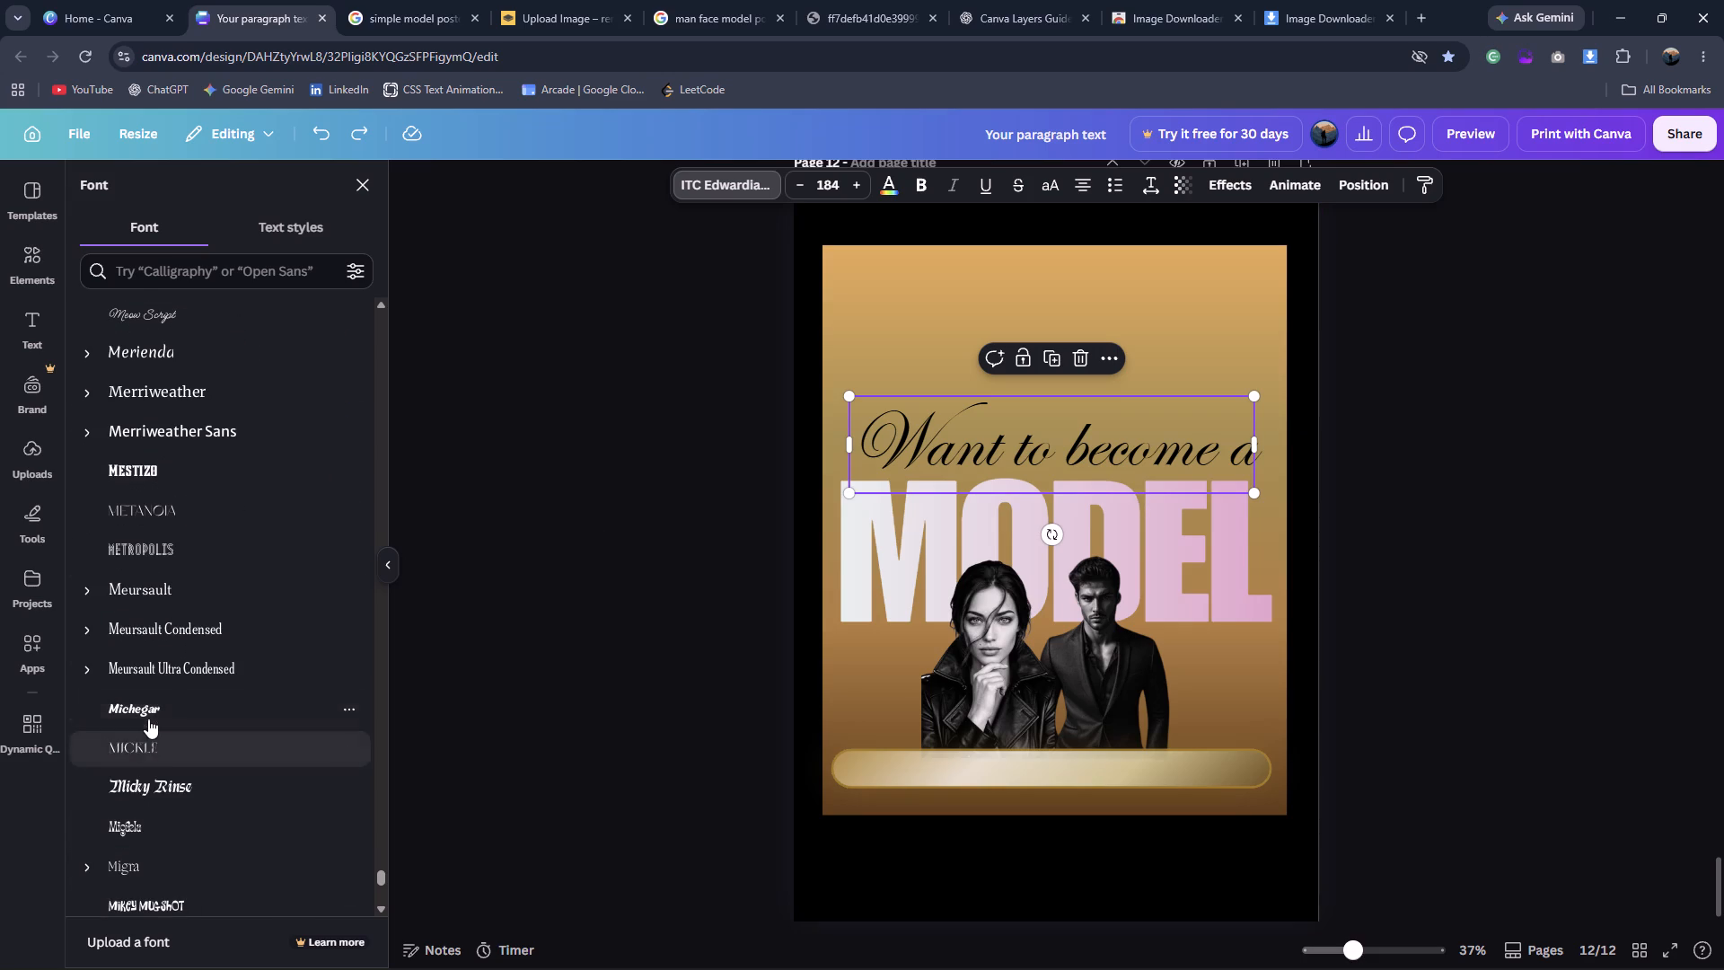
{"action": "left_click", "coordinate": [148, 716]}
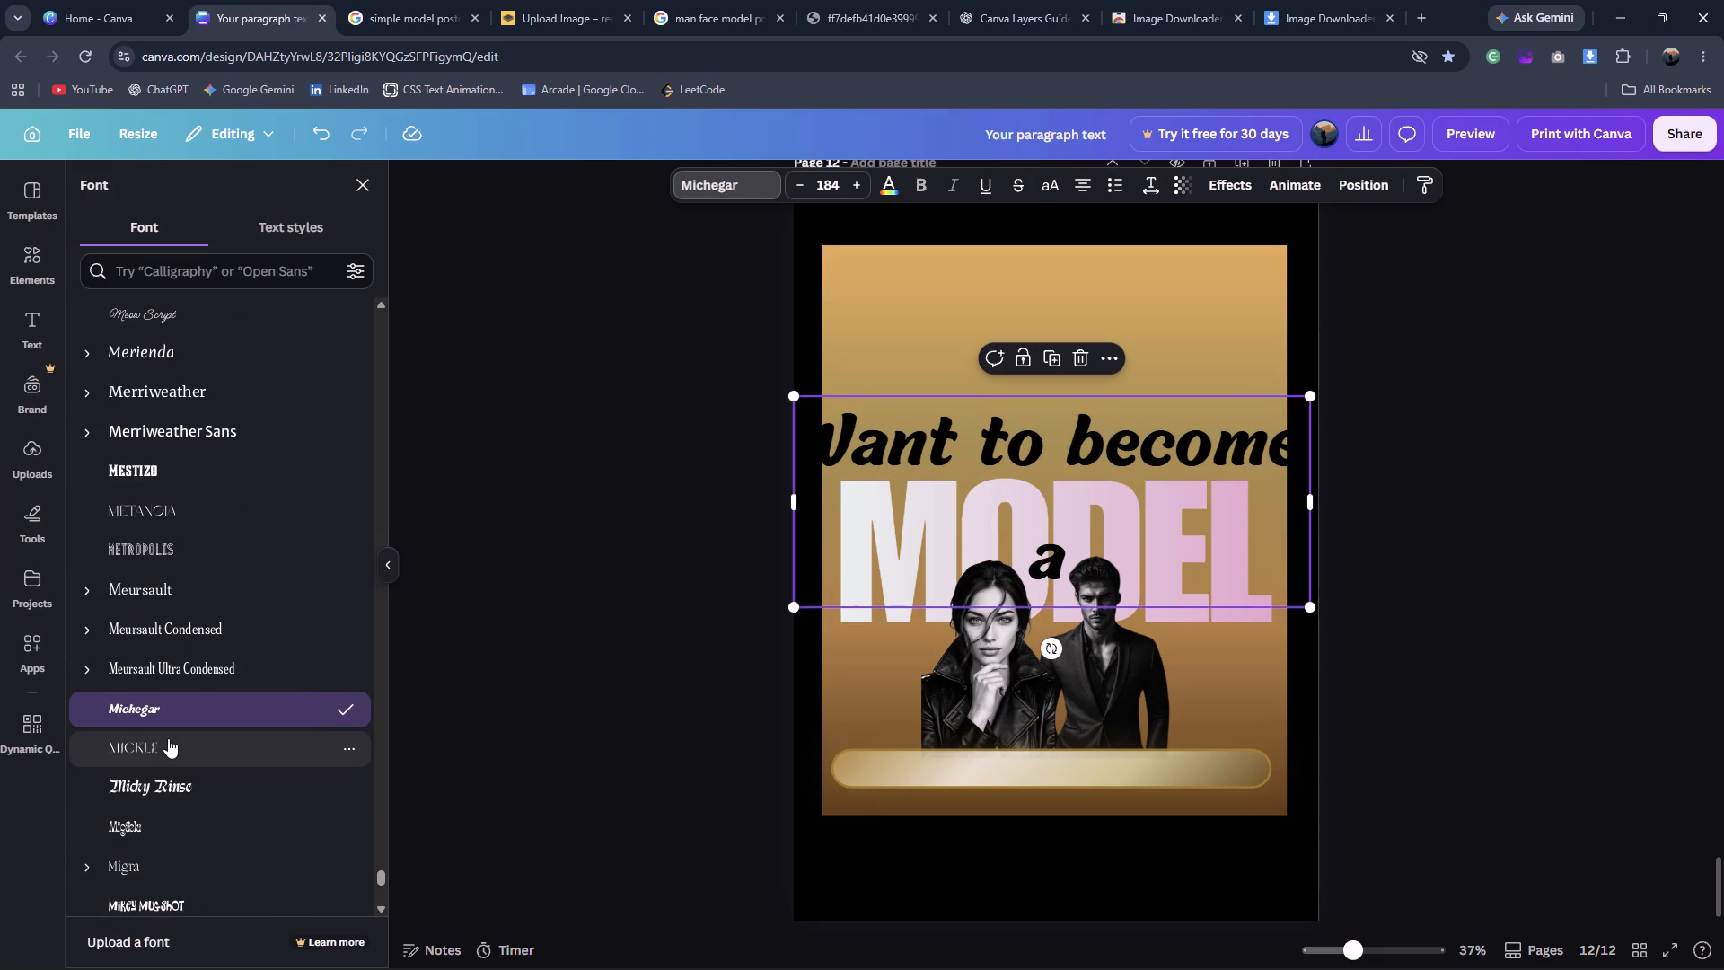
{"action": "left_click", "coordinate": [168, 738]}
Set the "Want to become a" text in Mistrully, scale it down to size 109 and centre it above the MODEL headline.
{"action": "scroll", "coordinate": [157, 885], "scroll_direction": "down", "scroll_amount": 4}
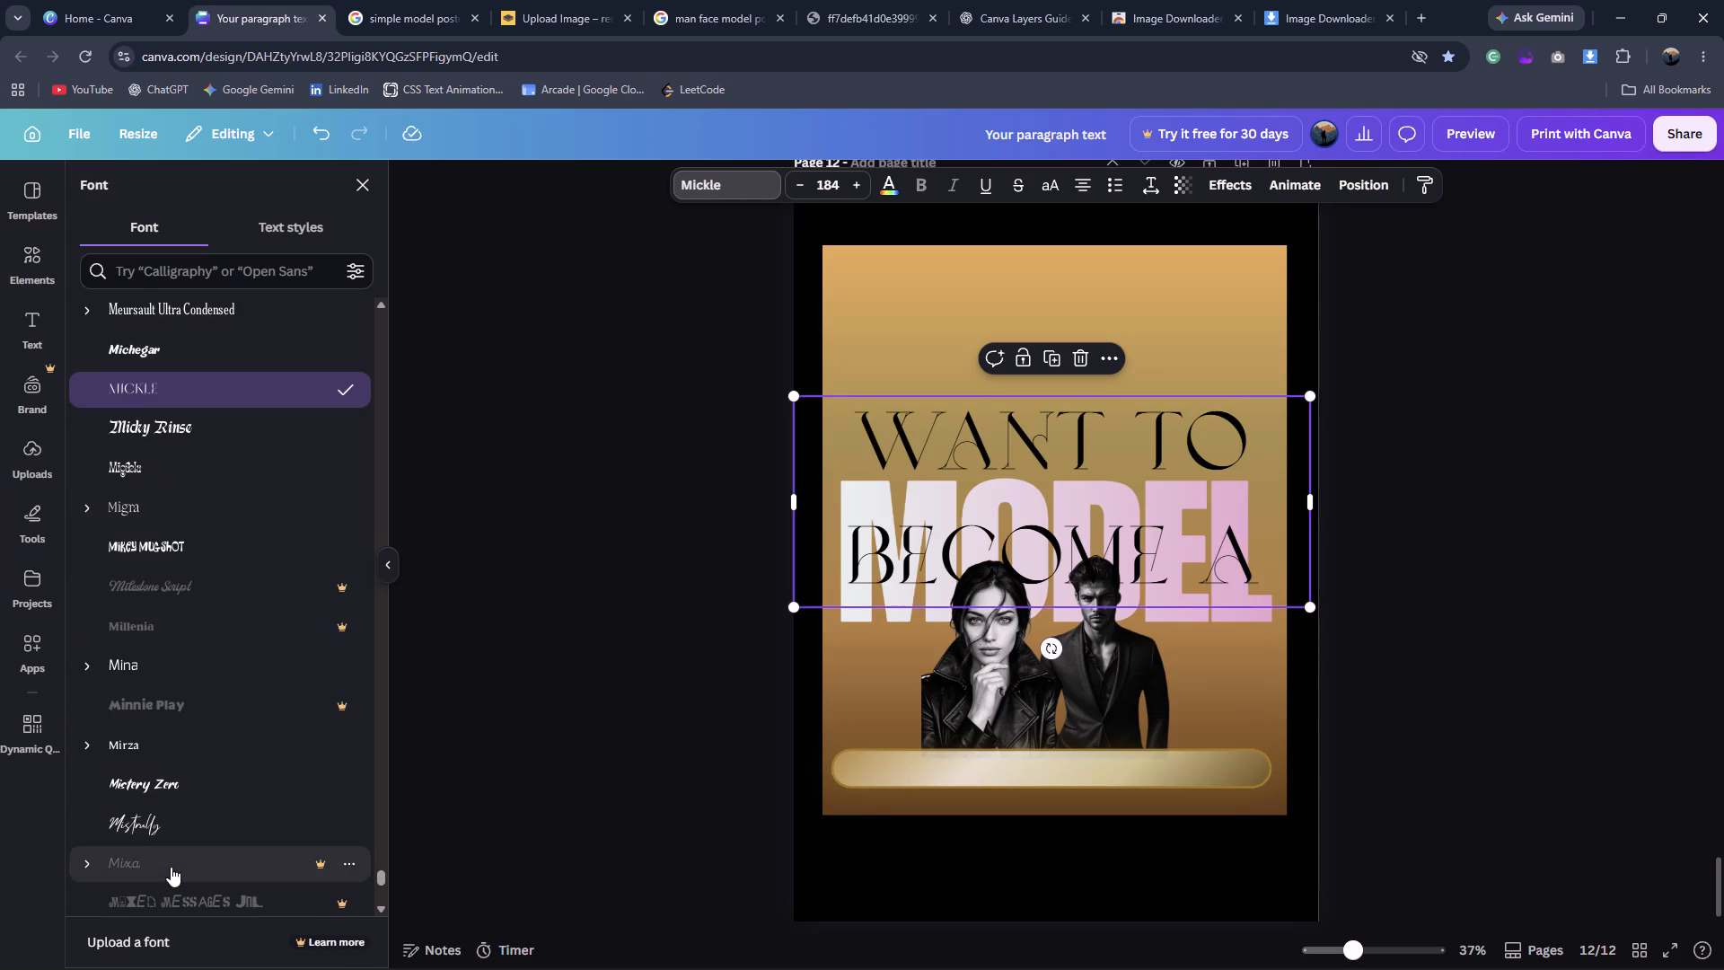
{"action": "left_click", "coordinate": [169, 805]}
{"action": "left_click", "coordinate": [169, 812]}
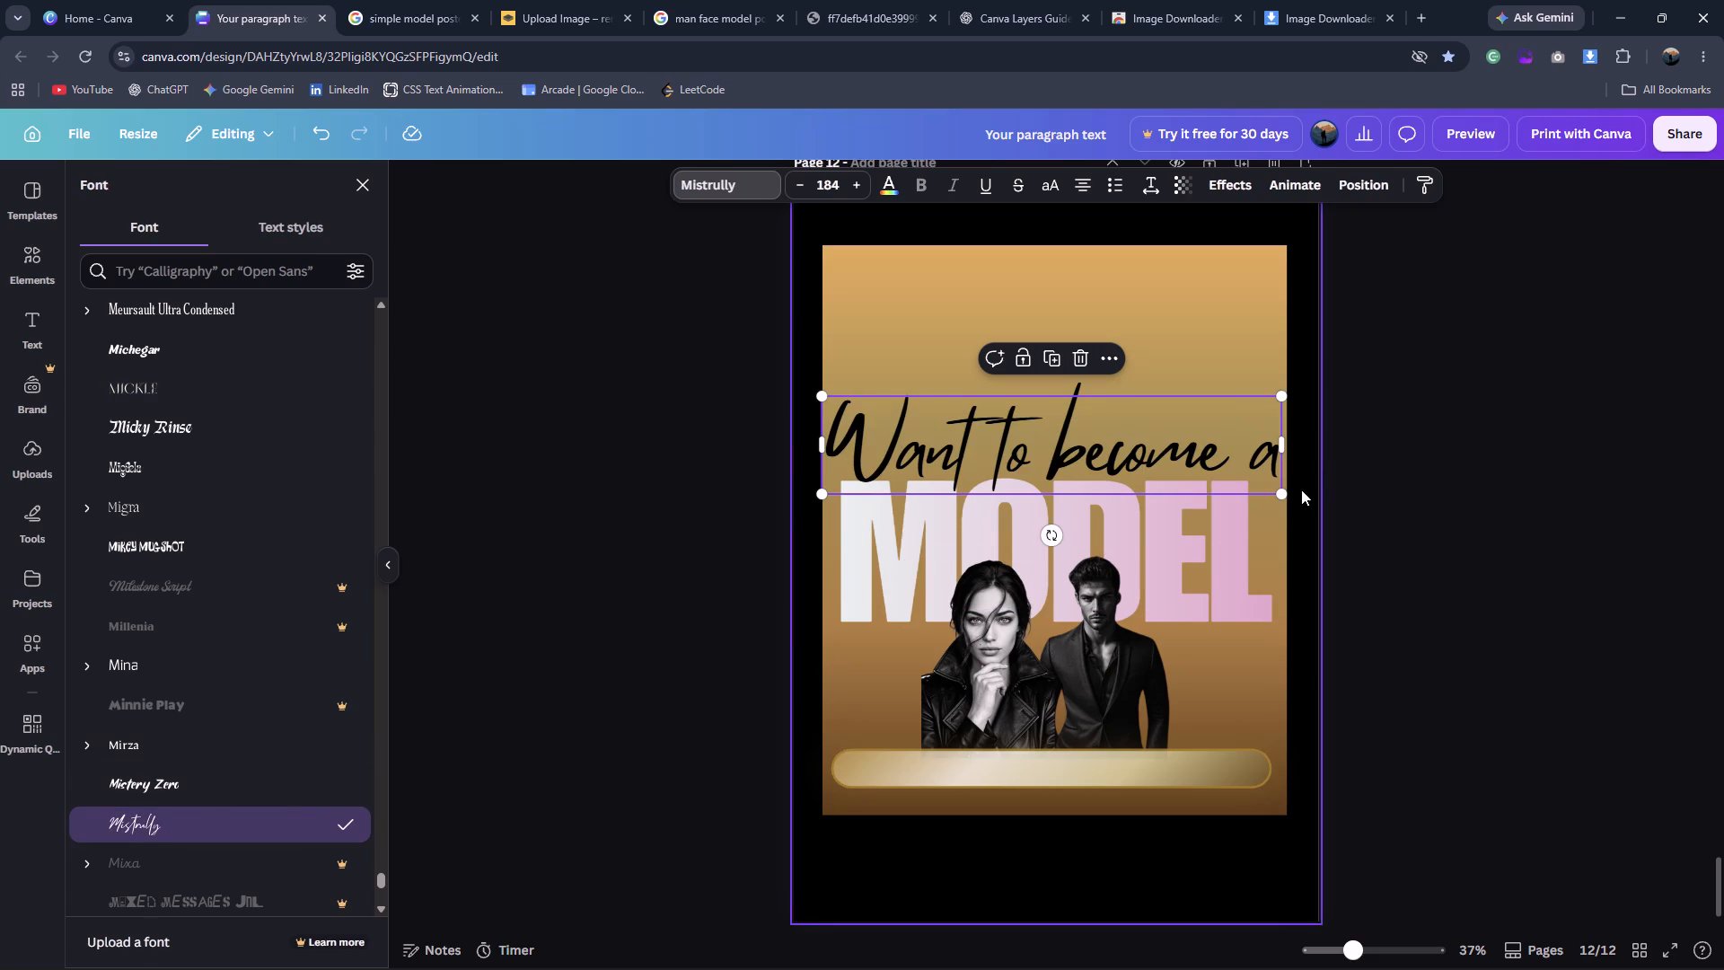
{"action": "left_click_drag", "start_coordinate": [1281, 495], "coordinate": [1099, 434]}
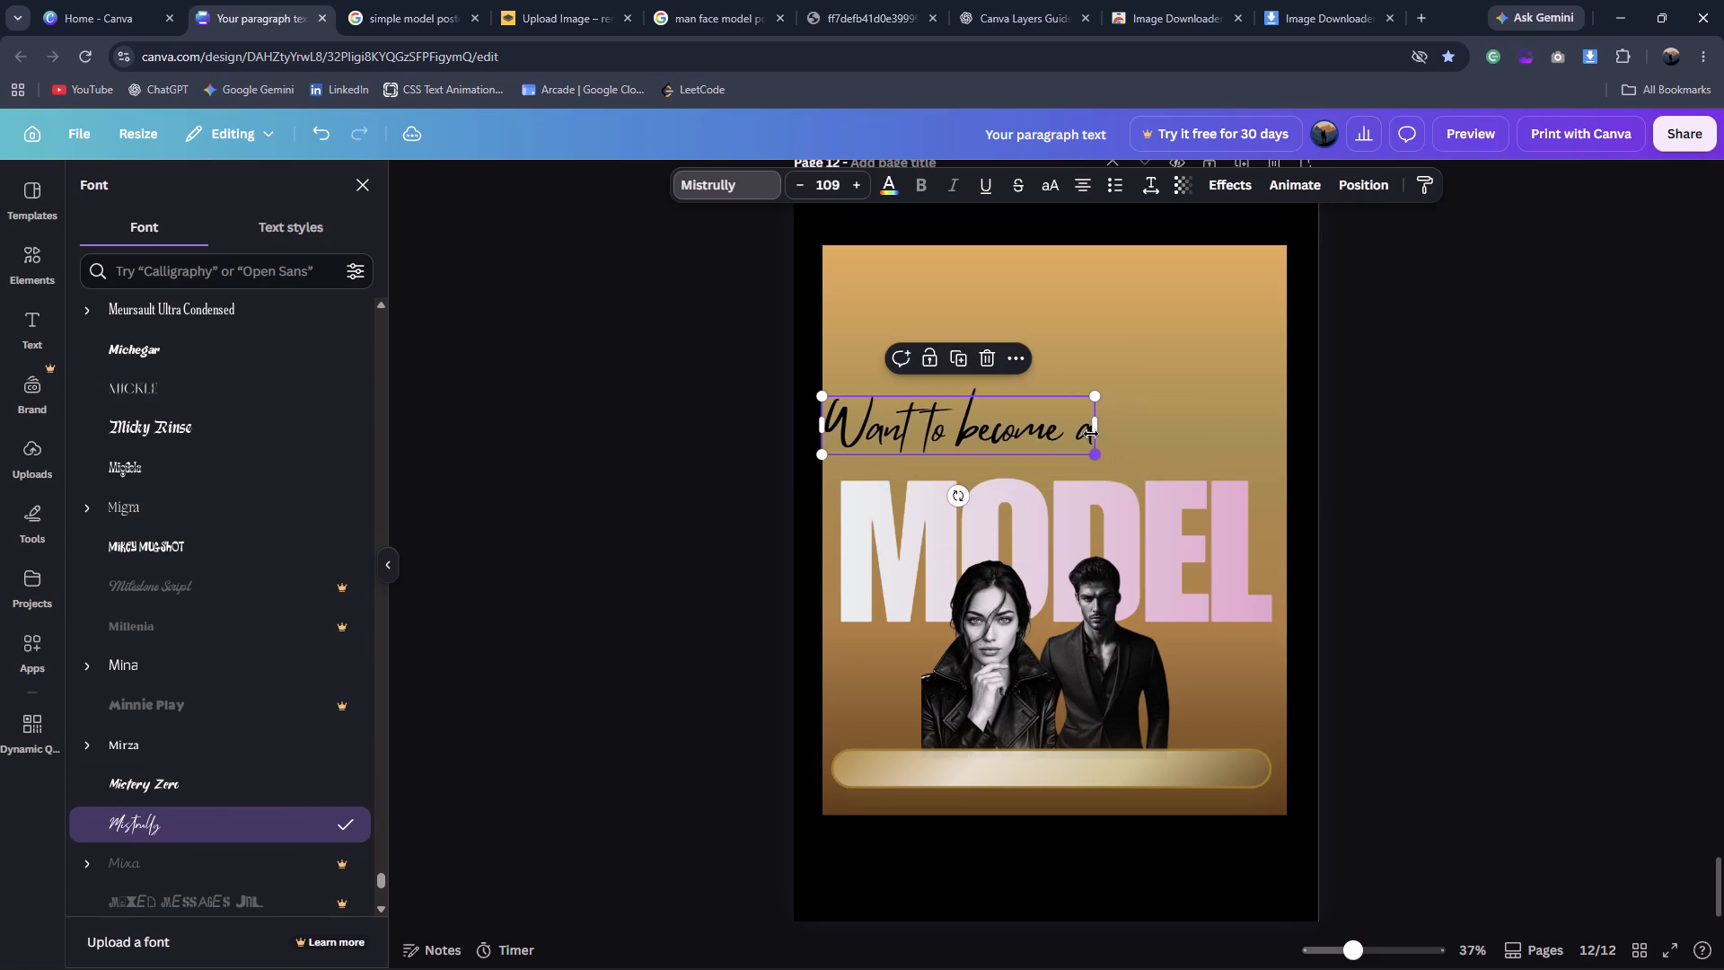
{"action": "left_click_drag", "start_coordinate": [967, 418], "coordinate": [1053, 426]}
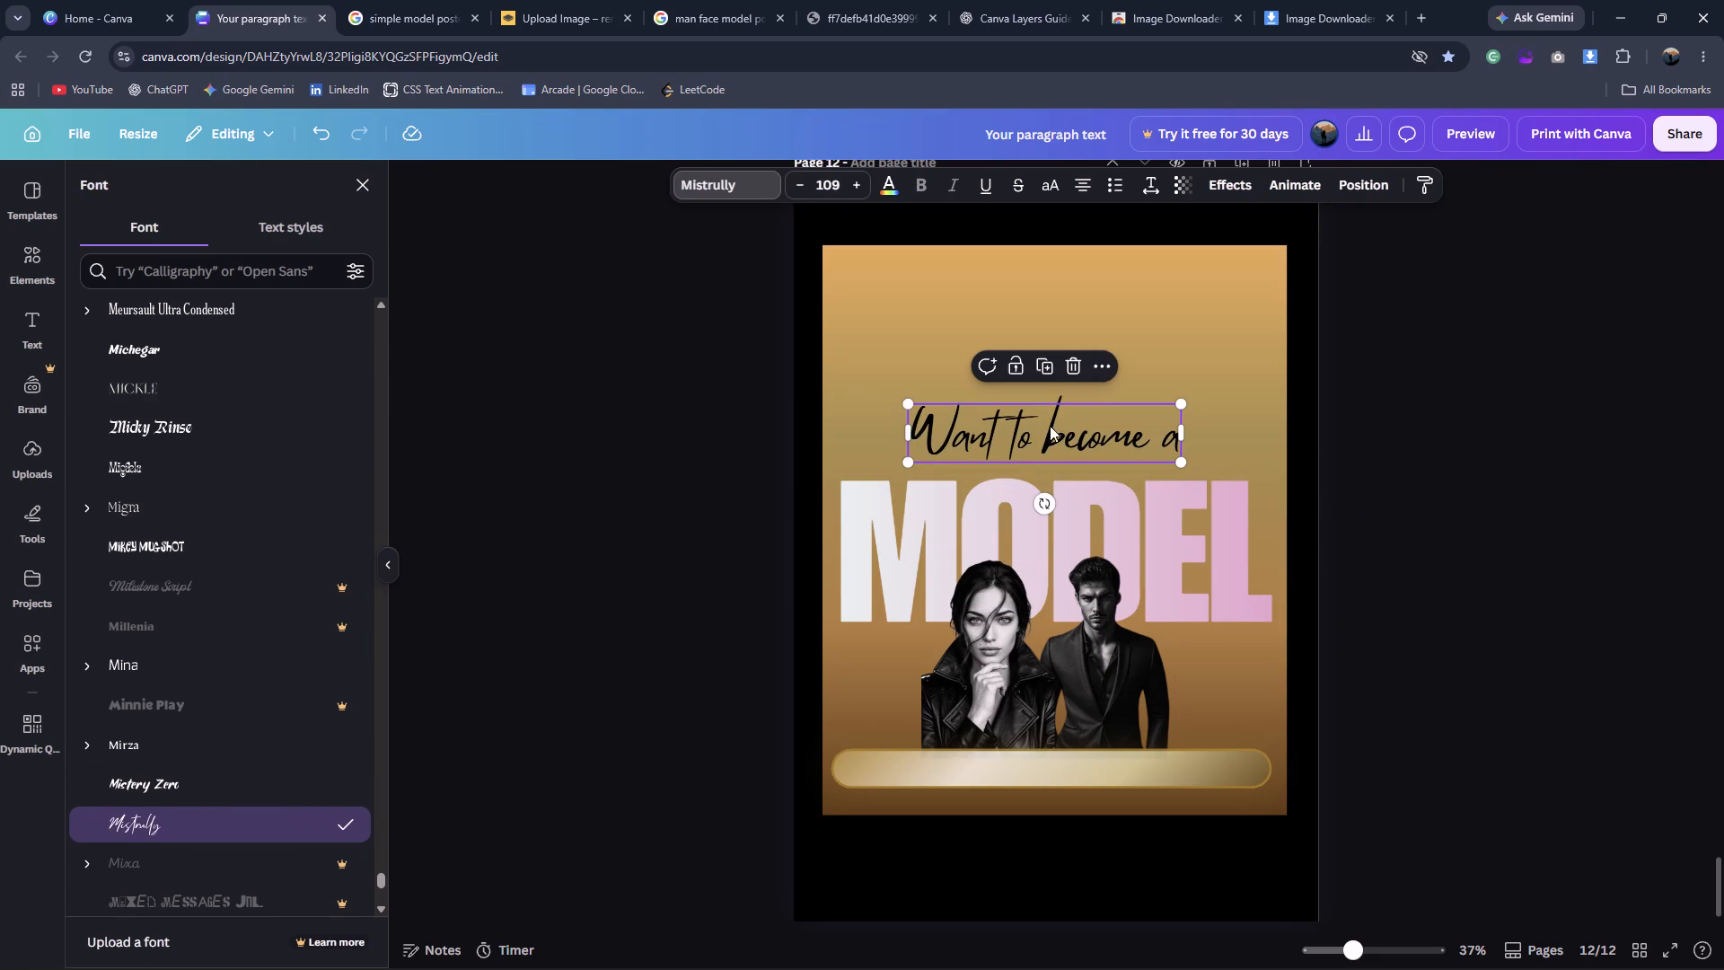
{"action": "left_click", "coordinate": [1484, 408]}
{"action": "left_click", "coordinate": [1486, 408]}
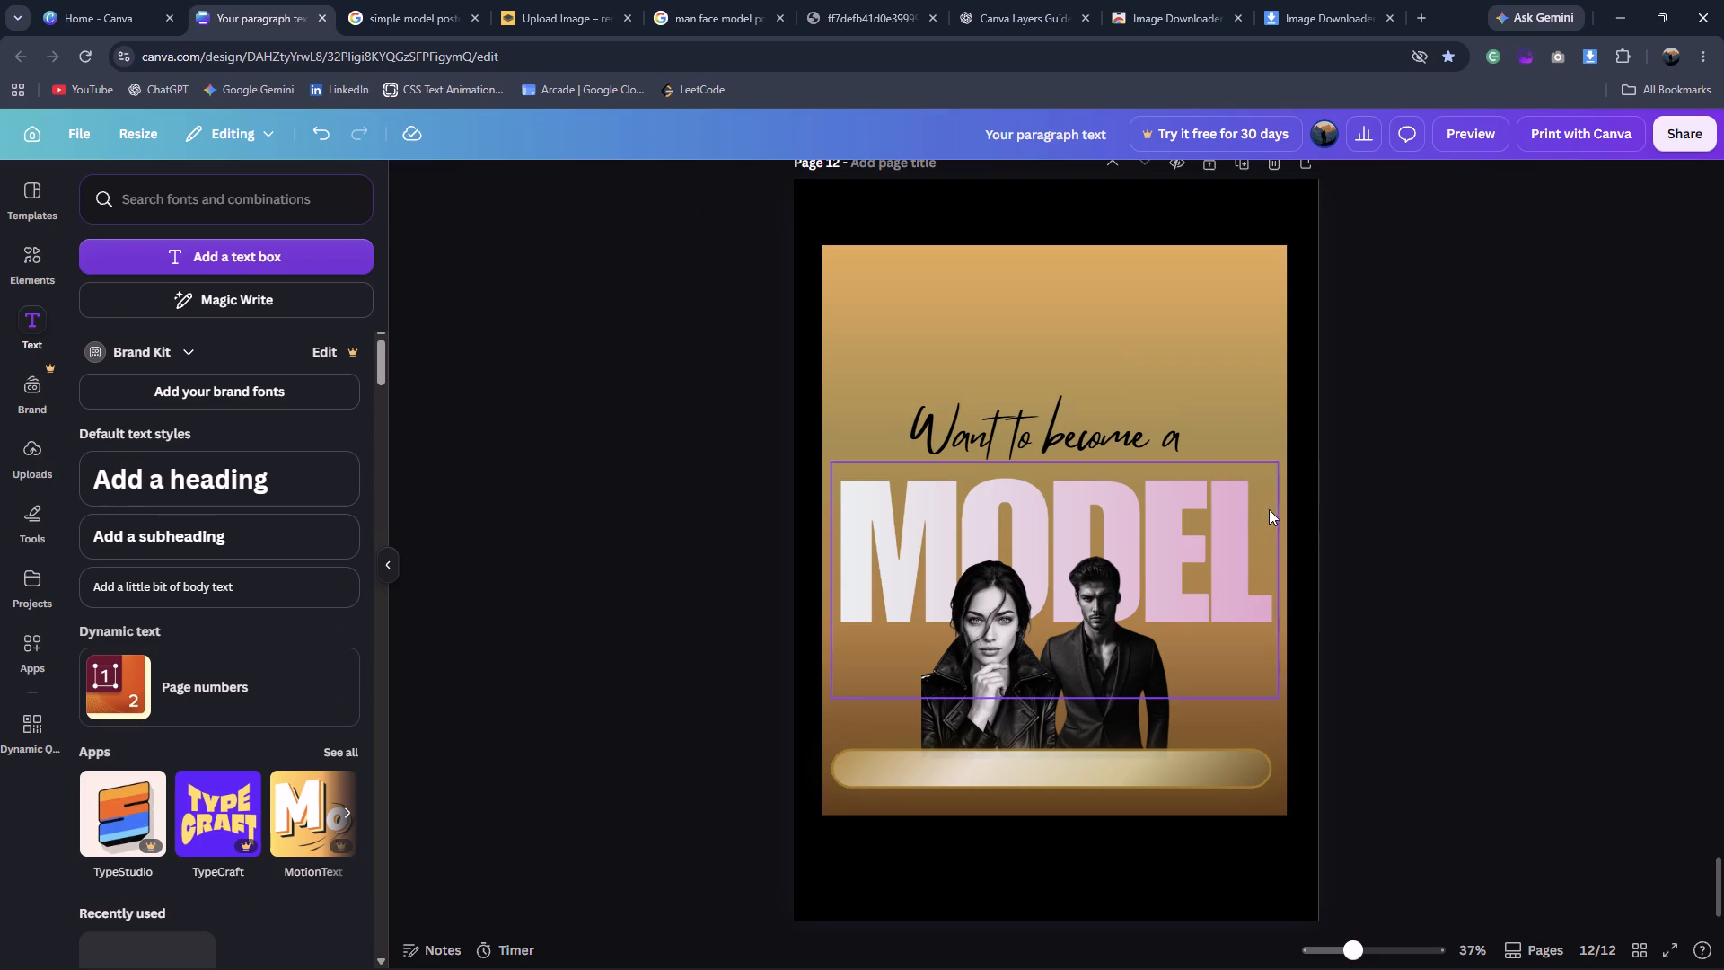
Examine the lettering colours on the reference poster and the gradient settings of the MODEL headline.
{"action": "left_click", "coordinate": [1264, 511]}
{"action": "left_click", "coordinate": [362, 0]}
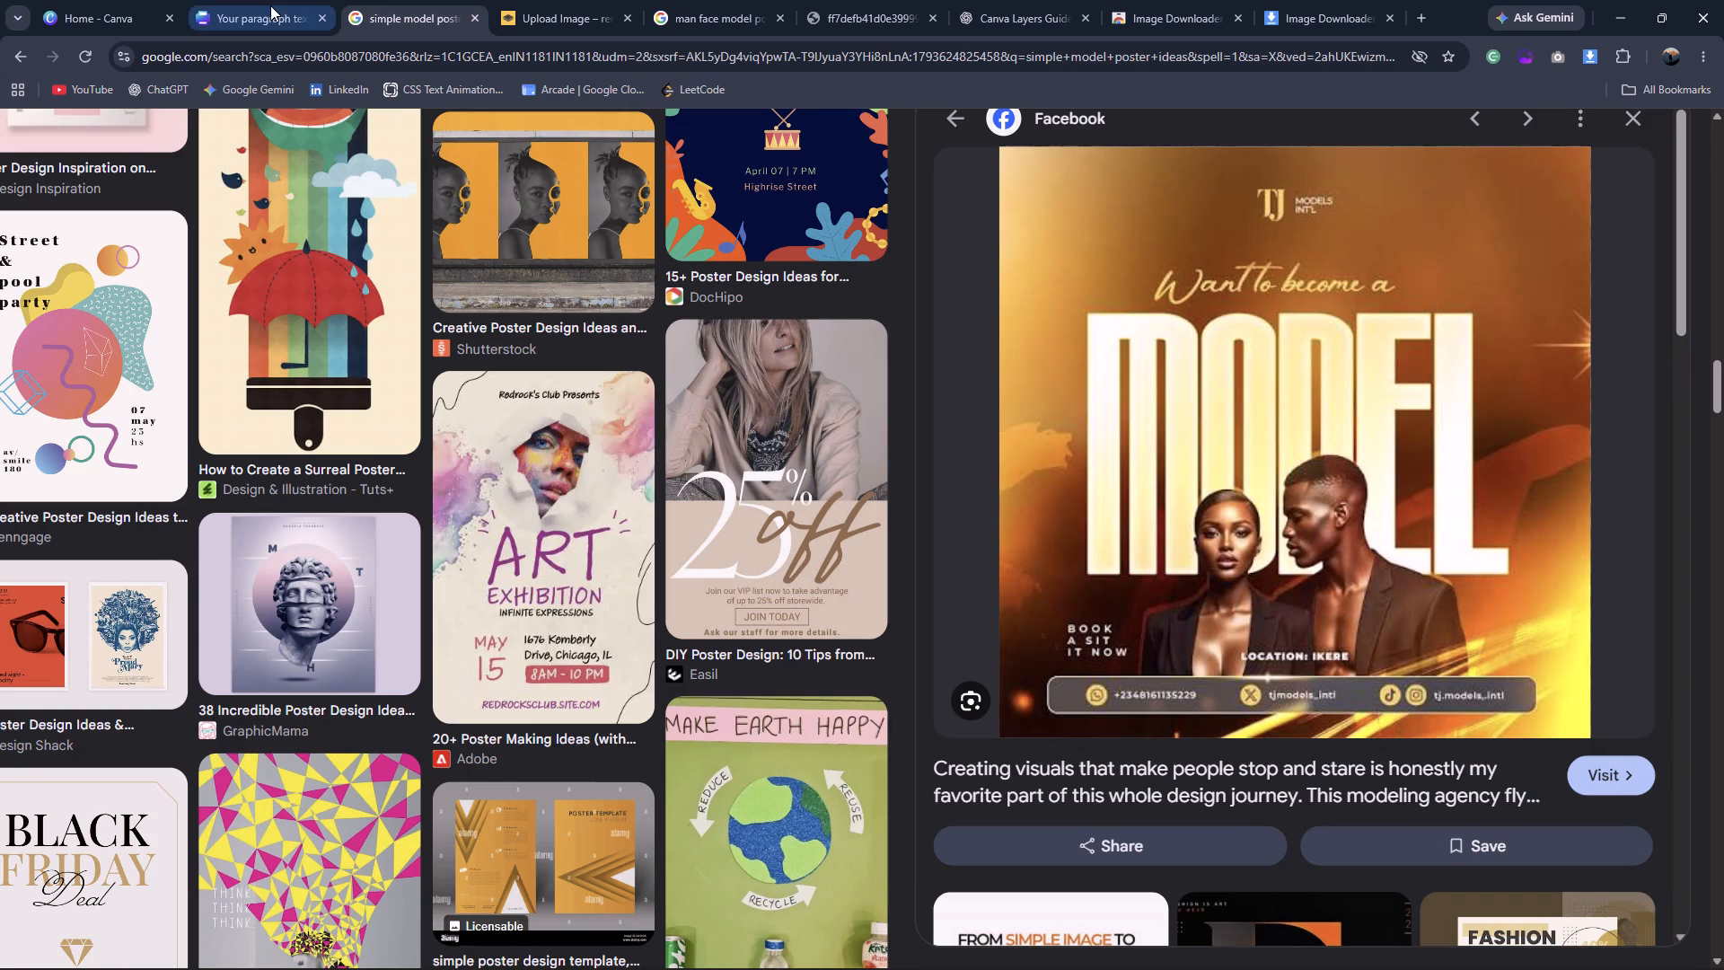
{"action": "left_click", "coordinate": [270, 5]}
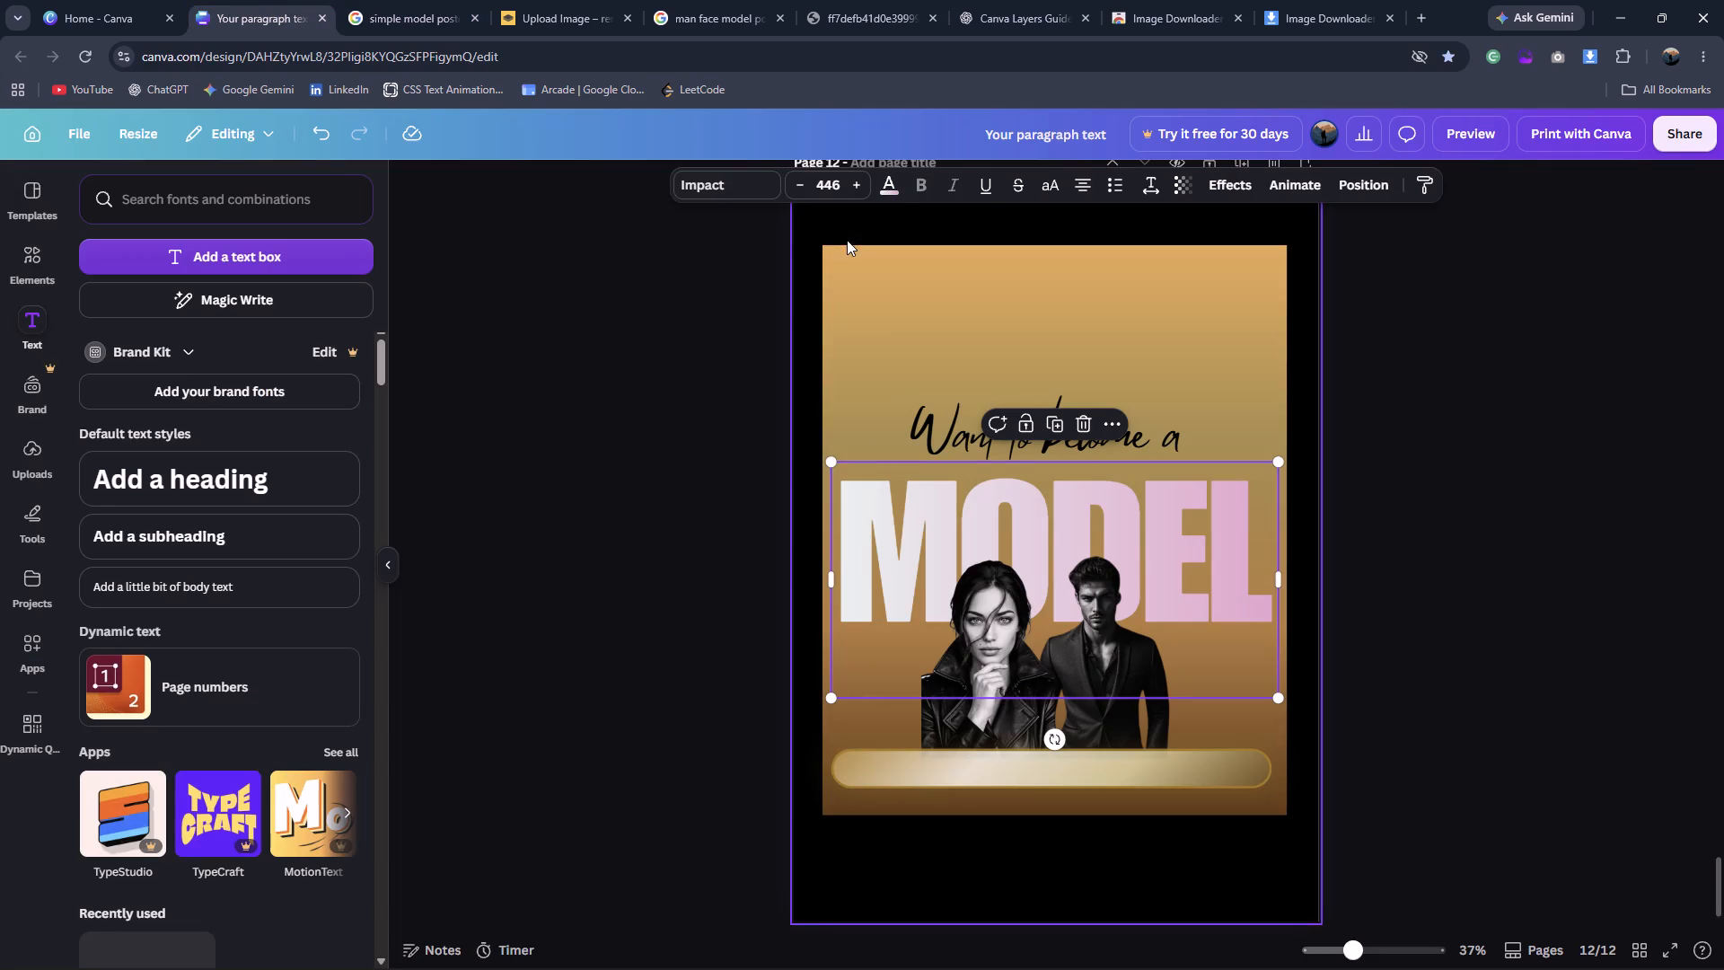
{"action": "left_click", "coordinate": [896, 197]}
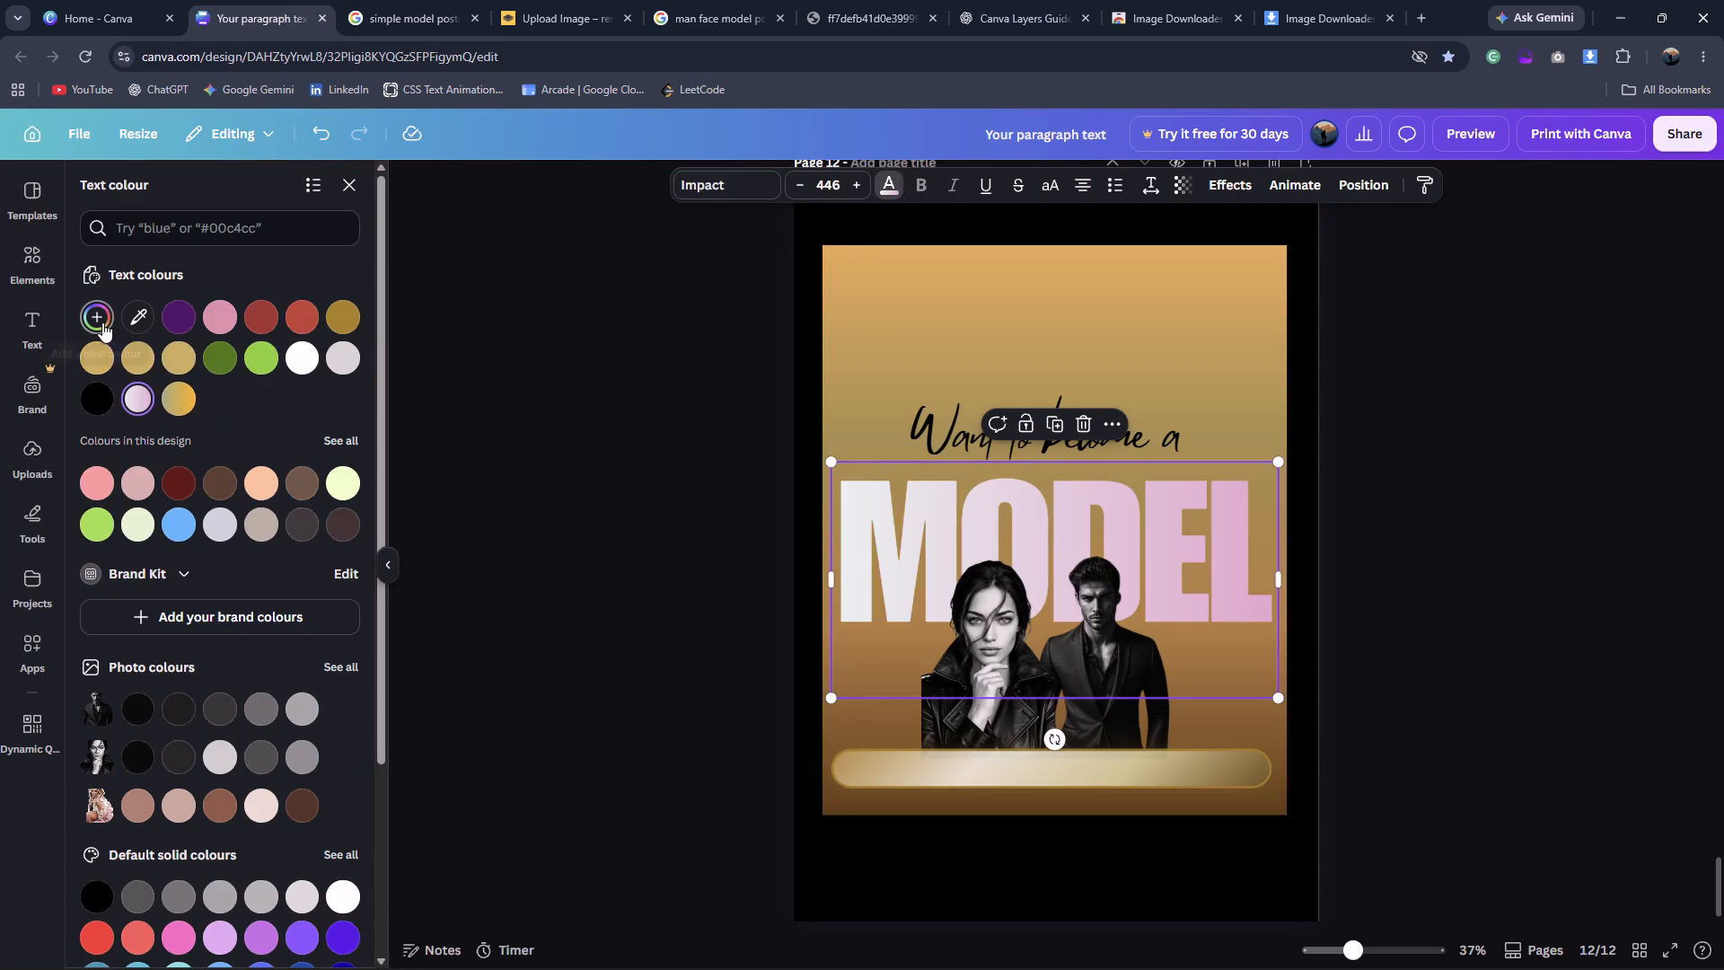
{"action": "left_click", "coordinate": [101, 322]}
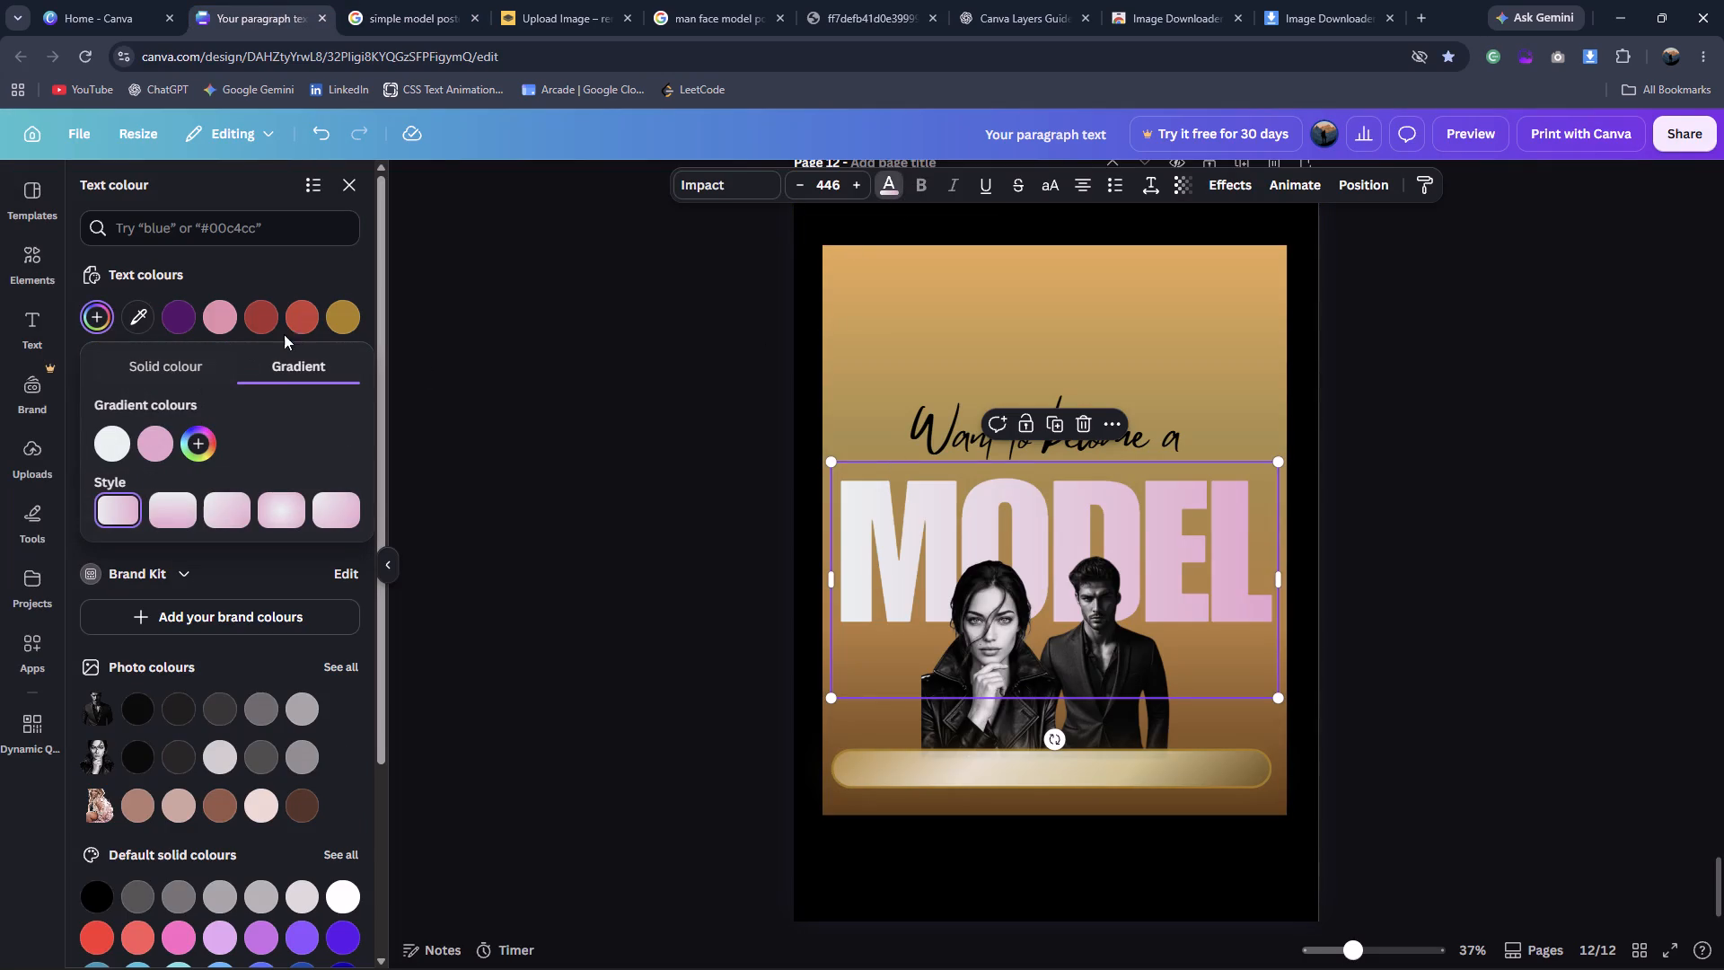
{"action": "left_click", "coordinate": [479, 419]}
{"action": "scroll", "coordinate": [284, 675], "scroll_direction": "down", "scroll_amount": 2}
{"action": "scroll", "coordinate": [313, 445], "scroll_direction": "up", "scroll_amount": 4}
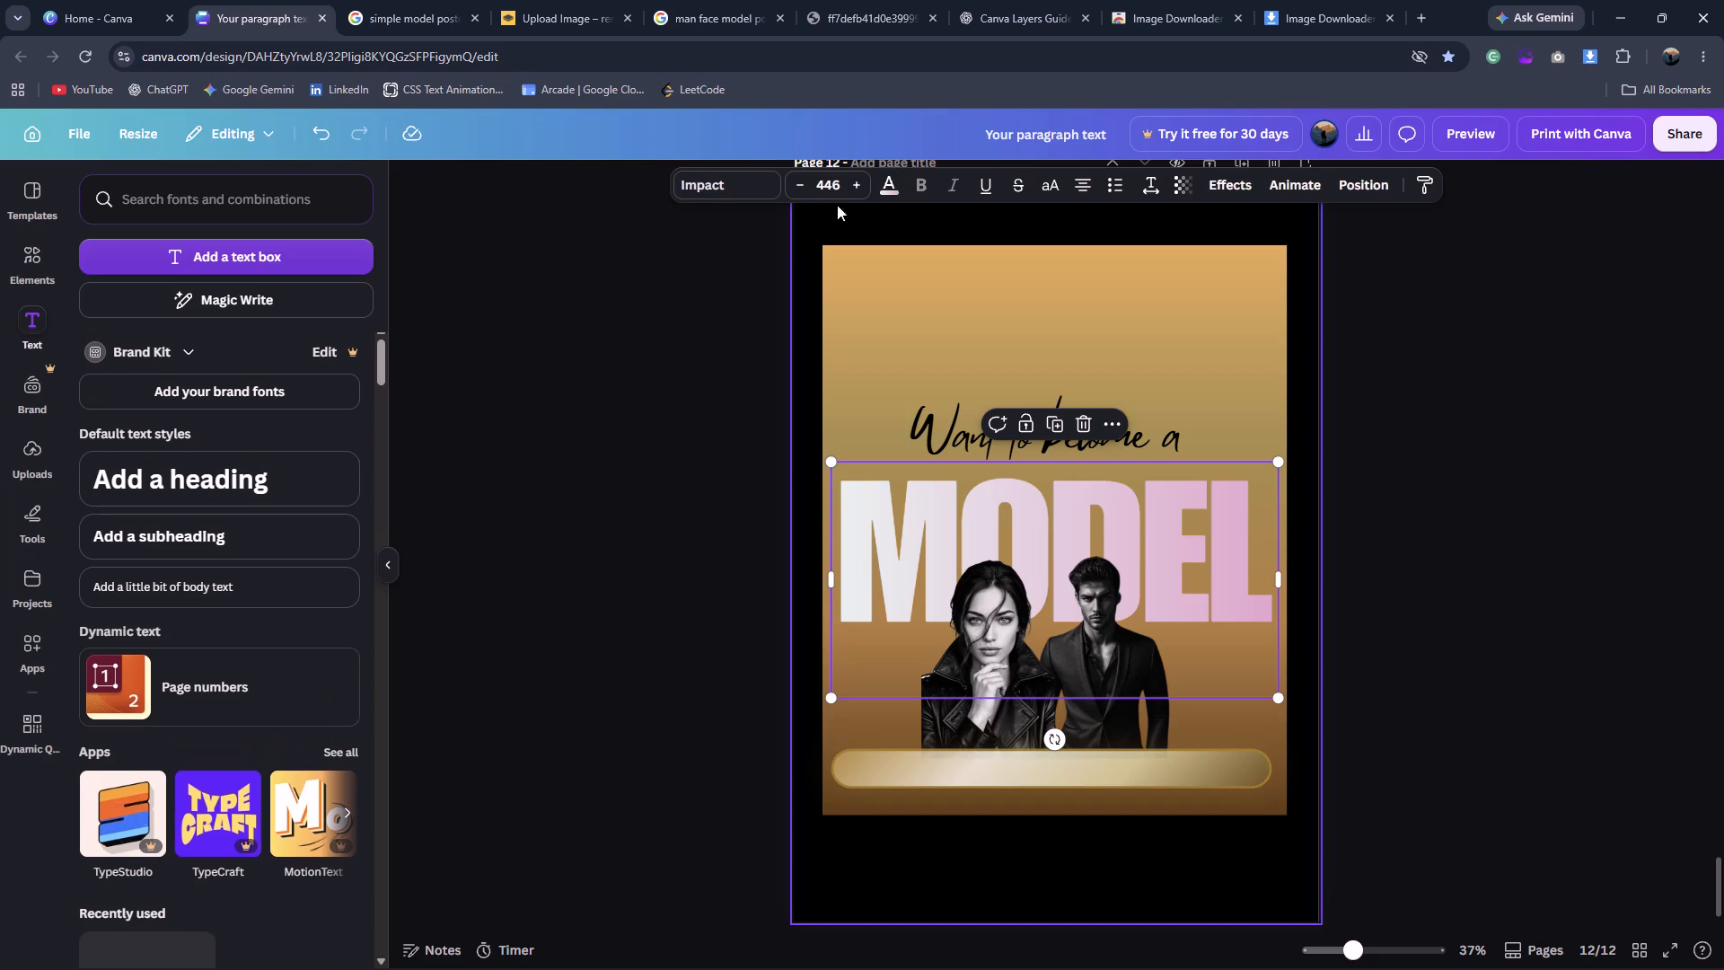
Try the purple-to-gold preset gradient on the MODEL headline, apply the green-to-yellow preset instead, and compare with the reference poster.
{"action": "left_click", "coordinate": [897, 177]}
{"action": "scroll", "coordinate": [280, 675], "scroll_direction": "down", "scroll_amount": 8}
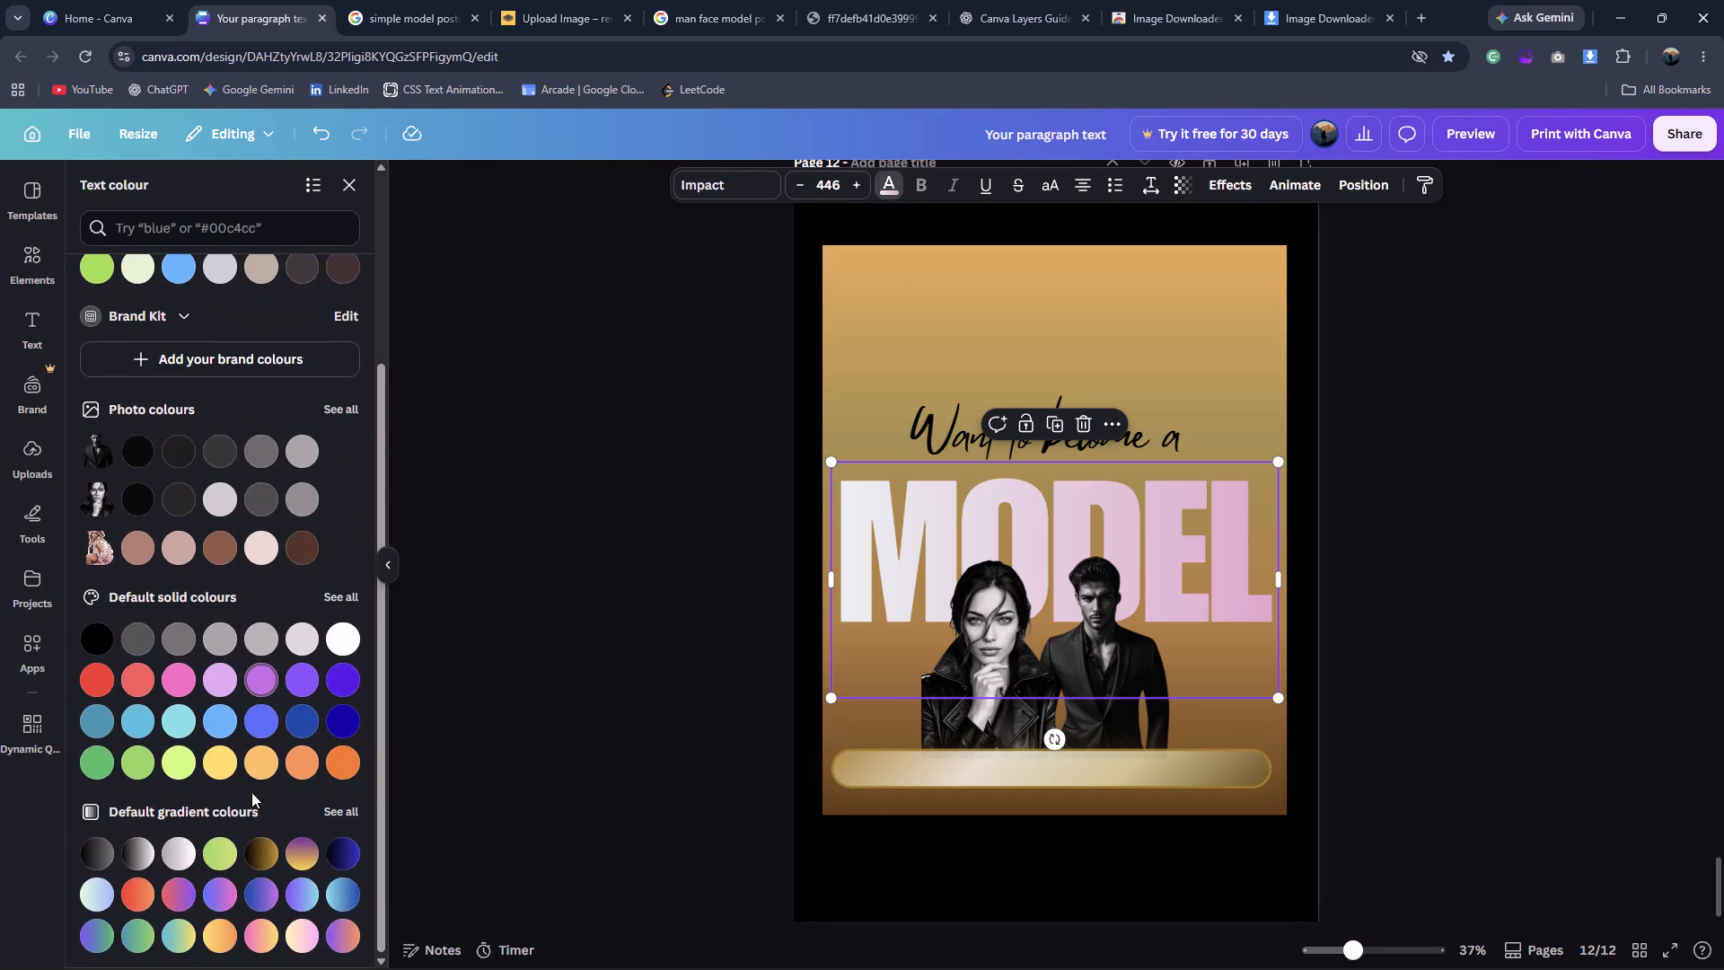
{"action": "left_click", "coordinate": [289, 847]}
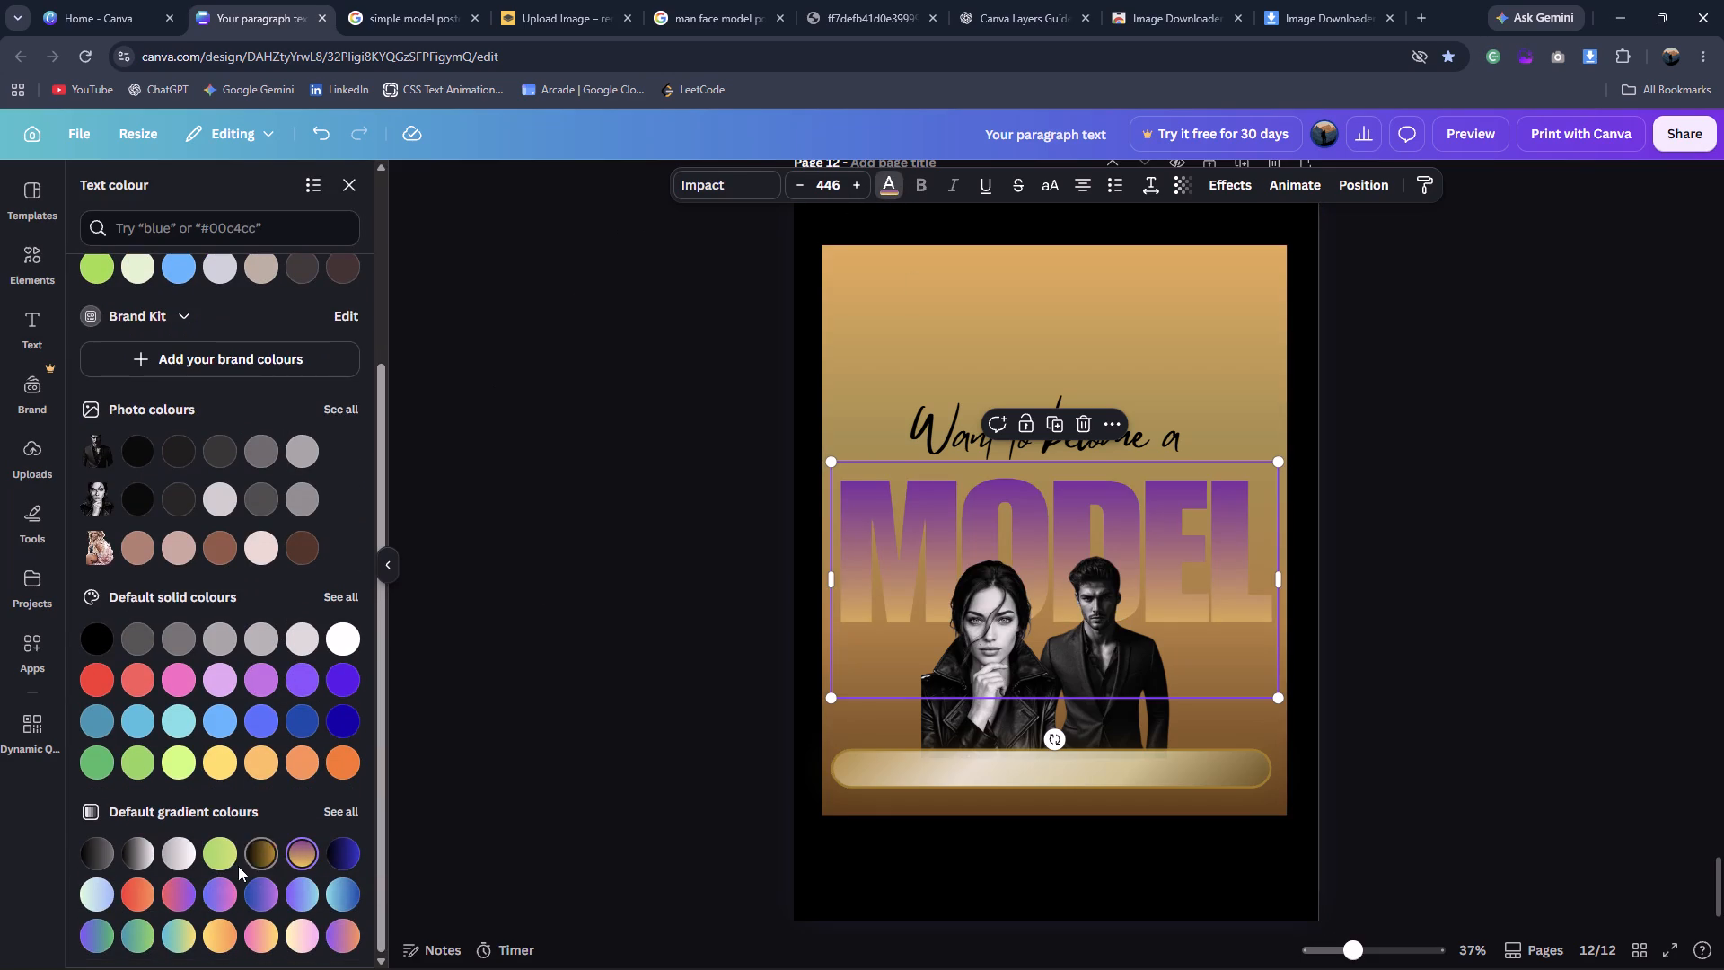
{"action": "left_click", "coordinate": [232, 862]}
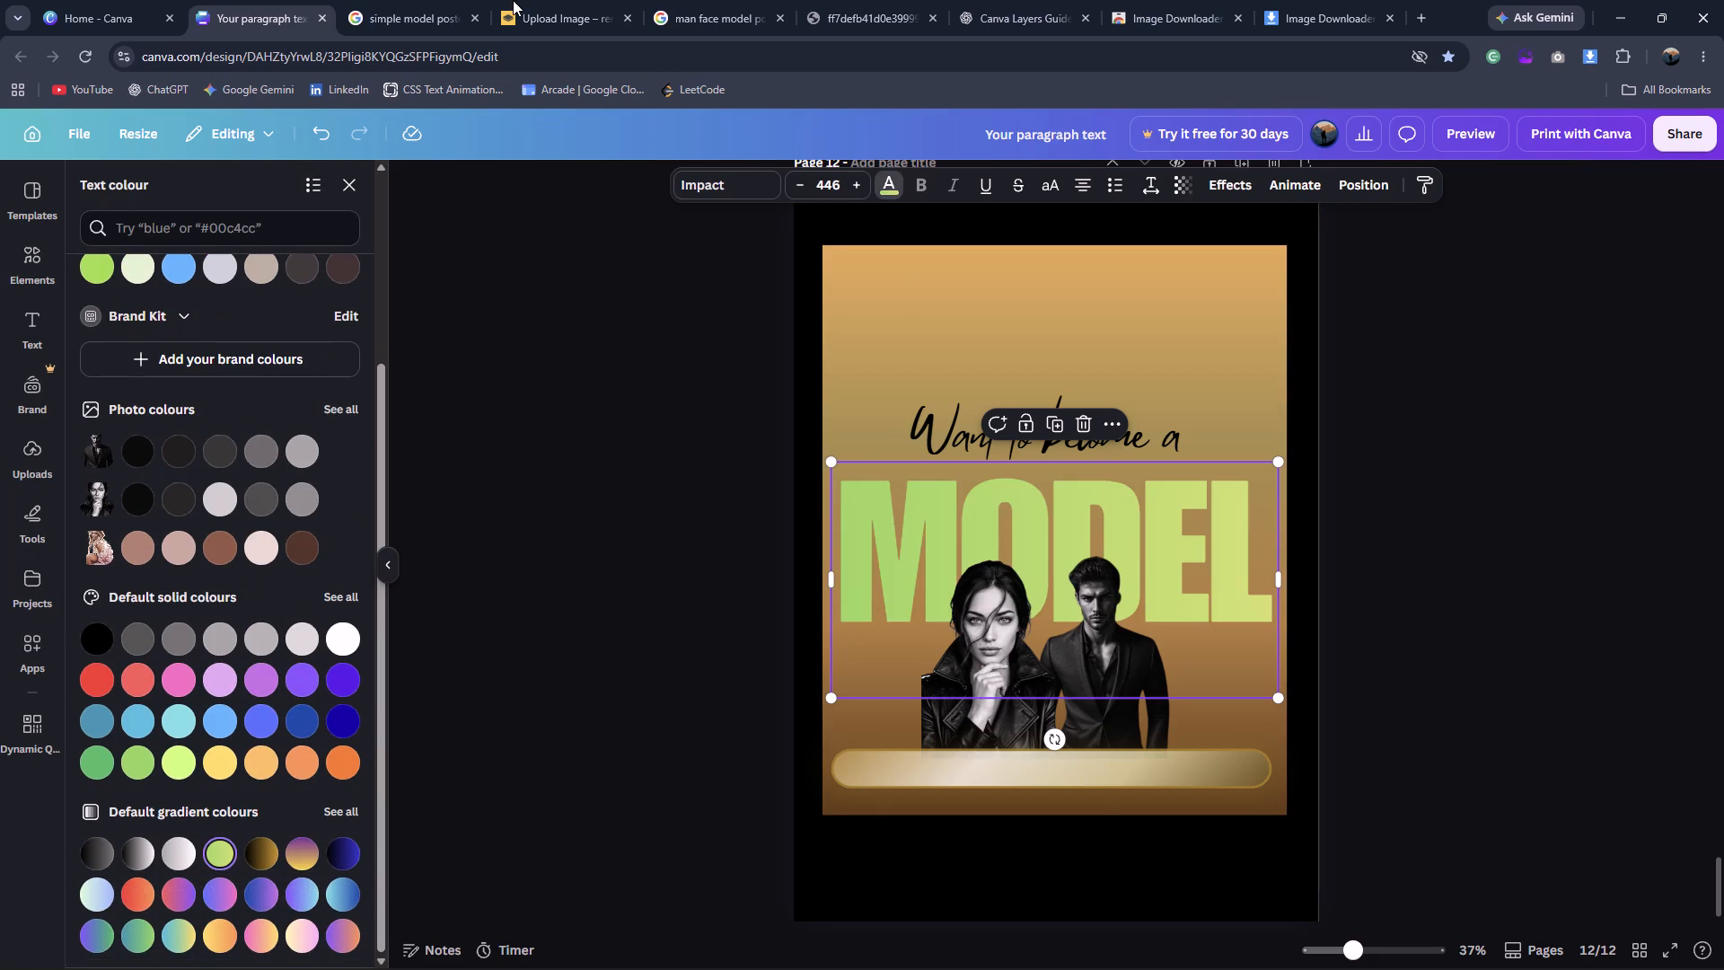
{"action": "left_click", "coordinate": [454, 0]}
{"action": "left_click", "coordinate": [275, 5]}
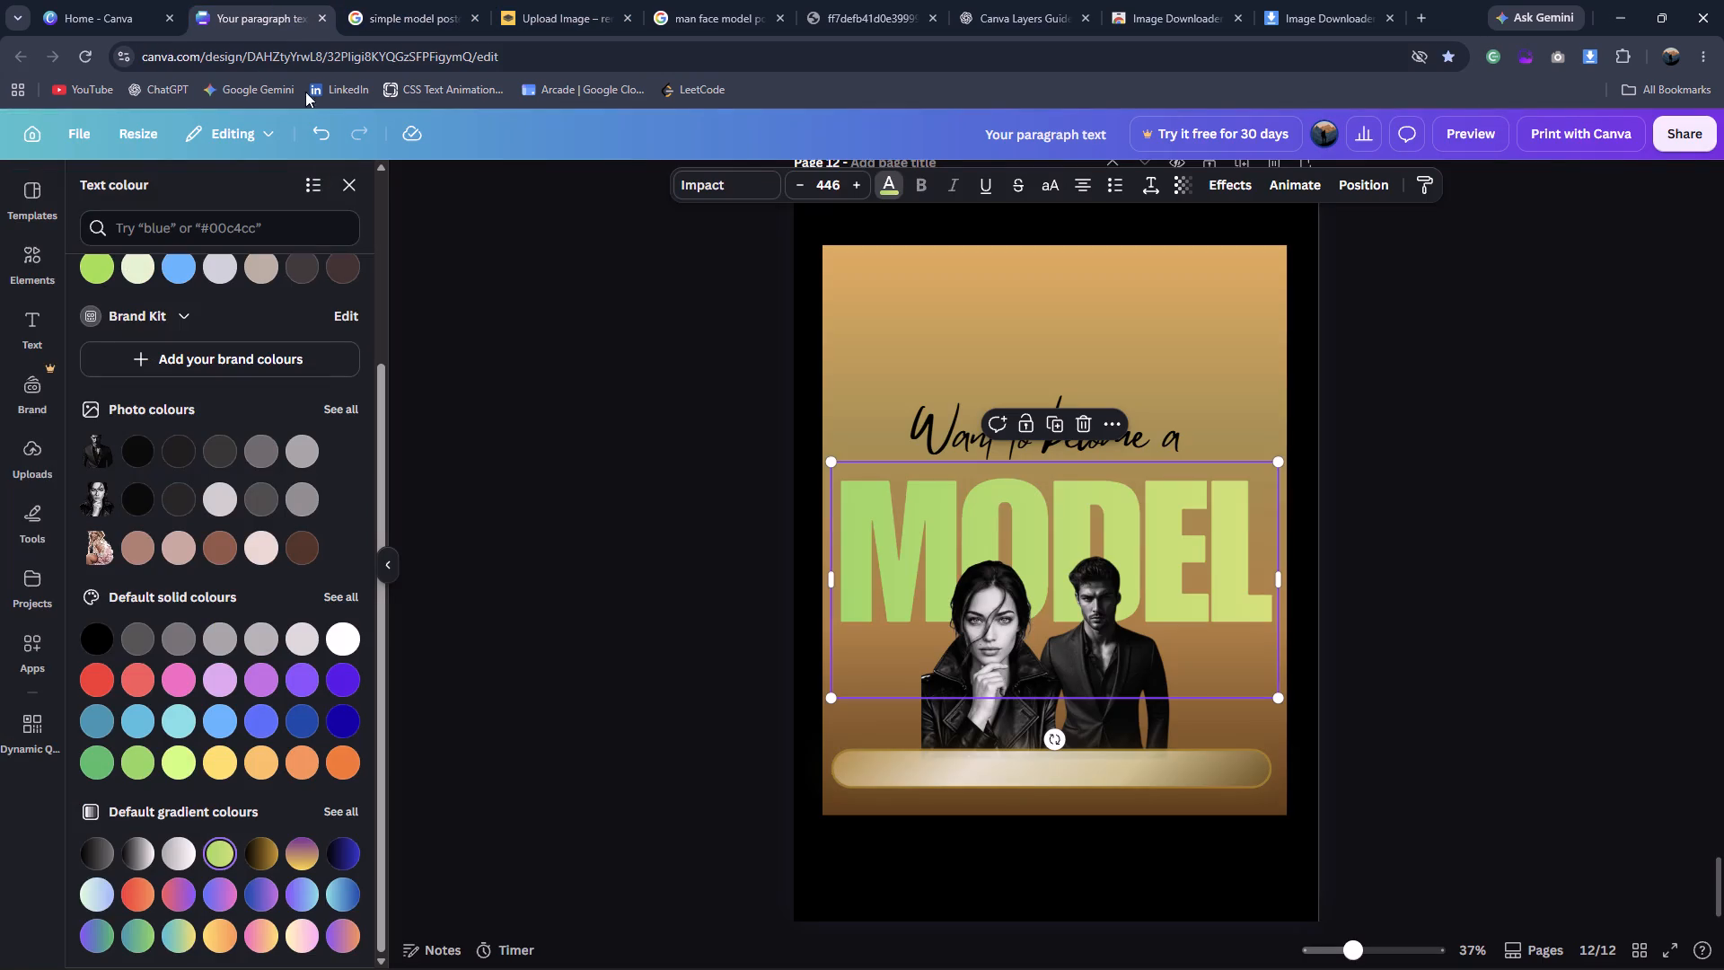
Change the second colour of the MODEL headline's gradient to a bright, saturated yellow.
{"action": "scroll", "coordinate": [221, 409], "scroll_direction": "up", "scroll_amount": 9}
{"action": "left_click", "coordinate": [84, 305]}
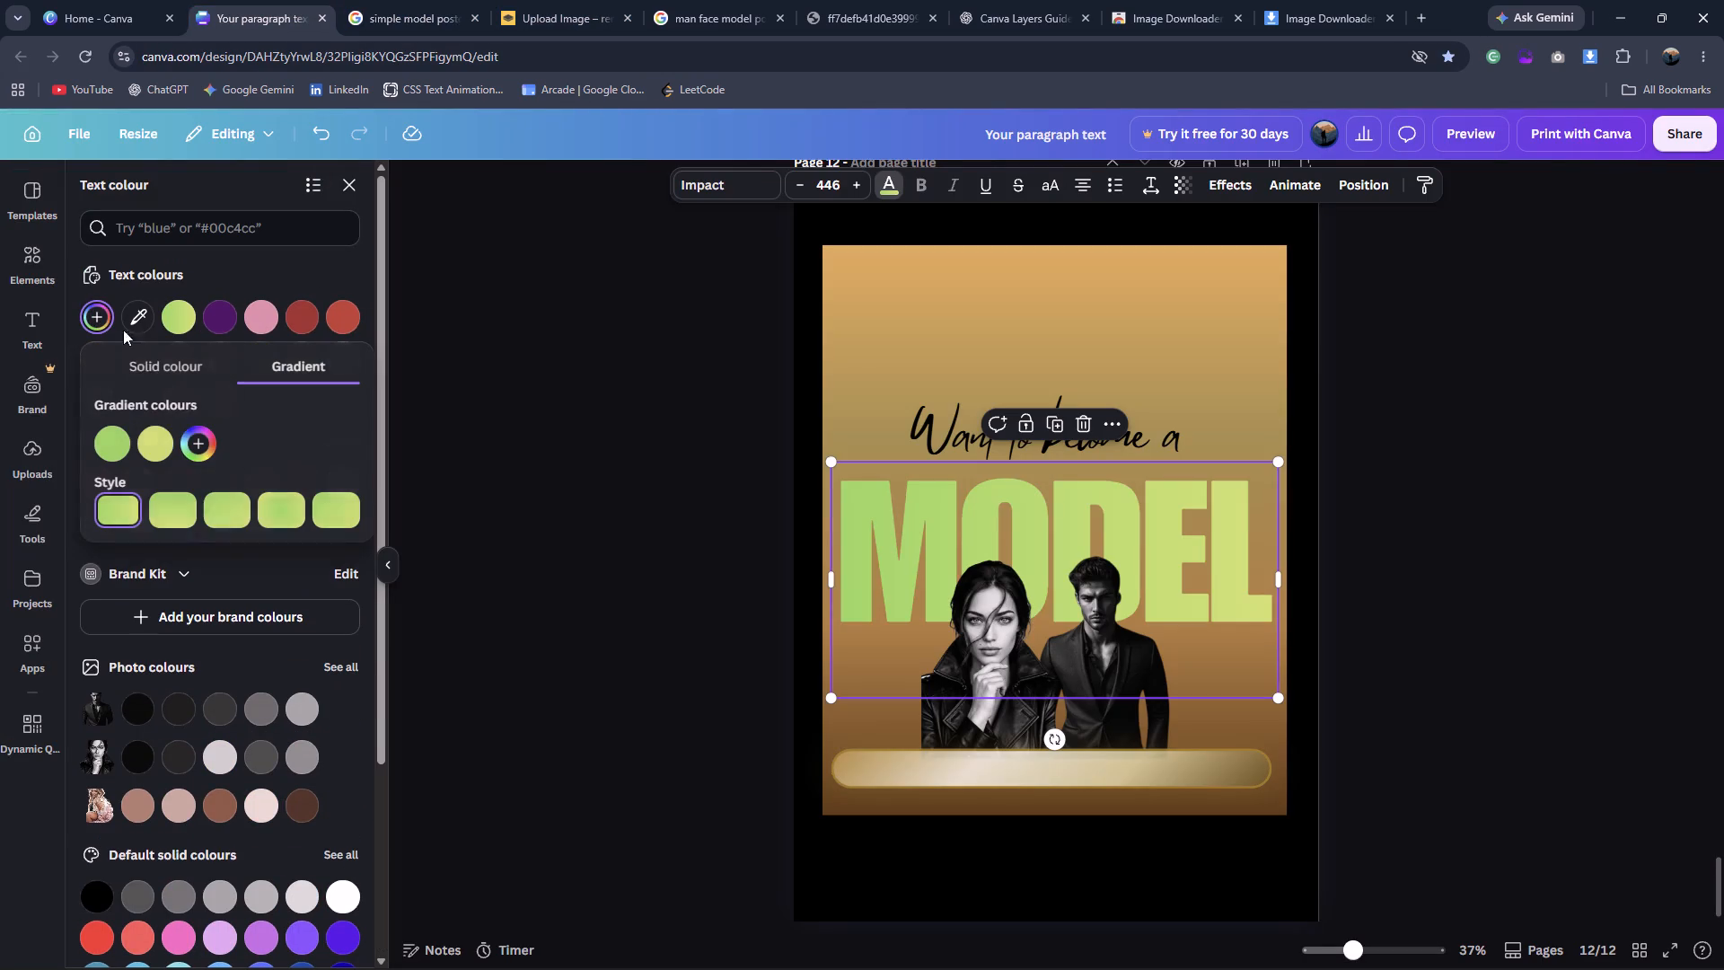
{"action": "left_click", "coordinate": [158, 437]}
{"action": "left_click_drag", "start_coordinate": [286, 528], "coordinate": [243, 540]}
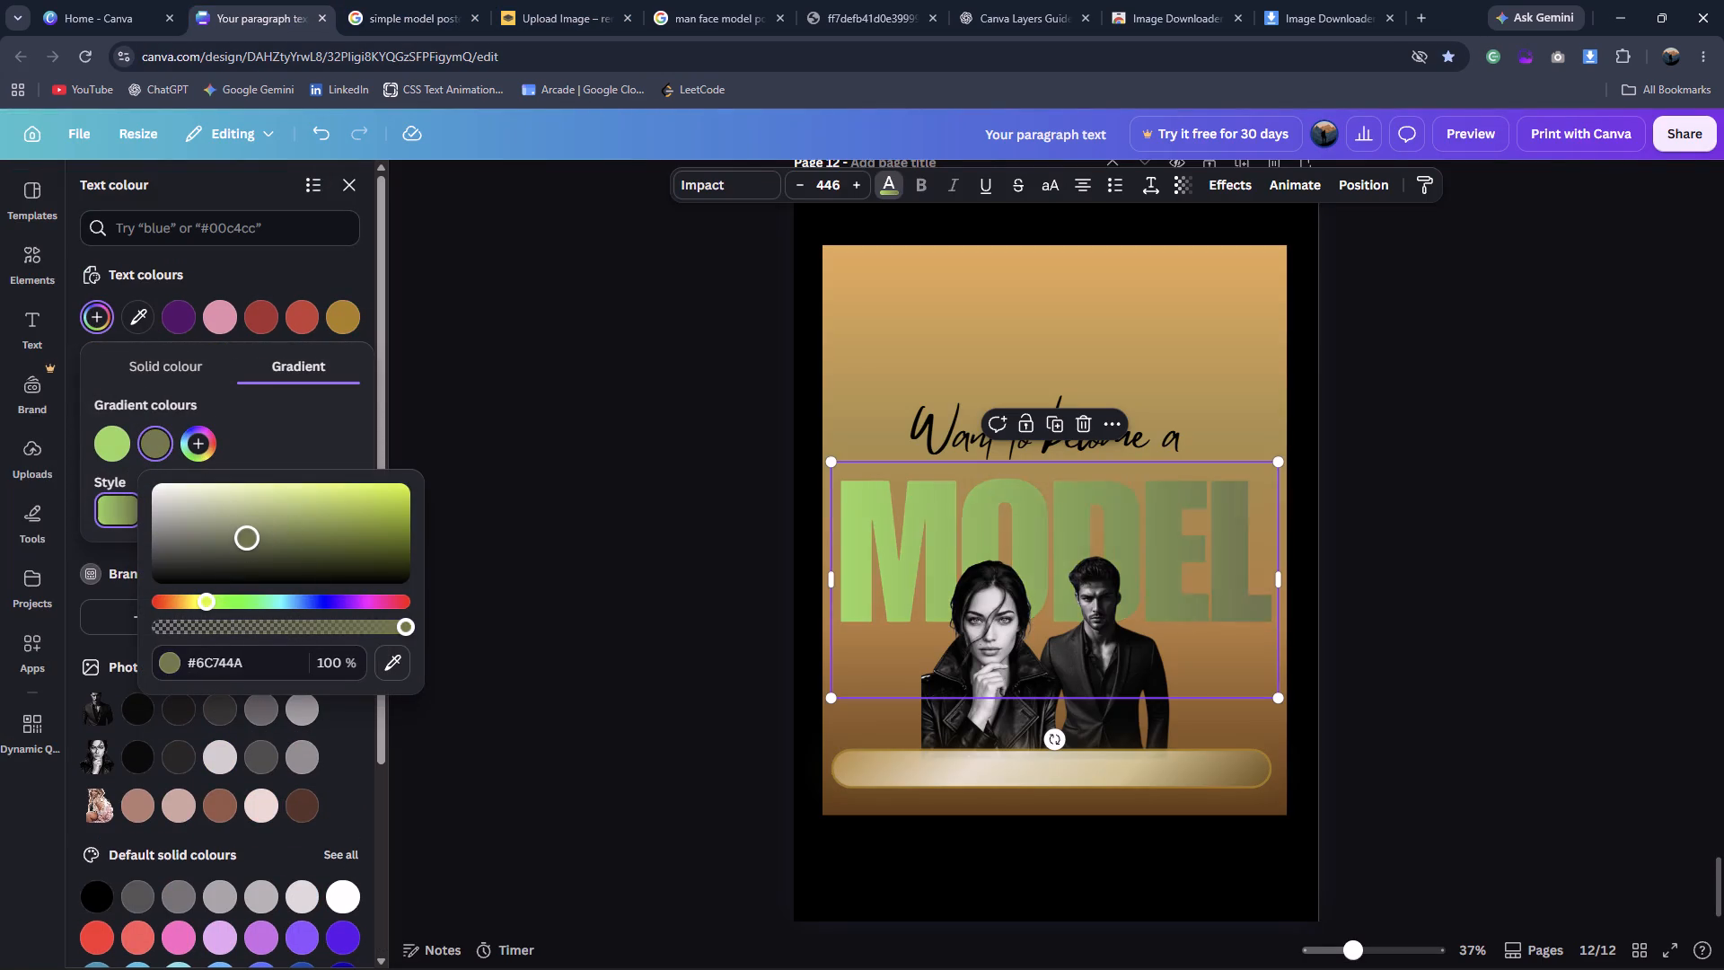
{"action": "left_click_drag", "start_coordinate": [243, 540], "coordinate": [370, 523]}
{"action": "left_click_drag", "start_coordinate": [366, 522], "coordinate": [358, 485]}
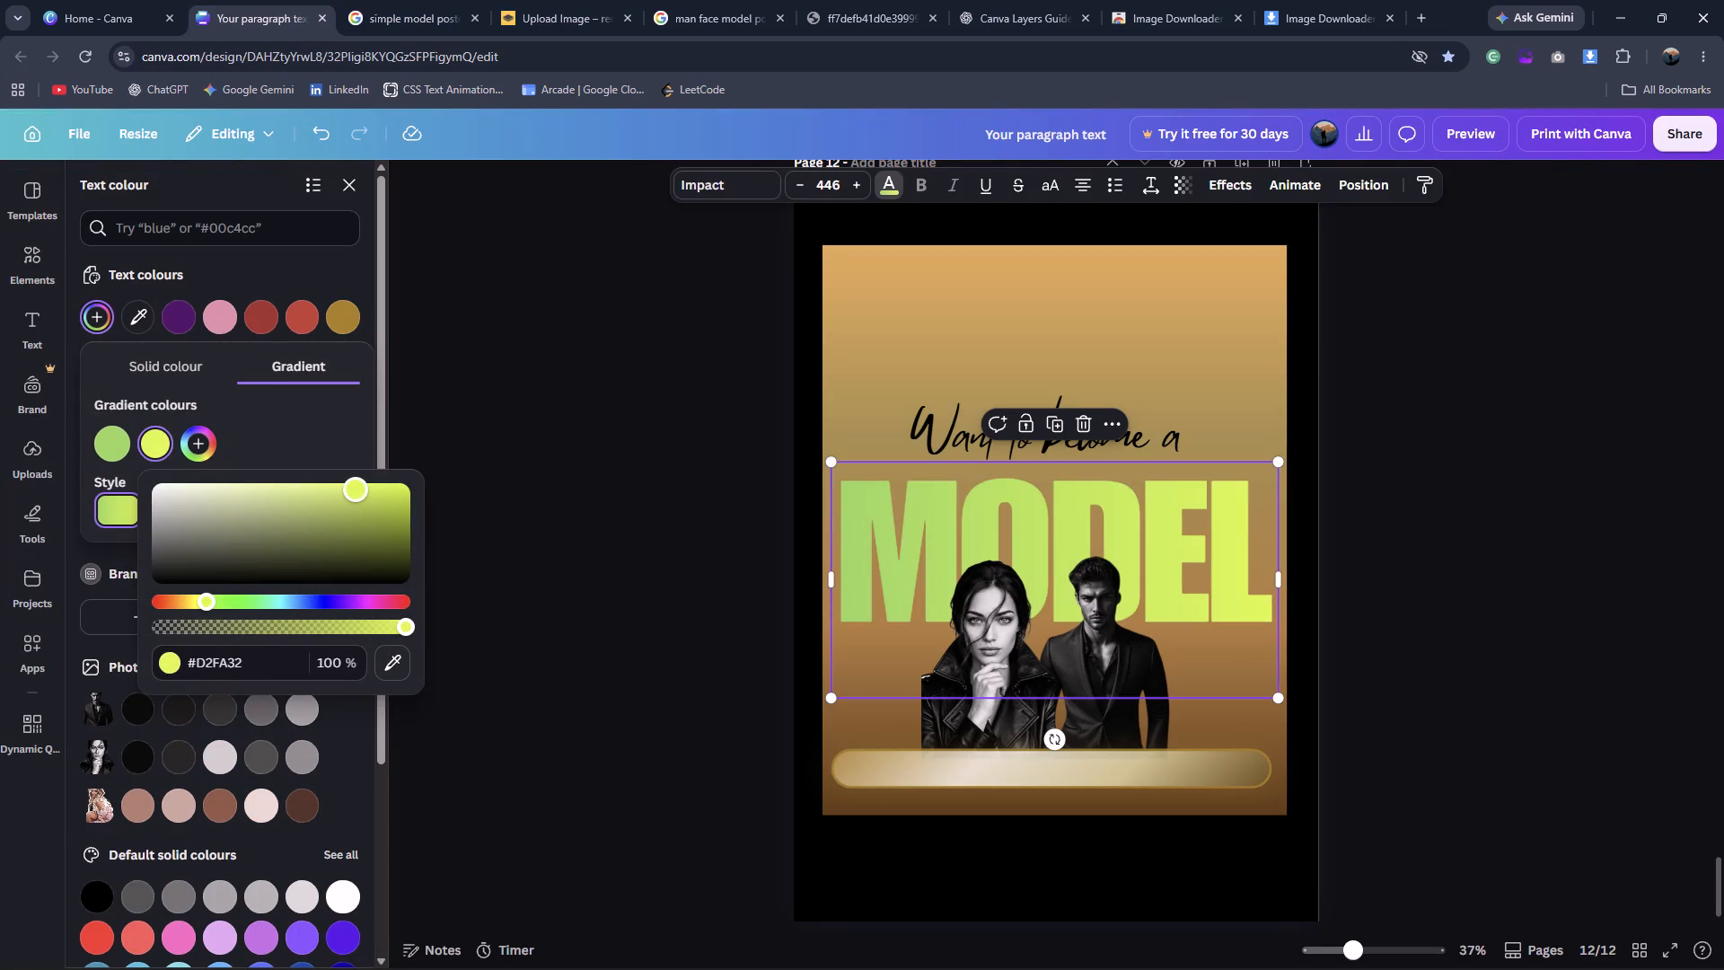
{"action": "left_click_drag", "start_coordinate": [358, 485], "coordinate": [386, 485]}
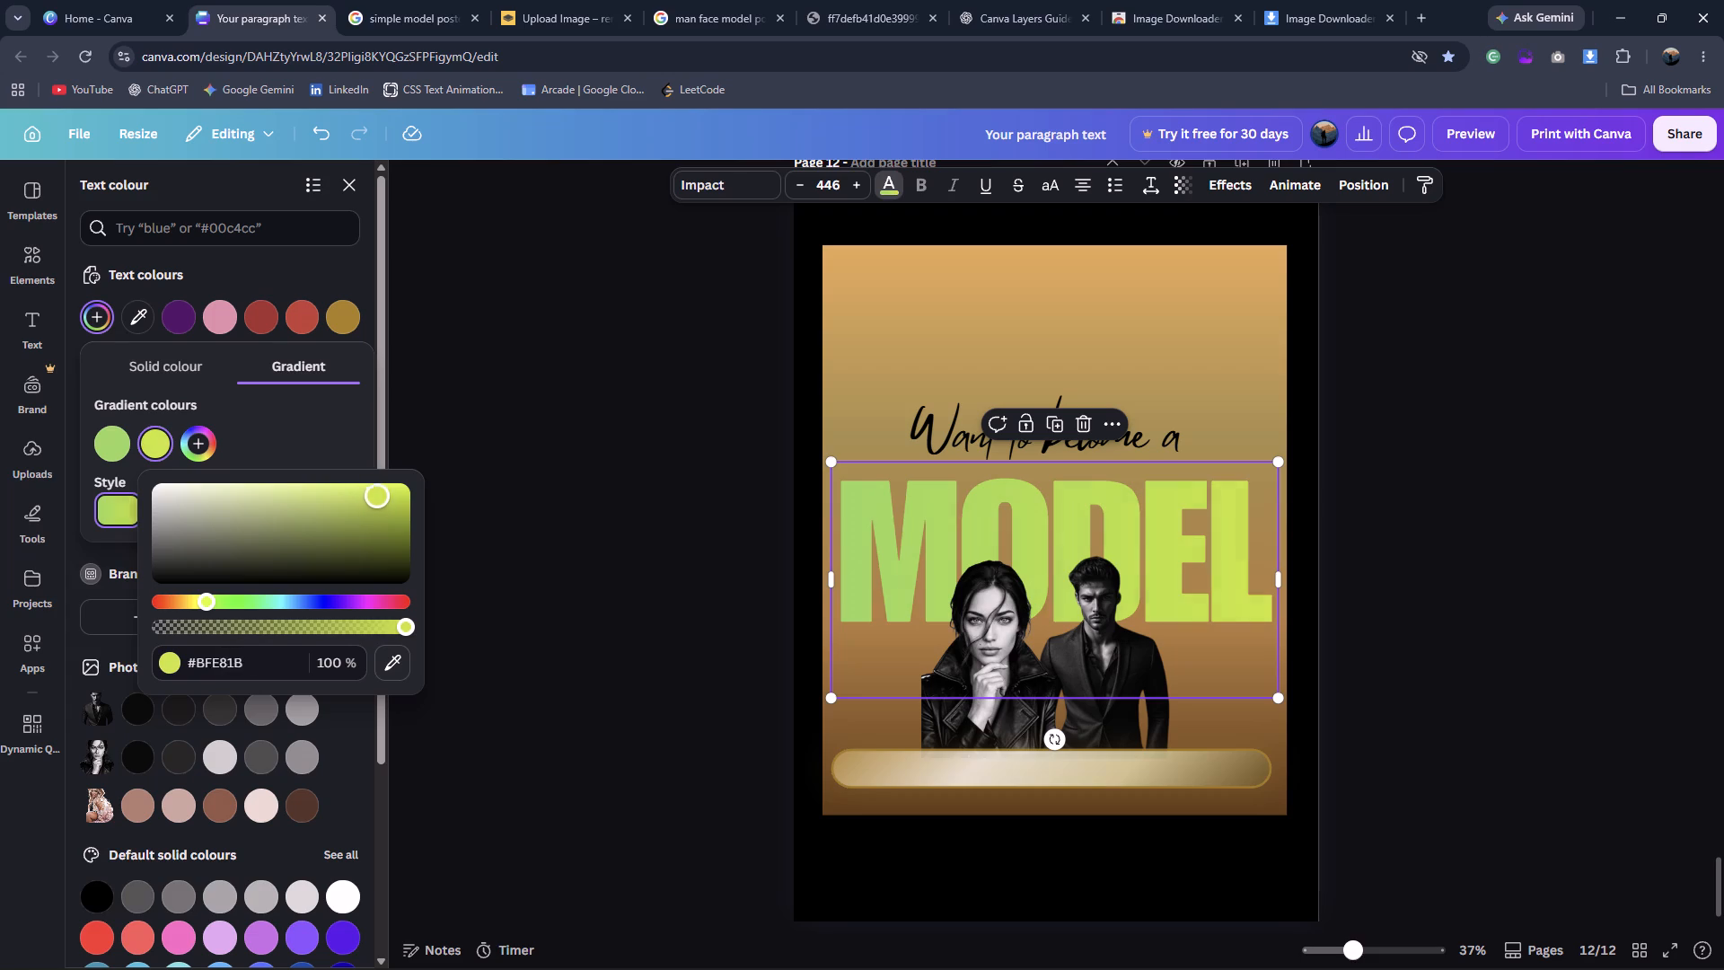
{"action": "left_click_drag", "start_coordinate": [386, 485], "coordinate": [387, 483]}
Lighten the first colour of the MODEL headline's gradient to a pale green.
{"action": "left_click", "coordinate": [116, 451]}
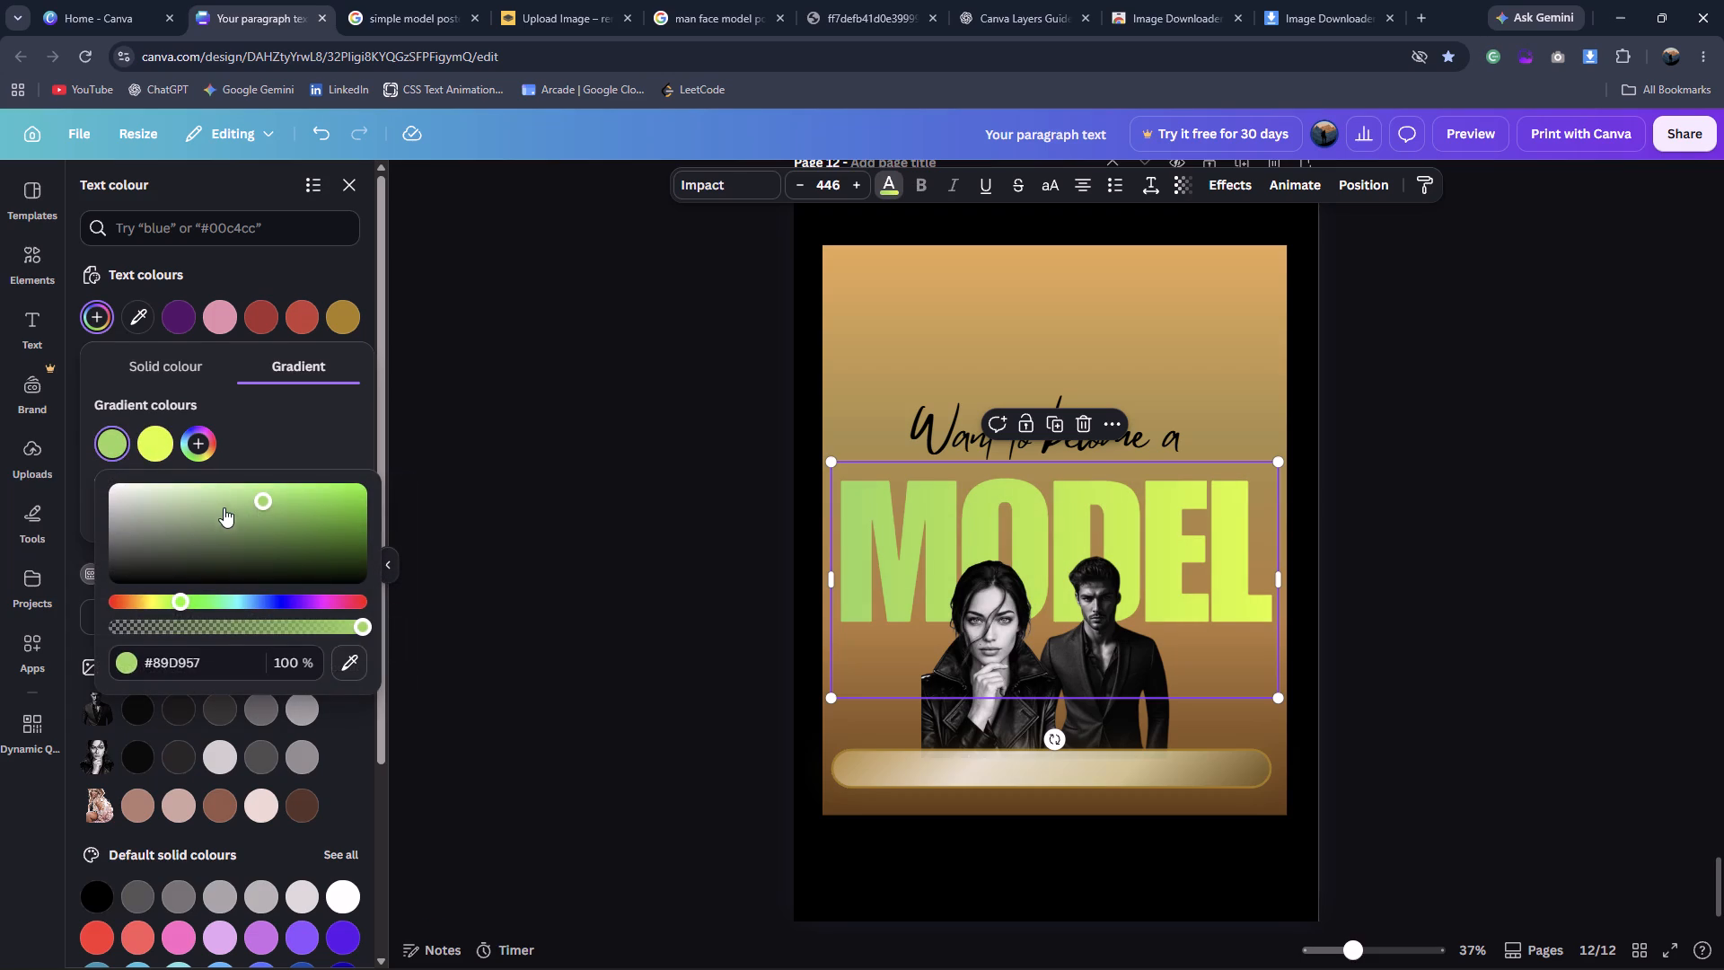
{"action": "left_click_drag", "start_coordinate": [227, 510], "coordinate": [198, 469]}
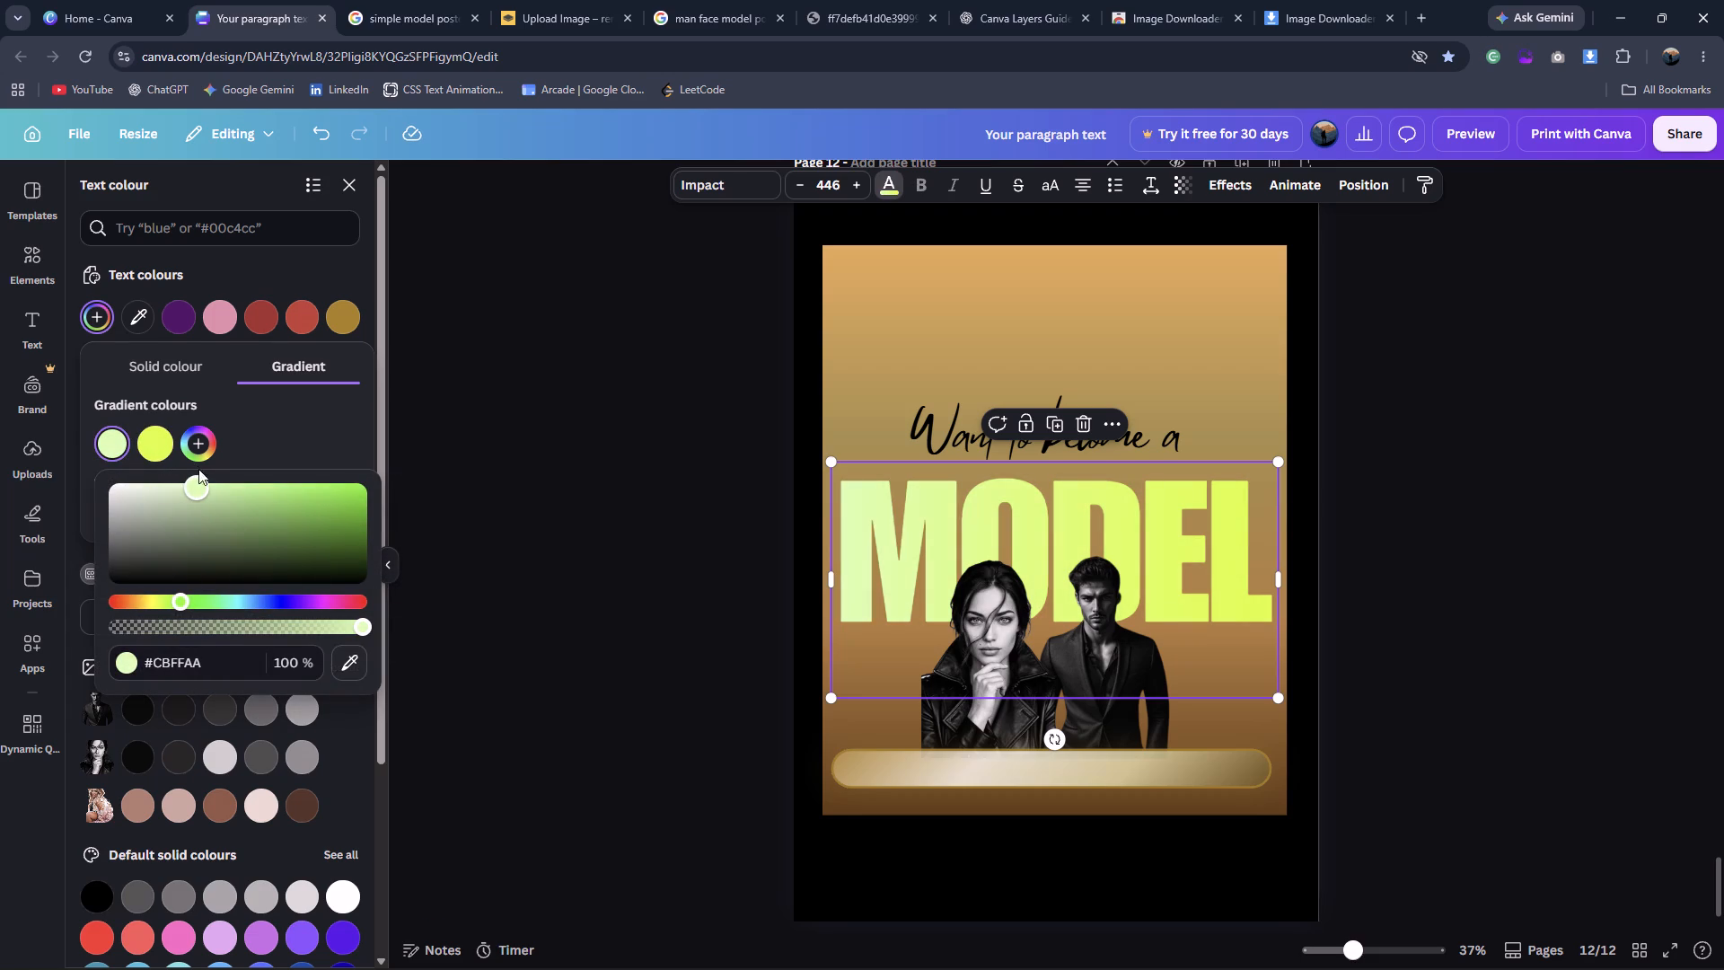
{"action": "left_click_drag", "start_coordinate": [198, 469], "coordinate": [206, 481]}
{"action": "left_click", "coordinate": [435, 524]}
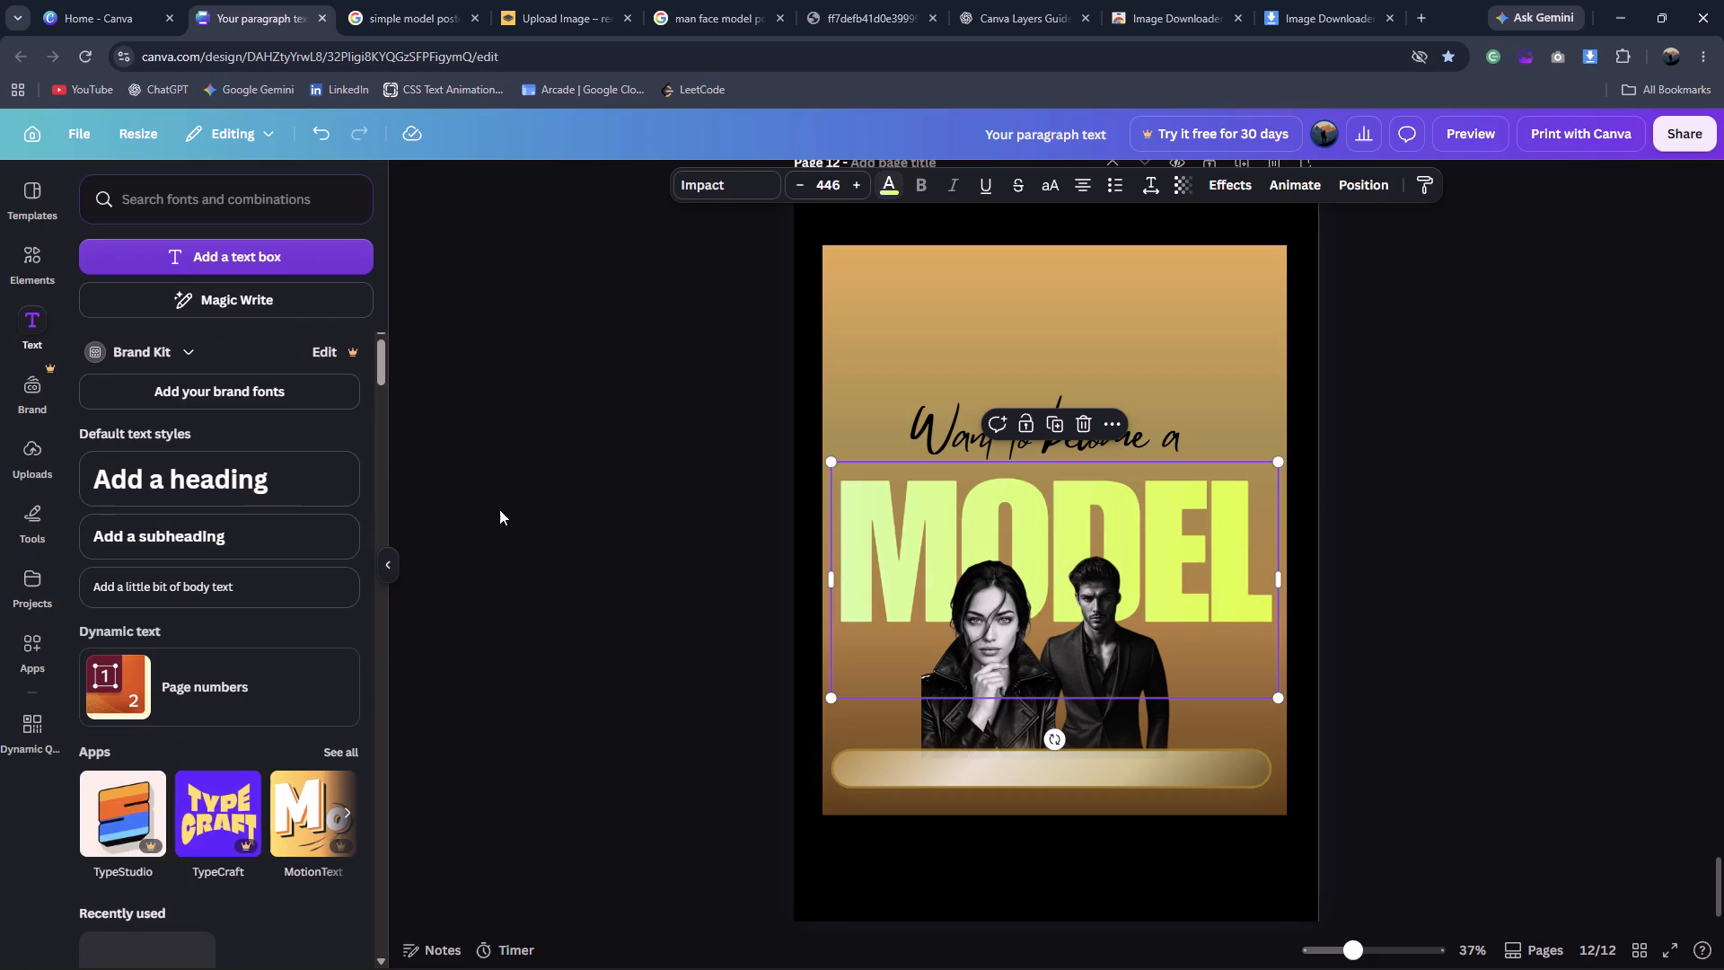
Following the reference, add a text box reading BOOK at size 42.5 and place it beside the woman's cut-out, above the metallic bar.
{"action": "left_click", "coordinate": [440, 0]}
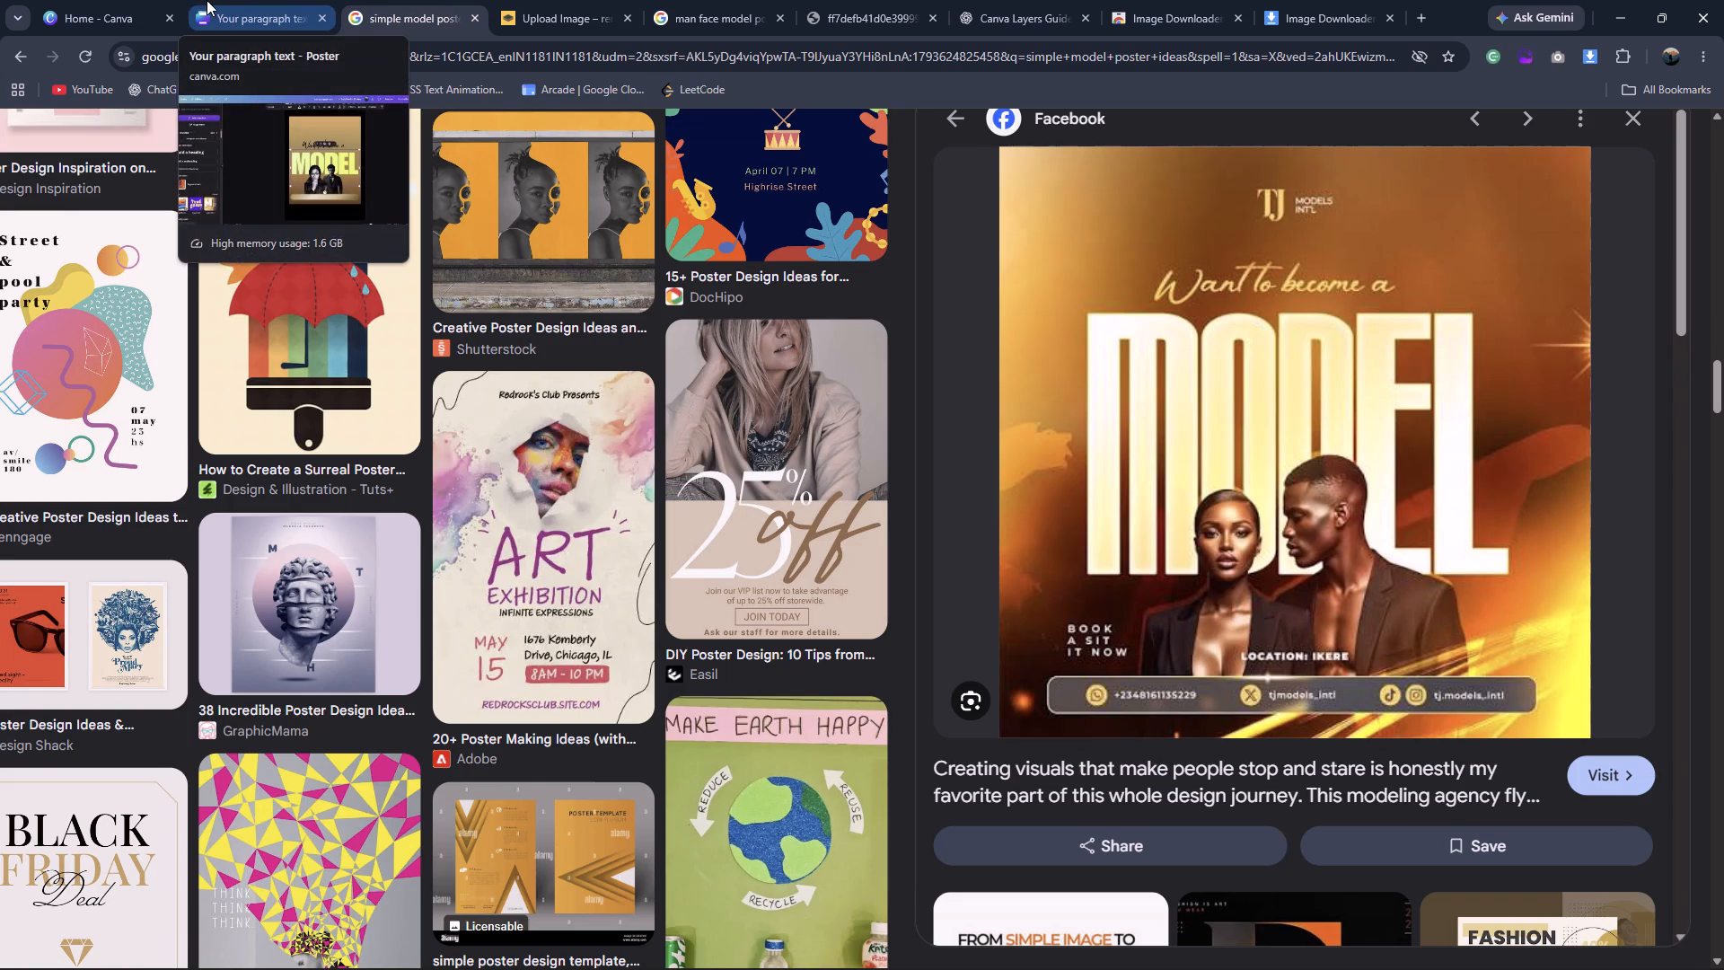
{"action": "left_click", "coordinate": [207, 0]}
{"action": "left_click", "coordinate": [809, 662]}
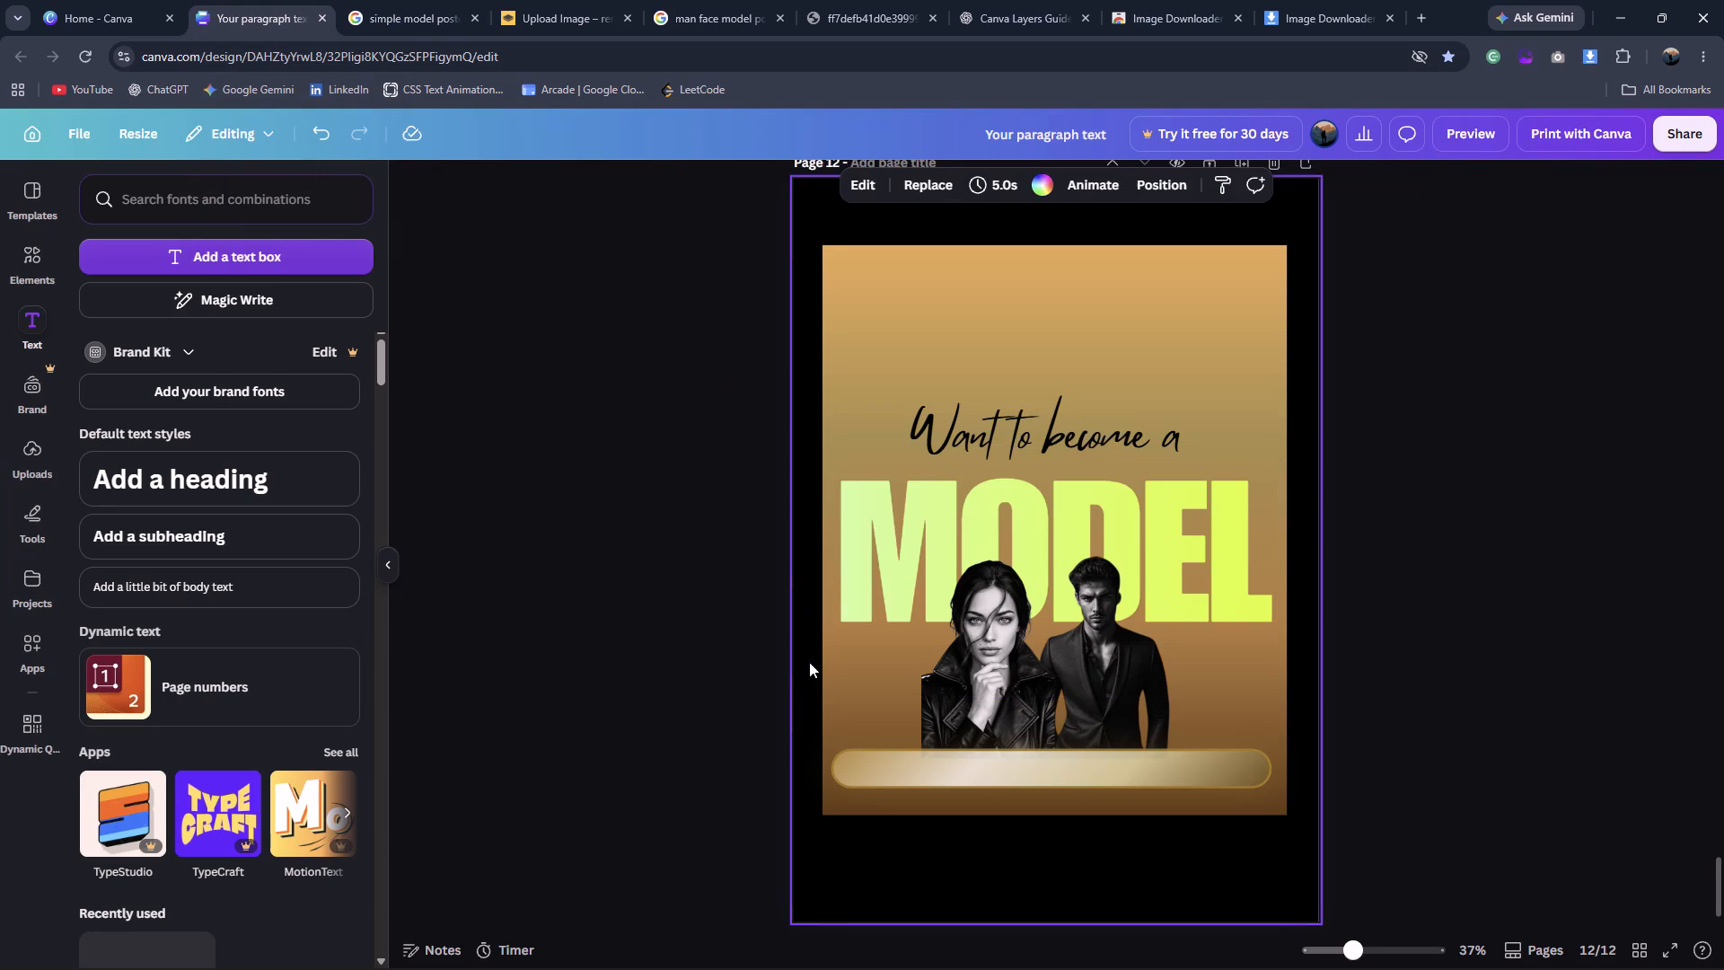
{"action": "left_click", "coordinate": [237, 244]}
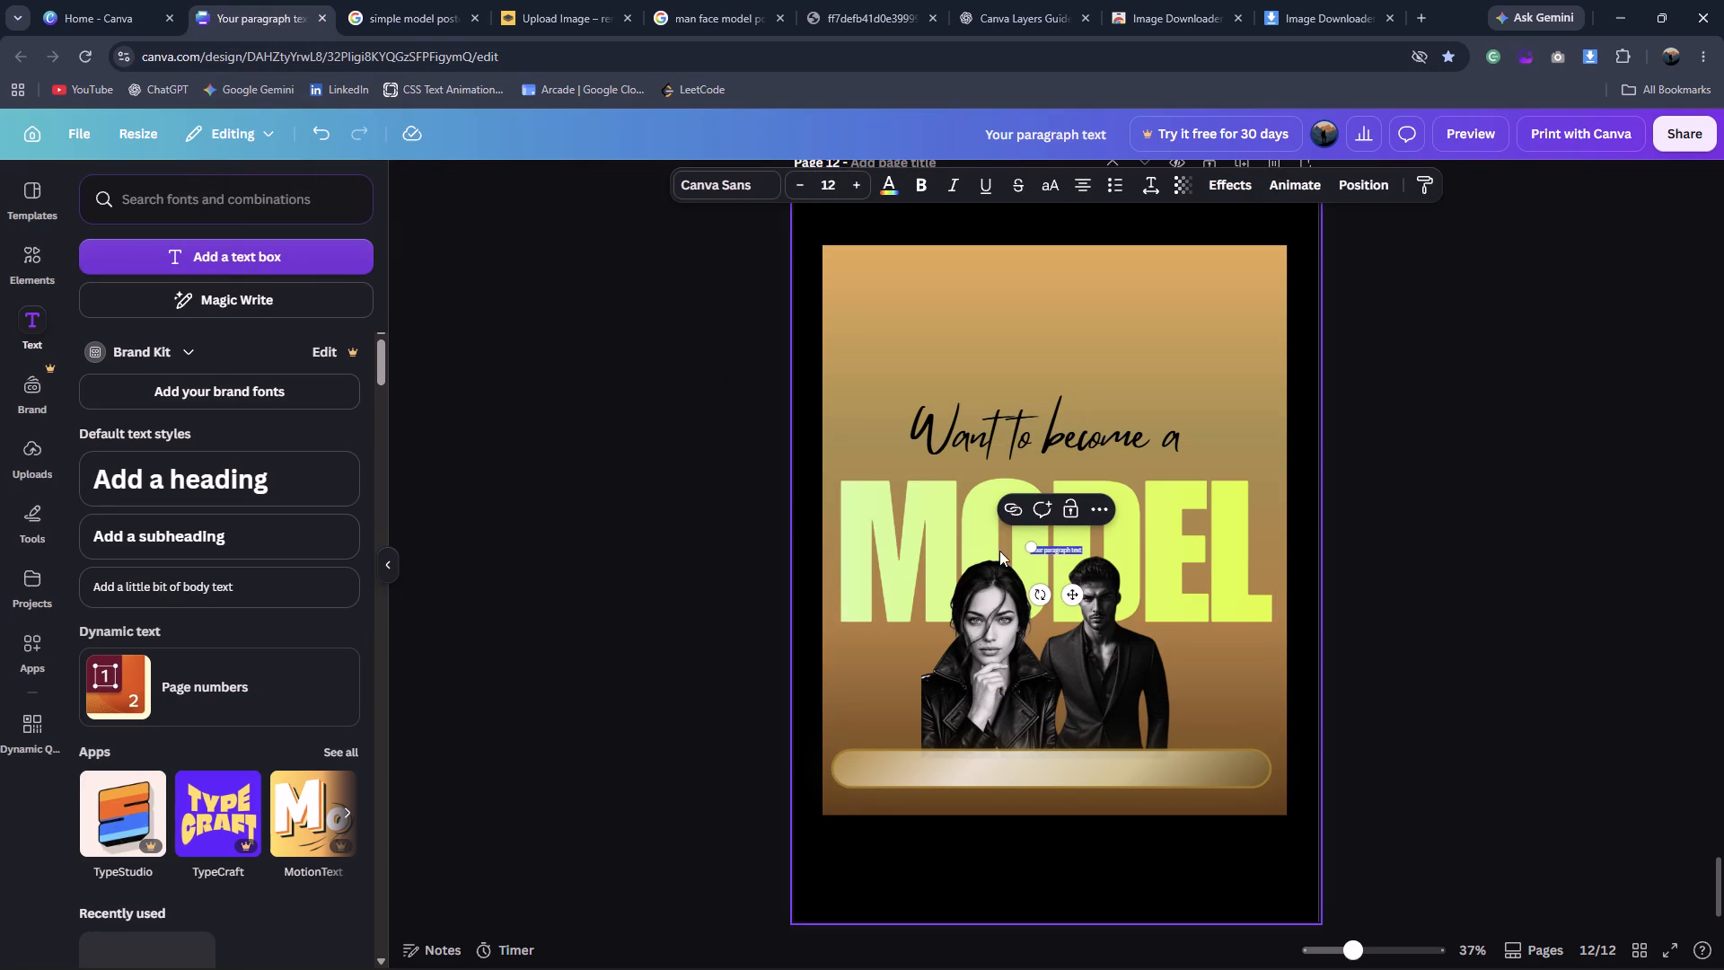
{"action": "left_click_drag", "start_coordinate": [1029, 550], "coordinate": [907, 486]}
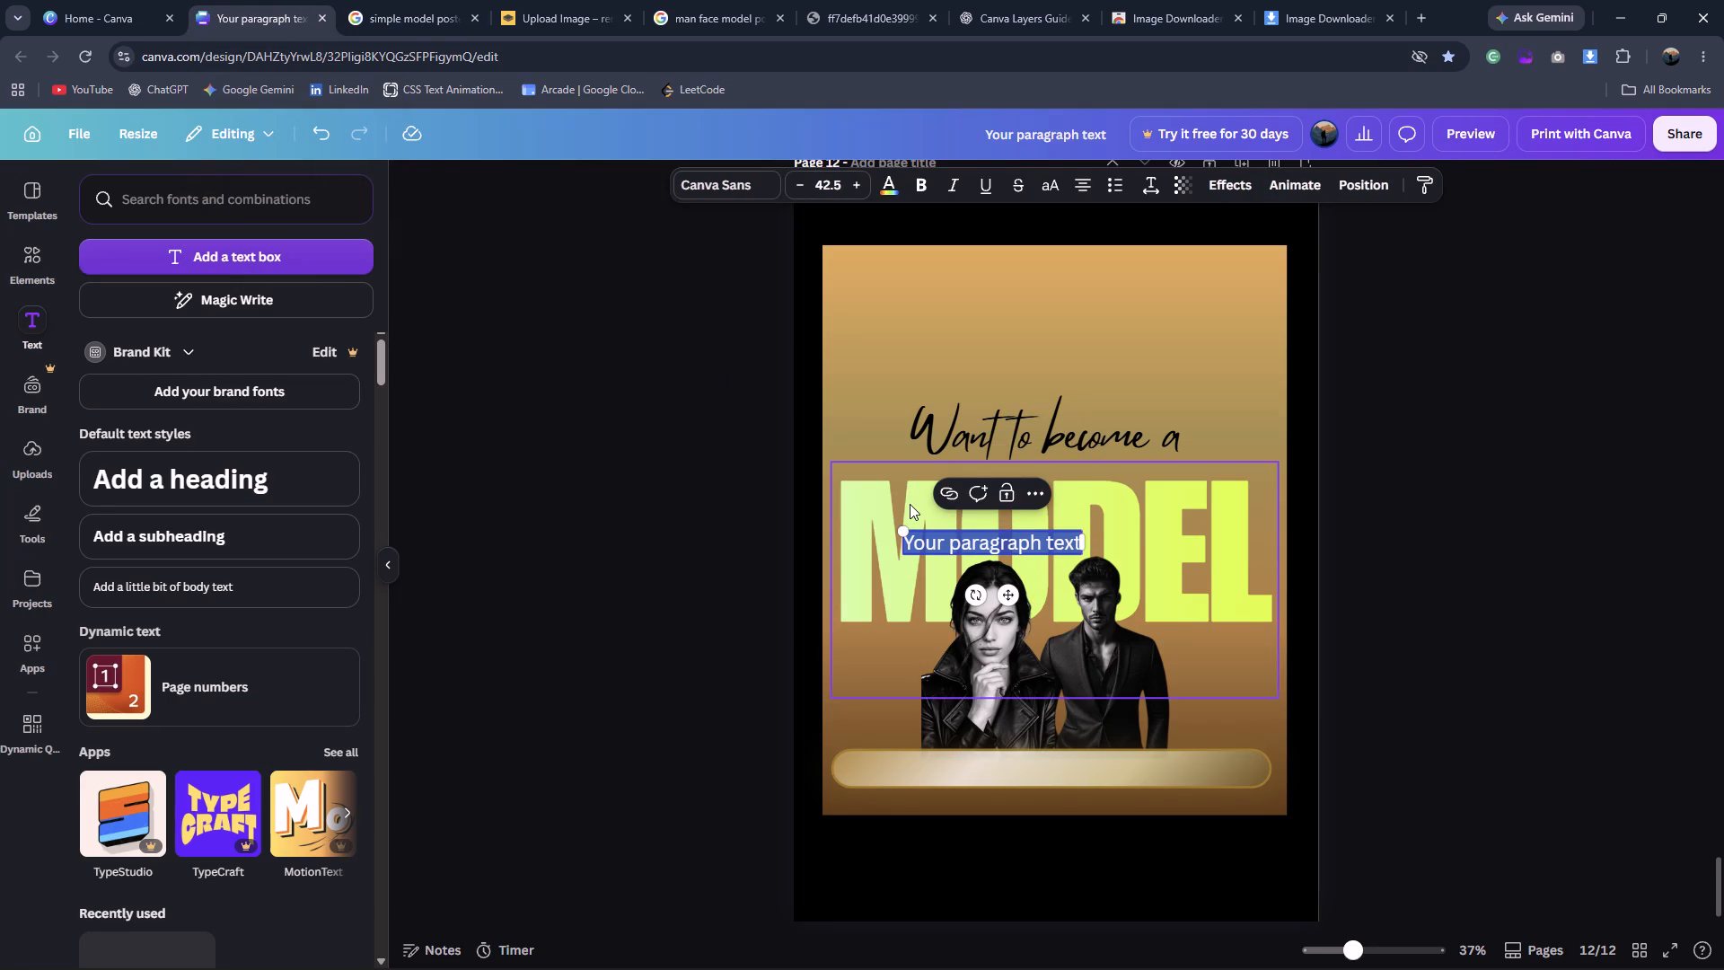
{"action": "type", "text": "BOOK A"}
{"action": "left_click", "coordinate": [408, 10]}
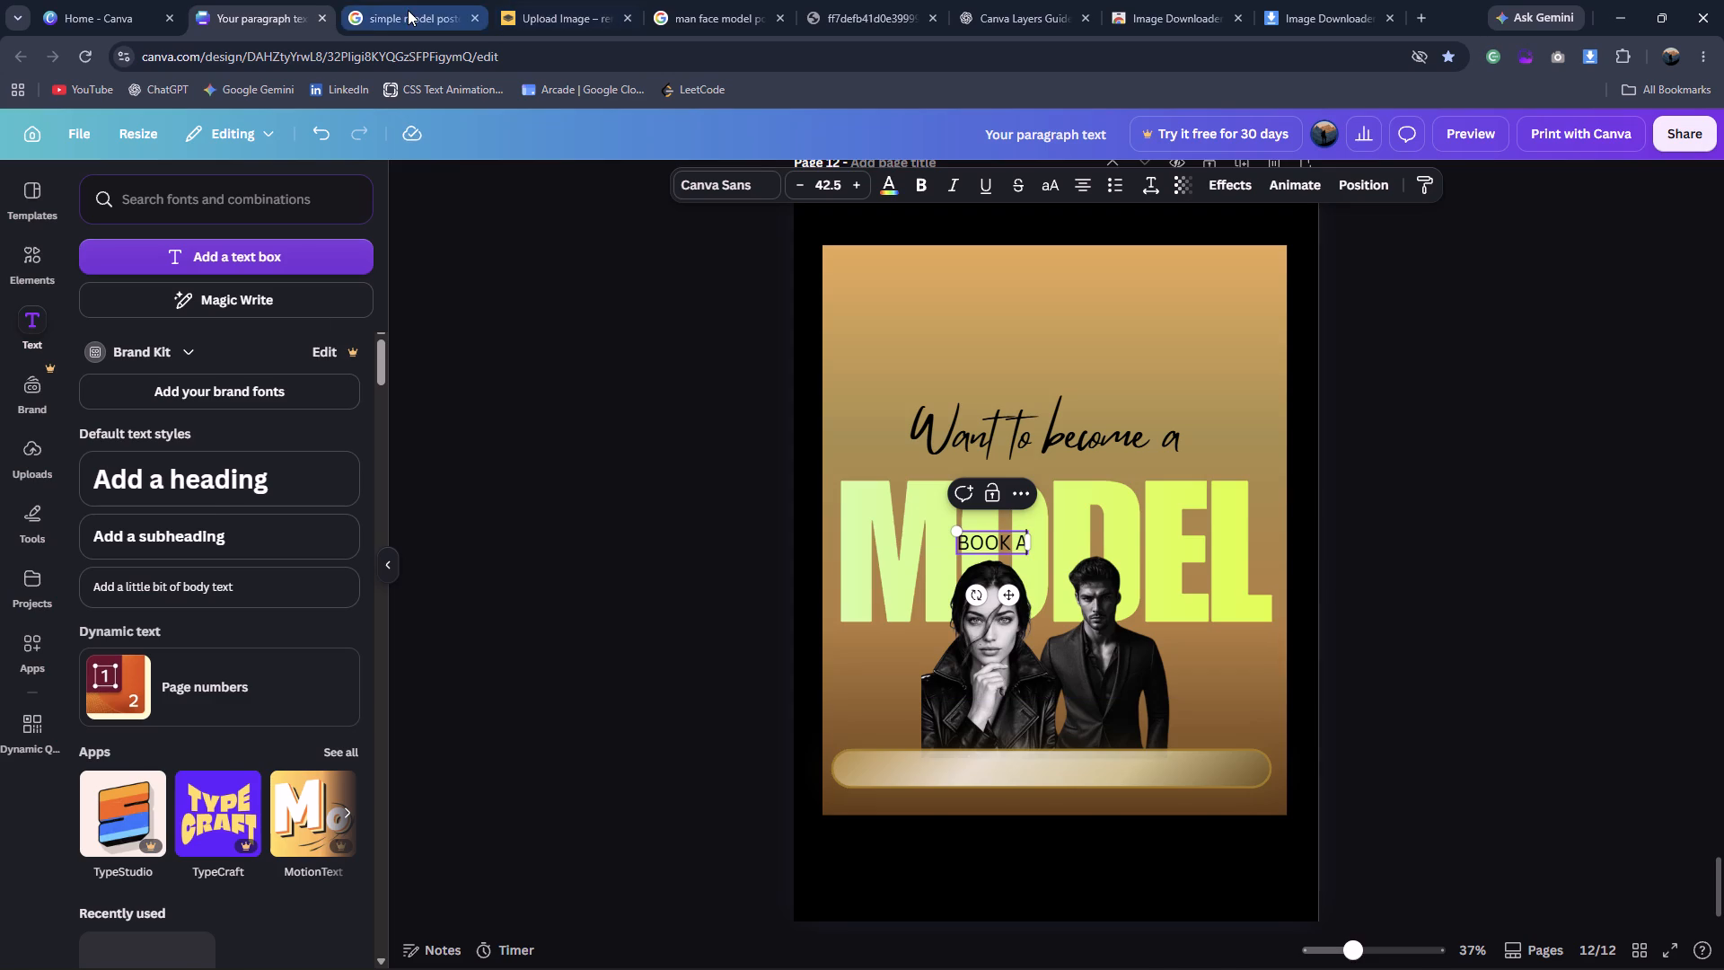
{"action": "left_click", "coordinate": [269, 22]}
{"action": "key", "text": "BackSpace"}
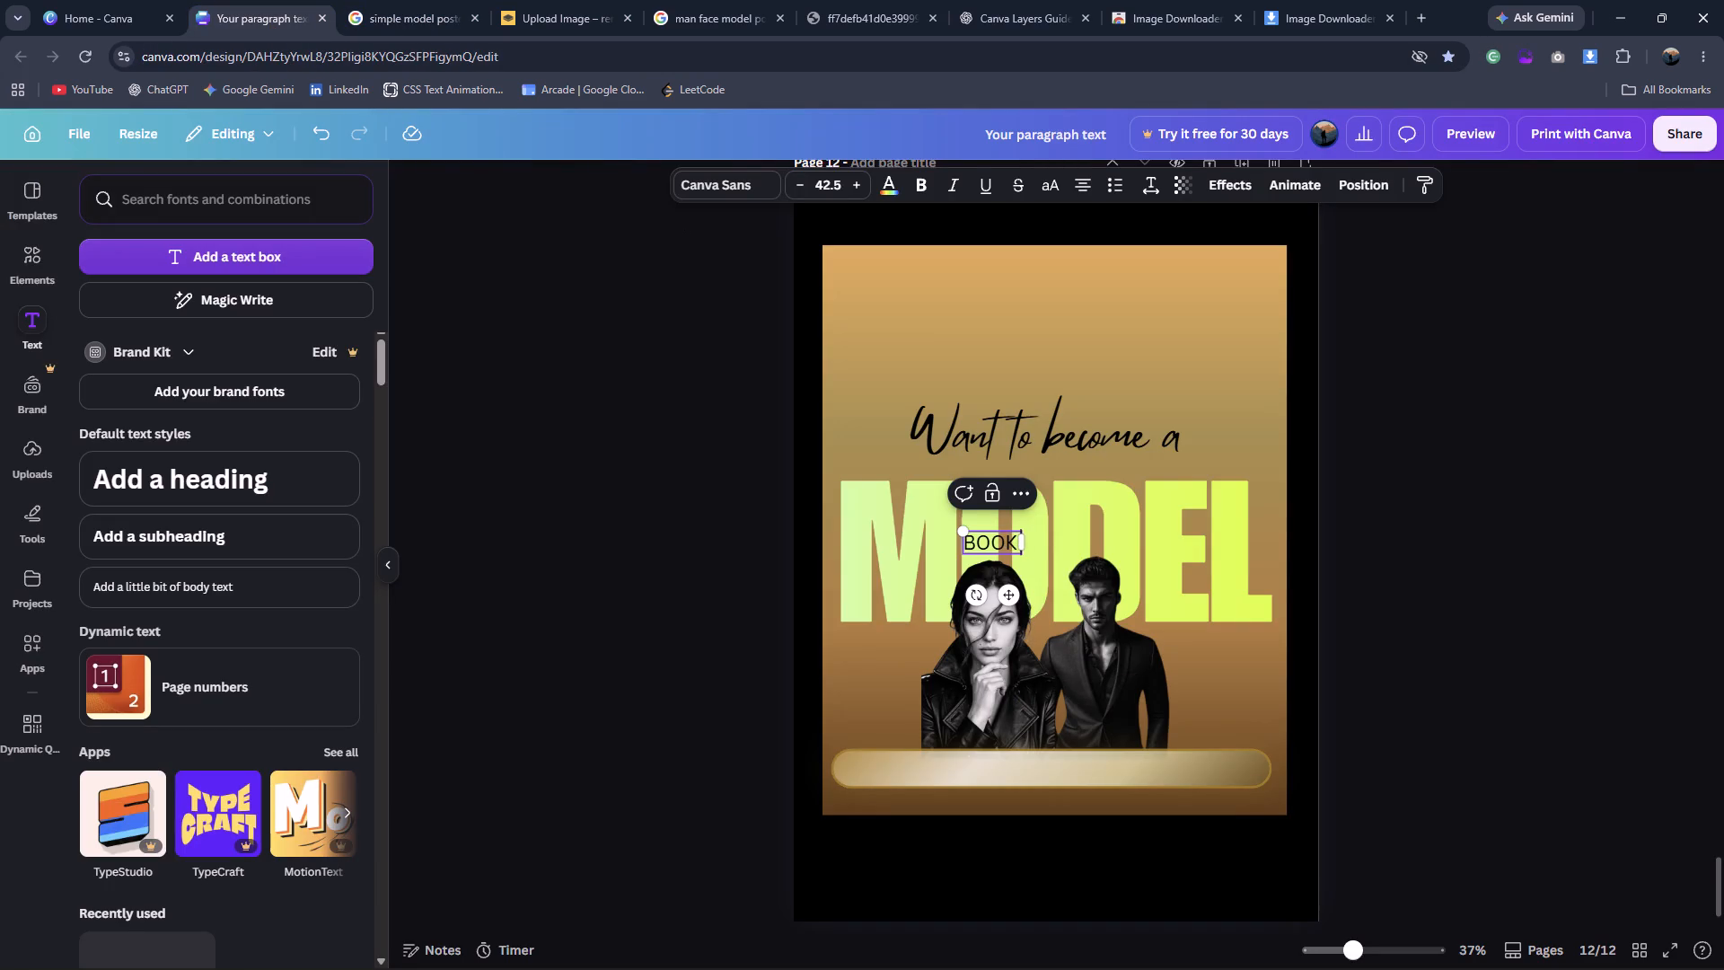
{"action": "key", "text": "BackSpace"}
{"action": "key", "text": "Return"}
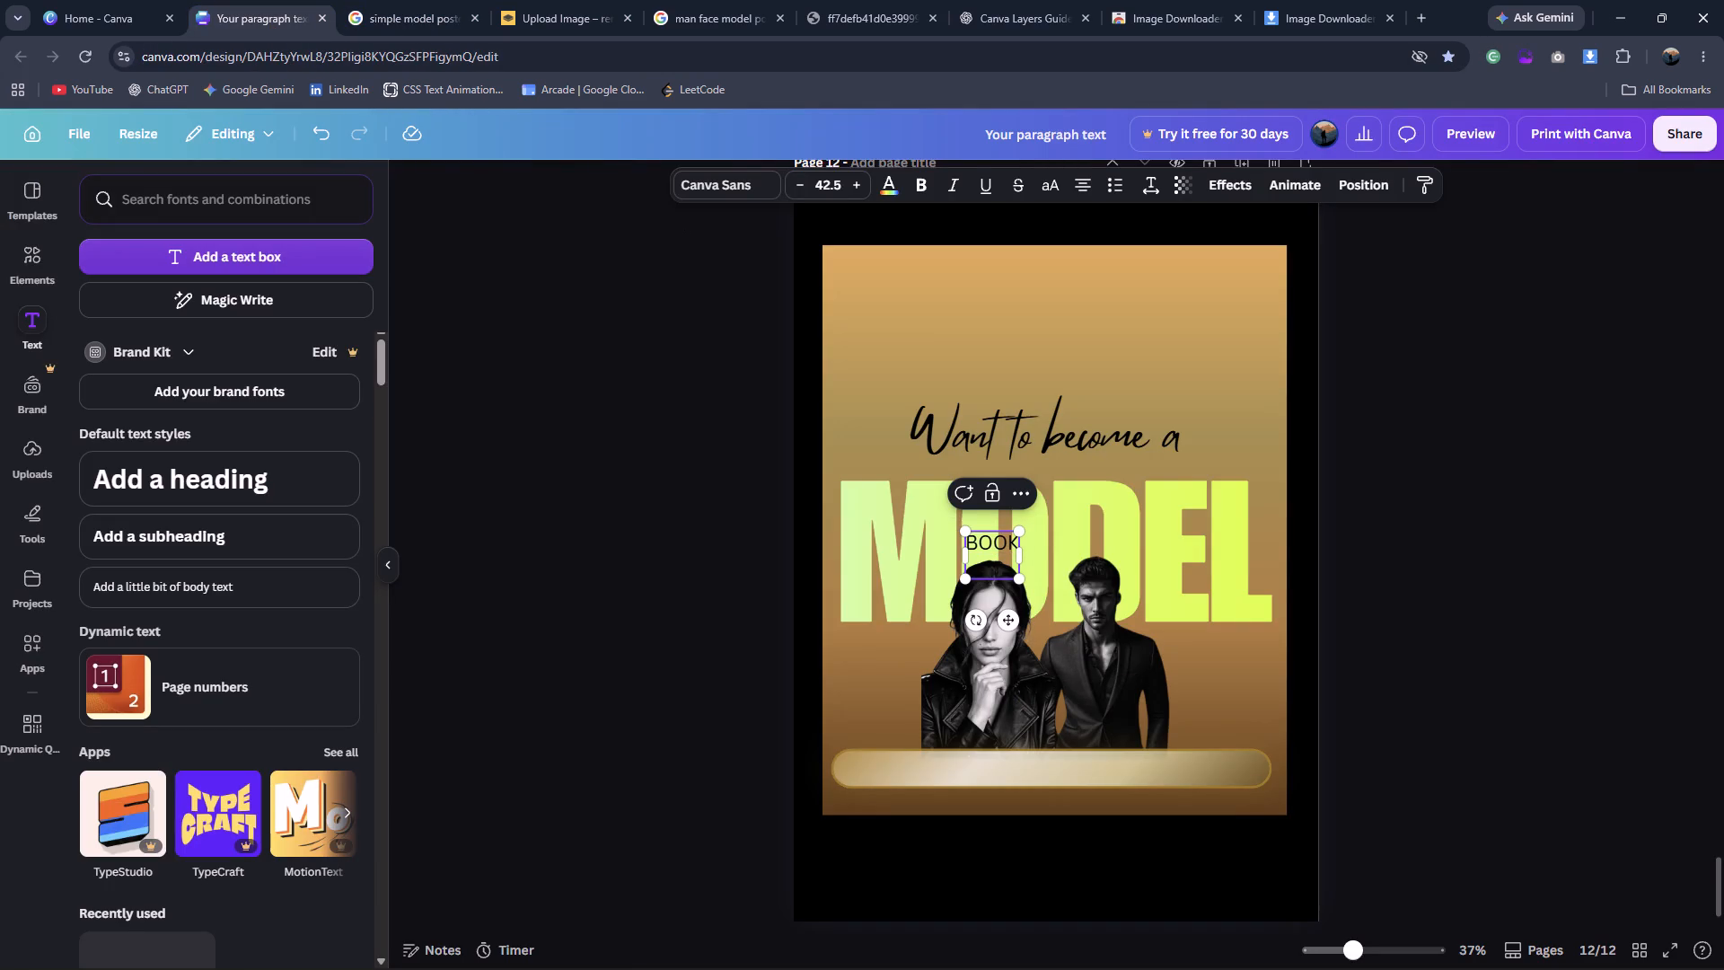
{"action": "key", "text": "BackSpace"}
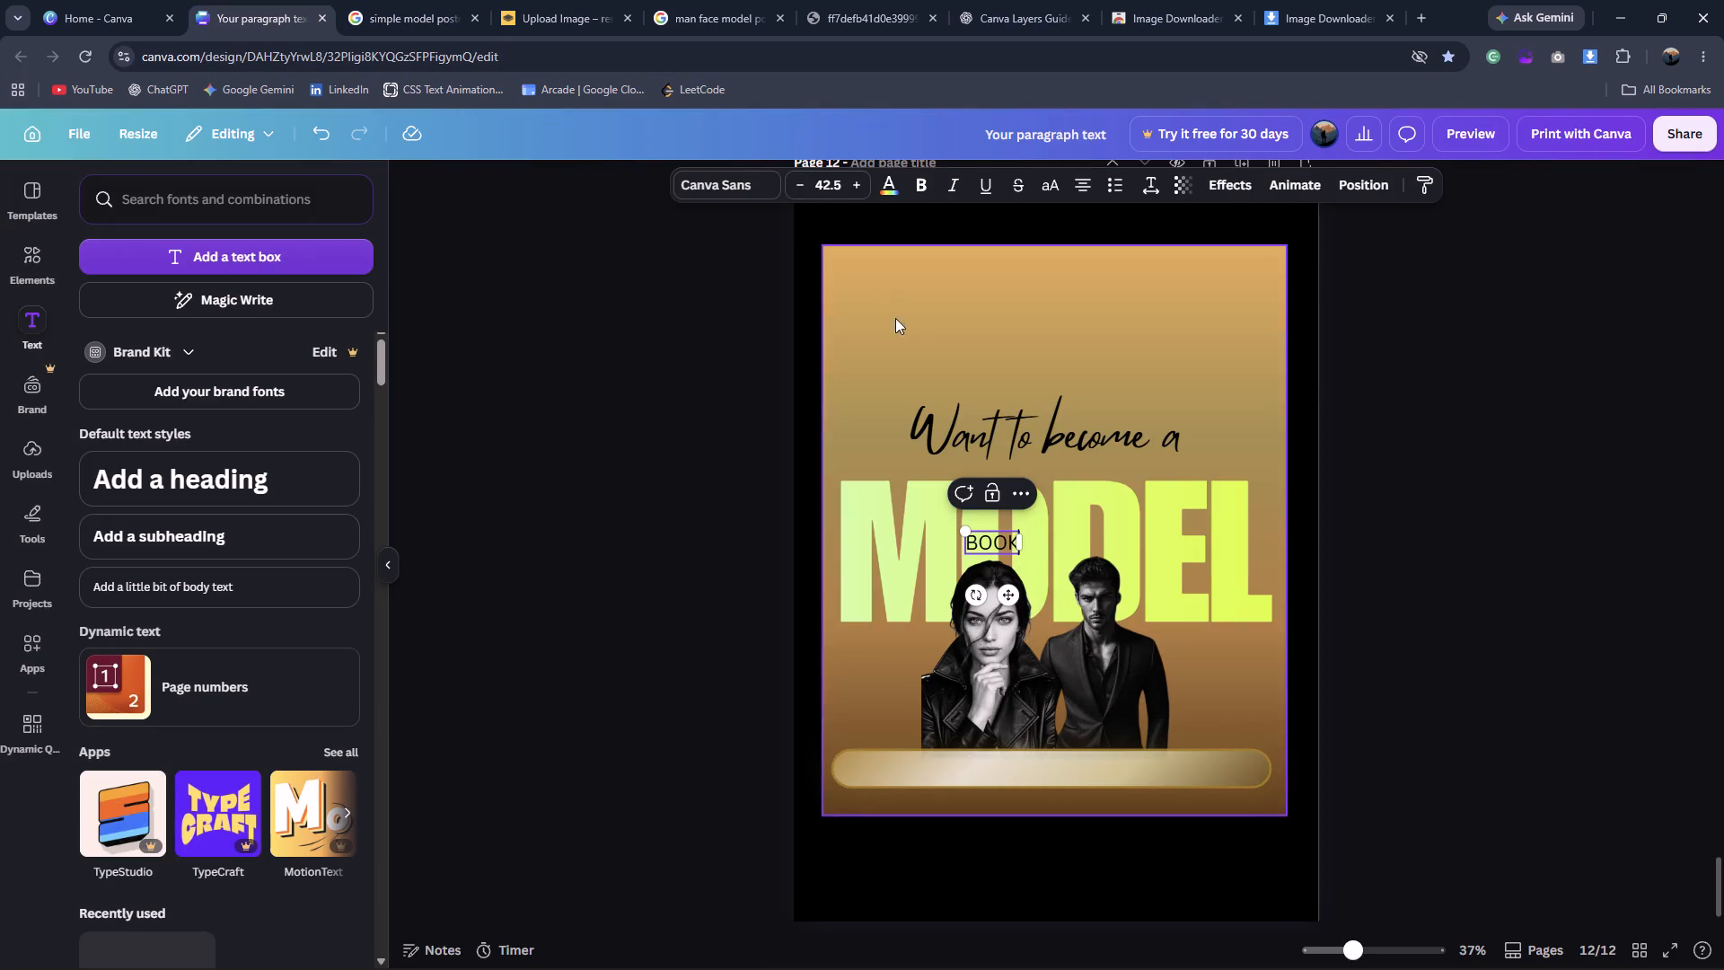
{"action": "left_click_drag", "start_coordinate": [1010, 599], "coordinate": [906, 722]}
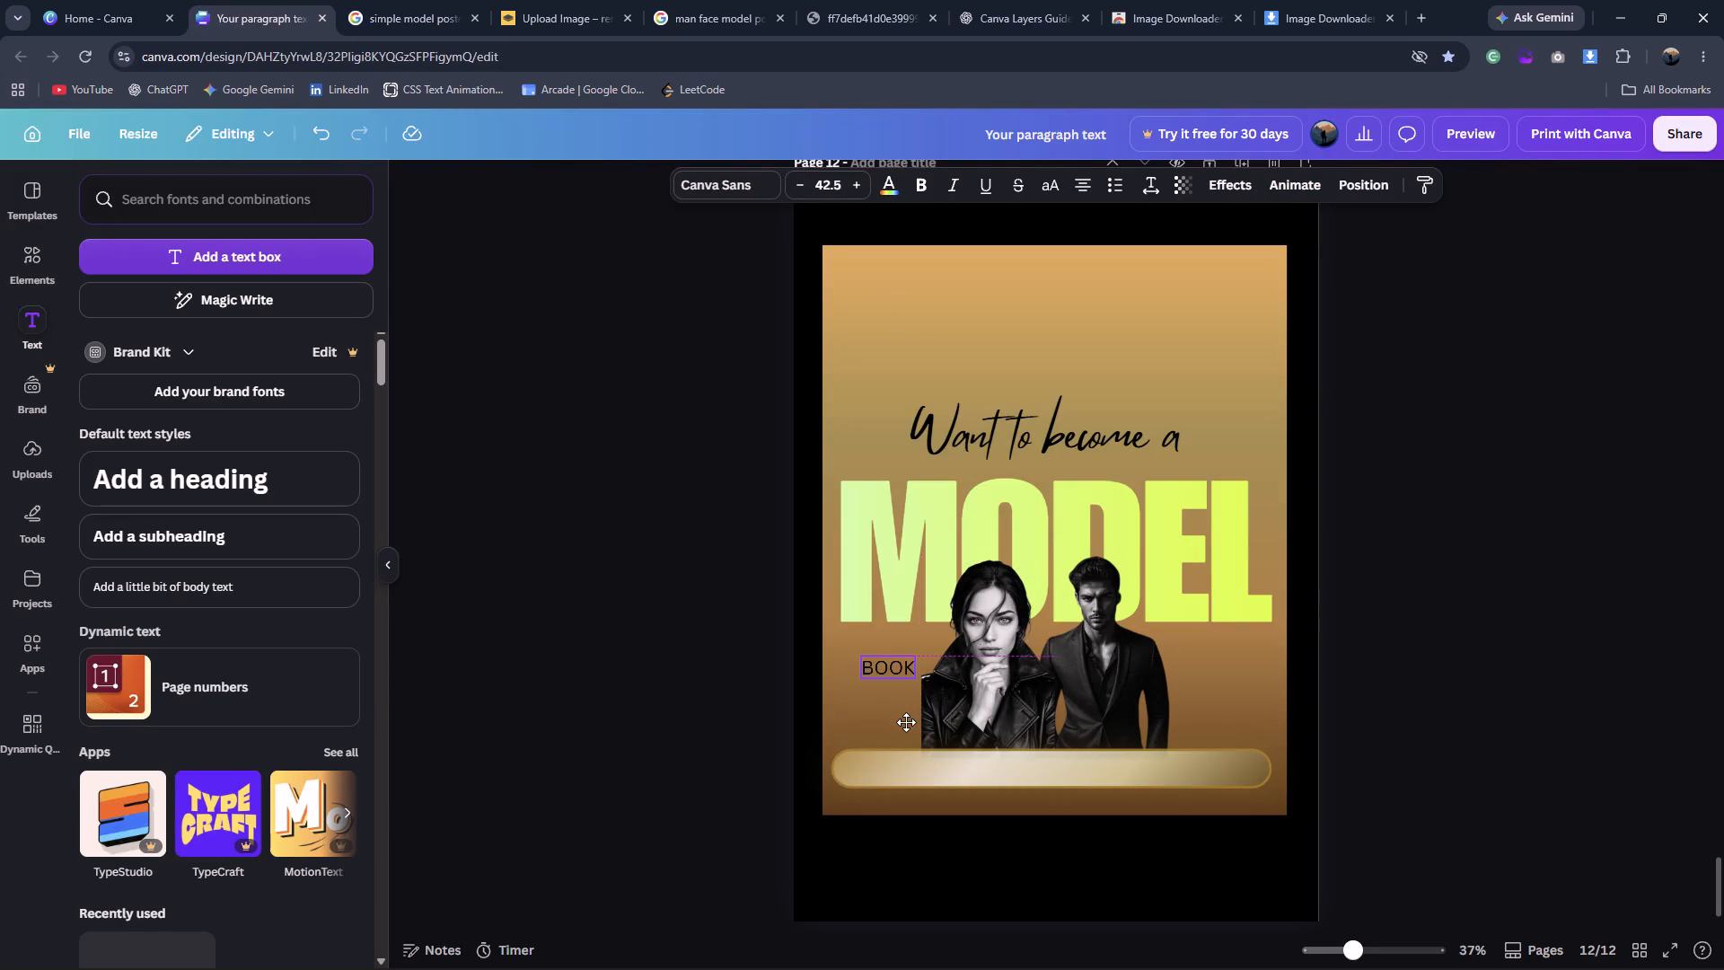
{"action": "left_click_drag", "start_coordinate": [906, 722], "coordinate": [894, 724]}
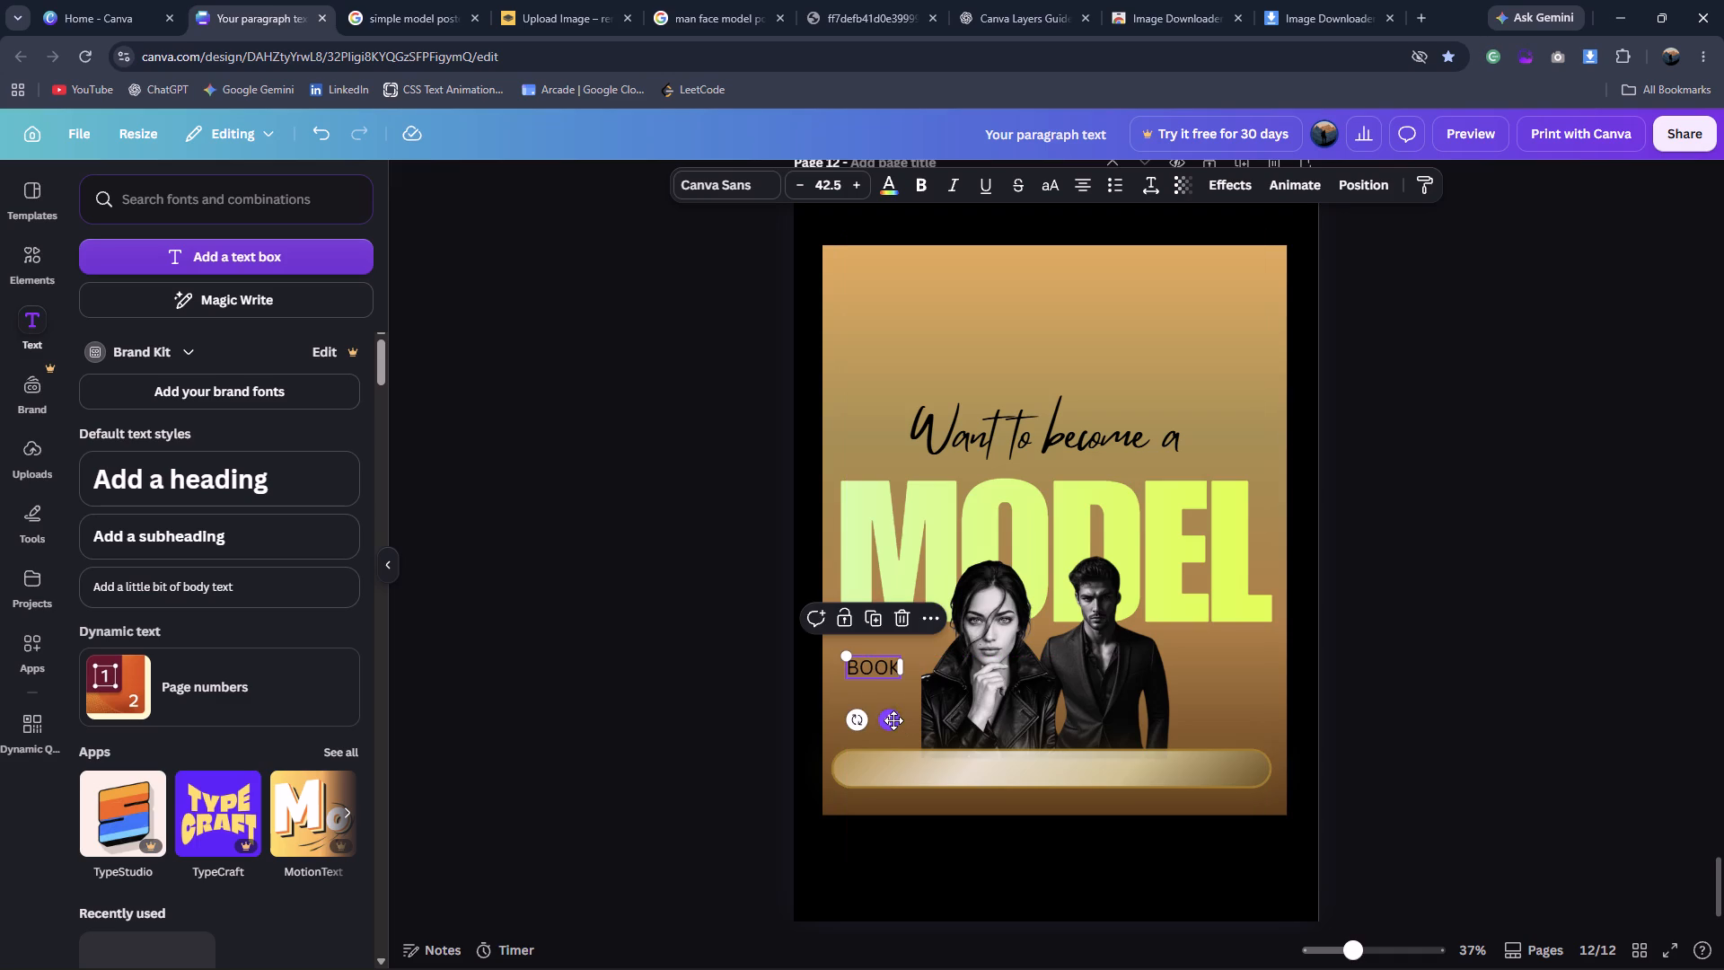
Duplicate the BOOK text, place the copy directly beneath the original, and change its wording to A SIT.
{"action": "key", "text": "ctrl+d"}
{"action": "left_click_drag", "start_coordinate": [889, 666], "coordinate": [885, 679]}
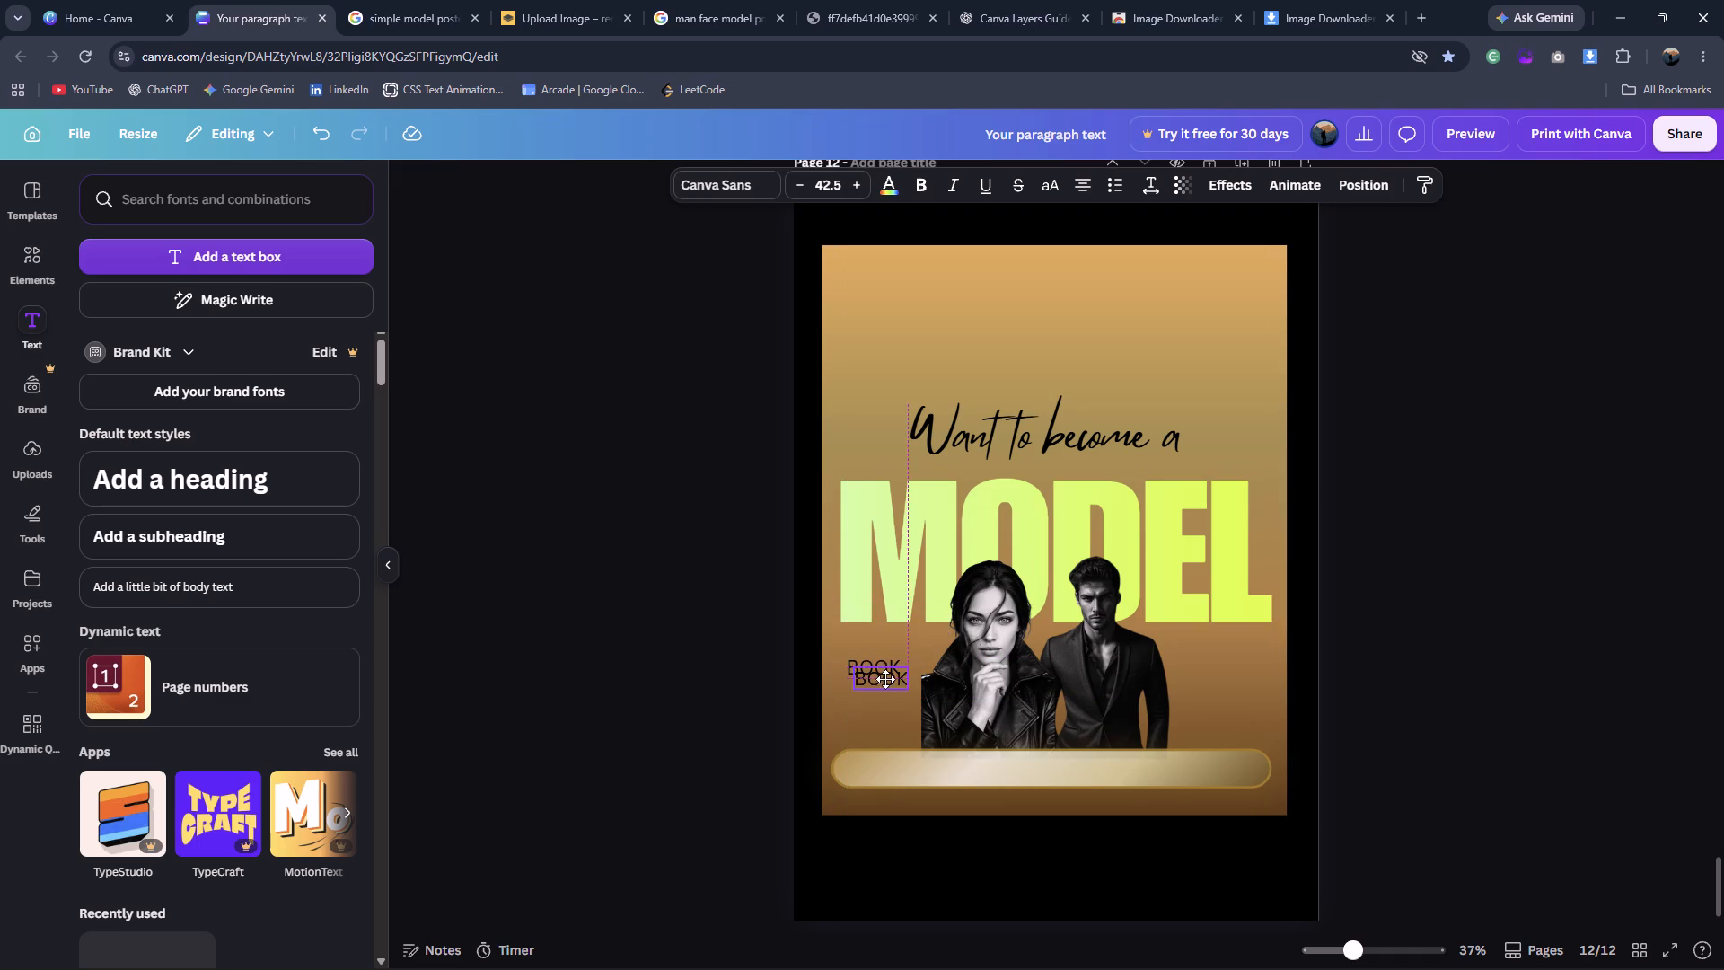
{"action": "left_click_drag", "start_coordinate": [885, 679], "coordinate": [882, 681]}
{"action": "double_click", "coordinate": [882, 681]}
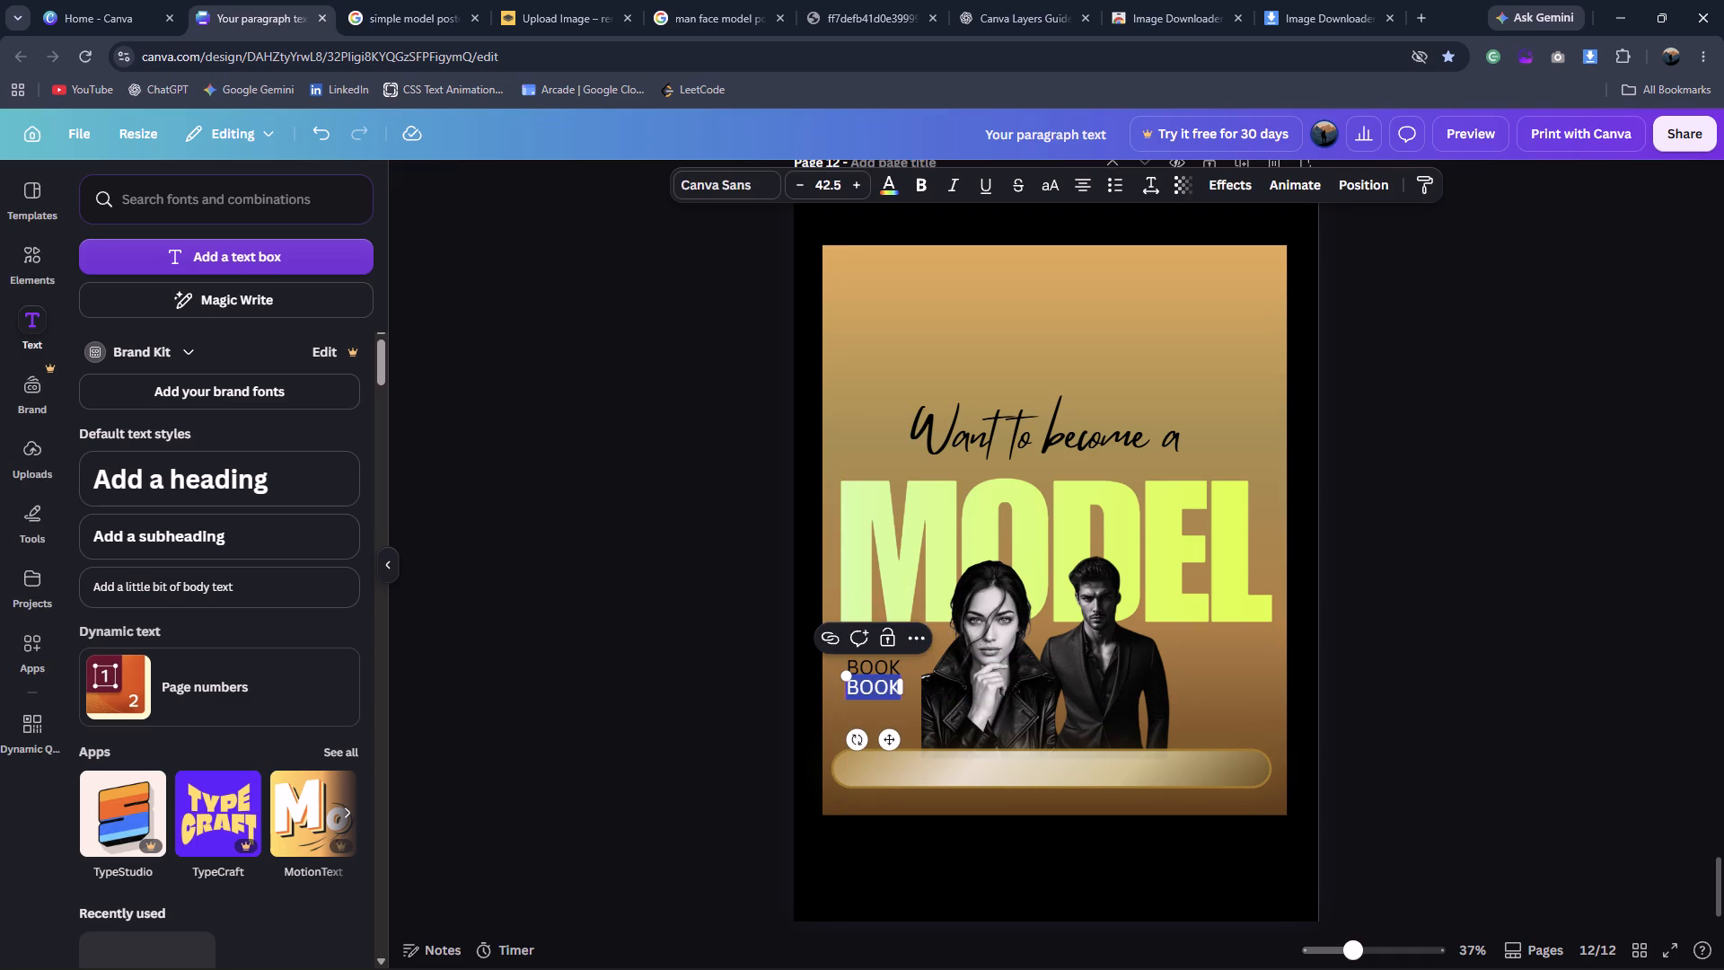
{"action": "type", "text": "A SI"}
{"action": "key", "text": "BackSpace"}
{"action": "key", "text": "t"}
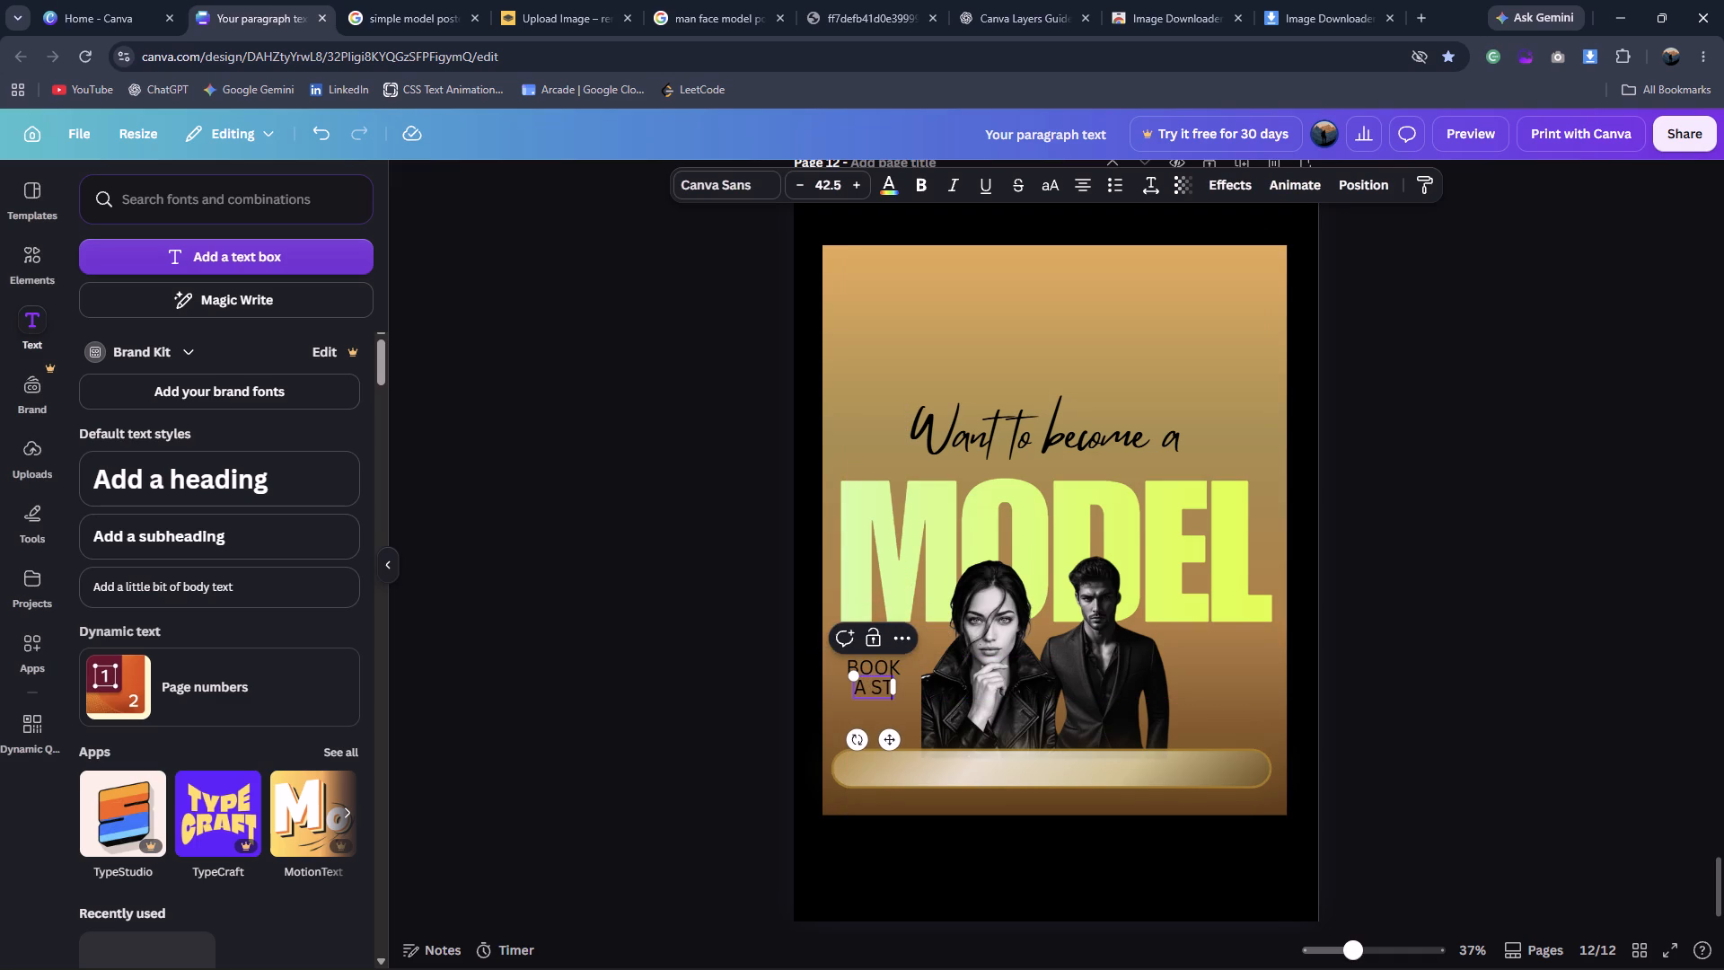
{"action": "key", "text": "BackSpace"}
{"action": "type", "text": "IT"}
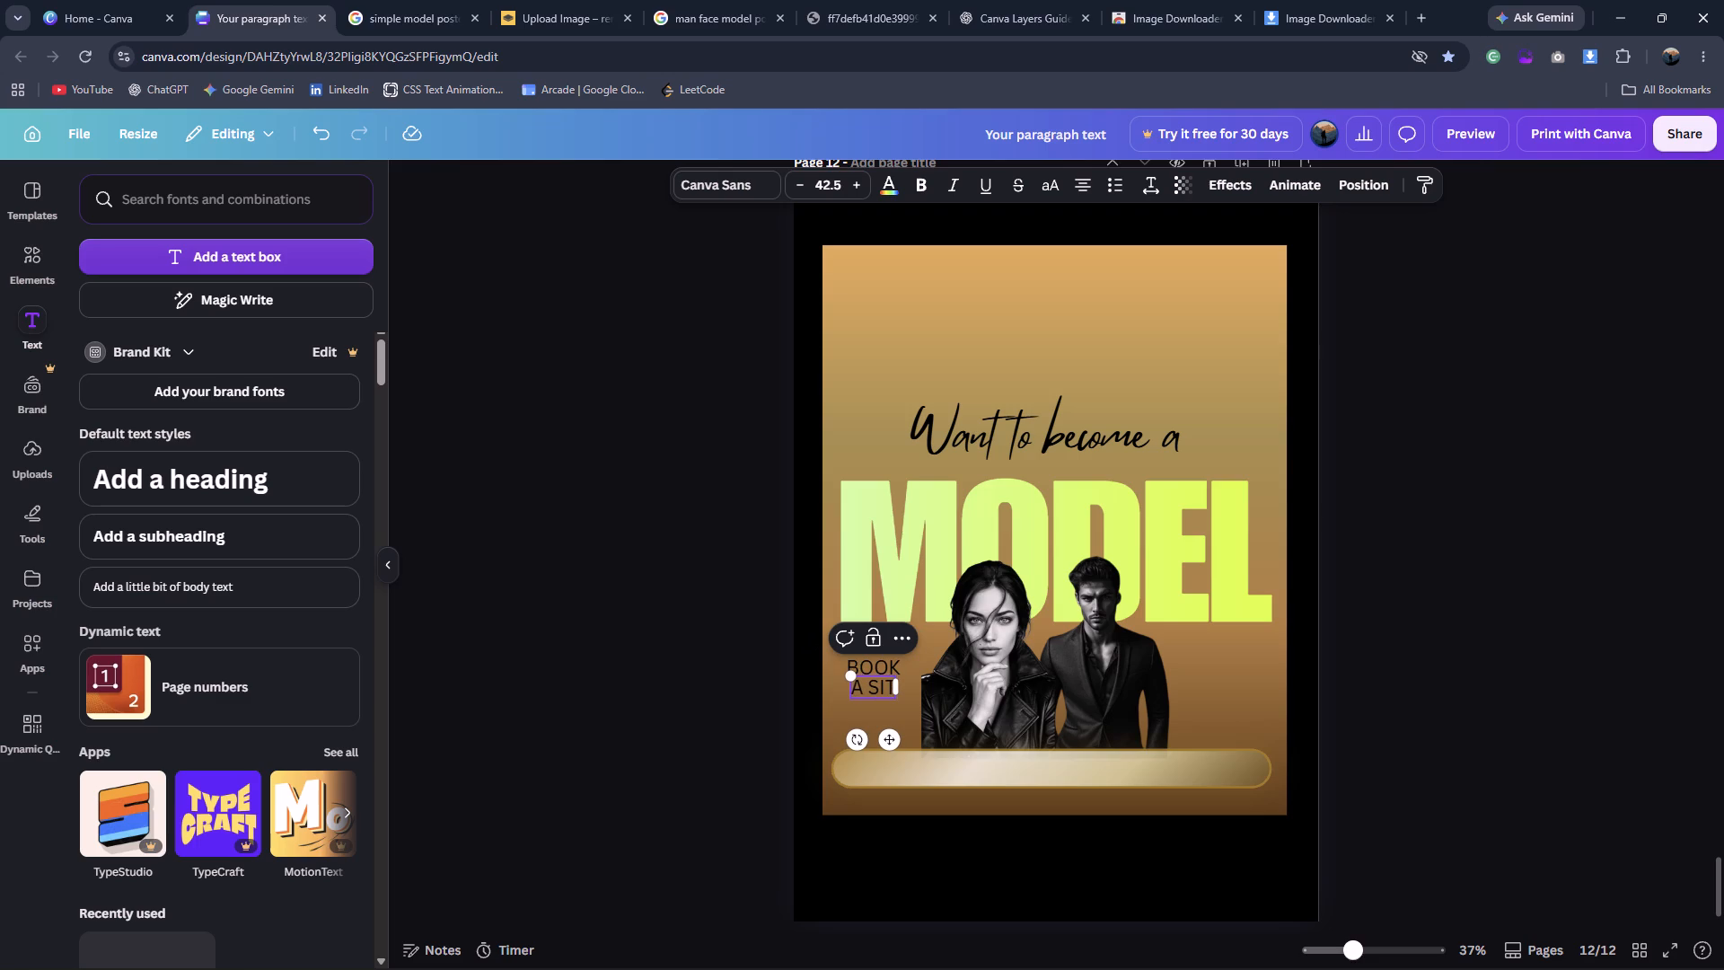
{"action": "left_click", "coordinate": [773, 727]}
Duplicate the A SIT line so the copy sits directly beneath it, and change the copy's wording to NOW.
{"action": "left_click", "coordinate": [884, 687]}
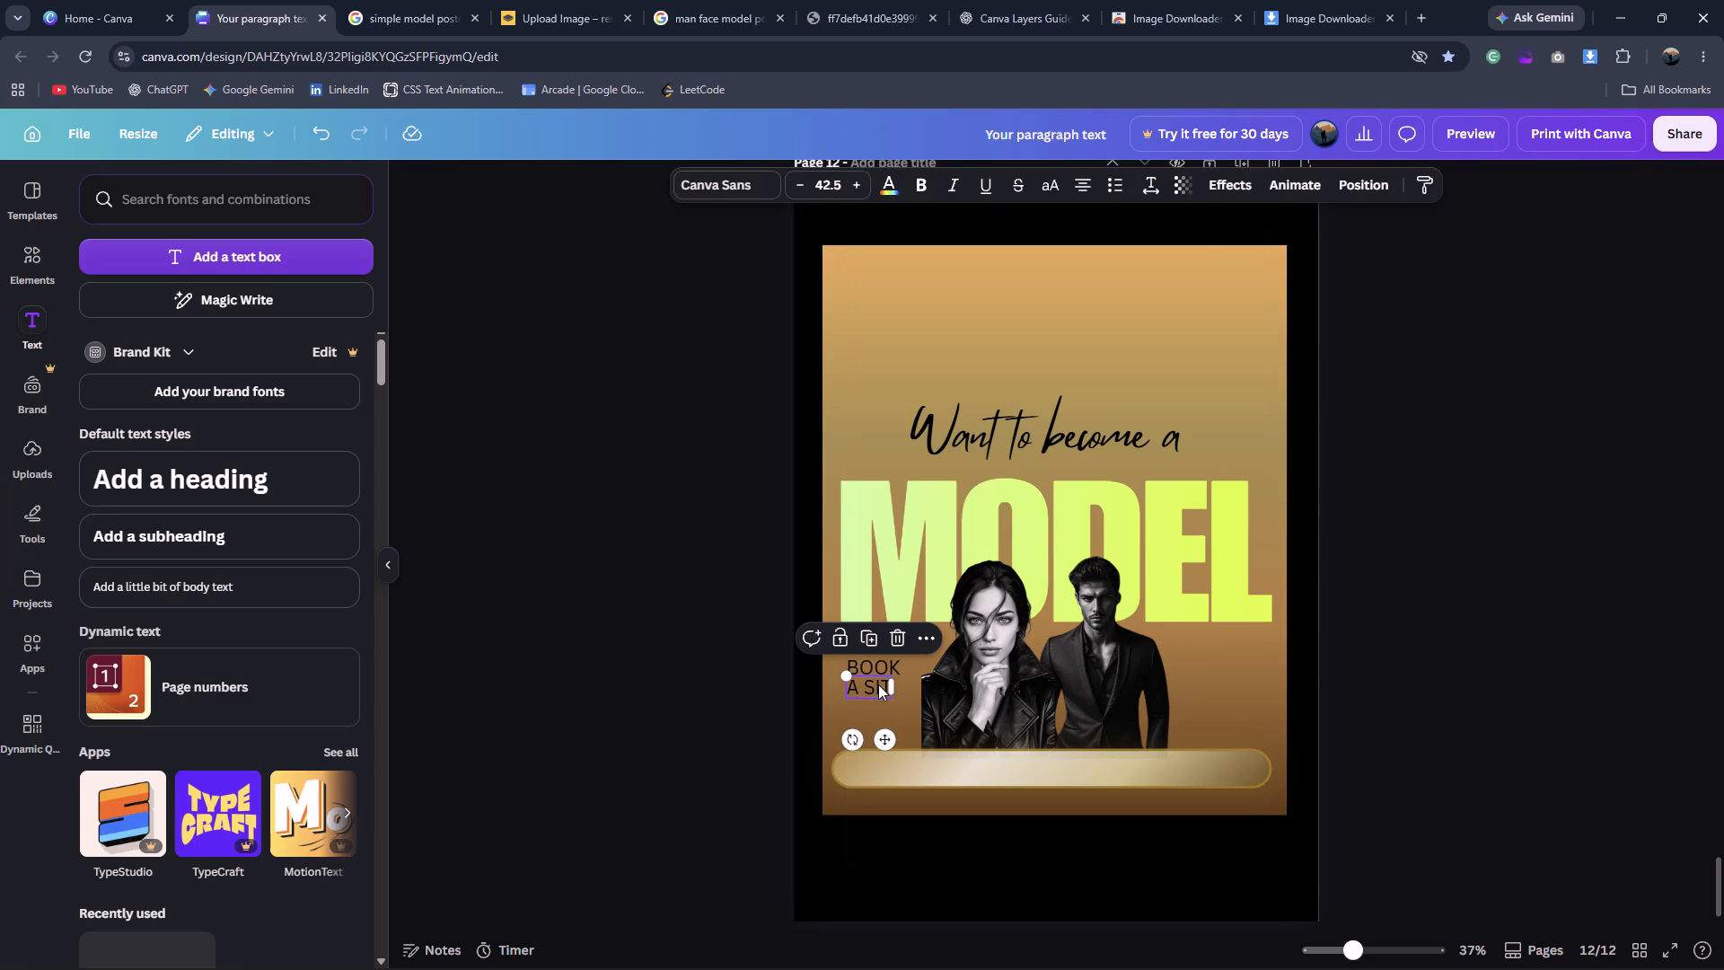
{"action": "key", "text": "ctrl+d"}
{"action": "double_click", "coordinate": [858, 707]}
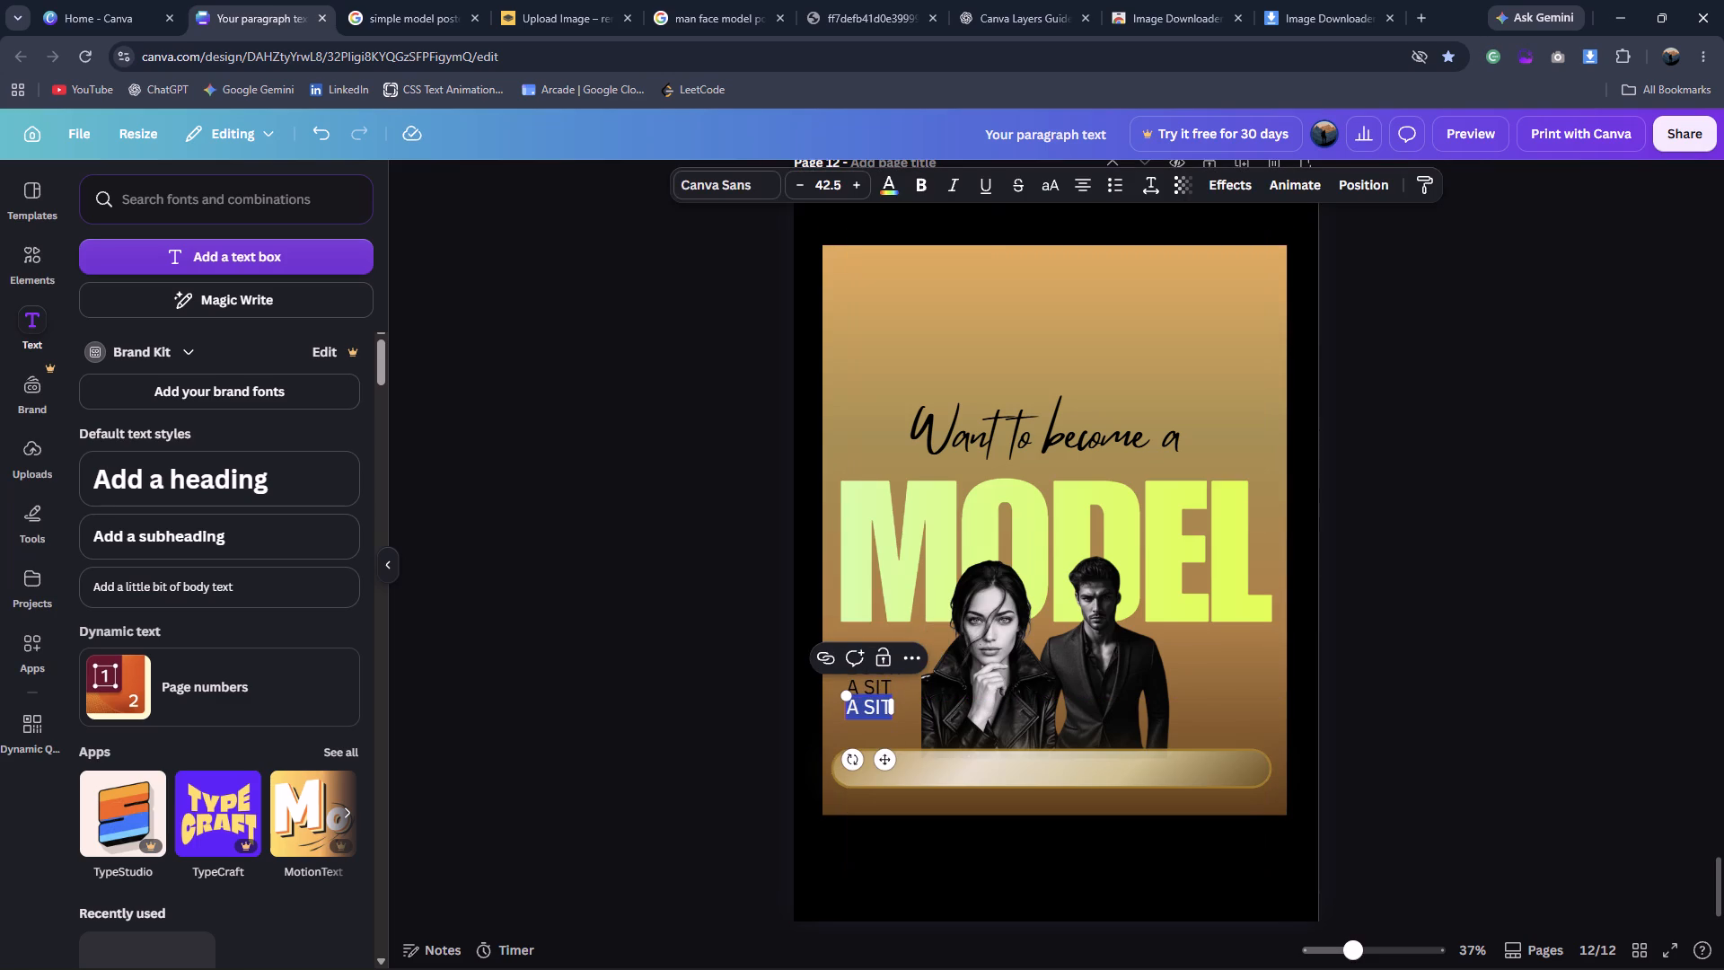
{"action": "type", "text": "NOW"}
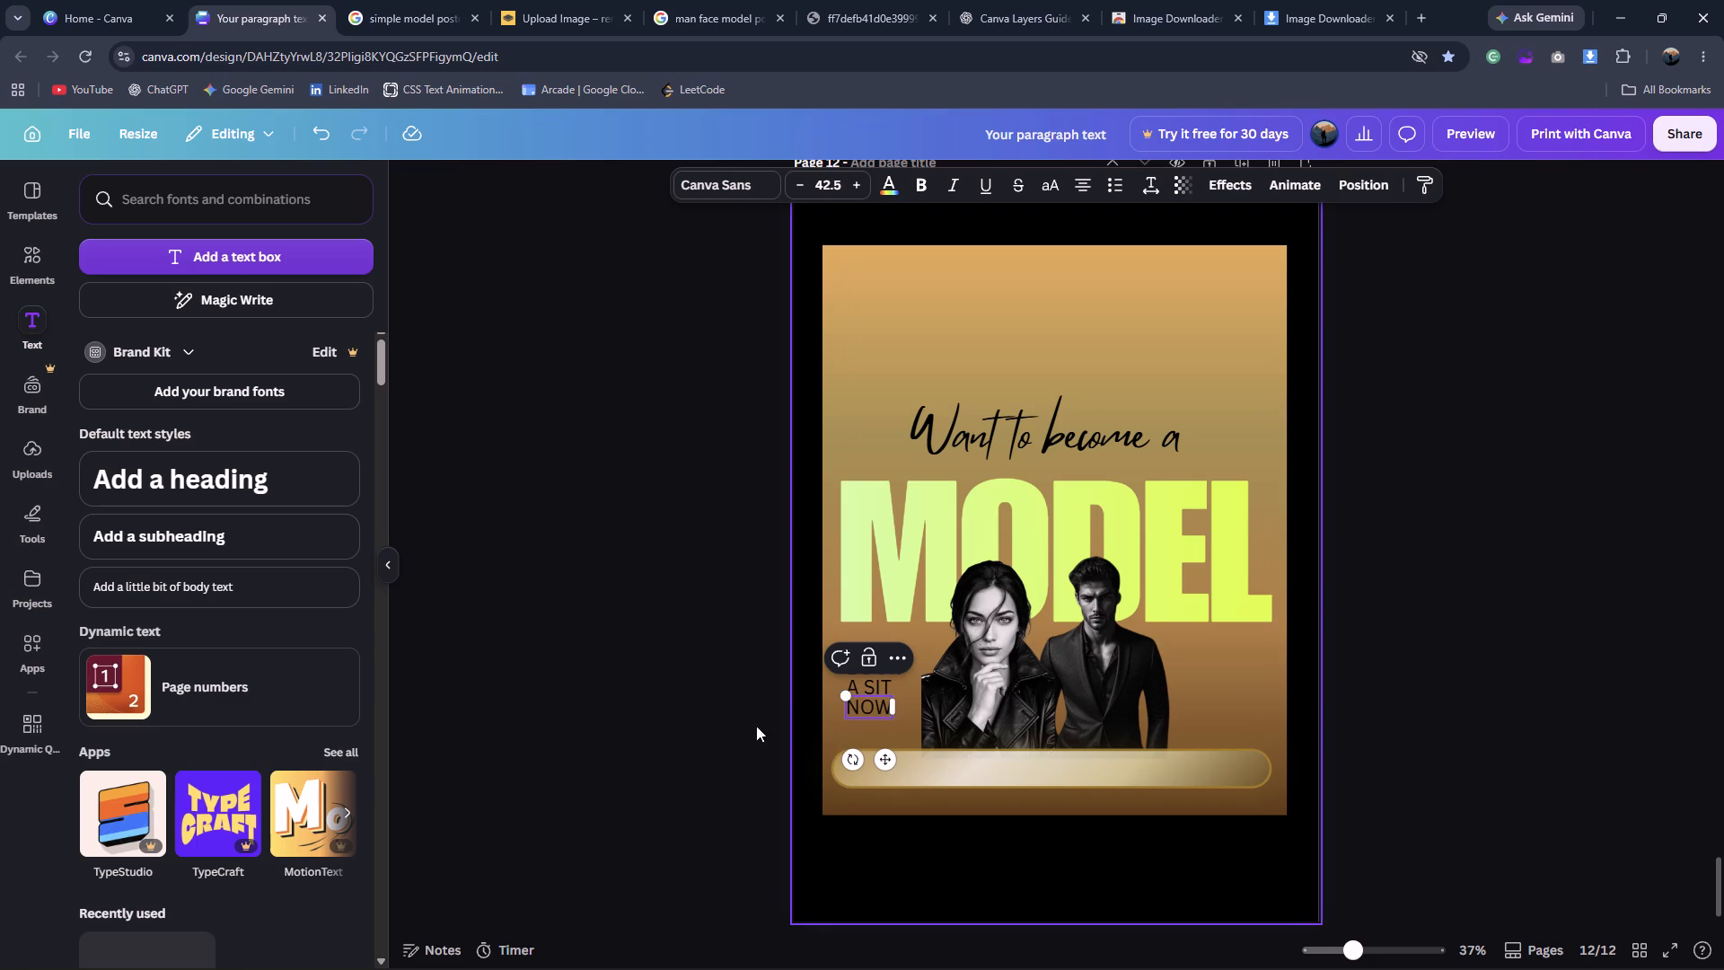
{"action": "left_click", "coordinate": [795, 680]}
For the BOOK, A SIT and NOW lines together, apply the Alata font, try Anton, and switch back to Alata.
{"action": "left_click", "coordinate": [855, 670]}
{"action": "left_click", "coordinate": [862, 683], "text": "shift"}
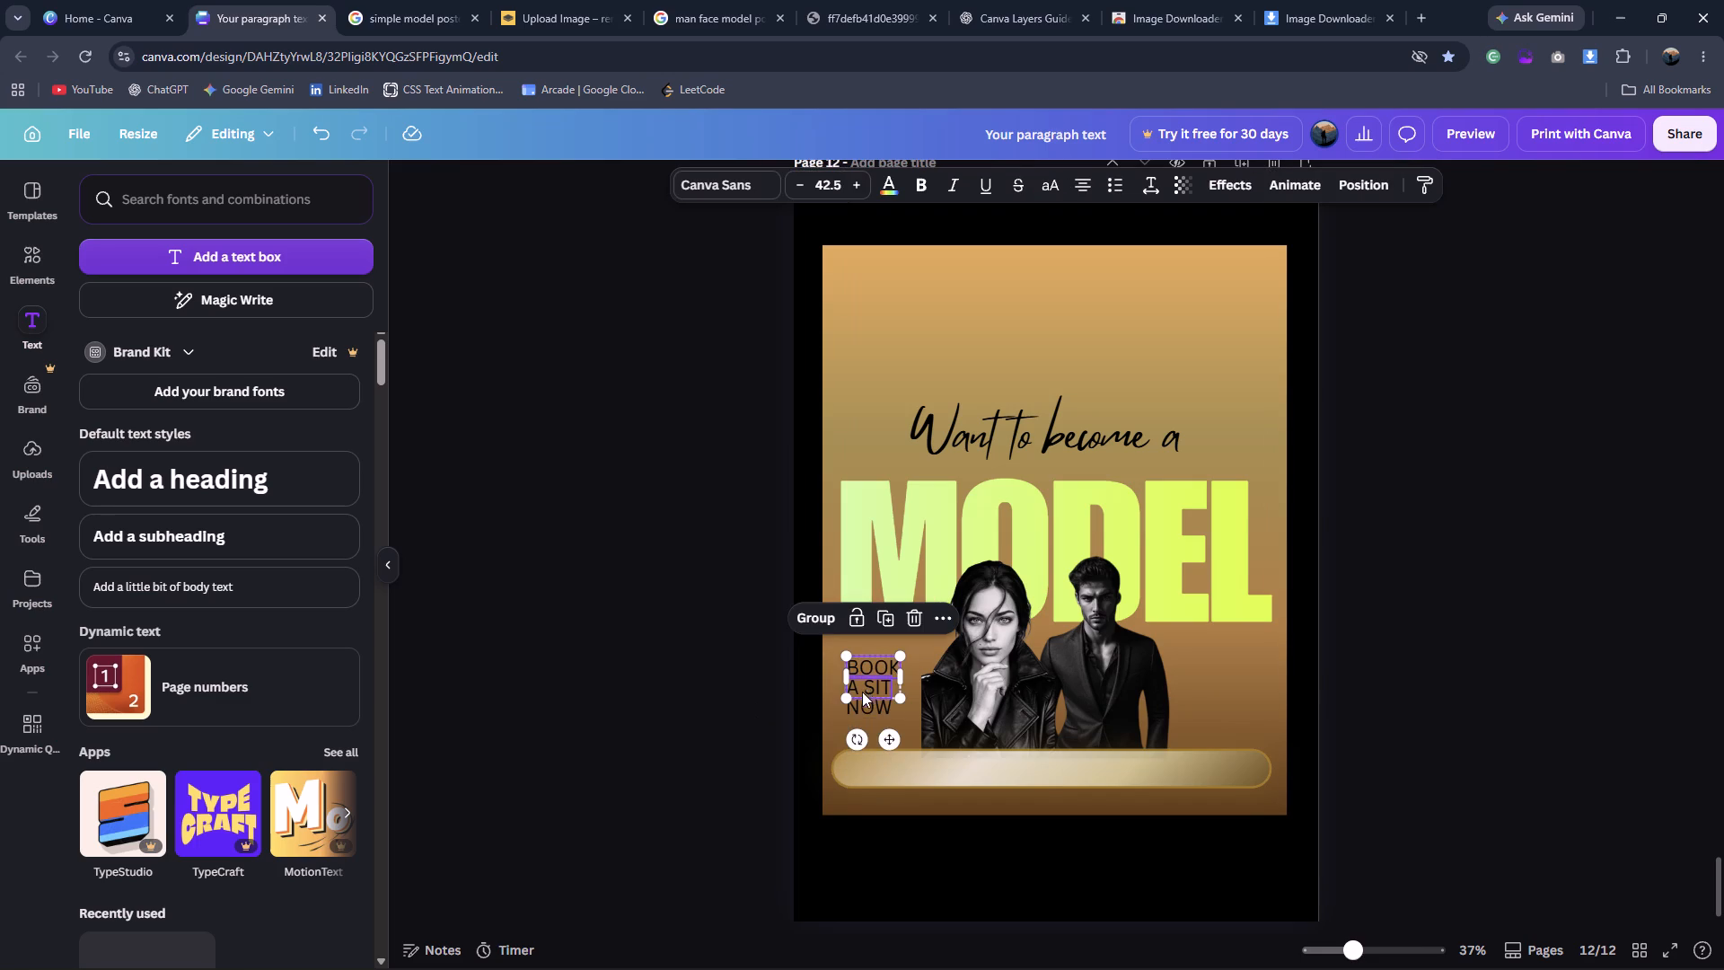
{"action": "left_click", "coordinate": [864, 701], "text": "shift"}
{"action": "left_click", "coordinate": [740, 188]}
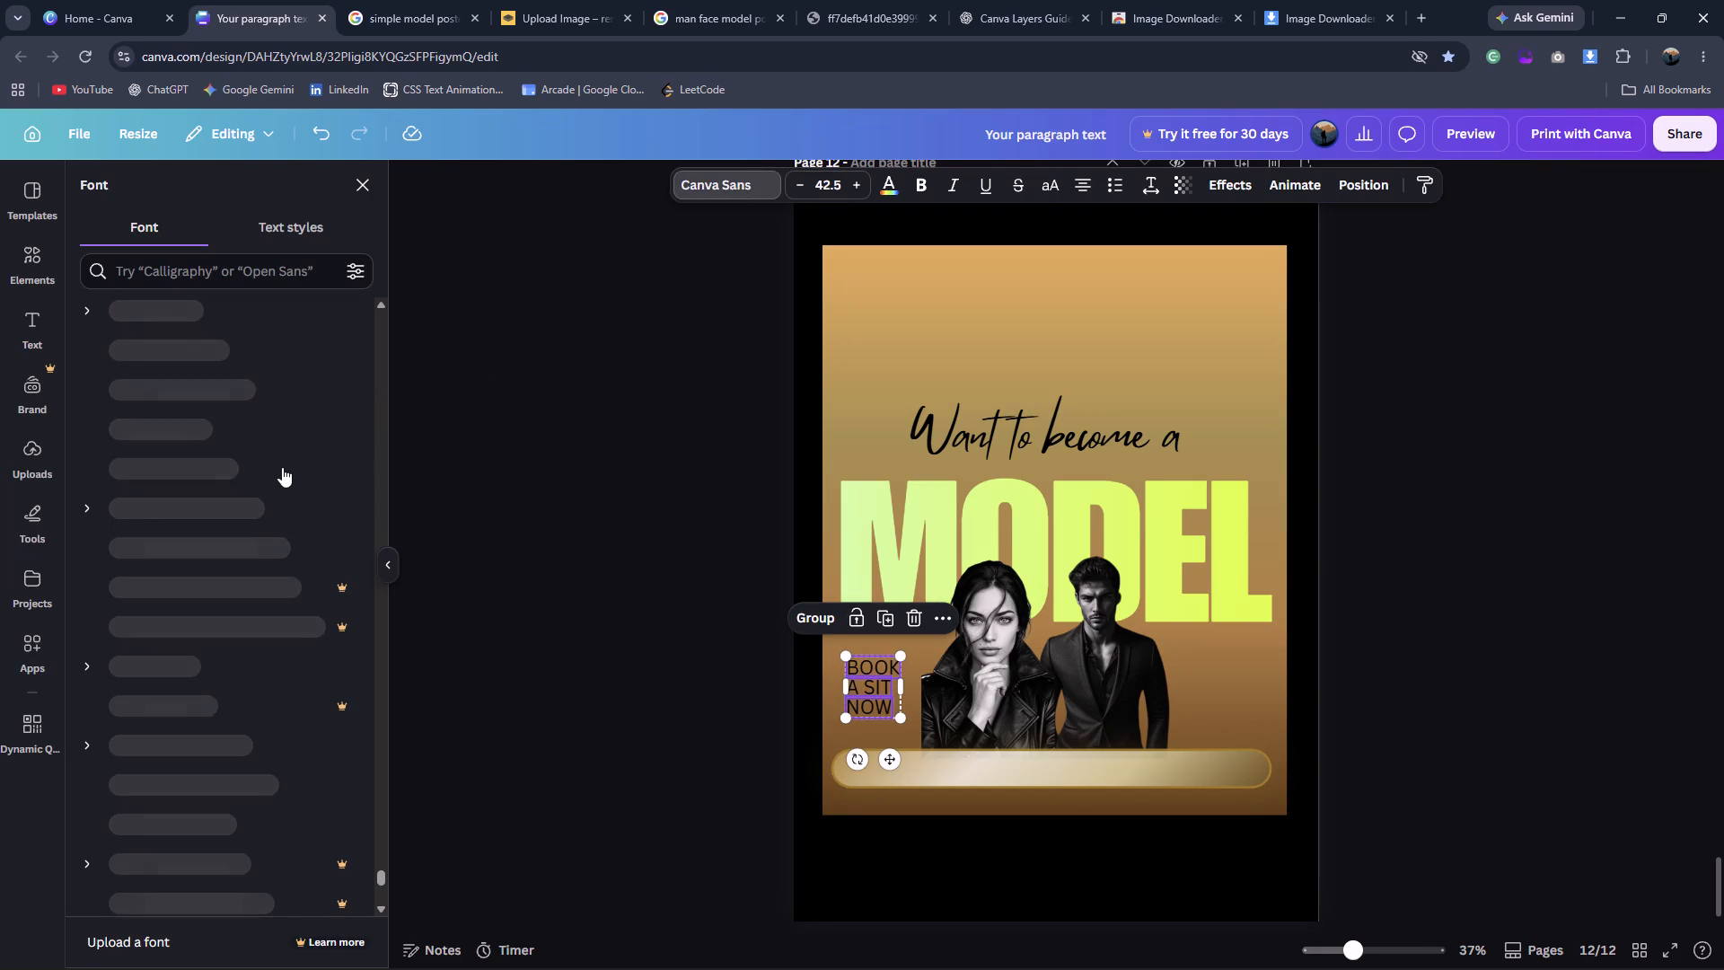
{"action": "scroll", "coordinate": [246, 432], "scroll_direction": "up", "scroll_amount": 9}
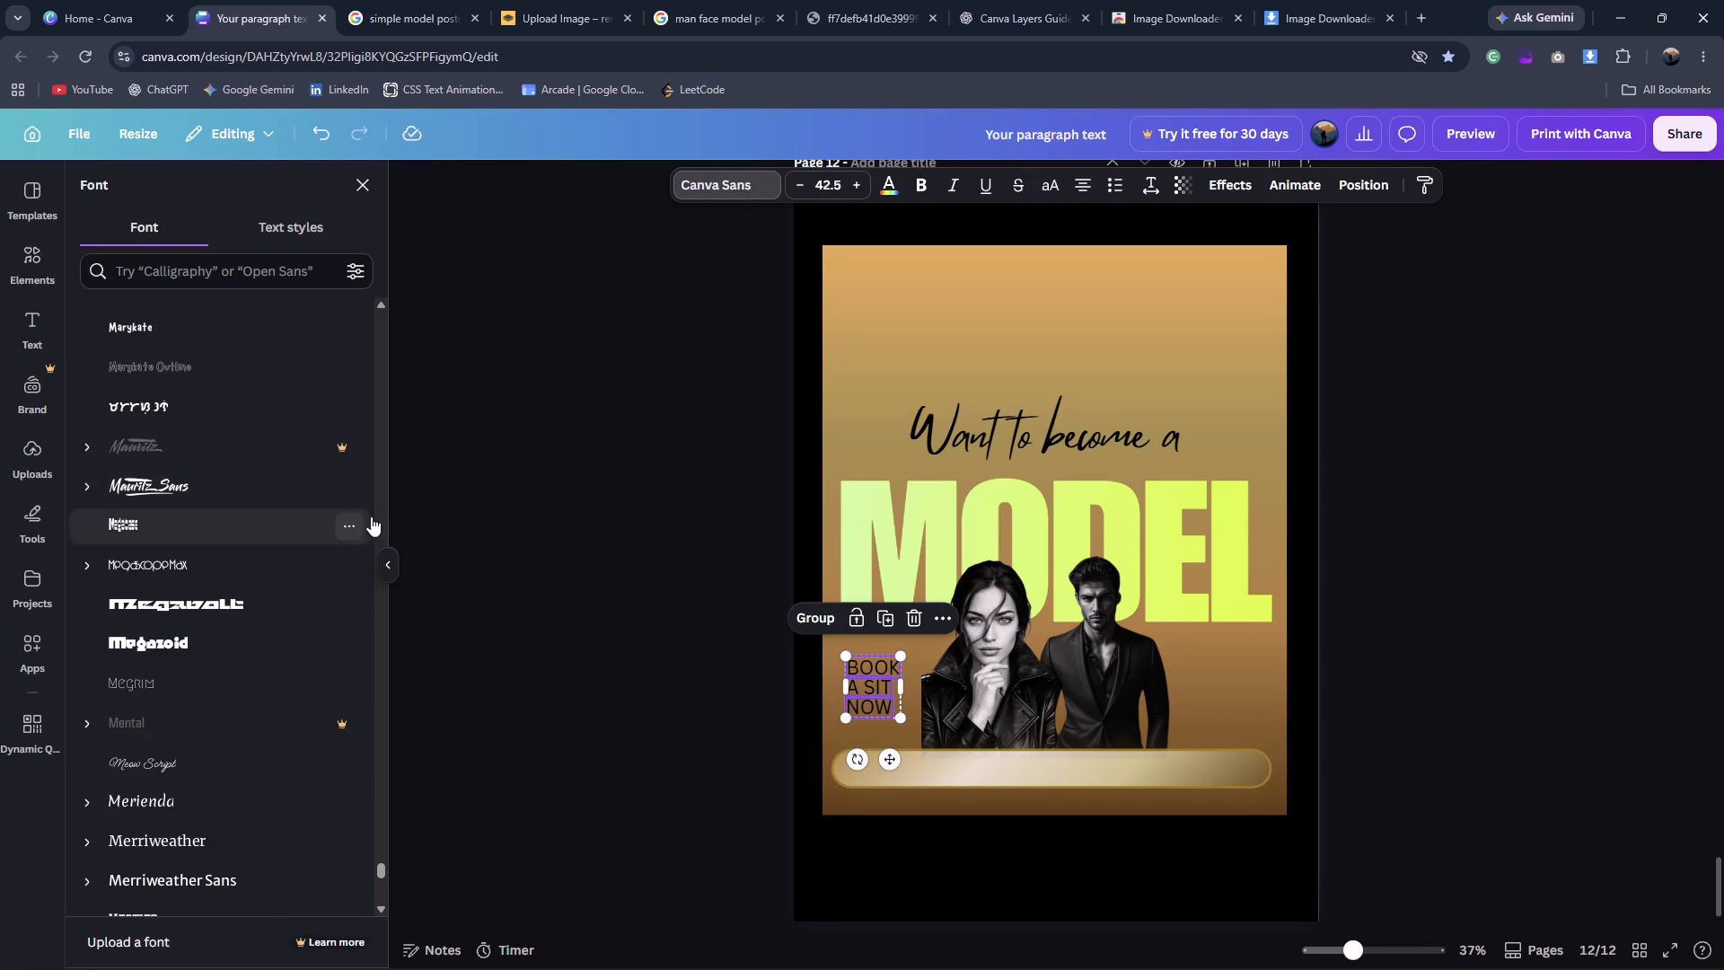
{"action": "left_click", "coordinate": [387, 501]}
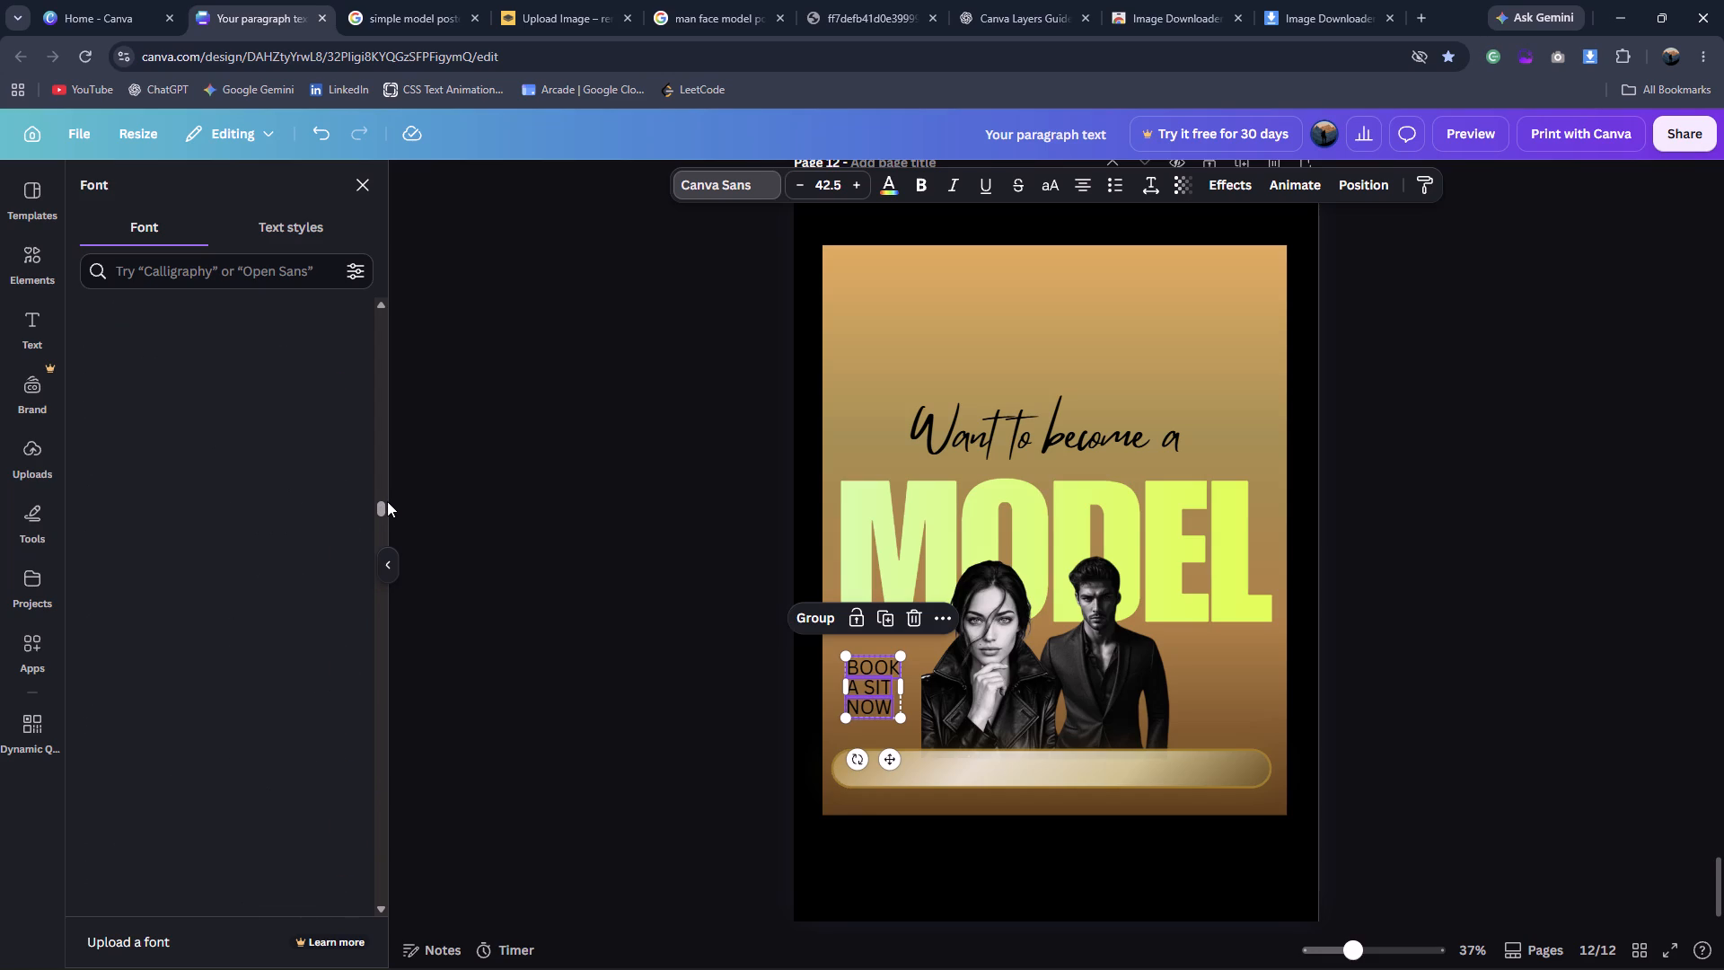
{"action": "scroll", "coordinate": [233, 627], "scroll_direction": "up", "scroll_amount": 4}
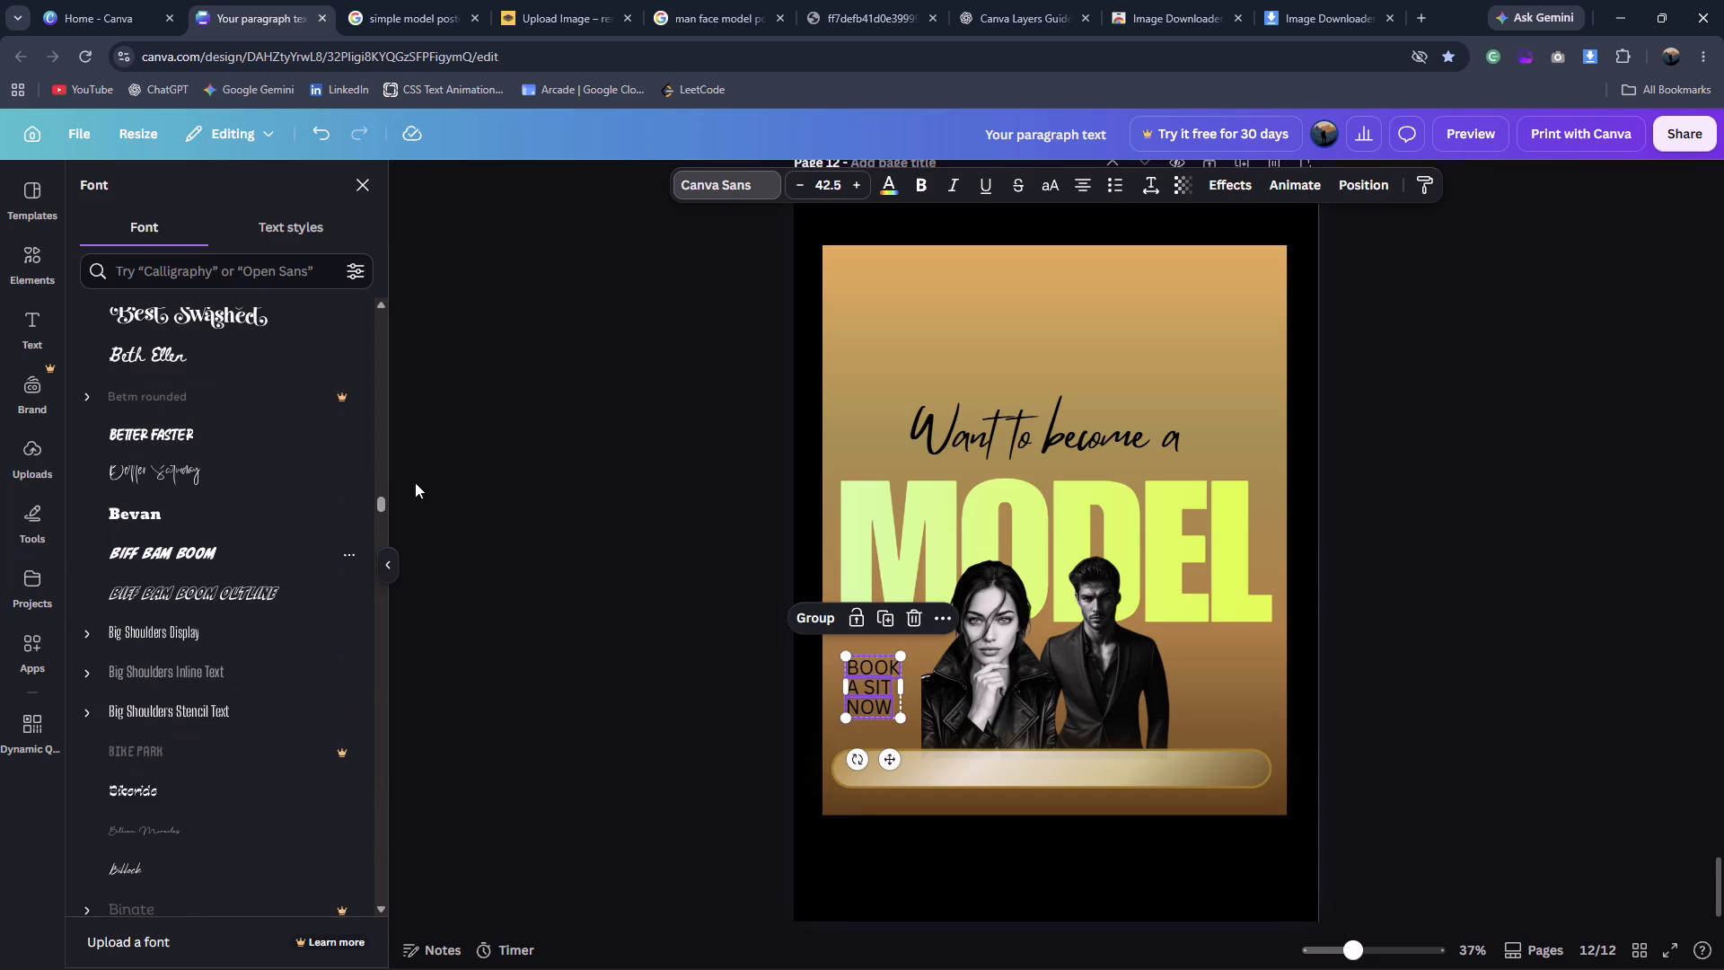
{"action": "left_click_drag", "start_coordinate": [378, 510], "coordinate": [389, 157]}
{"action": "left_click", "coordinate": [247, 493]}
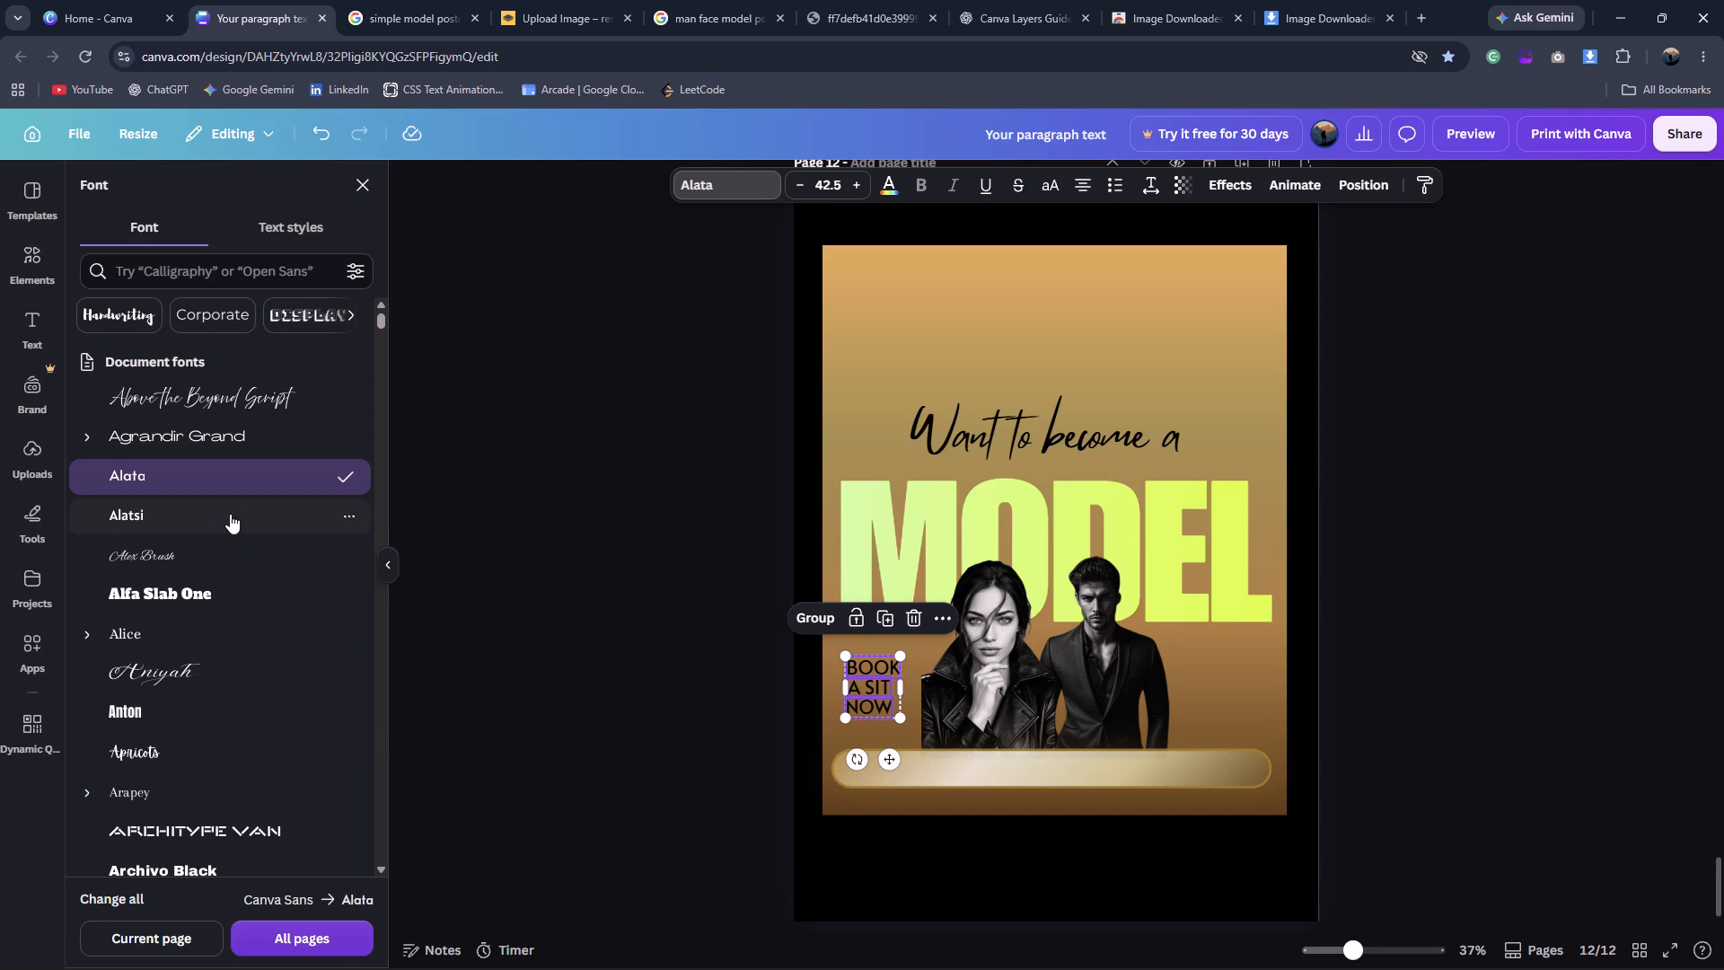
{"action": "left_click", "coordinate": [152, 713]}
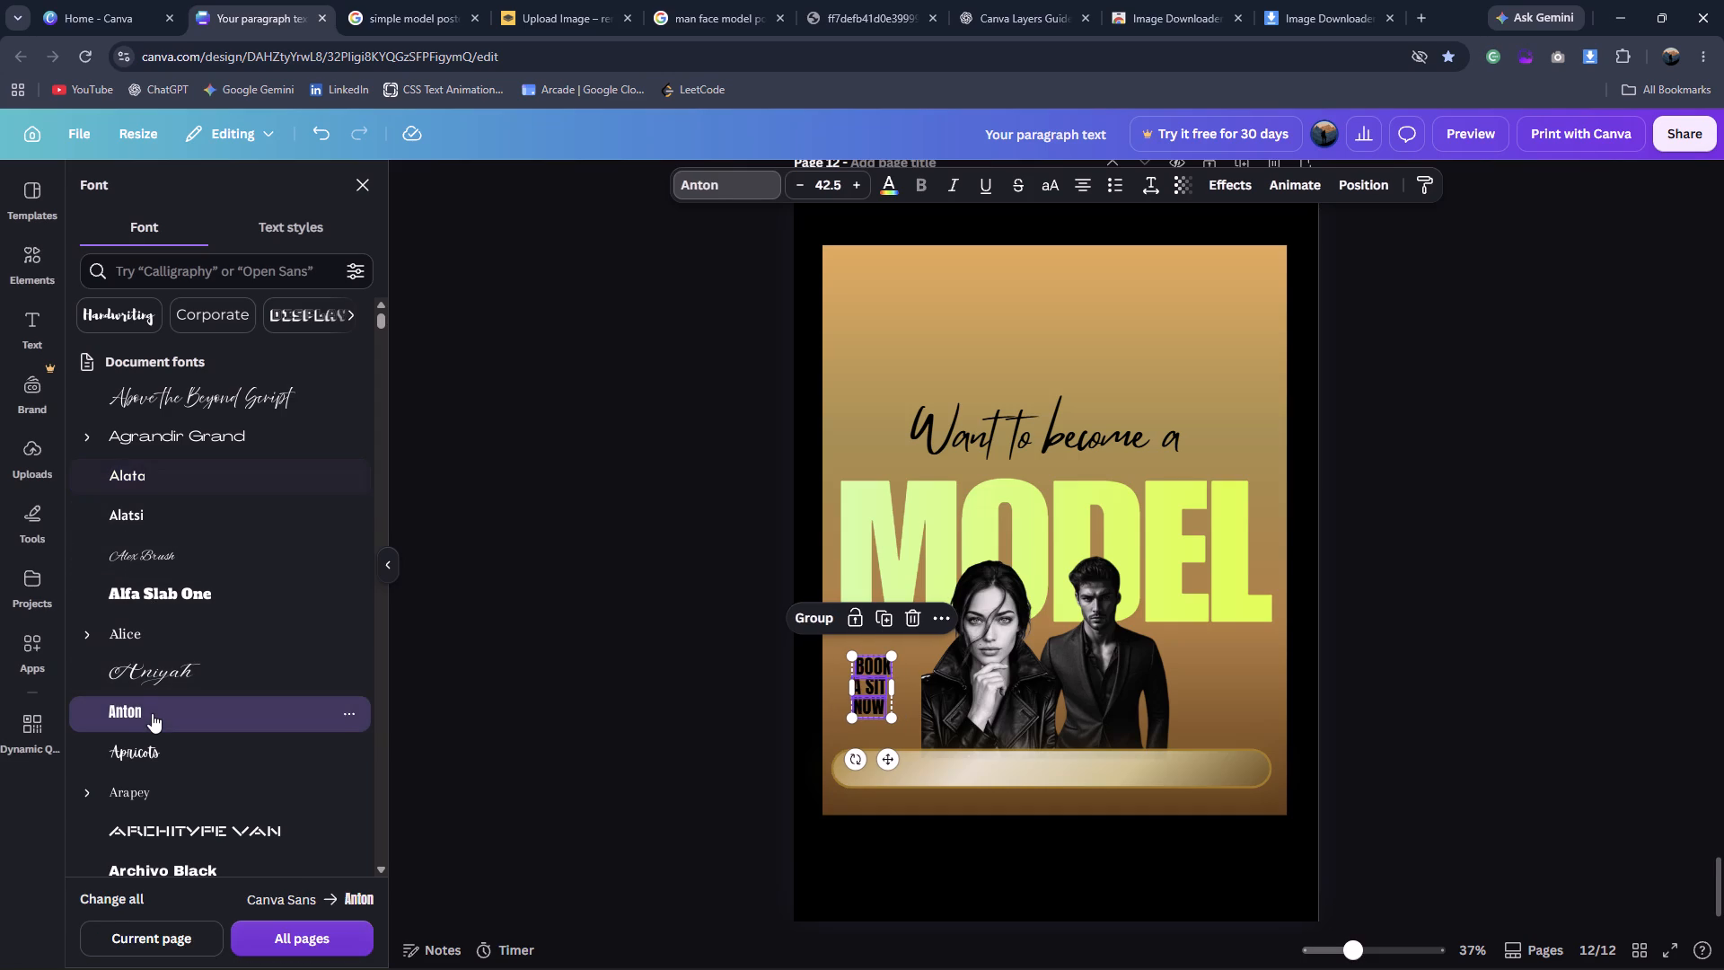
{"action": "left_click", "coordinate": [189, 487]}
{"action": "scroll", "coordinate": [228, 647], "scroll_direction": "down", "scroll_amount": 3}
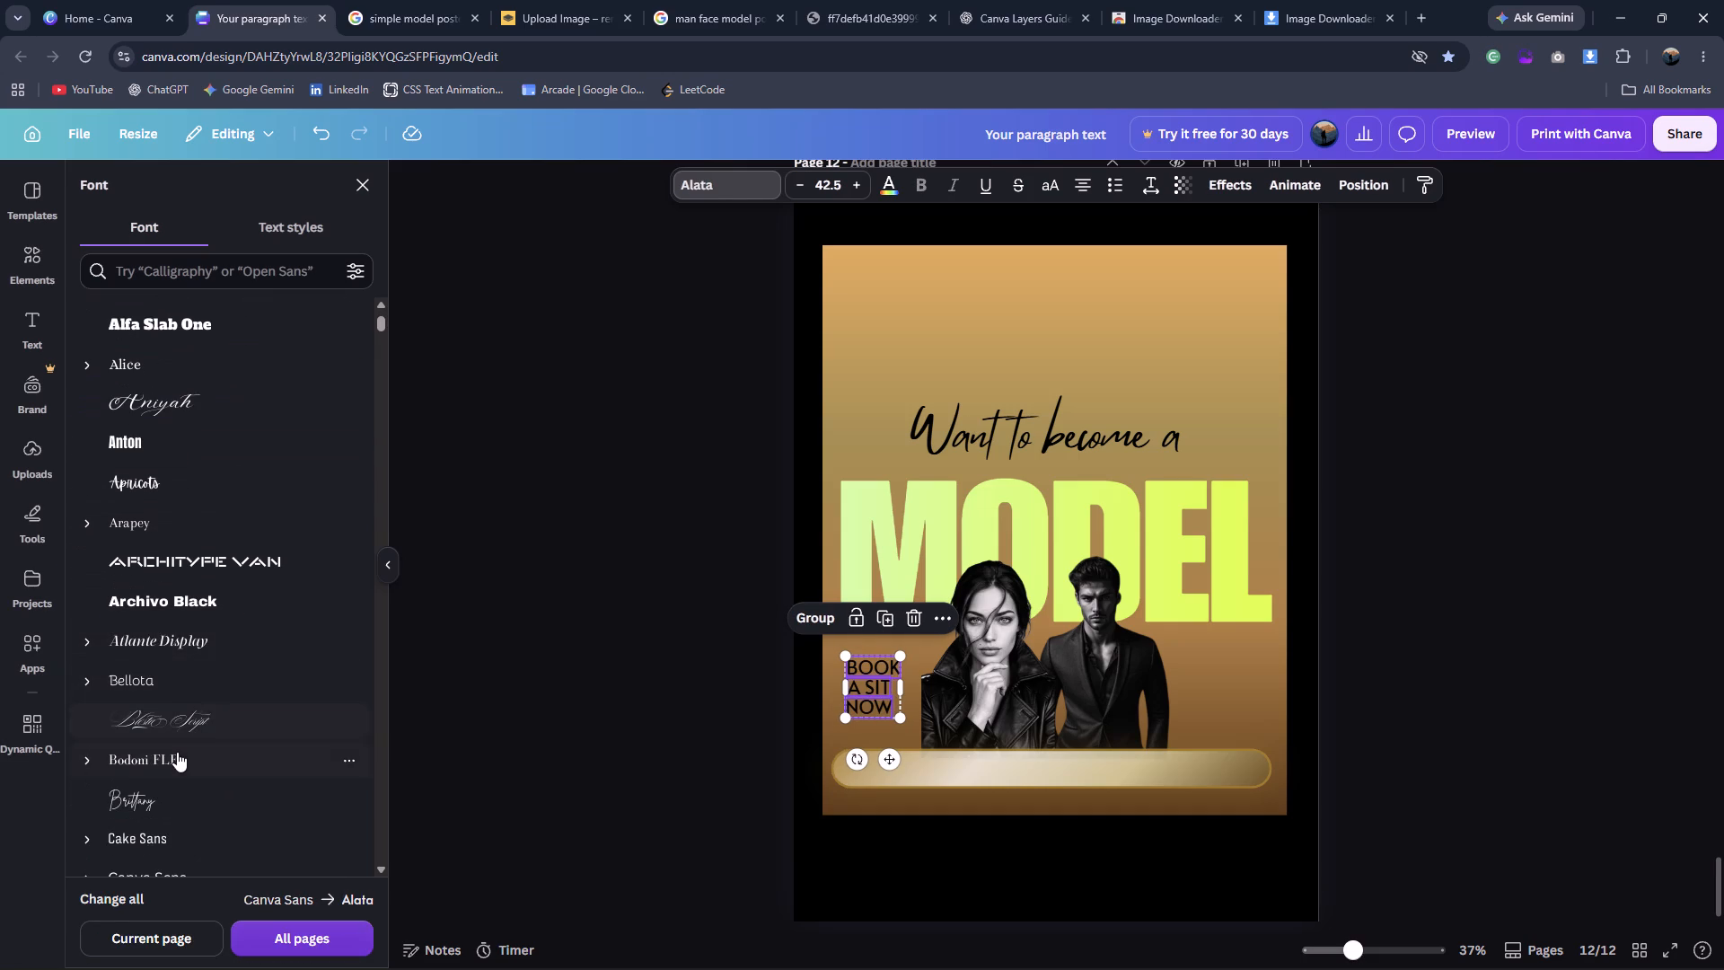
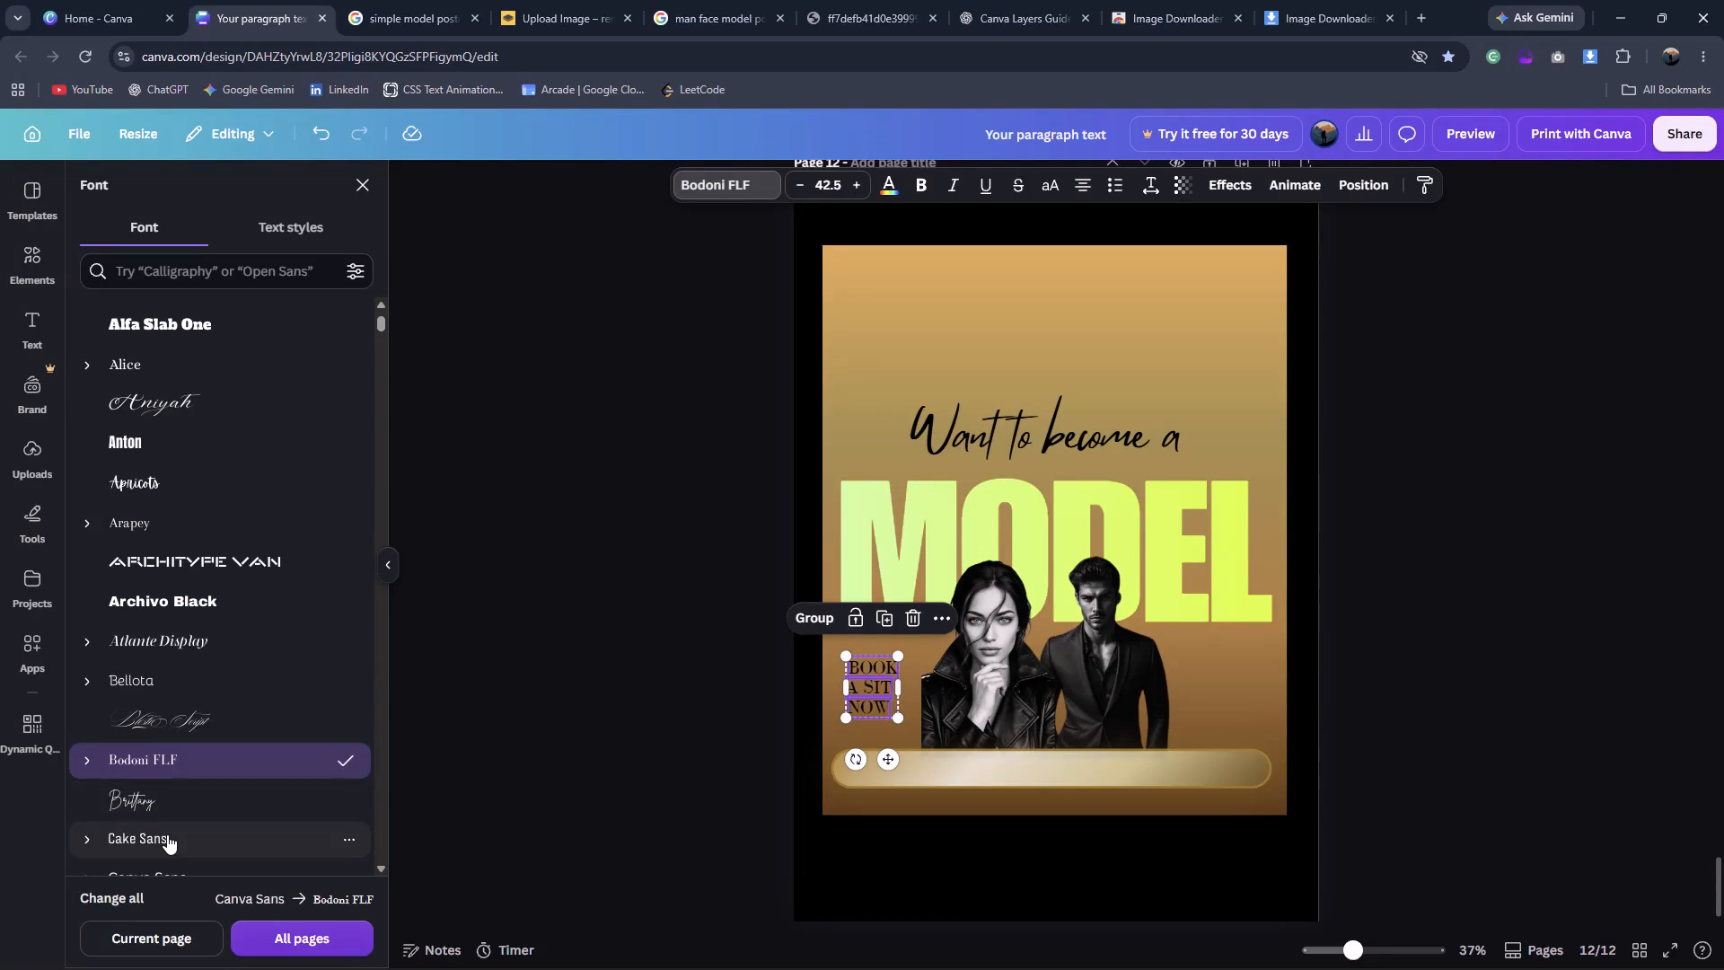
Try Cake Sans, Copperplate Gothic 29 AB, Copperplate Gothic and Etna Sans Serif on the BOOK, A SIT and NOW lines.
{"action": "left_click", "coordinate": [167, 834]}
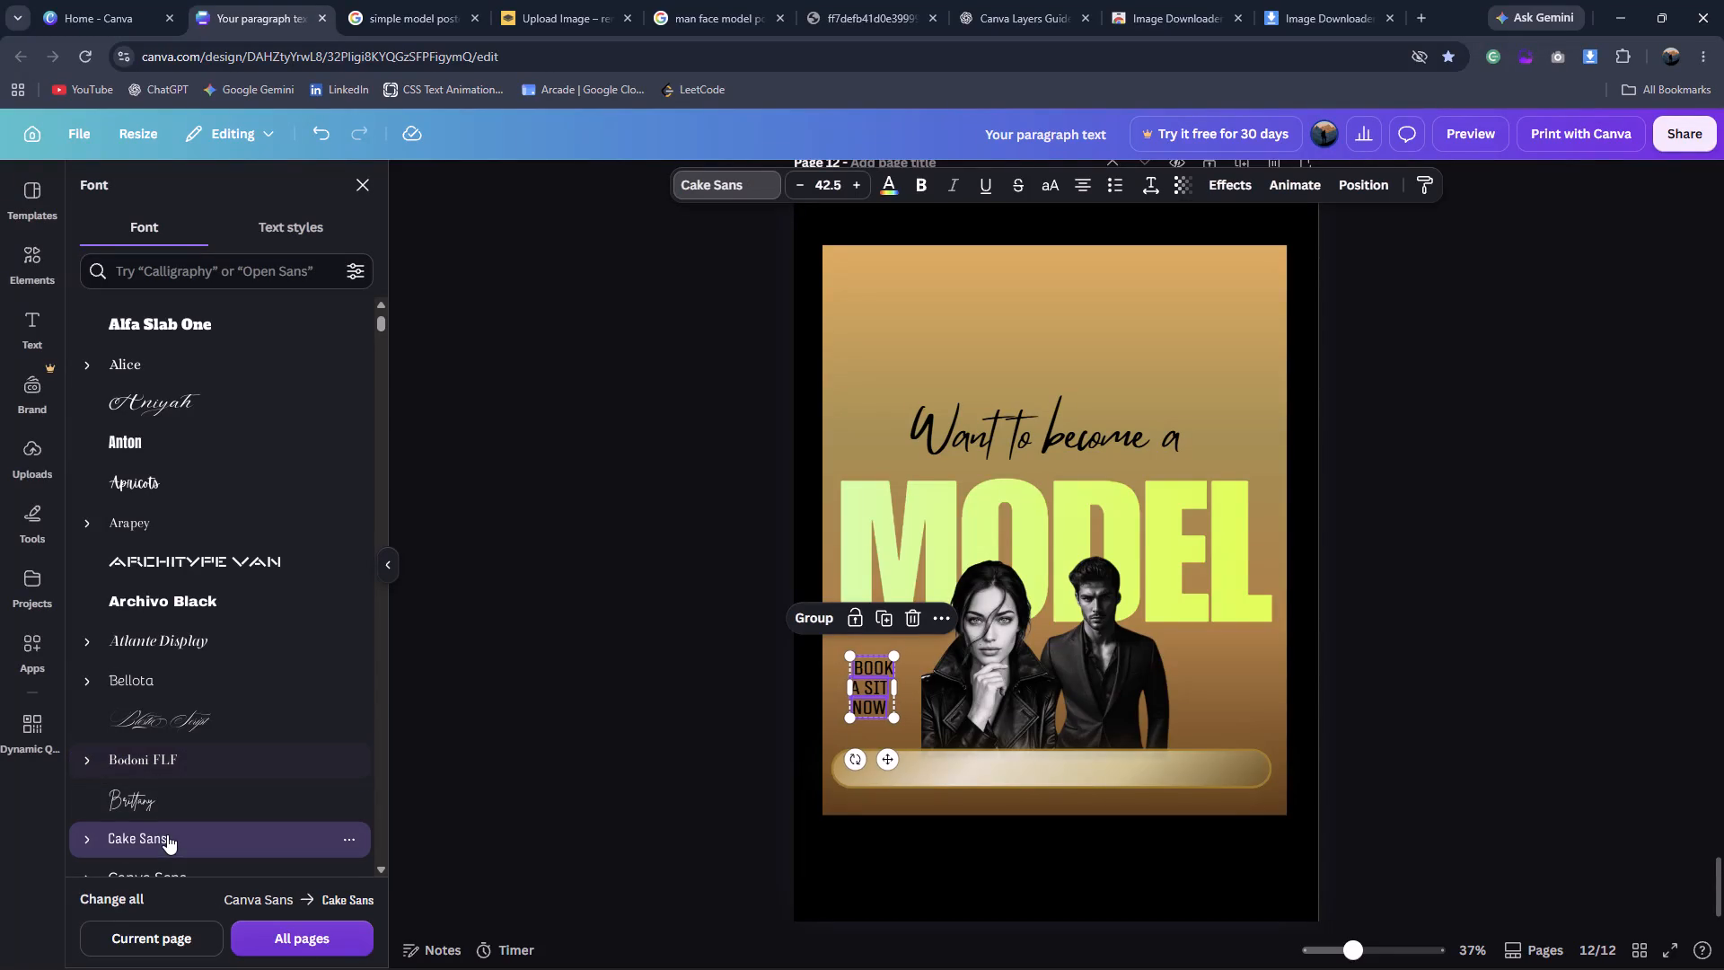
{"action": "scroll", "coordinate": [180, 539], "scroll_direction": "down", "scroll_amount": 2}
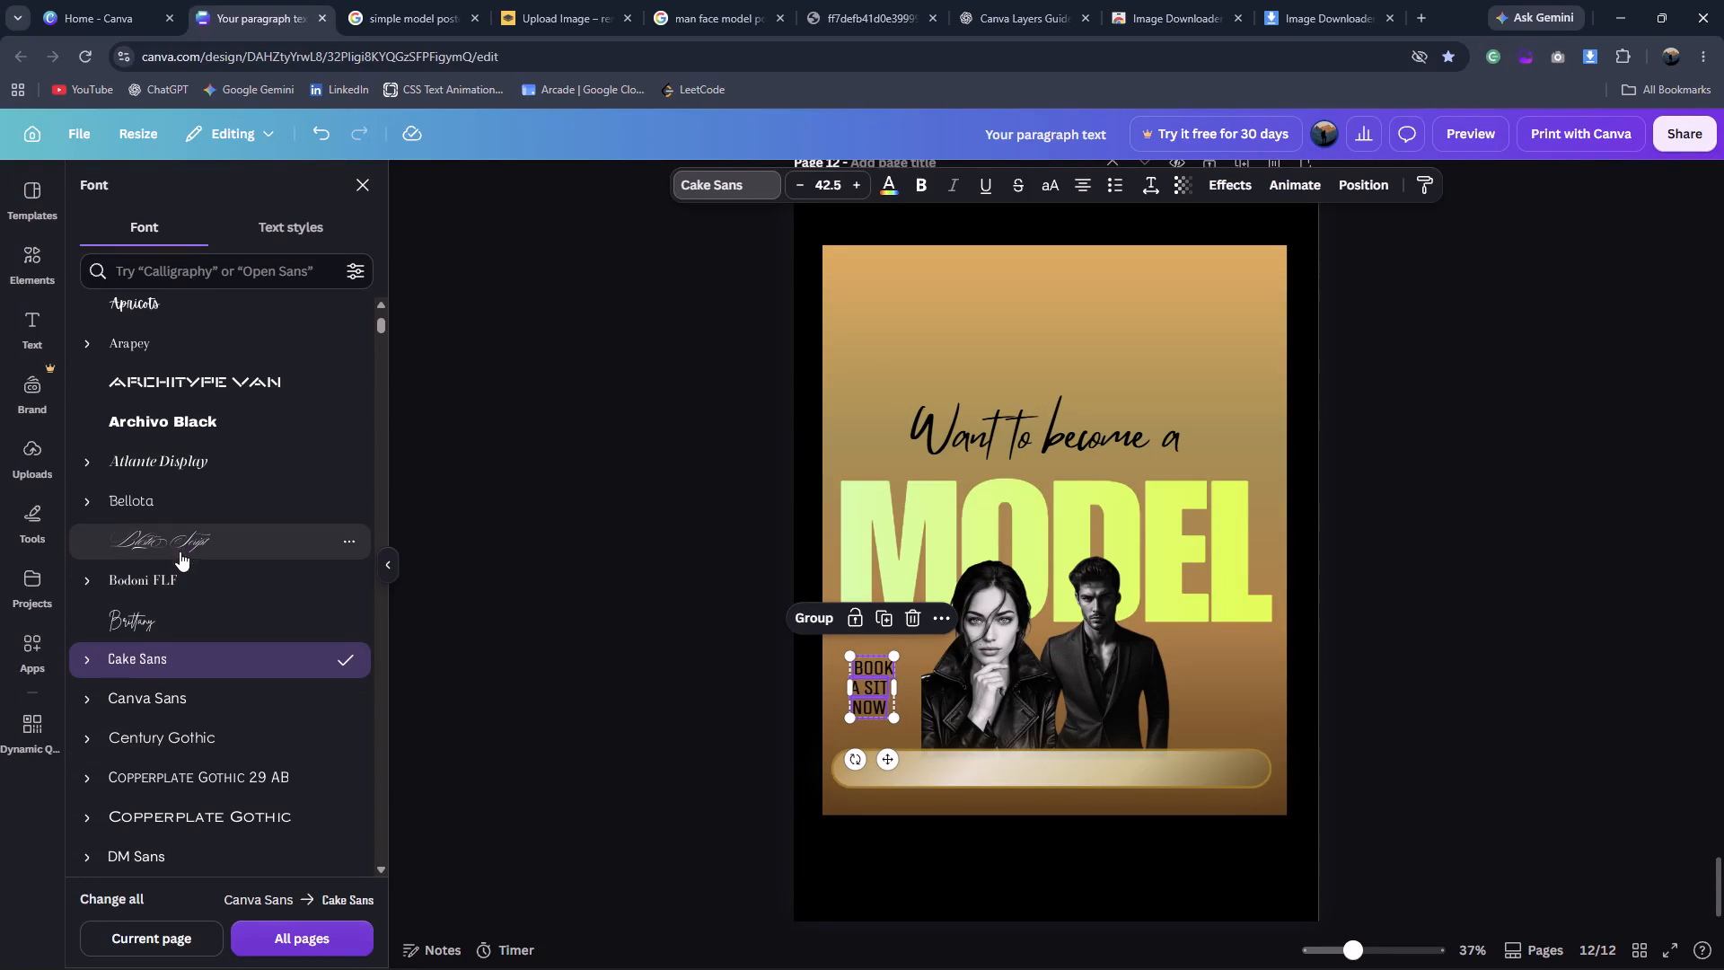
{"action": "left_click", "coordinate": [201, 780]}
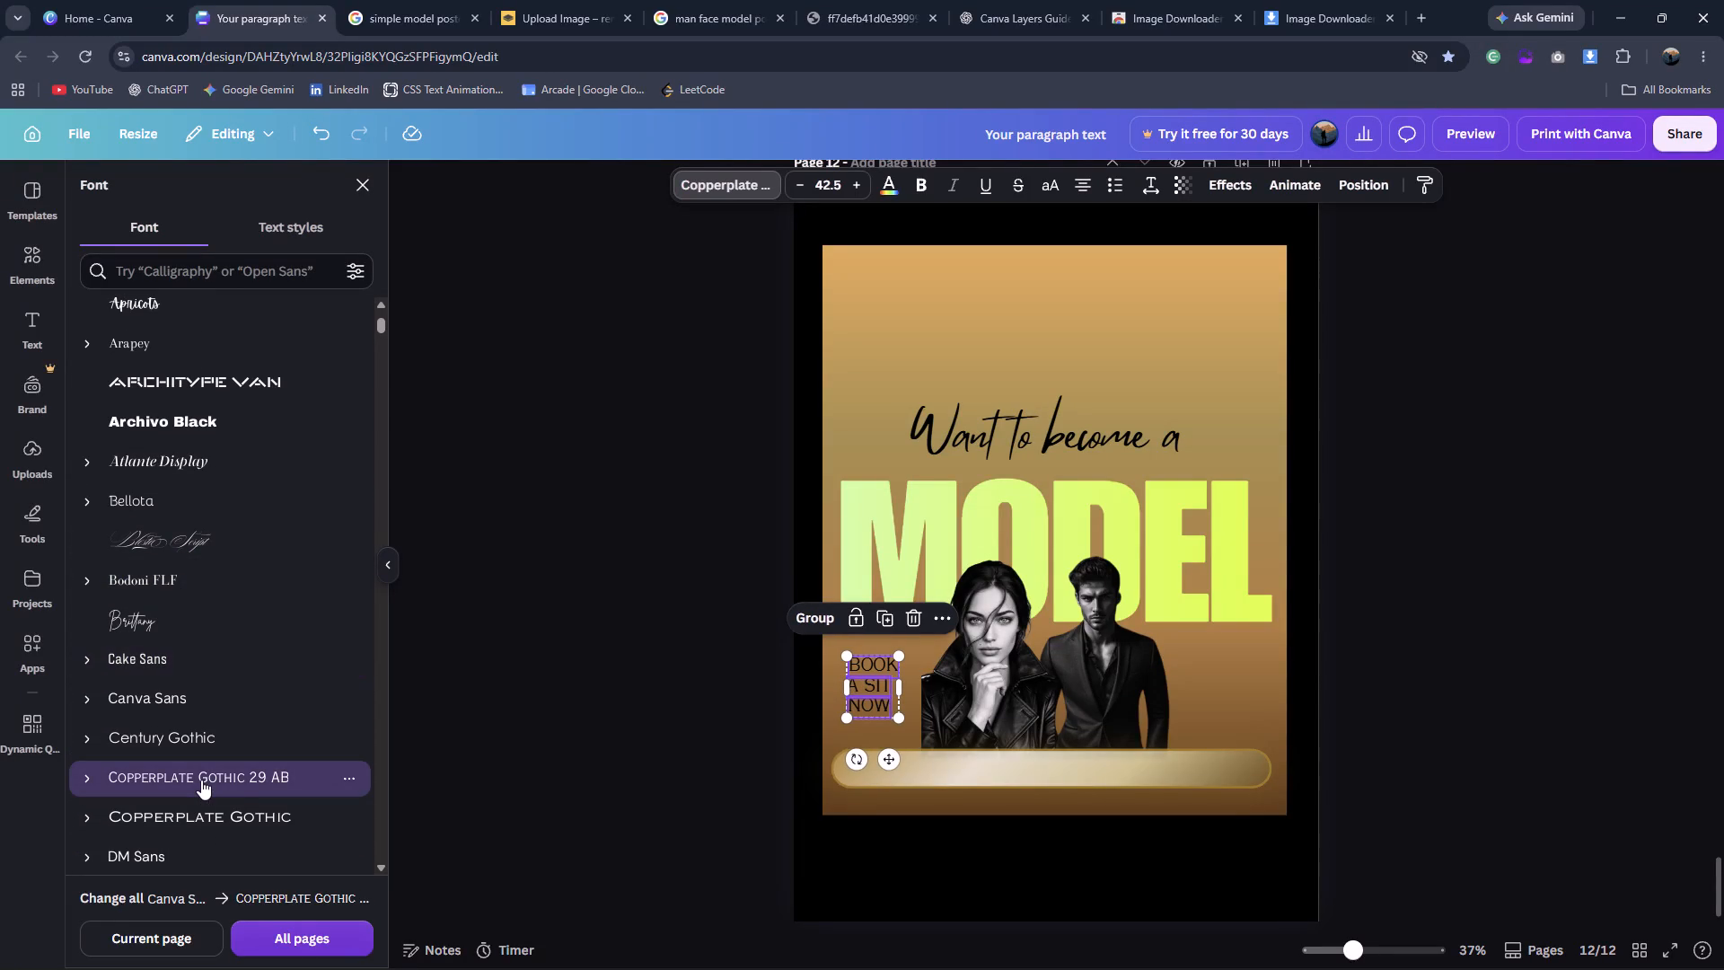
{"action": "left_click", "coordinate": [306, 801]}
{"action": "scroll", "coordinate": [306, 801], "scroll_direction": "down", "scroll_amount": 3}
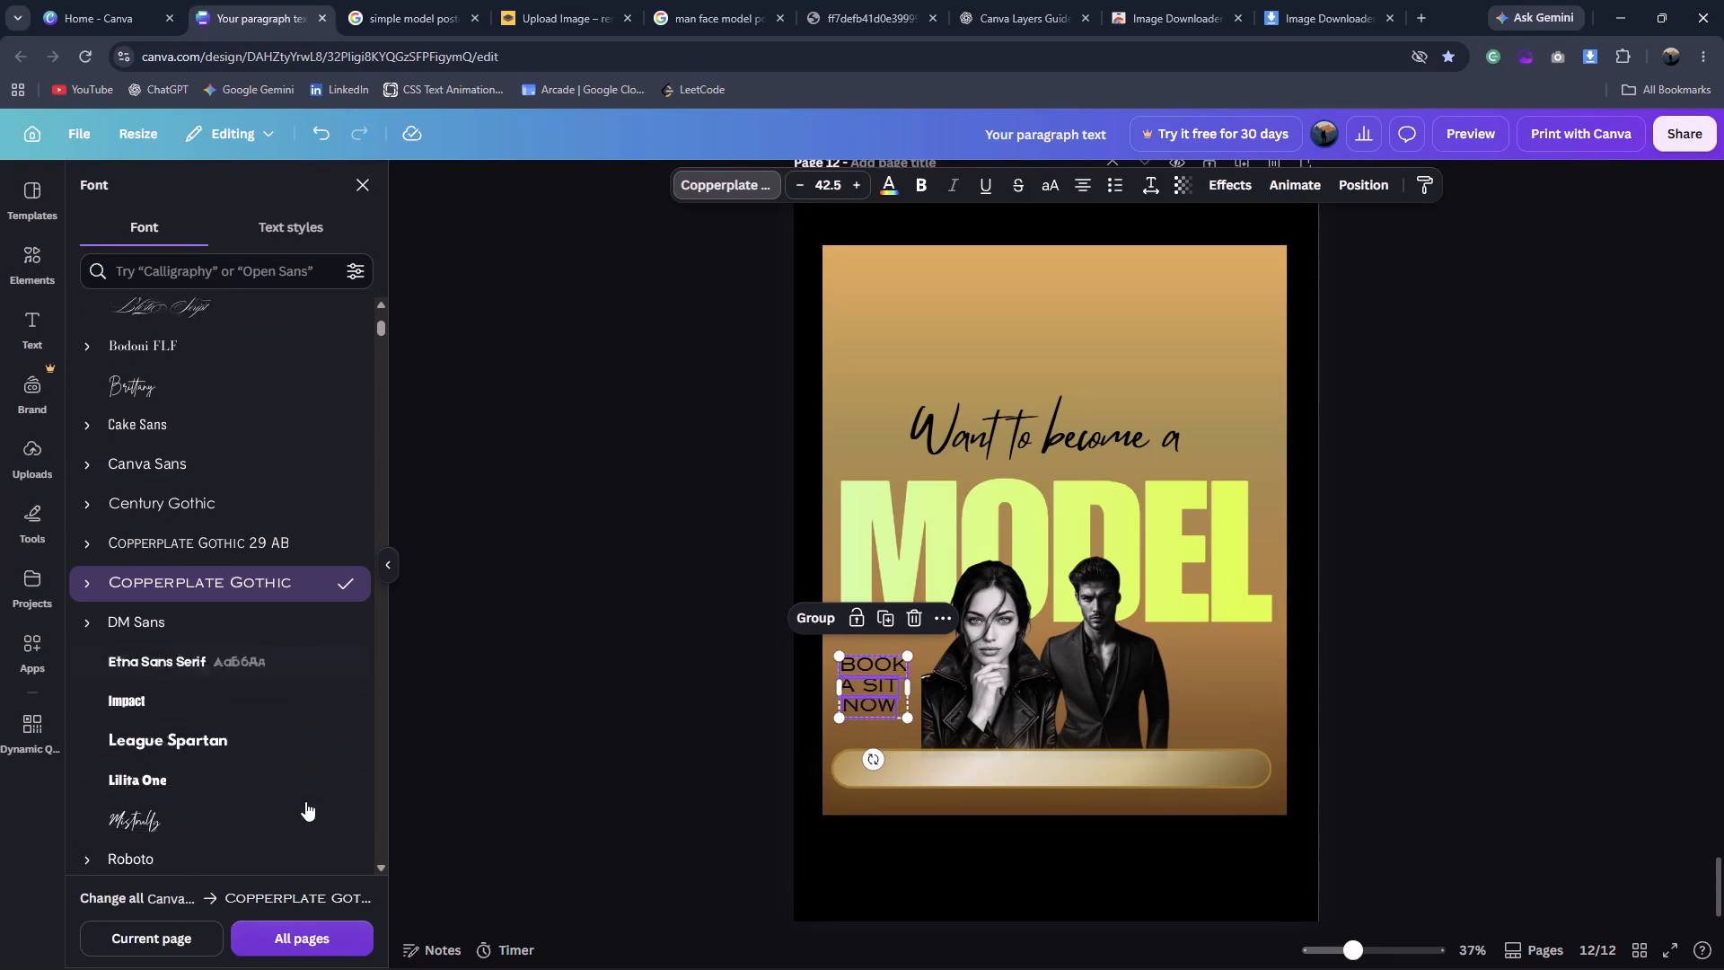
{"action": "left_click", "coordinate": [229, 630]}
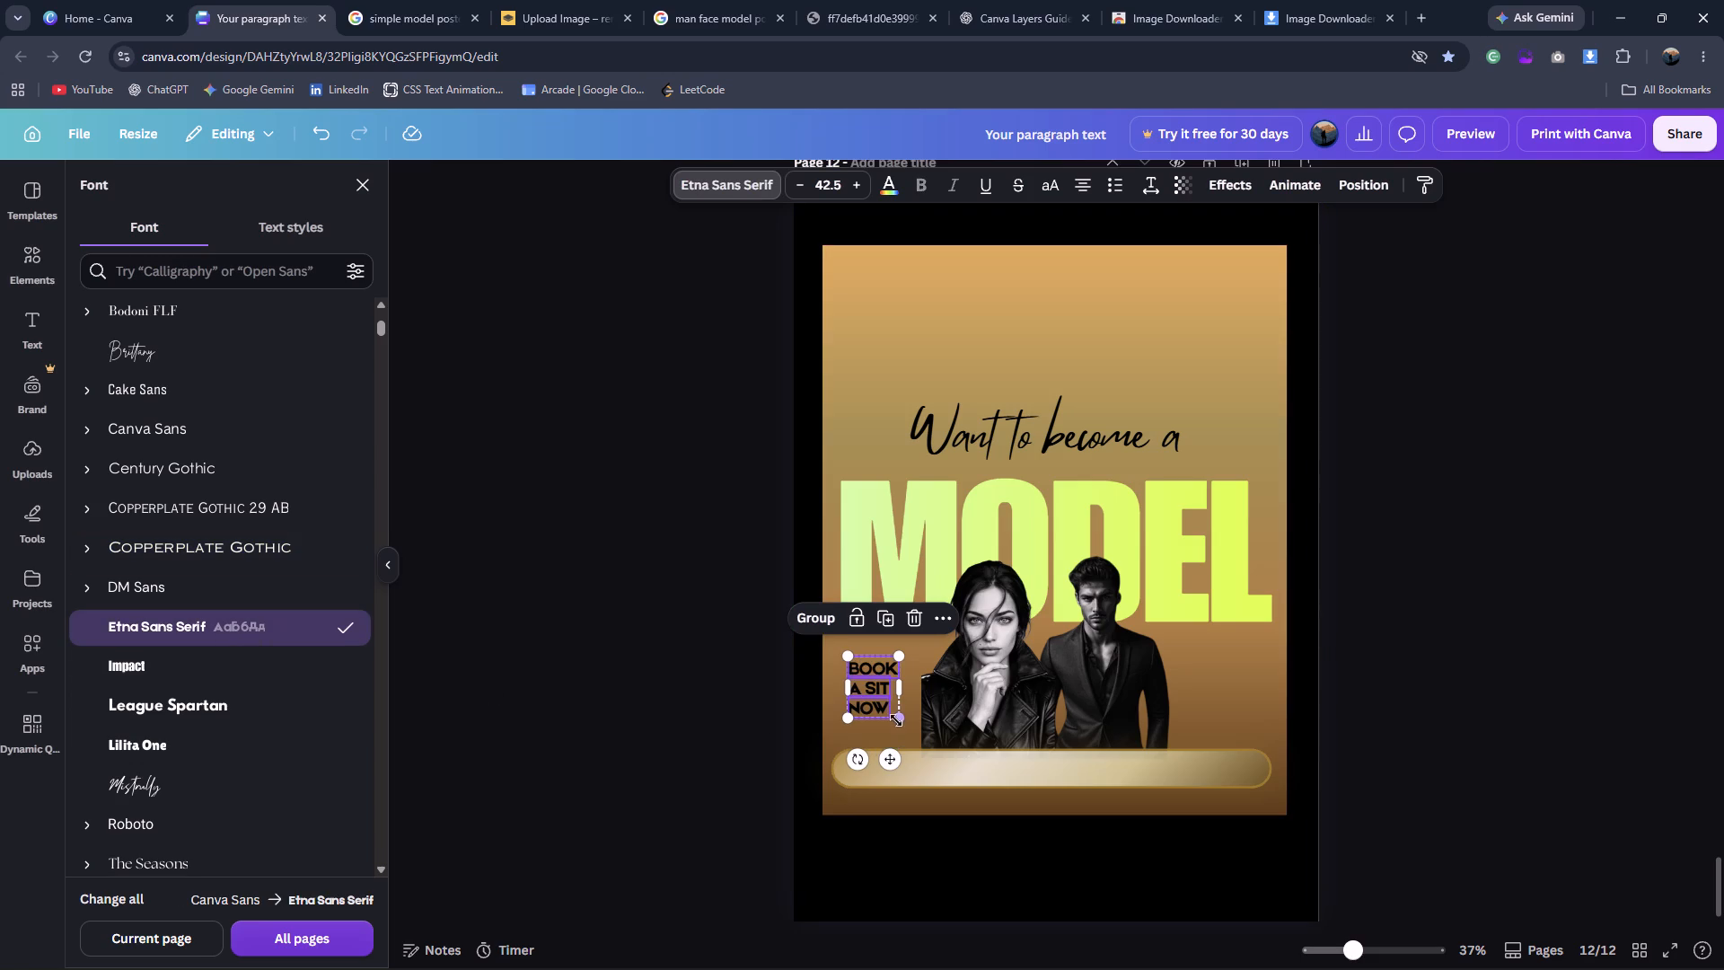
Scale the three booking lines down together to size 28.7 and widen their text boxes slightly.
{"action": "left_click_drag", "start_coordinate": [897, 717], "coordinate": [880, 692]}
{"action": "left_click_drag", "start_coordinate": [884, 677], "coordinate": [895, 677]}
Try Lilita One and Impact on the three booking lines, and settle on Times New Roman MT.
{"action": "left_click", "coordinate": [233, 737]}
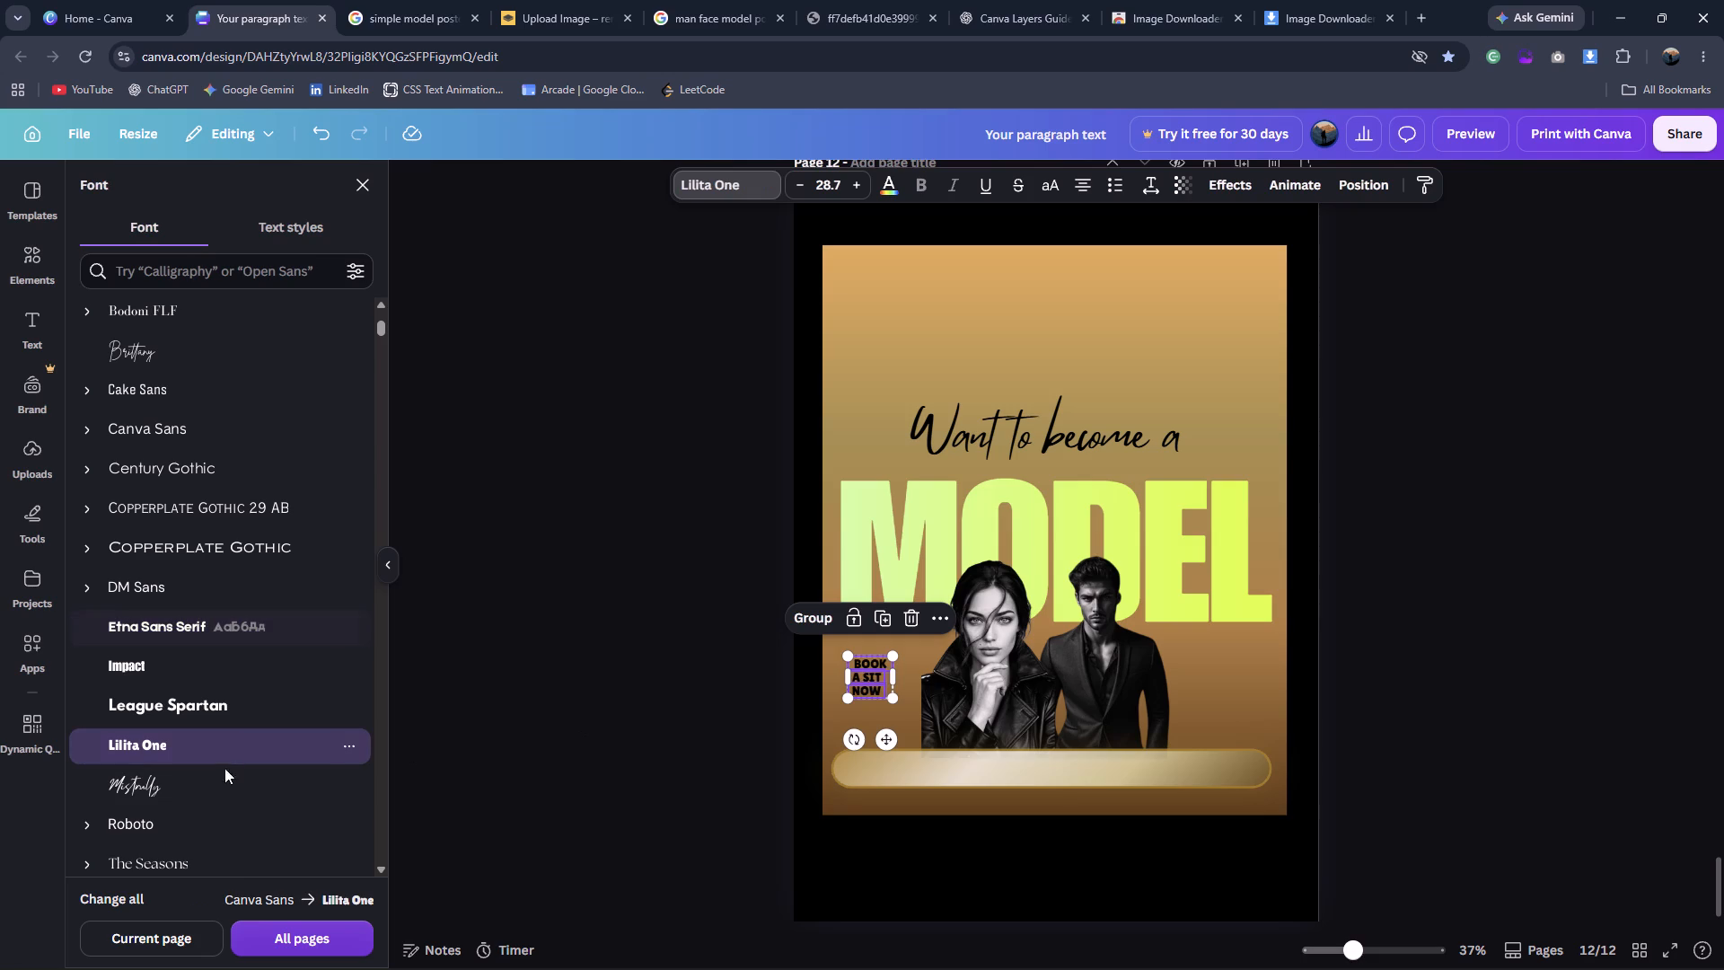
{"action": "left_click", "coordinate": [215, 670]}
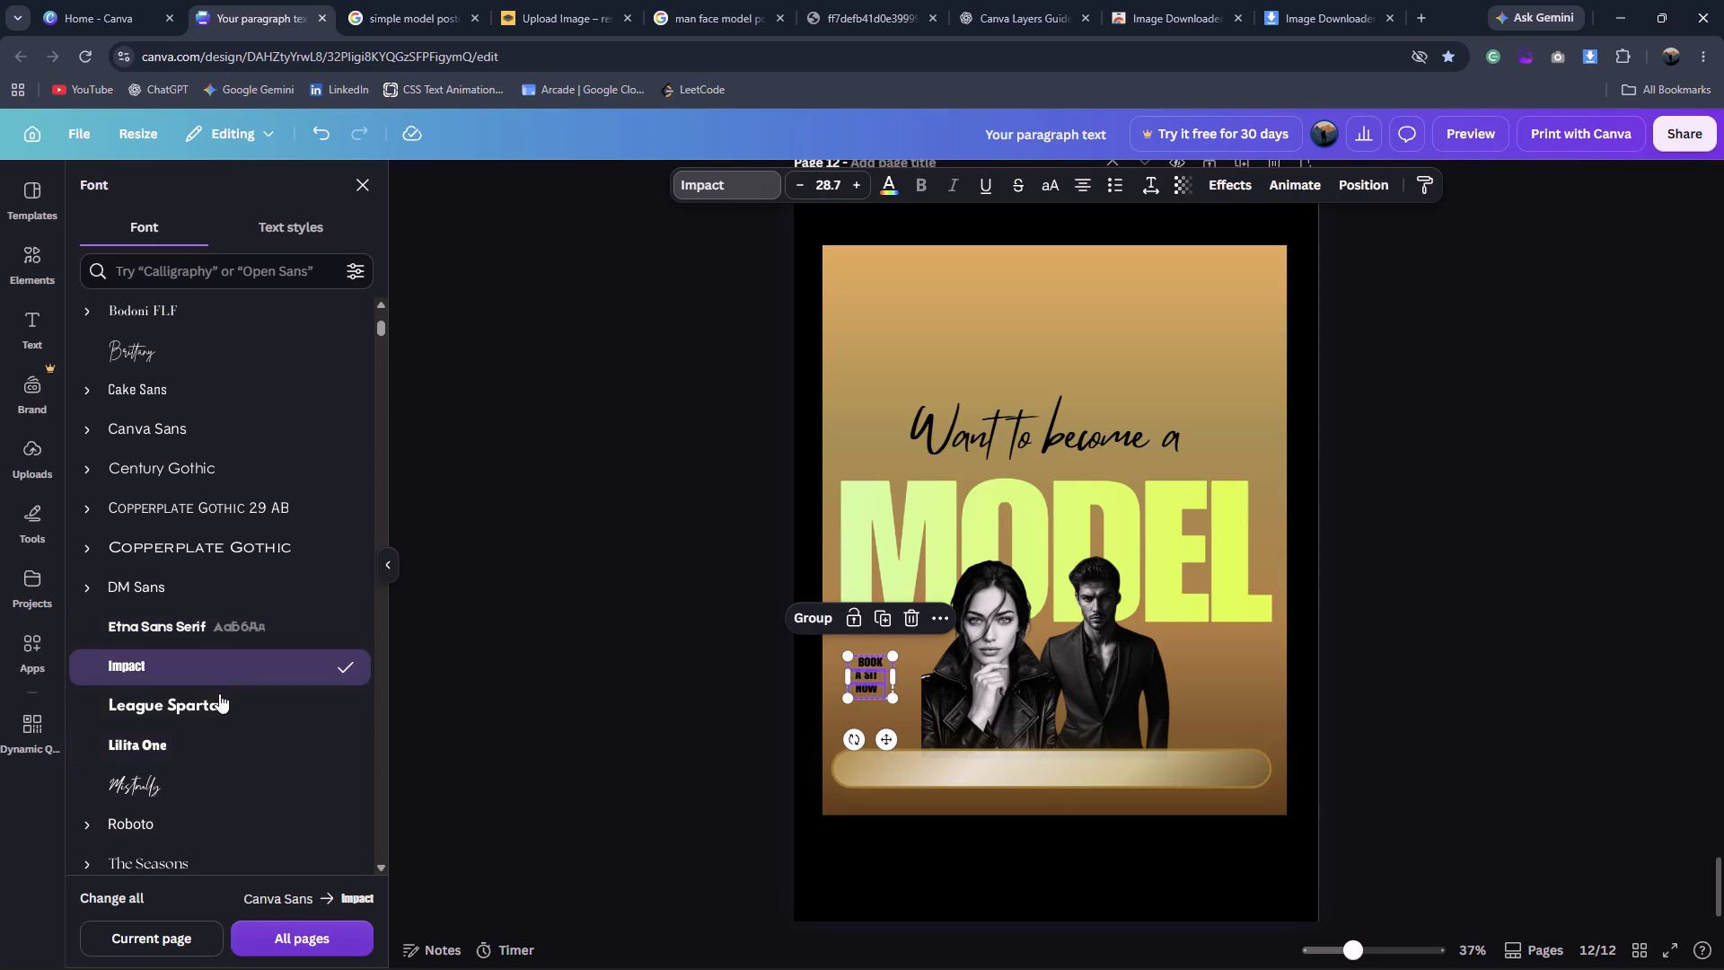
{"action": "scroll", "coordinate": [230, 744], "scroll_direction": "down", "scroll_amount": 1}
{"action": "left_click", "coordinate": [215, 805]}
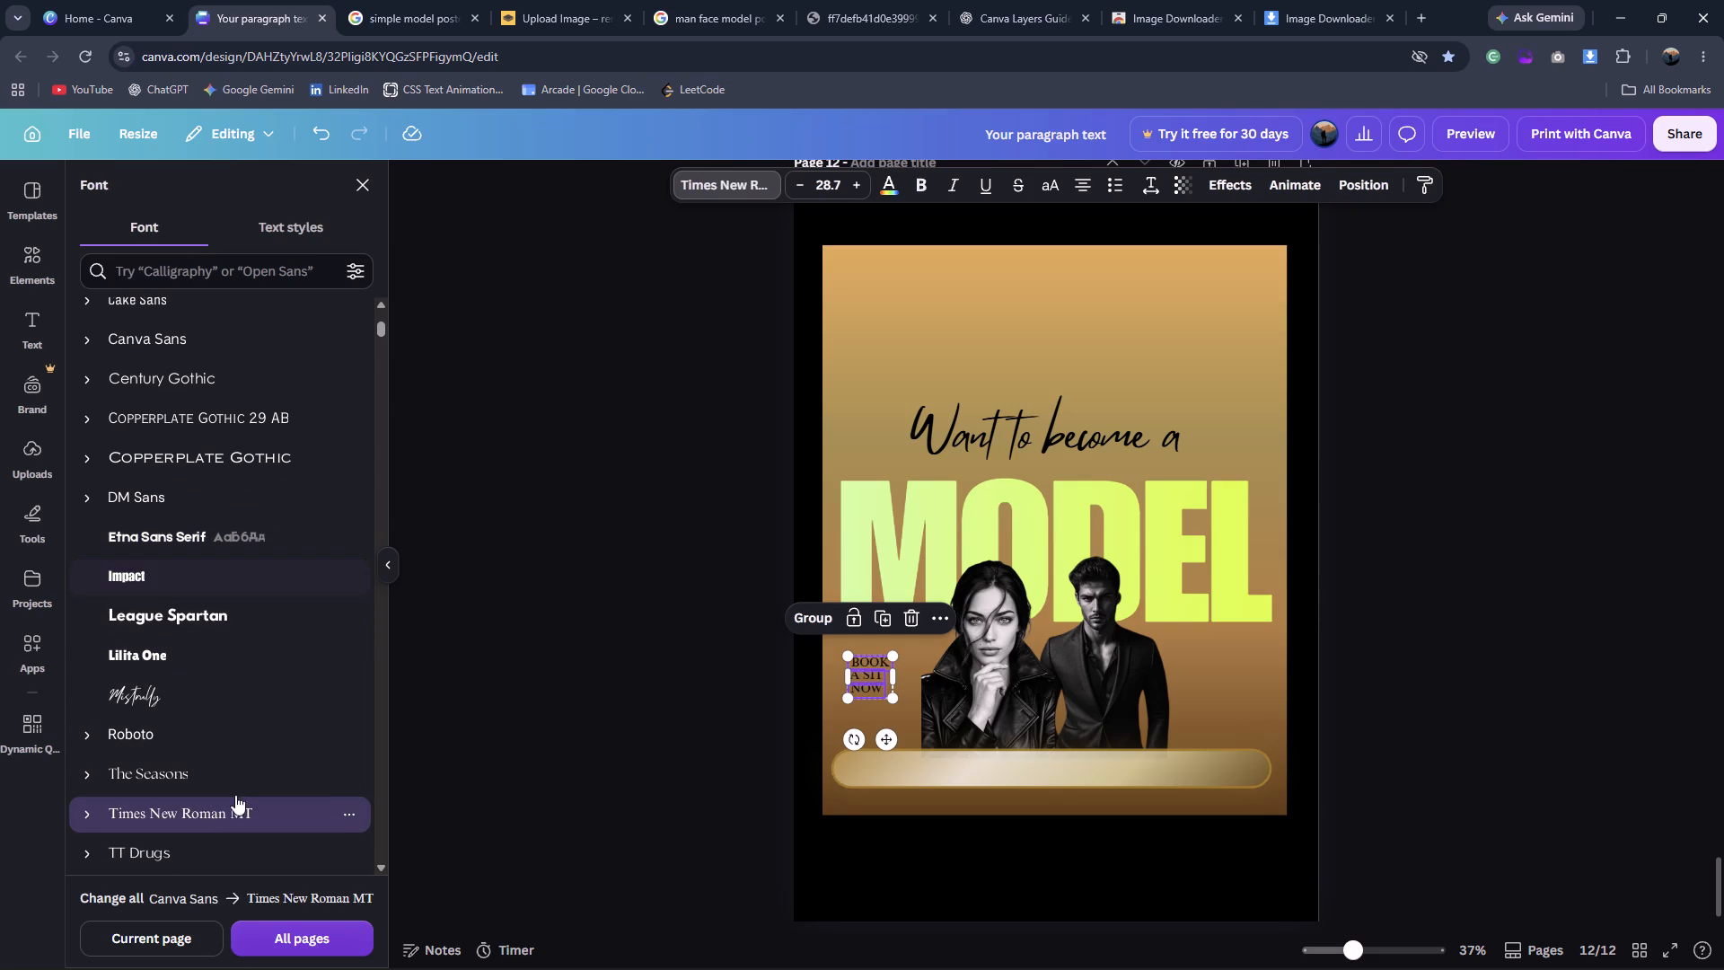
{"action": "left_click", "coordinate": [530, 693]}
{"action": "left_click", "coordinate": [530, 693]}
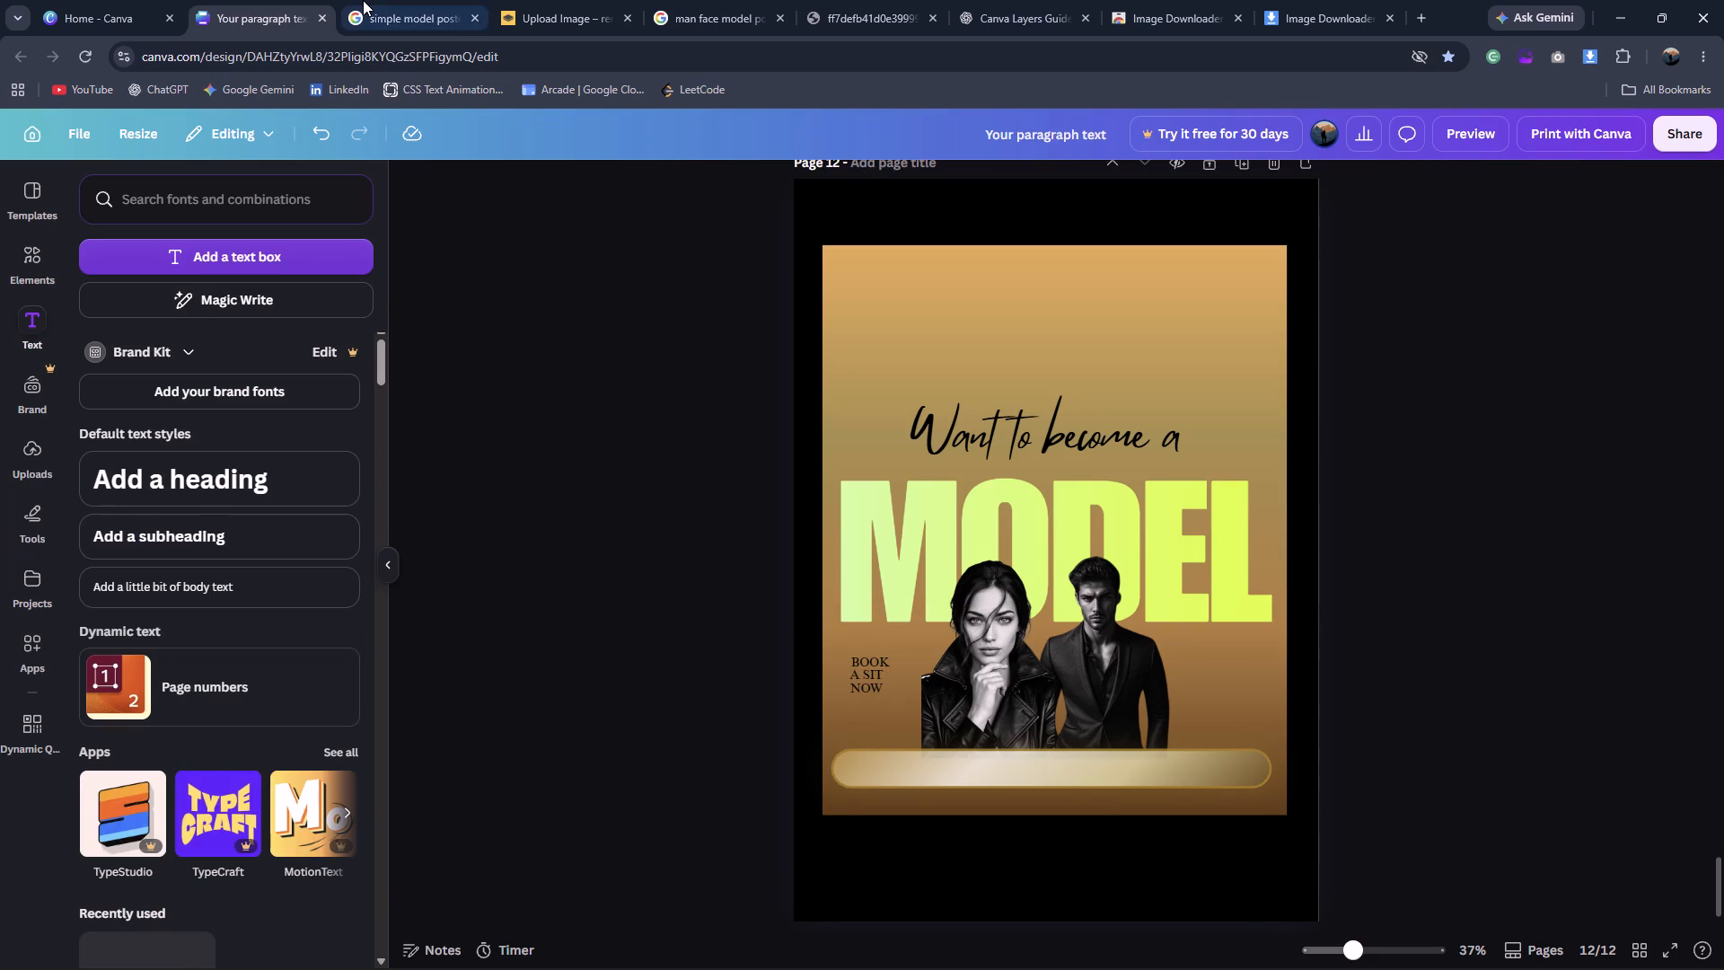
After checking the reference, insert an extra space between A and SIT in the middle booking line.
{"action": "left_click", "coordinate": [363, 0]}
{"action": "left_click", "coordinate": [241, 4]}
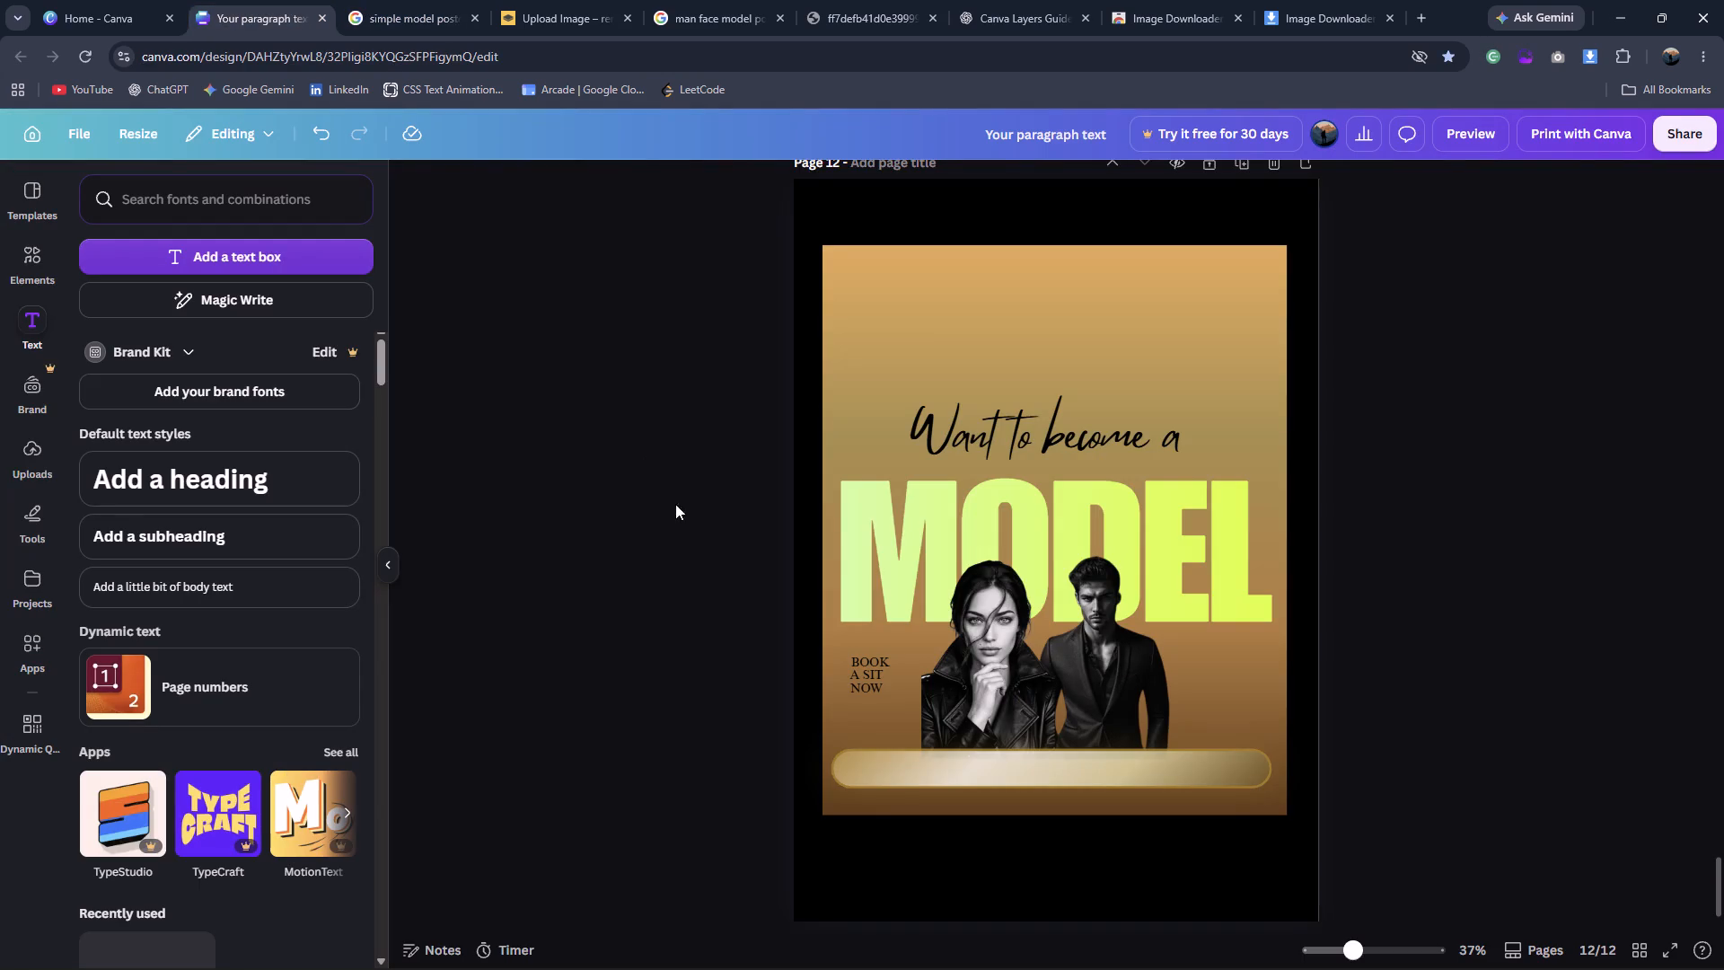
{"action": "left_click", "coordinate": [869, 677]}
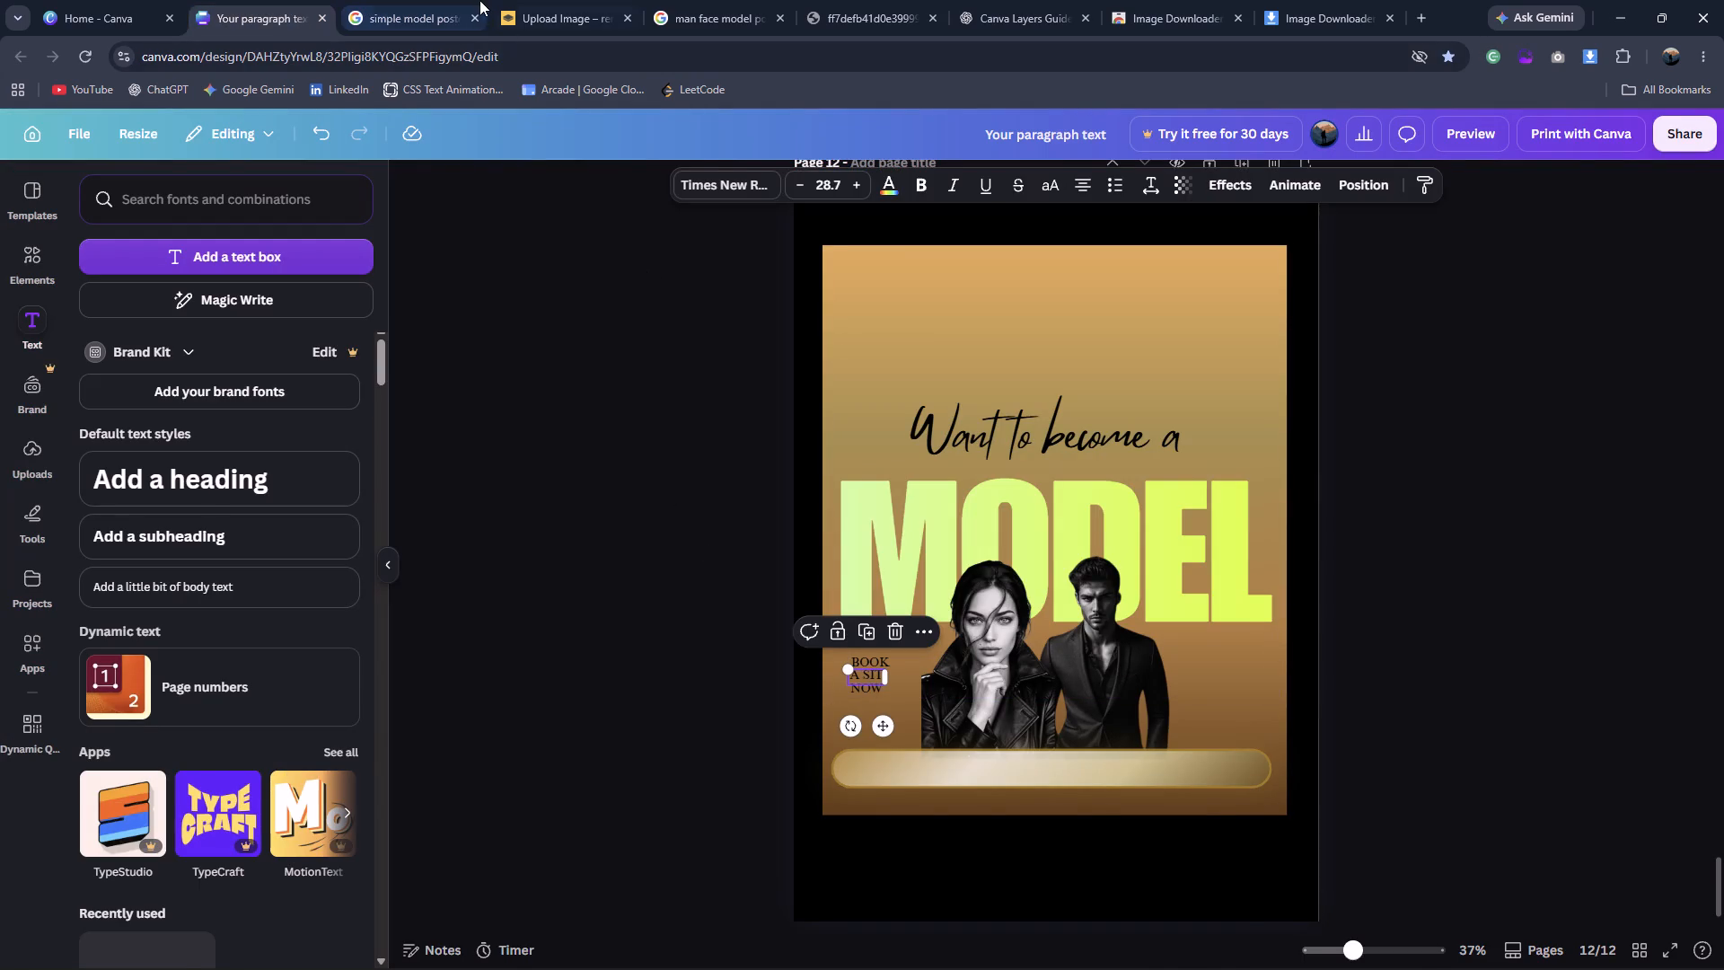
{"action": "left_click", "coordinate": [475, 0]}
{"action": "left_click", "coordinate": [274, 3]}
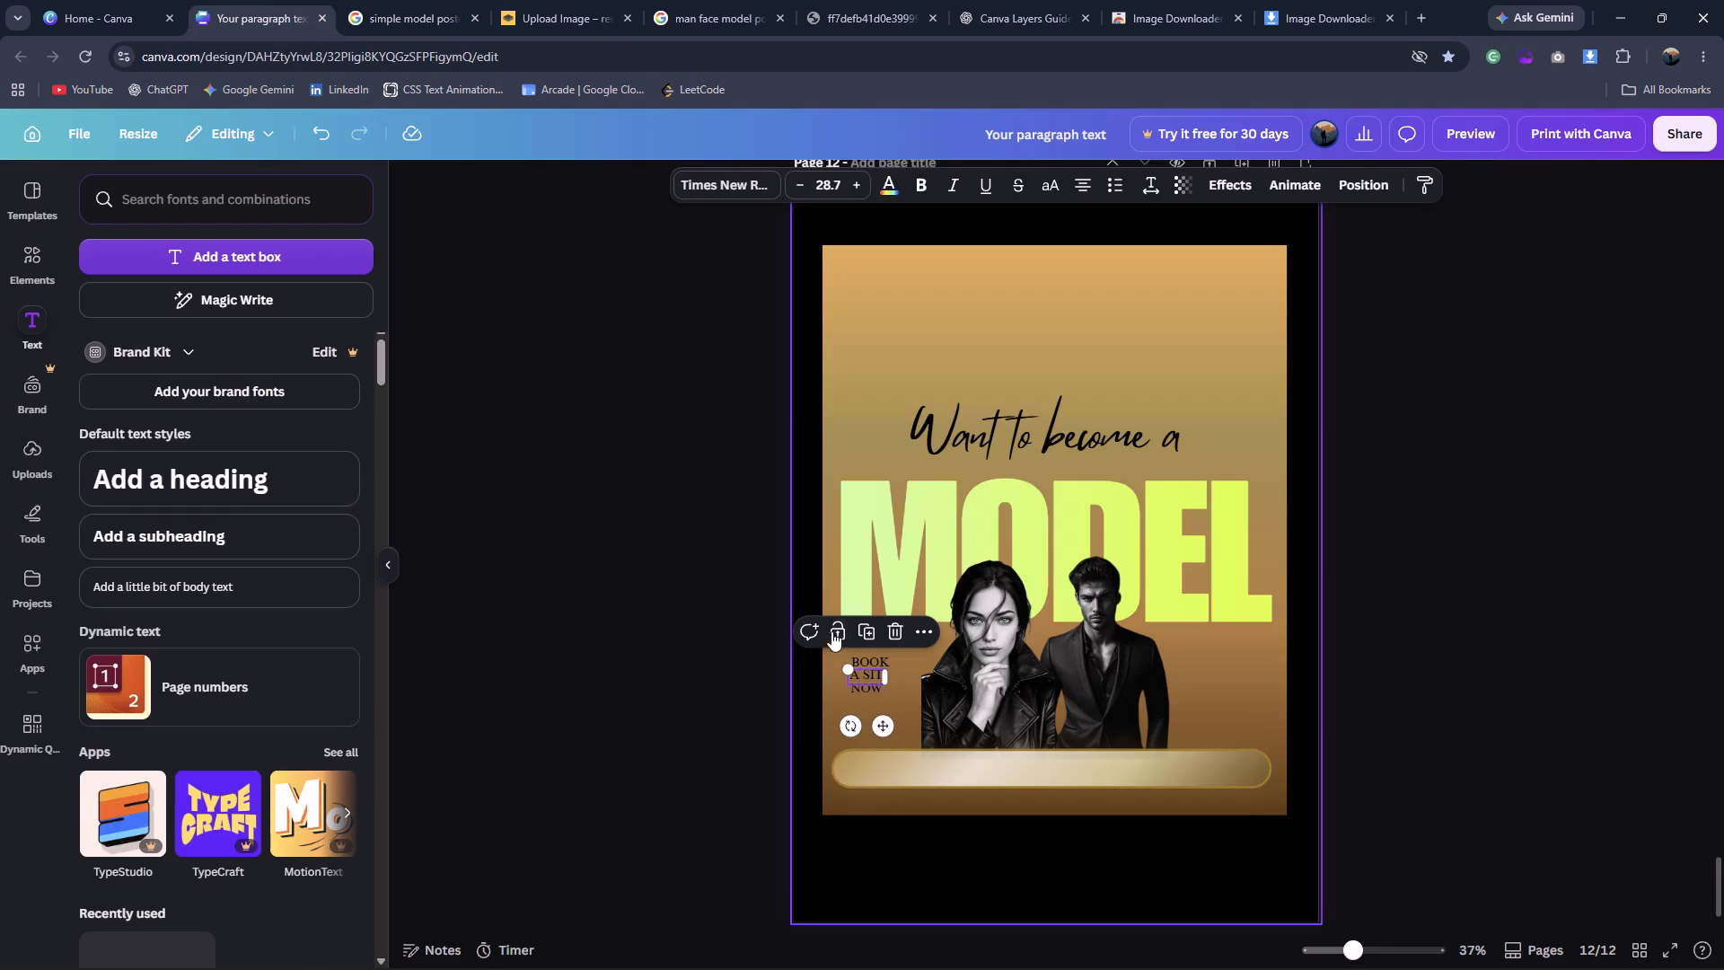
{"action": "double_click", "coordinate": [861, 668]}
{"action": "triple_click", "coordinate": [863, 675]}
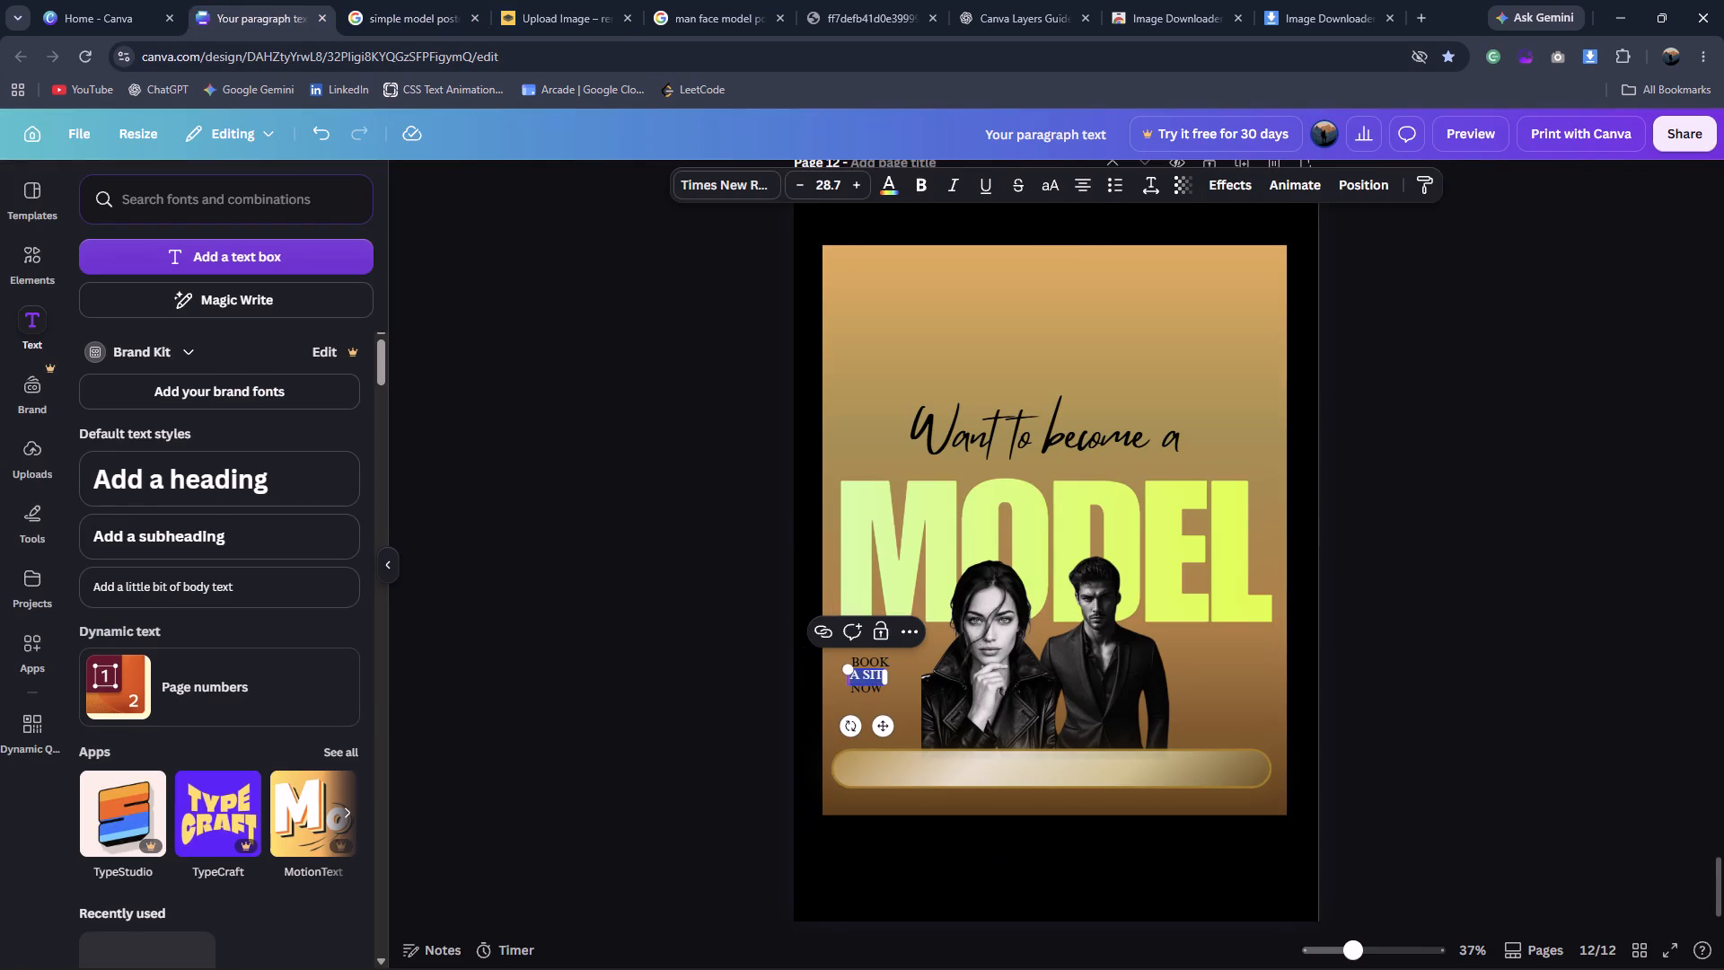
{"action": "left_click", "coordinate": [863, 675]}
{"action": "left_click", "coordinate": [863, 675]}
{"action": "key", "text": "space"}
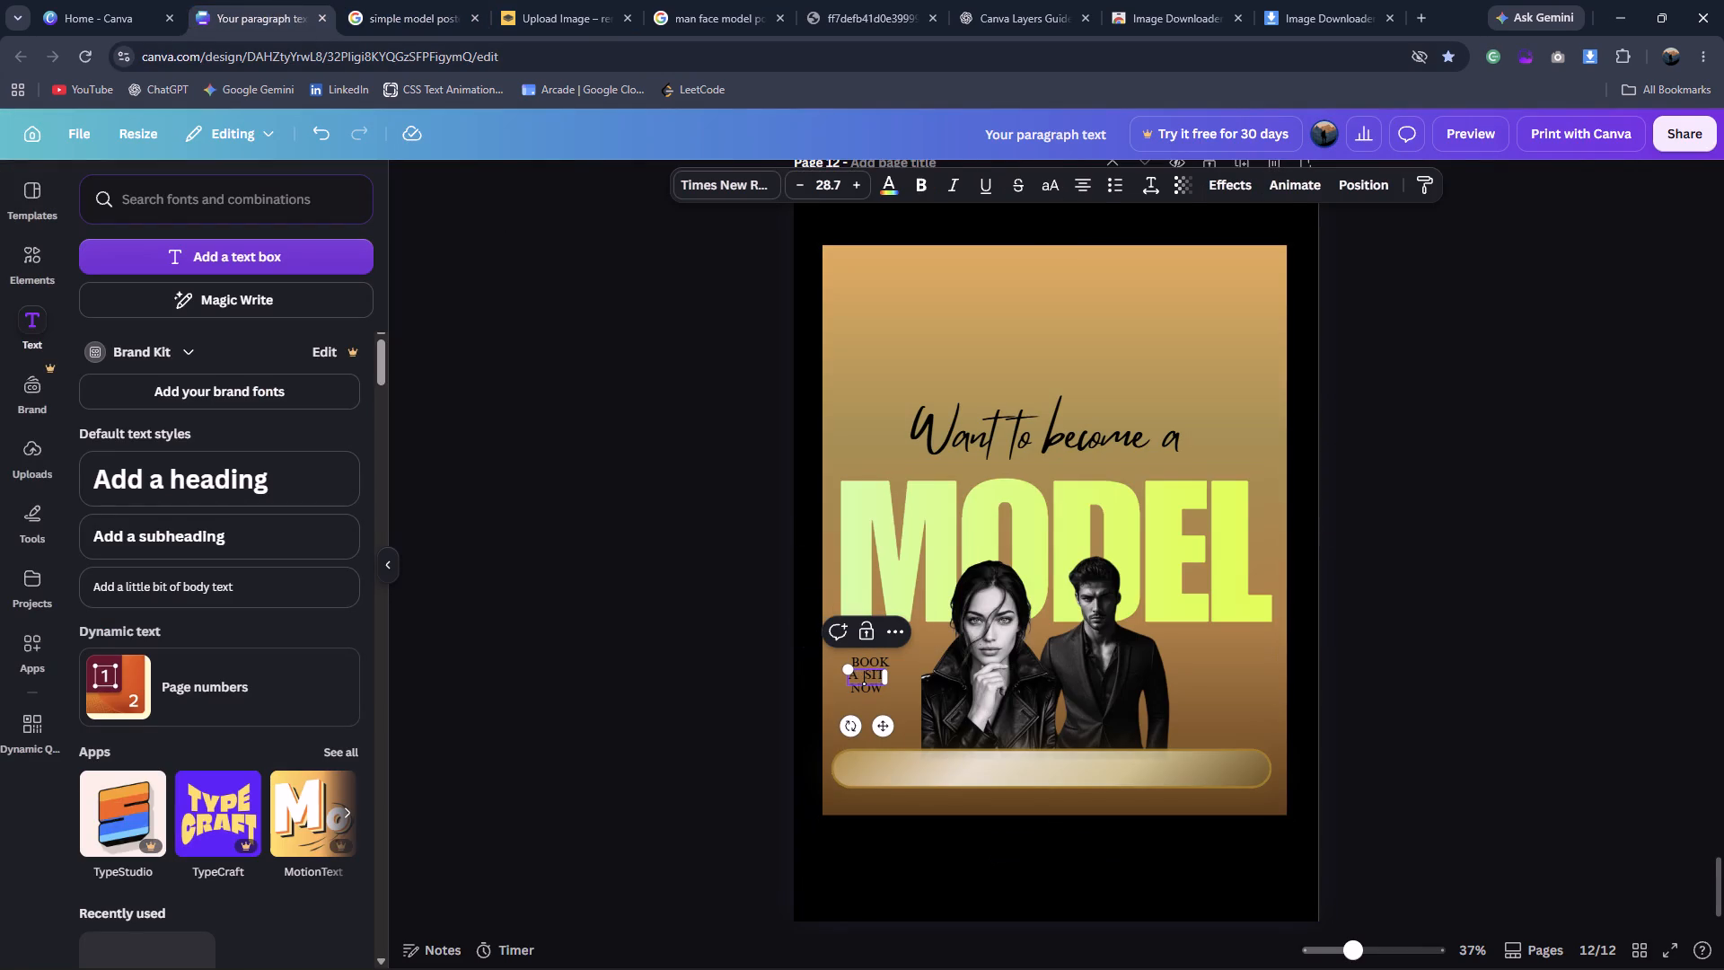
{"action": "left_click", "coordinate": [905, 666]}
{"action": "left_click", "coordinate": [875, 673]}
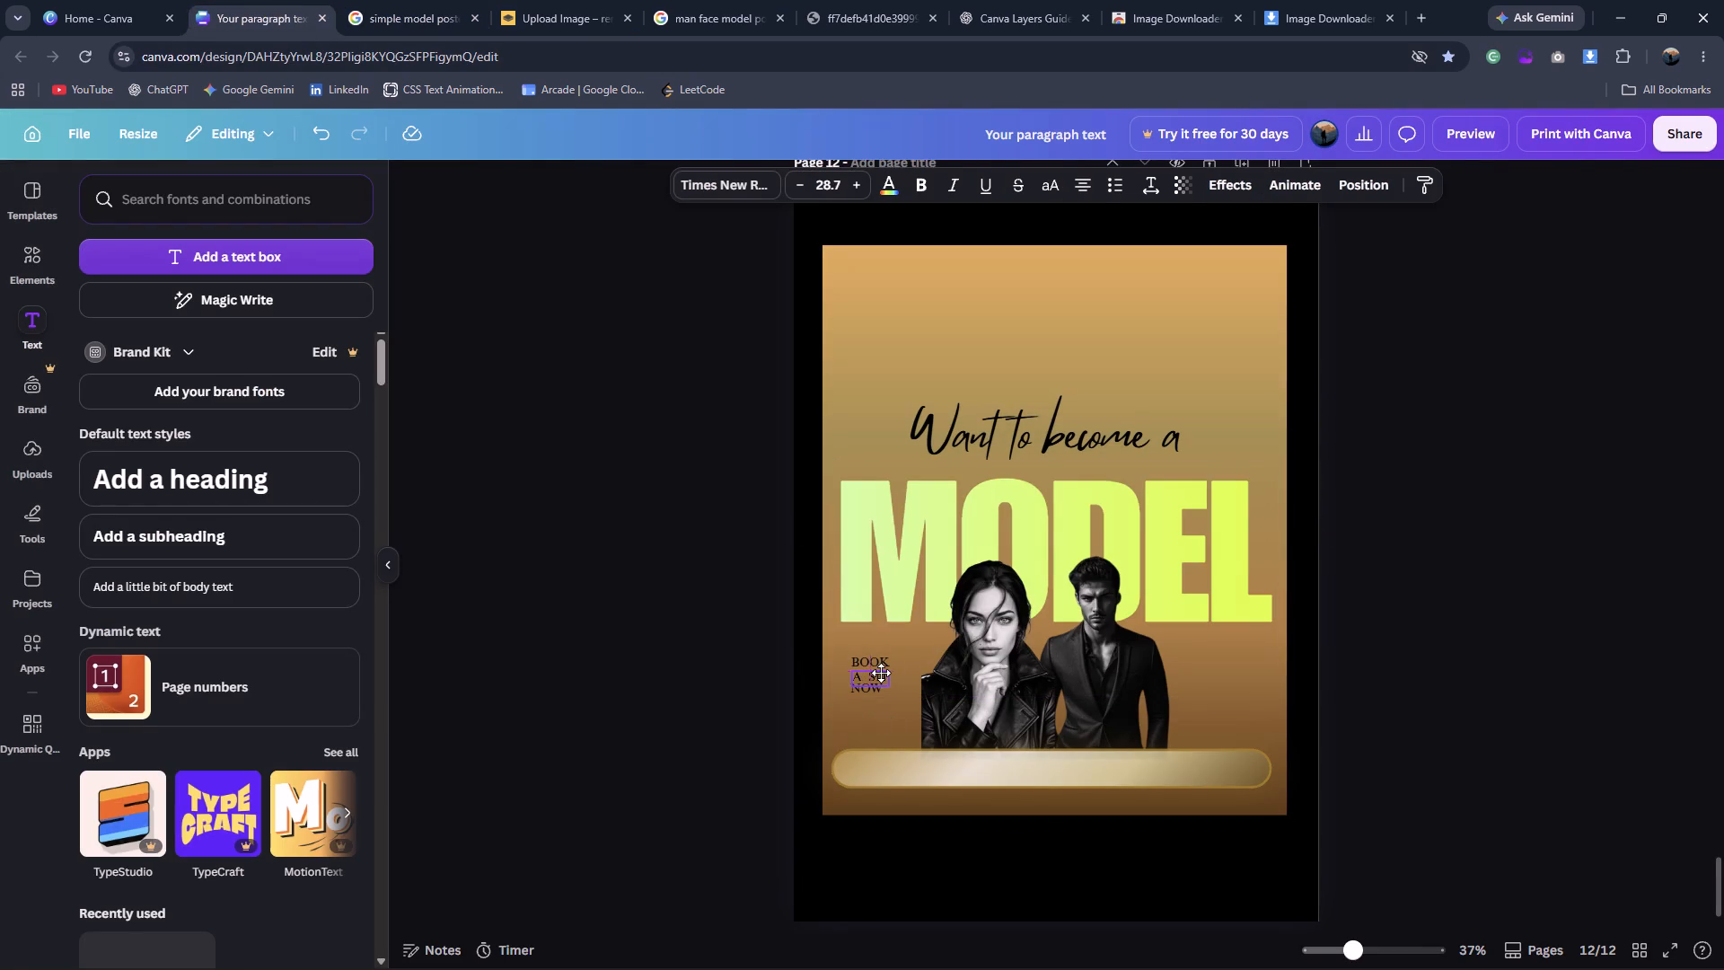
Set the letter spacing of the BOOK line to 103.
{"action": "left_click", "coordinate": [865, 664]}
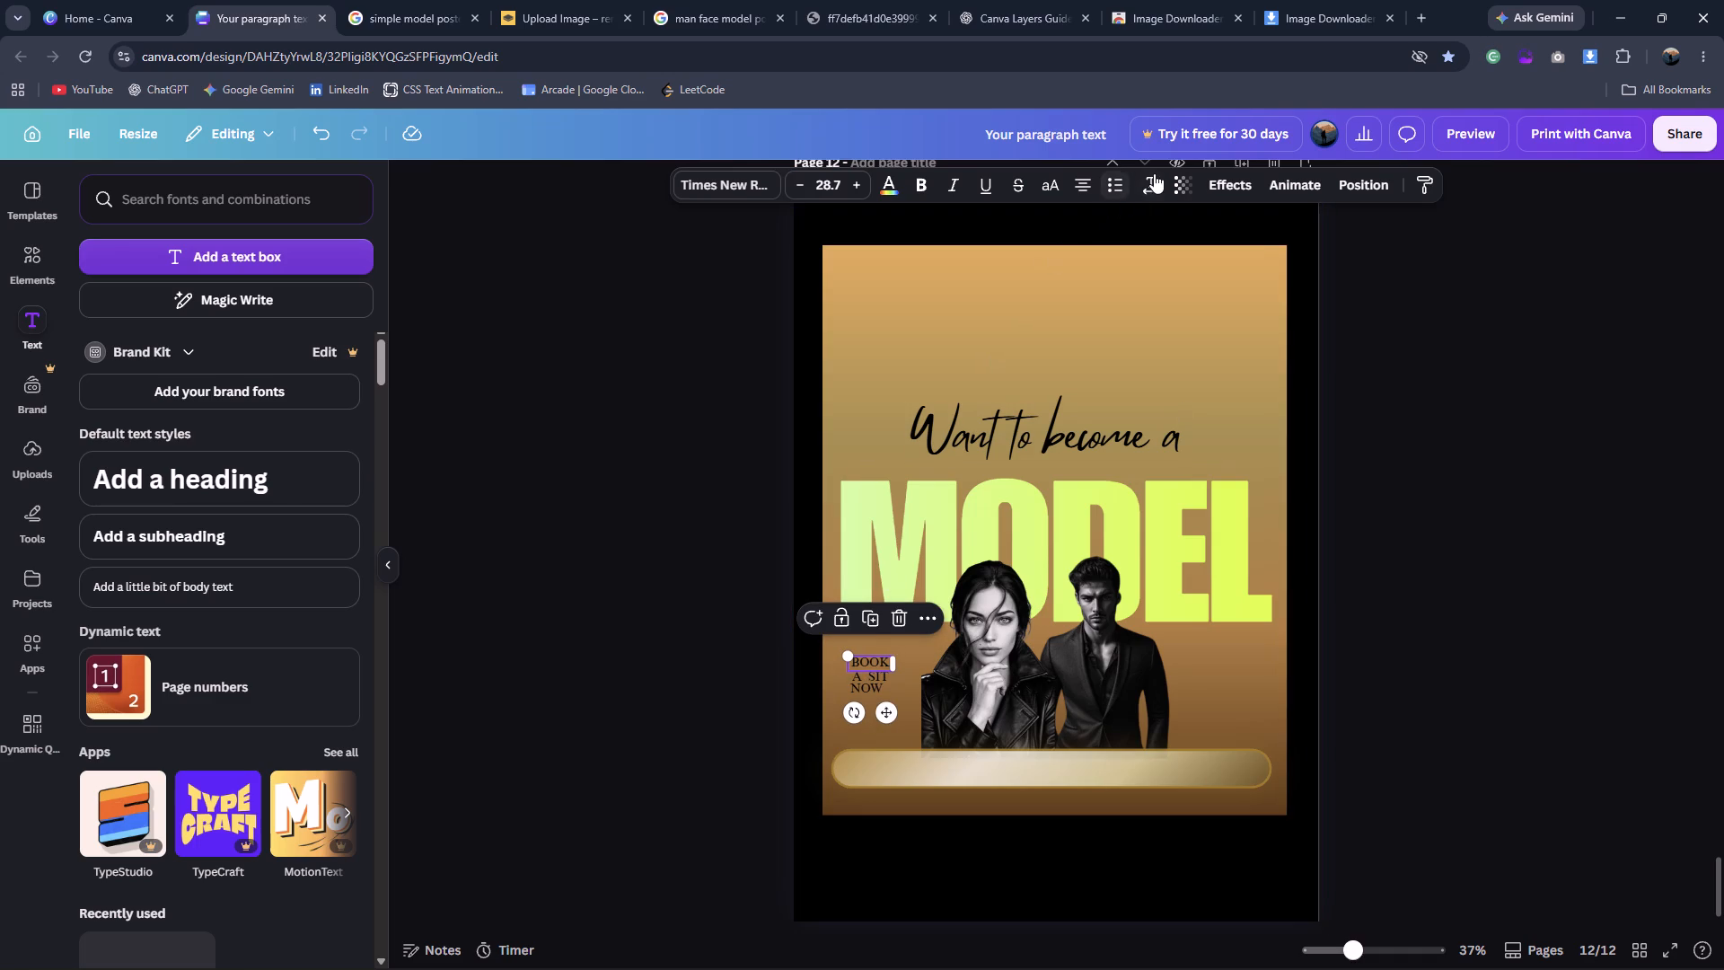
{"action": "left_click", "coordinate": [1154, 173]}
{"action": "left_click", "coordinate": [1096, 263]}
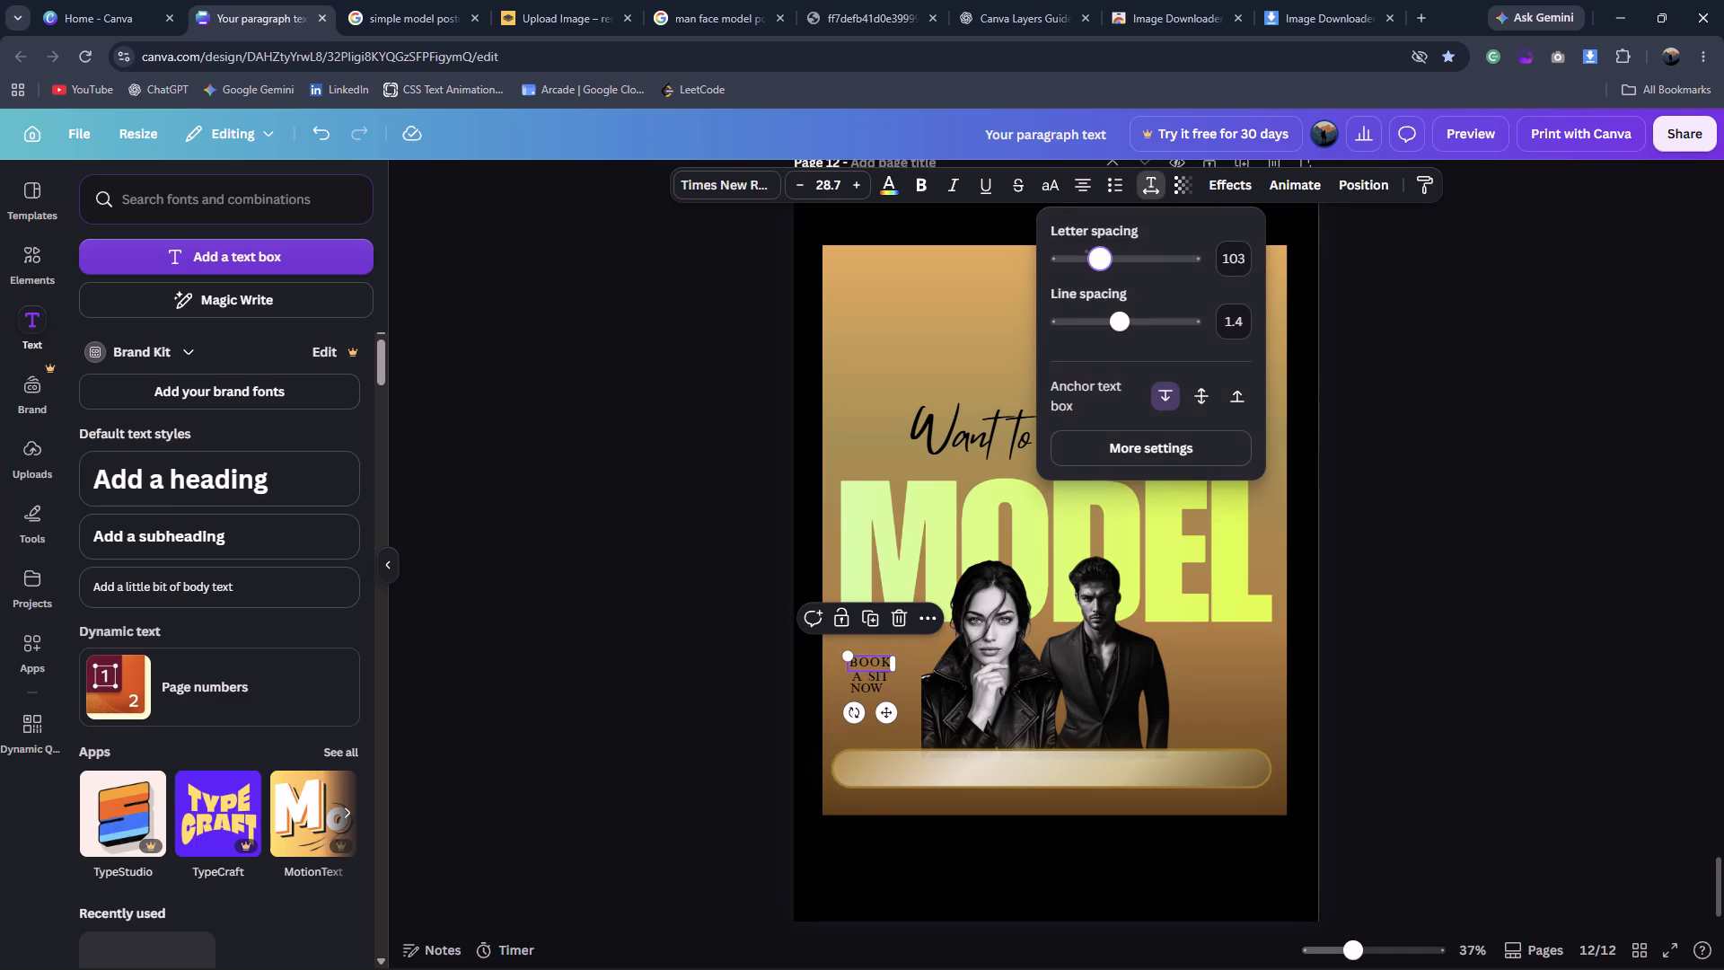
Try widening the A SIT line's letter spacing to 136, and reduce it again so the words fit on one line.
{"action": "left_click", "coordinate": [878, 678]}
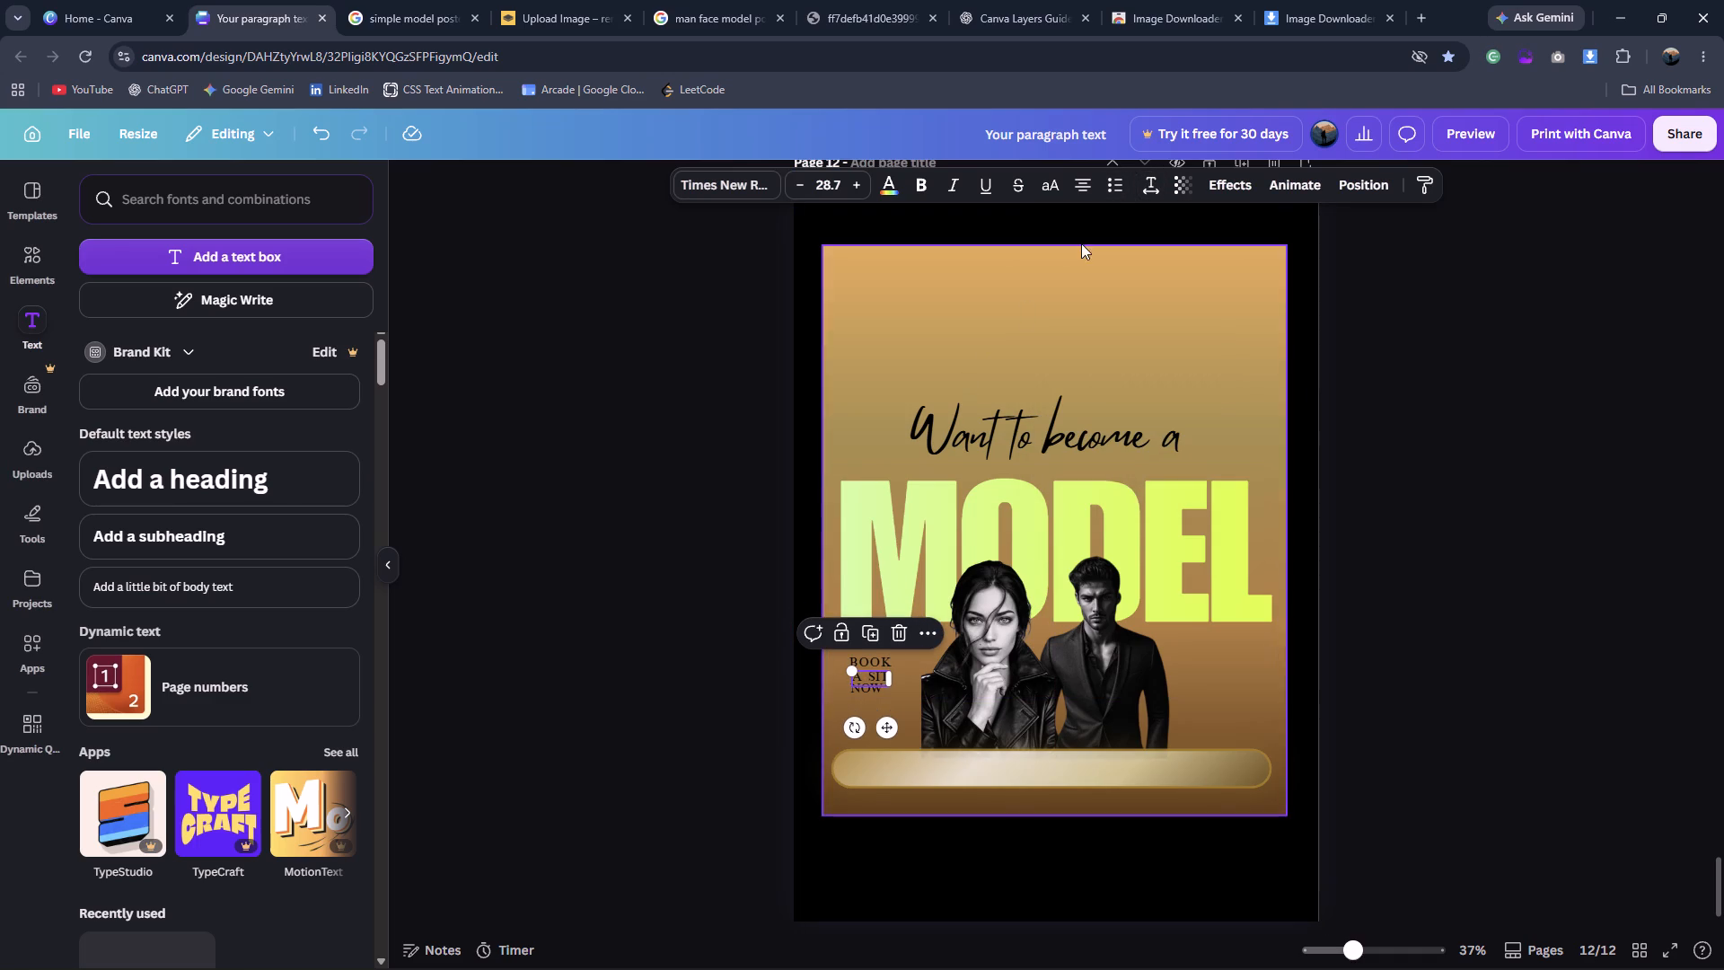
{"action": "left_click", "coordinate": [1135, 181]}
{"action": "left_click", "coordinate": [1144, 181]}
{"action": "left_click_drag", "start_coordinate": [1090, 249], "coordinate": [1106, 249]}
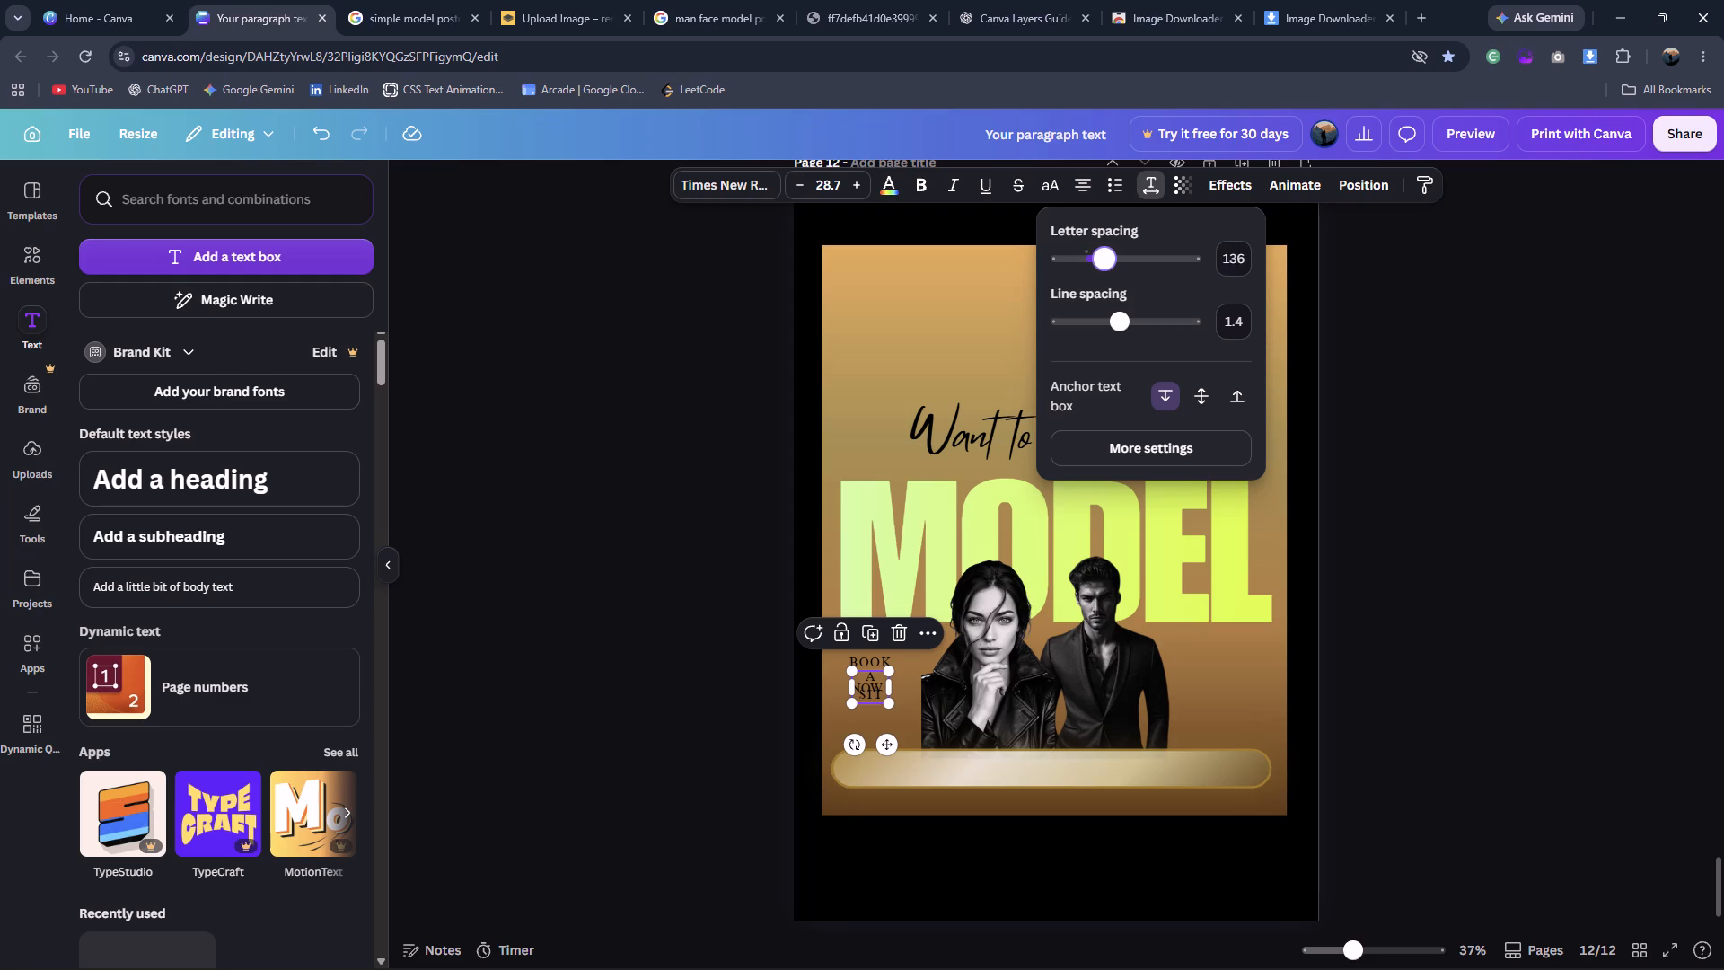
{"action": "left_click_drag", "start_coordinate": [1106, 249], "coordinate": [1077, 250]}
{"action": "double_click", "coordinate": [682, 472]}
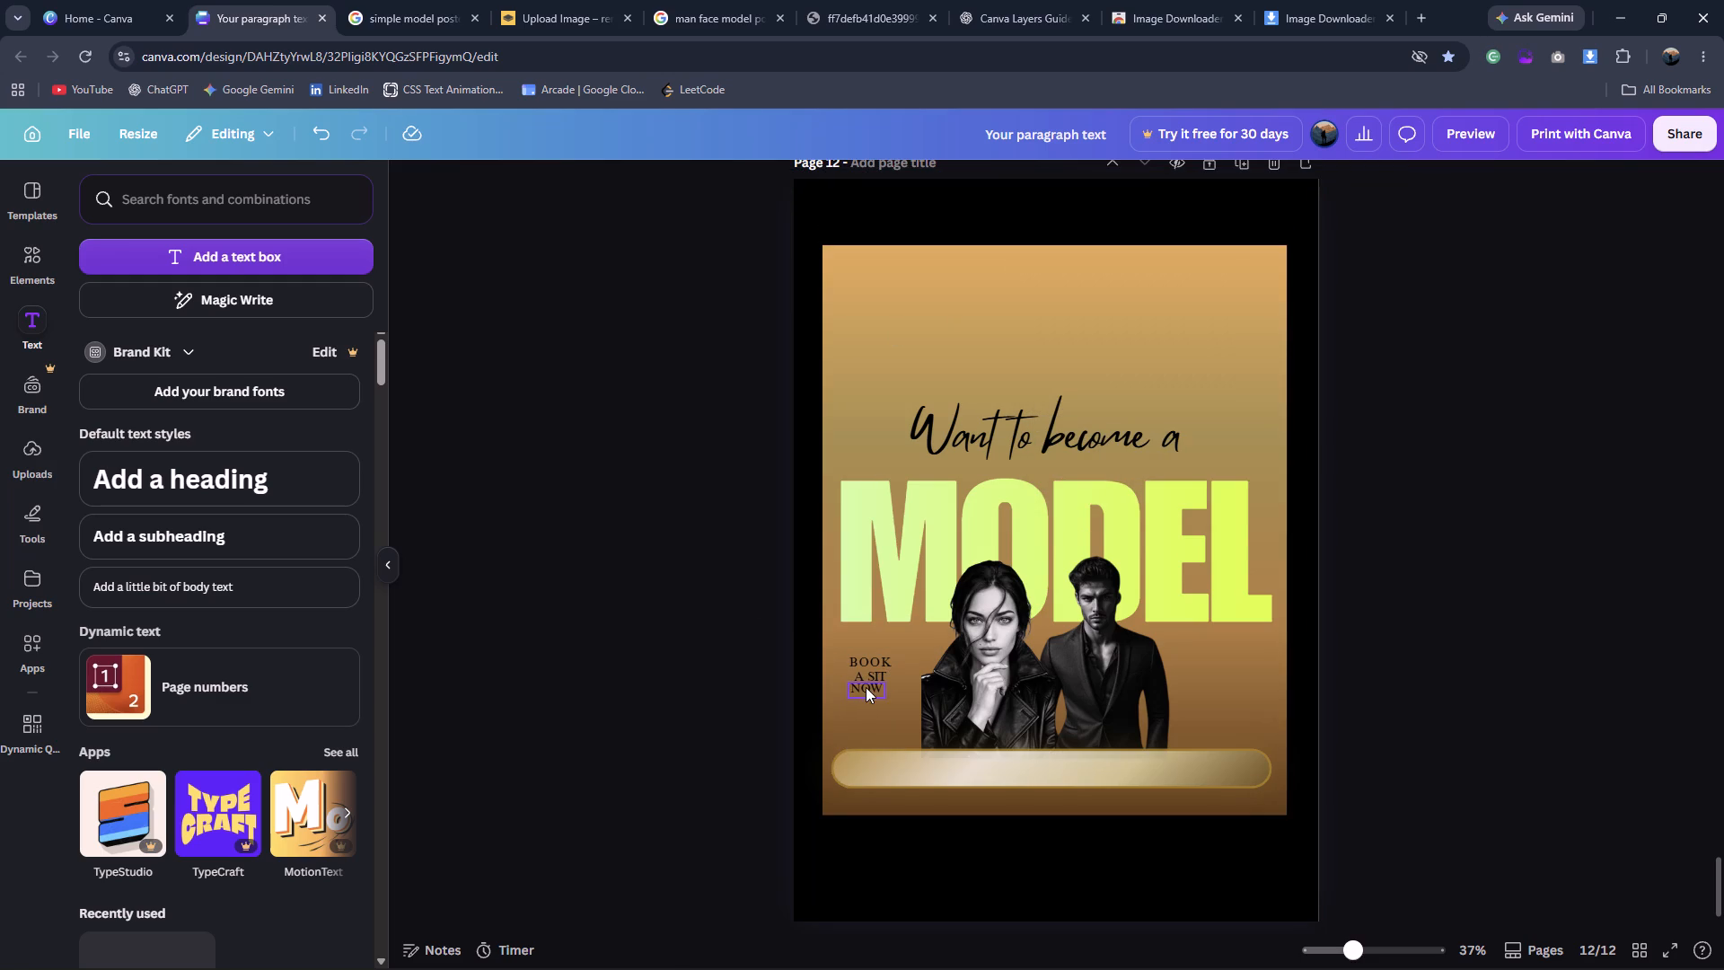
Shift the A SIT line slightly left so it starts in line with BOOK and NOW.
{"action": "left_click", "coordinate": [869, 673]}
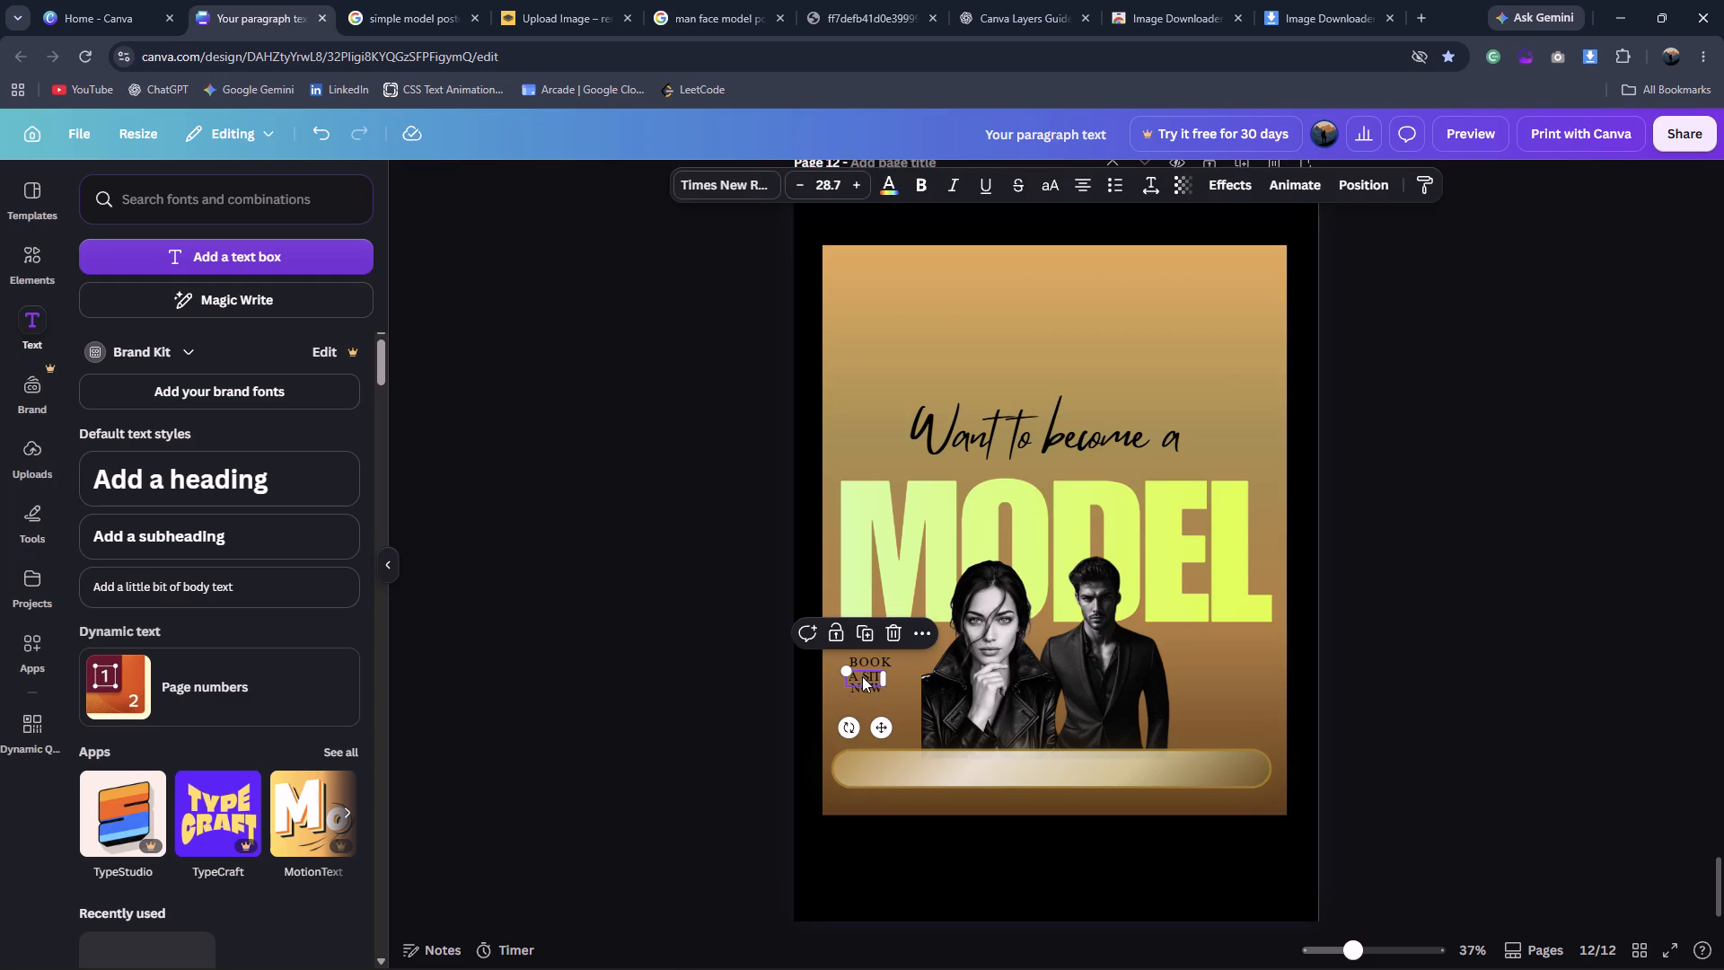
Widen the letter spacing of the NOW line slightly, similar to BOOK.
{"action": "left_click", "coordinate": [861, 685]}
{"action": "left_click", "coordinate": [1145, 194]}
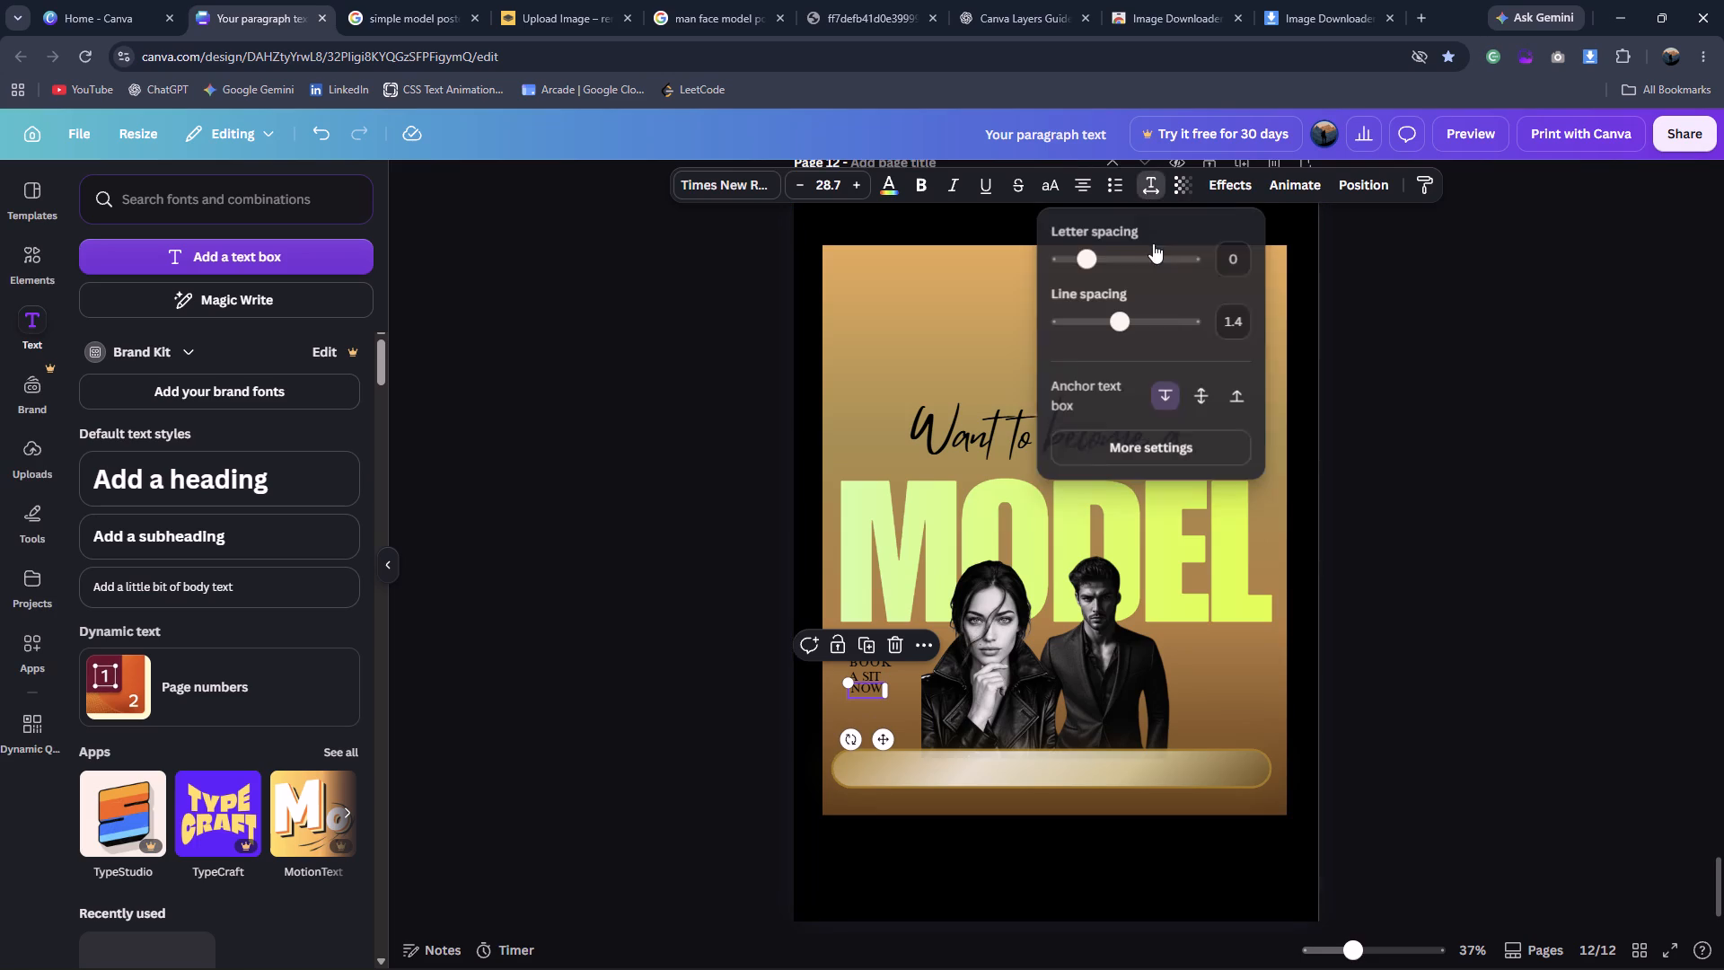
{"action": "left_click", "coordinate": [1092, 261]}
{"action": "double_click", "coordinate": [728, 418]}
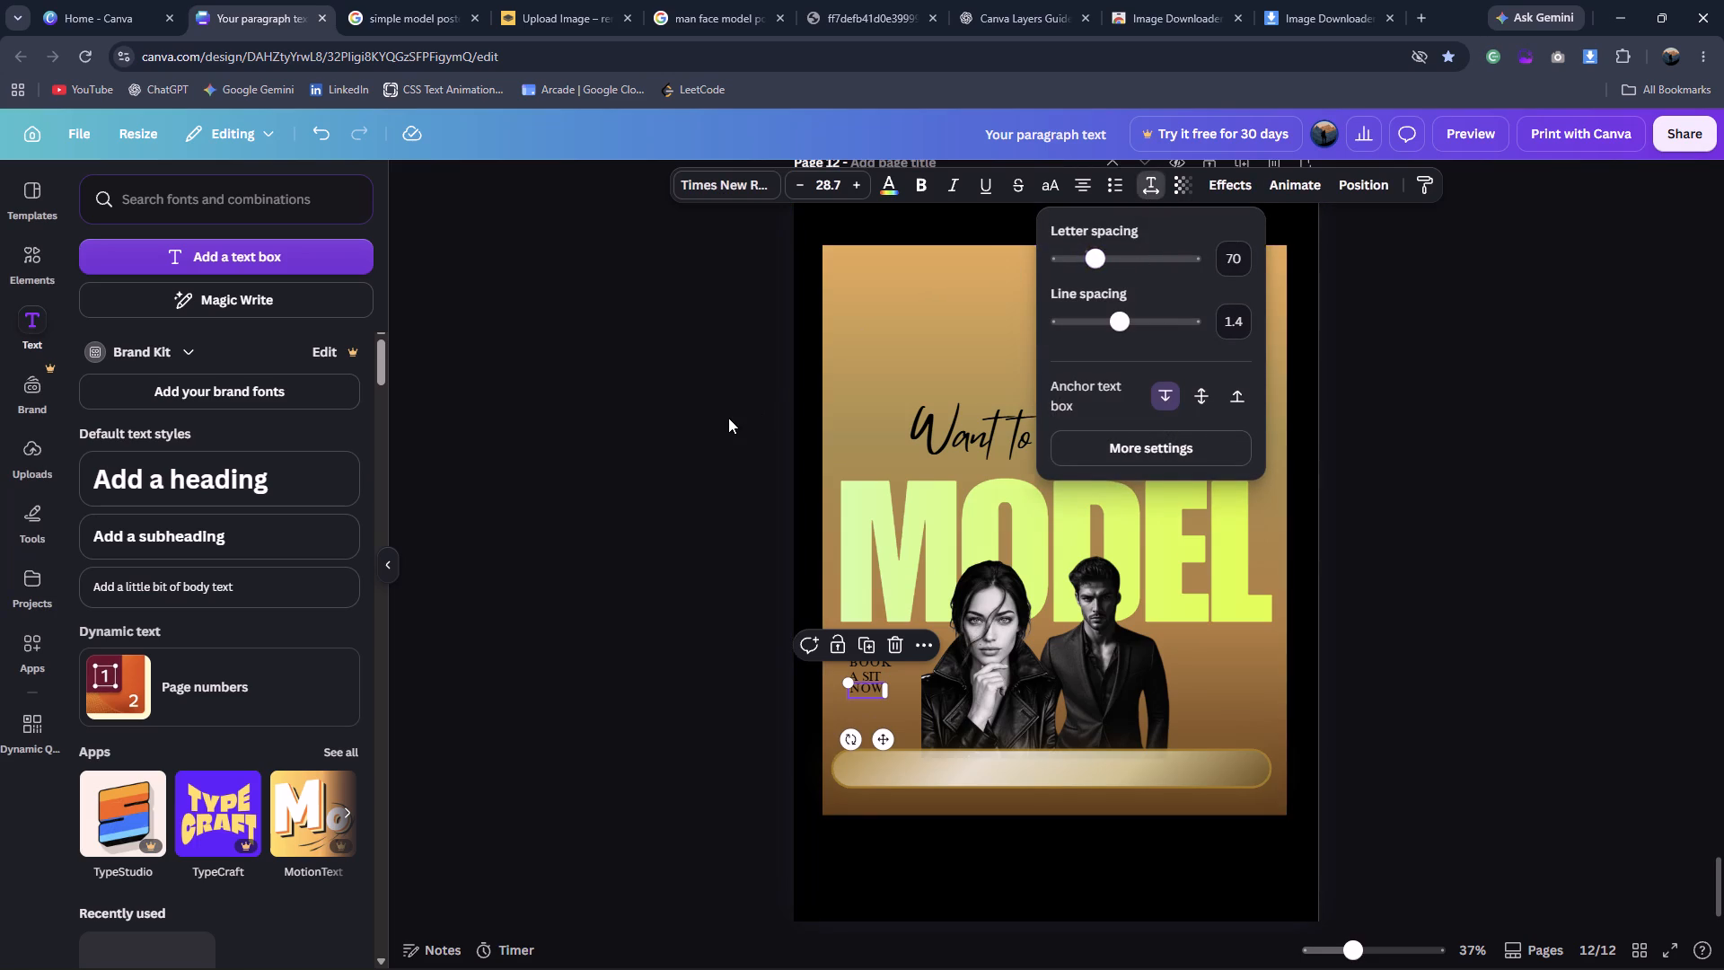
Nudge the BOOK line slightly down and left, closer to the A SIT line beneath it.
{"action": "left_click", "coordinate": [872, 667]}
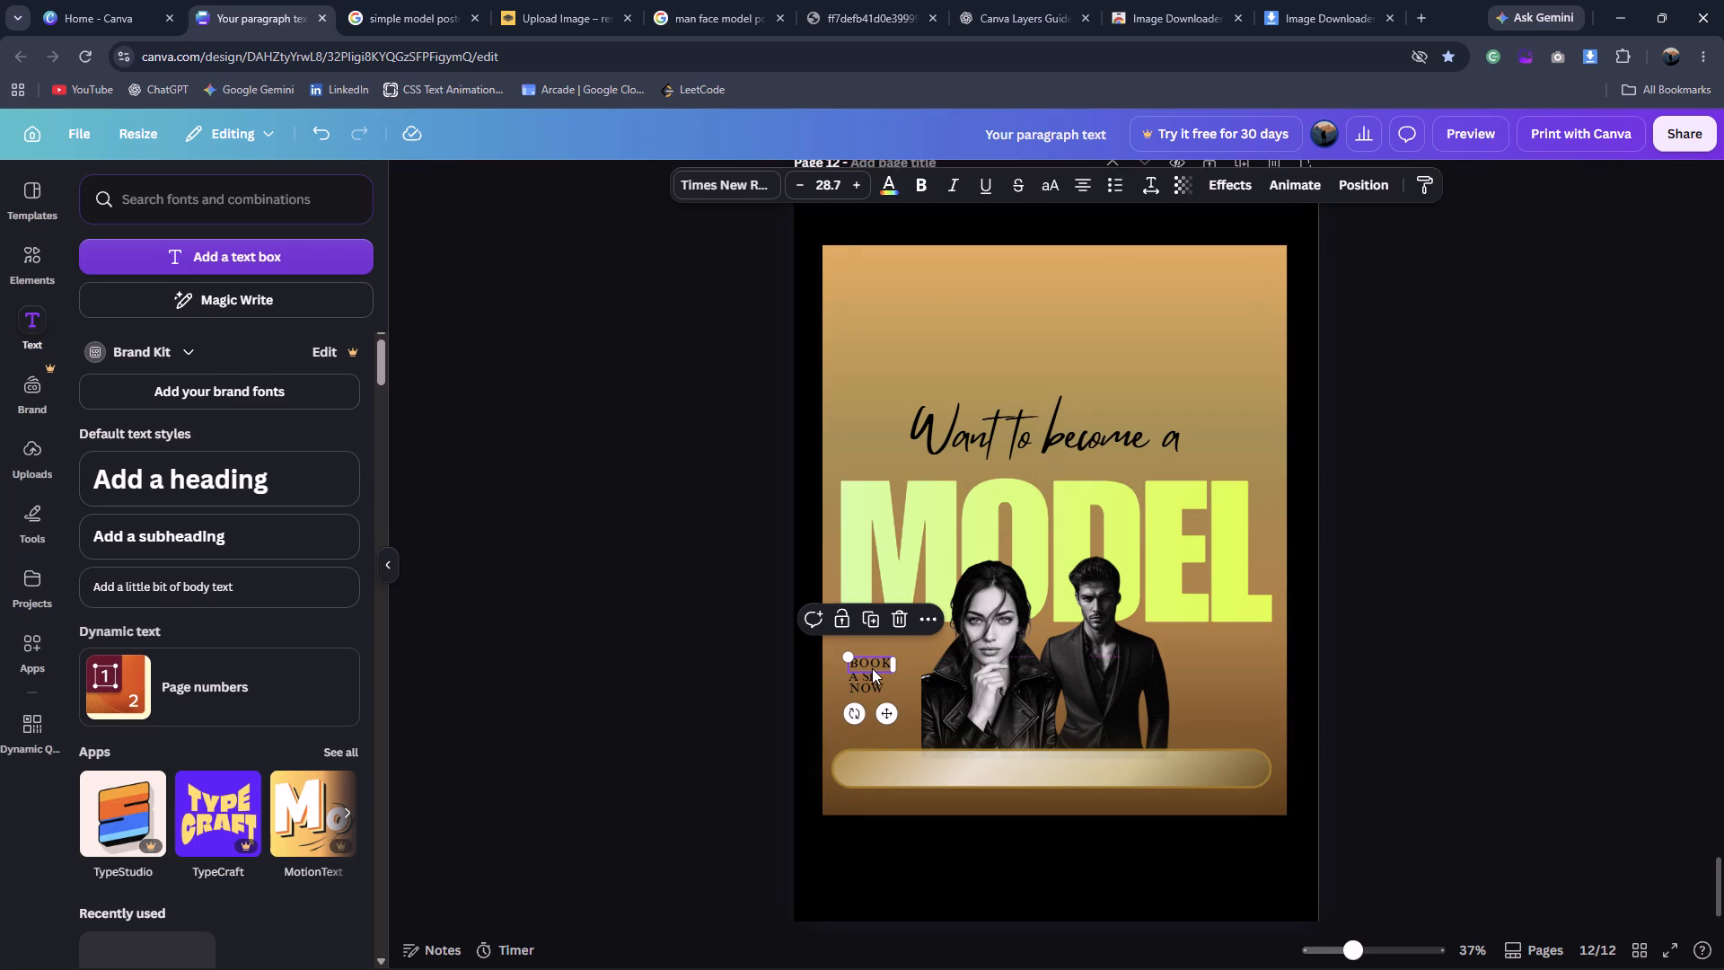
{"action": "key", "text": "Down"}
{"action": "key", "text": "Down"}
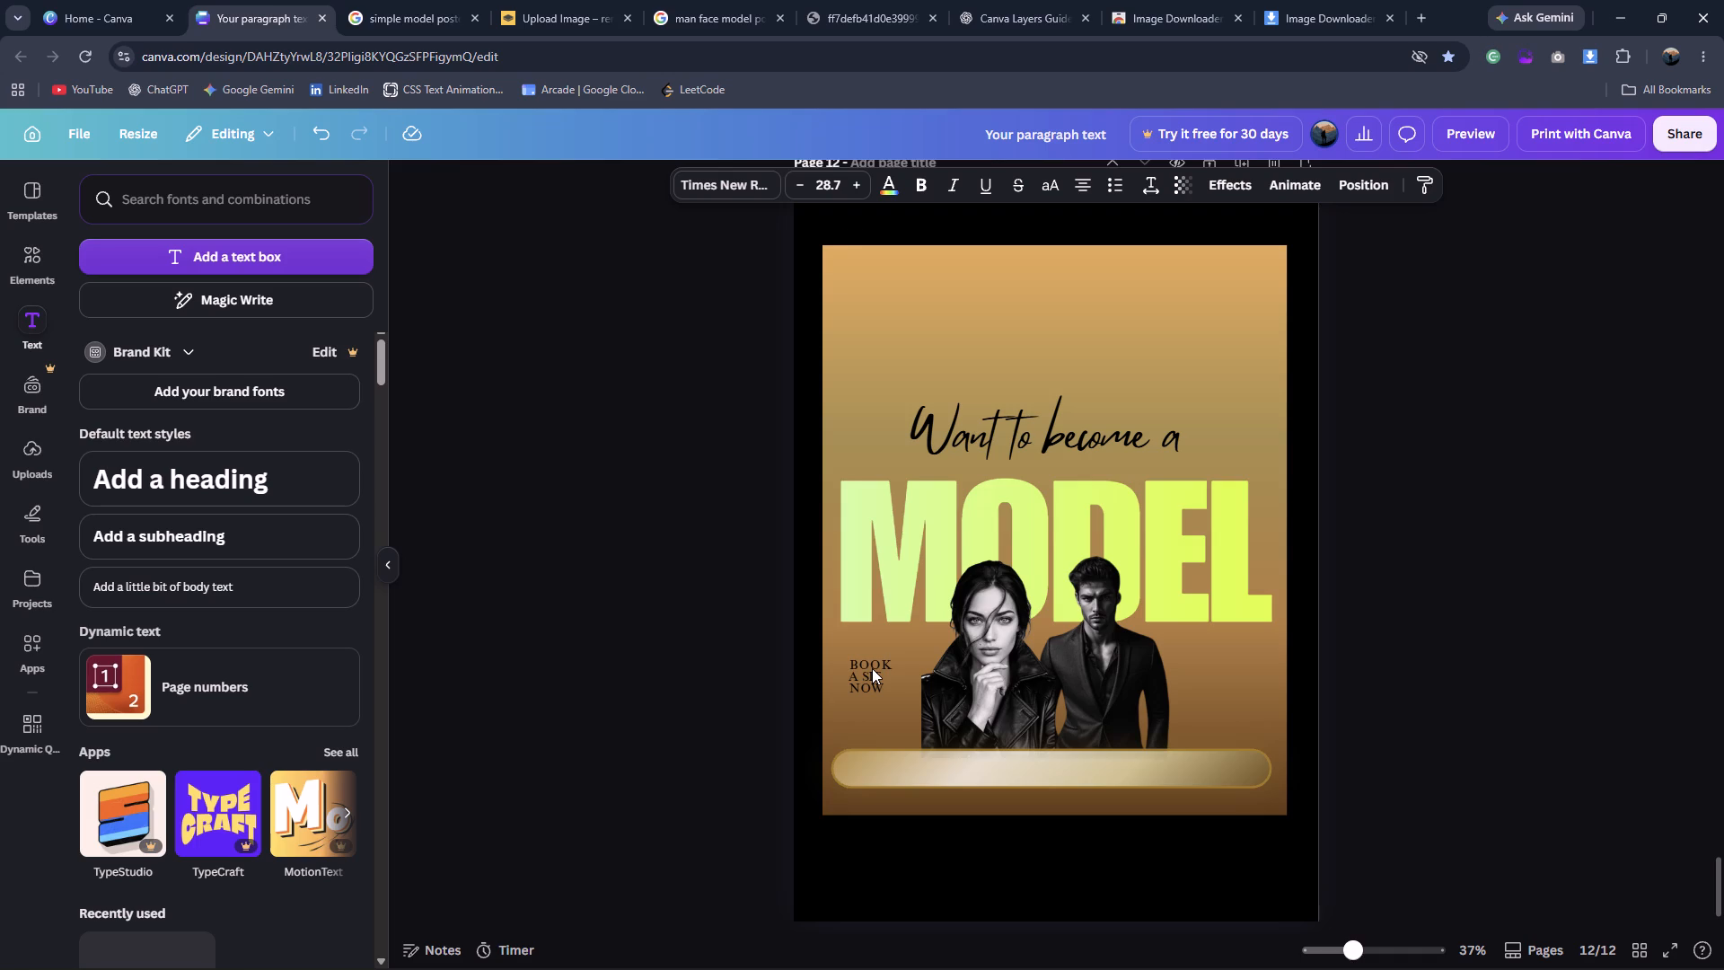
{"action": "key", "text": "Left"}
{"action": "key", "text": "Left"}
{"action": "key", "text": "Right"}
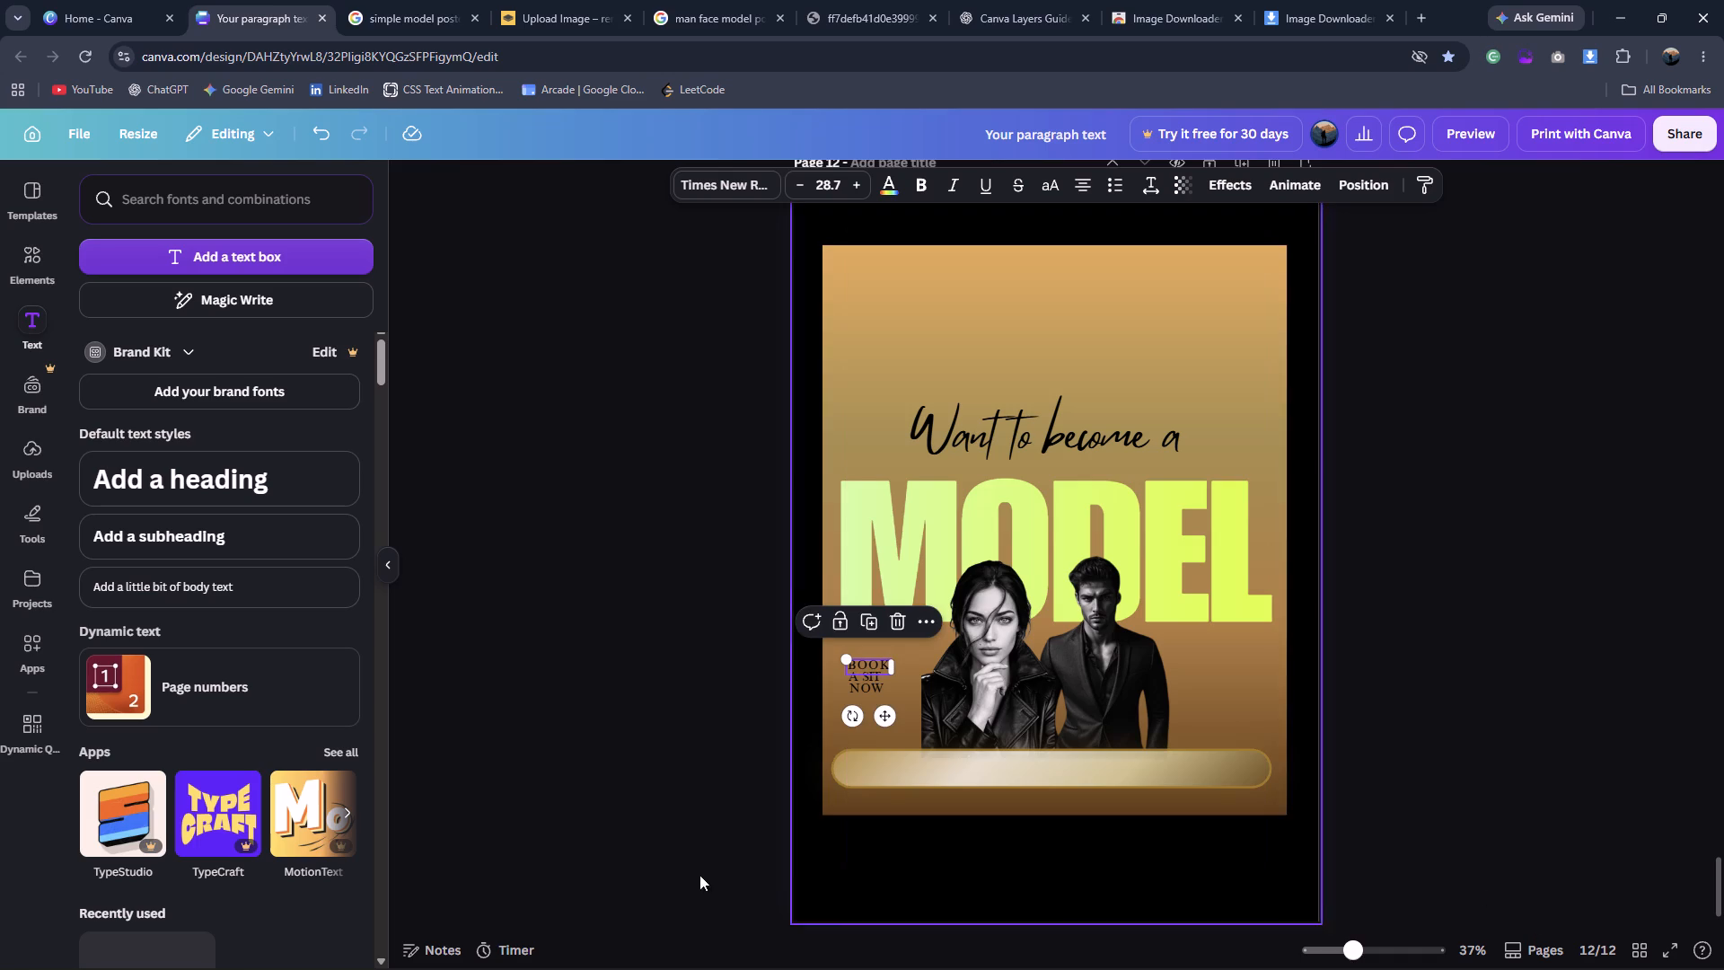
Nudge the NOW line slightly left so its start aligns with the BOOK line.
{"action": "left_click", "coordinate": [882, 694]}
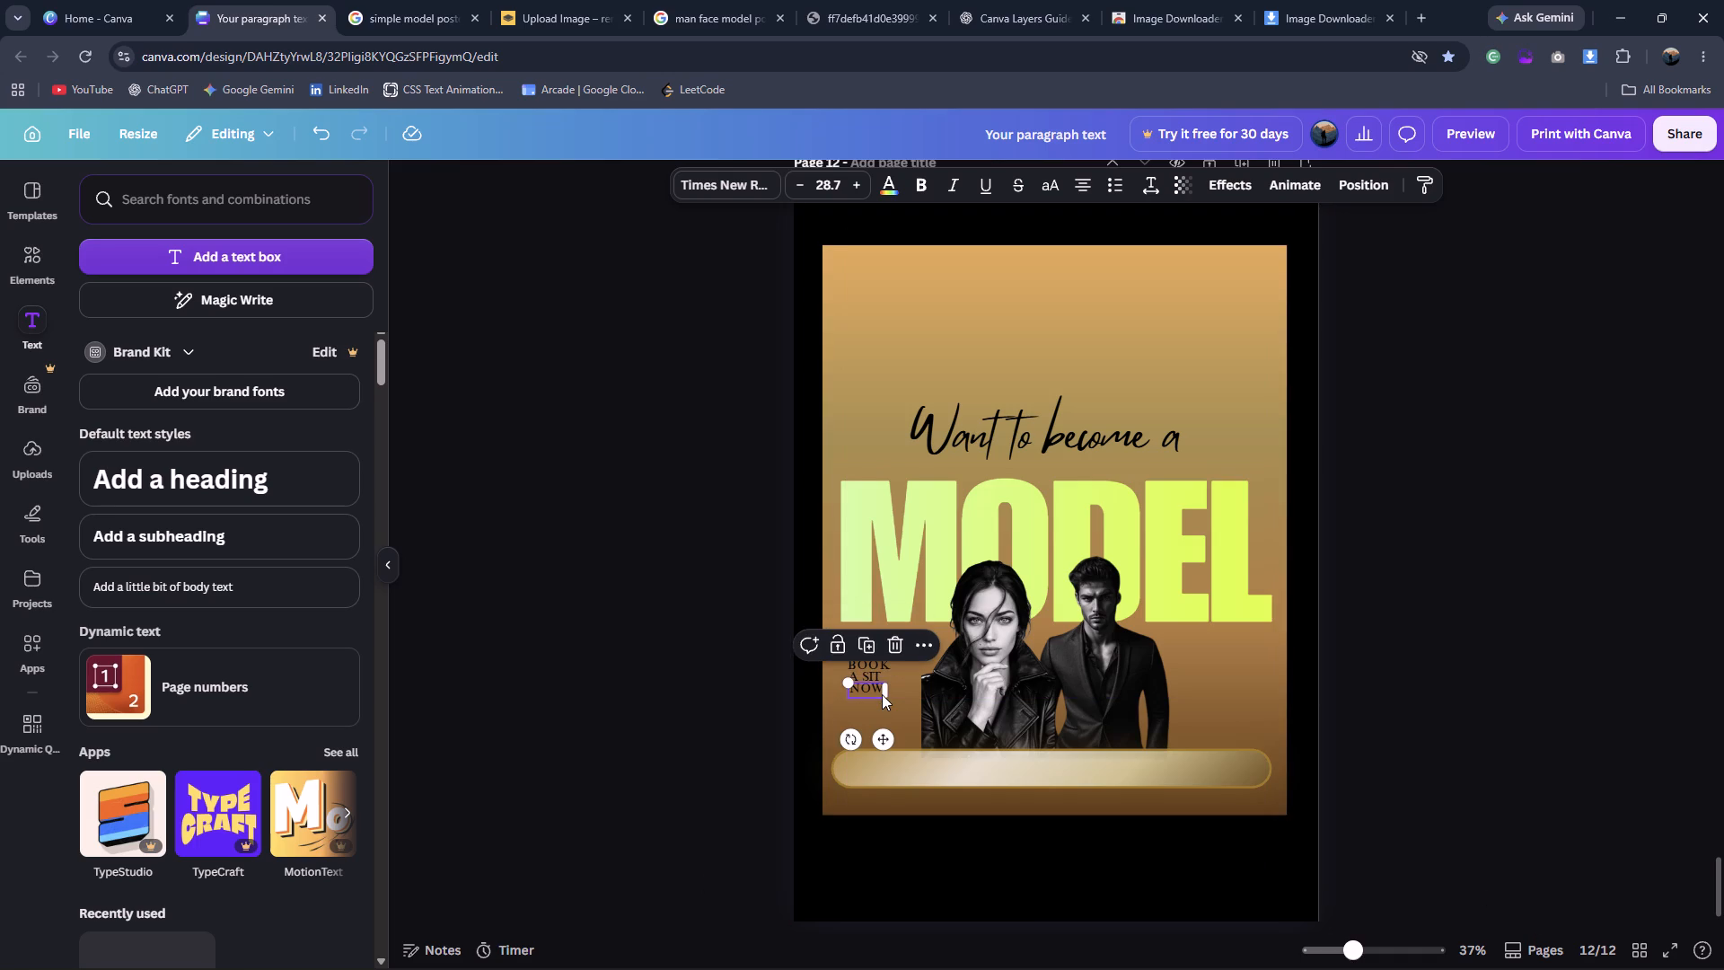
{"action": "key", "text": "Left"}
{"action": "key", "text": "Left"}
{"action": "key", "text": "Right"}
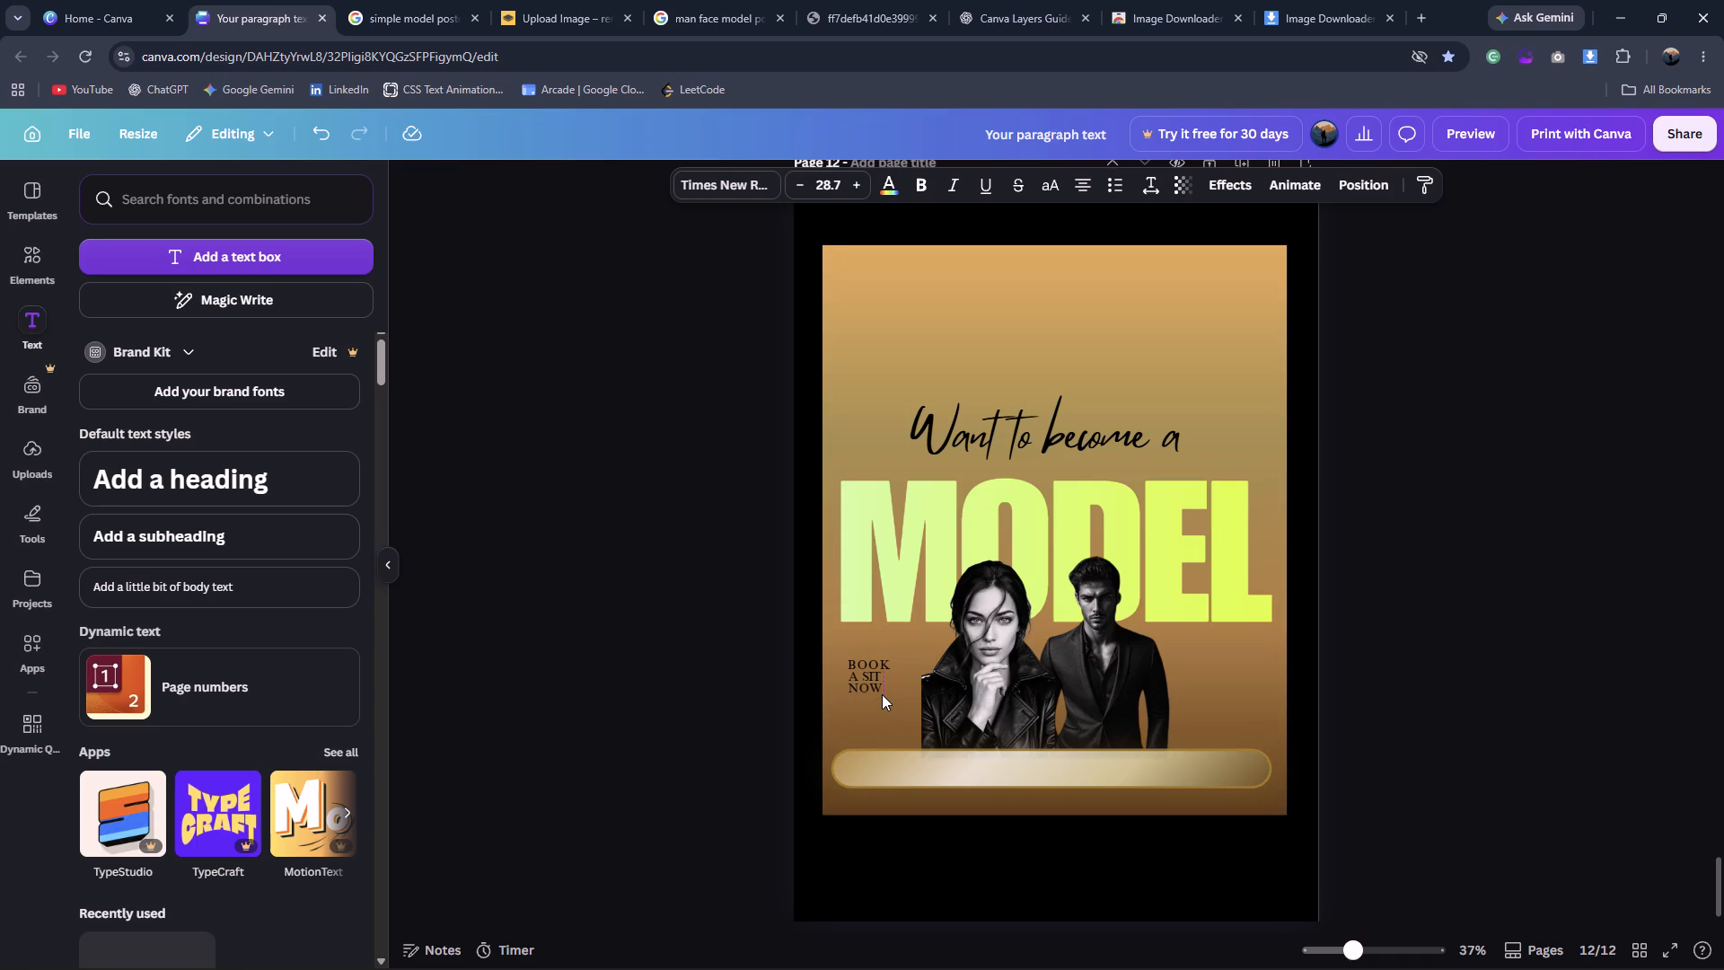
{"action": "key", "text": "Up"}
{"action": "key", "text": "Down"}
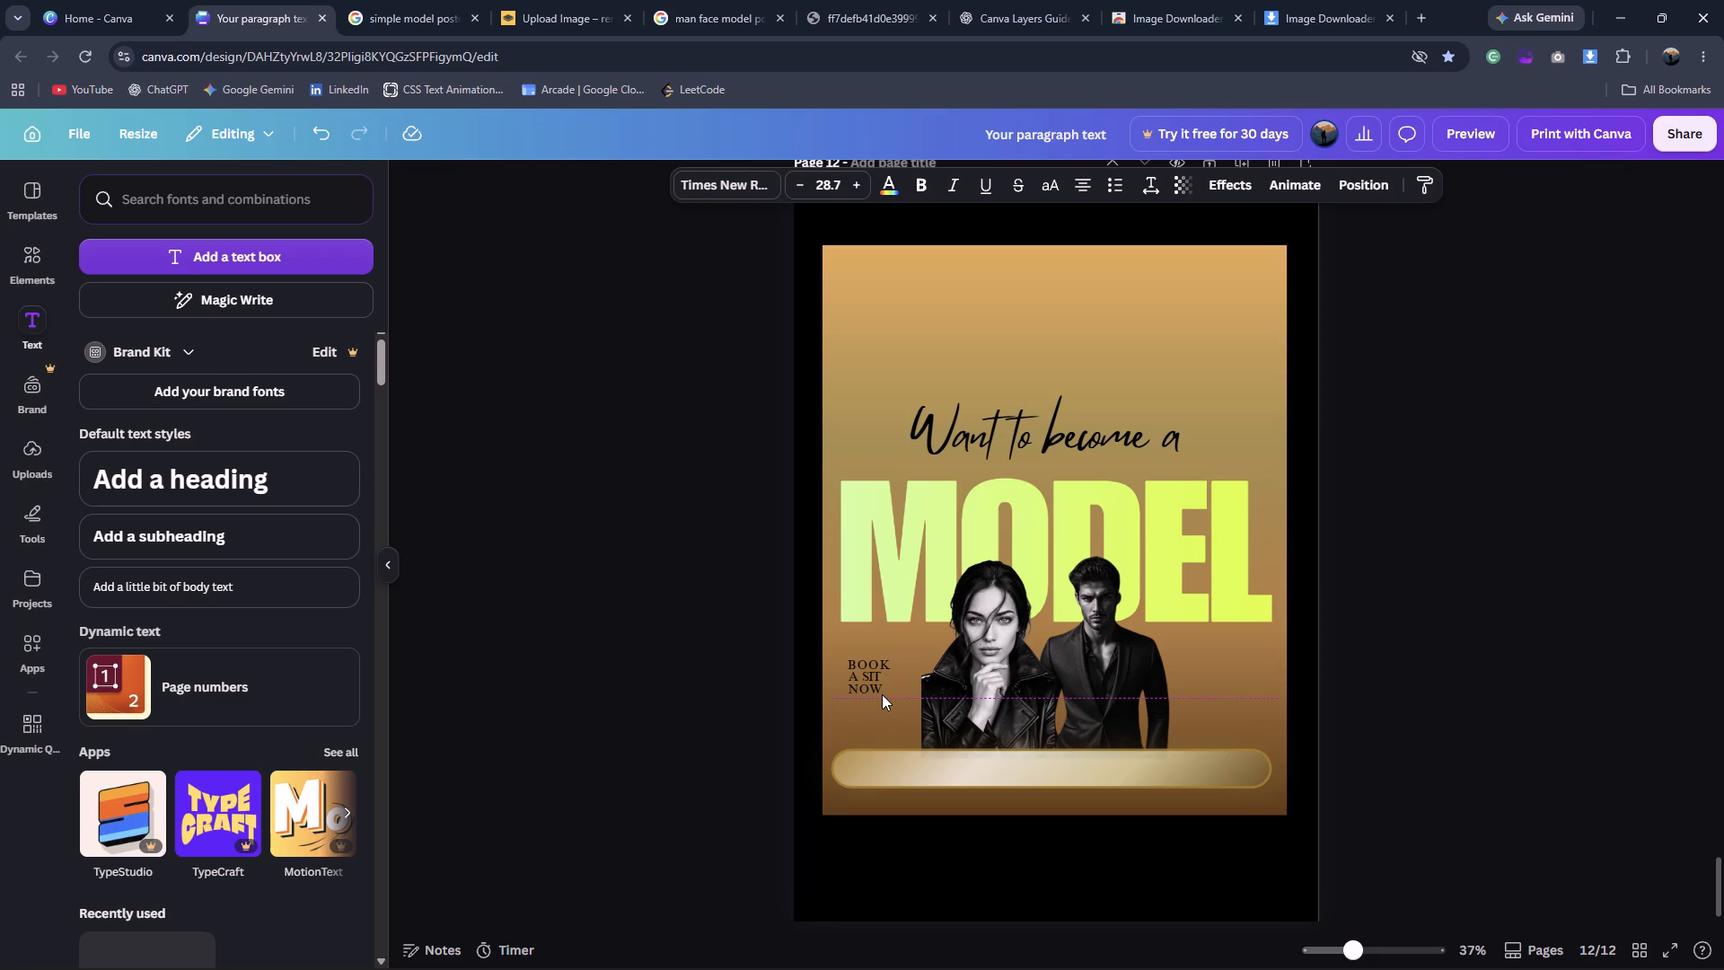
Nudge the A SIT line slightly left so all three booking lines share the same left edge.
{"action": "left_click", "coordinate": [873, 676]}
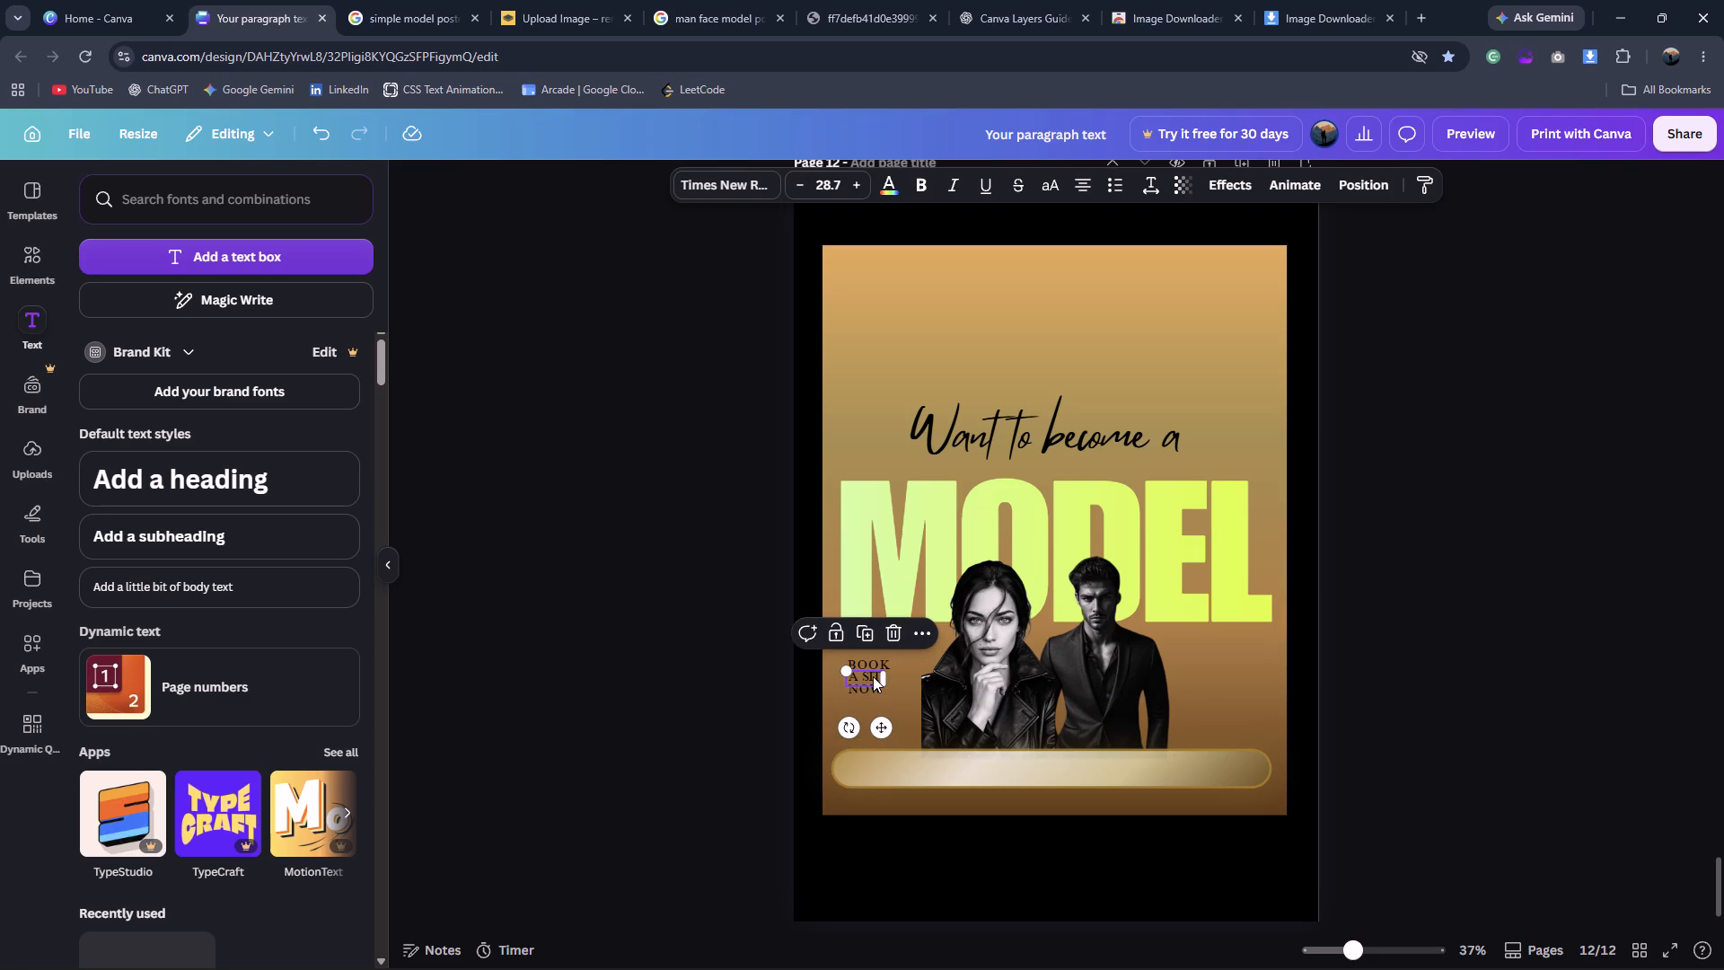
{"action": "key", "text": "Left"}
{"action": "key", "text": "Left"}
{"action": "key", "text": "Right"}
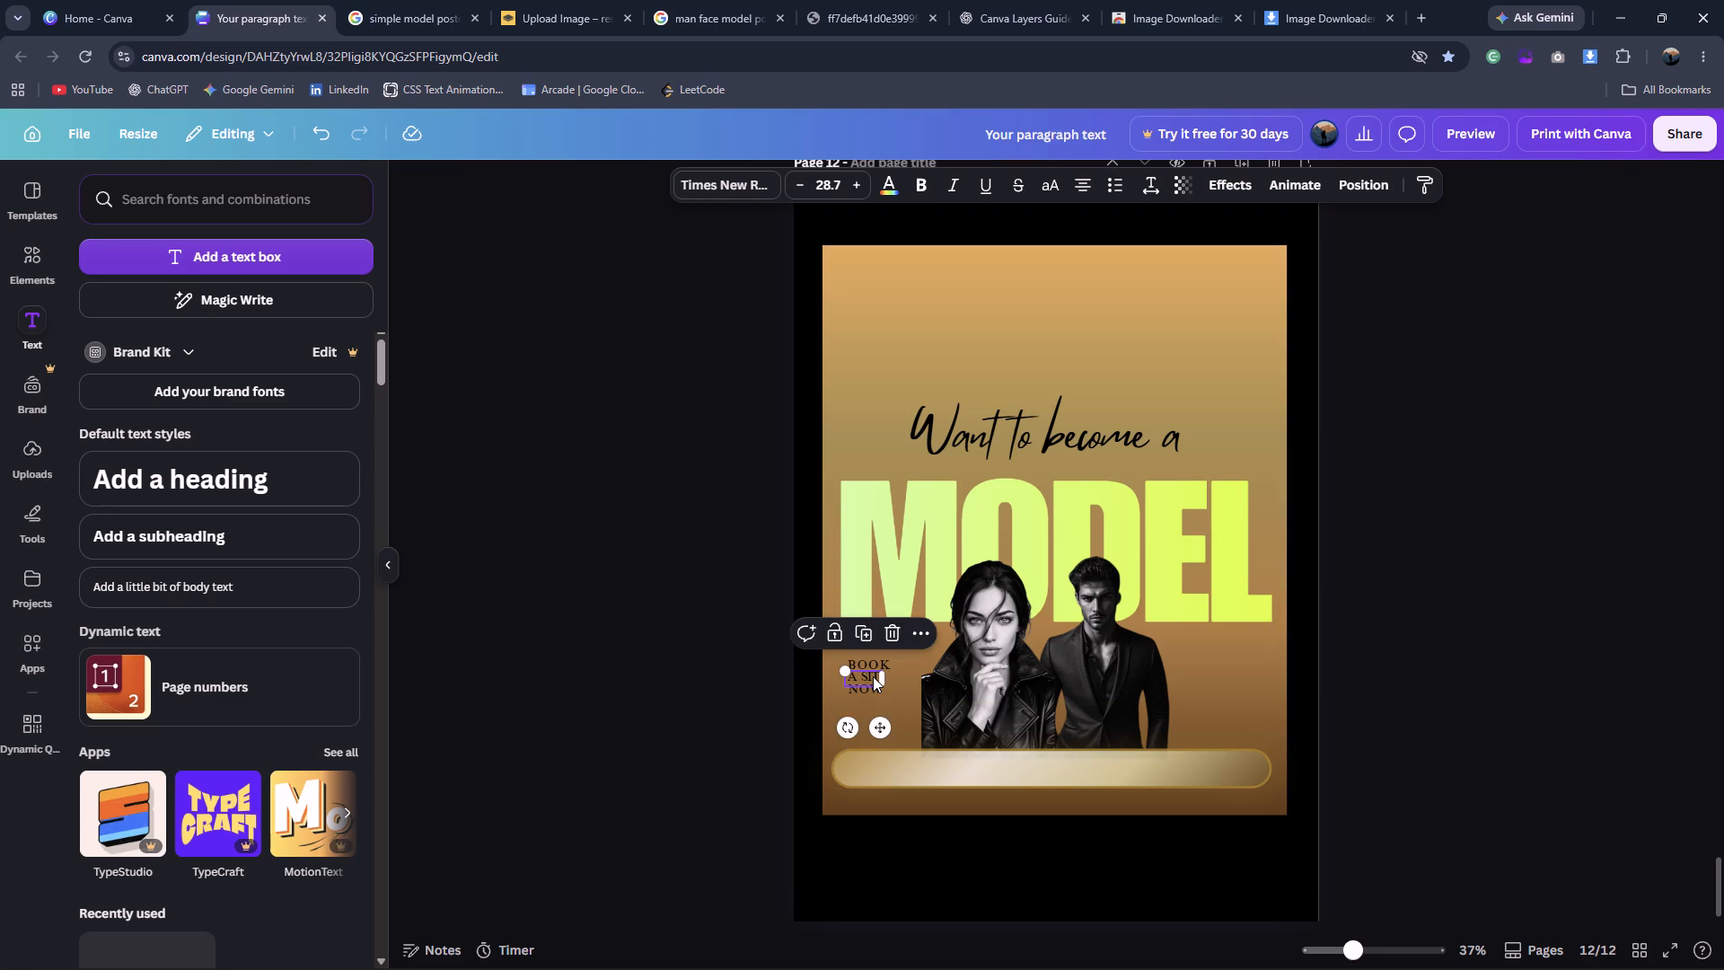
{"action": "left_click", "coordinate": [1548, 592]}
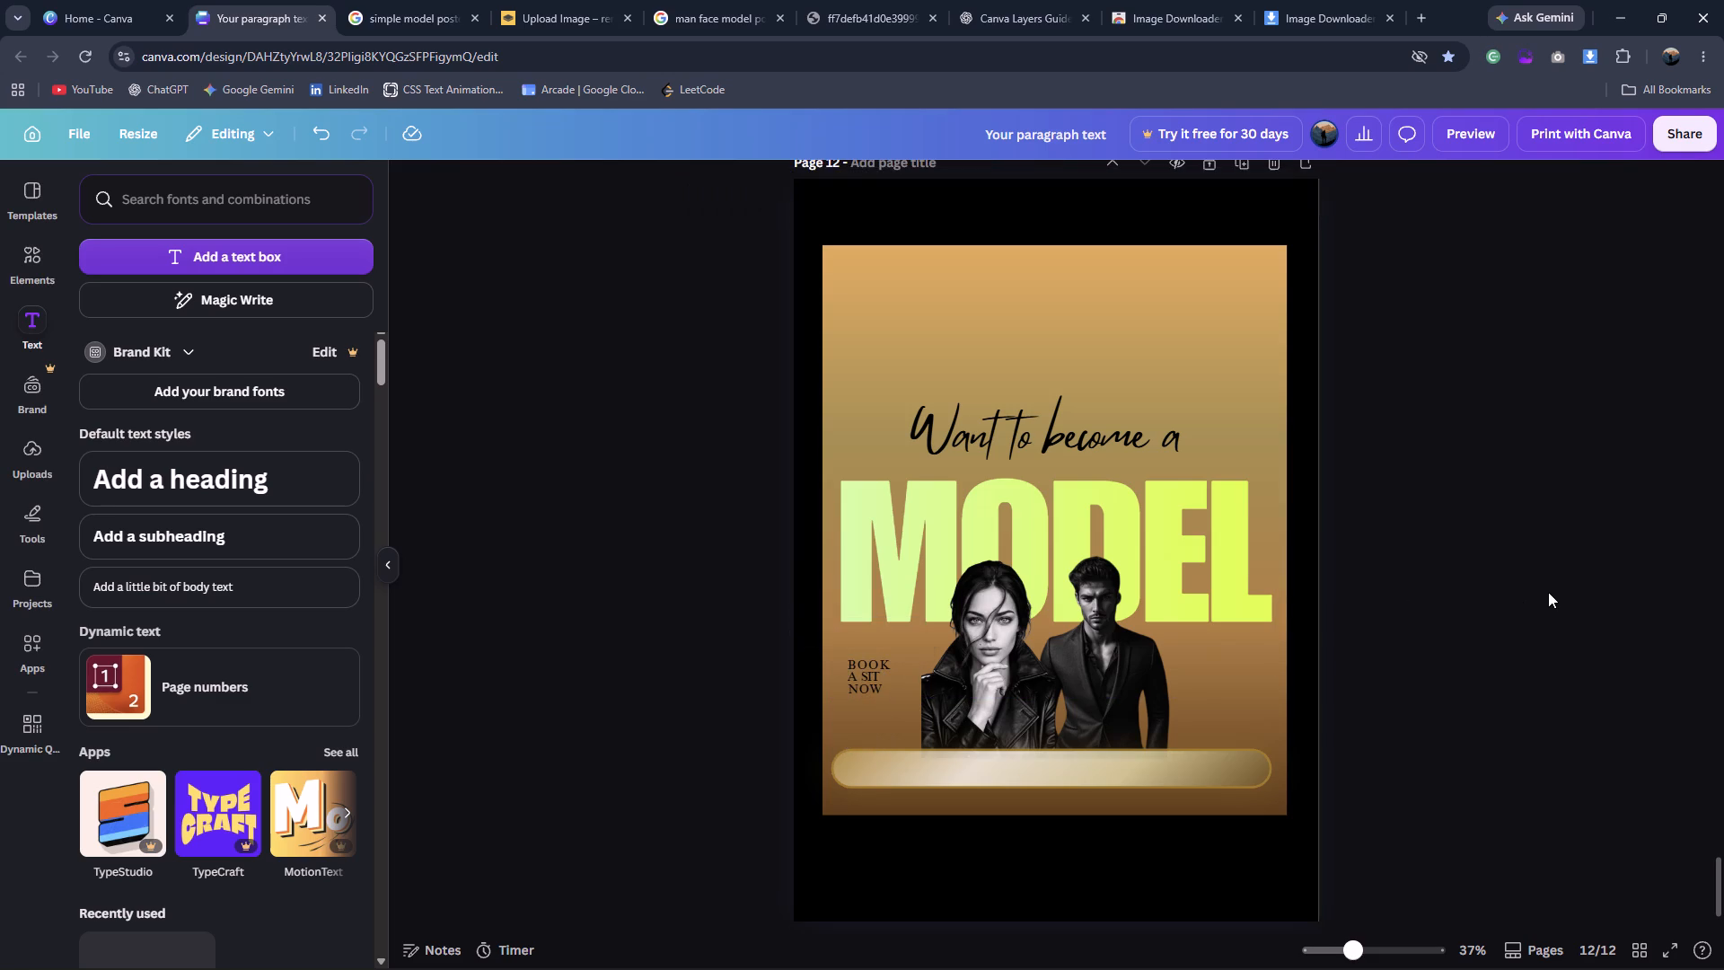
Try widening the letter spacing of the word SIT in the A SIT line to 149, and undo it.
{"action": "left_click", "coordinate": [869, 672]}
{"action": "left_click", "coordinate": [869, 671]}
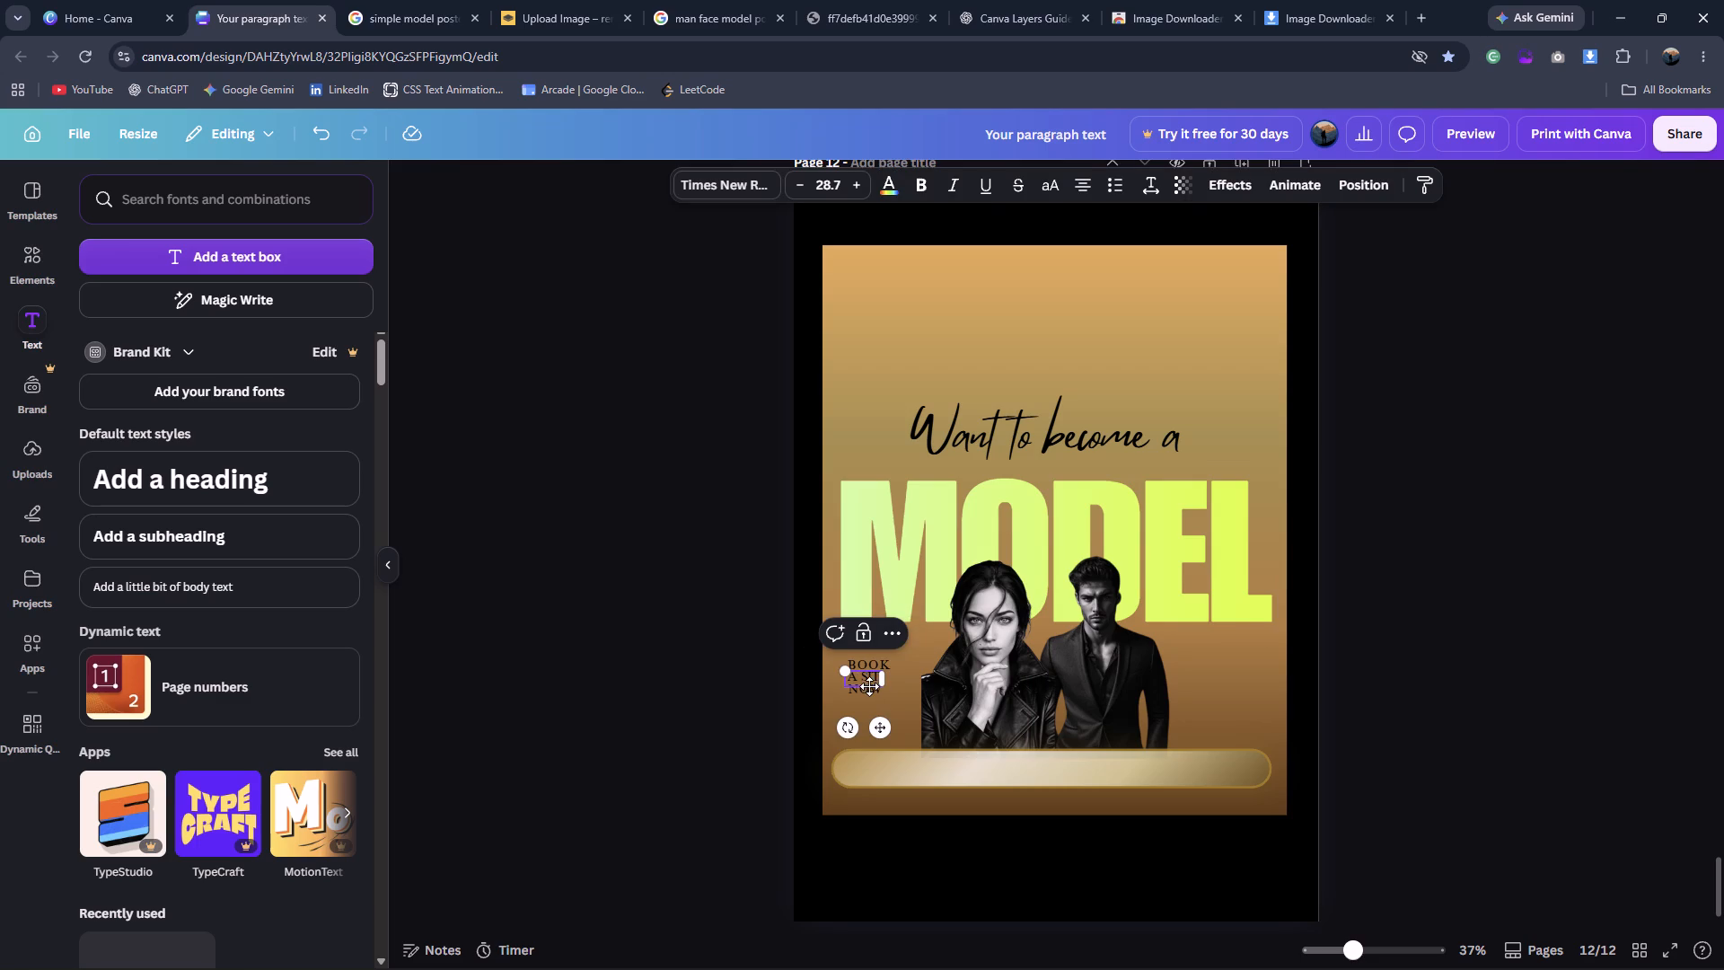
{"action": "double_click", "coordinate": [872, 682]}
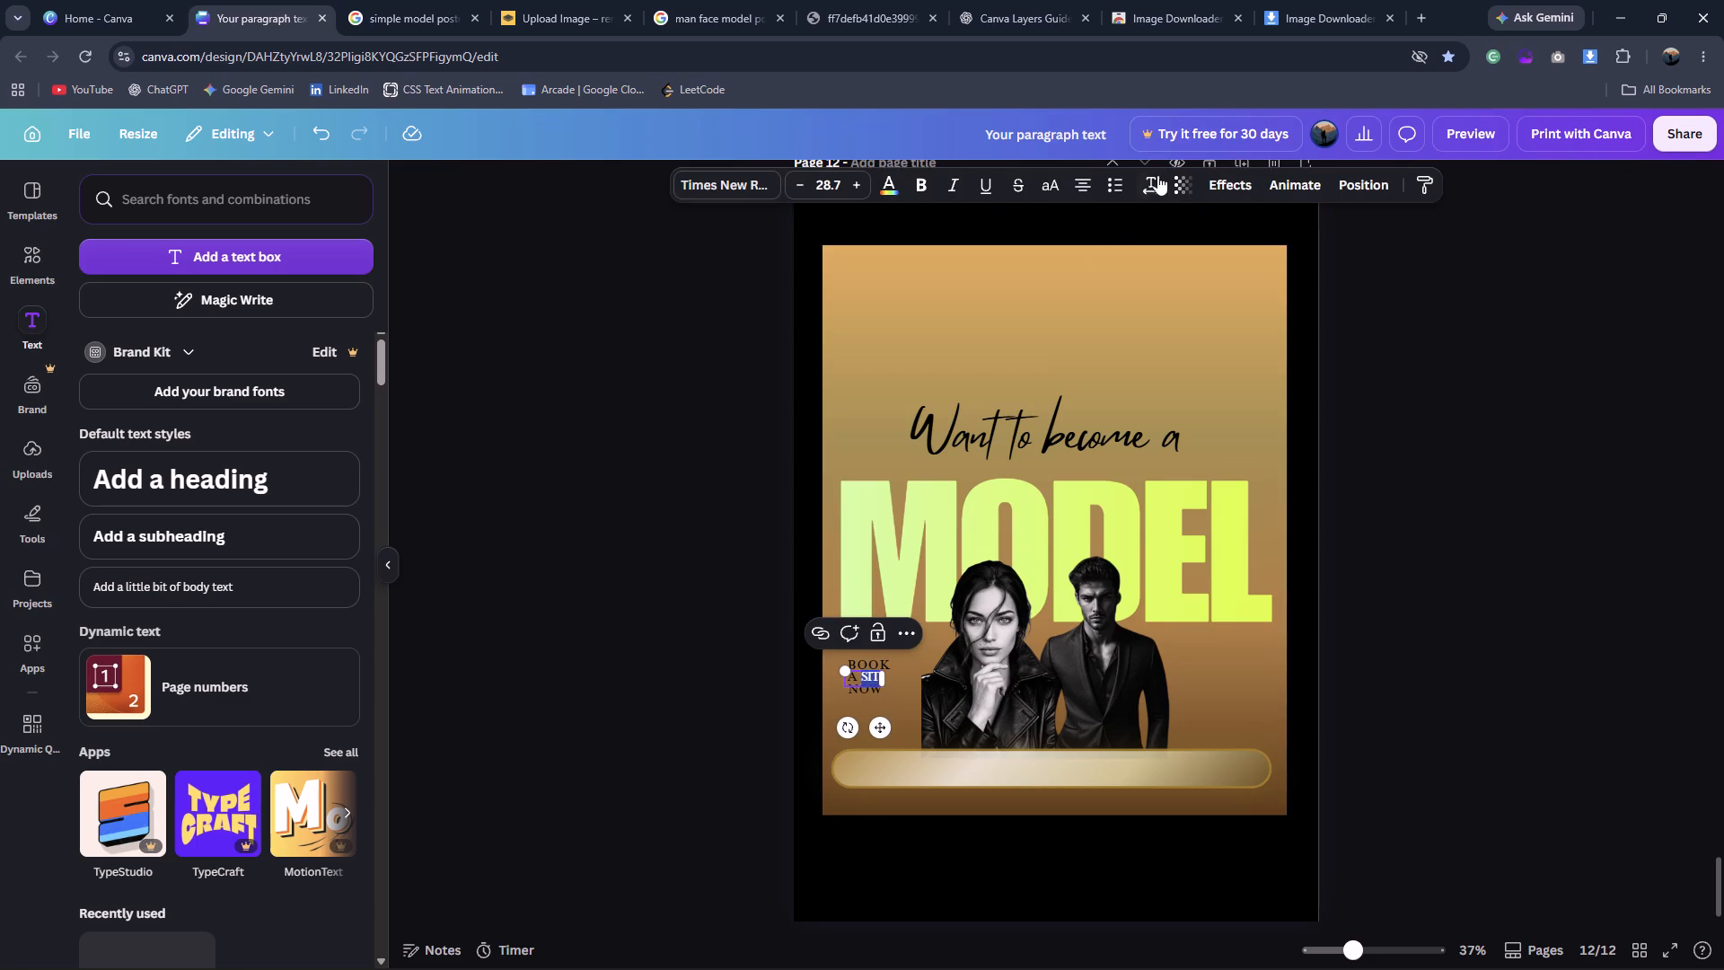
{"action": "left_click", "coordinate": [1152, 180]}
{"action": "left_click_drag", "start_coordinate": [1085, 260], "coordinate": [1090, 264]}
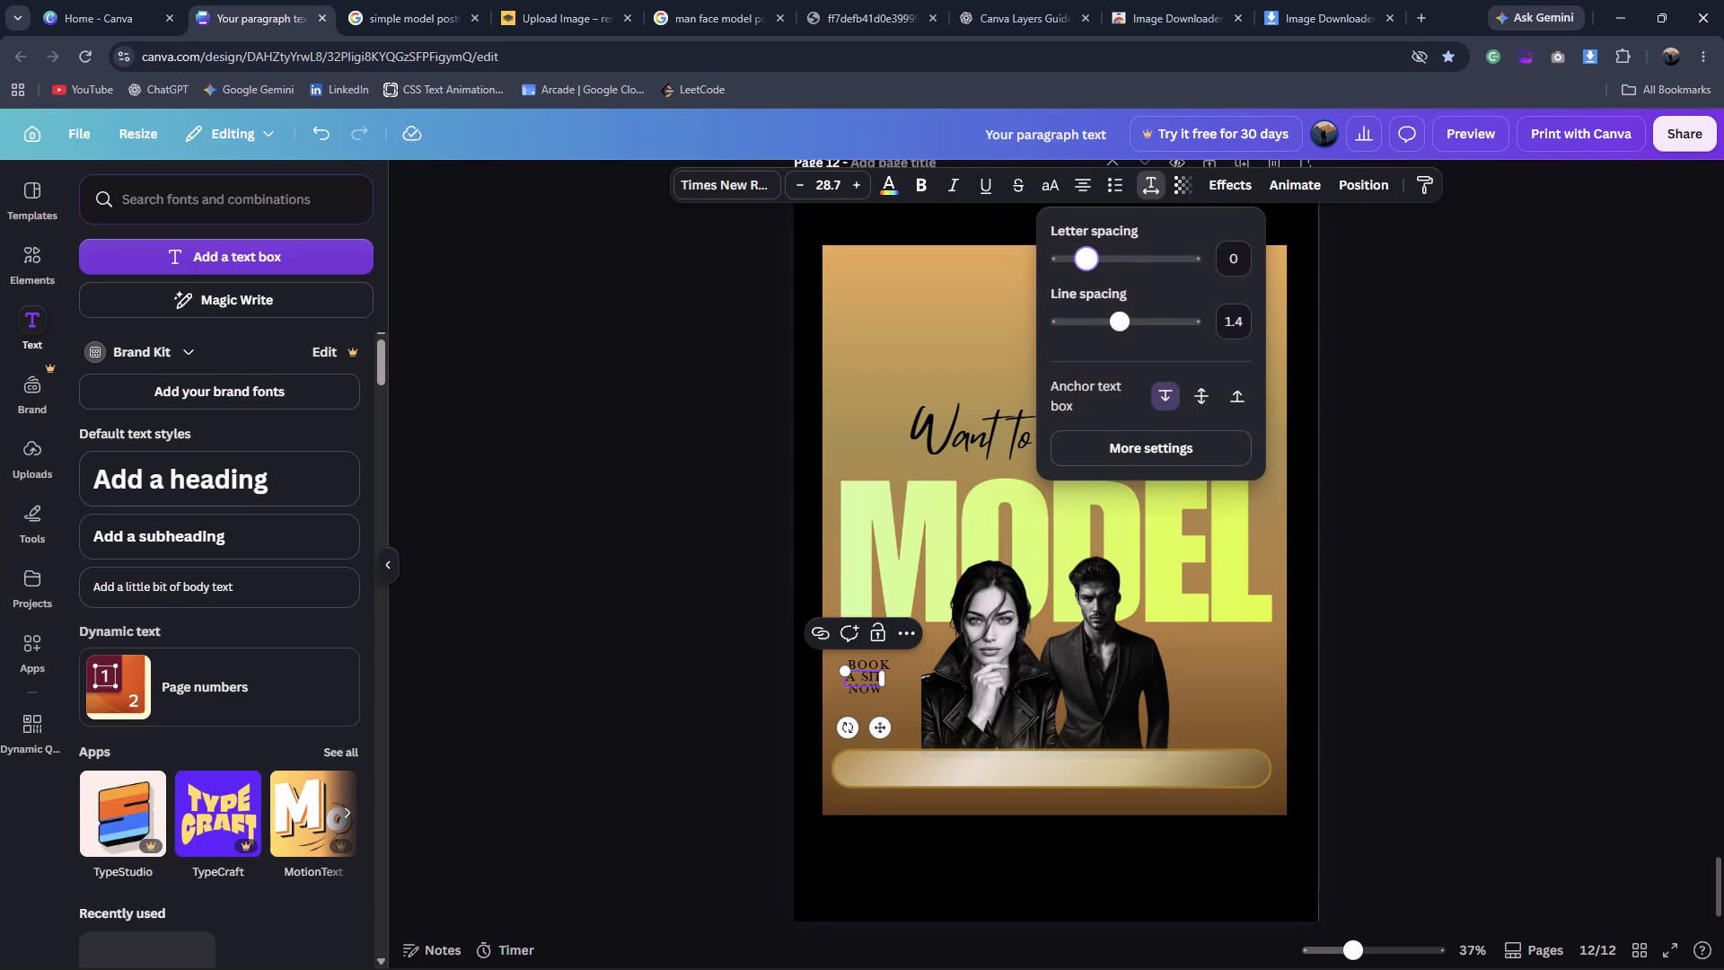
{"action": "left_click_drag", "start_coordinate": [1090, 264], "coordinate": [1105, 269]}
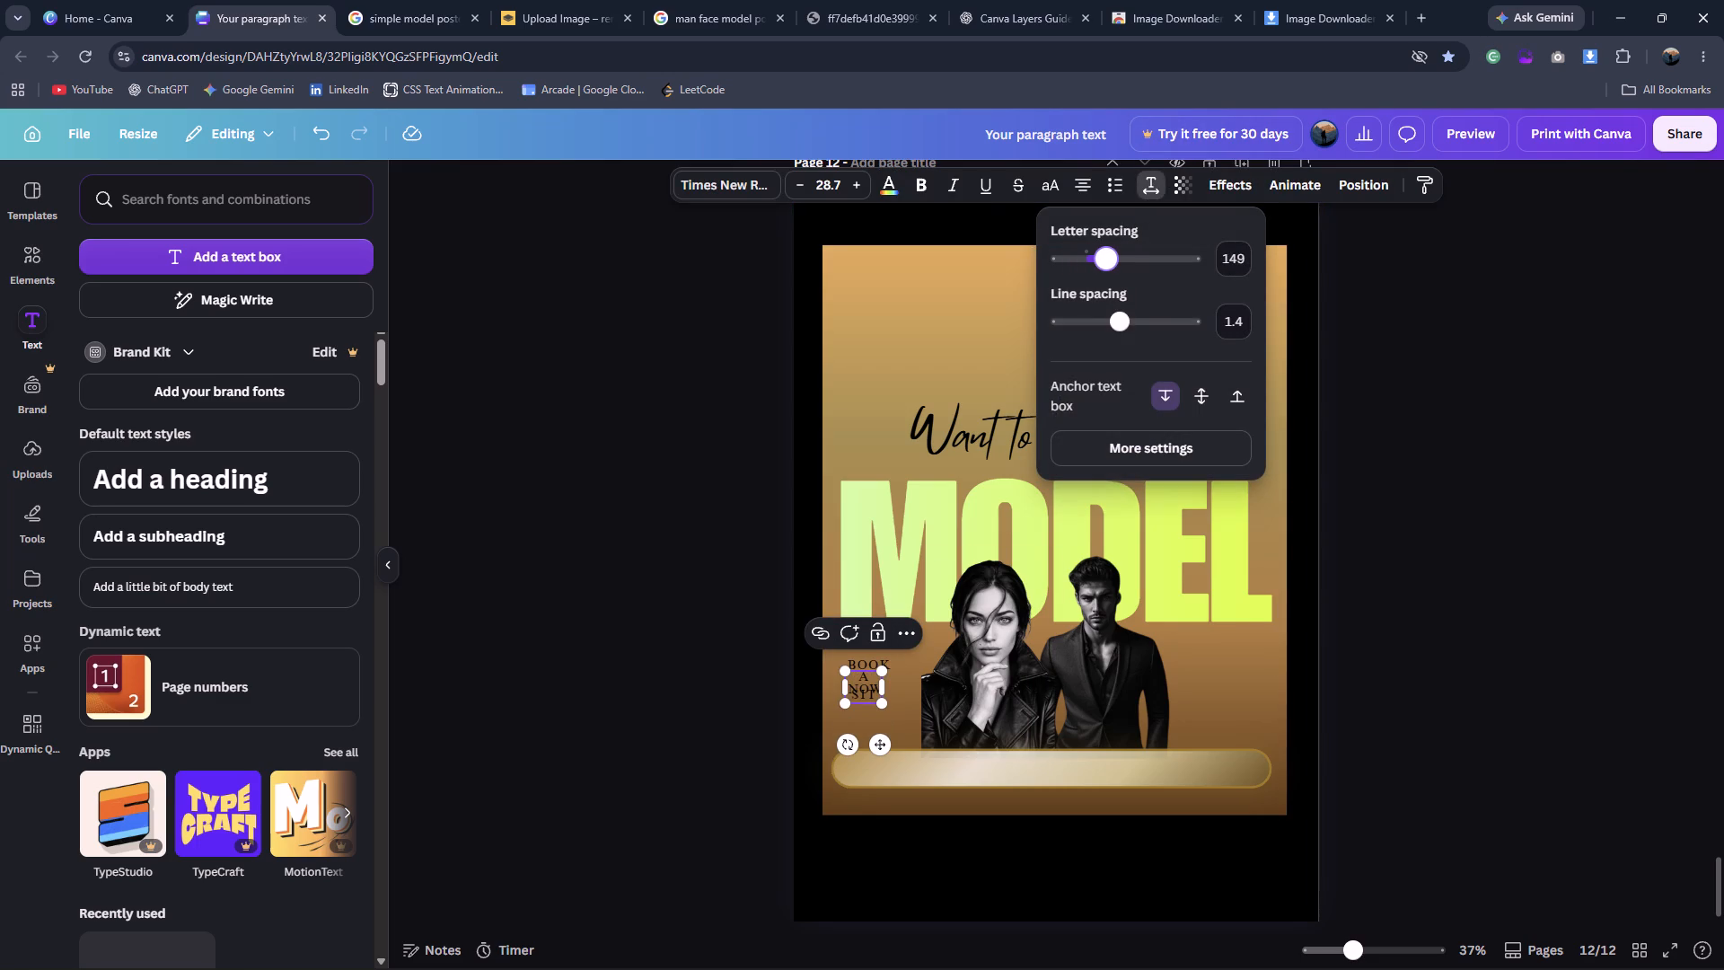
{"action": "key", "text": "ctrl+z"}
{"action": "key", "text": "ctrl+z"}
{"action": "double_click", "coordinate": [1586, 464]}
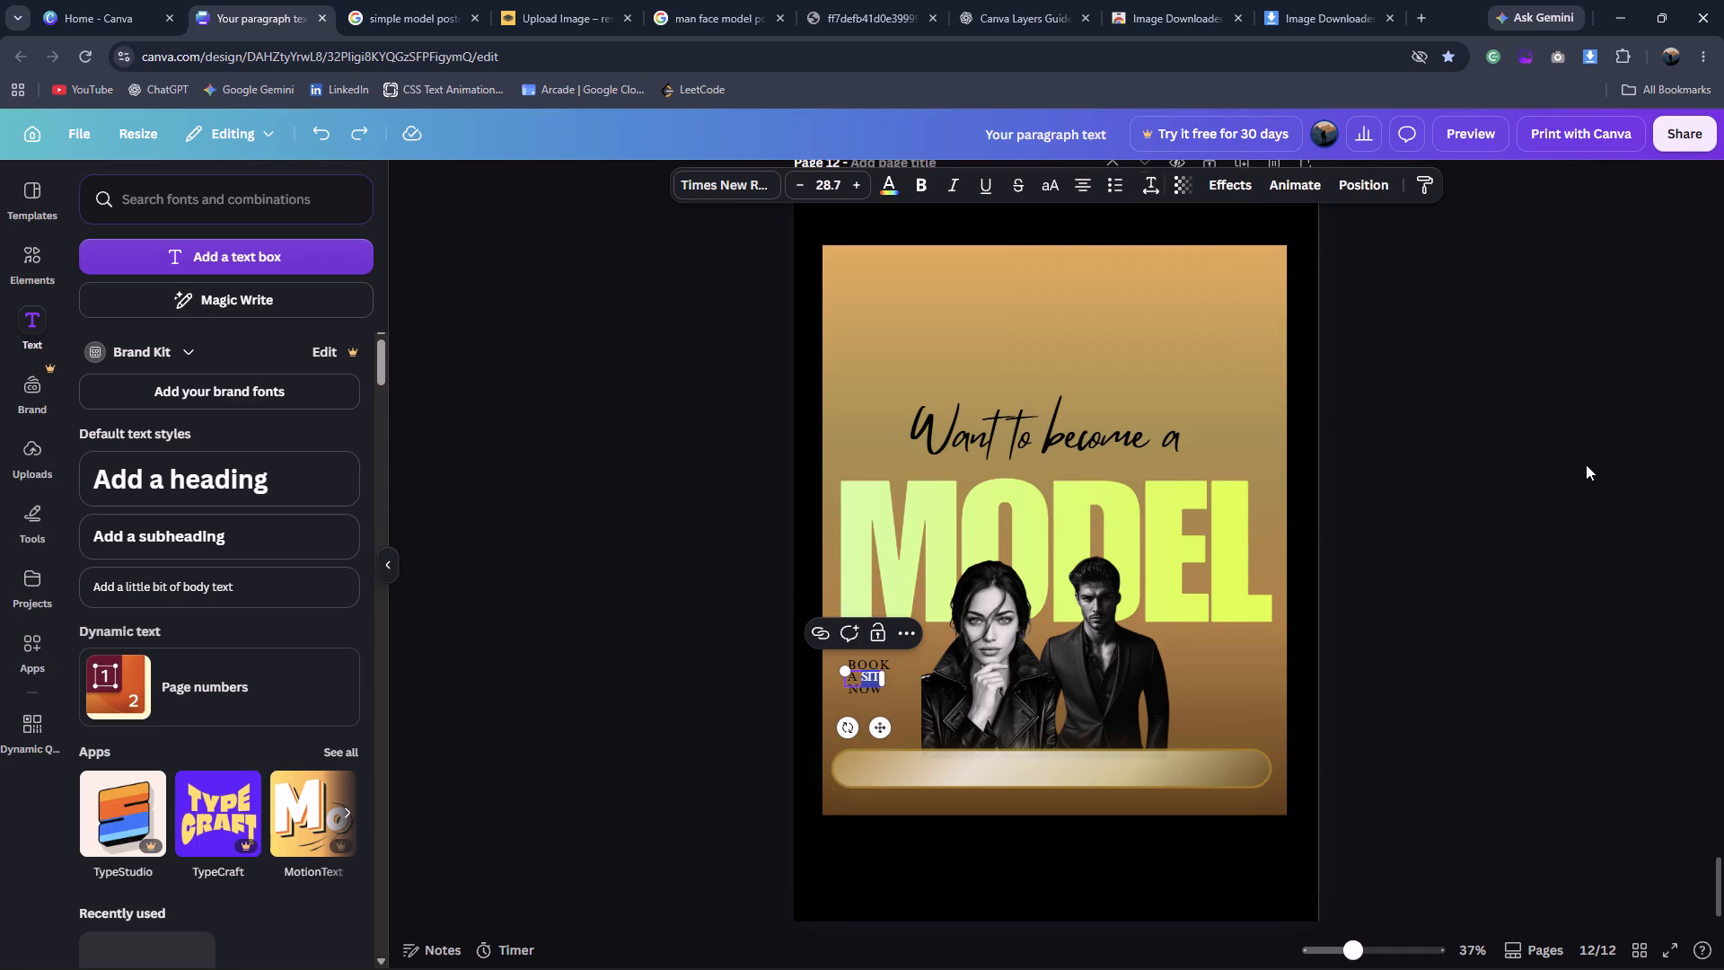
Delete SIT from the A SIT line, leaving only the letter A in that text box.
{"action": "left_click", "coordinate": [875, 677]}
{"action": "left_click", "coordinate": [840, 672]}
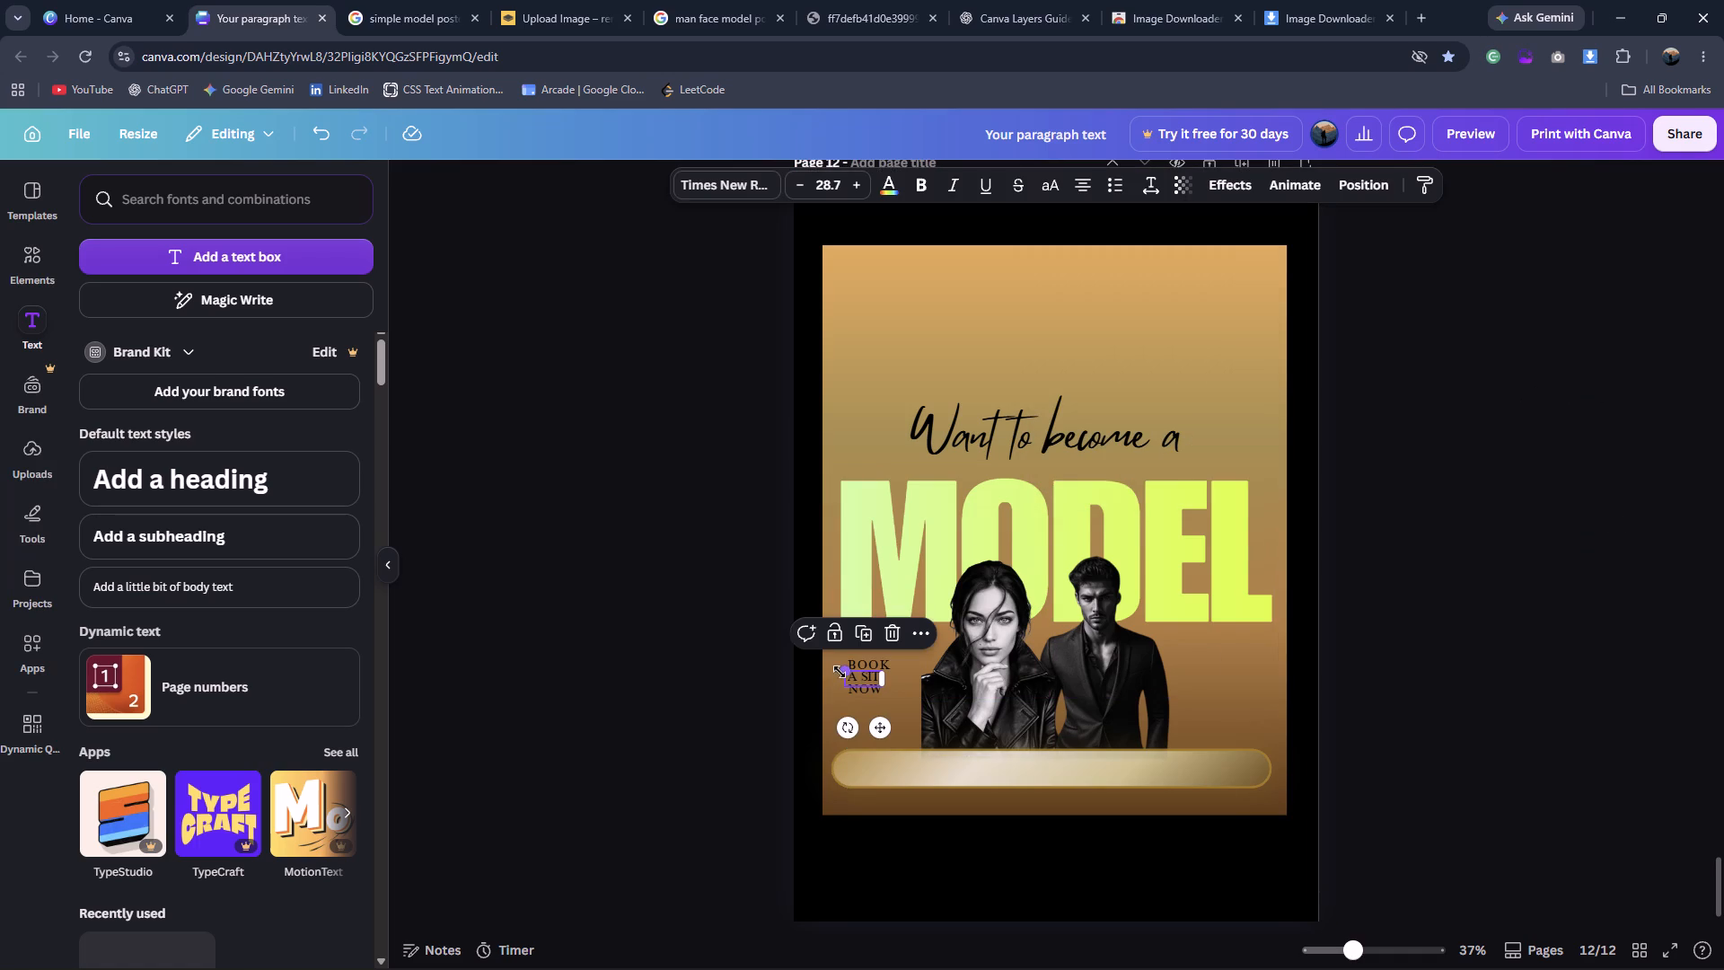
{"action": "double_click", "coordinate": [862, 677]}
{"action": "key", "text": "BackSpace"}
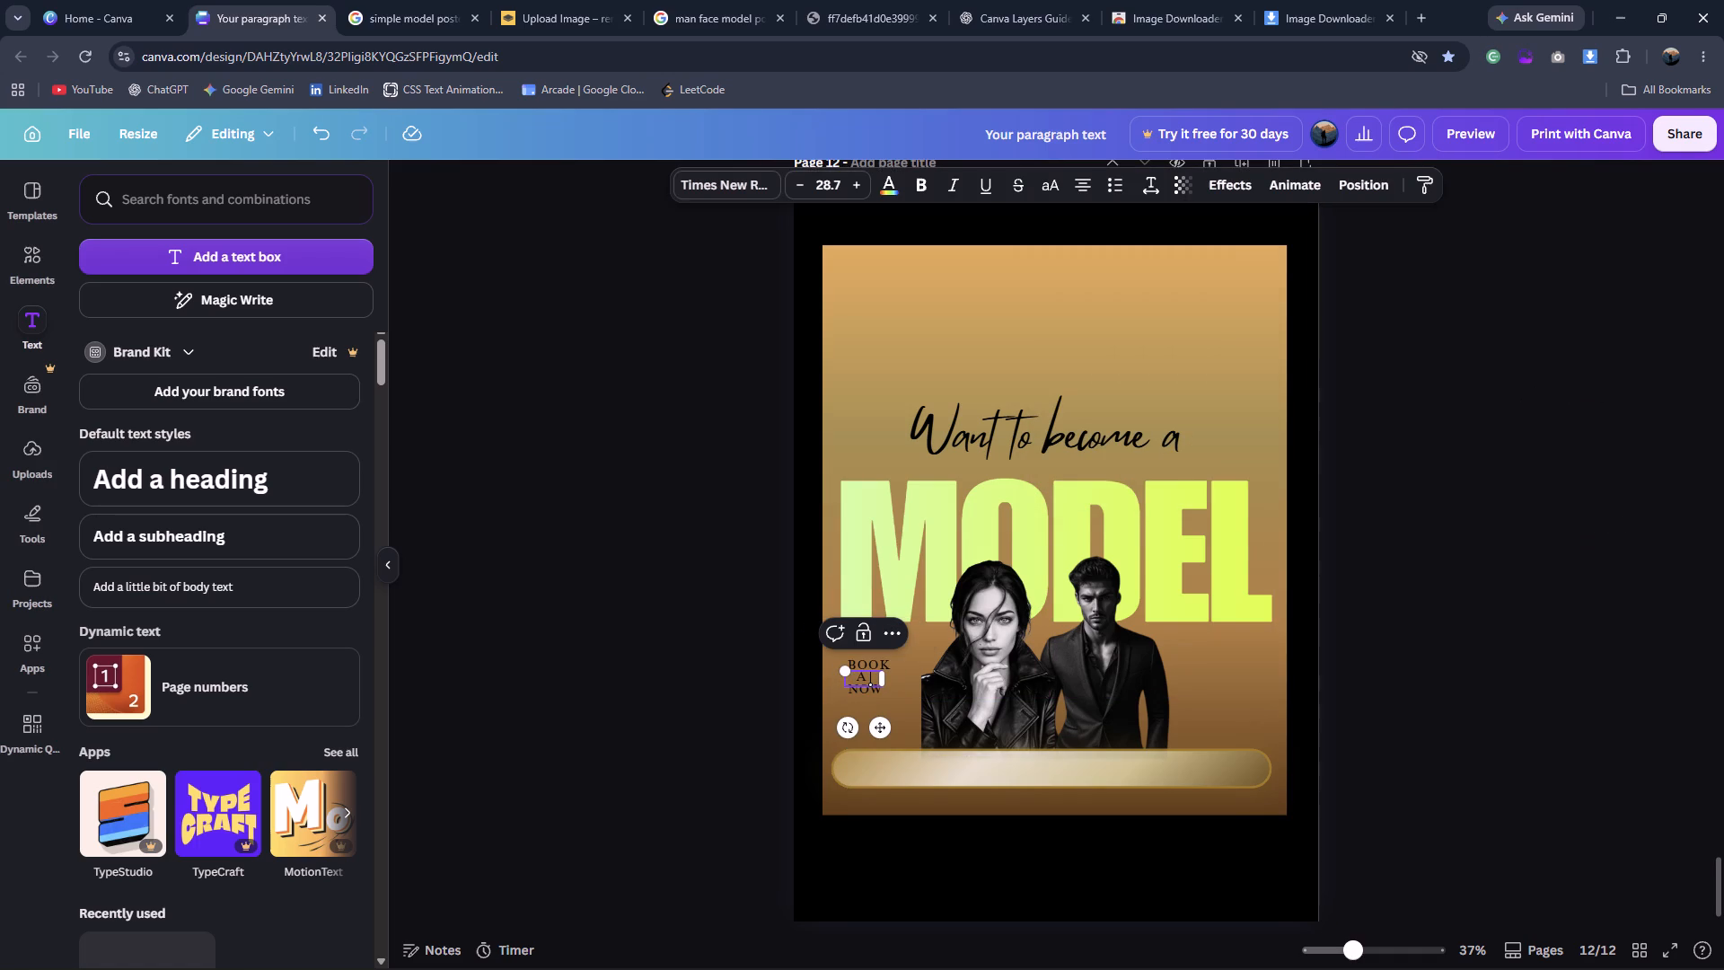
{"action": "key", "text": "BackSpace"}
{"action": "key", "text": "BackSpace"}
Set the A text's letter spacing to 0 and narrow its text box to fit the single letter.
{"action": "left_click", "coordinate": [1150, 180]}
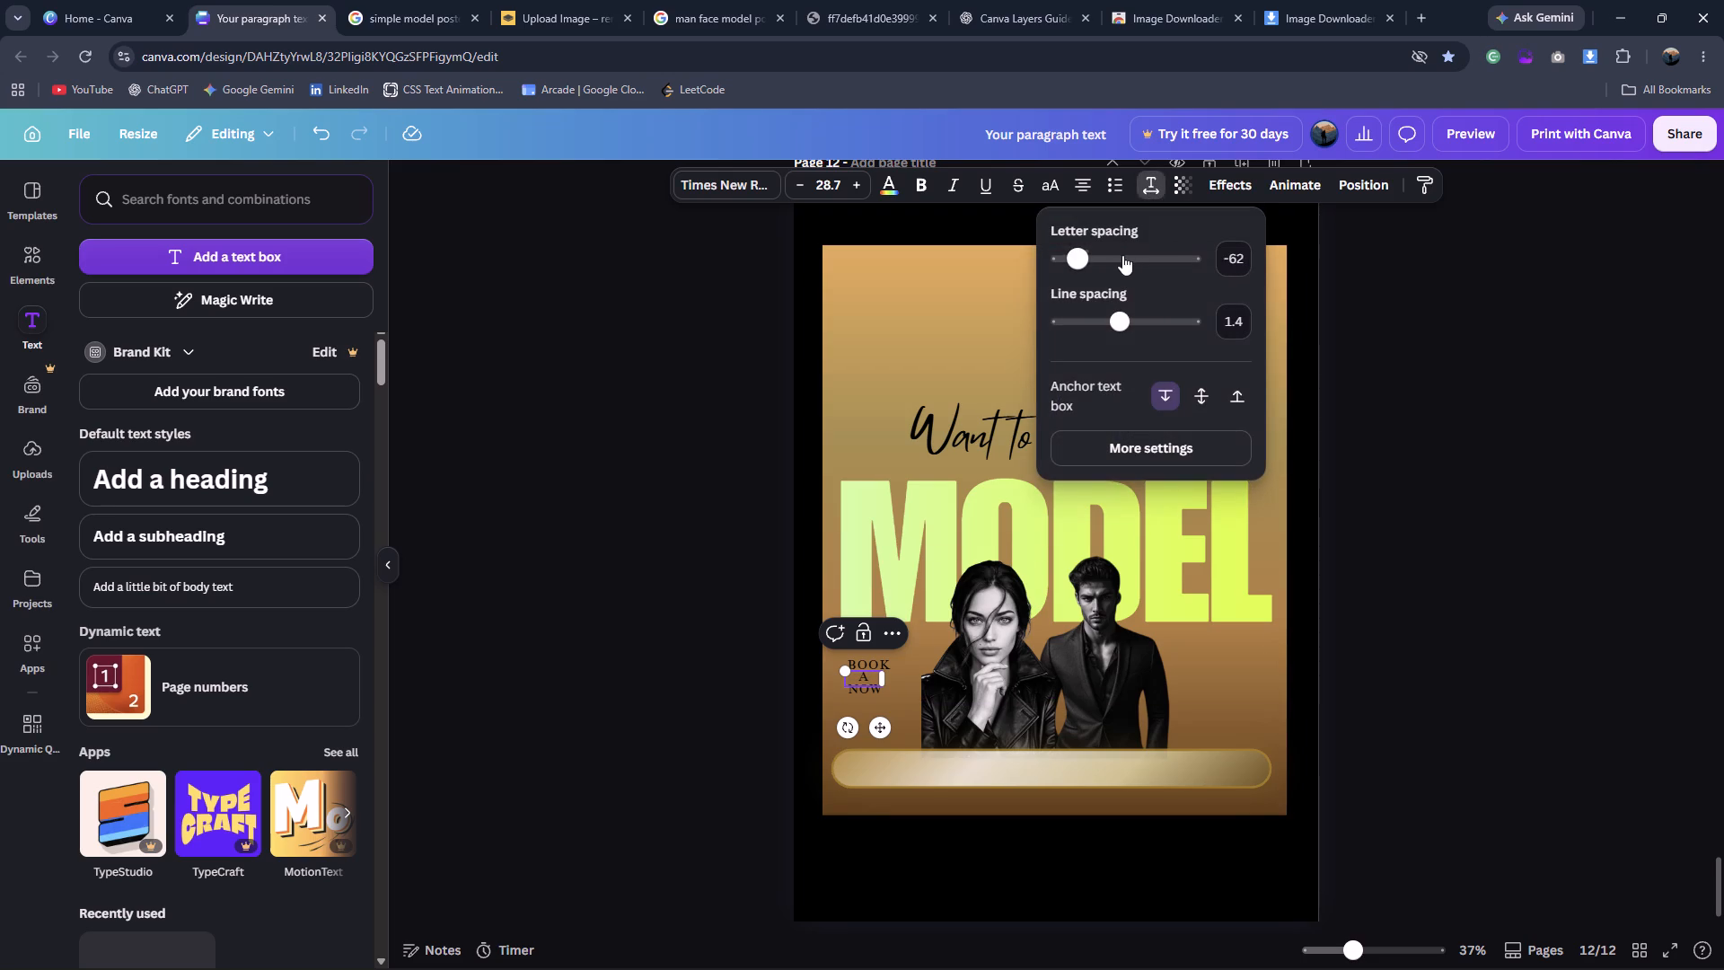
{"action": "left_click", "coordinate": [1086, 255]}
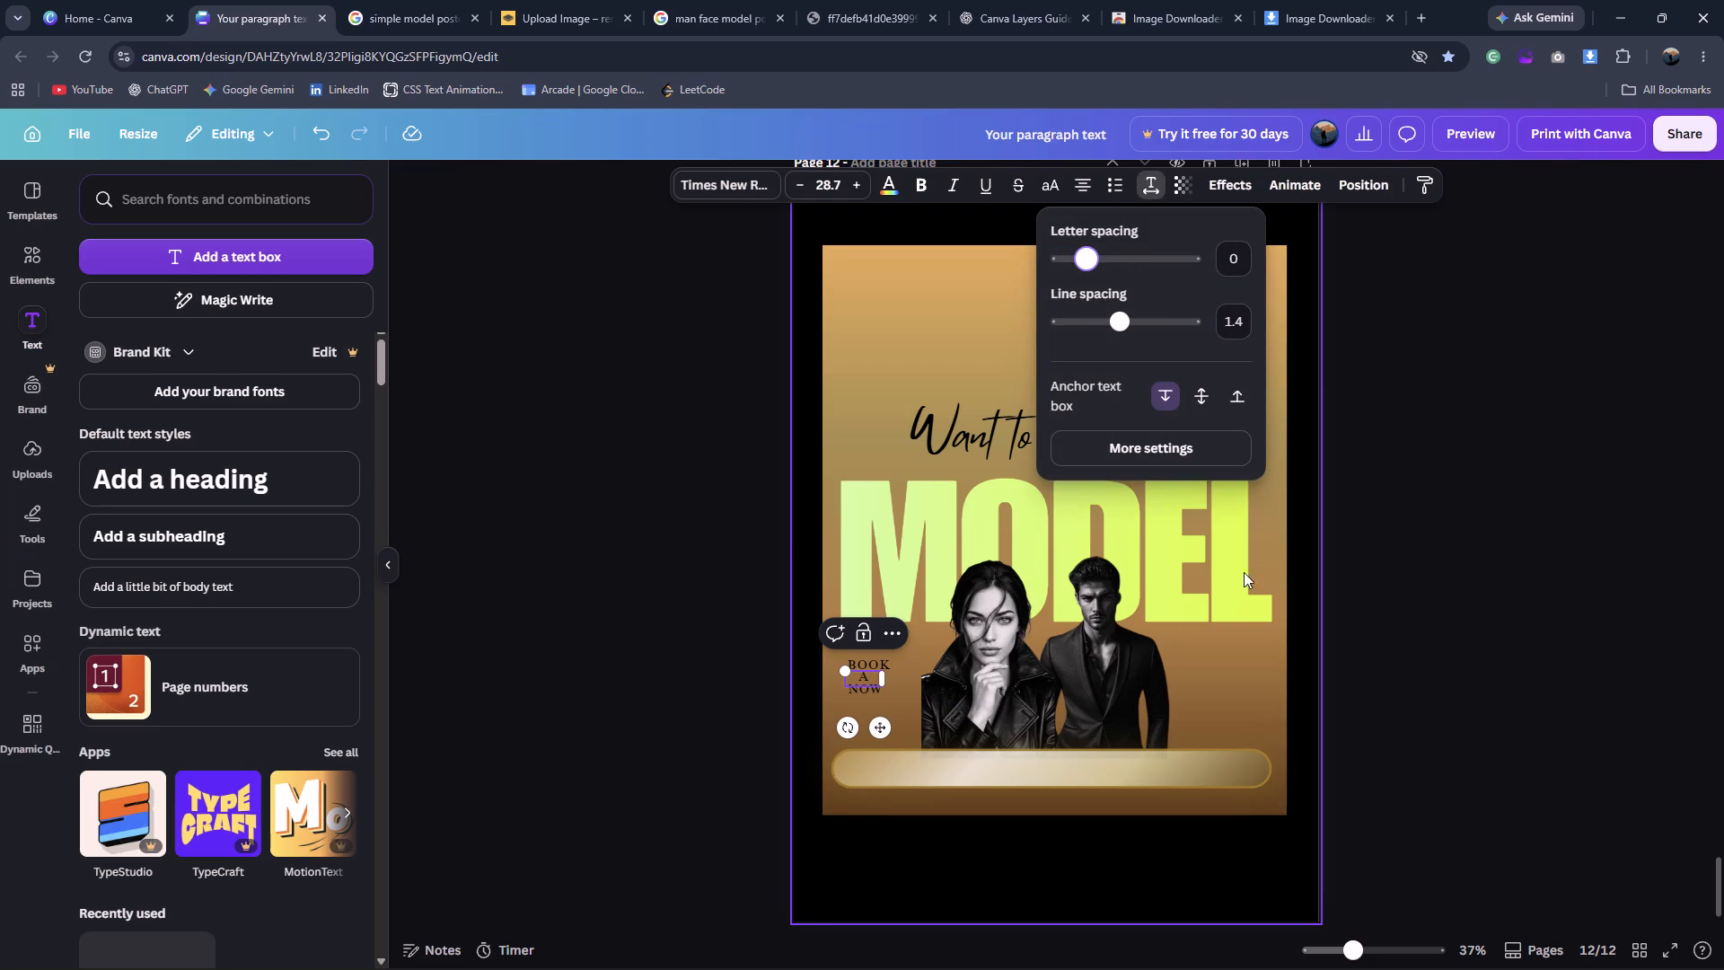
{"action": "left_click", "coordinate": [880, 675]}
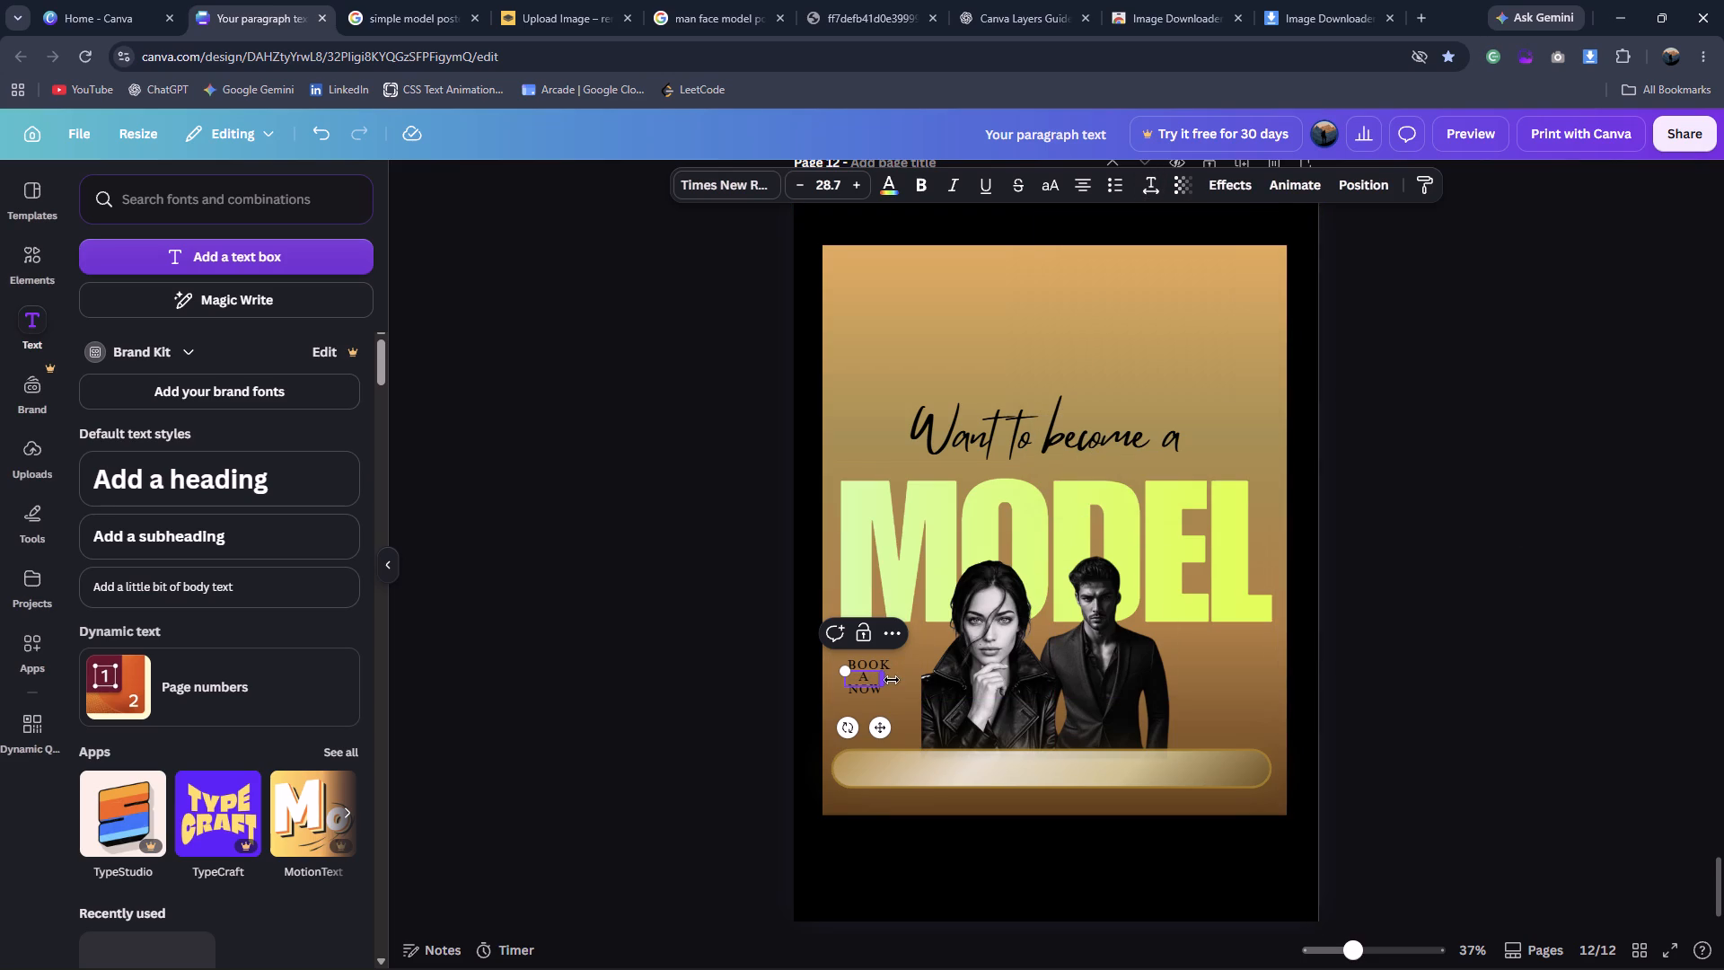
{"action": "left_click_drag", "start_coordinate": [890, 680], "coordinate": [875, 680]}
{"action": "left_click", "coordinate": [1473, 699]}
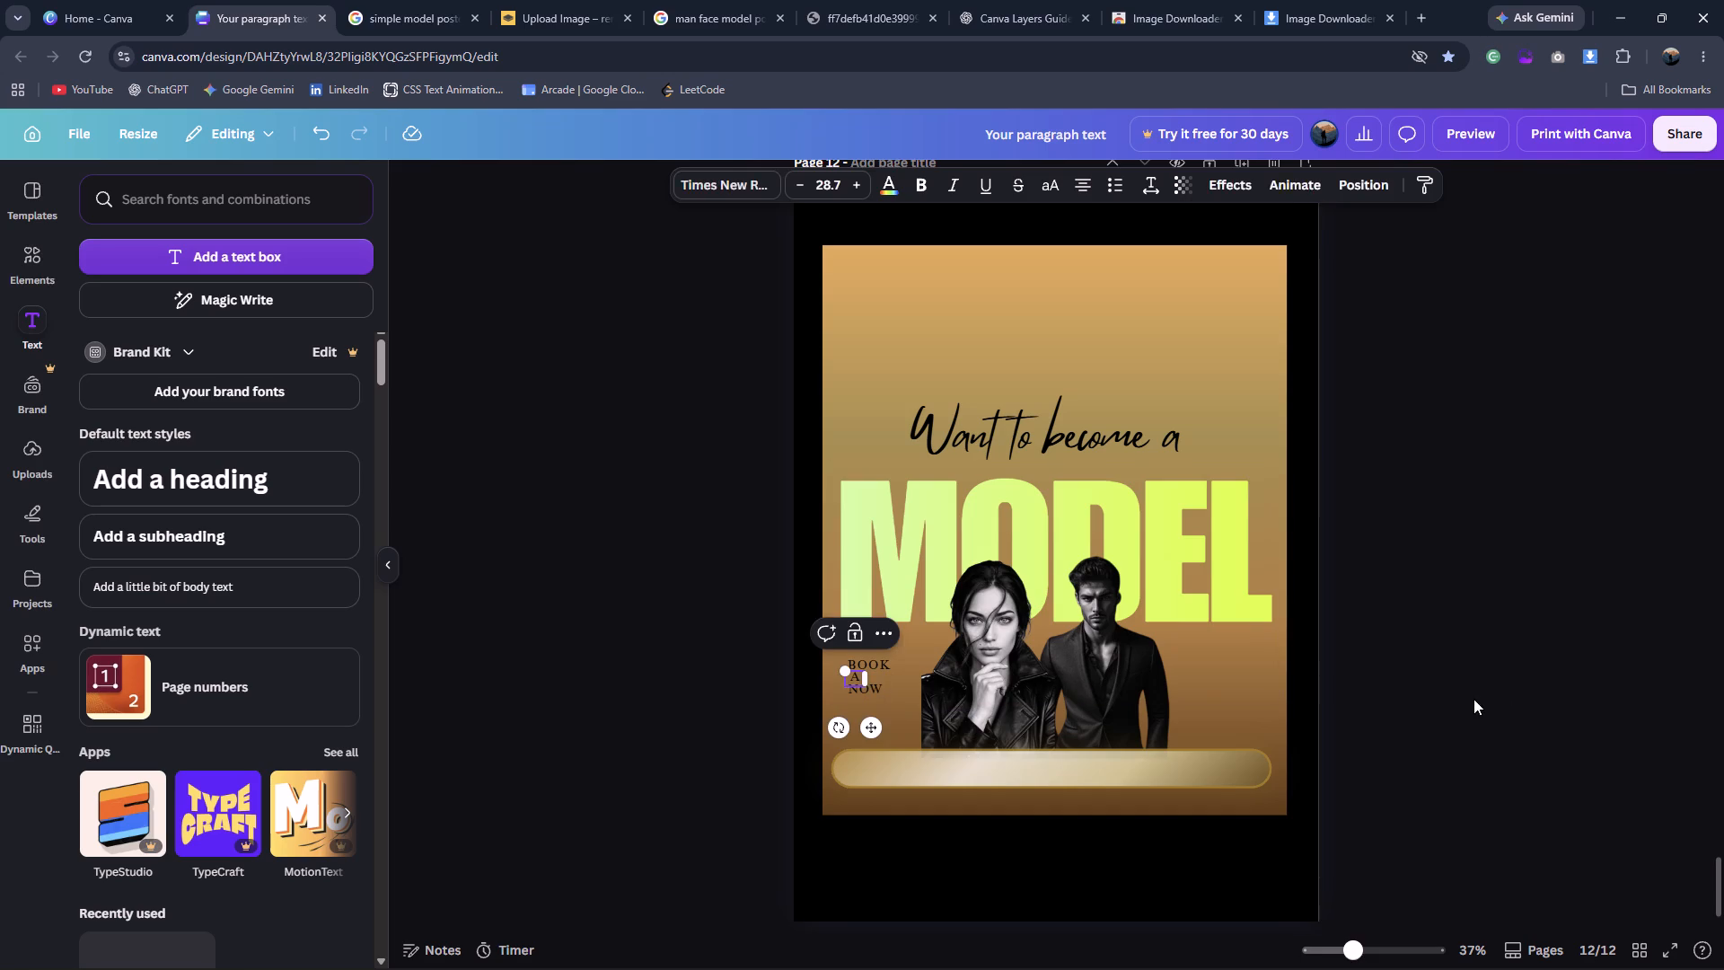
Duplicate the A text box and place the copy just beside the original, between BOOK and NOW.
{"action": "left_click", "coordinate": [865, 678]}
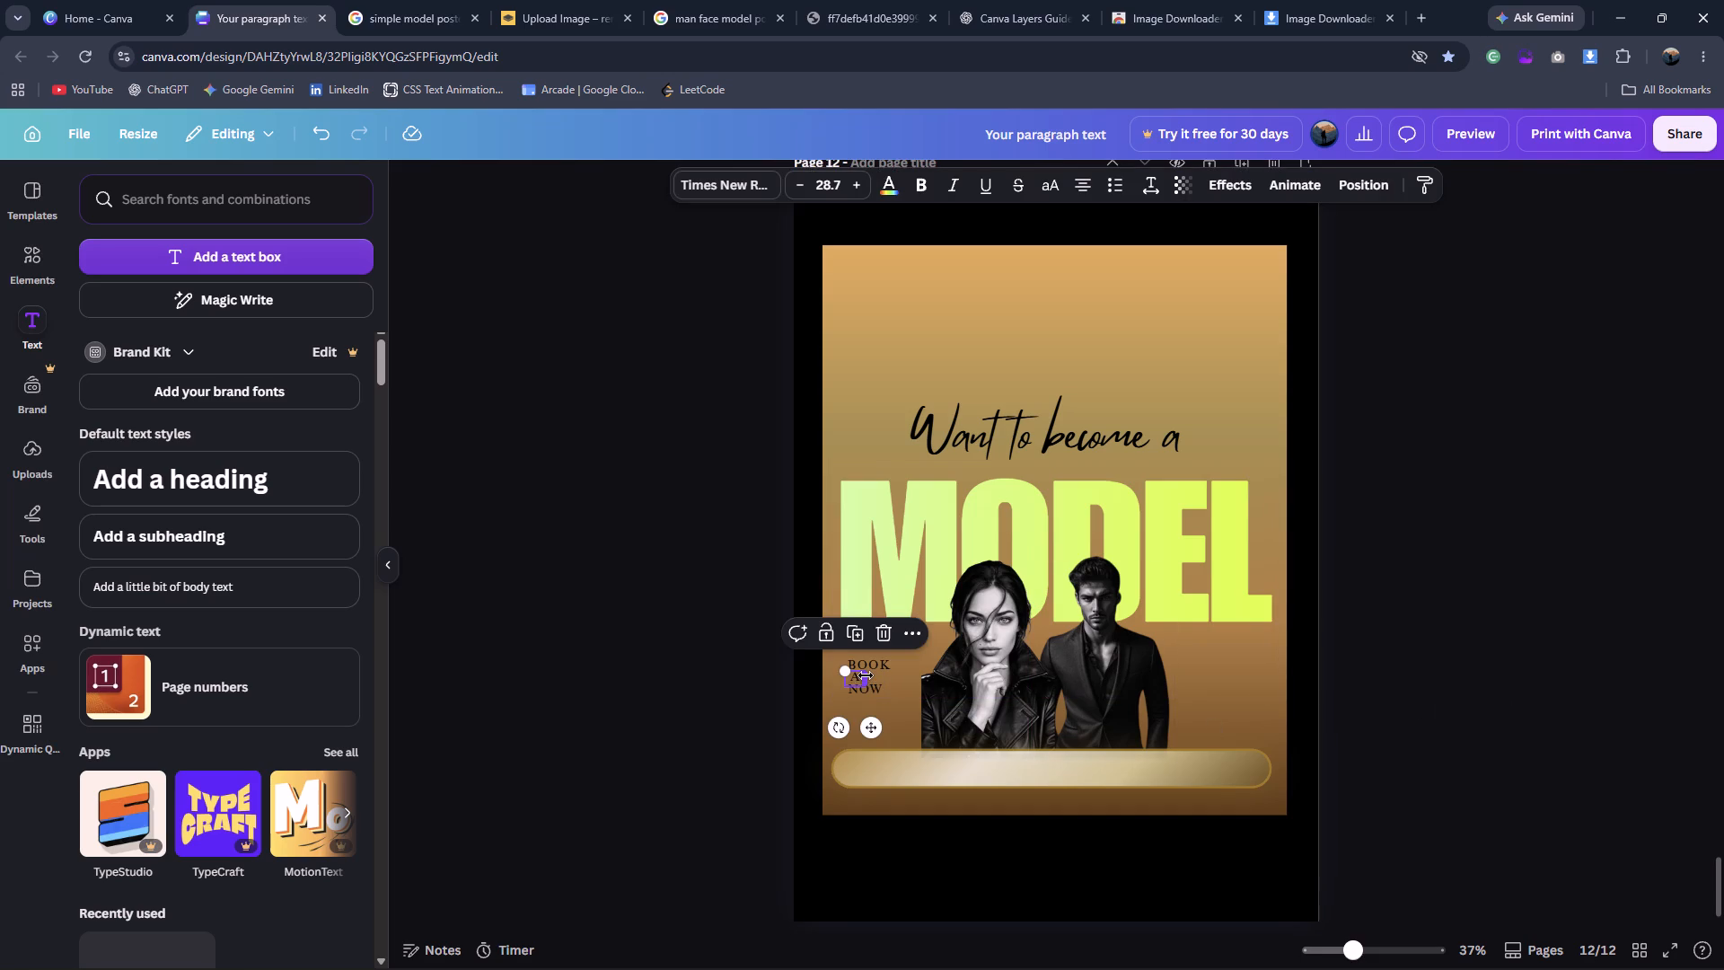
{"action": "key", "text": "ctrl+d"}
{"action": "left_click_drag", "start_coordinate": [878, 729], "coordinate": [885, 722]}
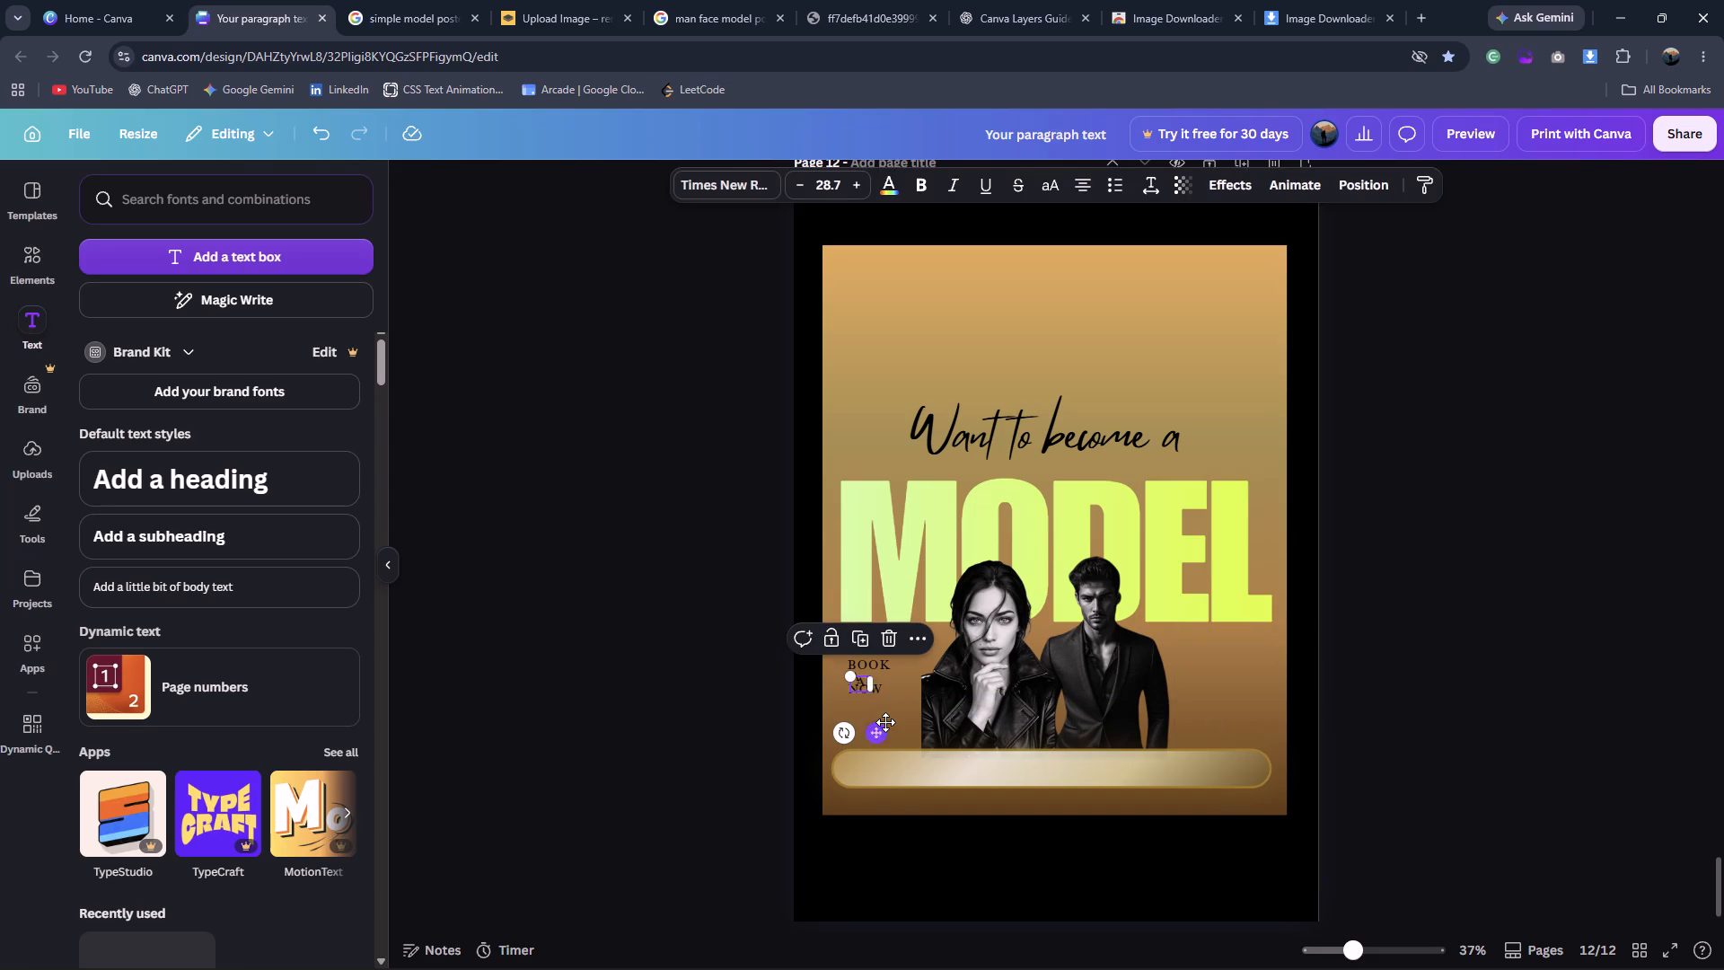
{"action": "left_click_drag", "start_coordinate": [885, 722], "coordinate": [886, 723]}
Change the copied A to SIT and widen its box so the word fits on one line.
{"action": "double_click", "coordinate": [870, 678]}
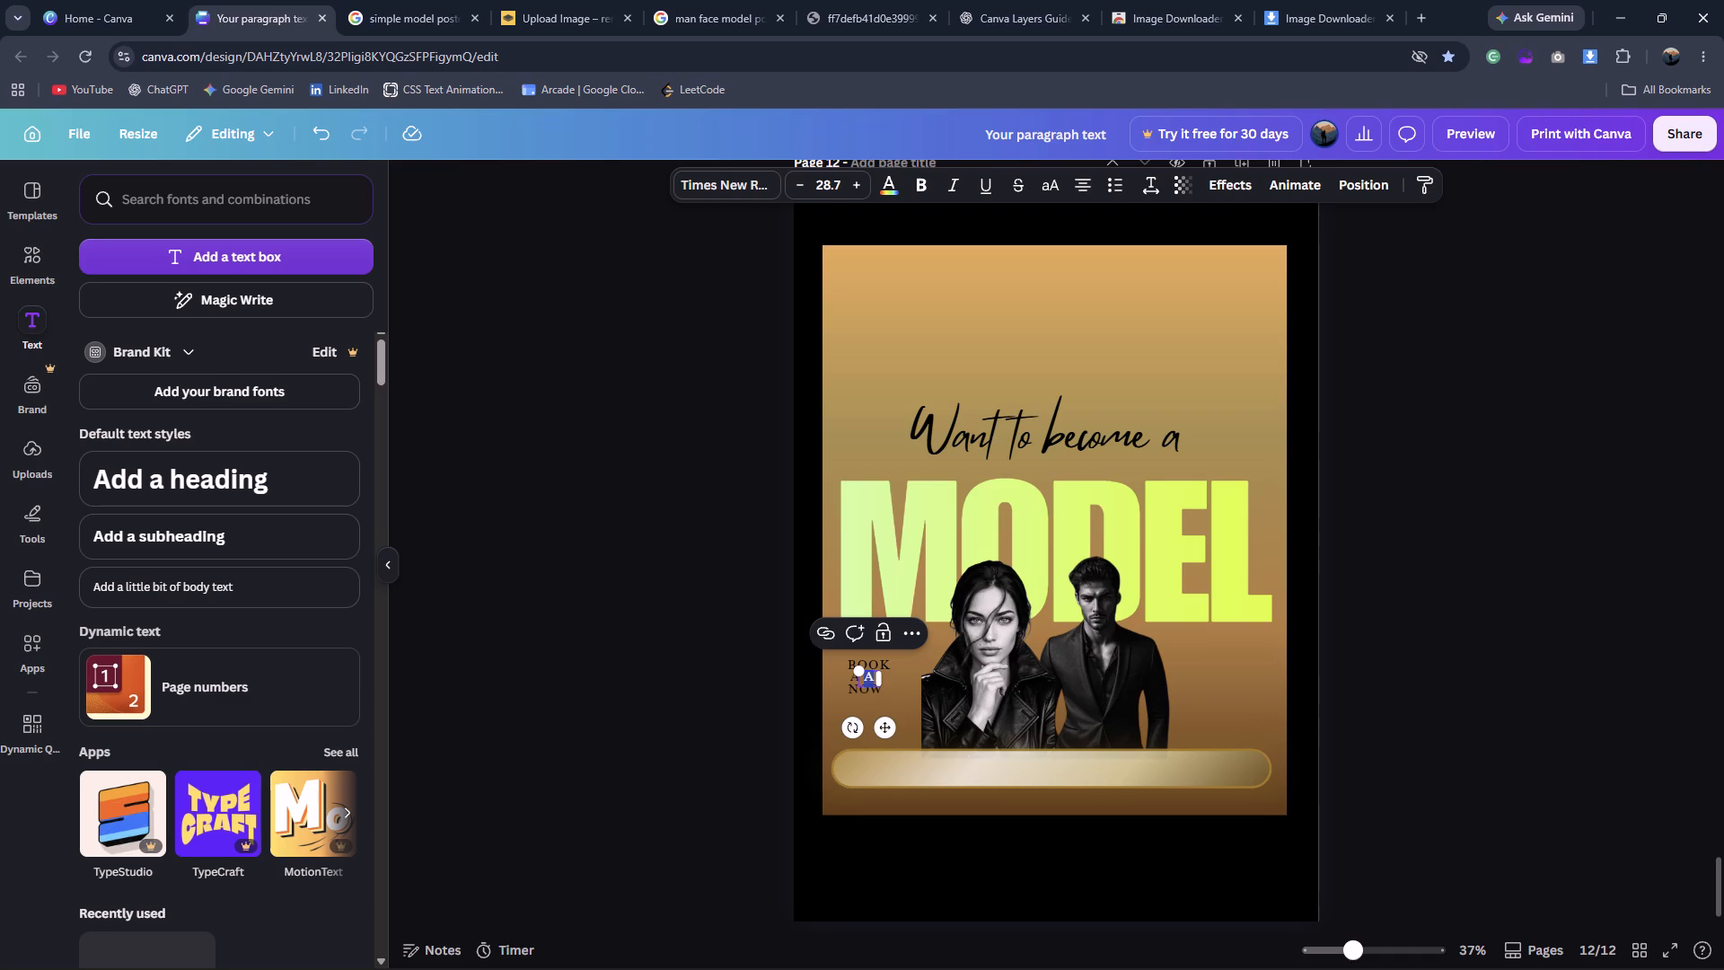
{"action": "type", "text": "SIT"}
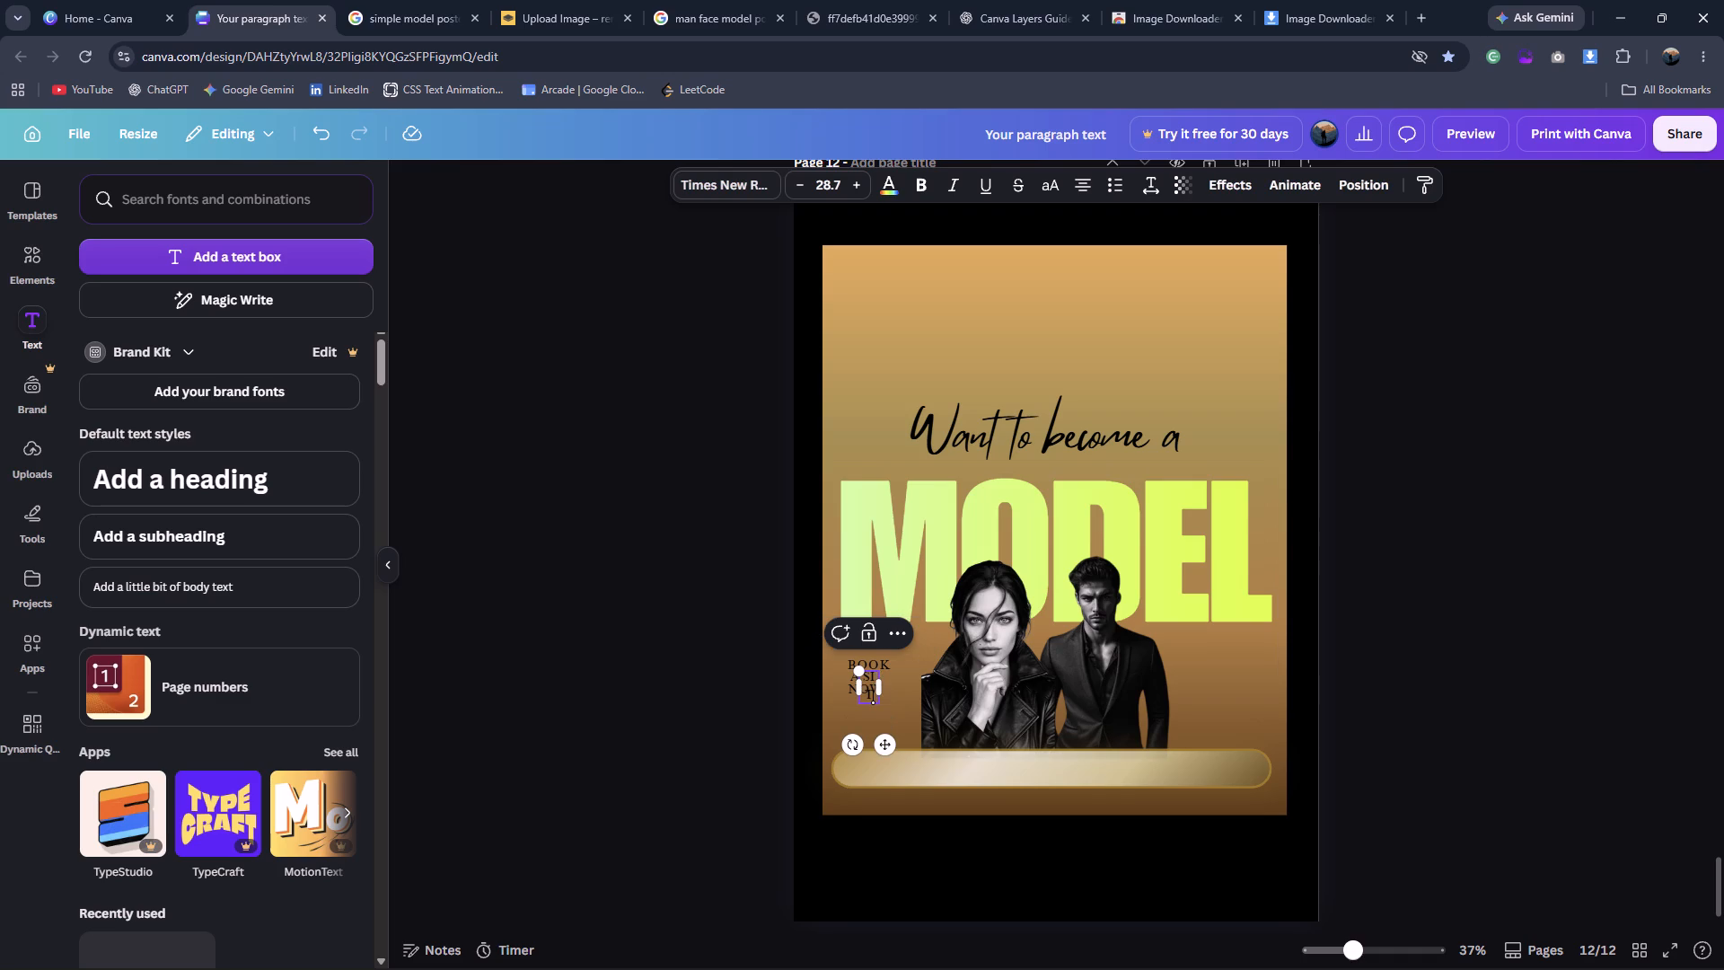
{"action": "left_click_drag", "start_coordinate": [885, 690], "coordinate": [893, 690]}
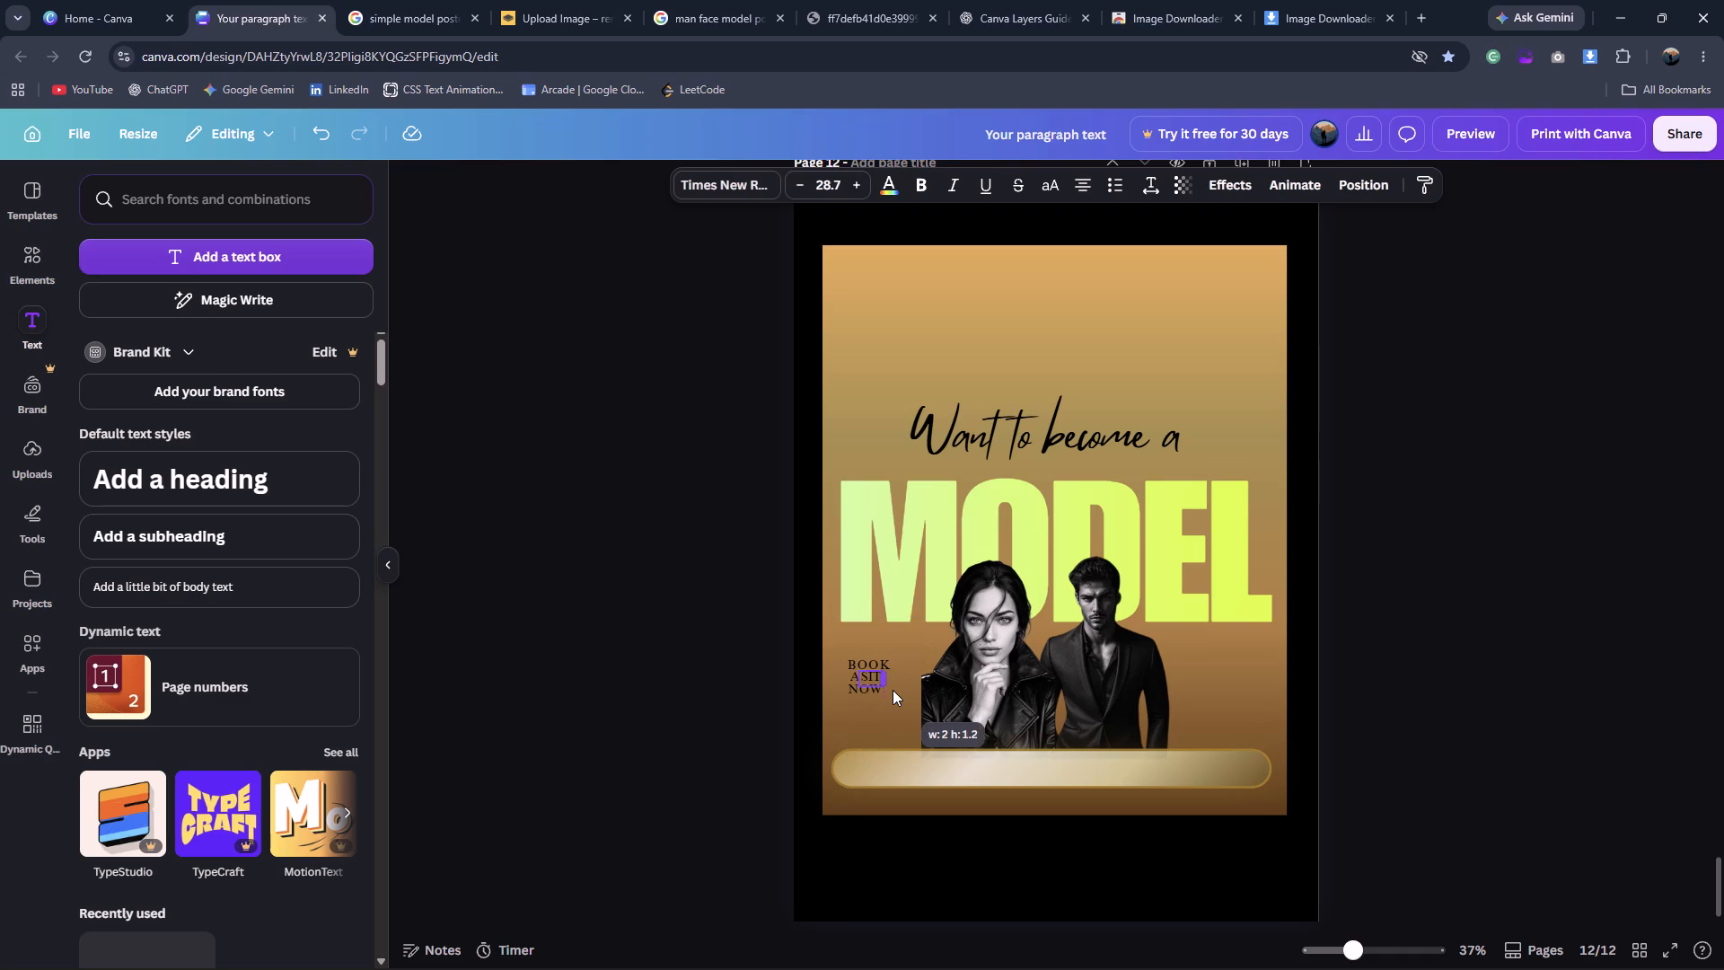
{"action": "left_click_drag", "start_coordinate": [893, 690], "coordinate": [899, 690]}
{"action": "left_click", "coordinate": [1478, 702]}
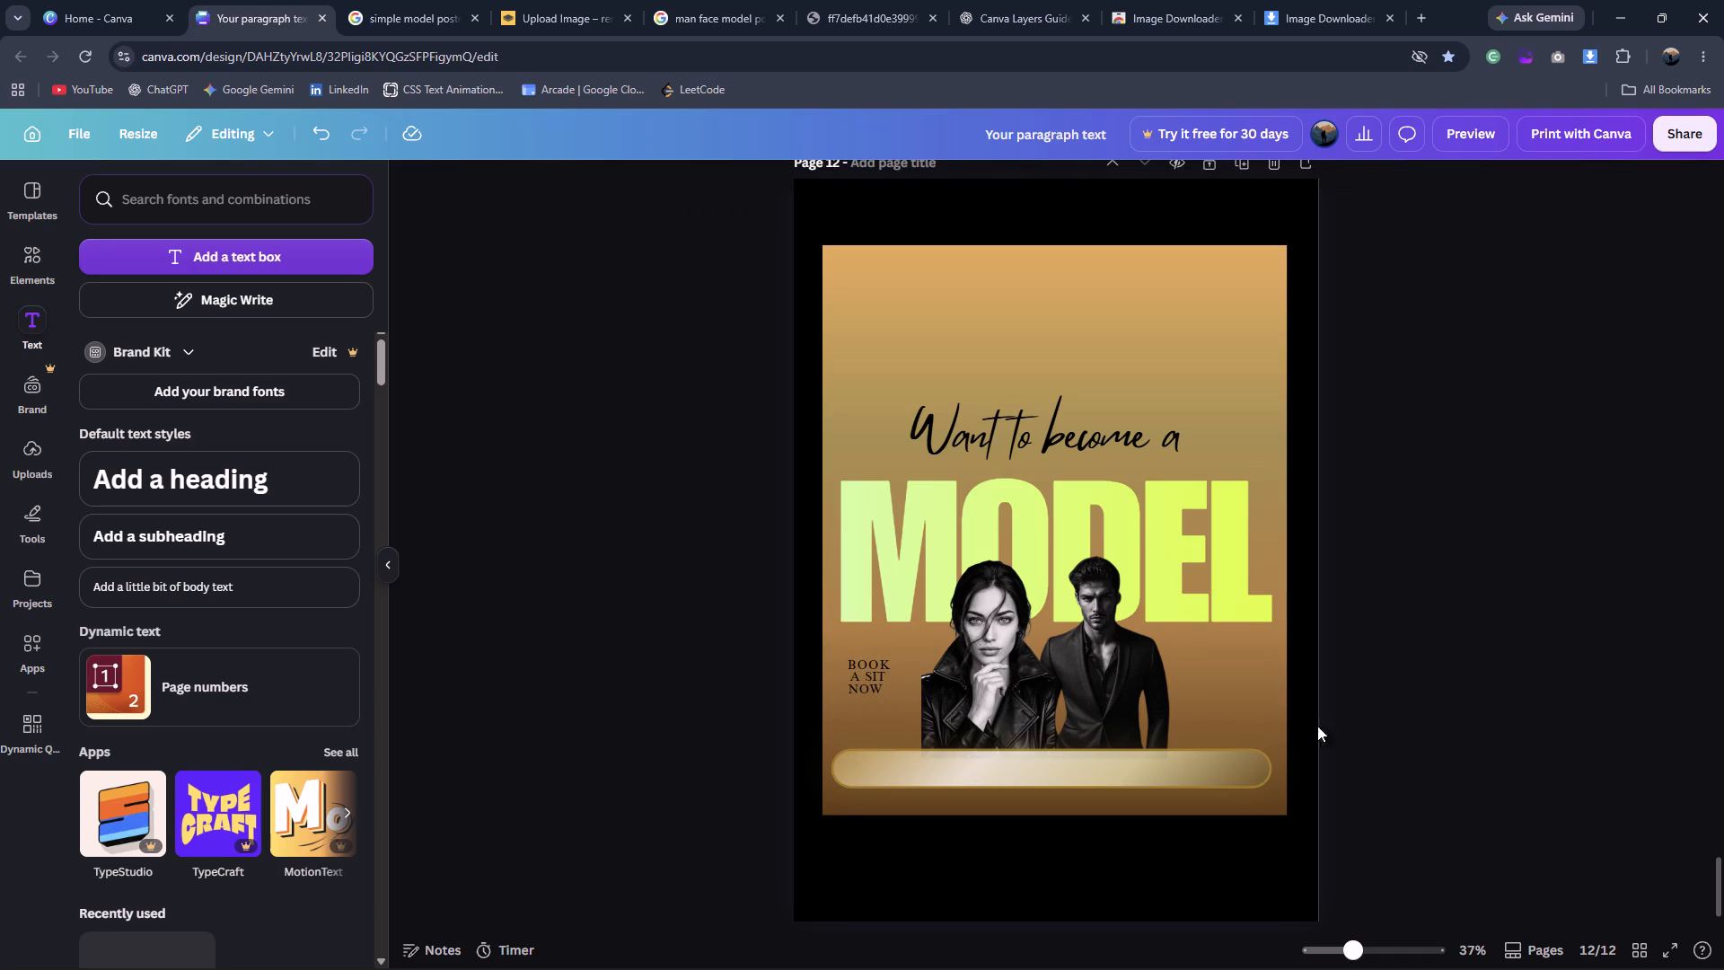
Nudge the A slightly left so it lines up with the starts of the BOOK and NOW lines.
{"action": "left_click", "coordinate": [853, 676]}
{"action": "key", "text": "Left"}
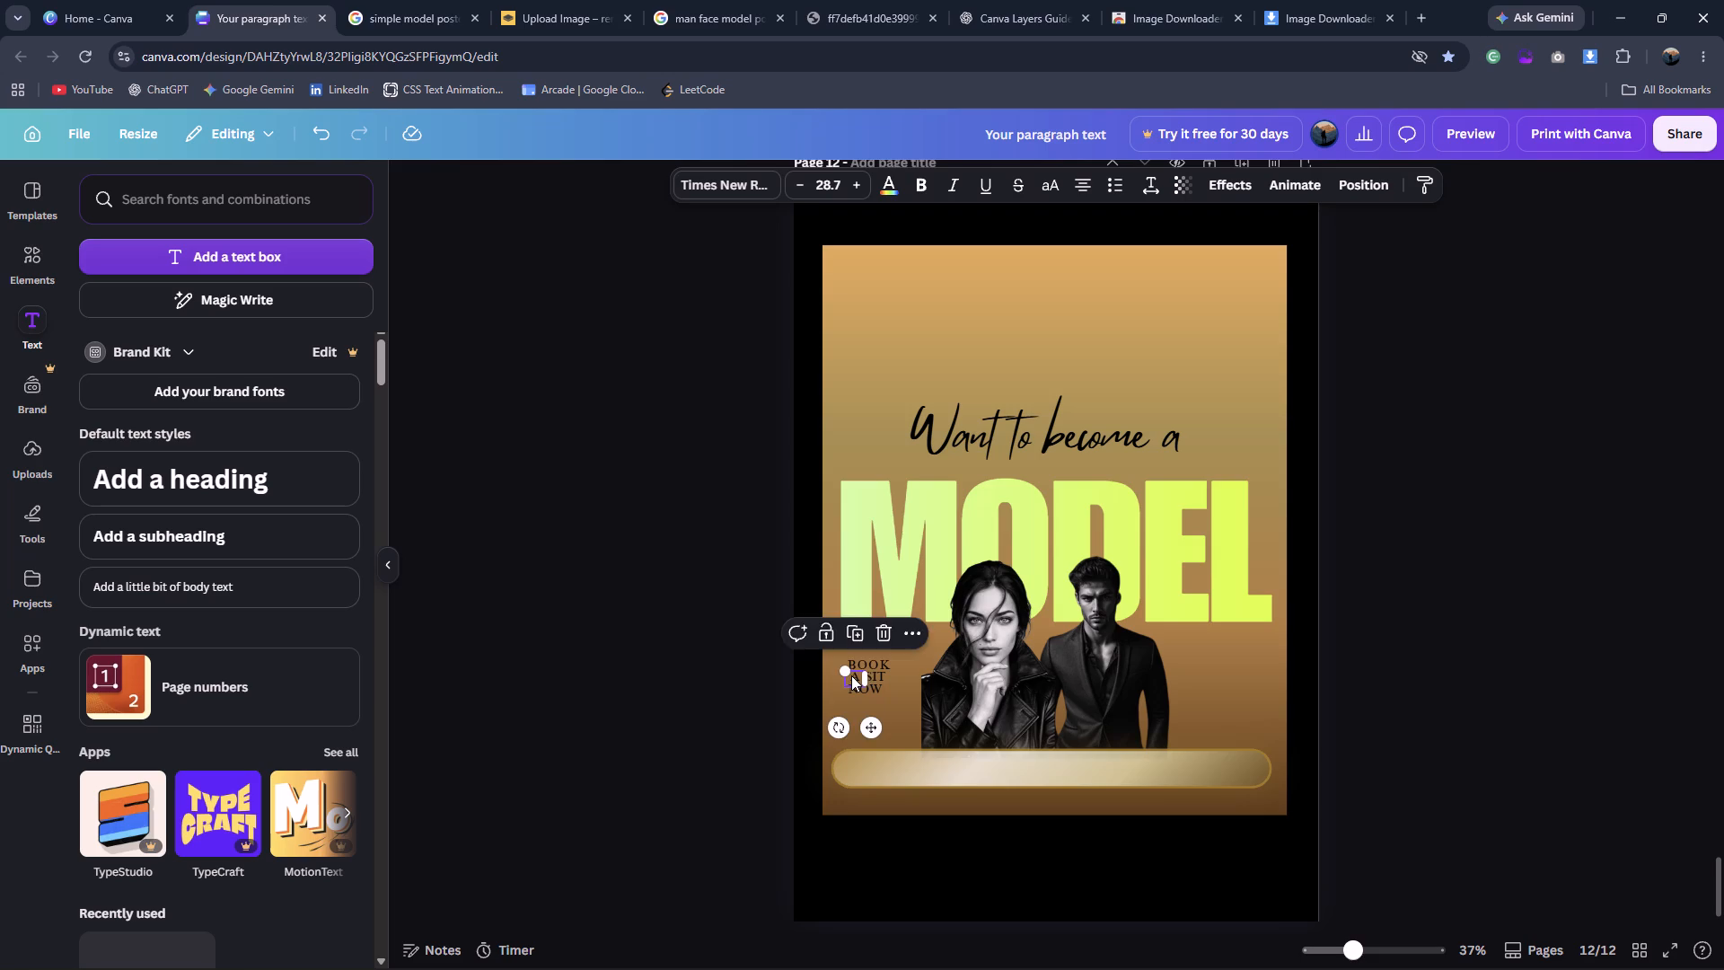
{"action": "key", "text": "Left"}
{"action": "key", "text": "Left"}
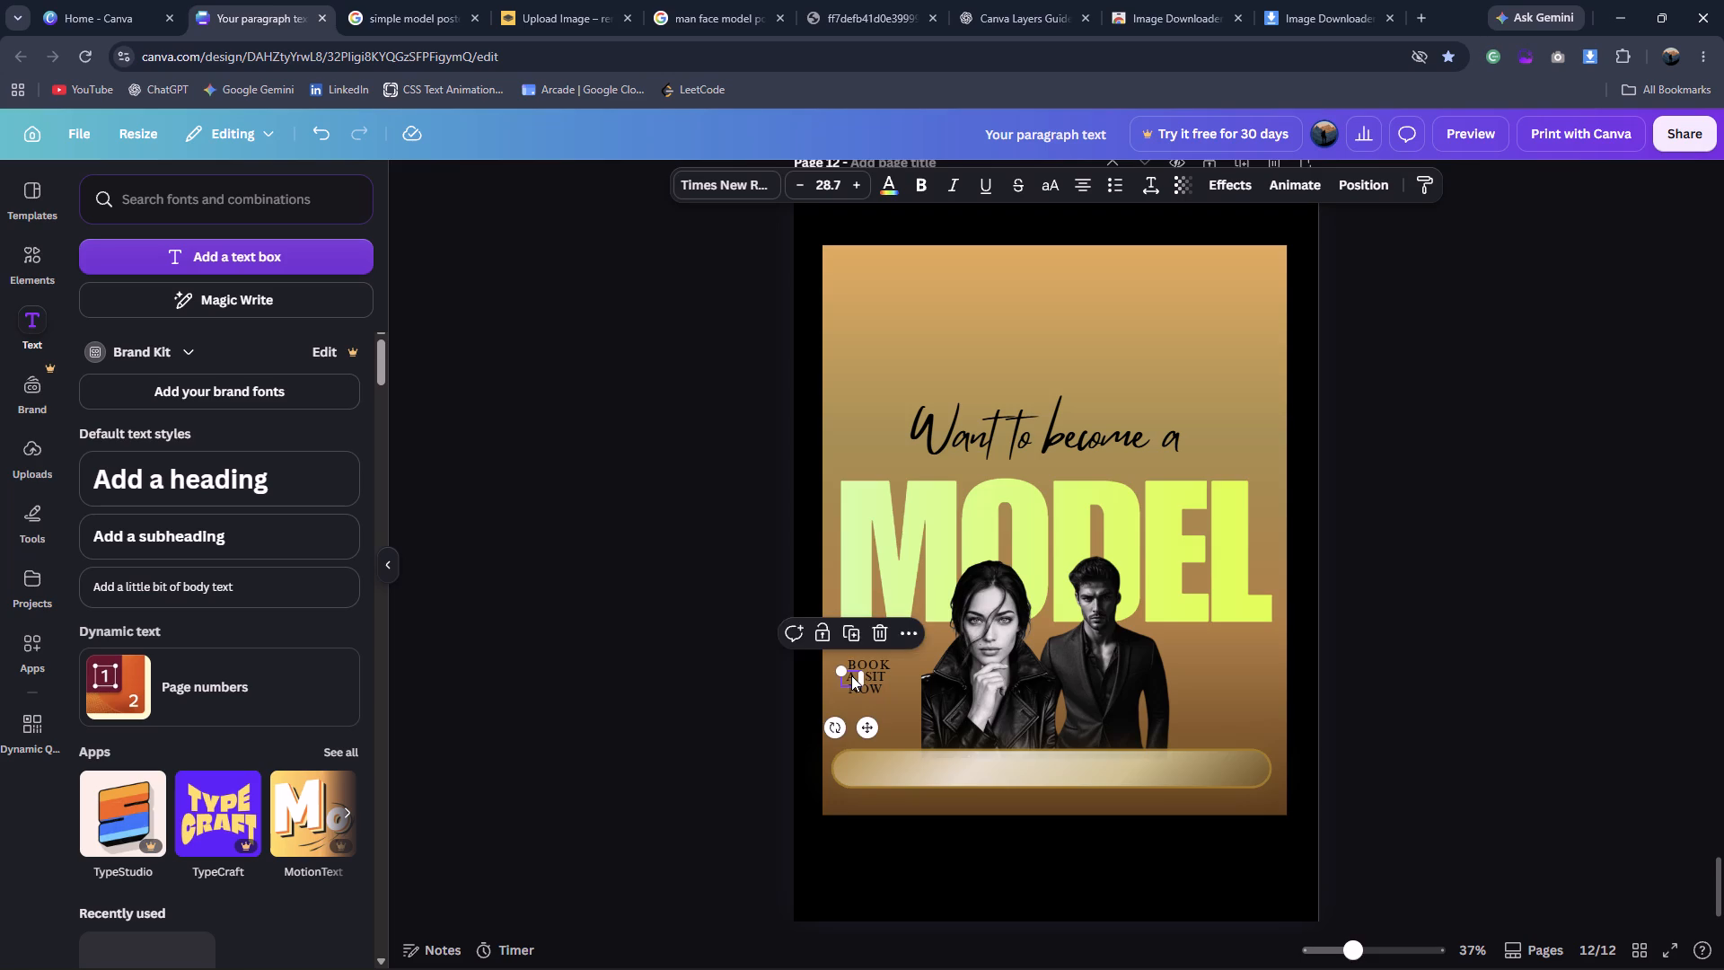
{"action": "key", "text": "Right"}
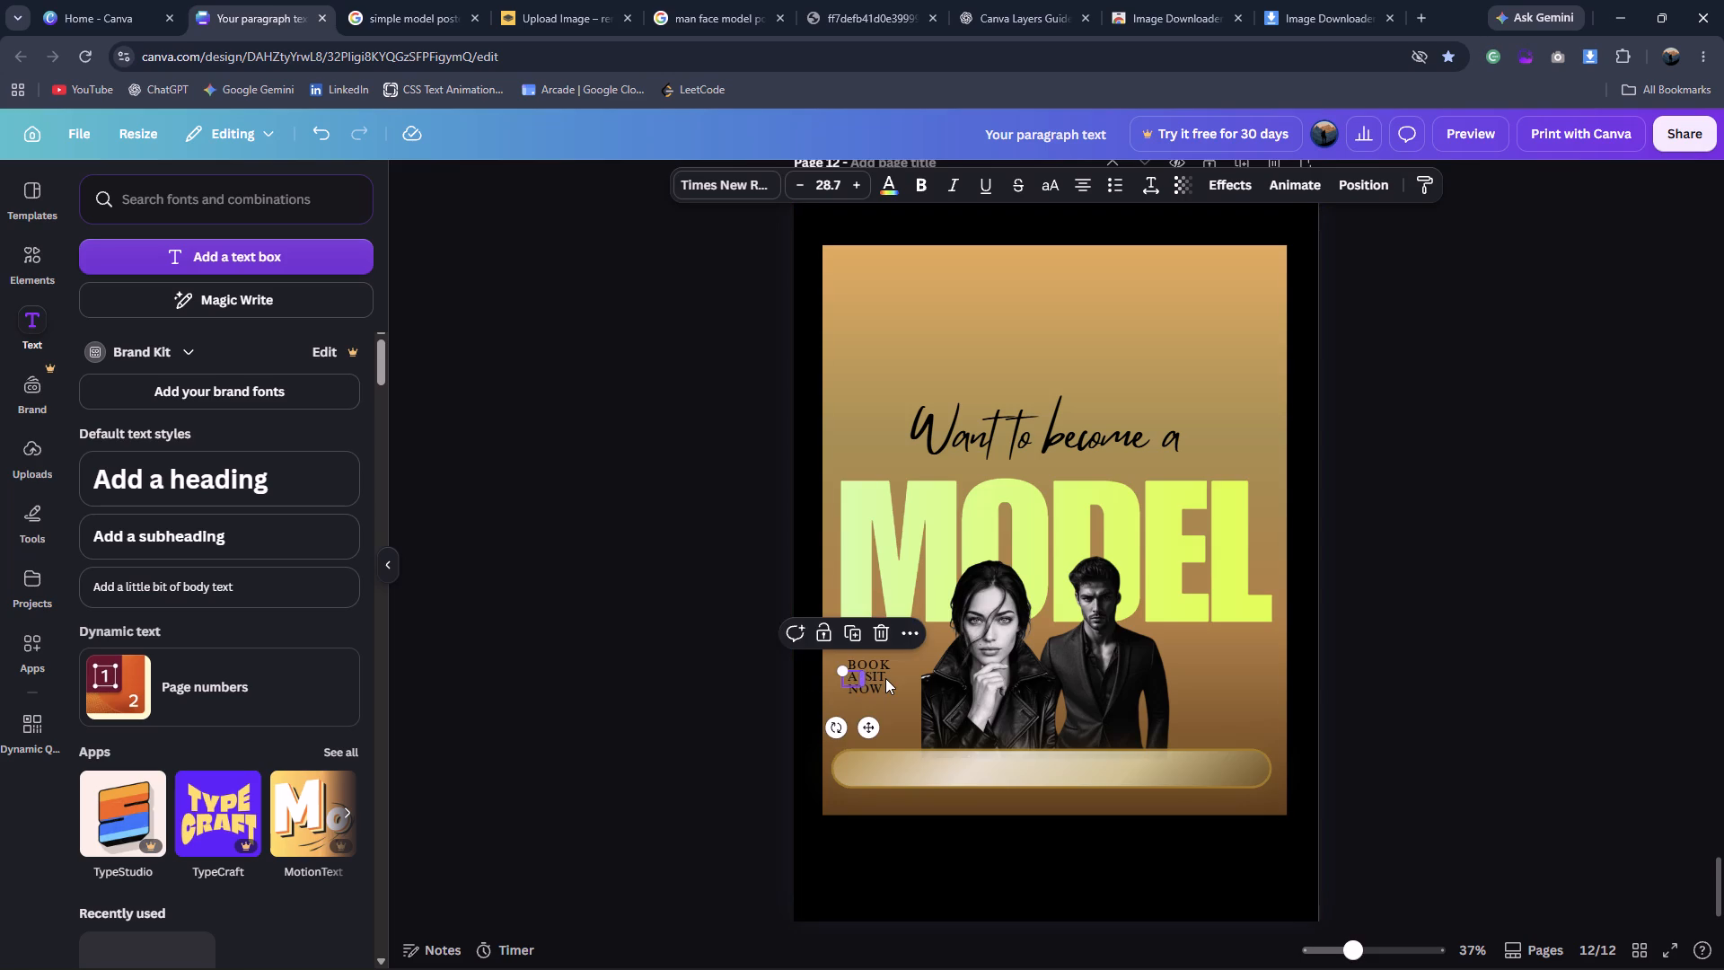
Set the letter spacing of the SIT text to 129.
{"action": "left_click", "coordinate": [876, 680]}
{"action": "left_click", "coordinate": [879, 681]}
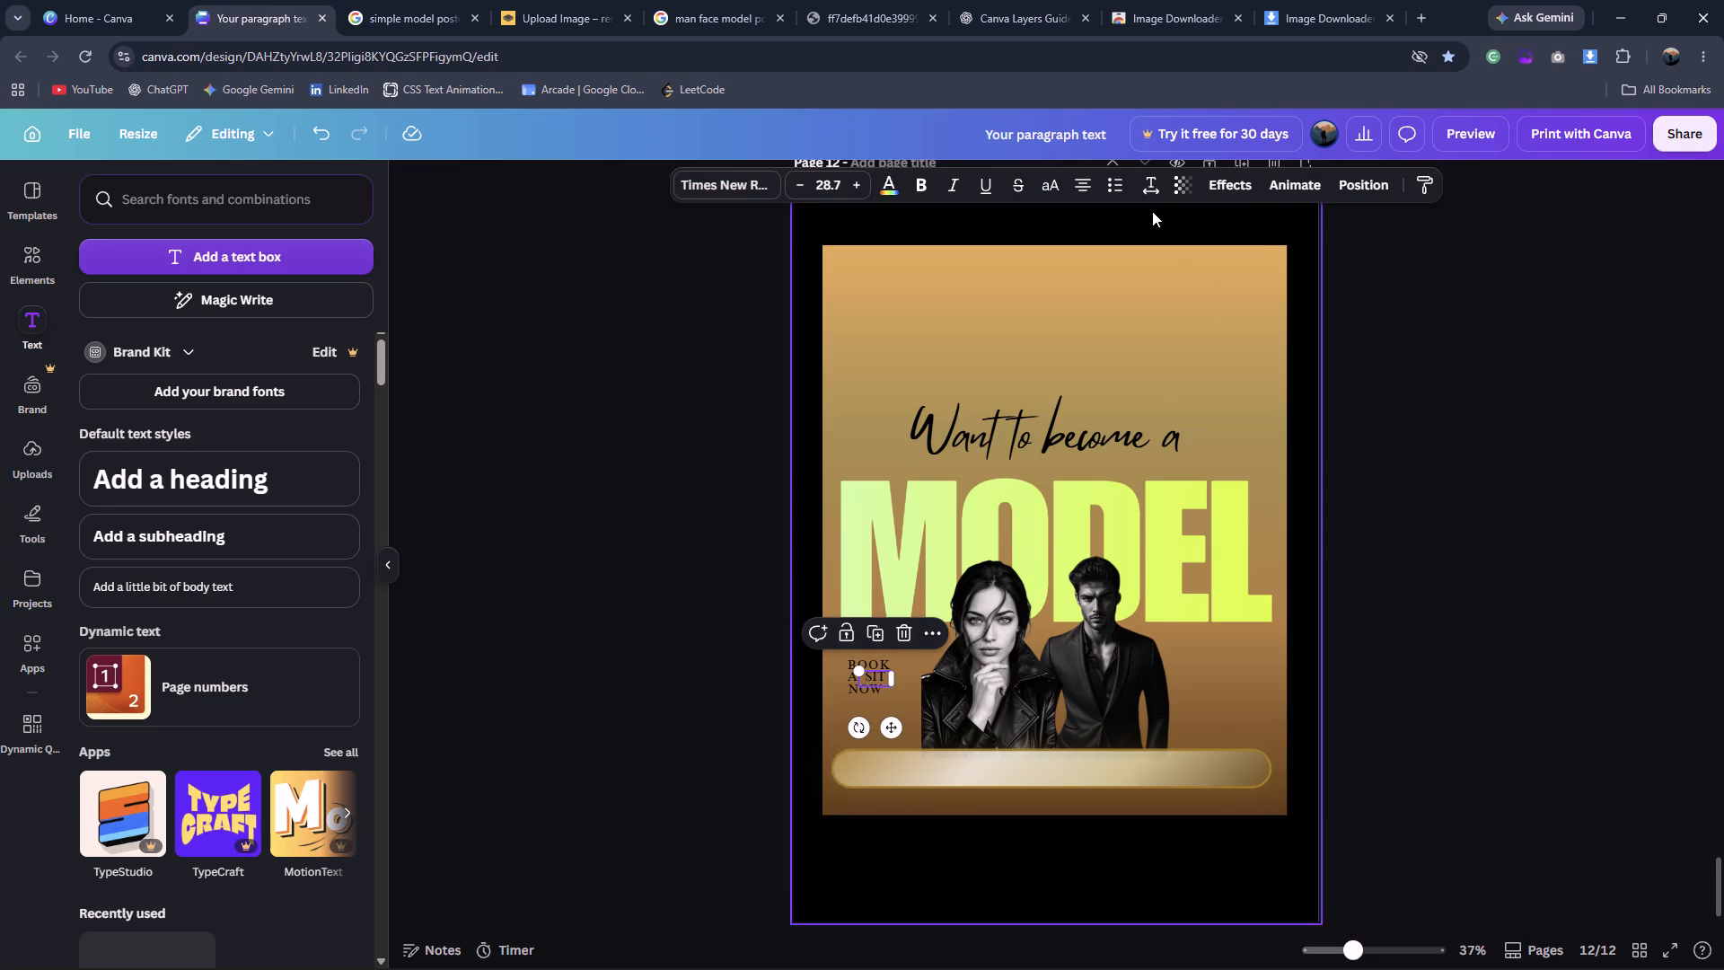
{"action": "left_click", "coordinate": [1144, 192]}
{"action": "left_click", "coordinate": [1095, 256]}
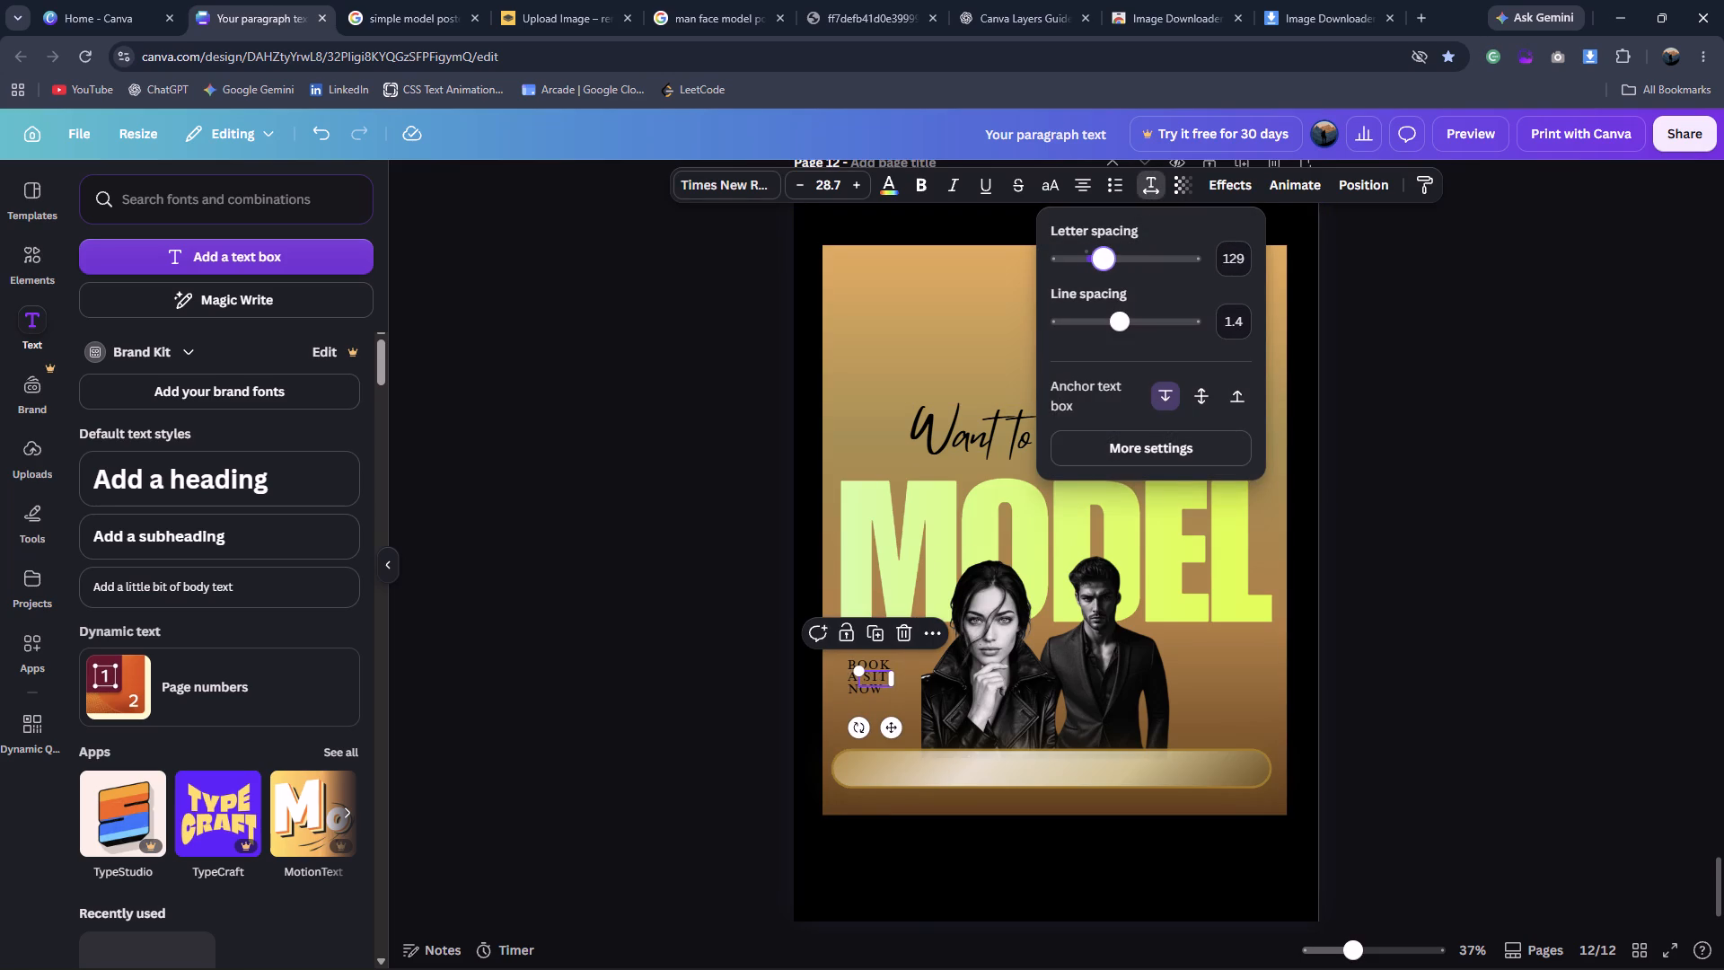
{"action": "double_click", "coordinate": [1516, 485]}
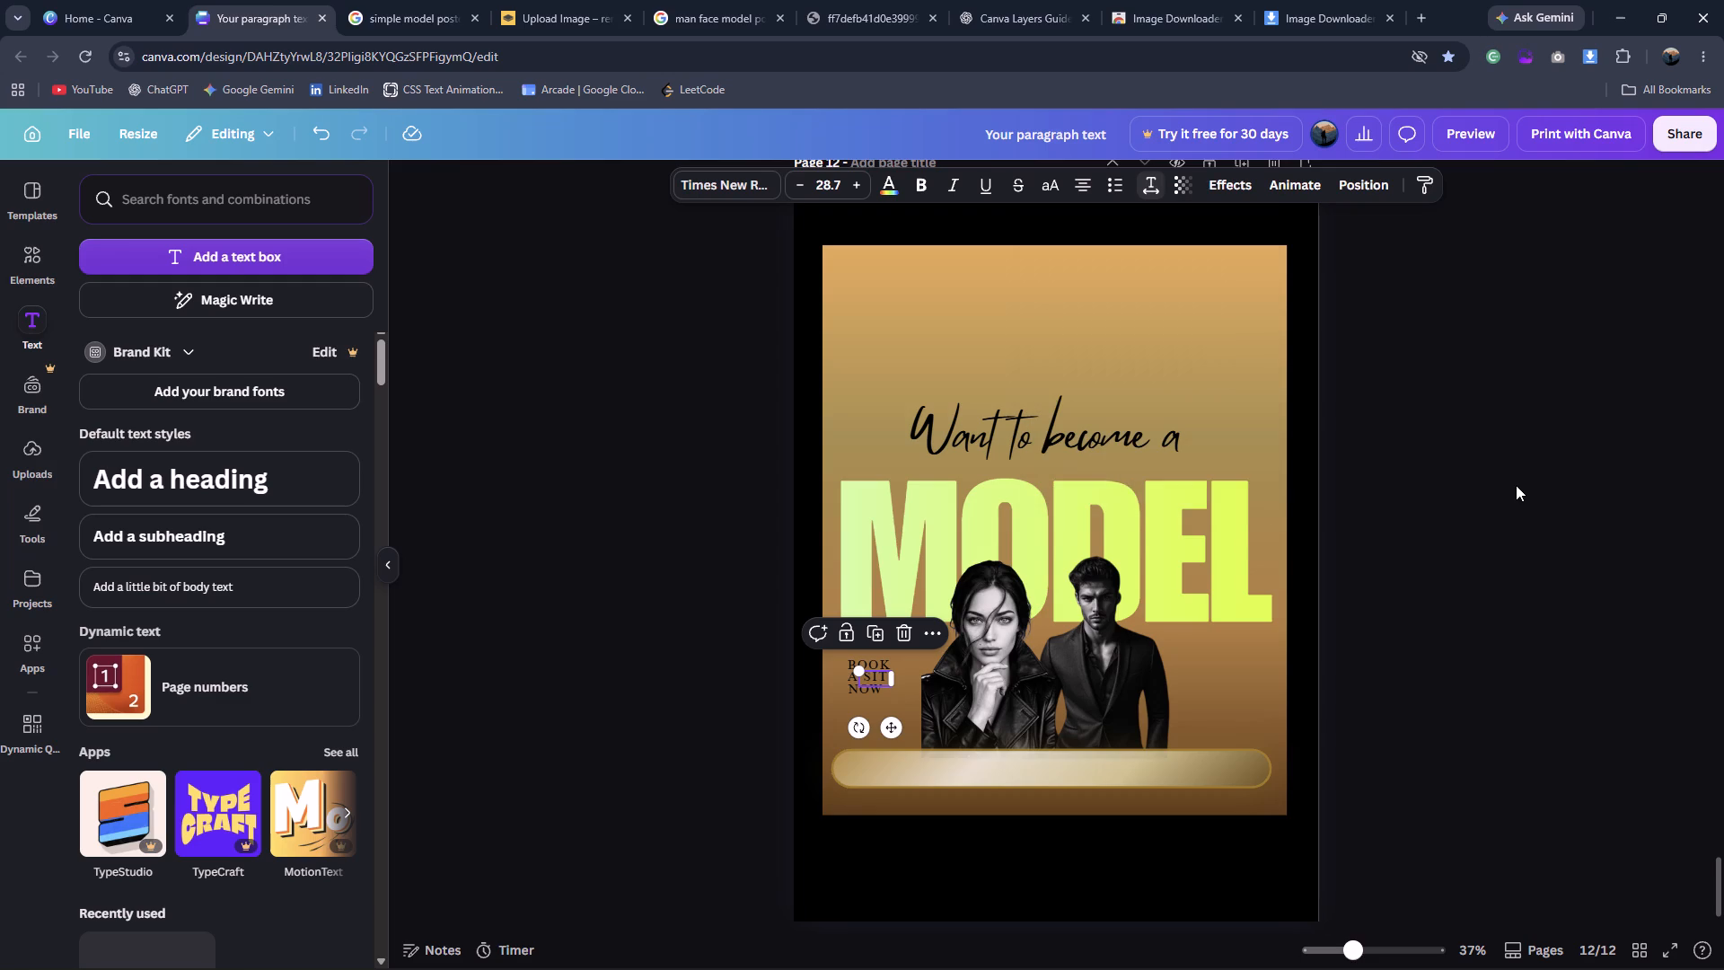
{"action": "left_click", "coordinate": [1395, 669]}
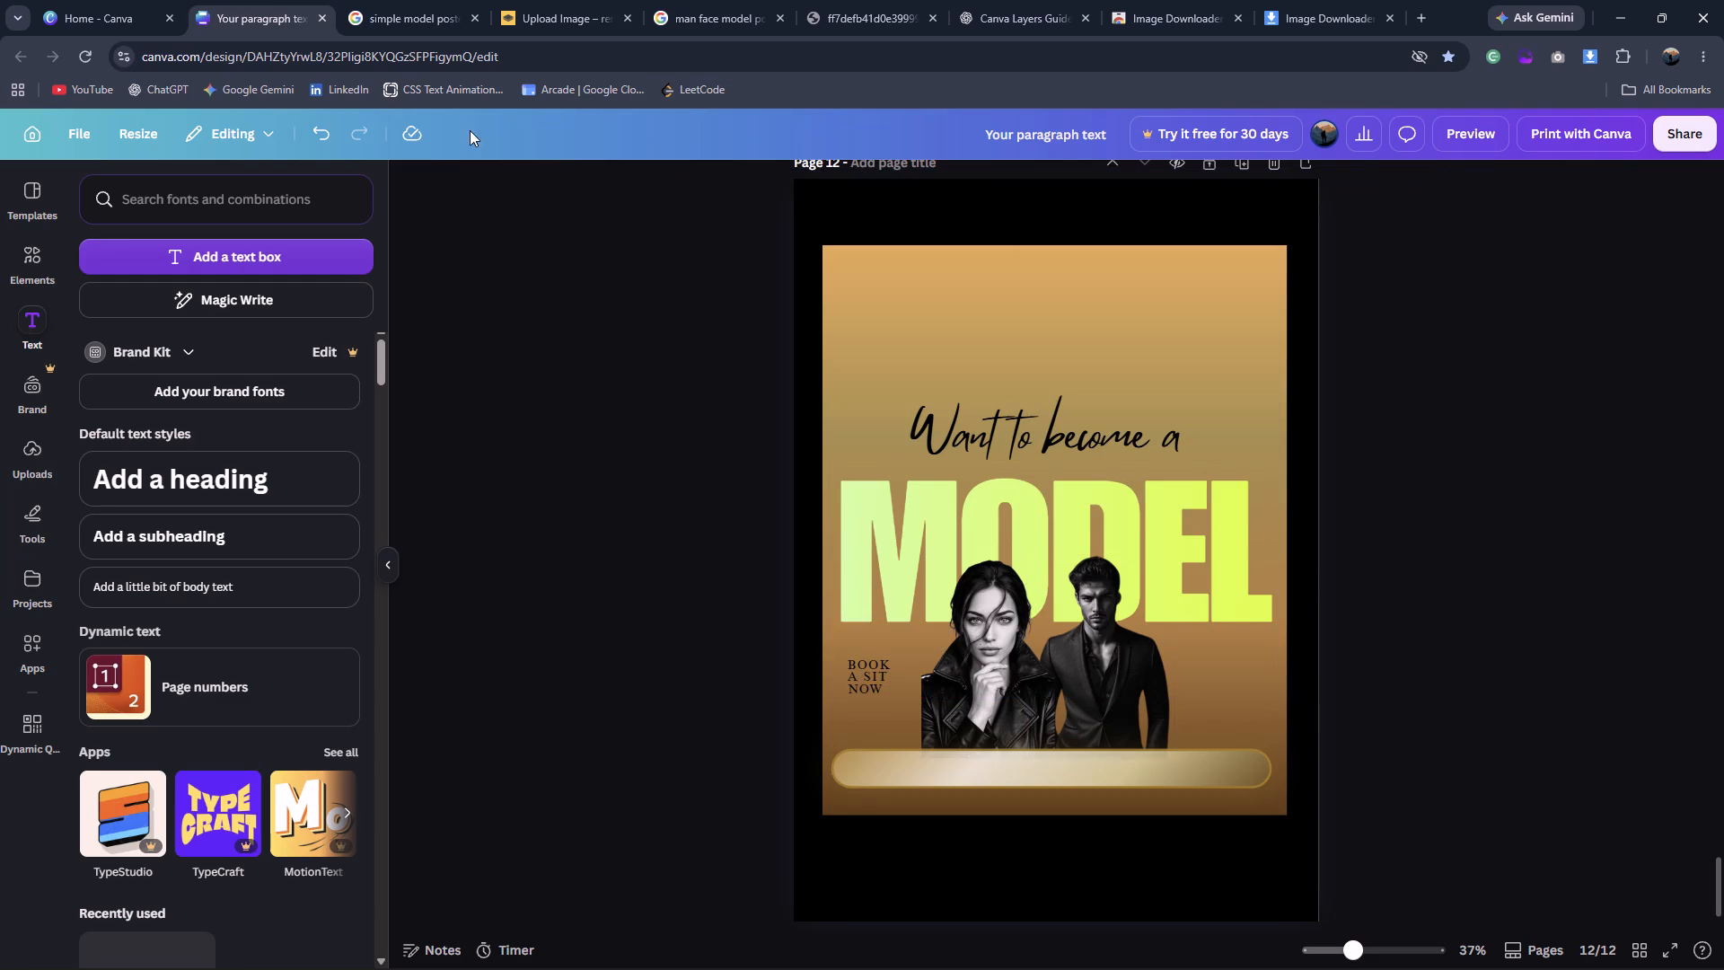
Check the reference poster's logo, and add a text box reading TJ in Times New Roman MT at size 45.7.
{"action": "left_click", "coordinate": [121, 0]}
{"action": "left_click", "coordinate": [427, 0]}
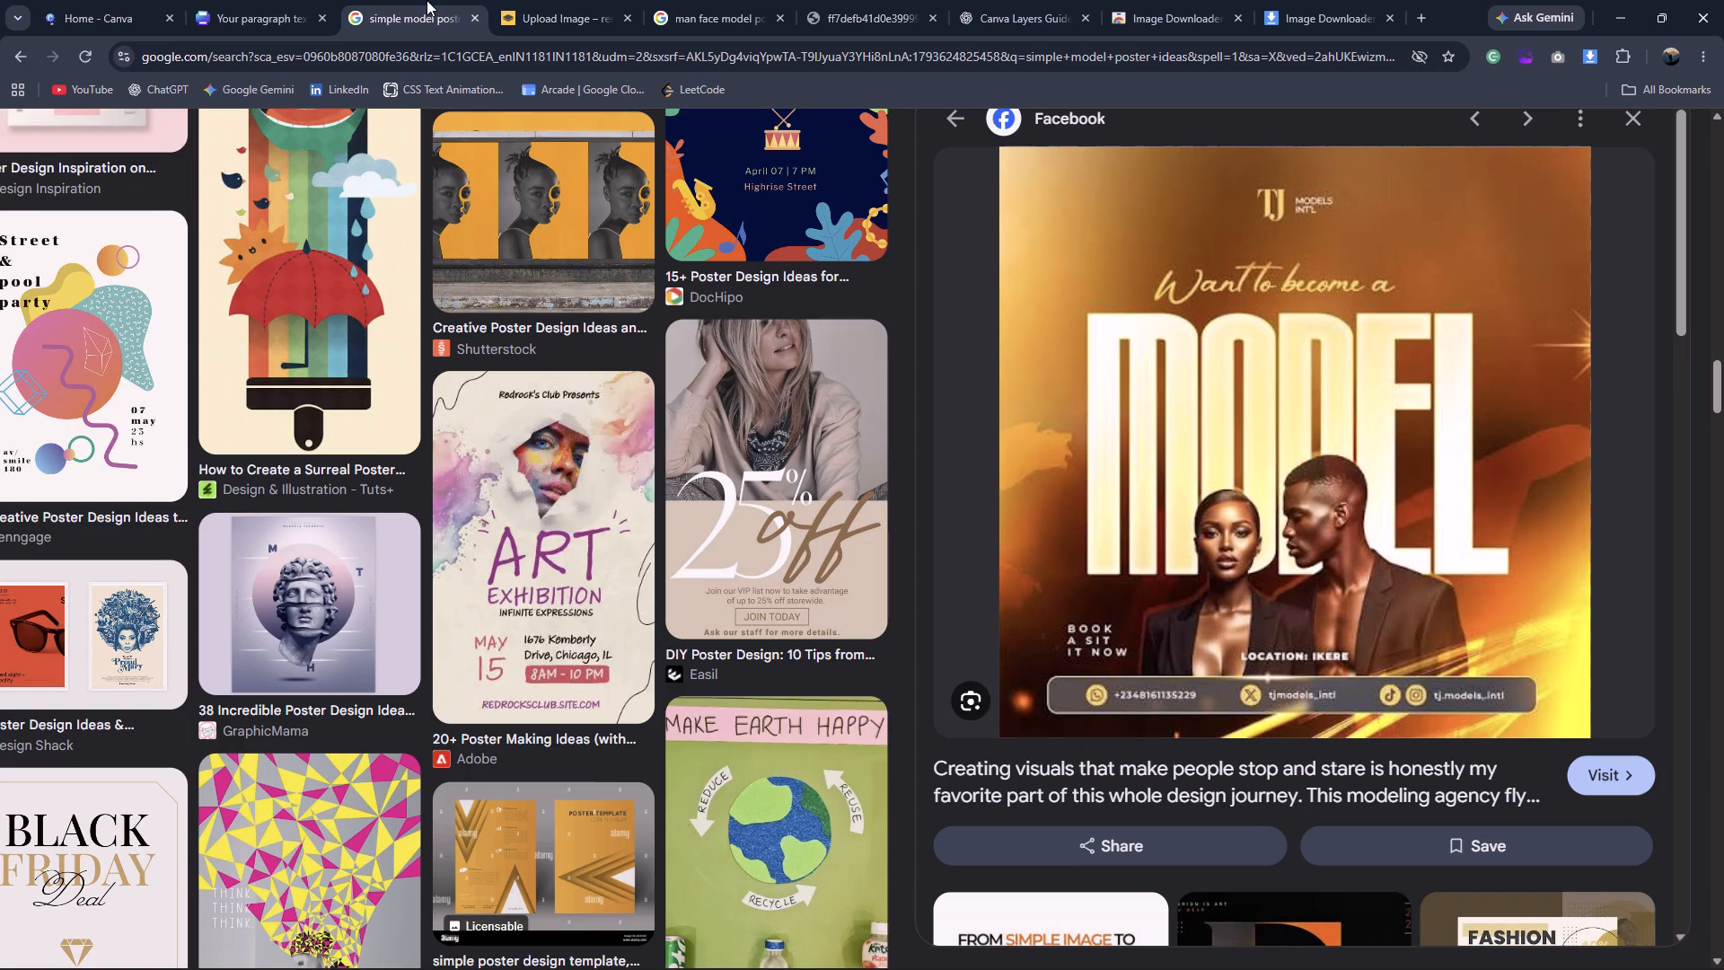
{"action": "left_click", "coordinate": [201, 10]}
{"action": "left_click", "coordinate": [286, 257]}
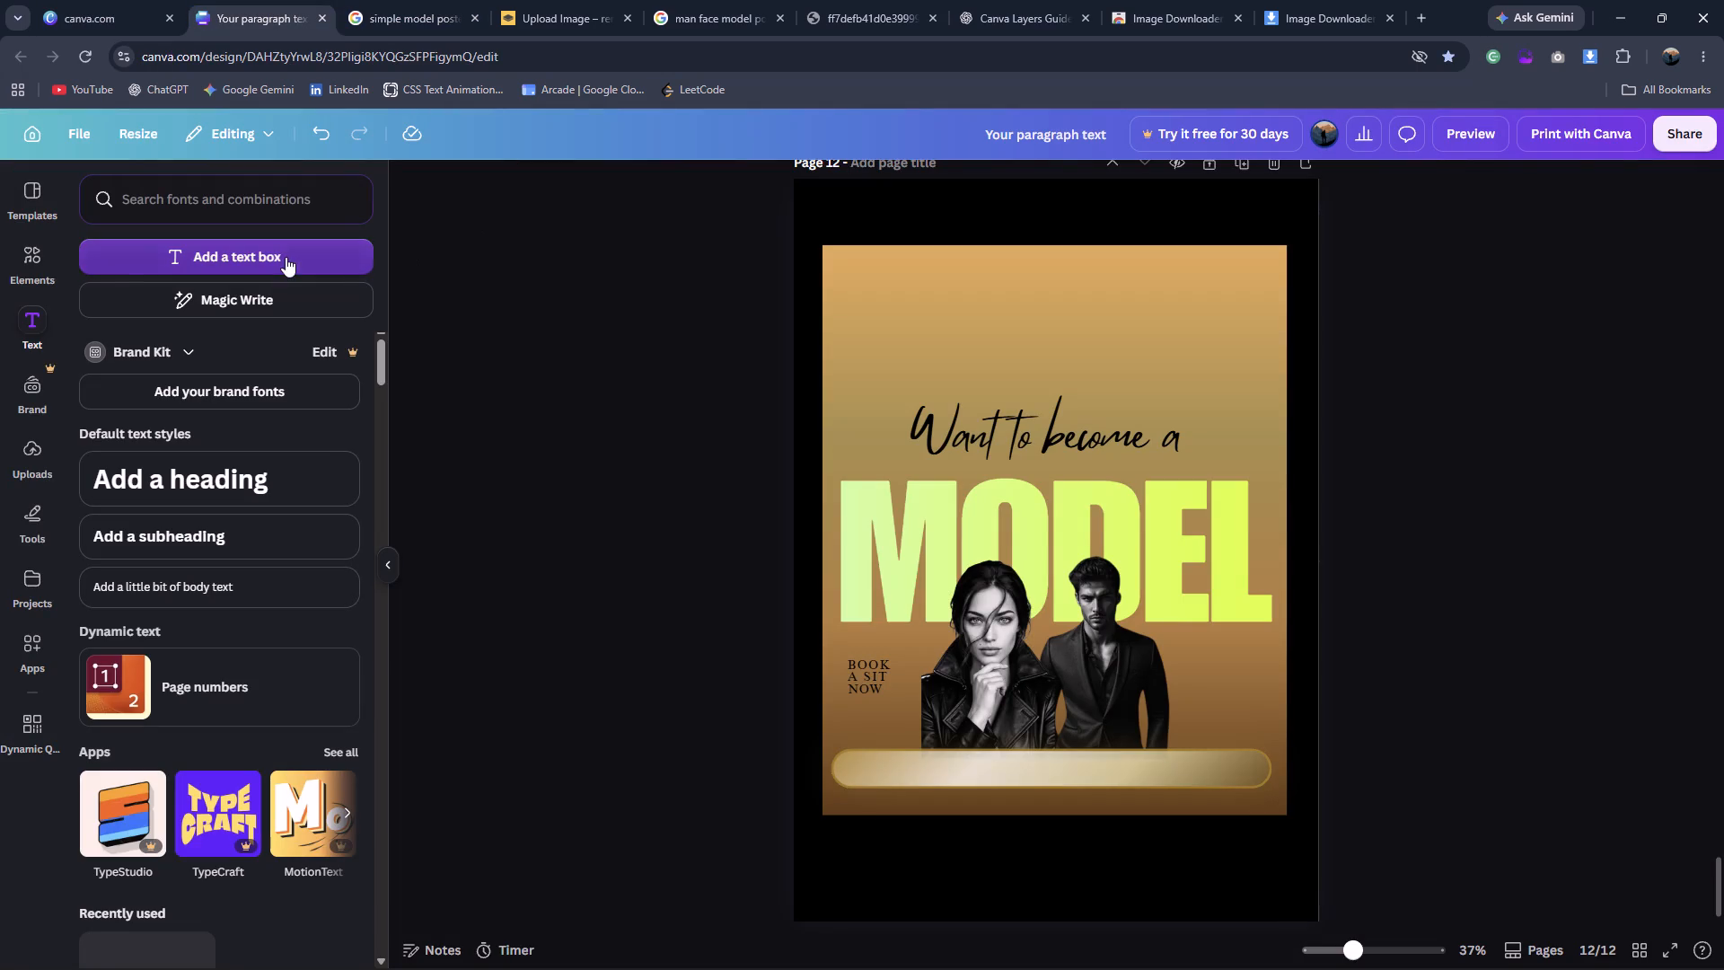
{"action": "left_click", "coordinate": [742, 180]}
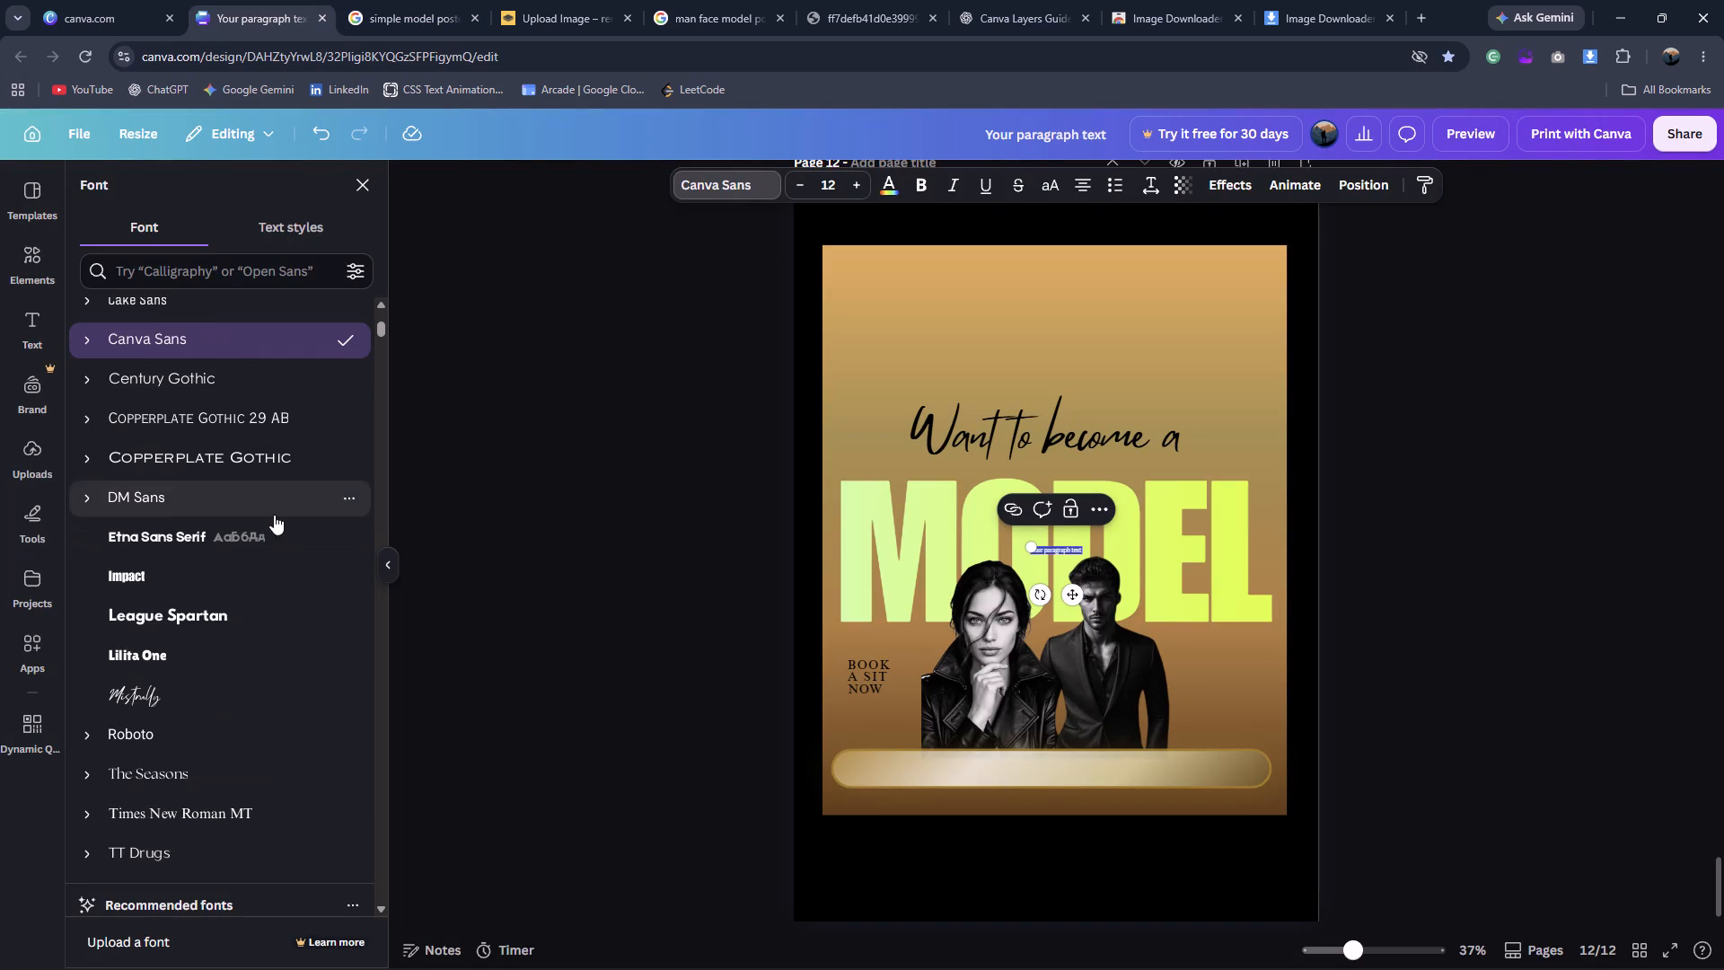
{"action": "scroll", "coordinate": [209, 765], "scroll_direction": "down", "scroll_amount": 2}
{"action": "left_click", "coordinate": [231, 626]}
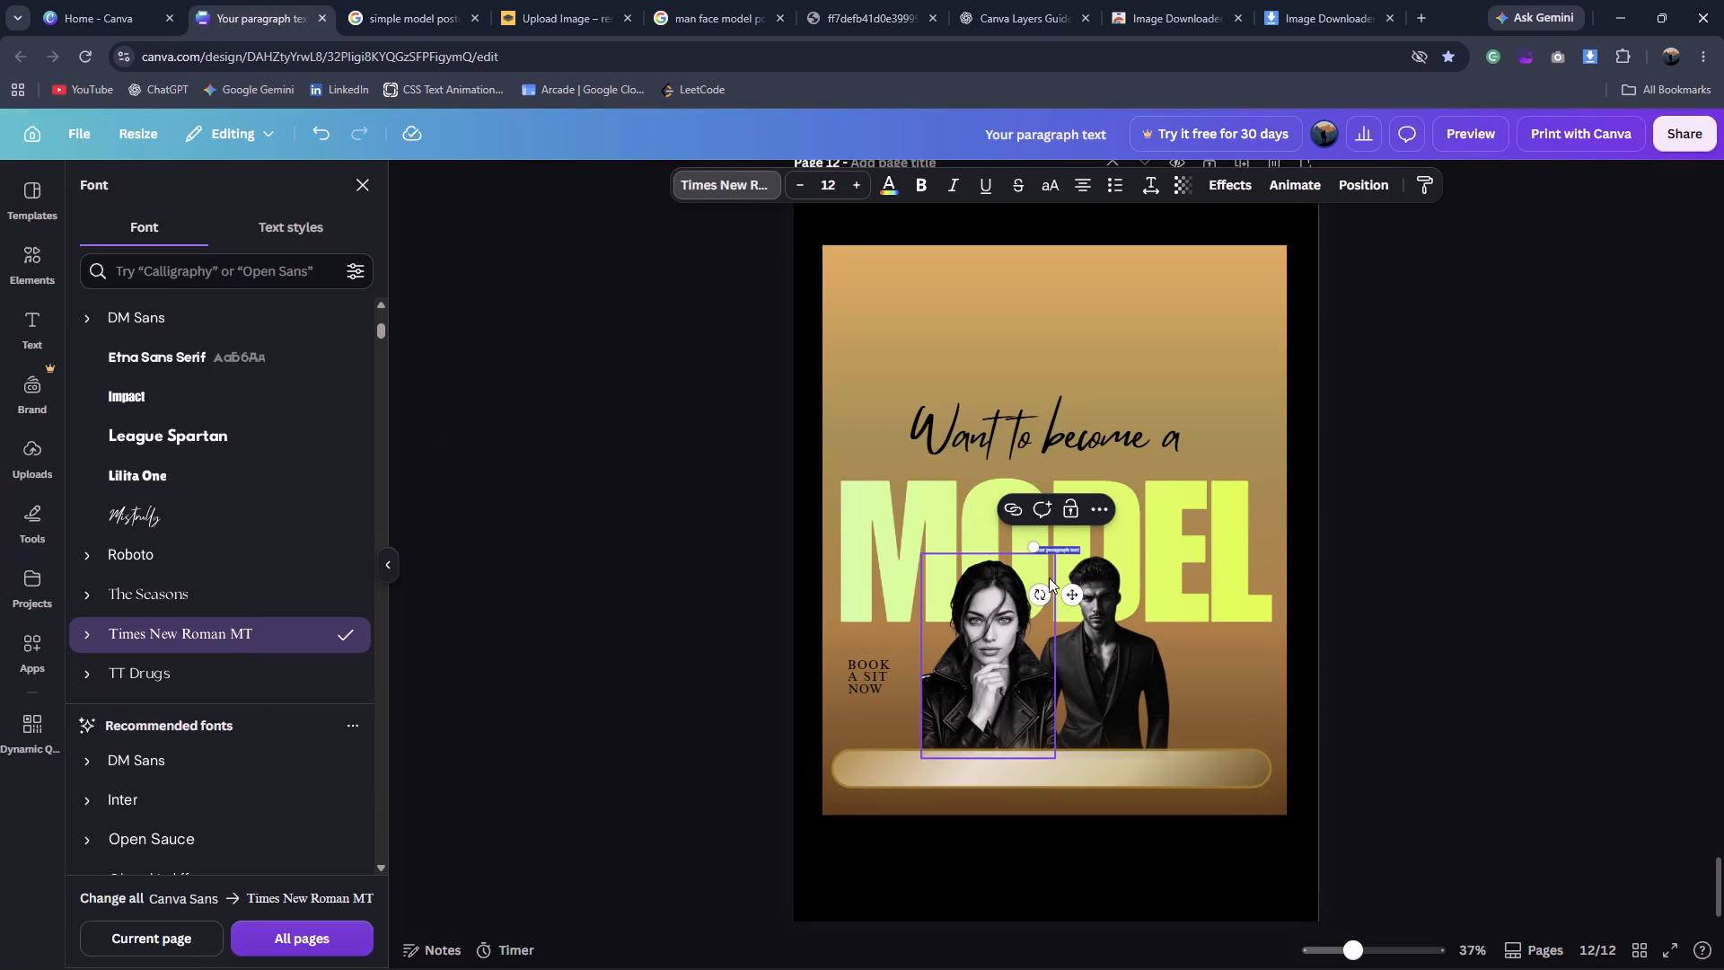
{"action": "left_click_drag", "start_coordinate": [1032, 544], "coordinate": [923, 390]}
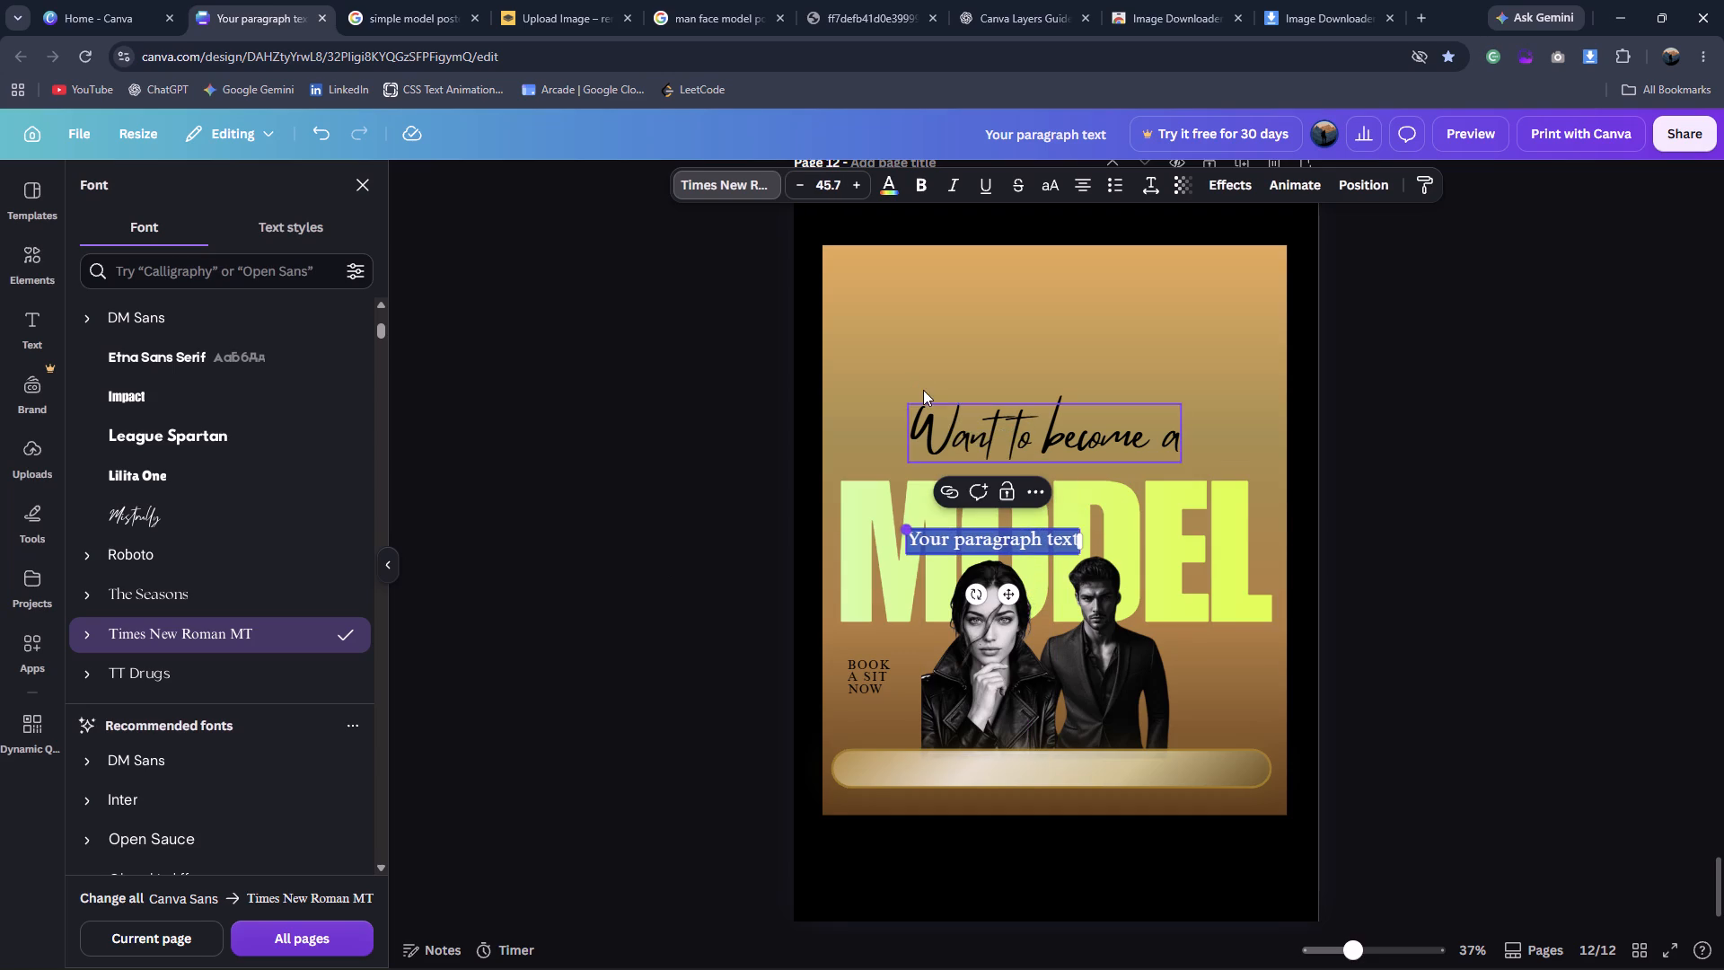
{"action": "type", "text": "TJ"}
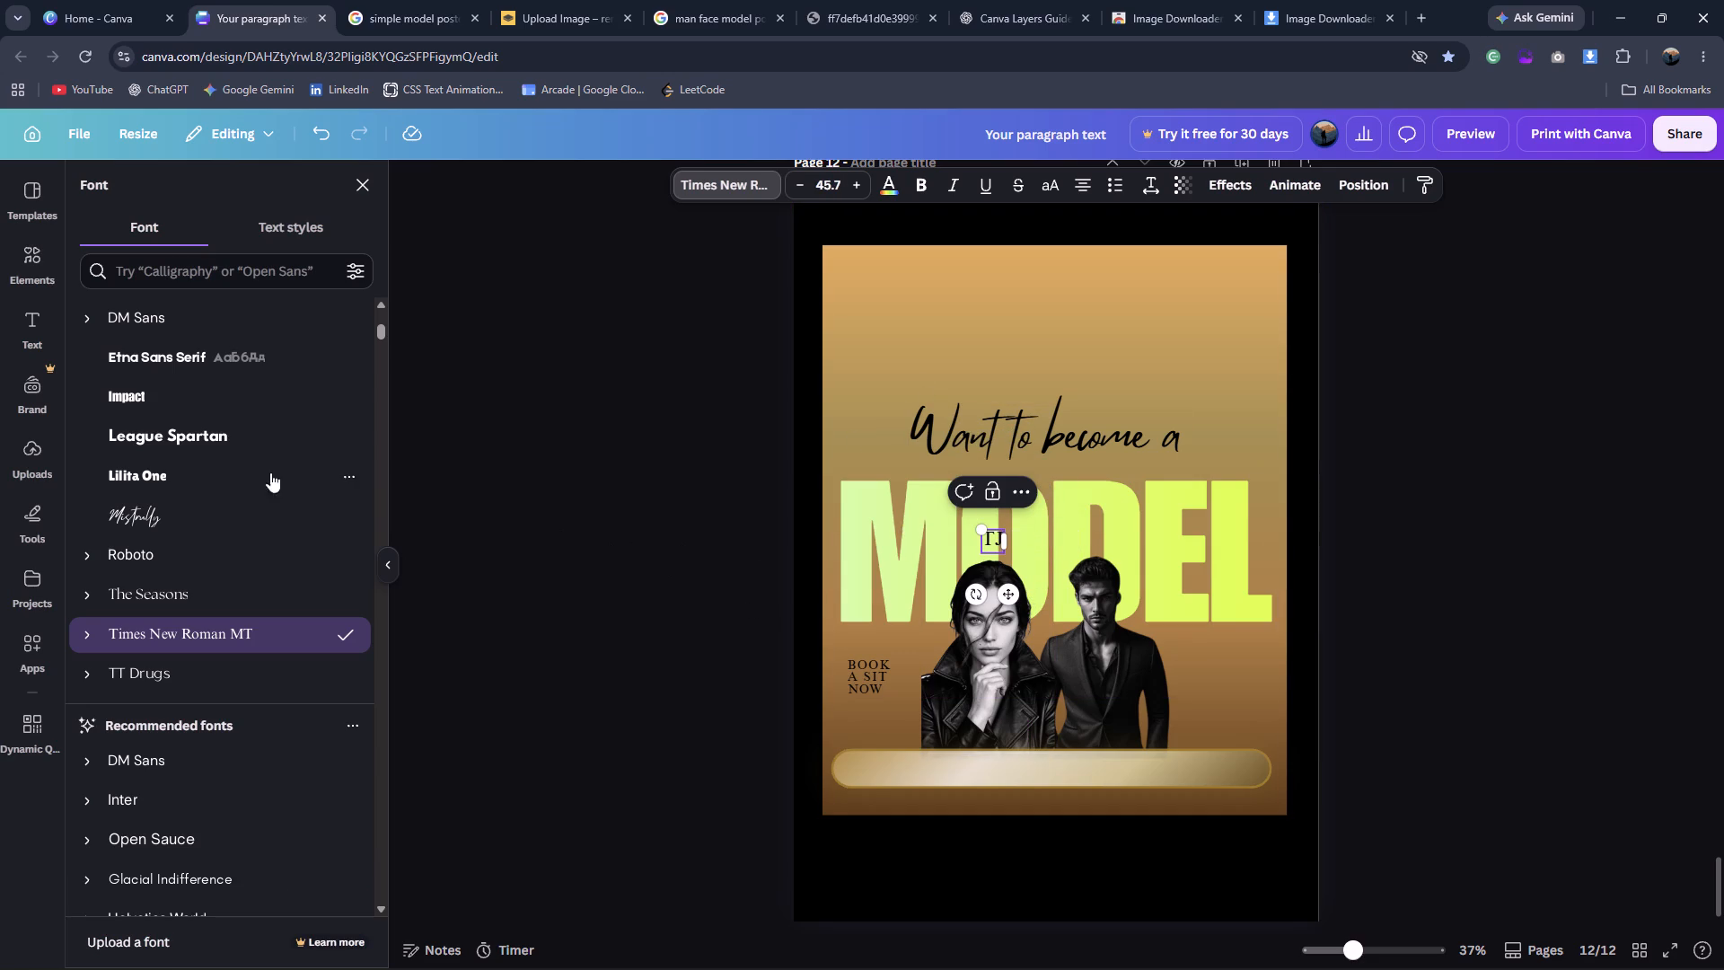
Set the TJ text's font to Cinzel Decorative, trying bold on it.
{"action": "scroll", "coordinate": [220, 556], "scroll_direction": "down", "scroll_amount": 4}
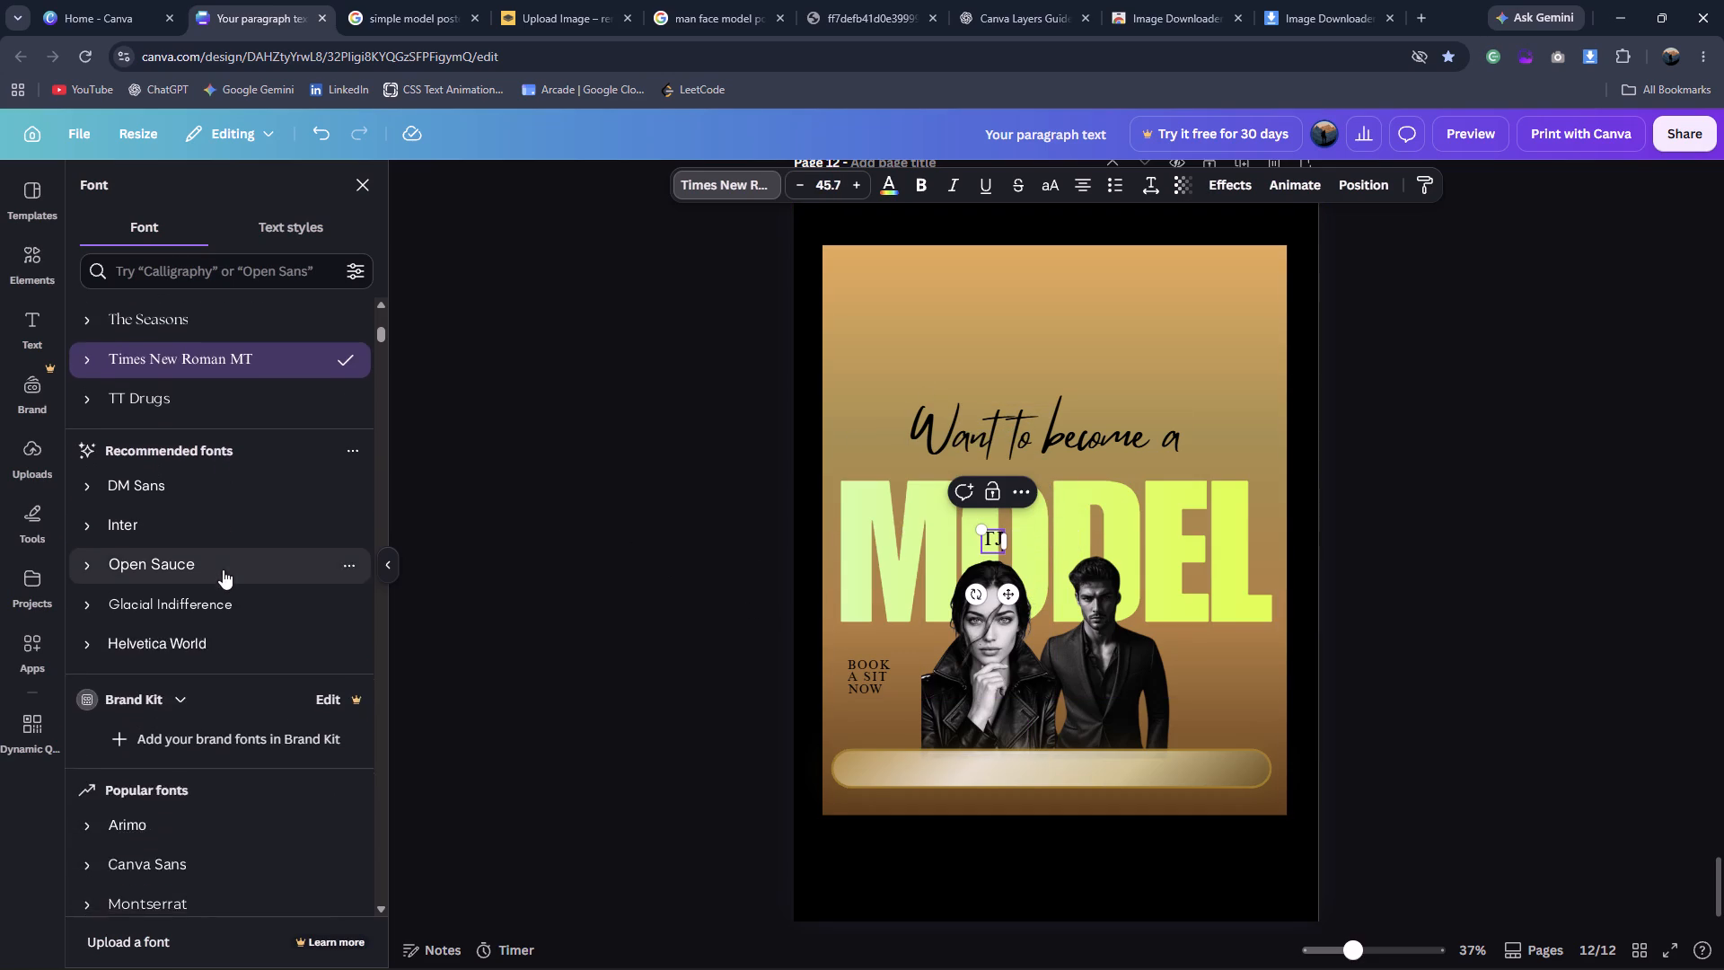
{"action": "scroll", "coordinate": [223, 569], "scroll_direction": "down", "scroll_amount": 3}
{"action": "scroll", "coordinate": [198, 783], "scroll_direction": "down", "scroll_amount": 2}
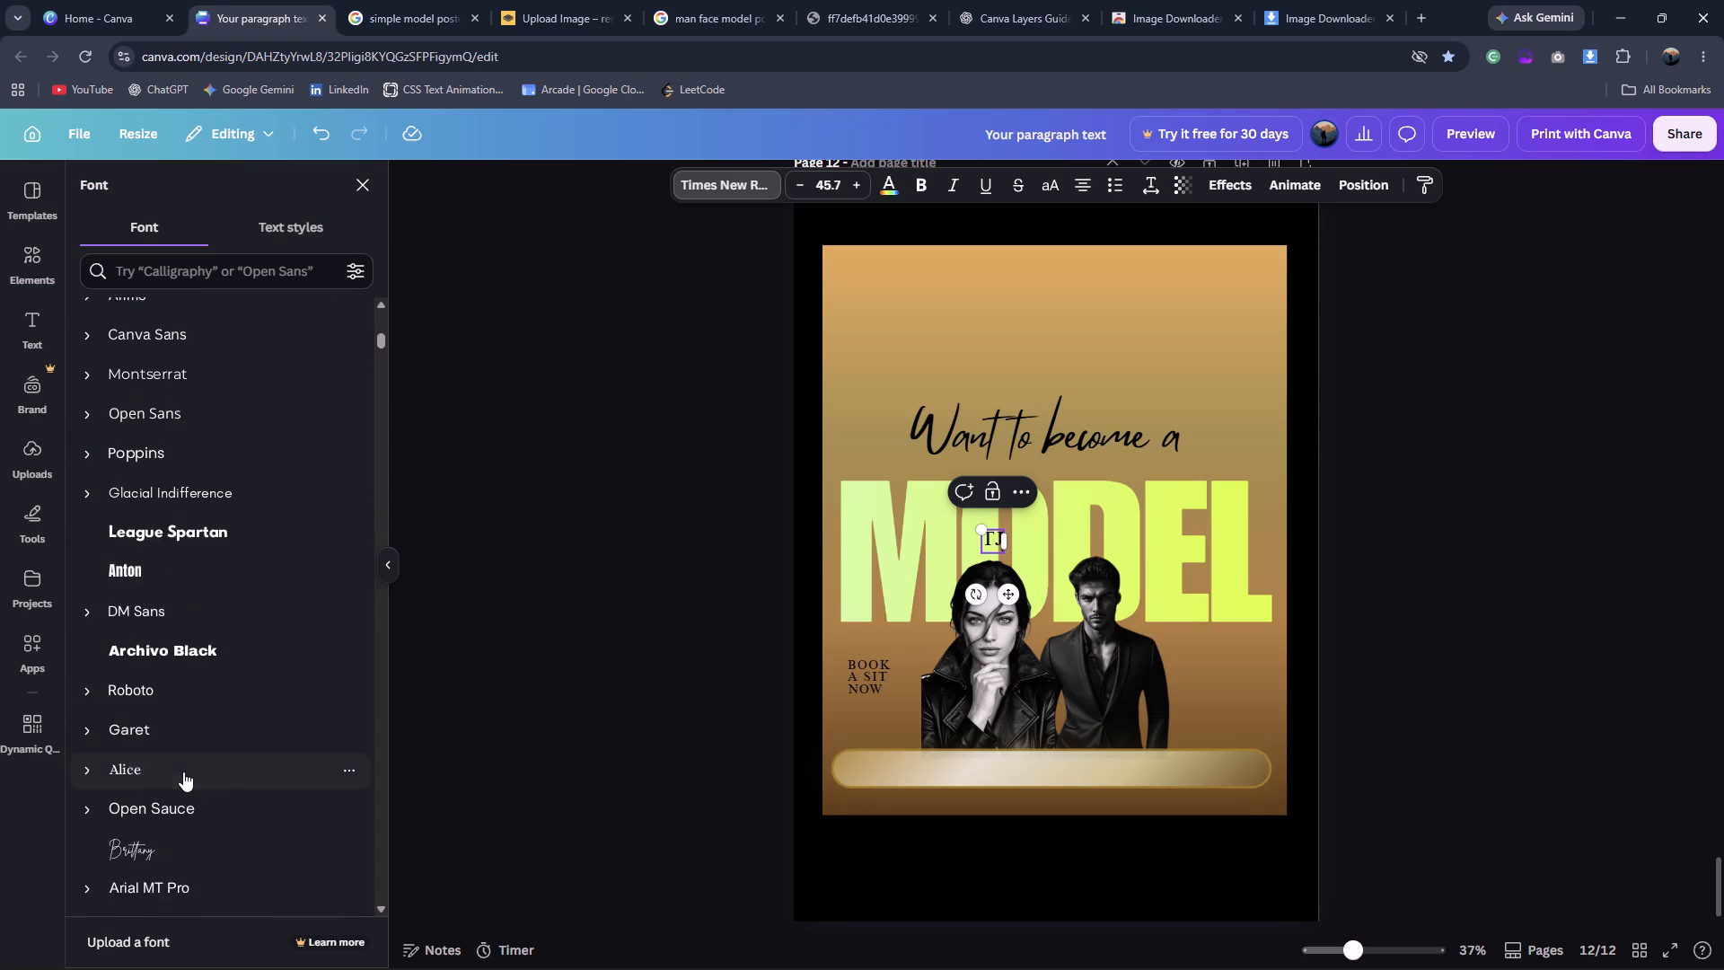
{"action": "scroll", "coordinate": [183, 772], "scroll_direction": "down", "scroll_amount": 4}
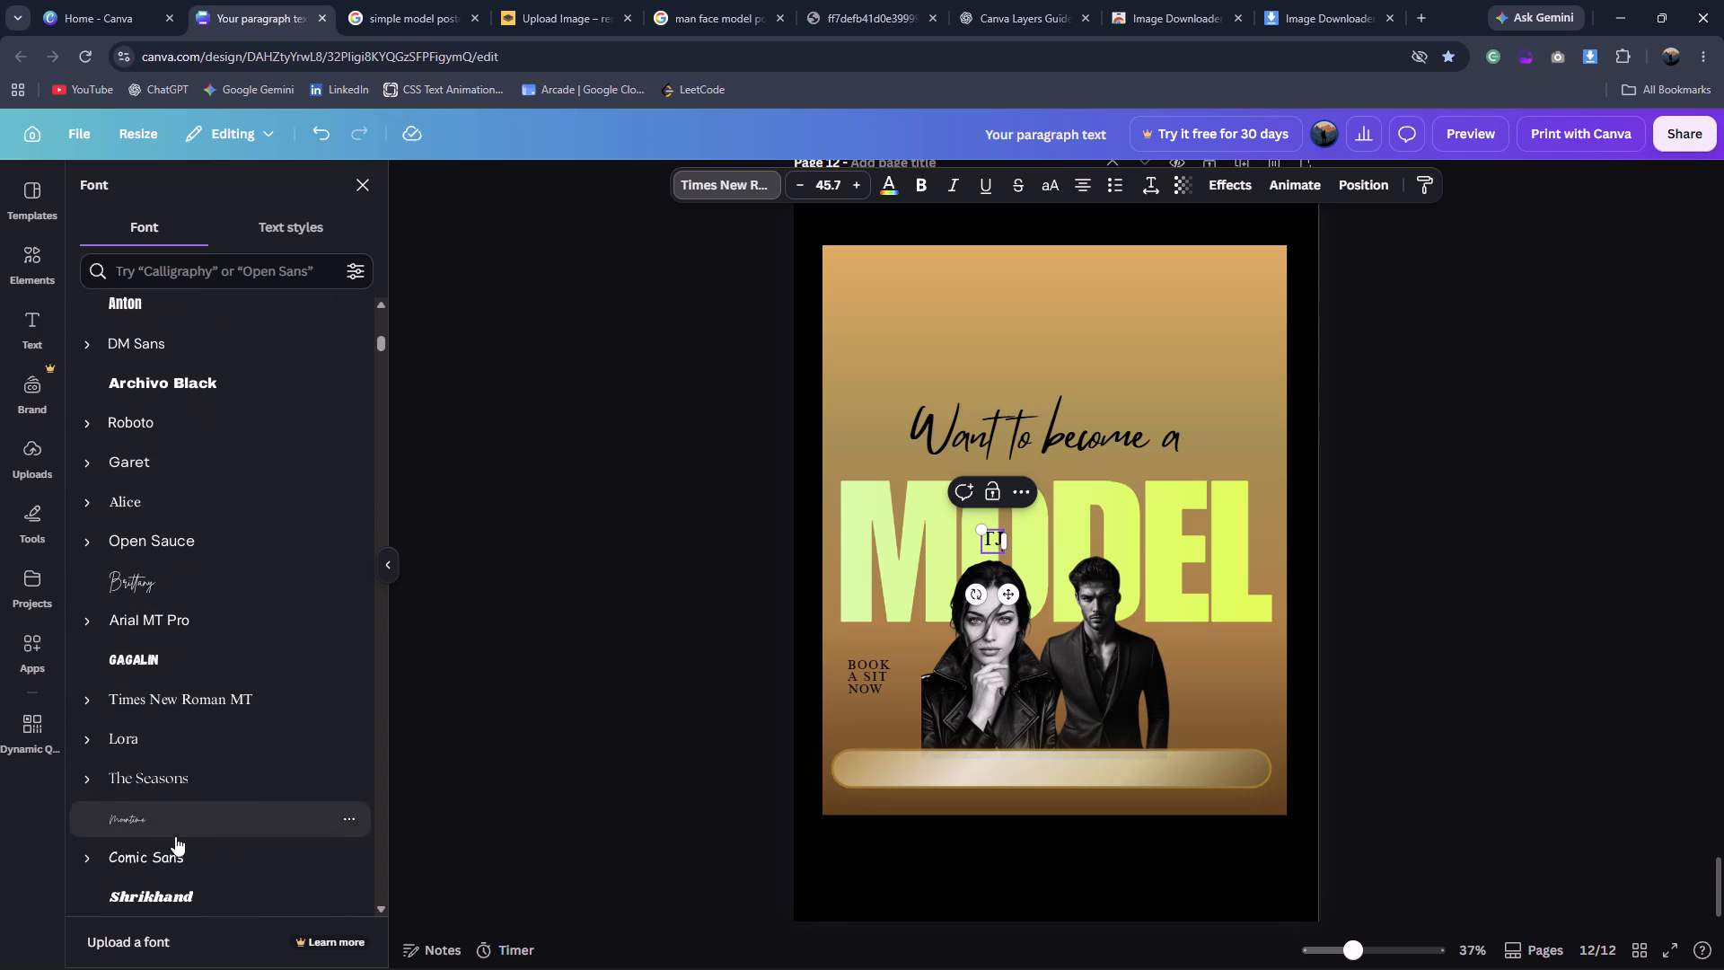
{"action": "scroll", "coordinate": [175, 838], "scroll_direction": "down", "scroll_amount": 6}
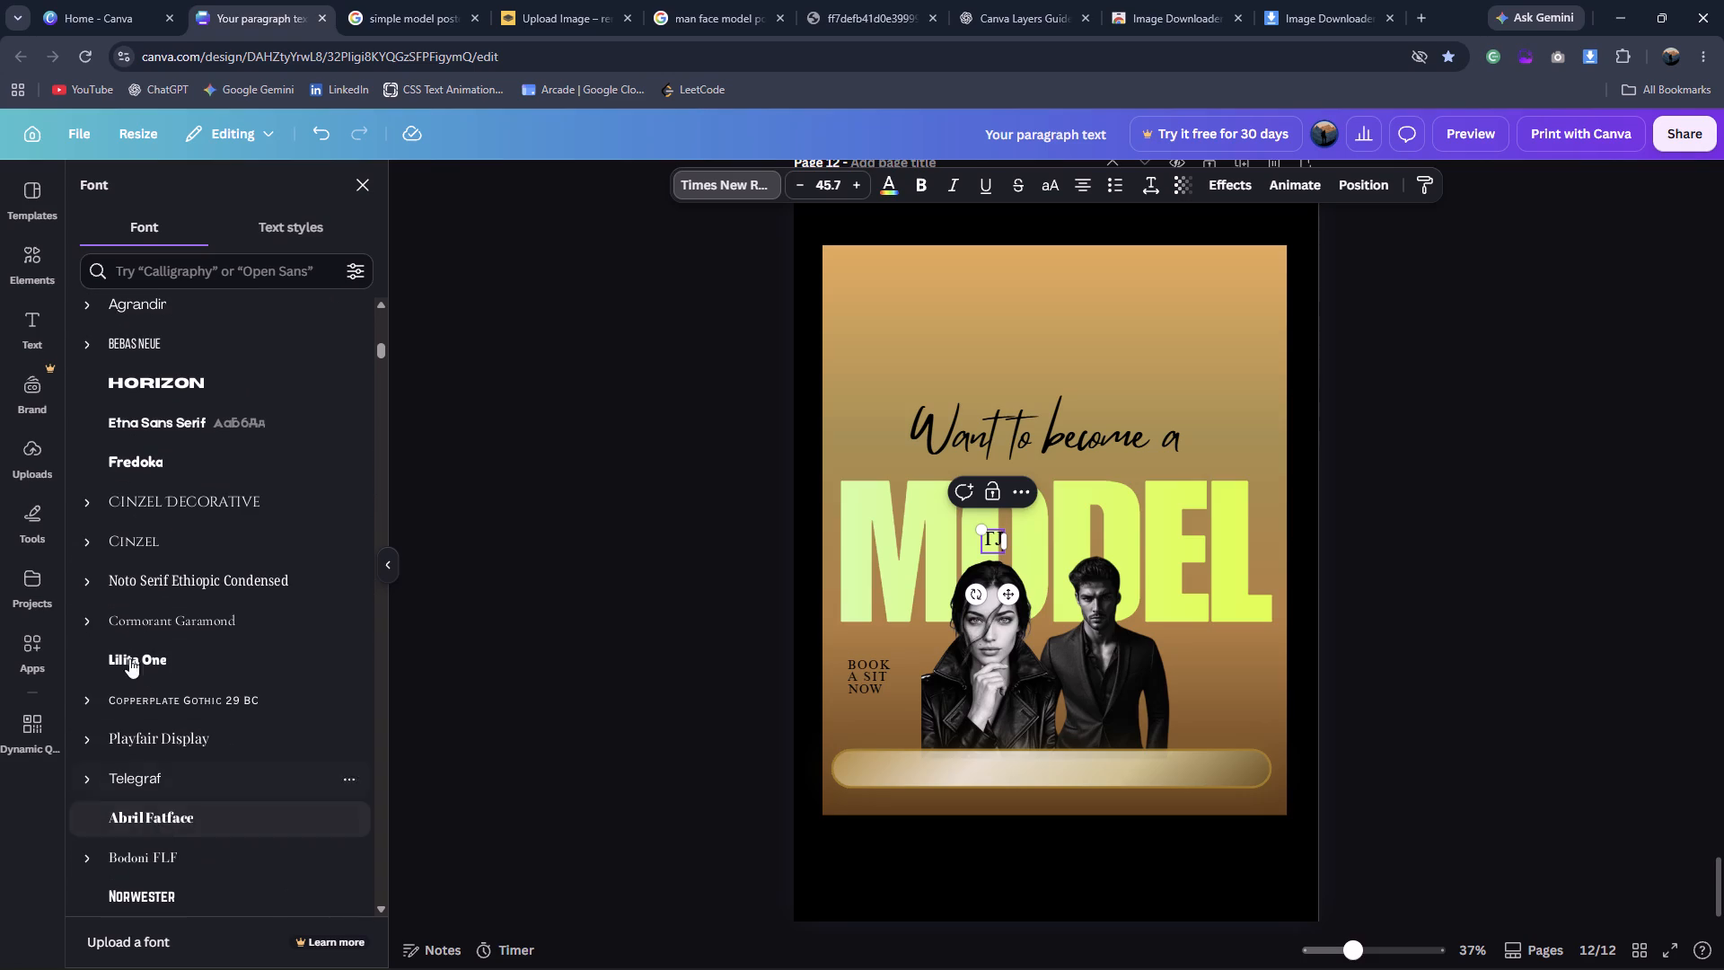
{"action": "left_click", "coordinate": [156, 494]}
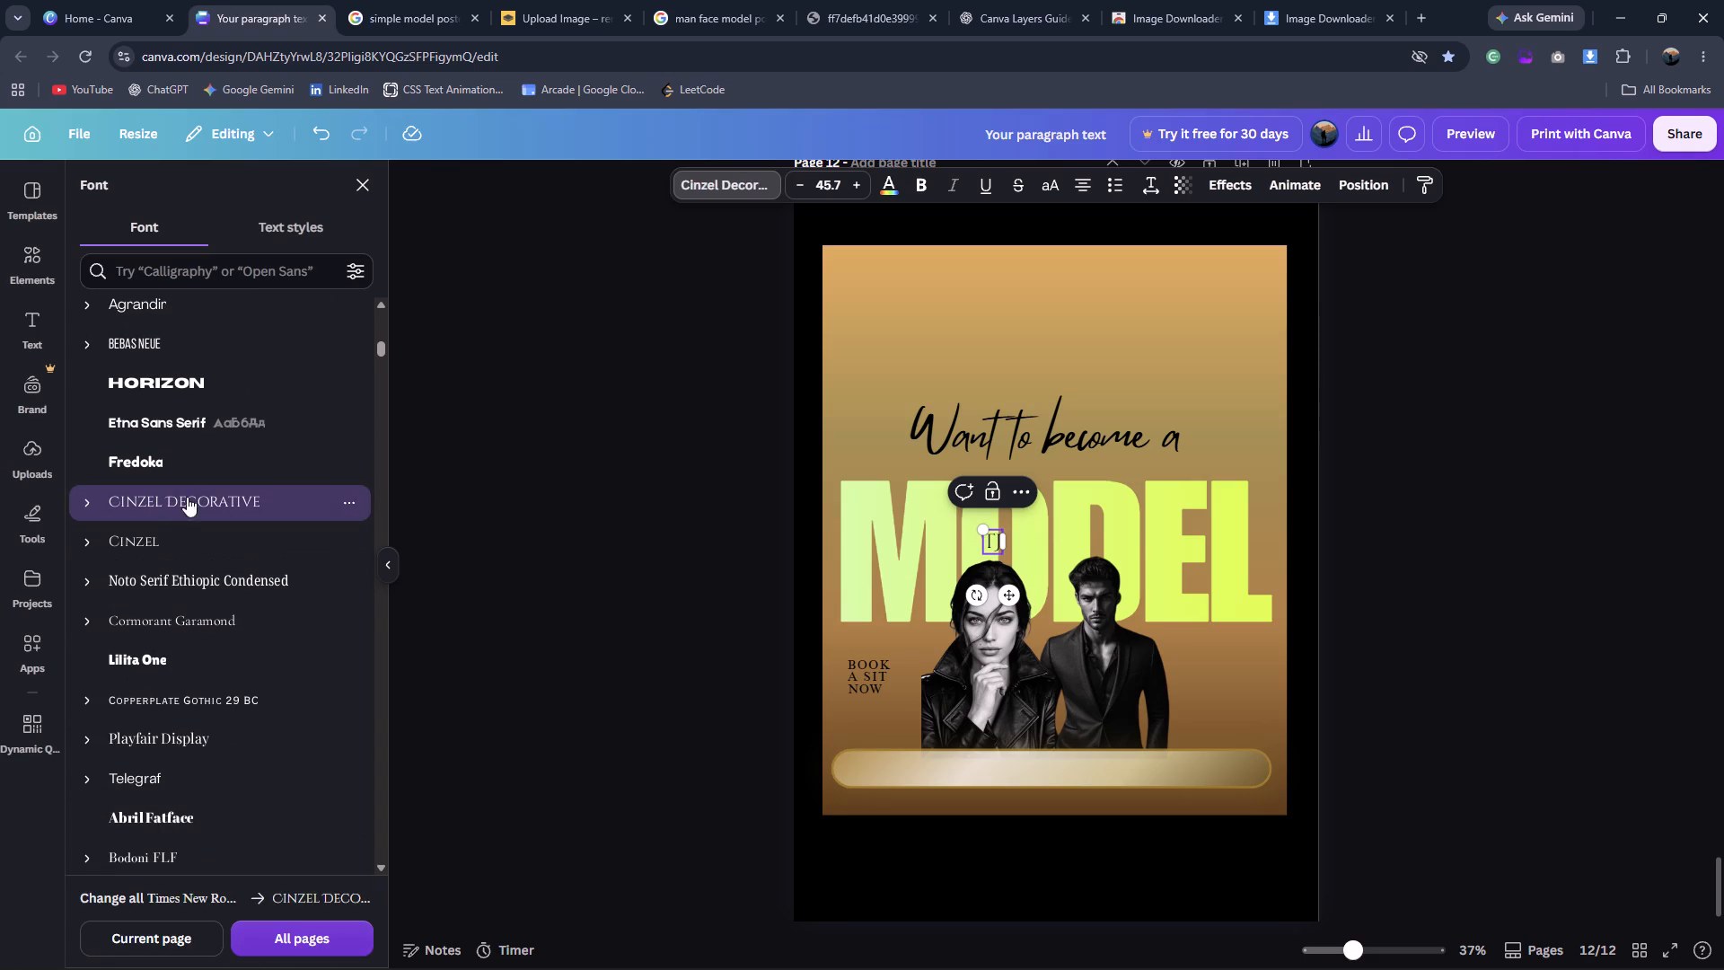
{"action": "left_click", "coordinate": [918, 179]}
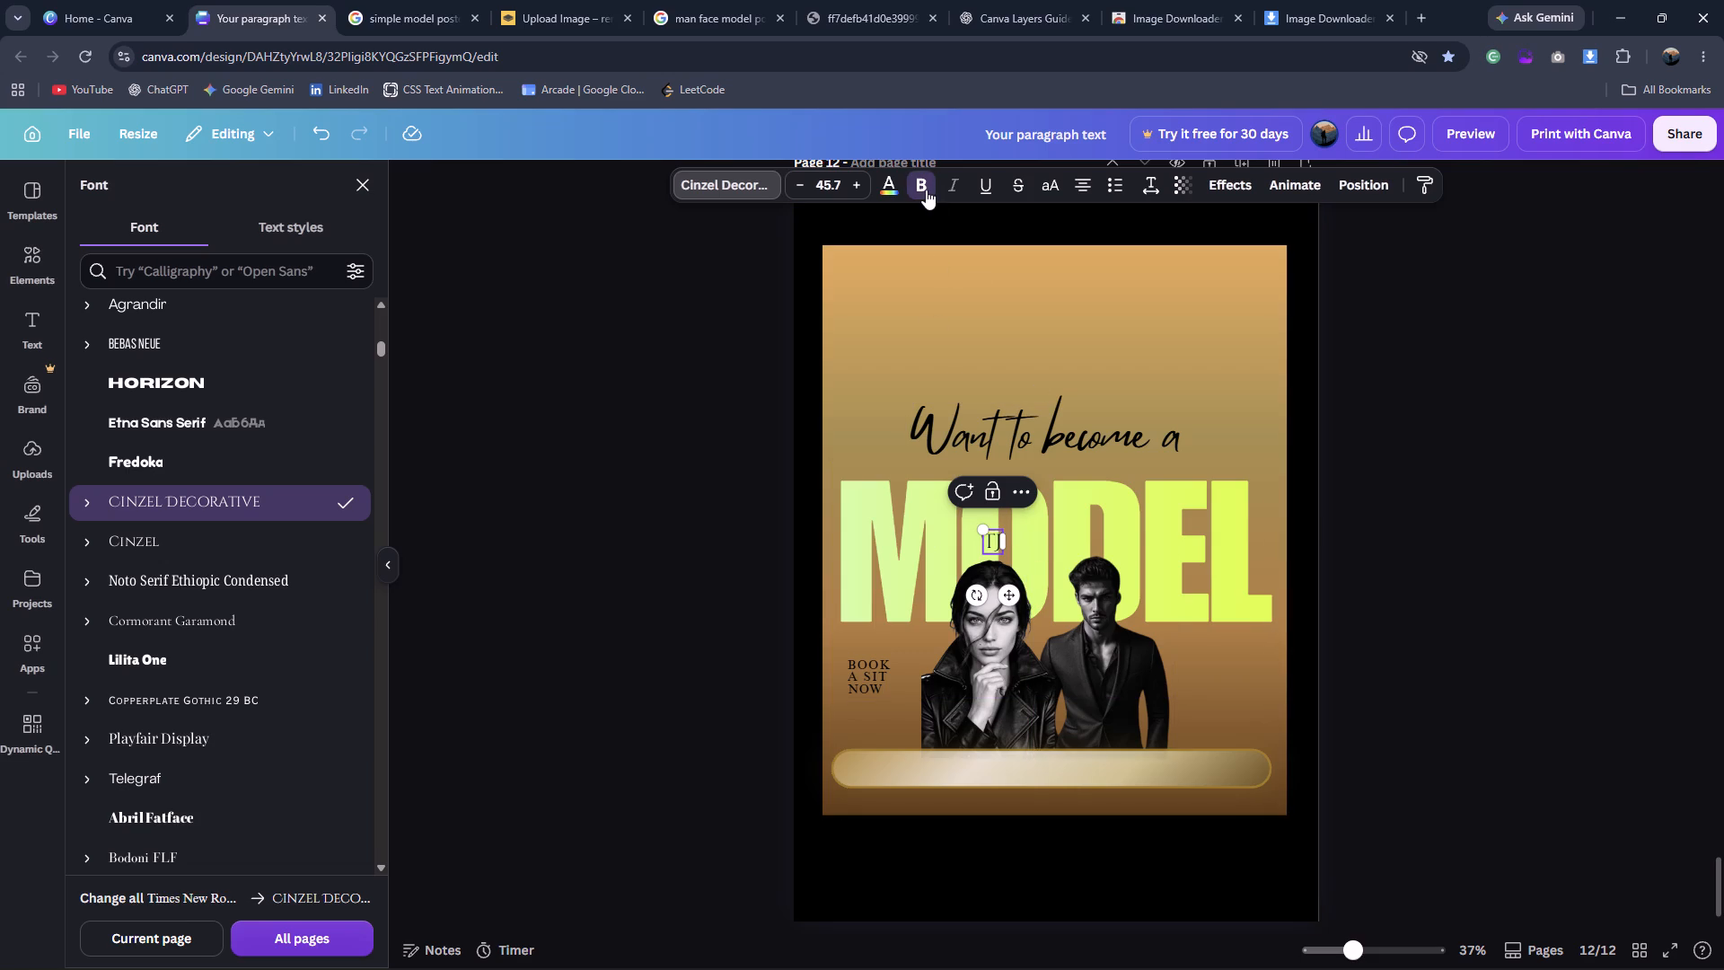
{"action": "left_click", "coordinate": [926, 190]}
Move the TJ text above the script tagline near the poster's top edge and enlarge it to size 117.
{"action": "left_click_drag", "start_coordinate": [1007, 589], "coordinate": [1038, 355]}
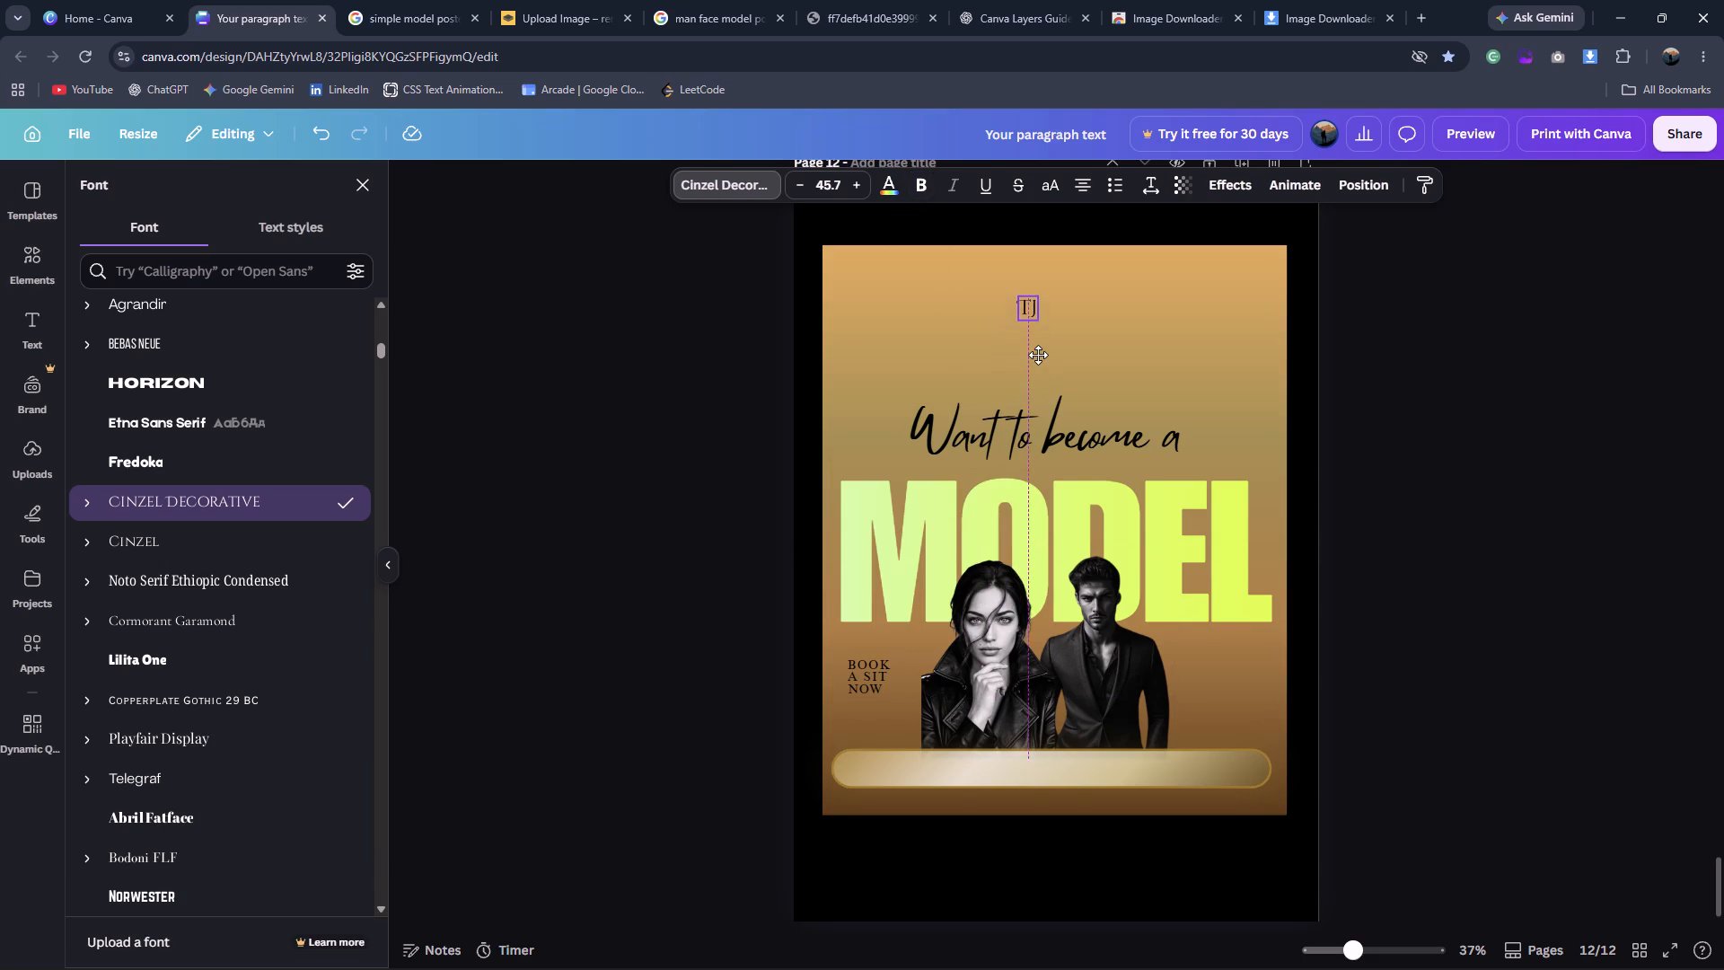
{"action": "left_click_drag", "start_coordinate": [1038, 355], "coordinate": [1038, 353]}
{"action": "left_click_drag", "start_coordinate": [1013, 287], "coordinate": [973, 256]}
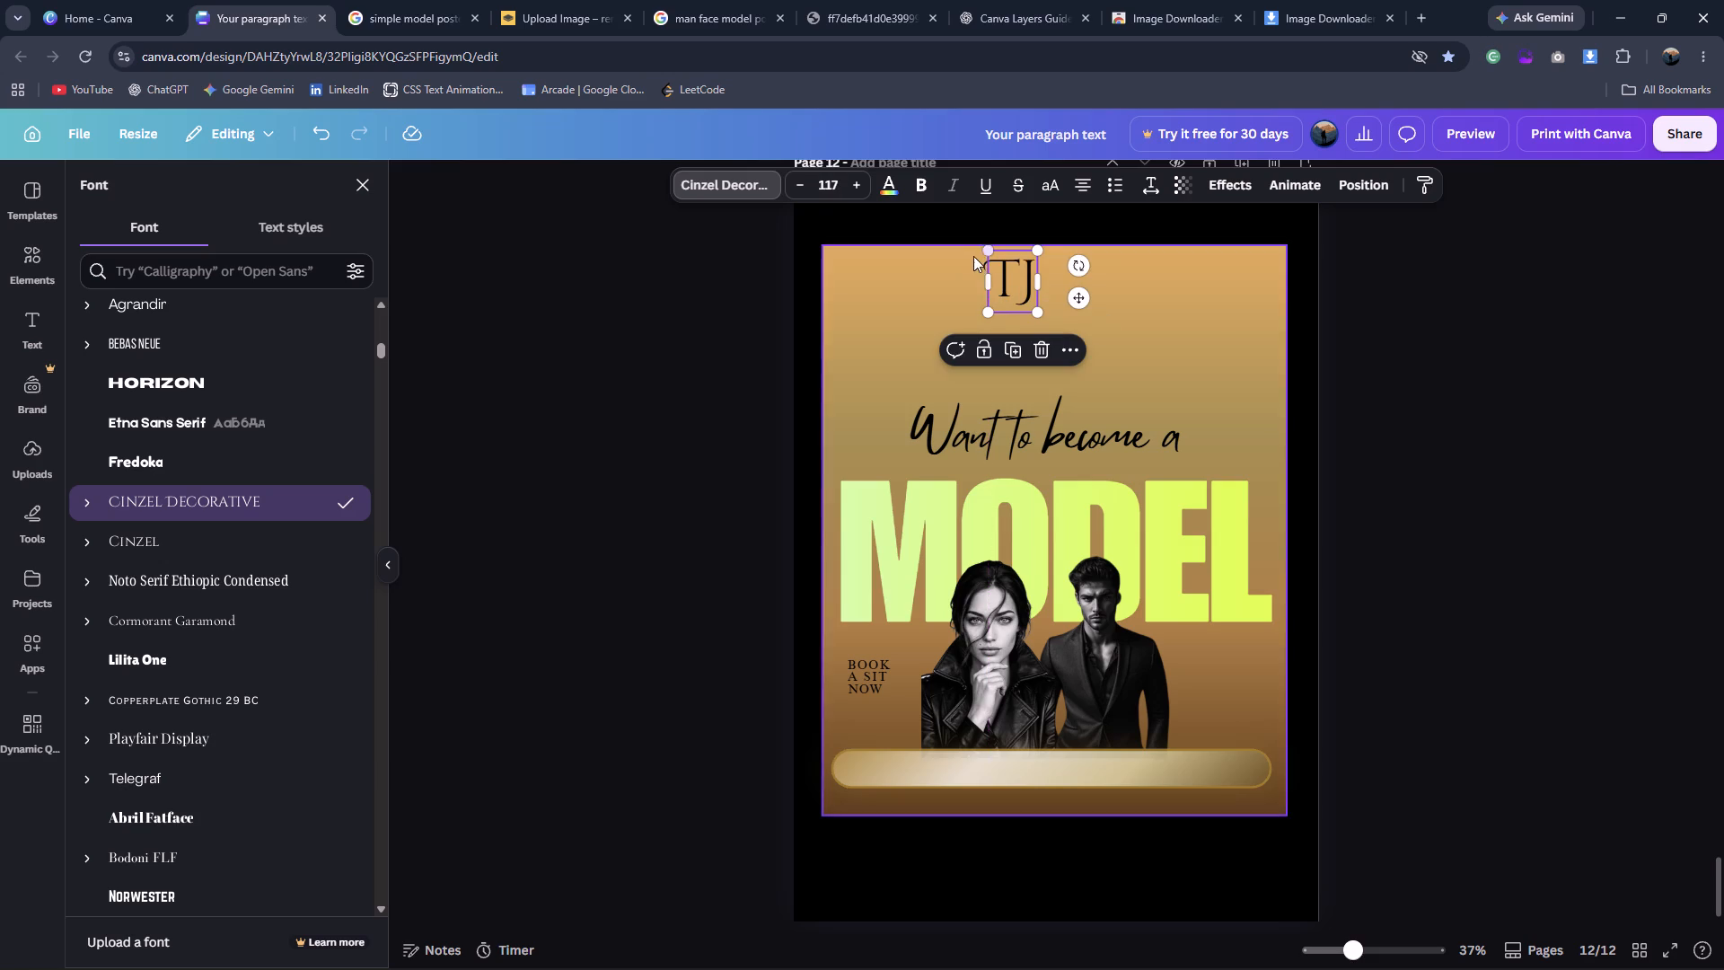
Make the TJ letters bold.
{"action": "double_click", "coordinate": [1016, 269]}
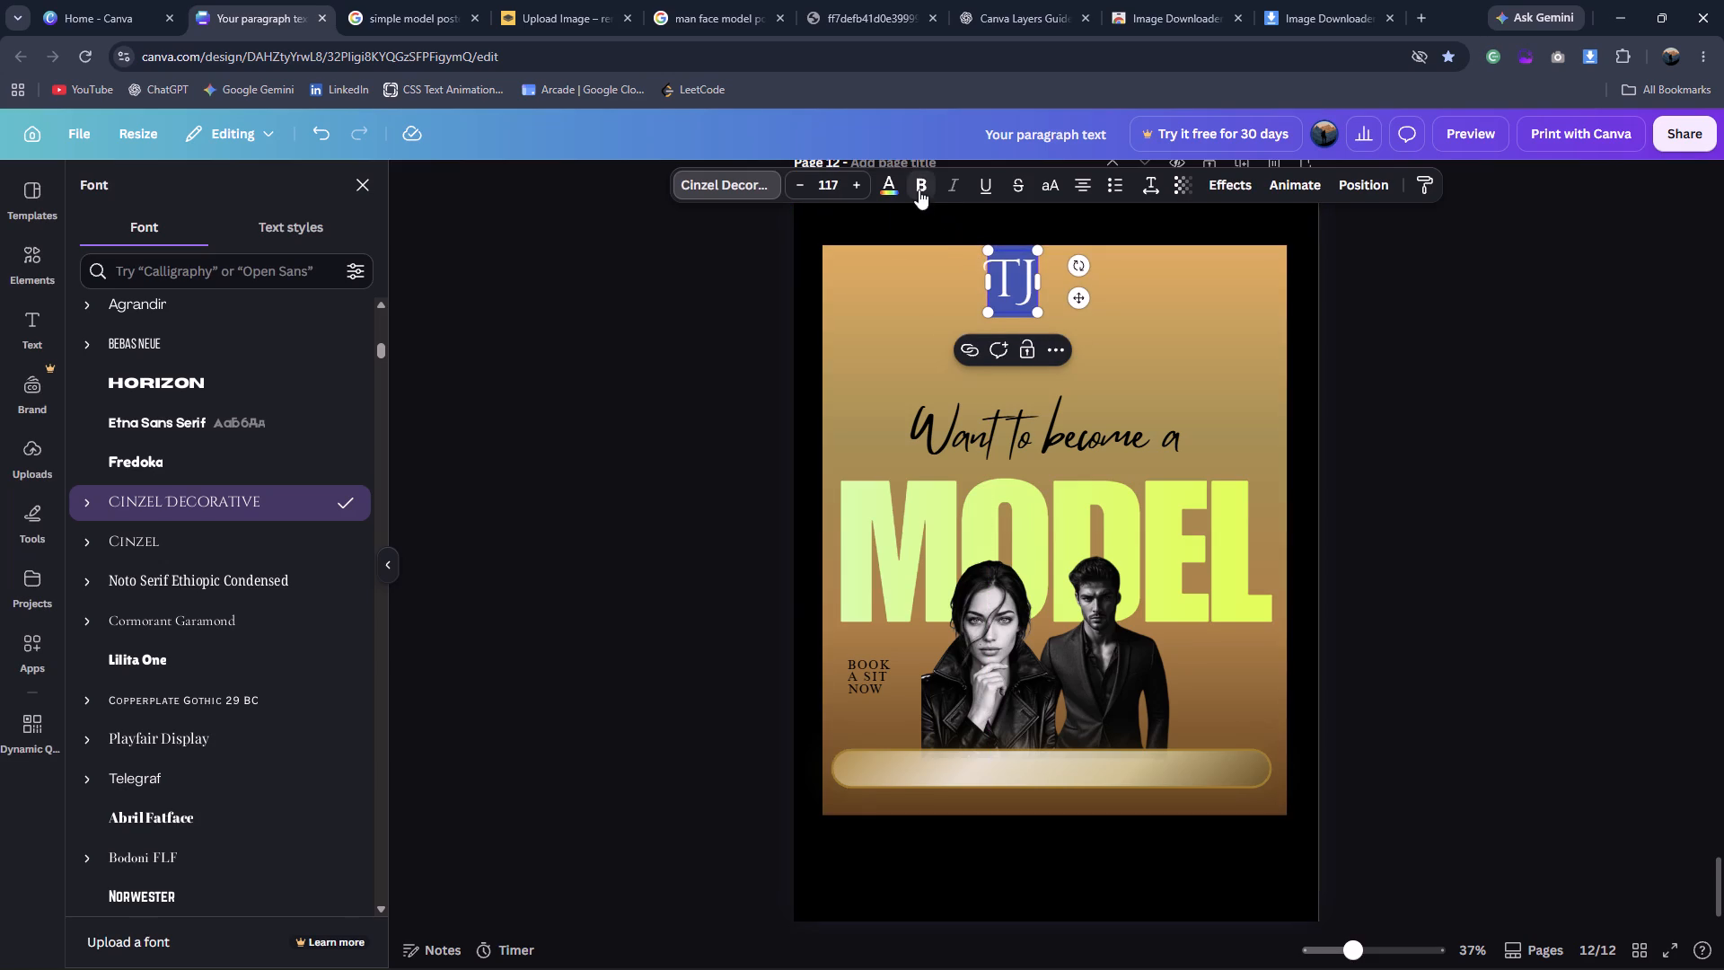
{"action": "left_click", "coordinate": [919, 190]}
{"action": "left_click", "coordinate": [973, 276]}
{"action": "left_click", "coordinate": [921, 300]}
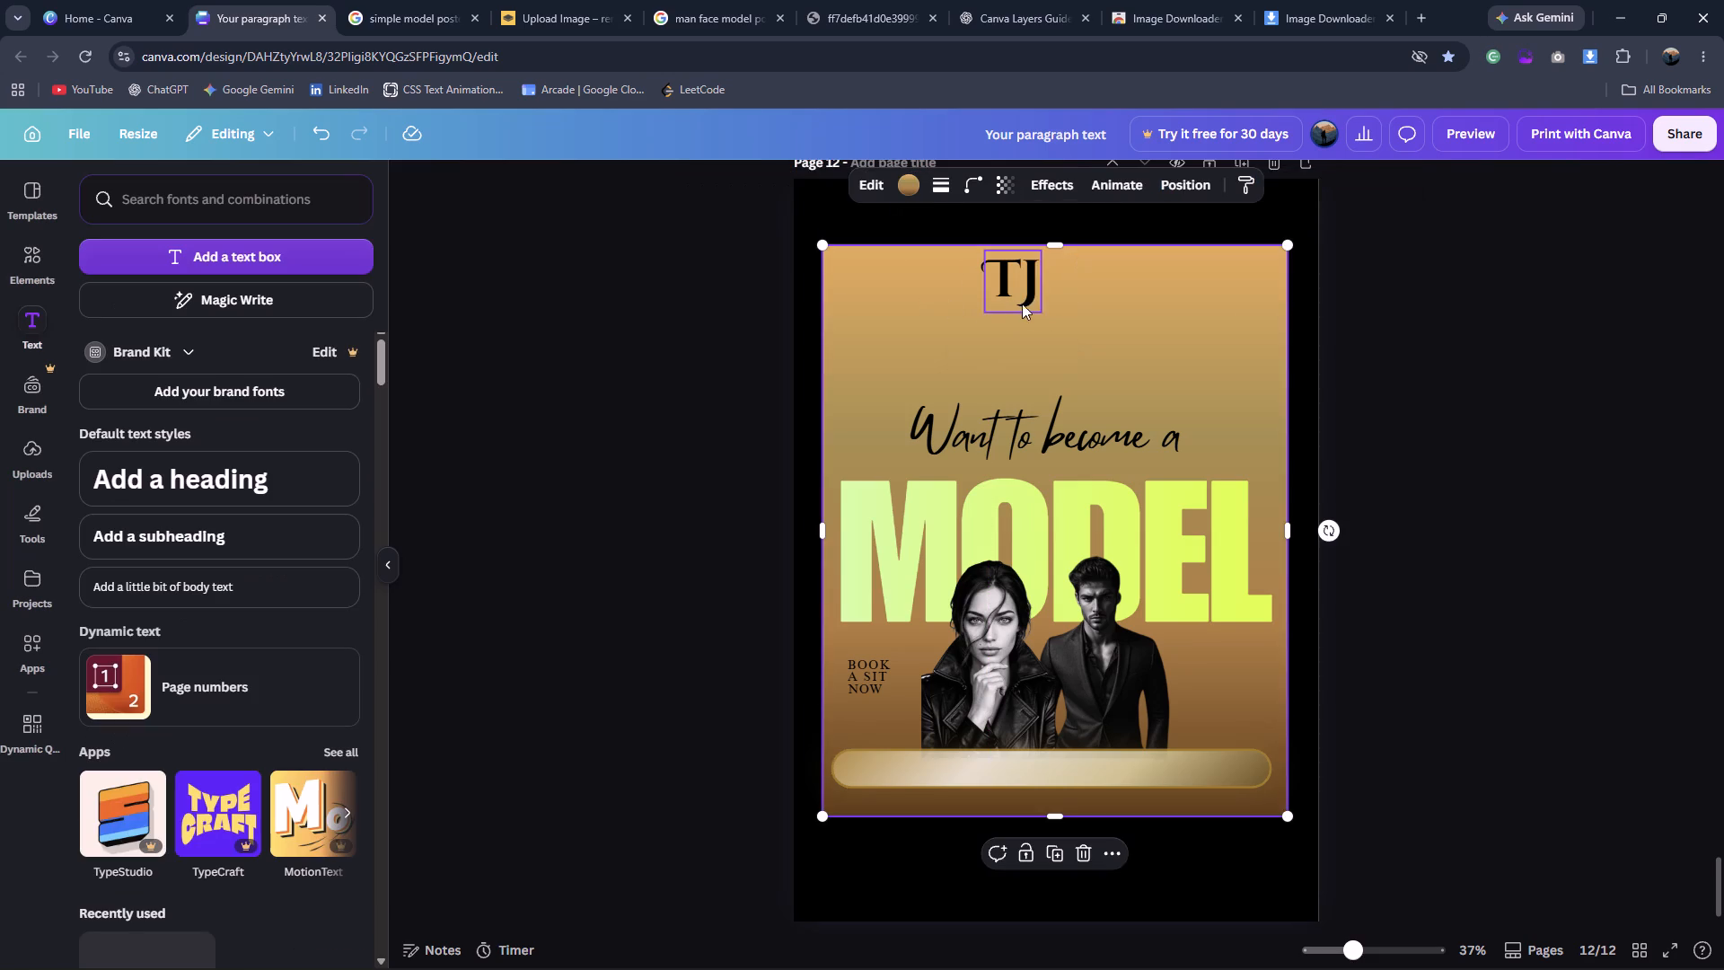
Reduce the TJ text to size 66.7 and place it slightly lower near the poster's top centre, as in the reference.
{"action": "left_click_drag", "start_coordinate": [1030, 286], "coordinate": [1028, 314]}
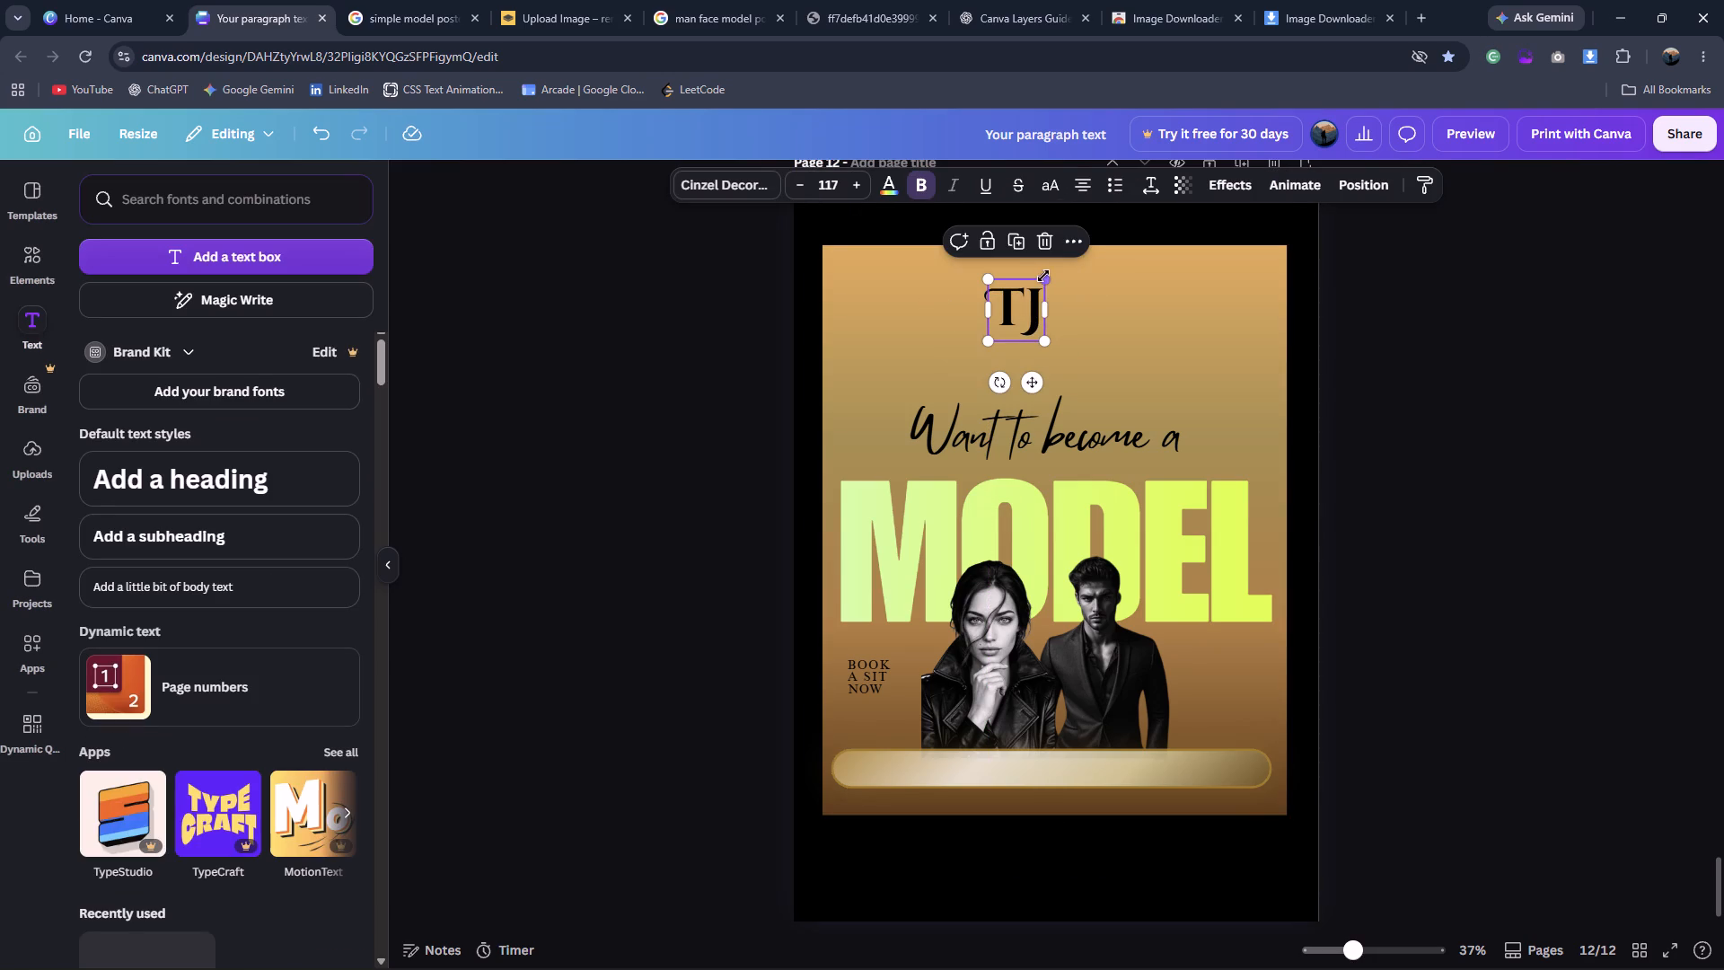
{"action": "left_click_drag", "start_coordinate": [1043, 276], "coordinate": [1030, 297]}
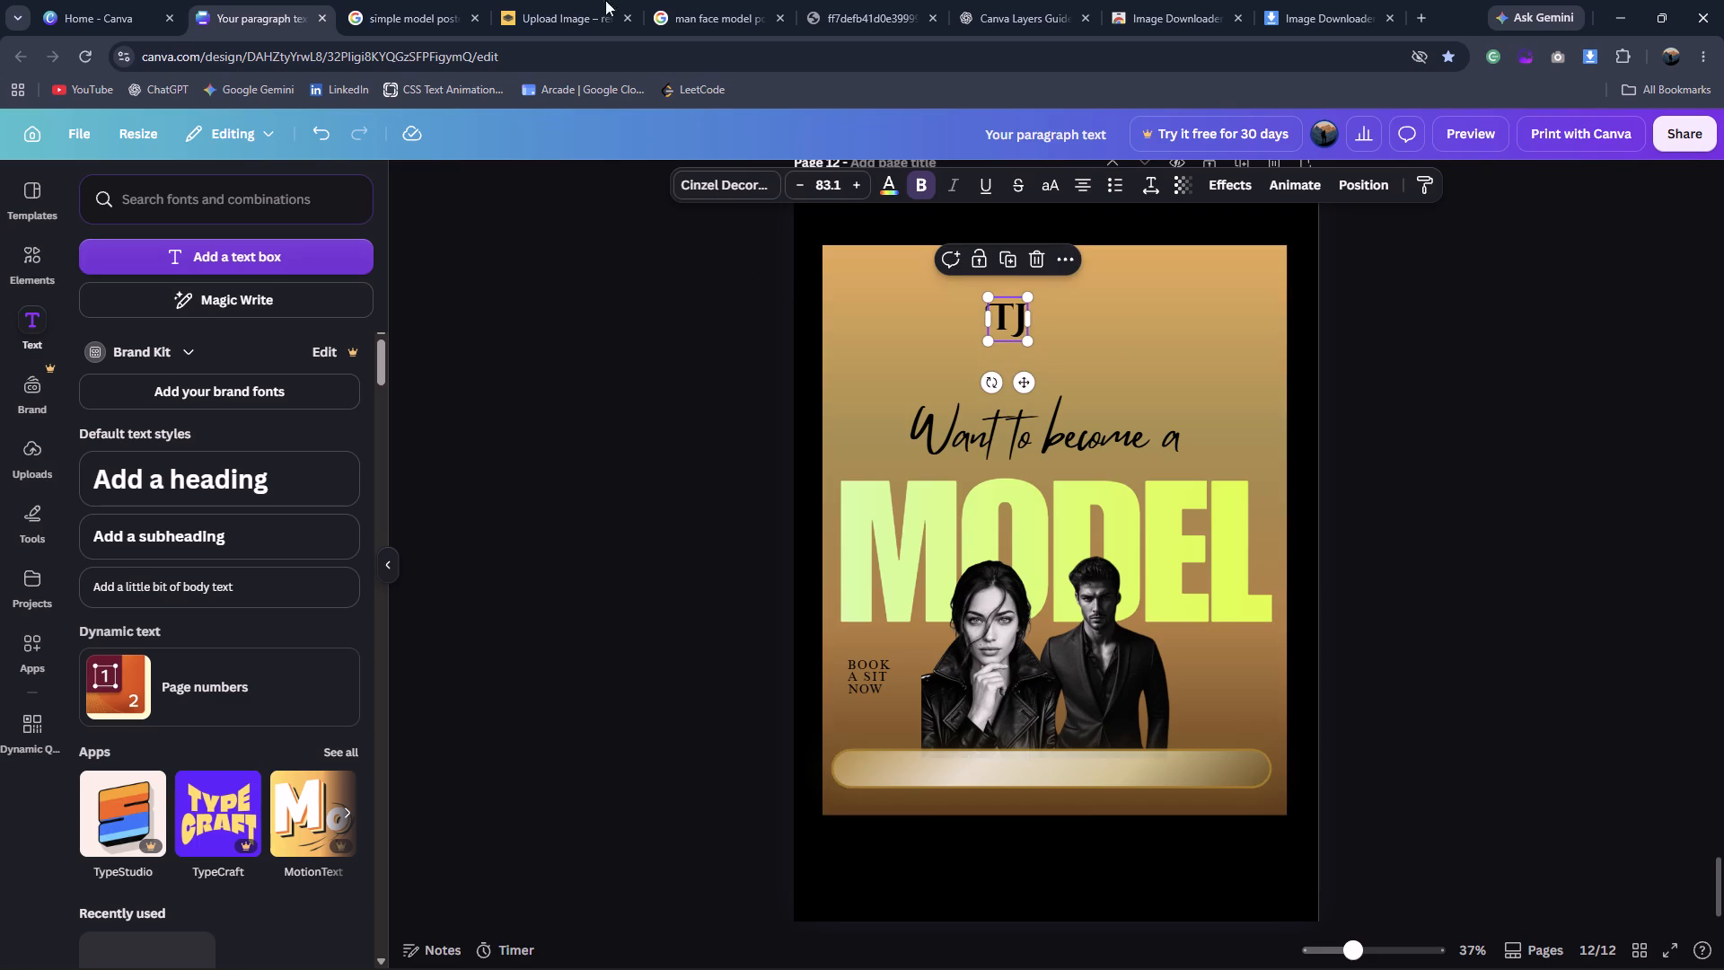
{"action": "left_click", "coordinate": [360, 0]}
{"action": "left_click", "coordinate": [271, 11]}
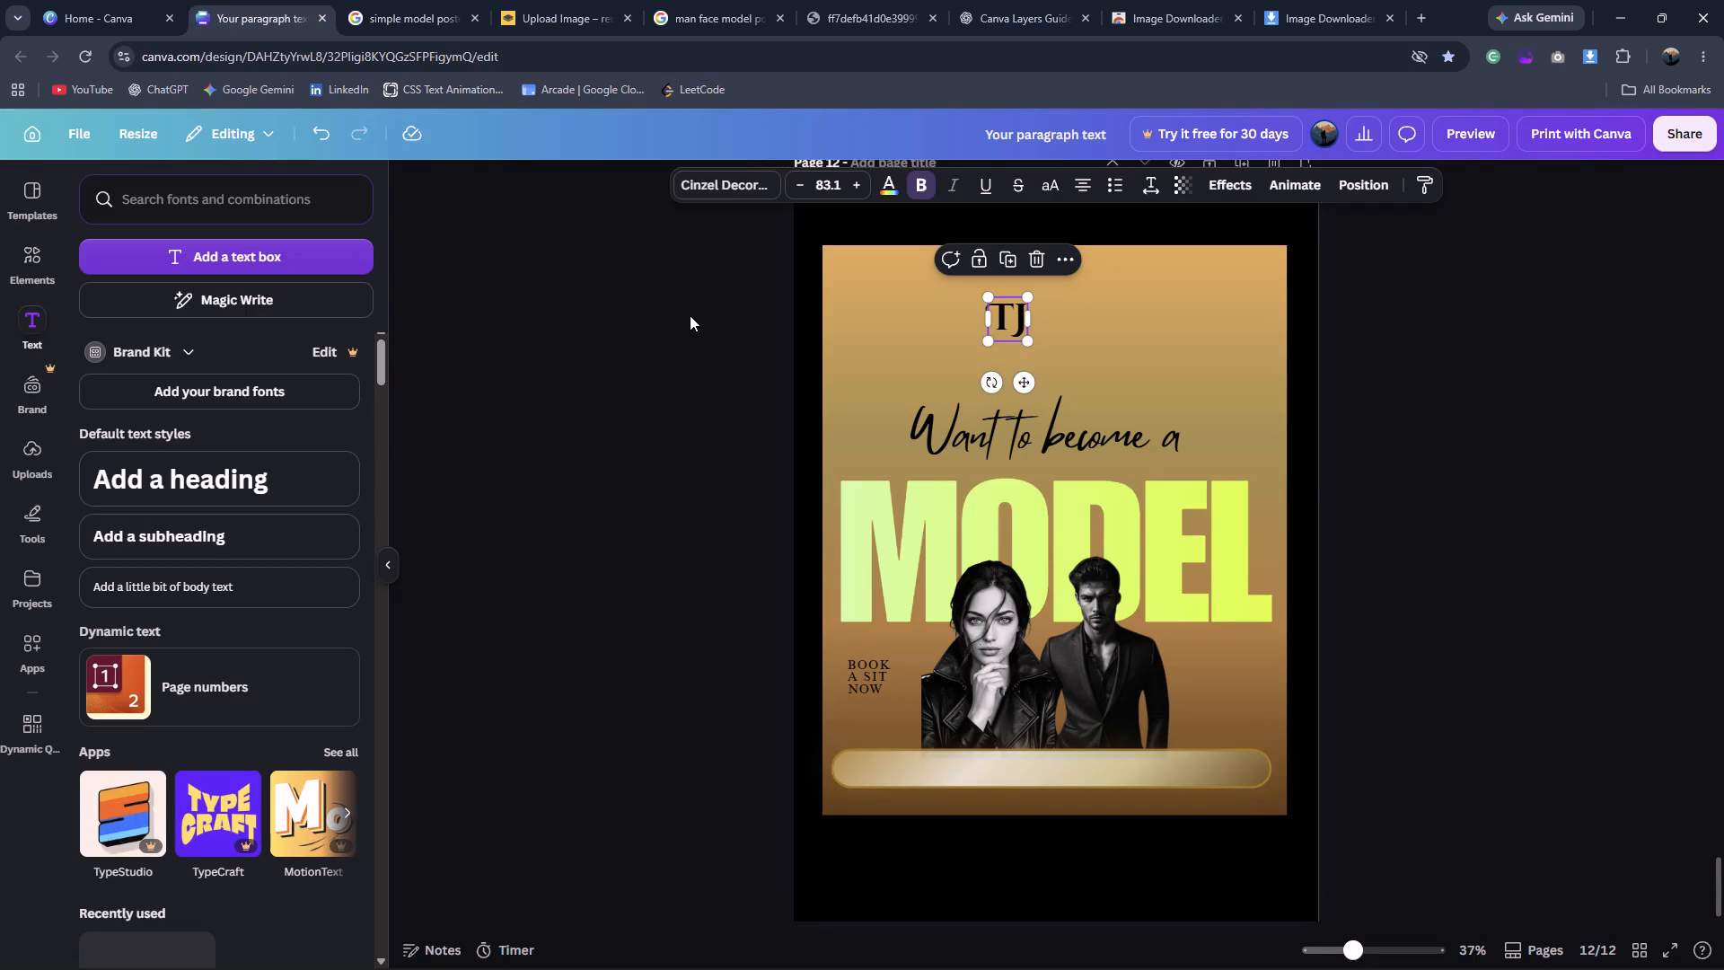
{"action": "left_click", "coordinate": [690, 315]}
{"action": "left_click_drag", "start_coordinate": [1021, 312], "coordinate": [1037, 299]}
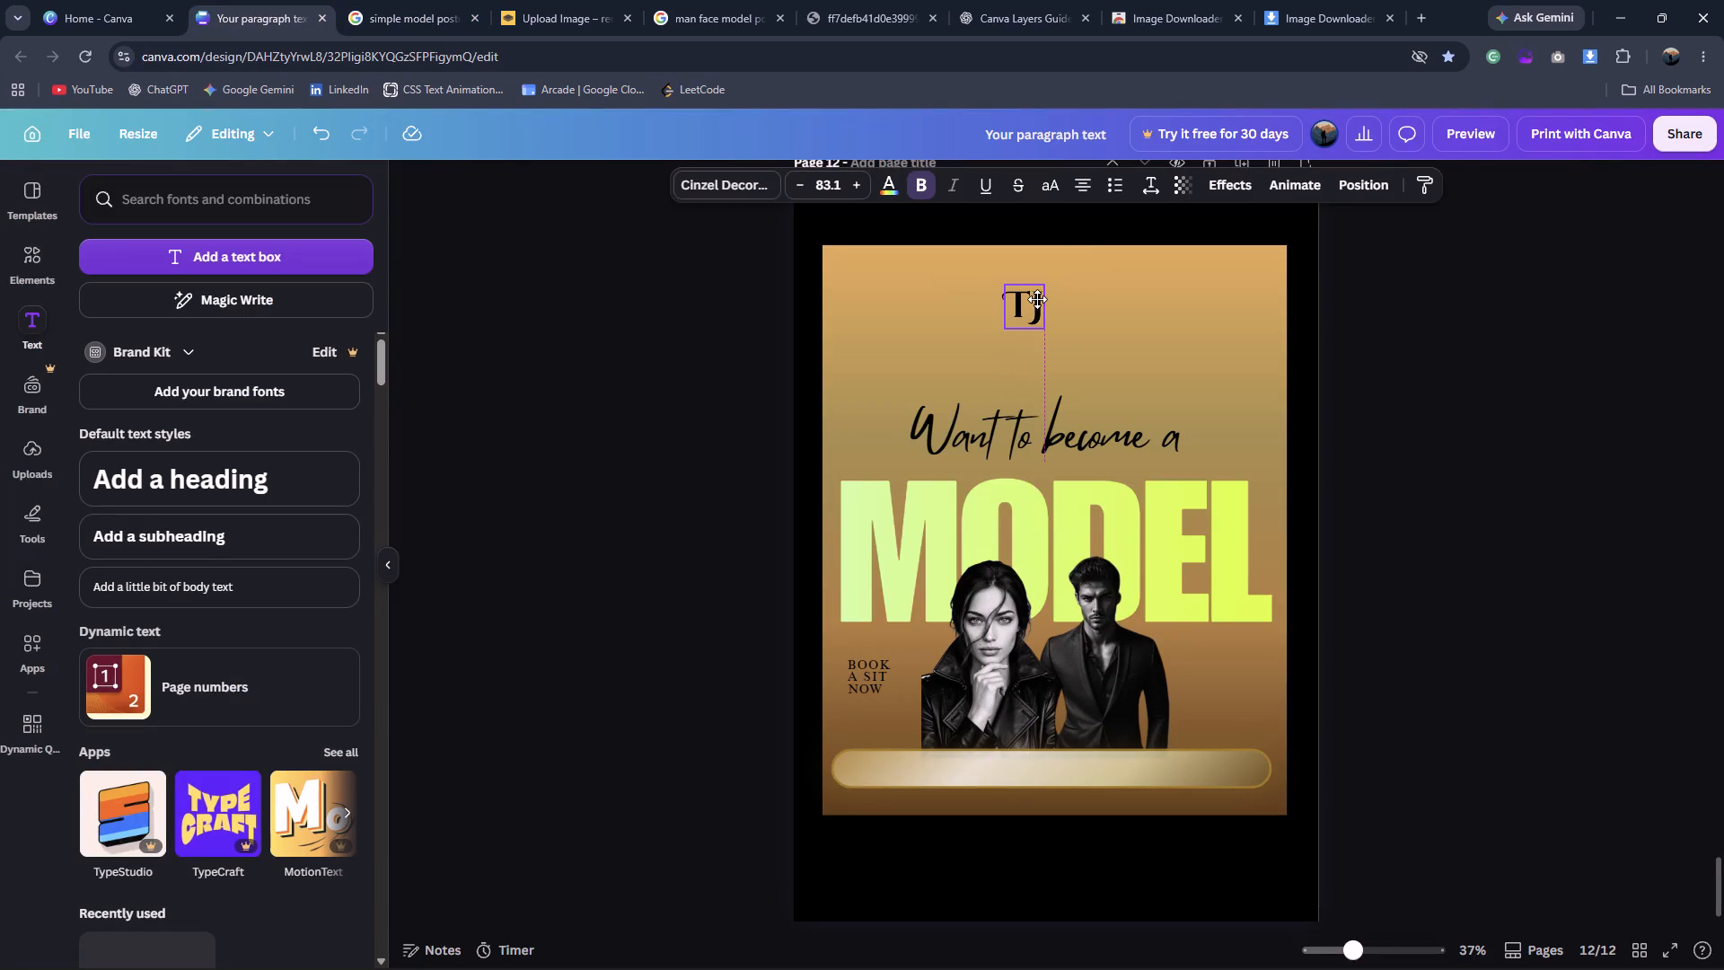
{"action": "left_click_drag", "start_coordinate": [1037, 299], "coordinate": [1037, 291]}
{"action": "left_click_drag", "start_coordinate": [1043, 276], "coordinate": [1039, 287]}
{"action": "left_click_drag", "start_coordinate": [1034, 357], "coordinate": [1040, 350]}
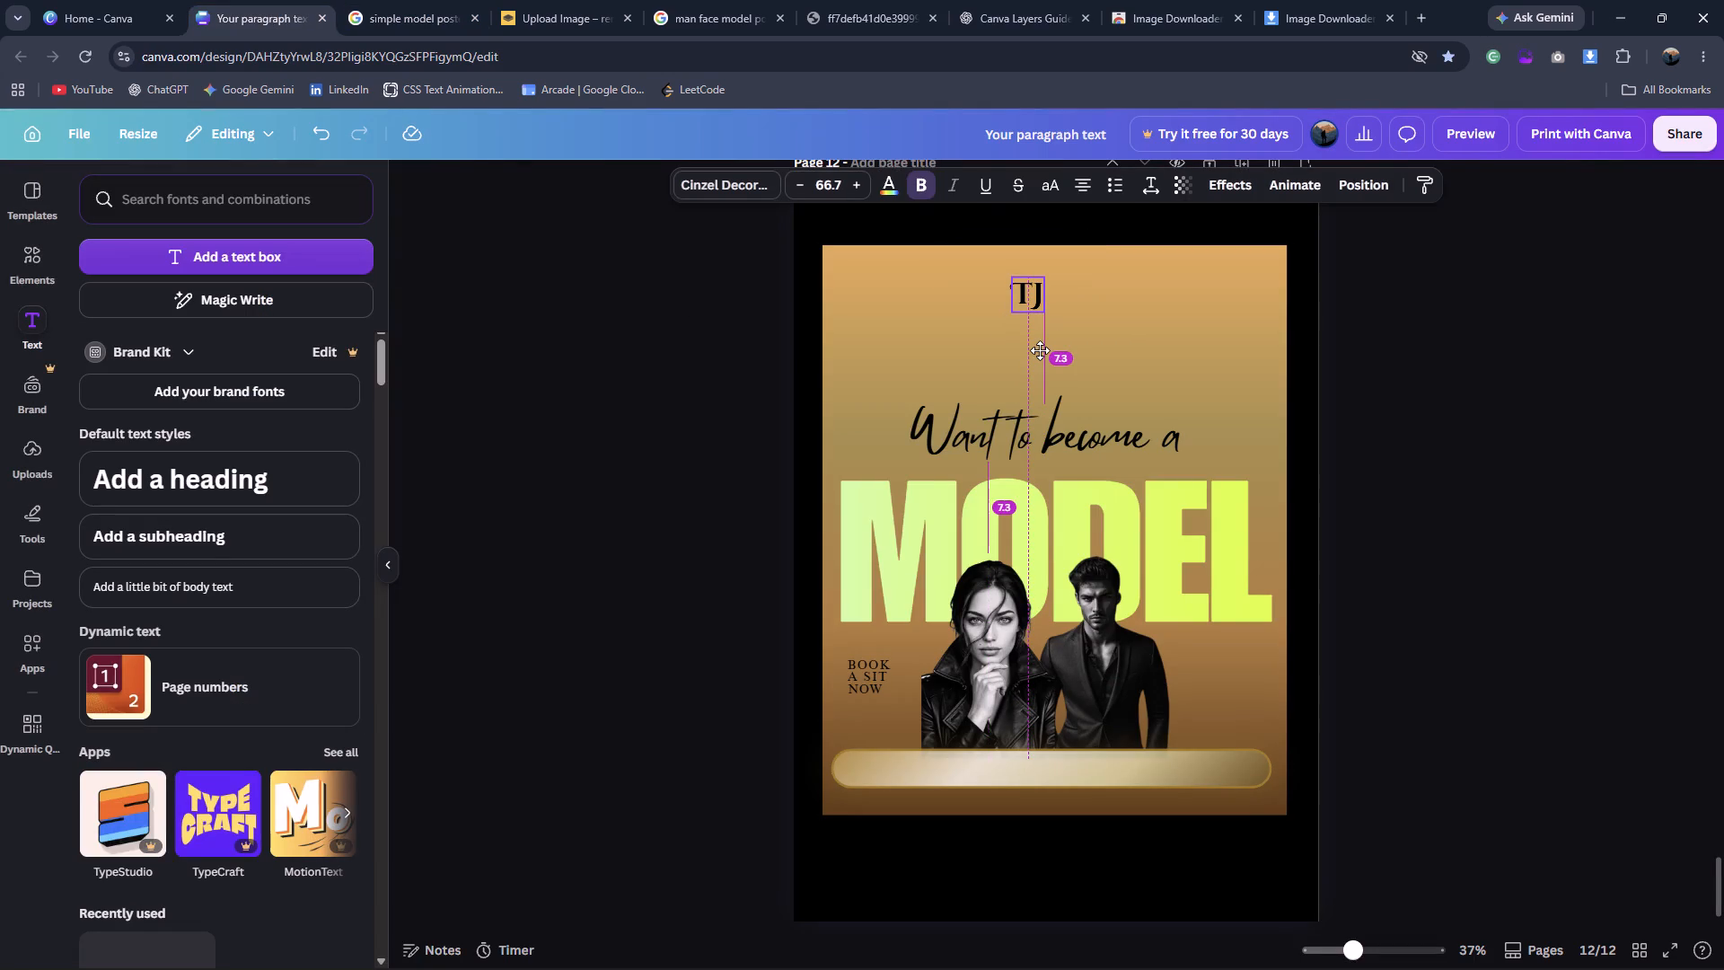
{"action": "left_click_drag", "start_coordinate": [1040, 350], "coordinate": [1040, 343]}
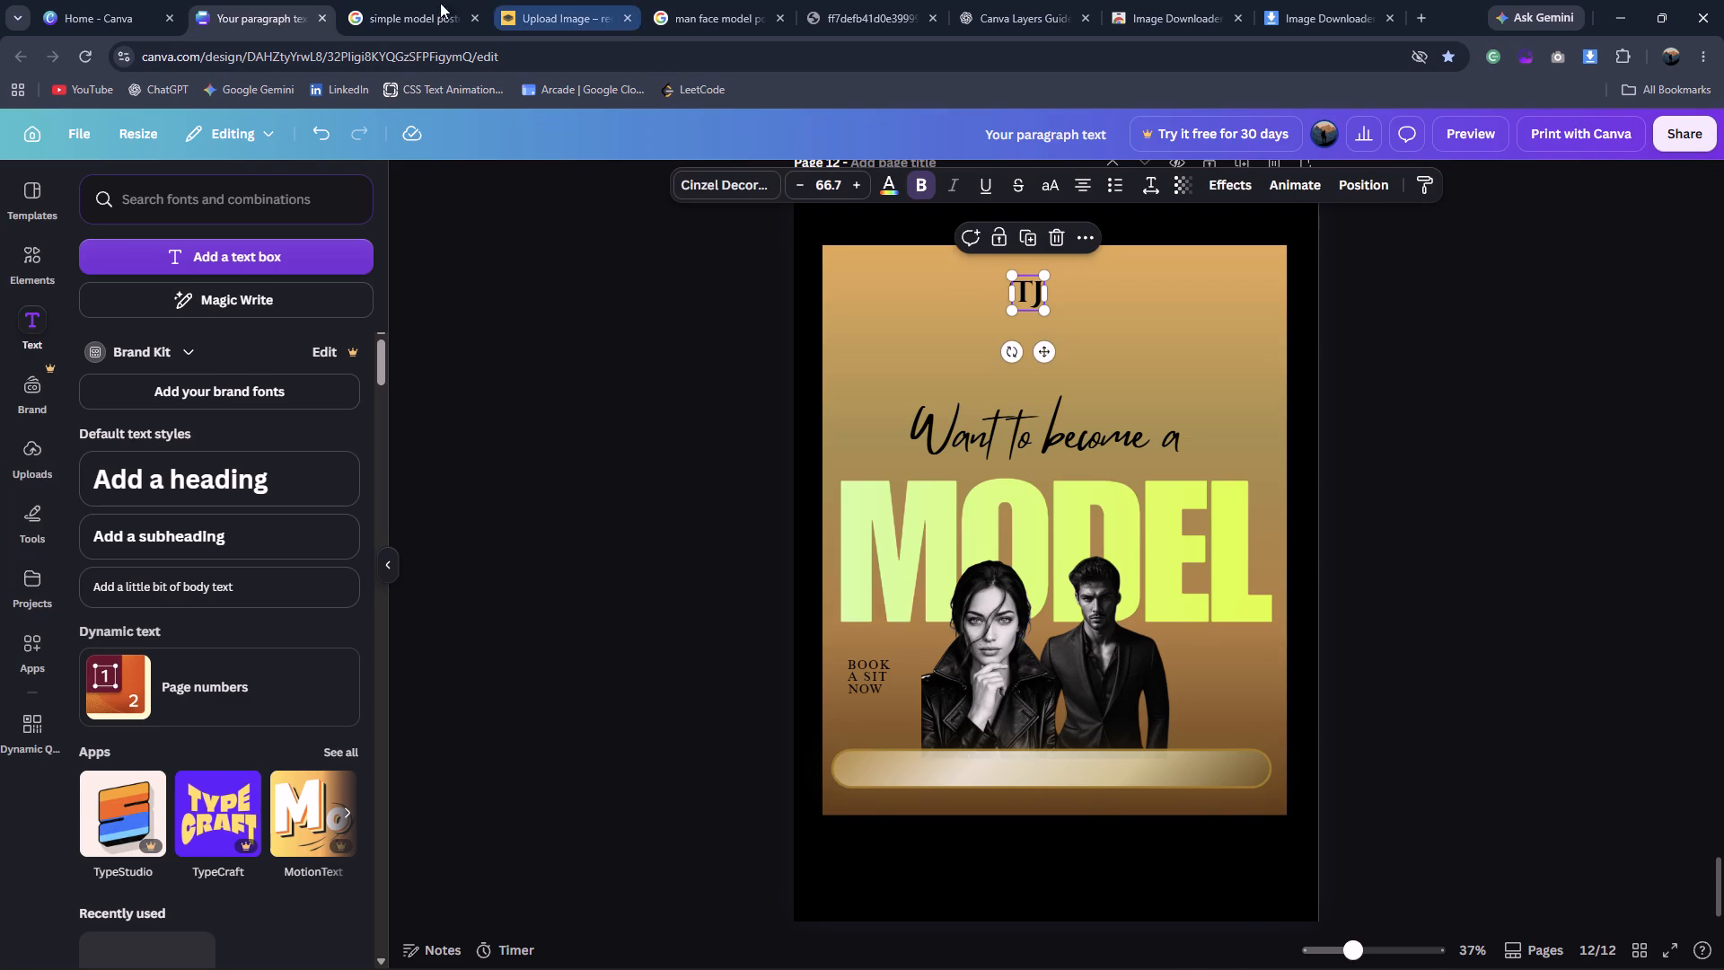
{"action": "left_click", "coordinate": [418, 3]}
{"action": "left_click", "coordinate": [330, 11]}
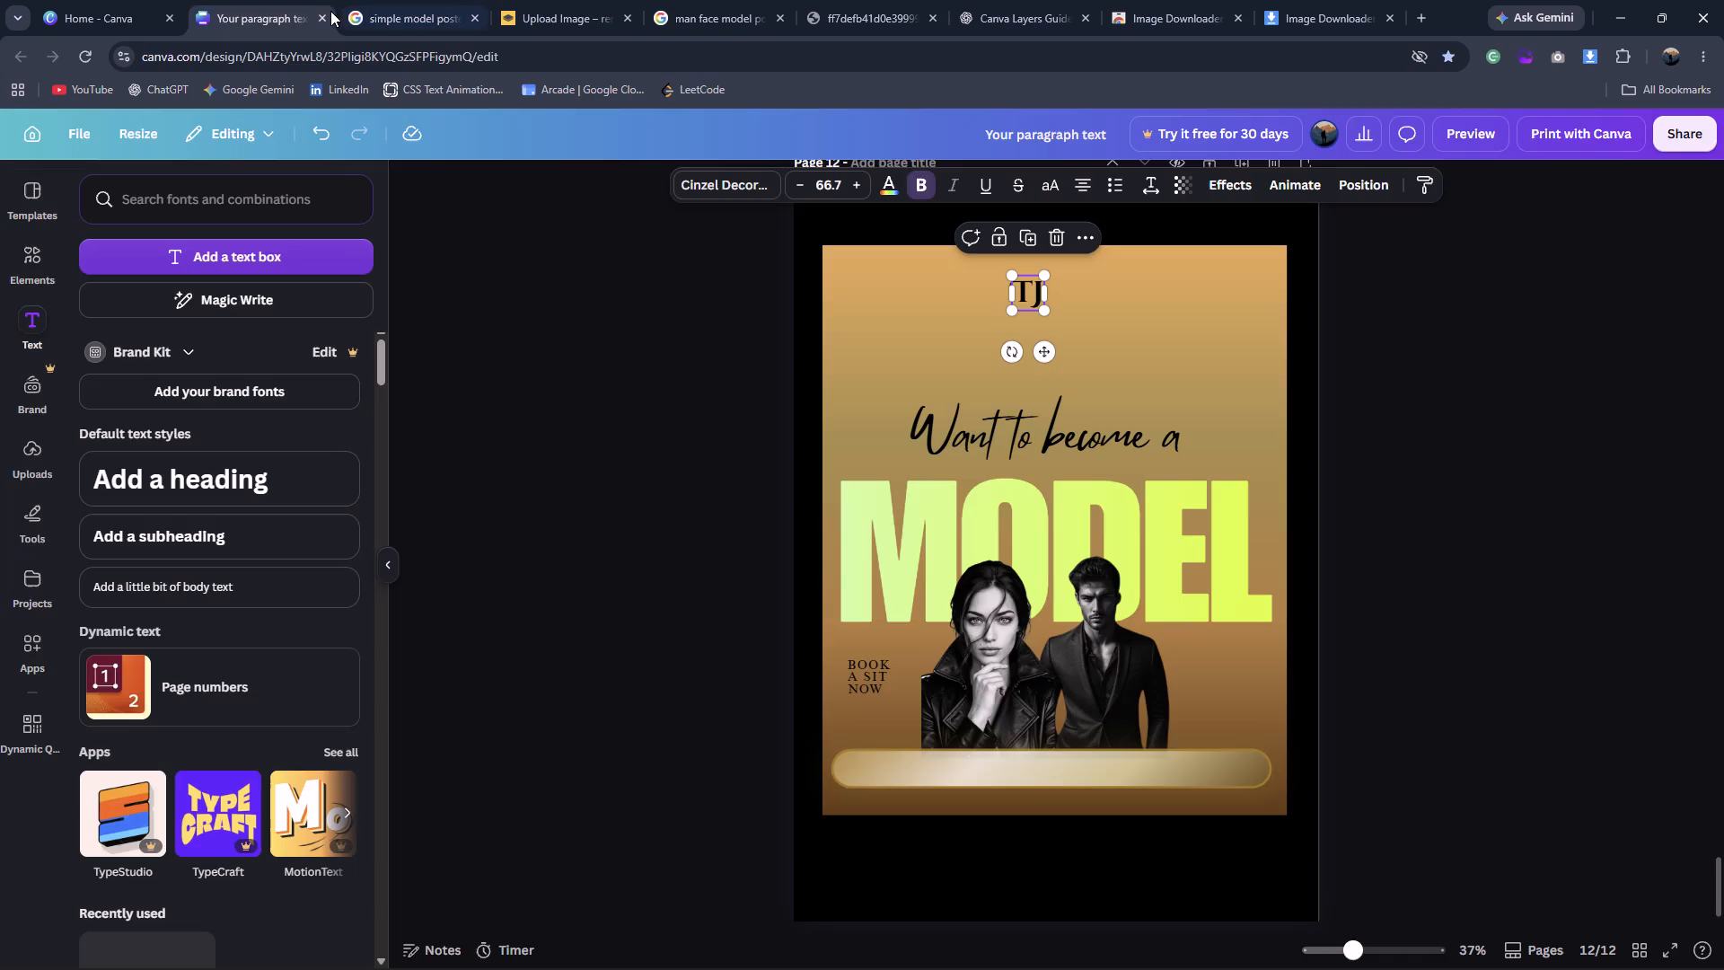
{"action": "left_click", "coordinate": [734, 339]}
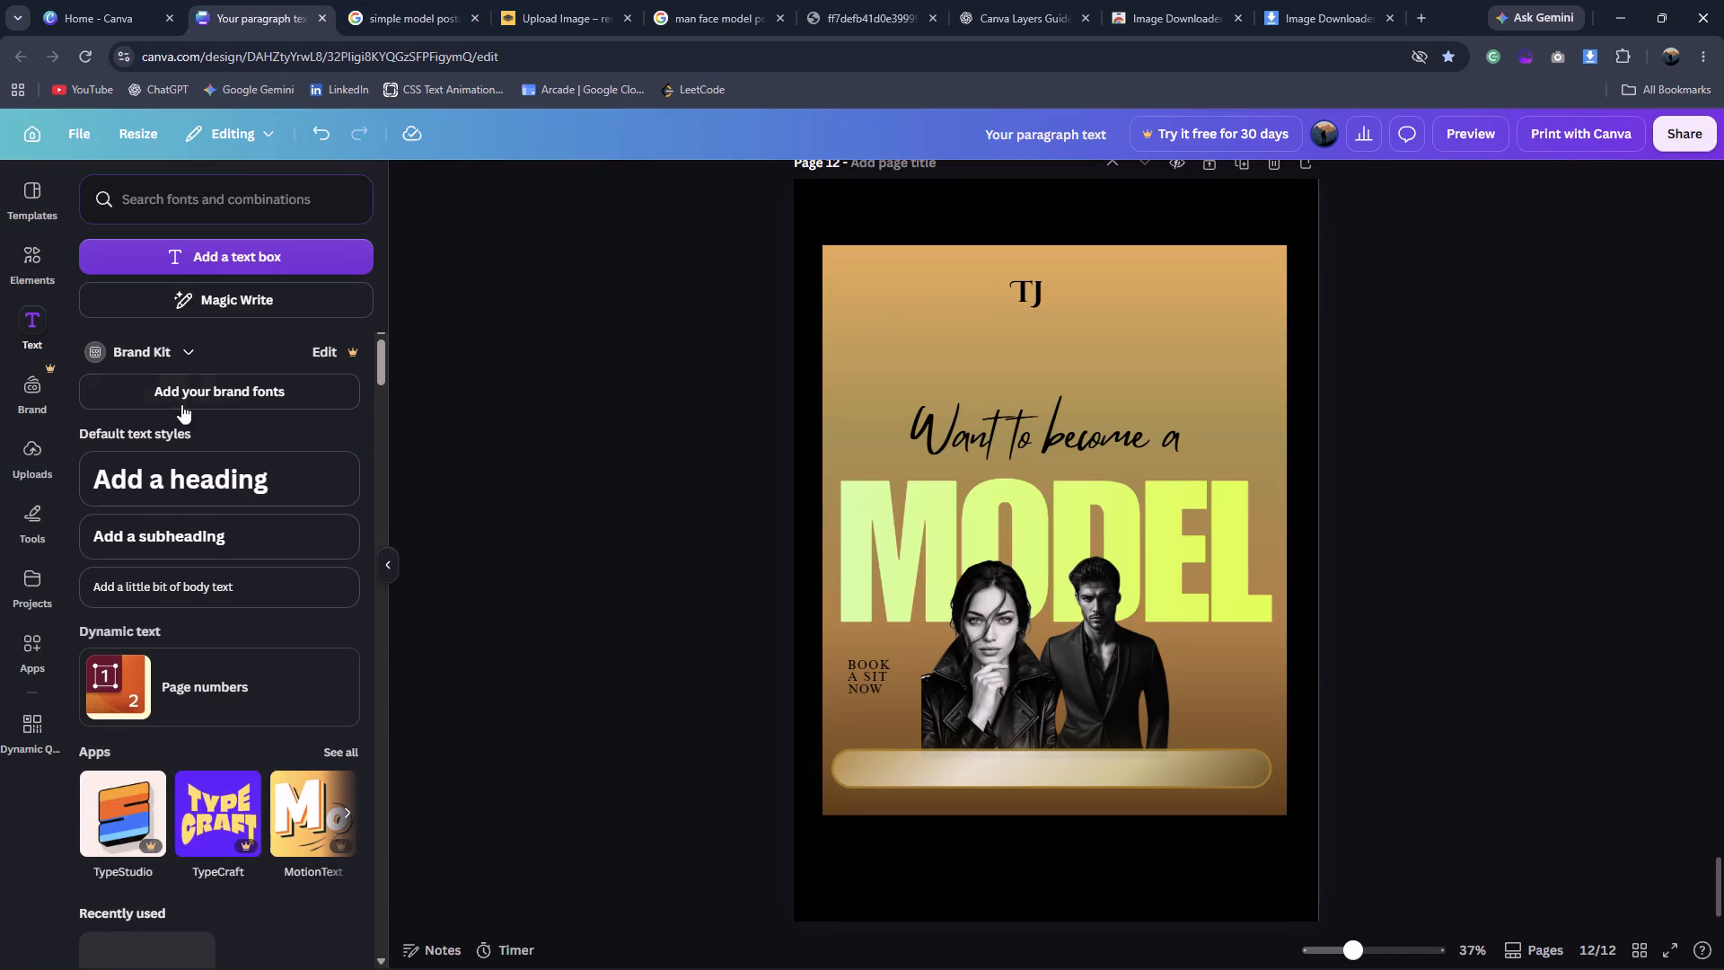
Add a text box reading MODEL at size 24.1 and place it immediately after the TJ letters.
{"action": "left_click", "coordinate": [224, 264]}
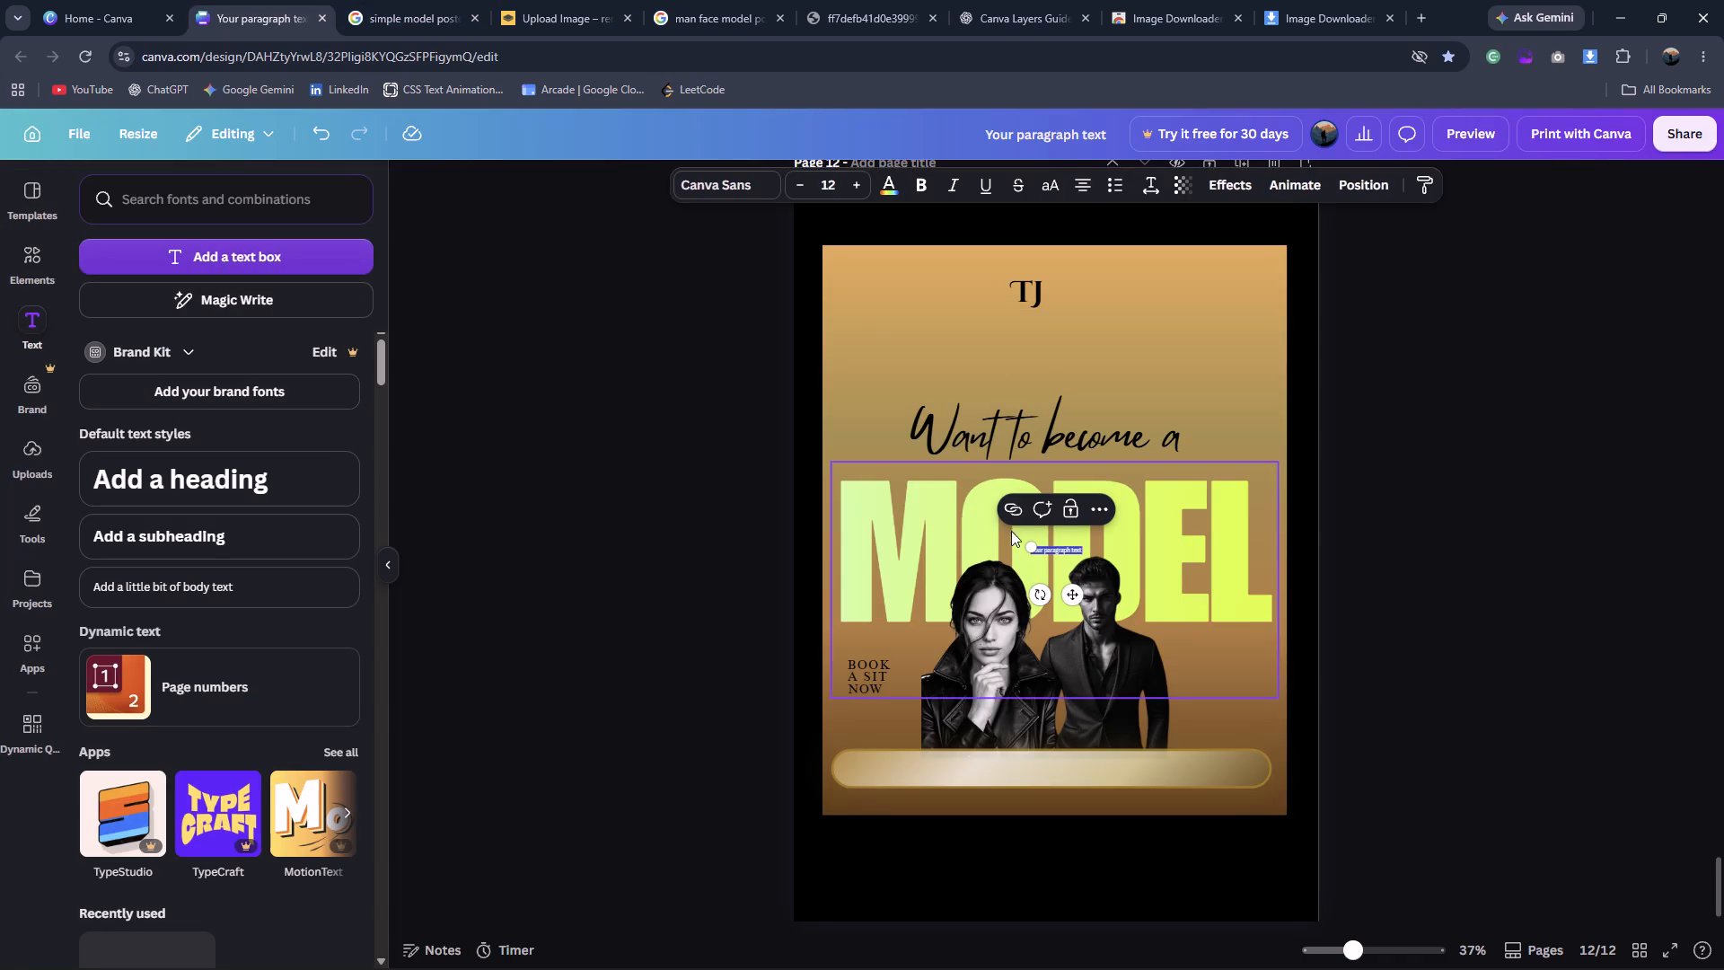
{"action": "left_click_drag", "start_coordinate": [1030, 542], "coordinate": [951, 498]}
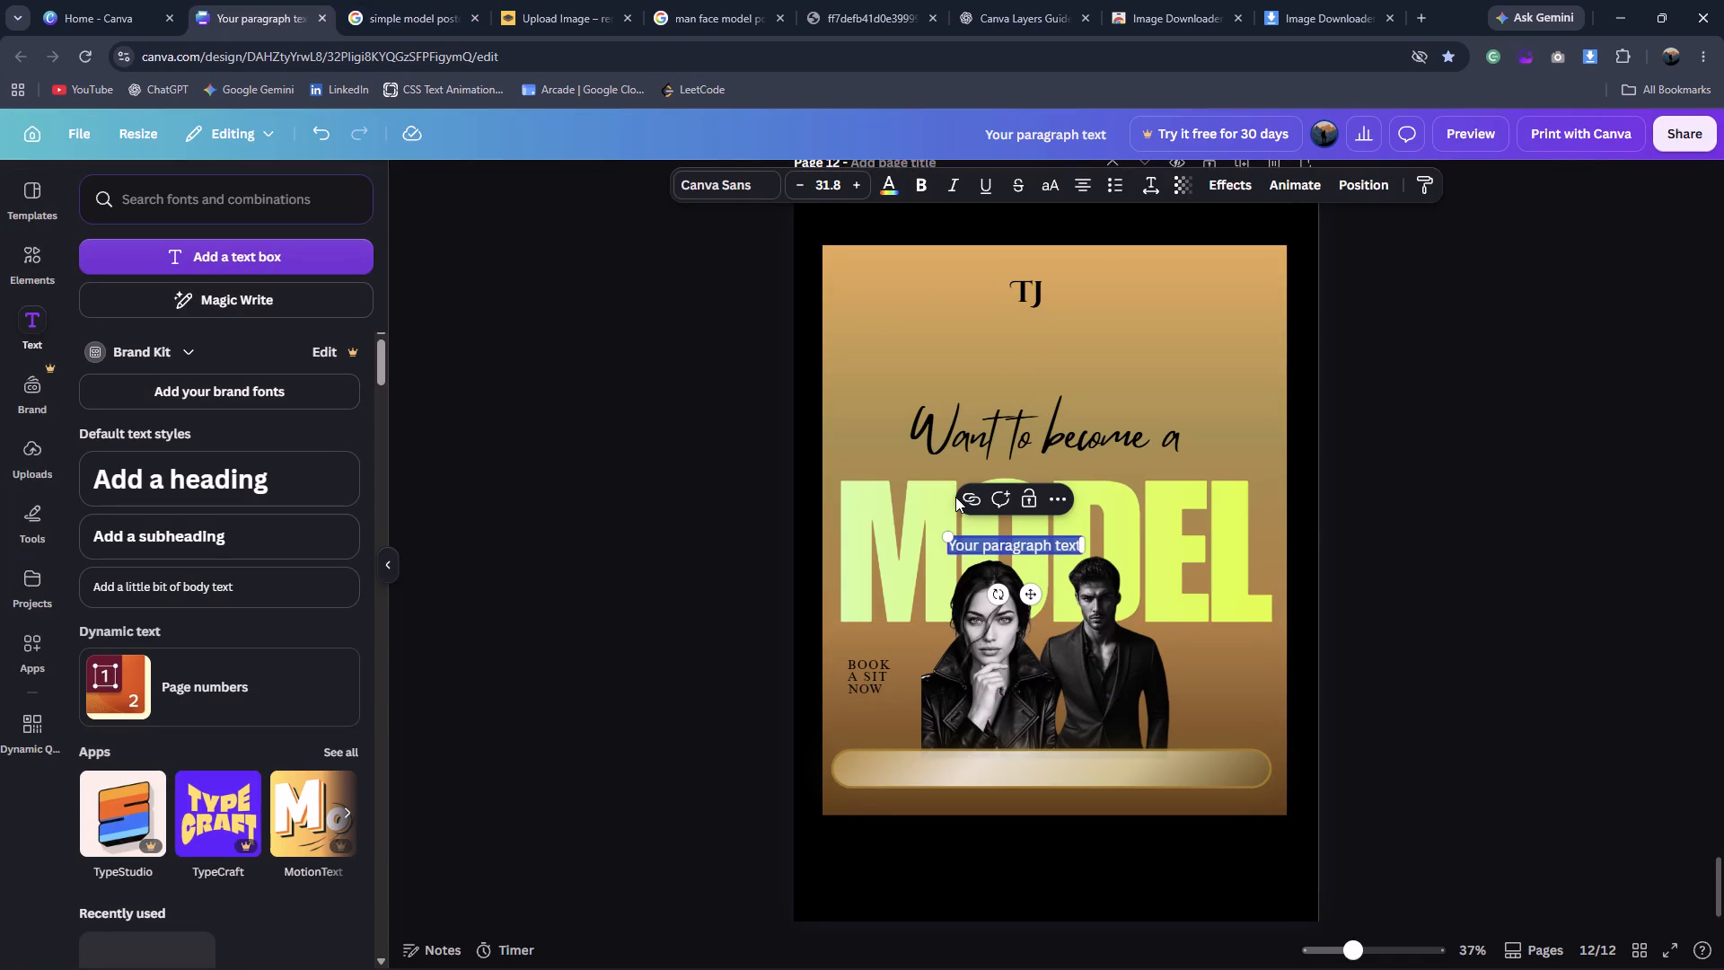
{"action": "type", "text": "MODEL"}
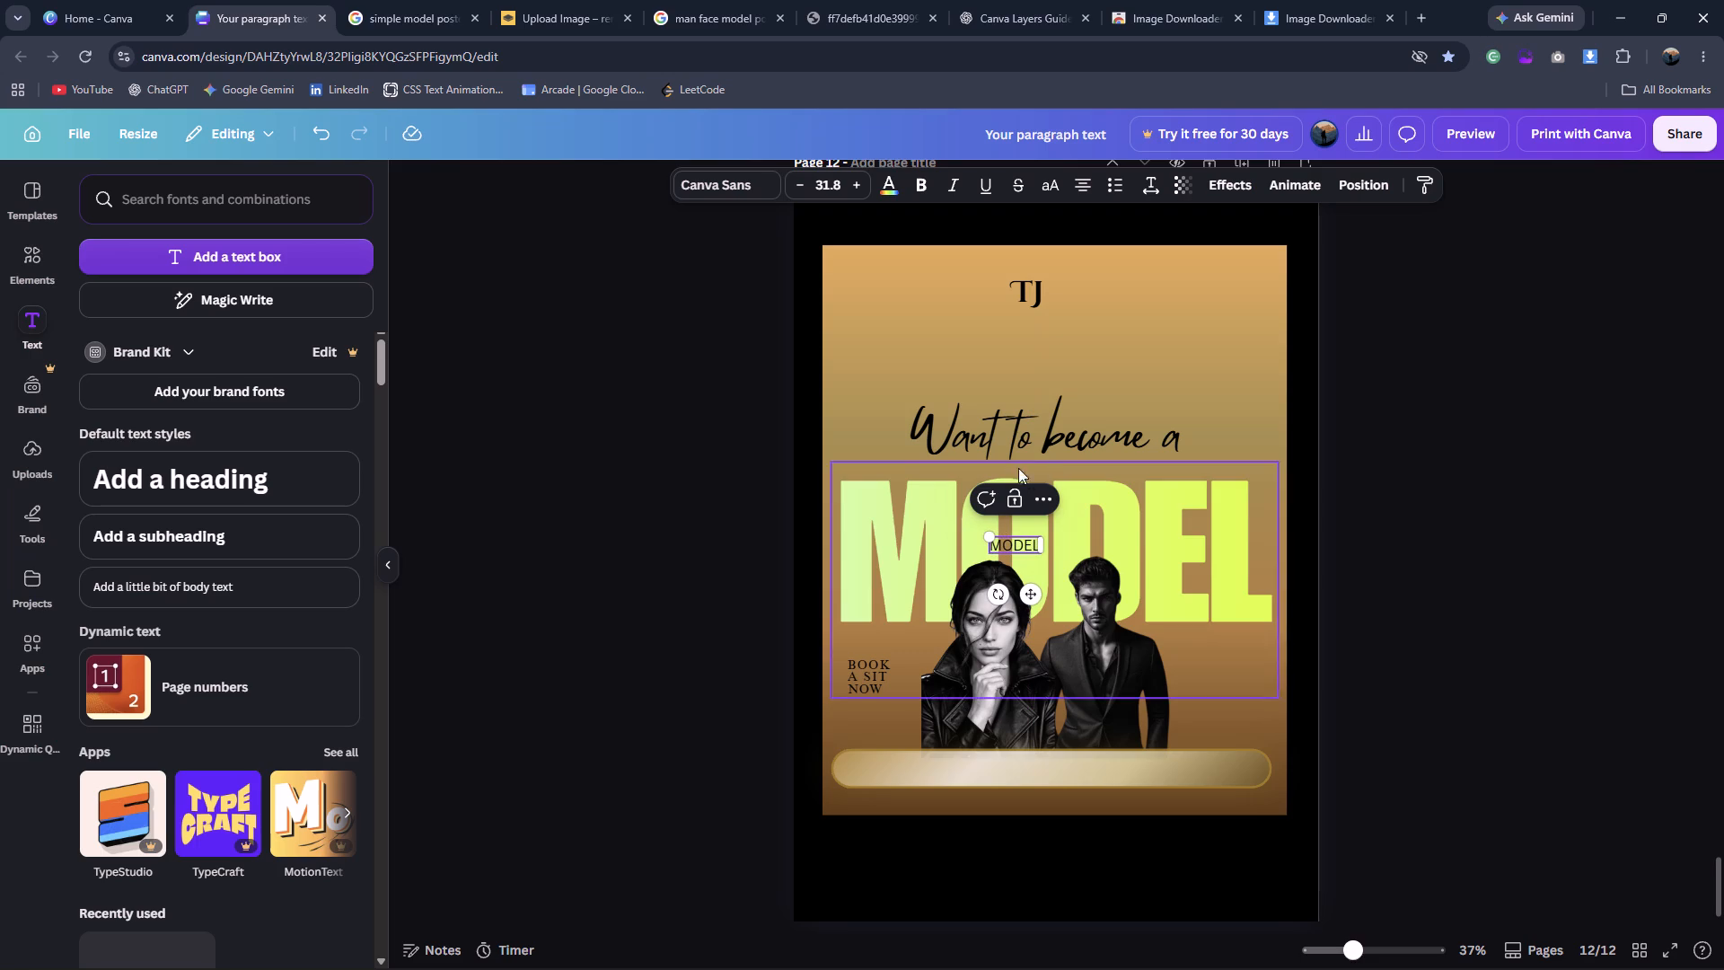
{"action": "left_click_drag", "start_coordinate": [1034, 597], "coordinate": [1087, 346]}
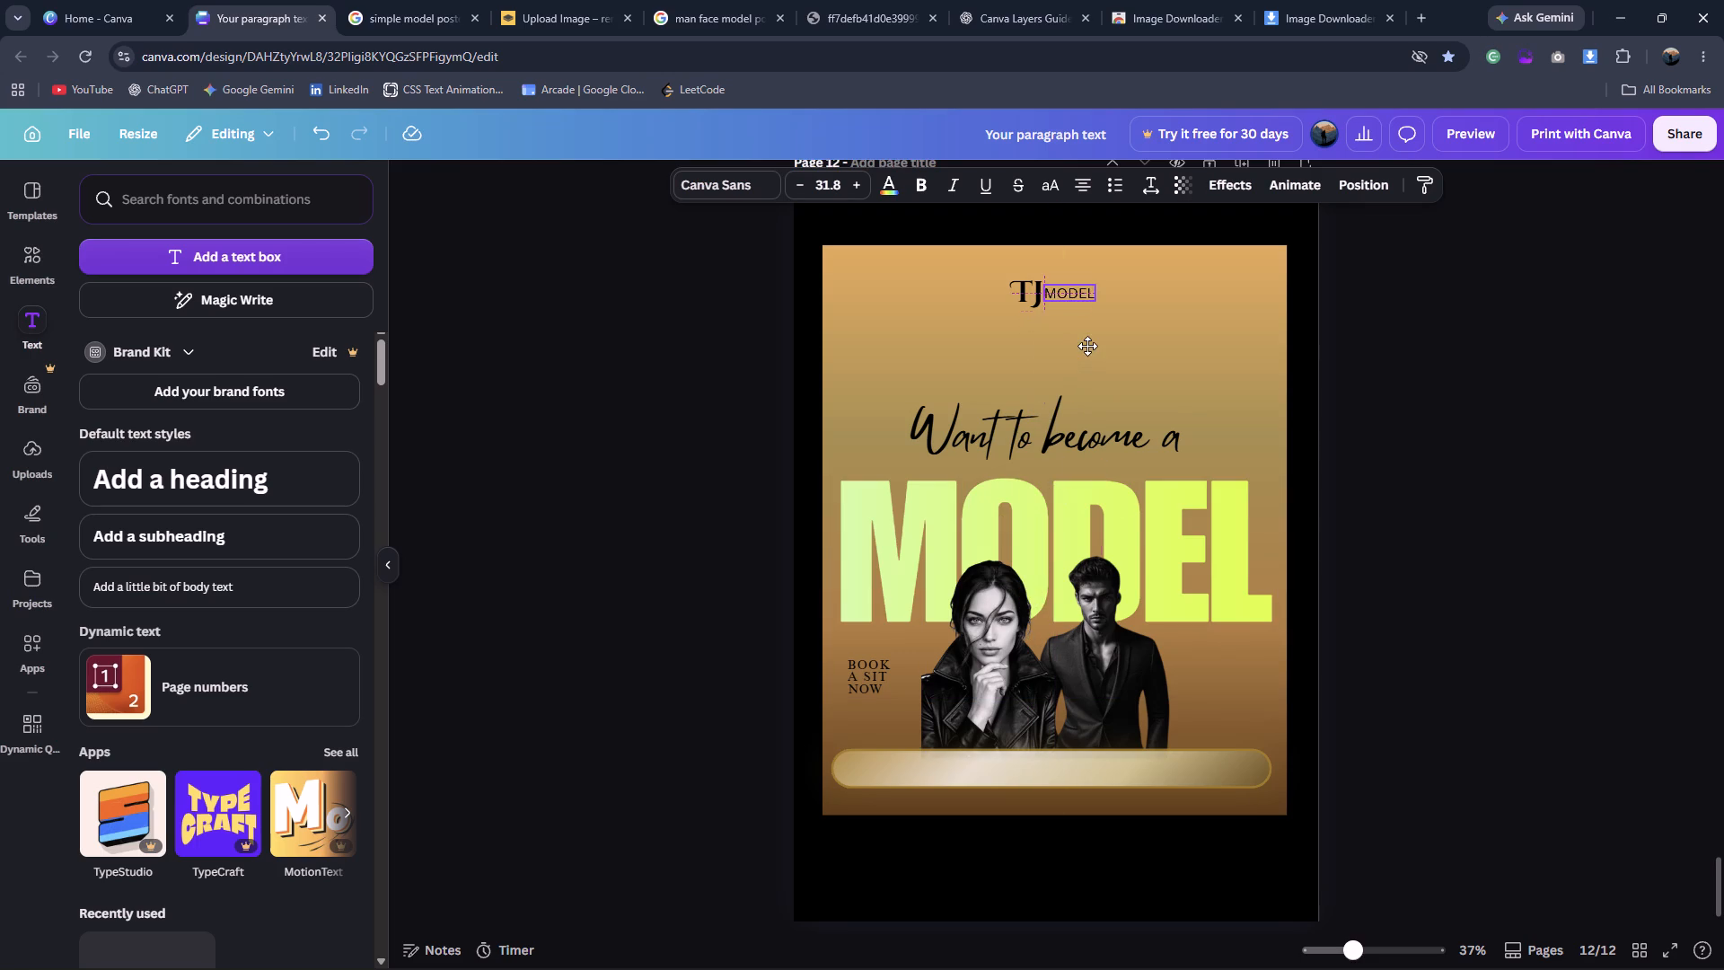
{"action": "left_click_drag", "start_coordinate": [1087, 346], "coordinate": [1086, 338]}
{"action": "left_click_drag", "start_coordinate": [1045, 277], "coordinate": [1059, 284]}
{"action": "left_click_drag", "start_coordinate": [1097, 337], "coordinate": [1088, 336]}
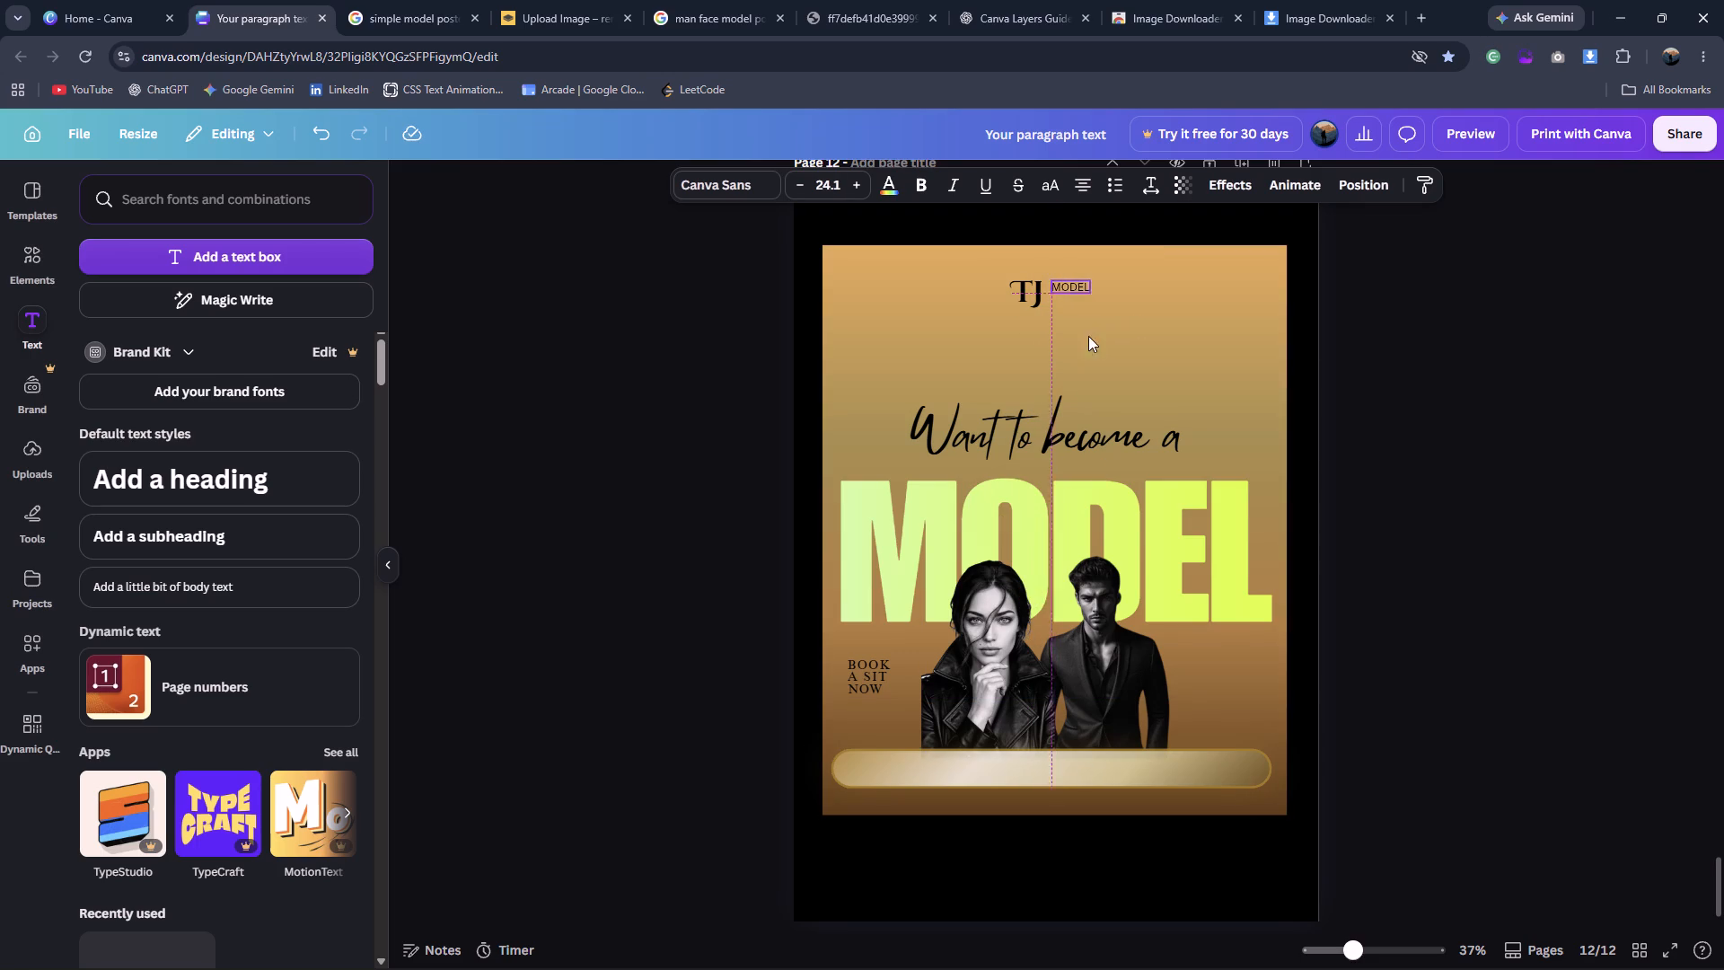
{"action": "left_click_drag", "start_coordinate": [1088, 336], "coordinate": [1087, 339]}
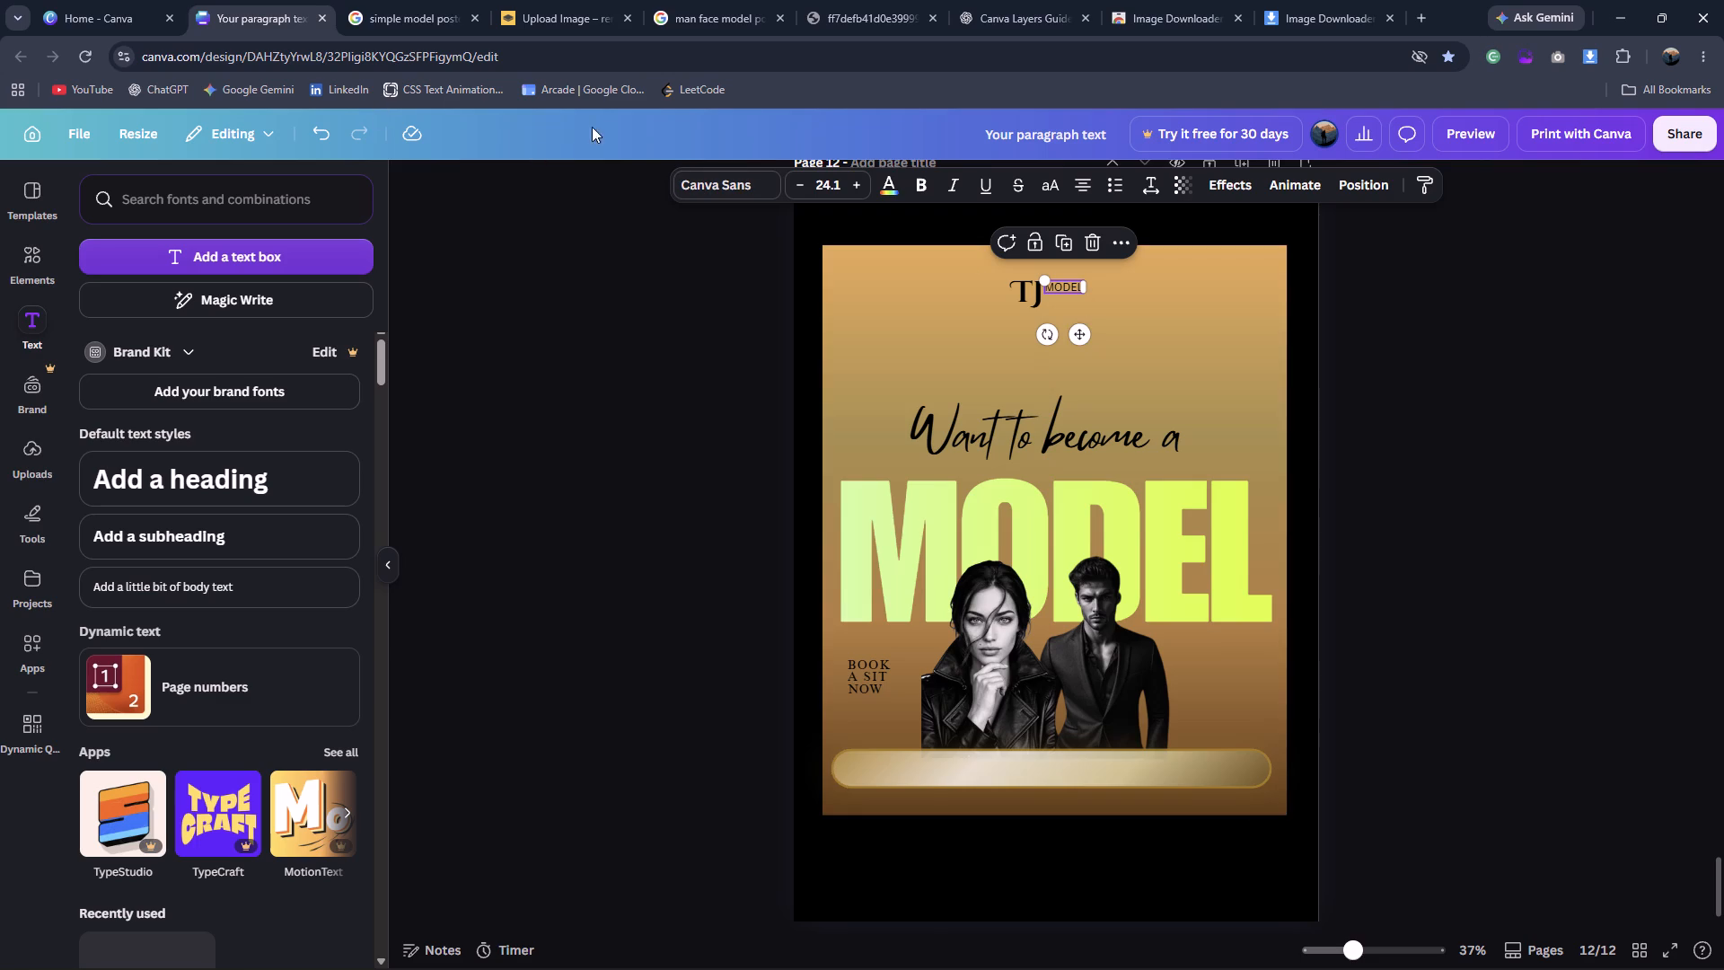
Compare with the reference logo, set the small MODEL text to Noto Serif Ethiopic Condensed, and centre it vertically beside TJ.
{"action": "left_click", "coordinate": [697, 180]}
{"action": "left_click", "coordinate": [357, 0]}
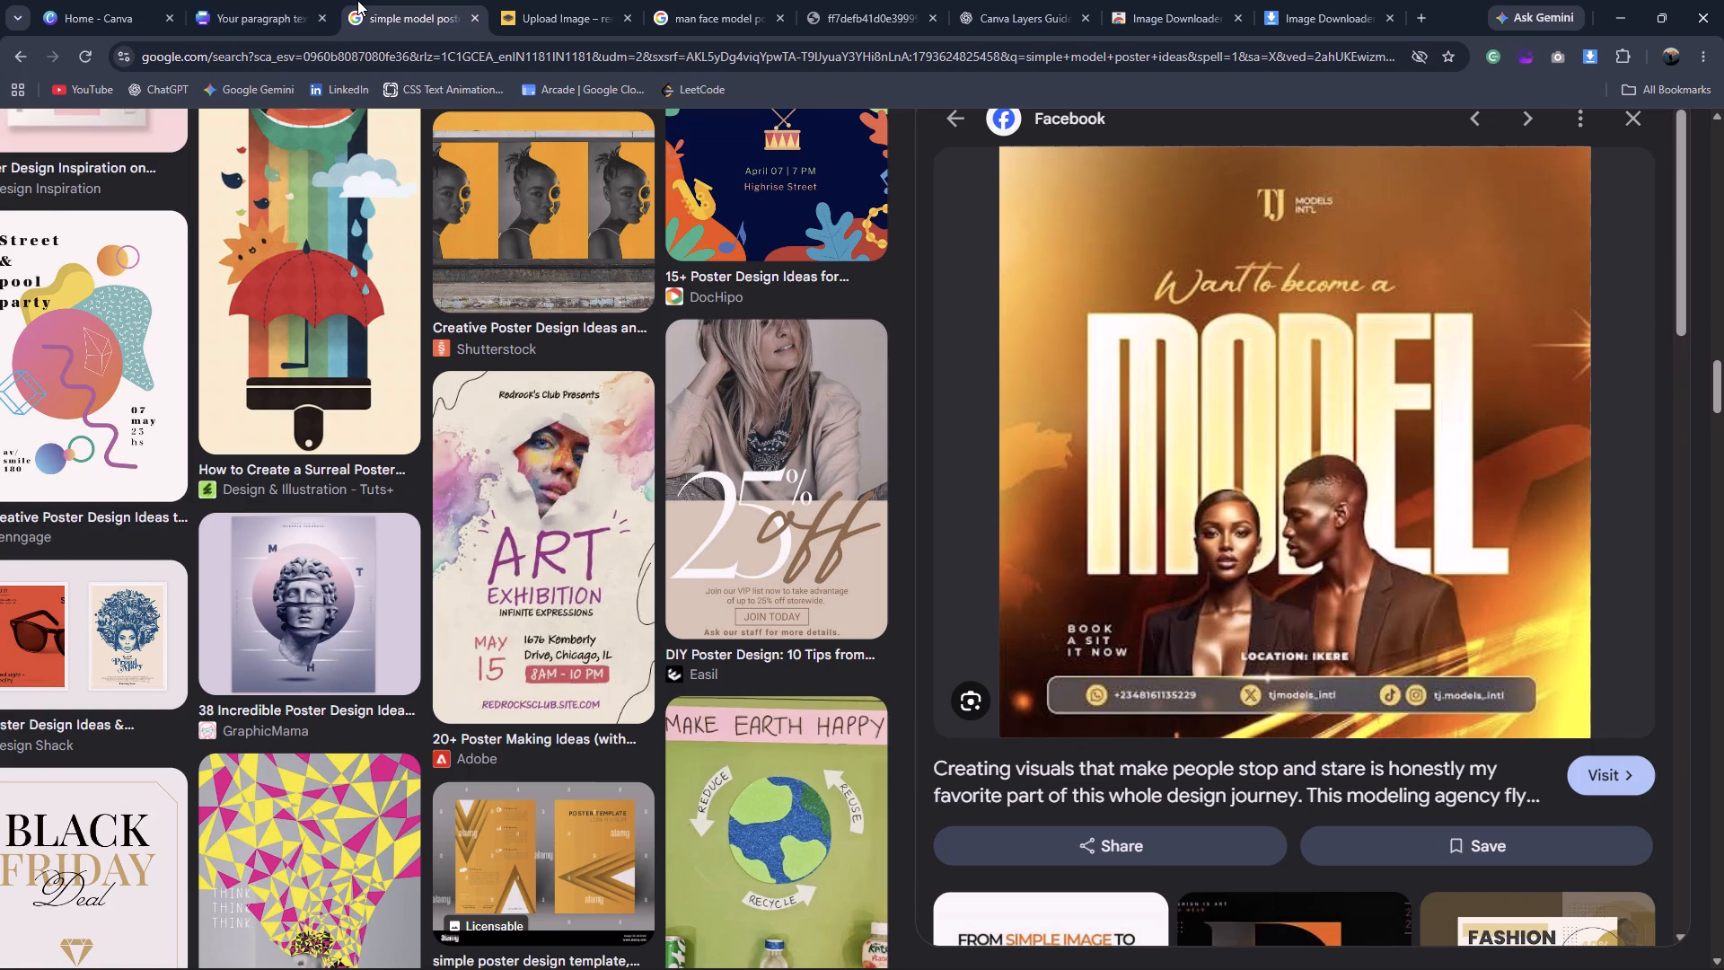
{"action": "left_click", "coordinate": [229, 0]}
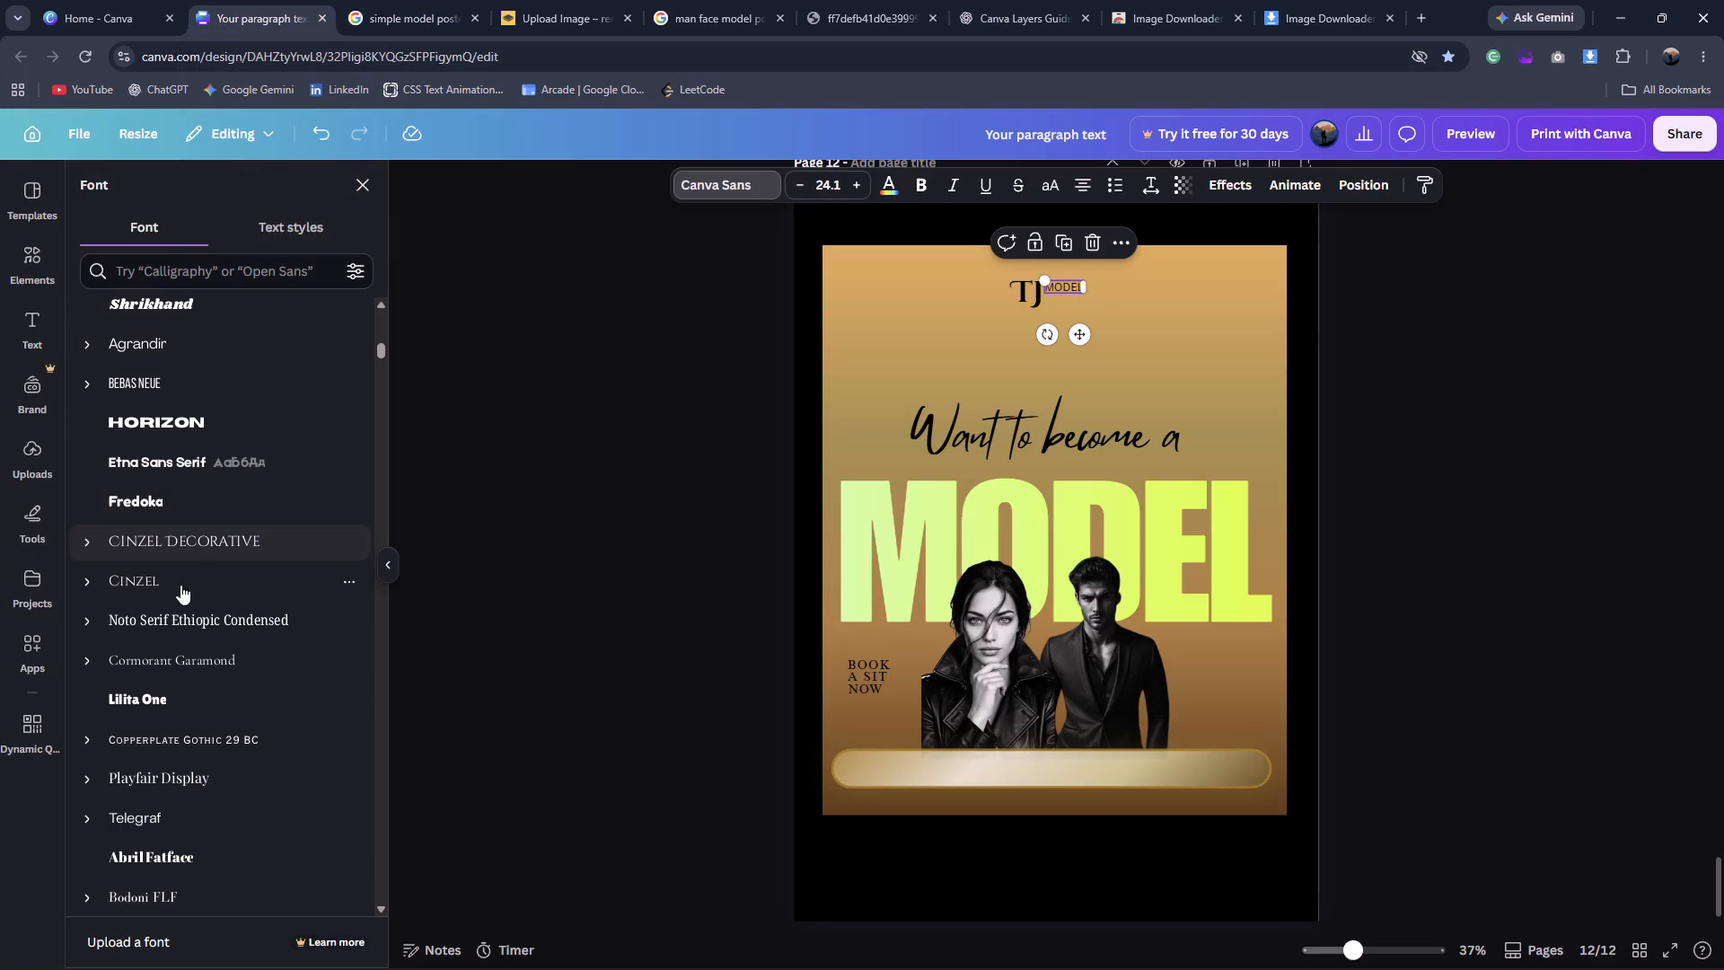
{"action": "left_click", "coordinate": [189, 606]}
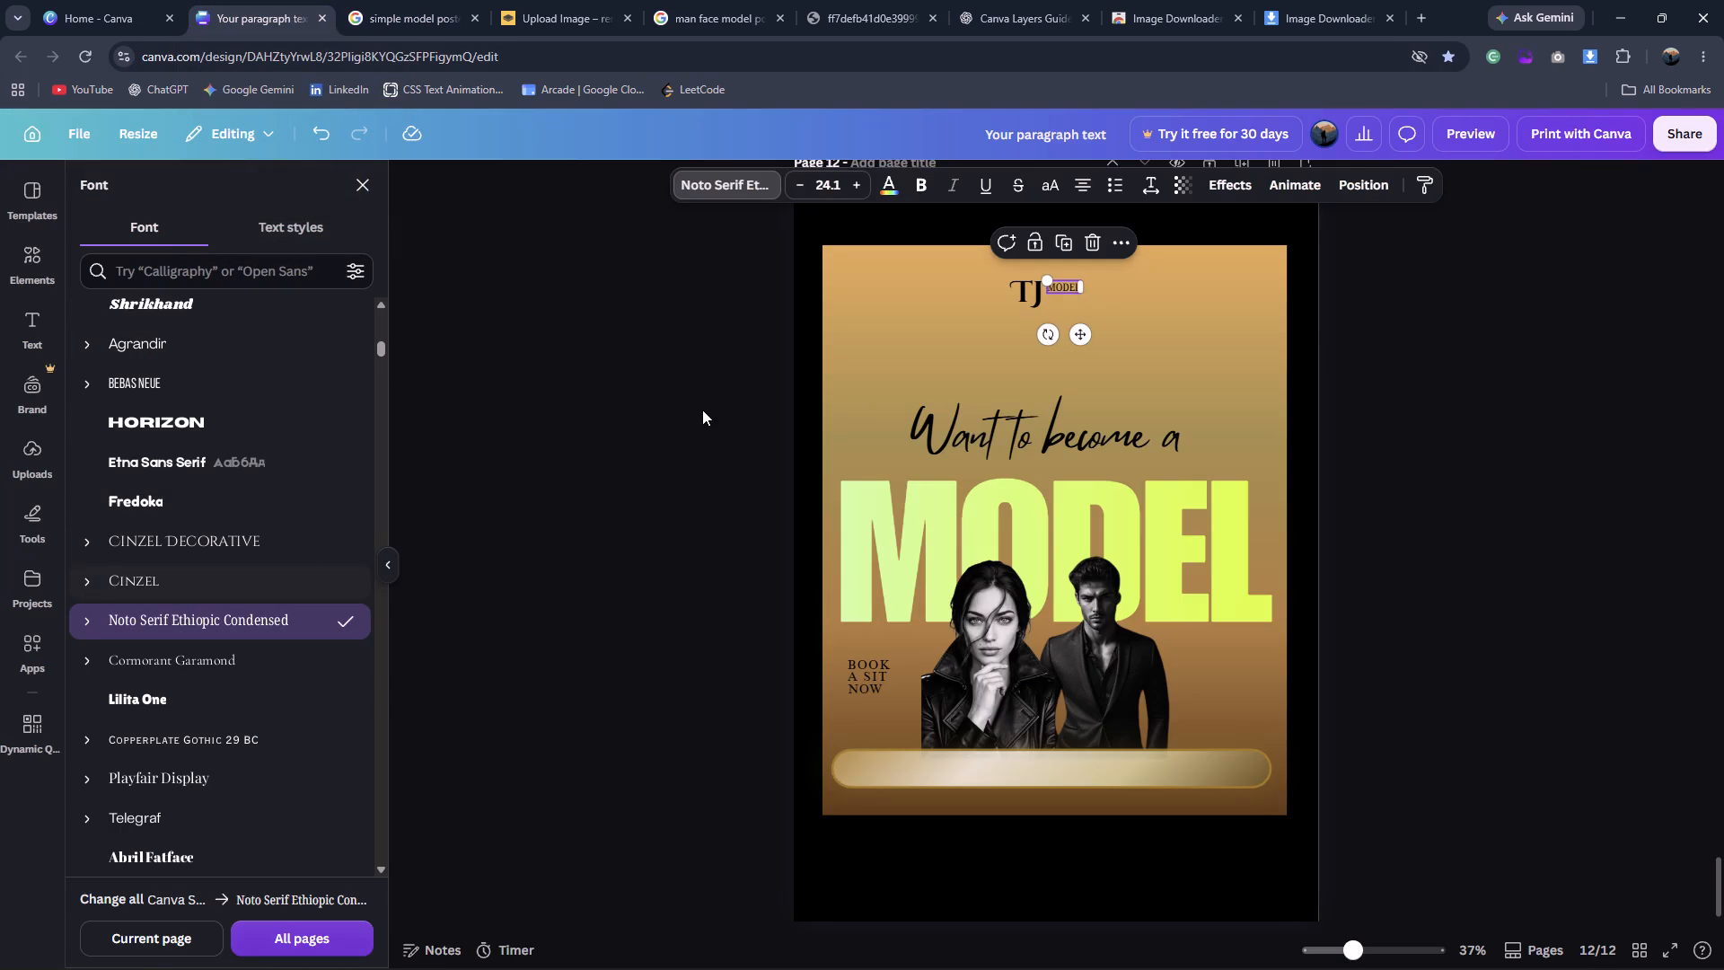
{"action": "left_click", "coordinate": [1080, 339]}
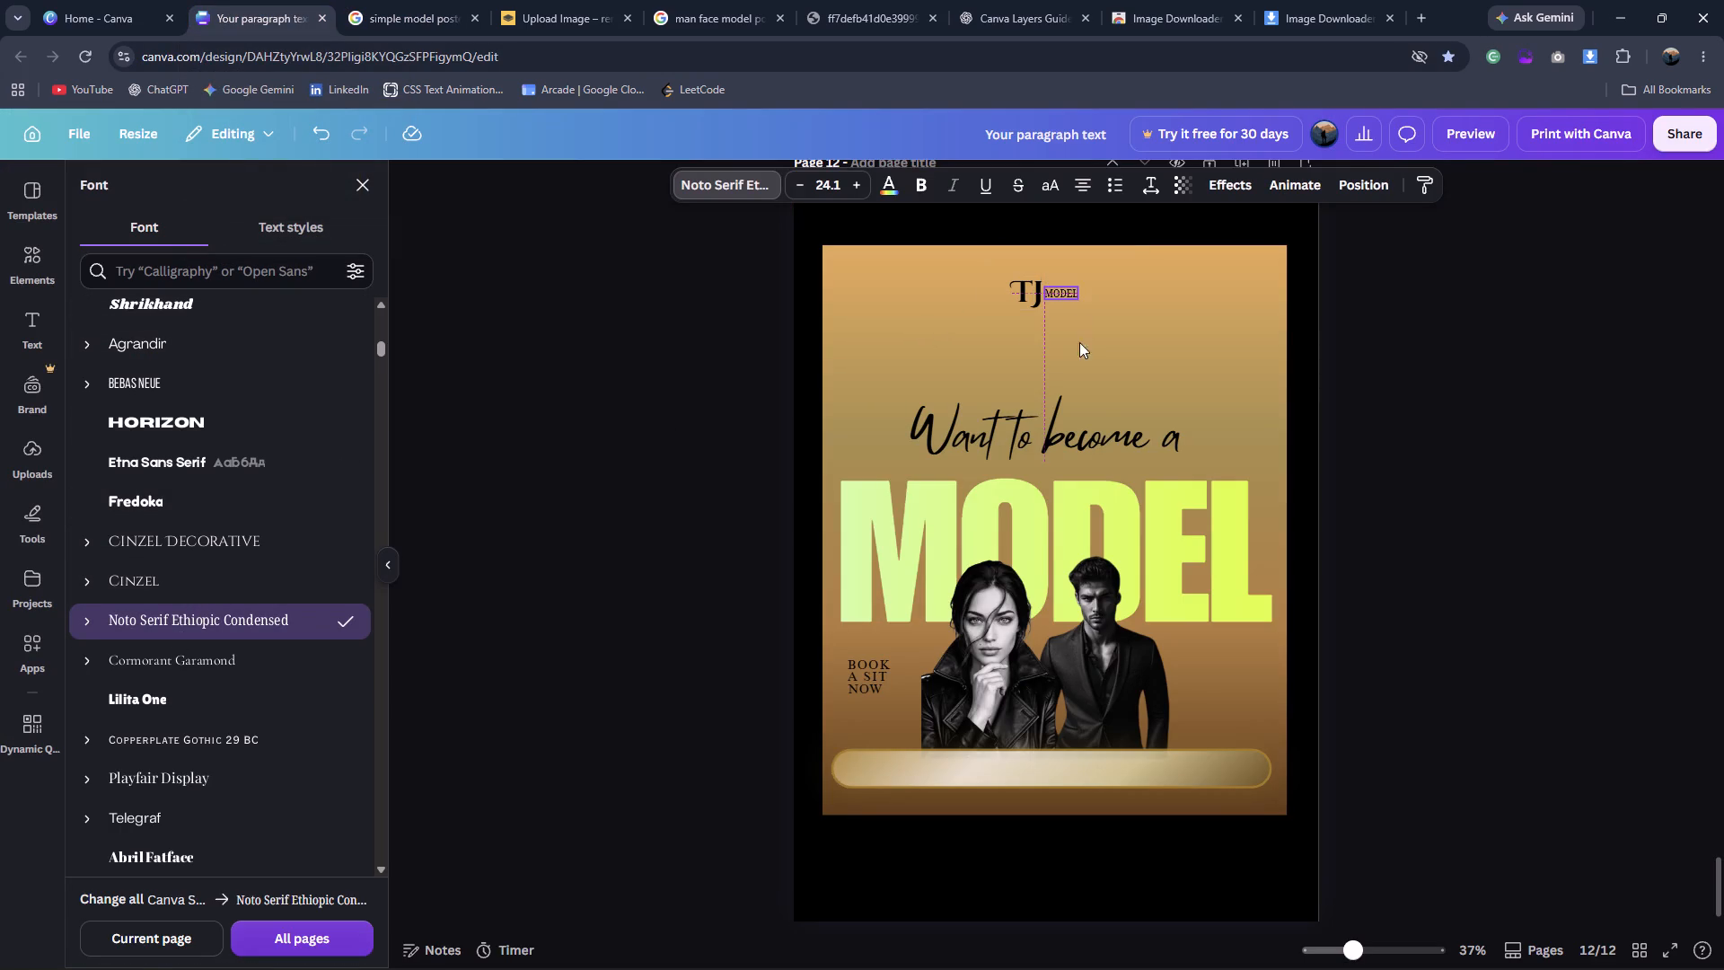
Enlarge the TJ letters to size 81.1.
{"action": "left_click", "coordinate": [1024, 301]}
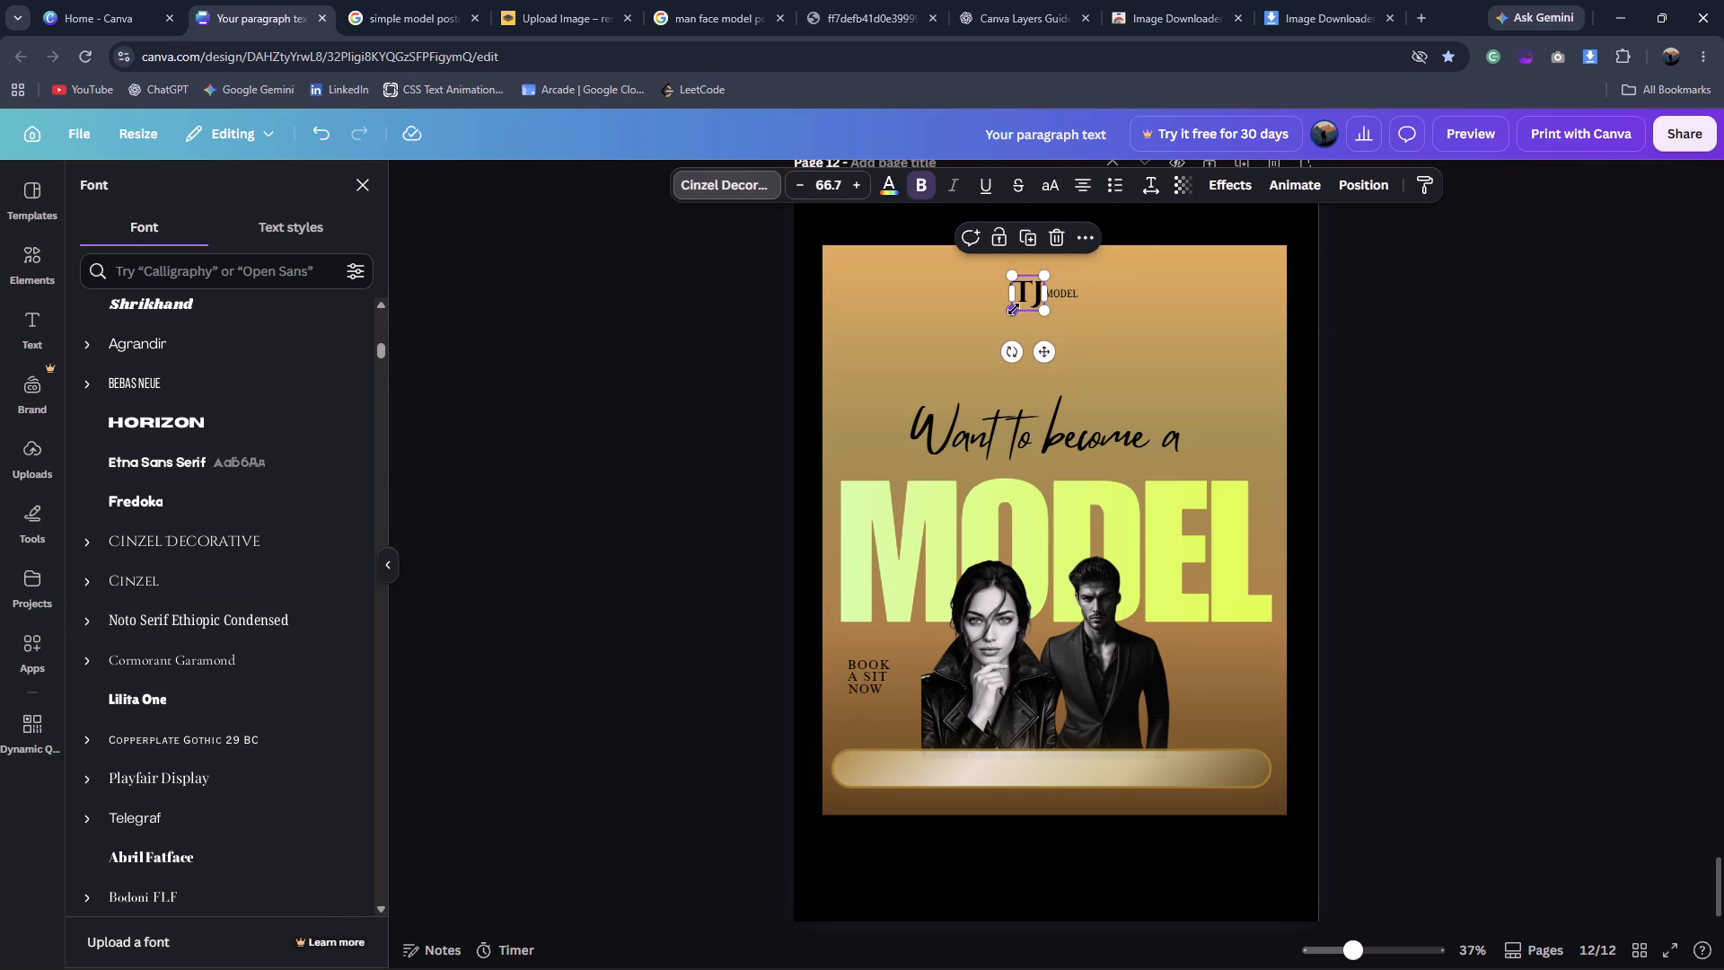
{"action": "left_click_drag", "start_coordinate": [1014, 309], "coordinate": [1007, 317]}
Duplicate the small MODEL text and align the copy directly beneath the original beside TJ.
{"action": "left_click", "coordinate": [1067, 297]}
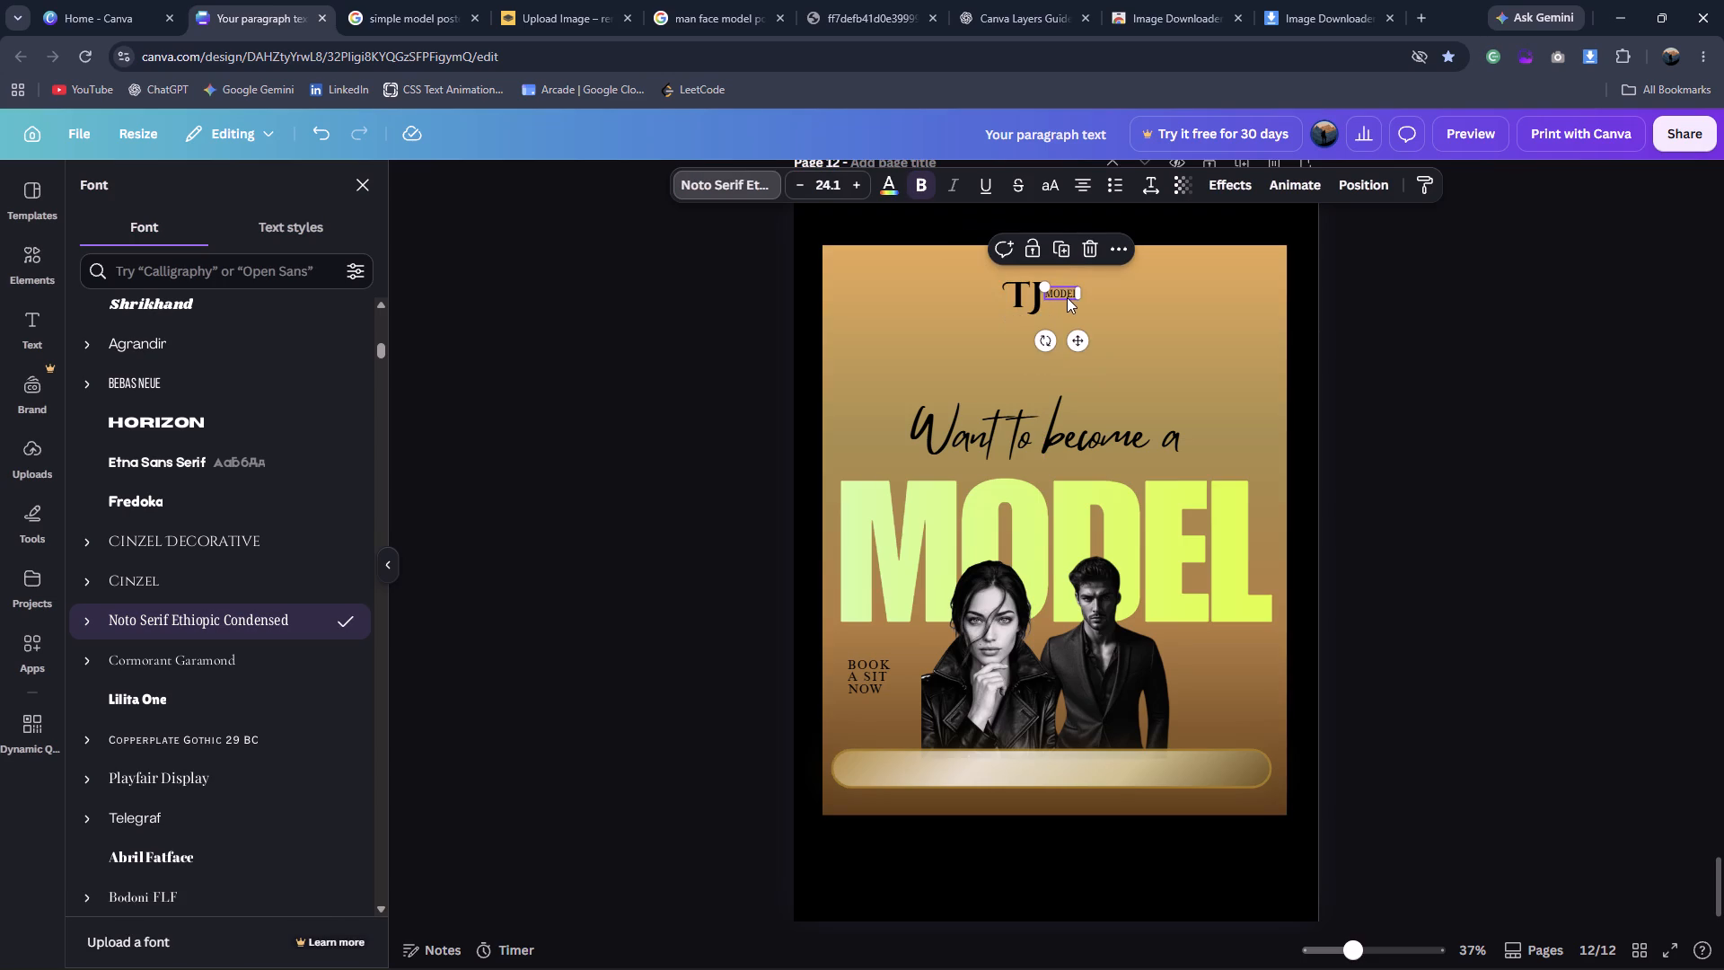
{"action": "key", "text": "ctrl+d"}
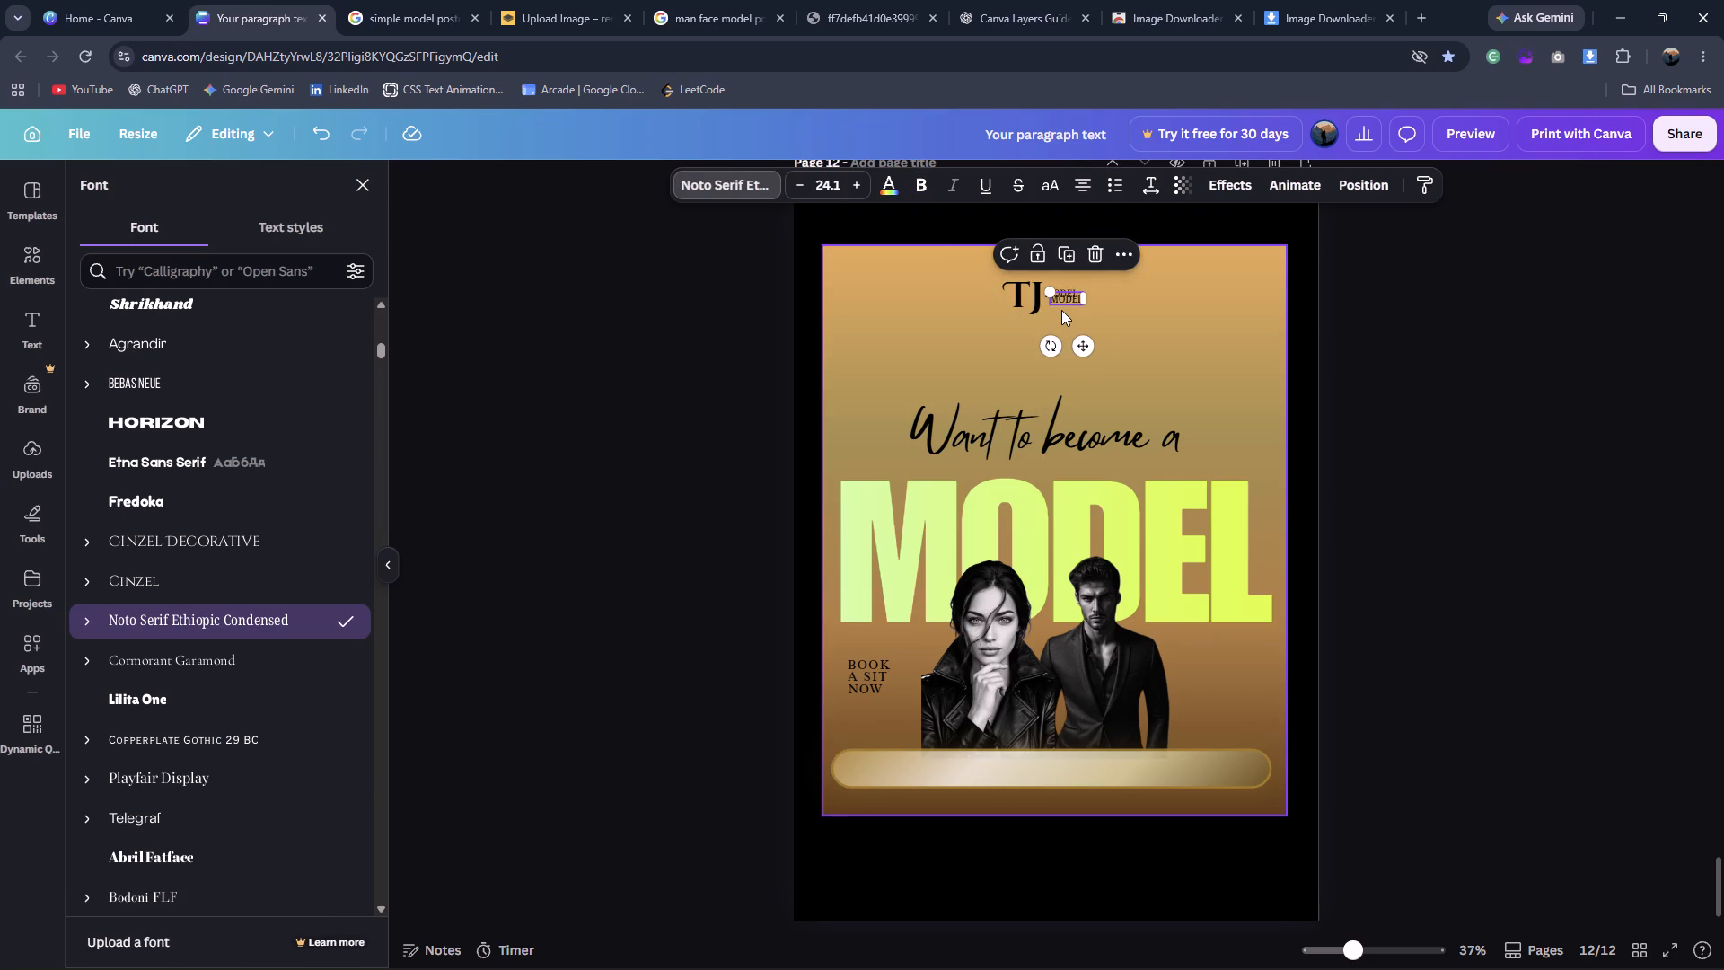
{"action": "left_click", "coordinate": [1086, 346]}
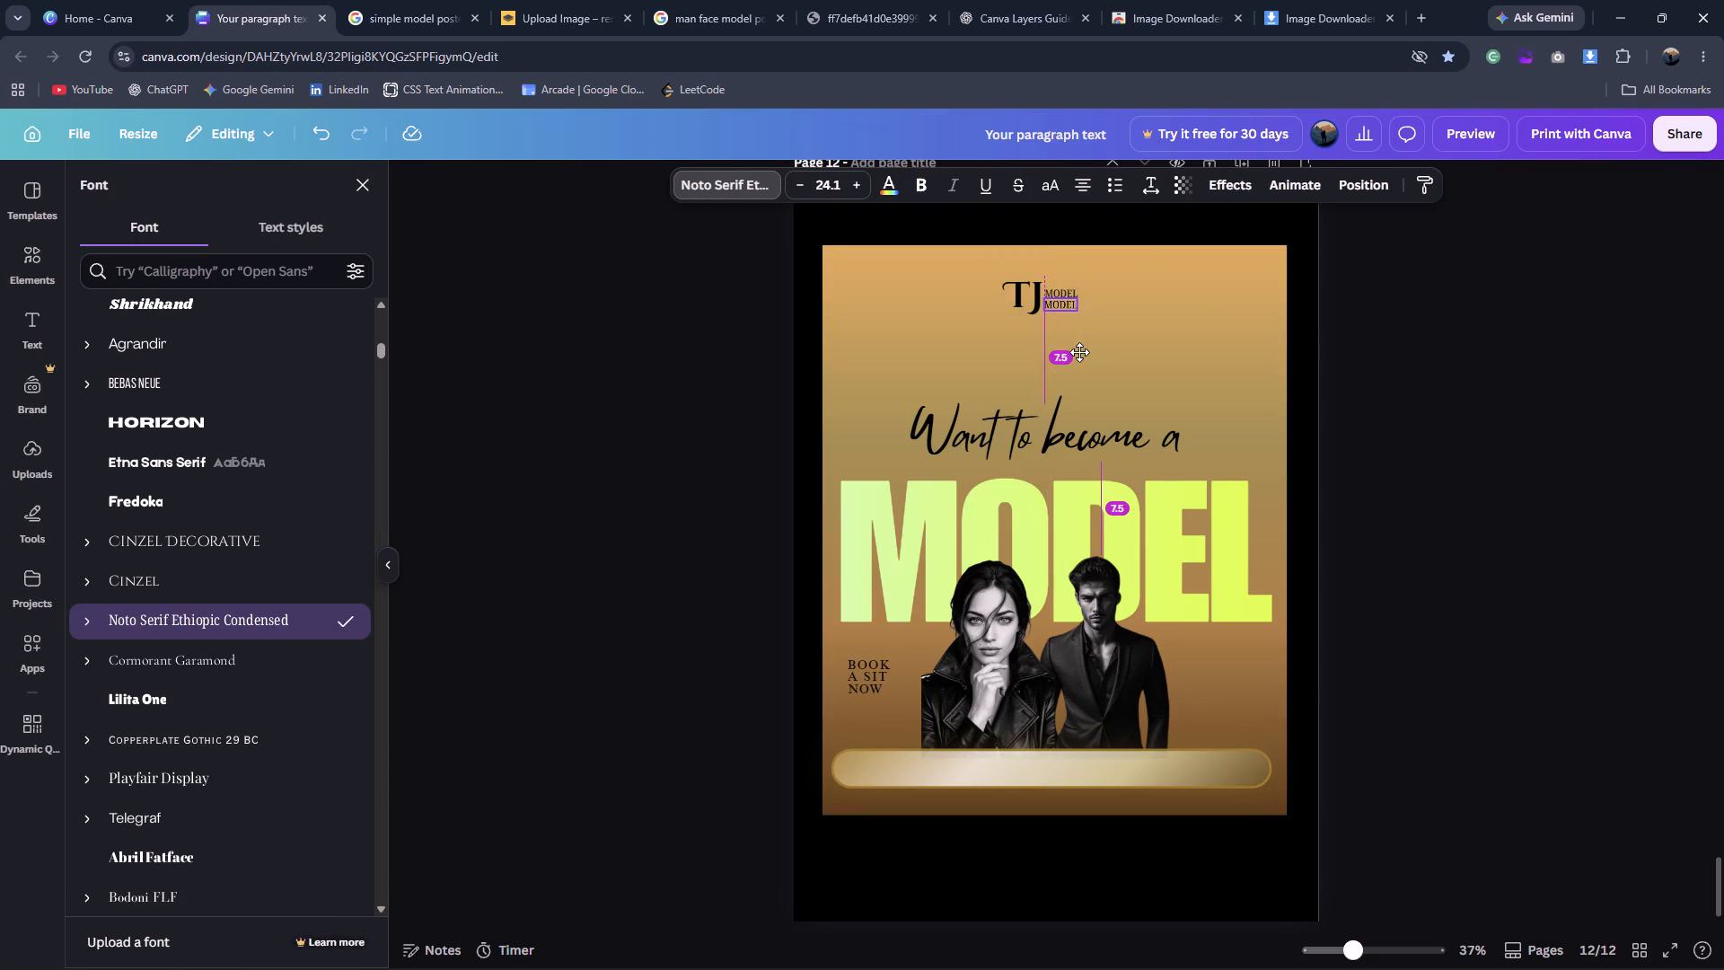
{"action": "key", "text": "Right"}
{"action": "key", "text": "Right"}
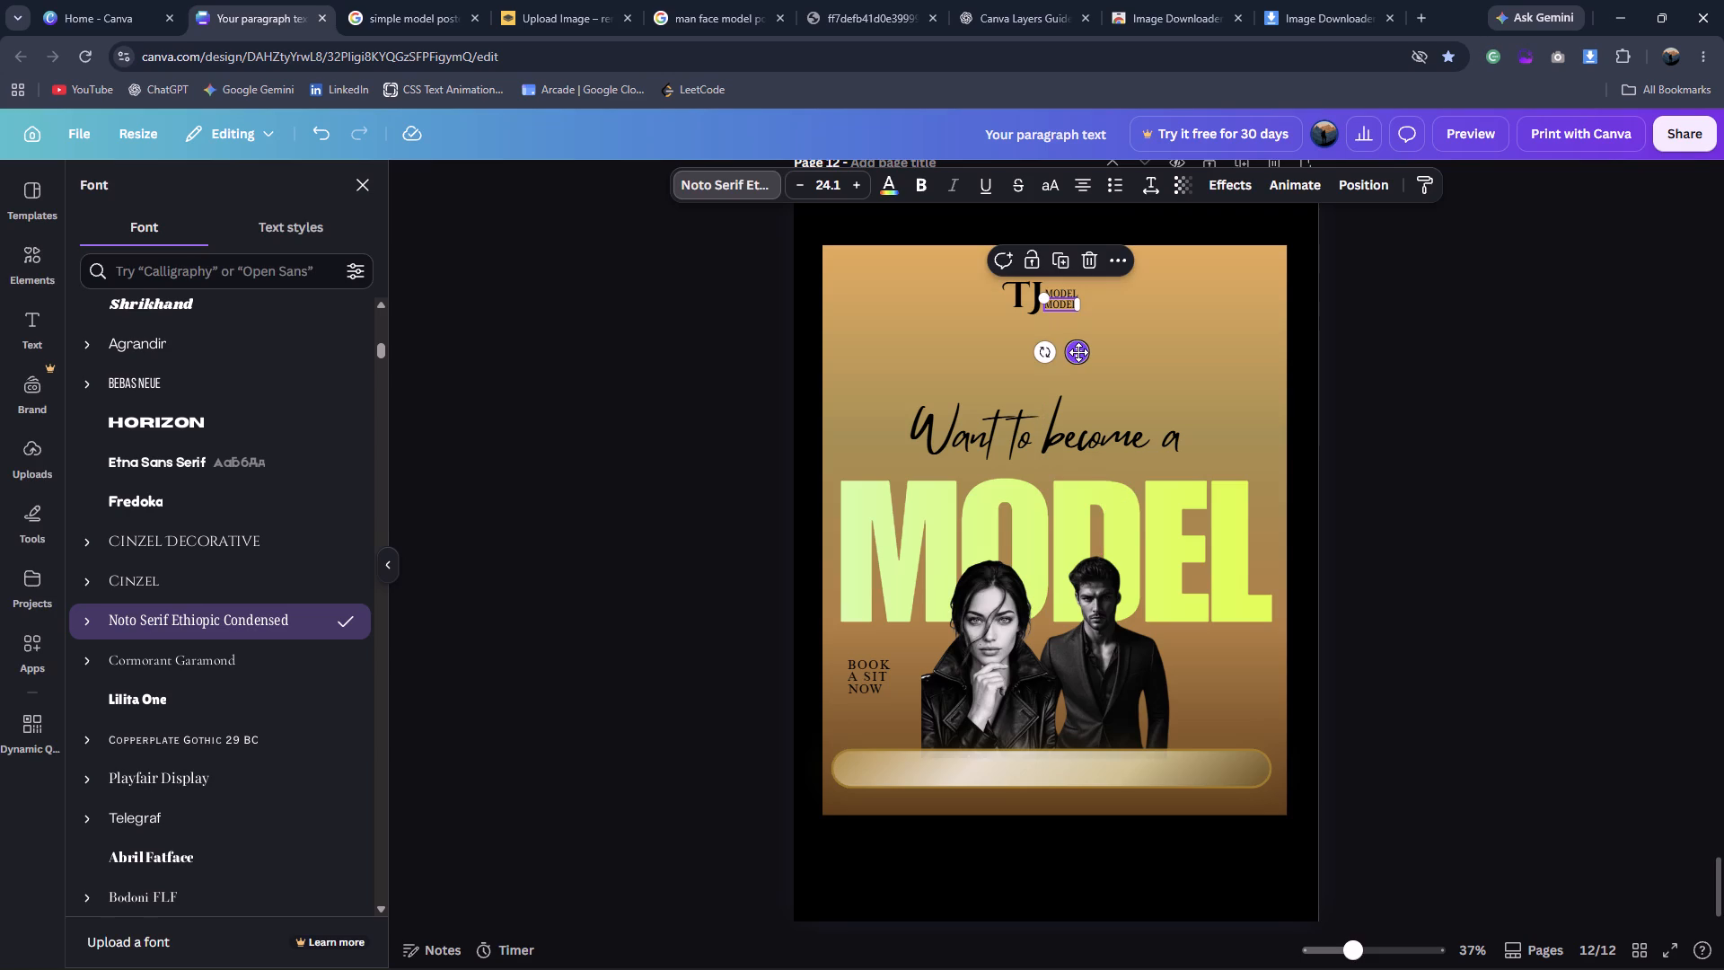
{"action": "left_click", "coordinate": [1409, 332]}
{"action": "left_click", "coordinate": [1625, 334]}
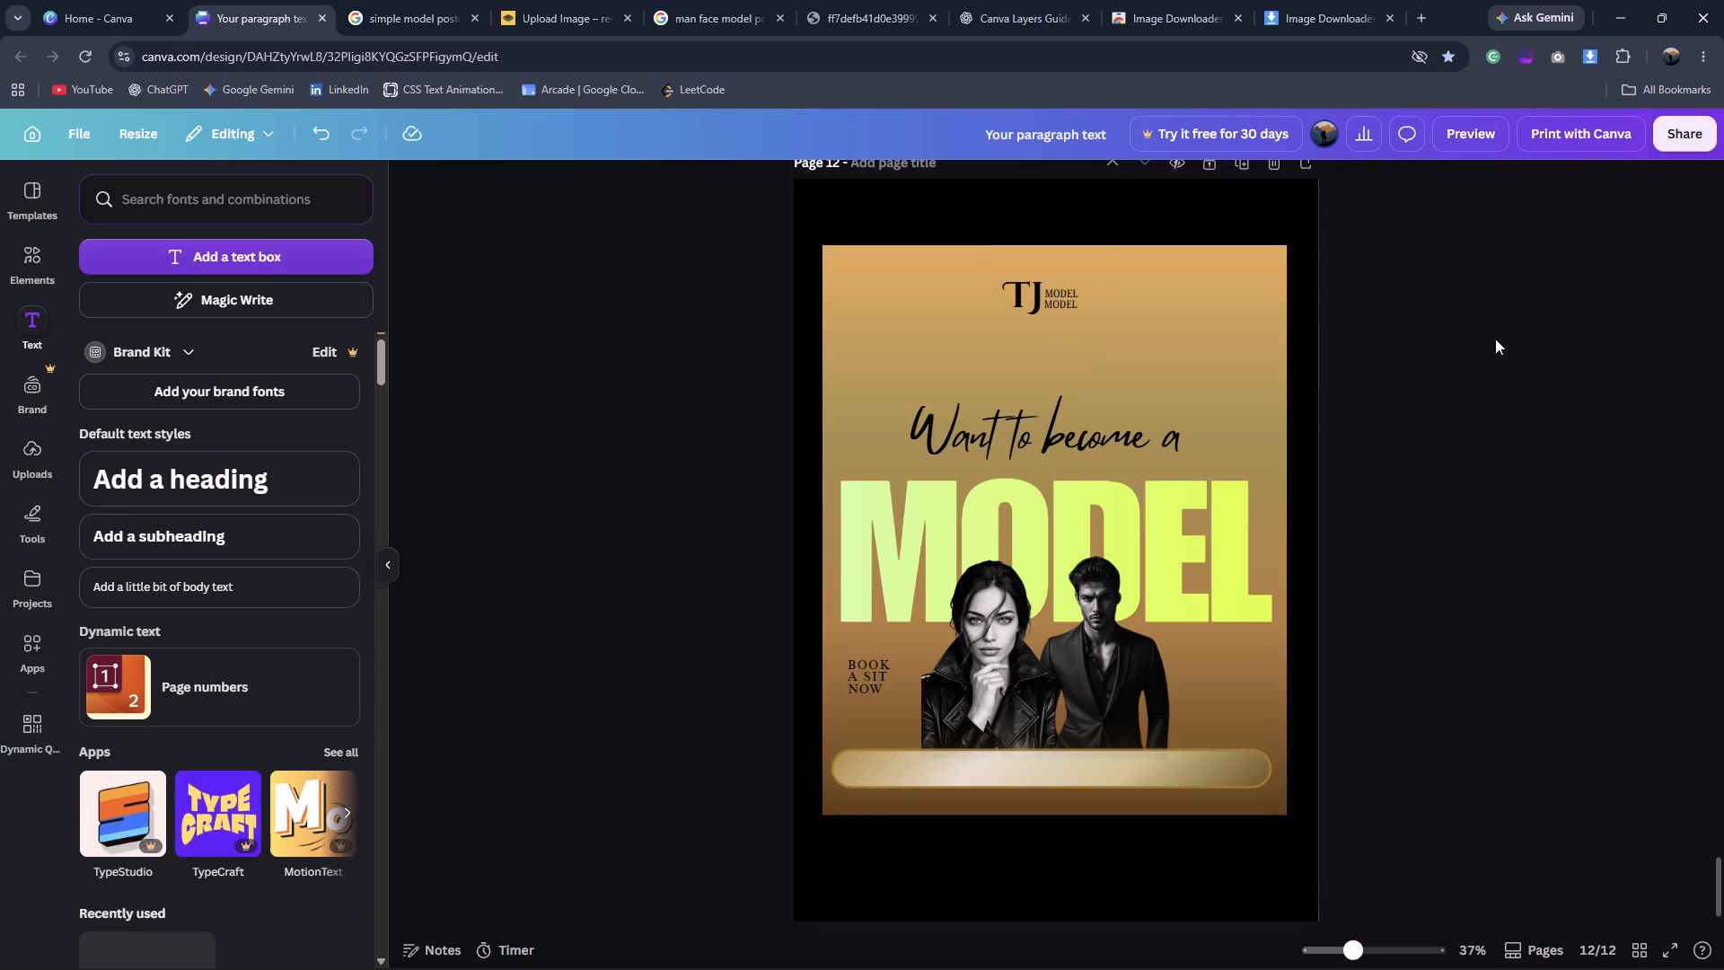
Change the lower MODEL copy in the logo to INTL.
{"action": "left_click", "coordinate": [1050, 305]}
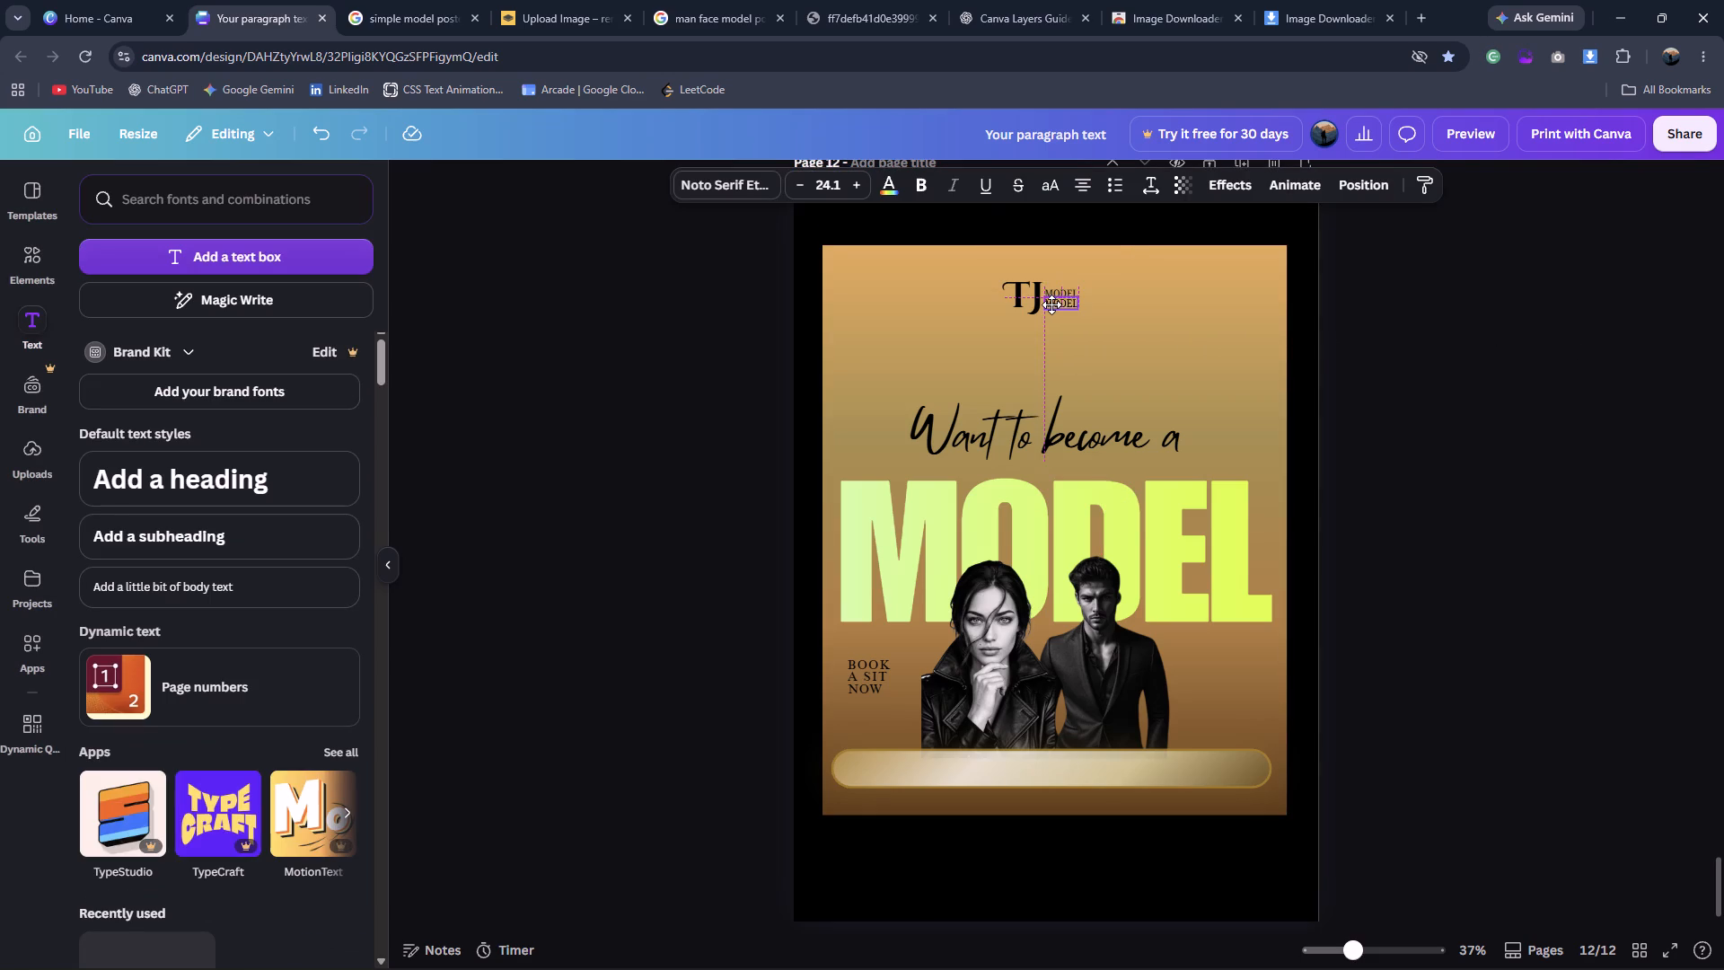
{"action": "double_click", "coordinate": [1057, 304]}
{"action": "type", "text": "INTL."}
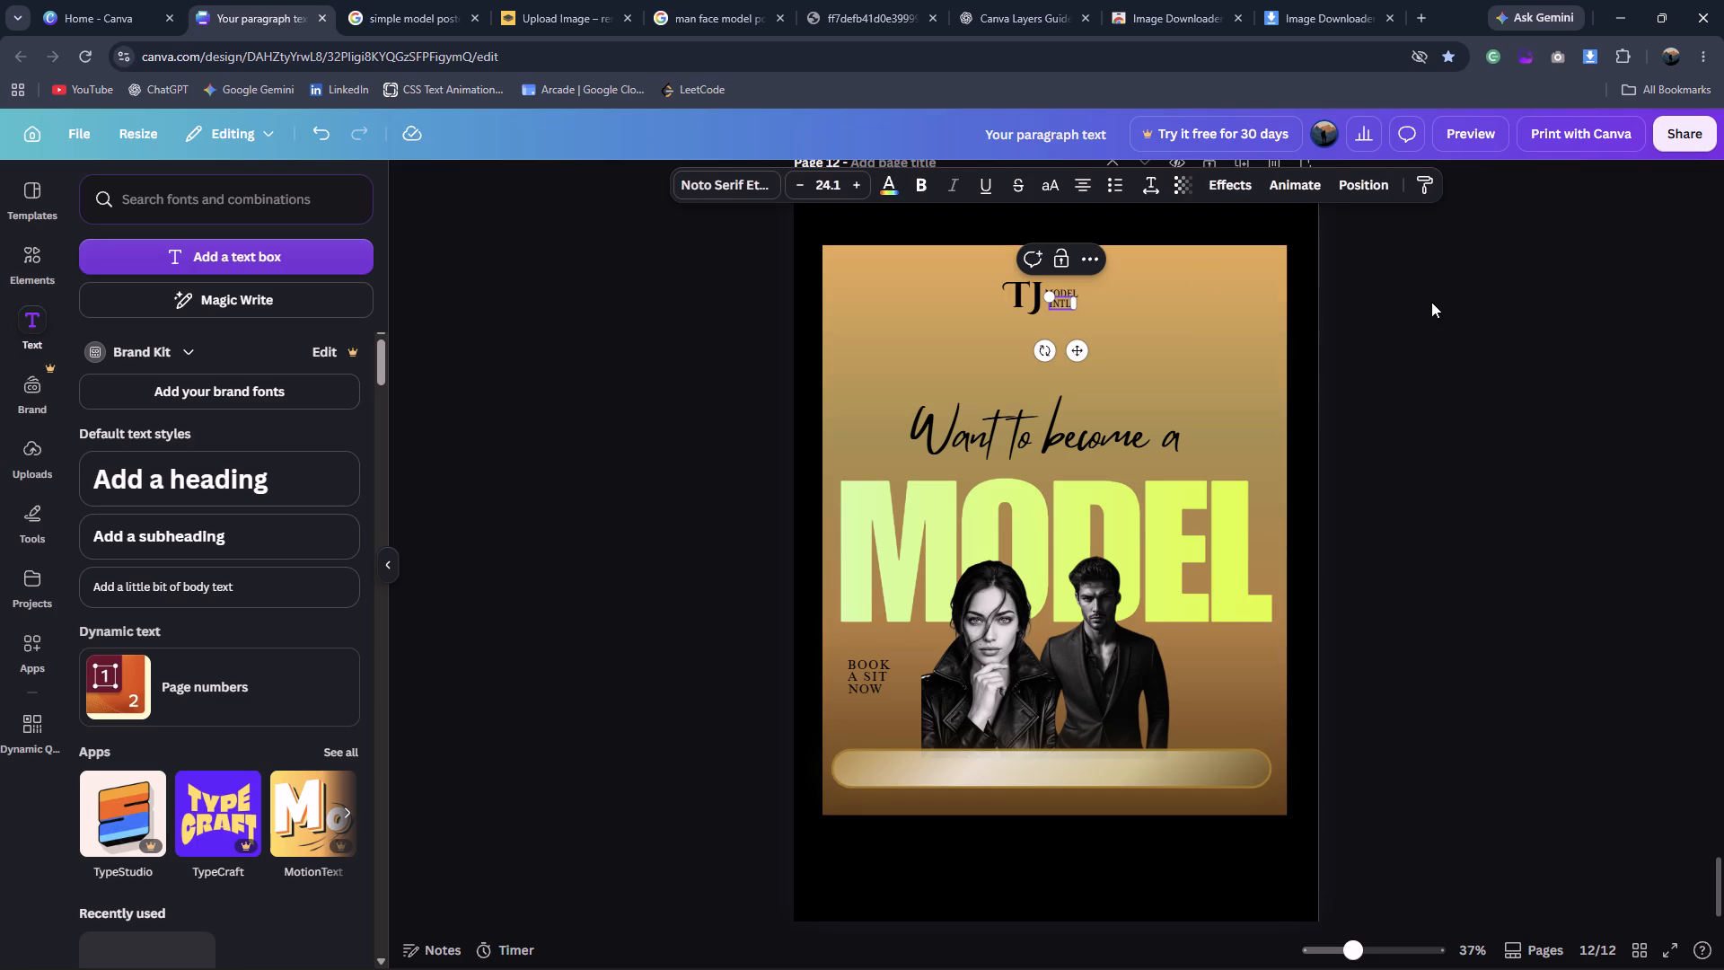
{"action": "left_click", "coordinate": [1431, 302]}
Reposition the TJ letters slightly so they line up with the MODEL and INTL. lines.
{"action": "left_click", "coordinate": [1031, 300]}
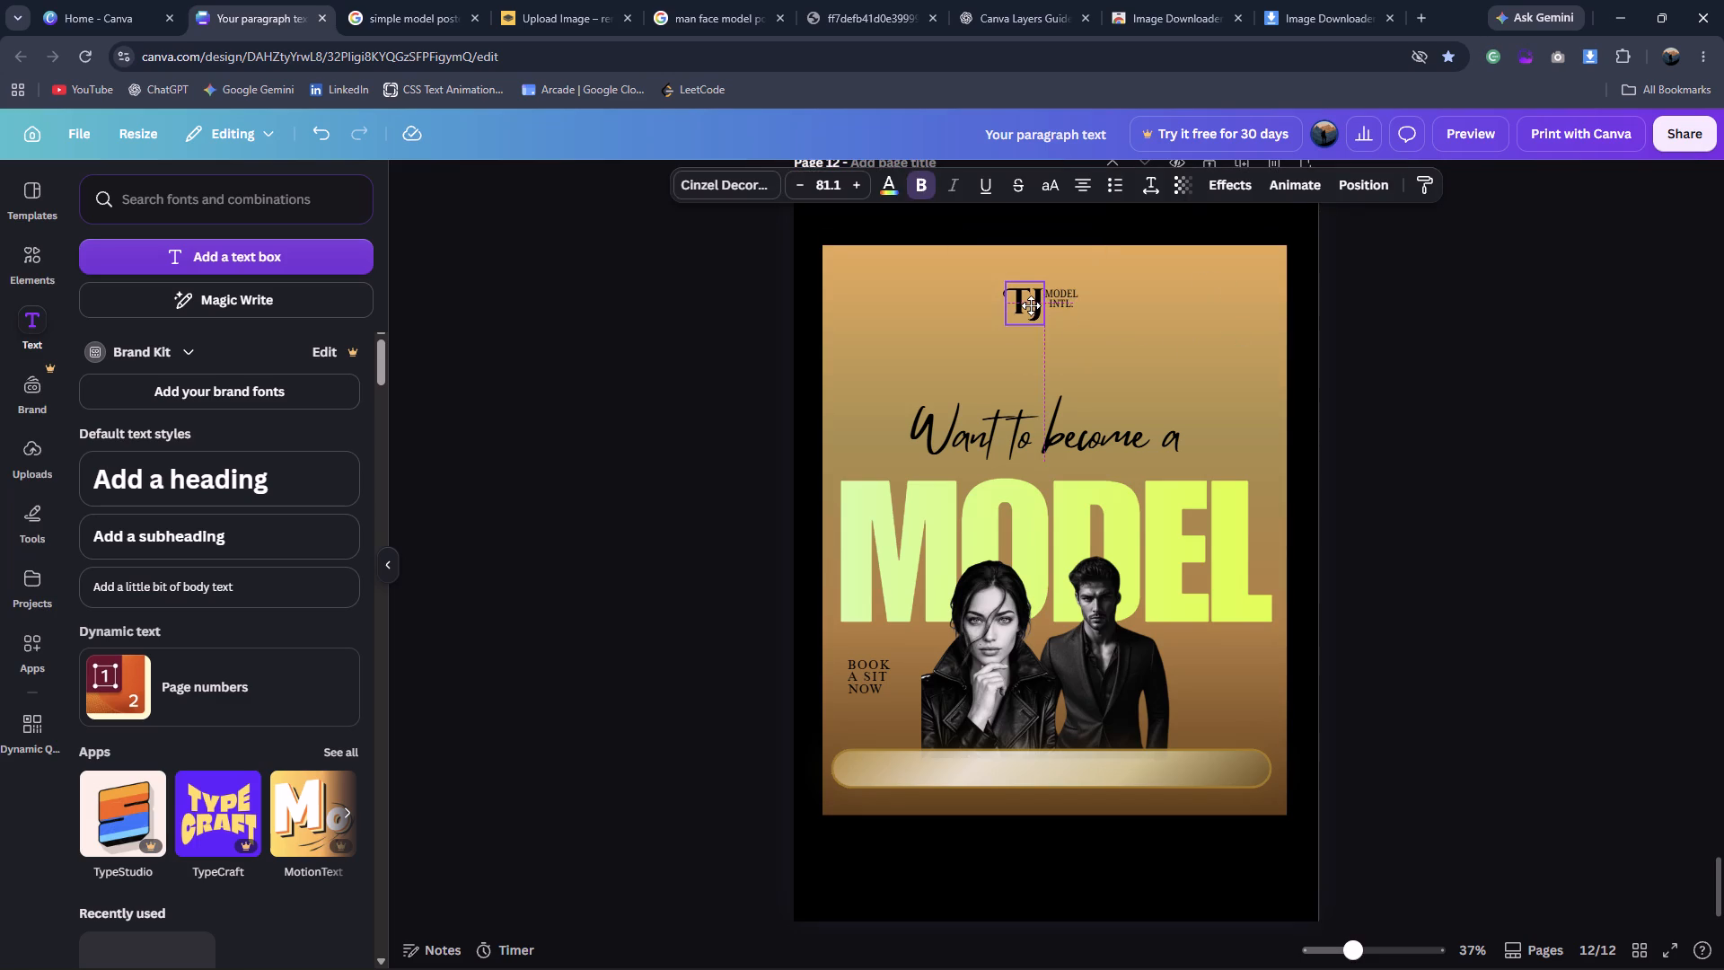
Check the reference poster's contact bar, search the graphics for "whatsapp icon", and add the green round icon with the white outline to page 12.
{"action": "left_click", "coordinate": [1427, 298]}
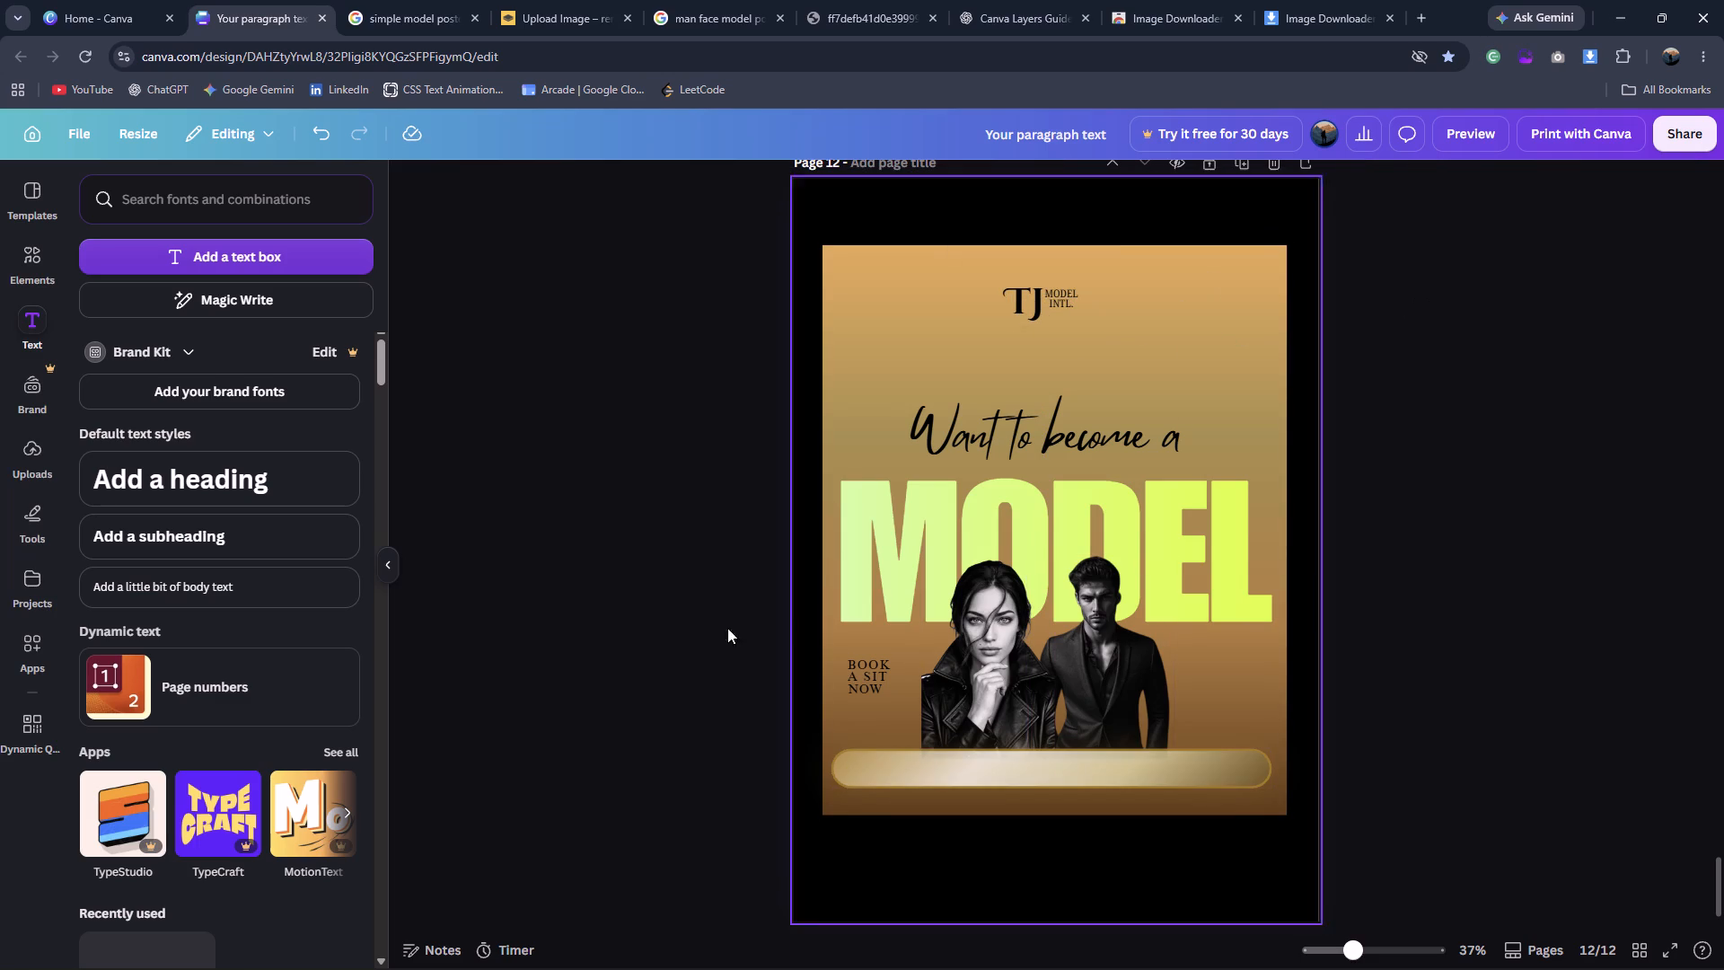
{"action": "left_click", "coordinate": [395, 0]}
{"action": "left_click", "coordinate": [252, 2]}
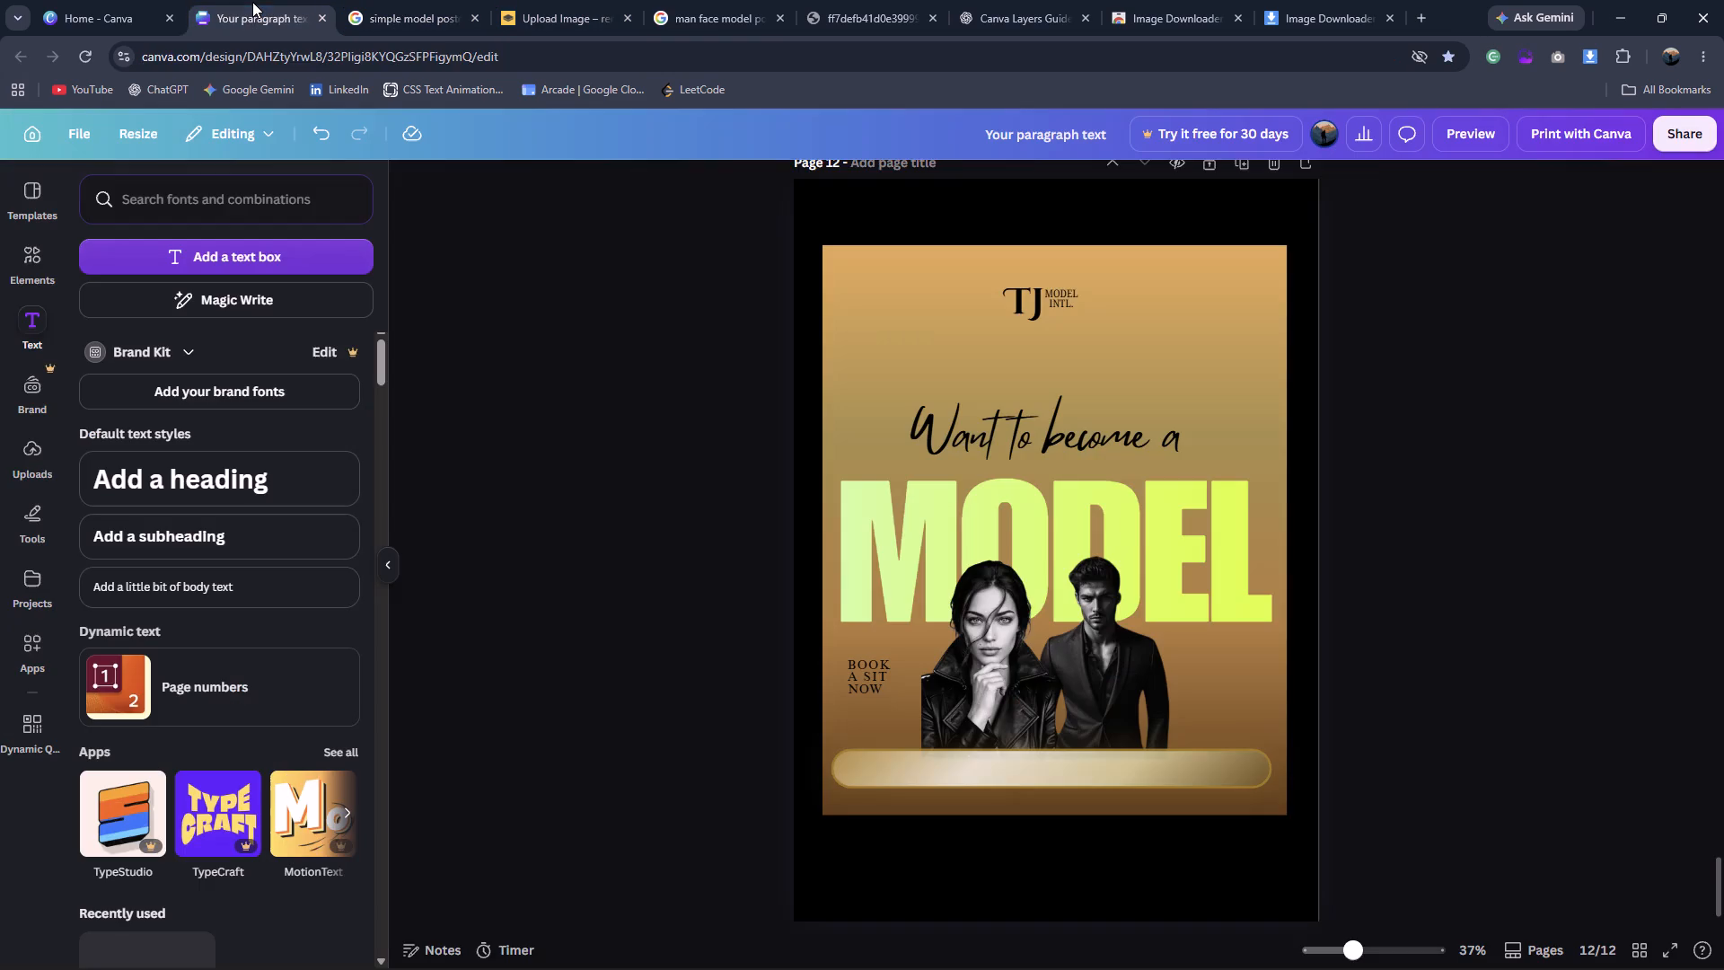
{"action": "left_click", "coordinate": [384, 31]}
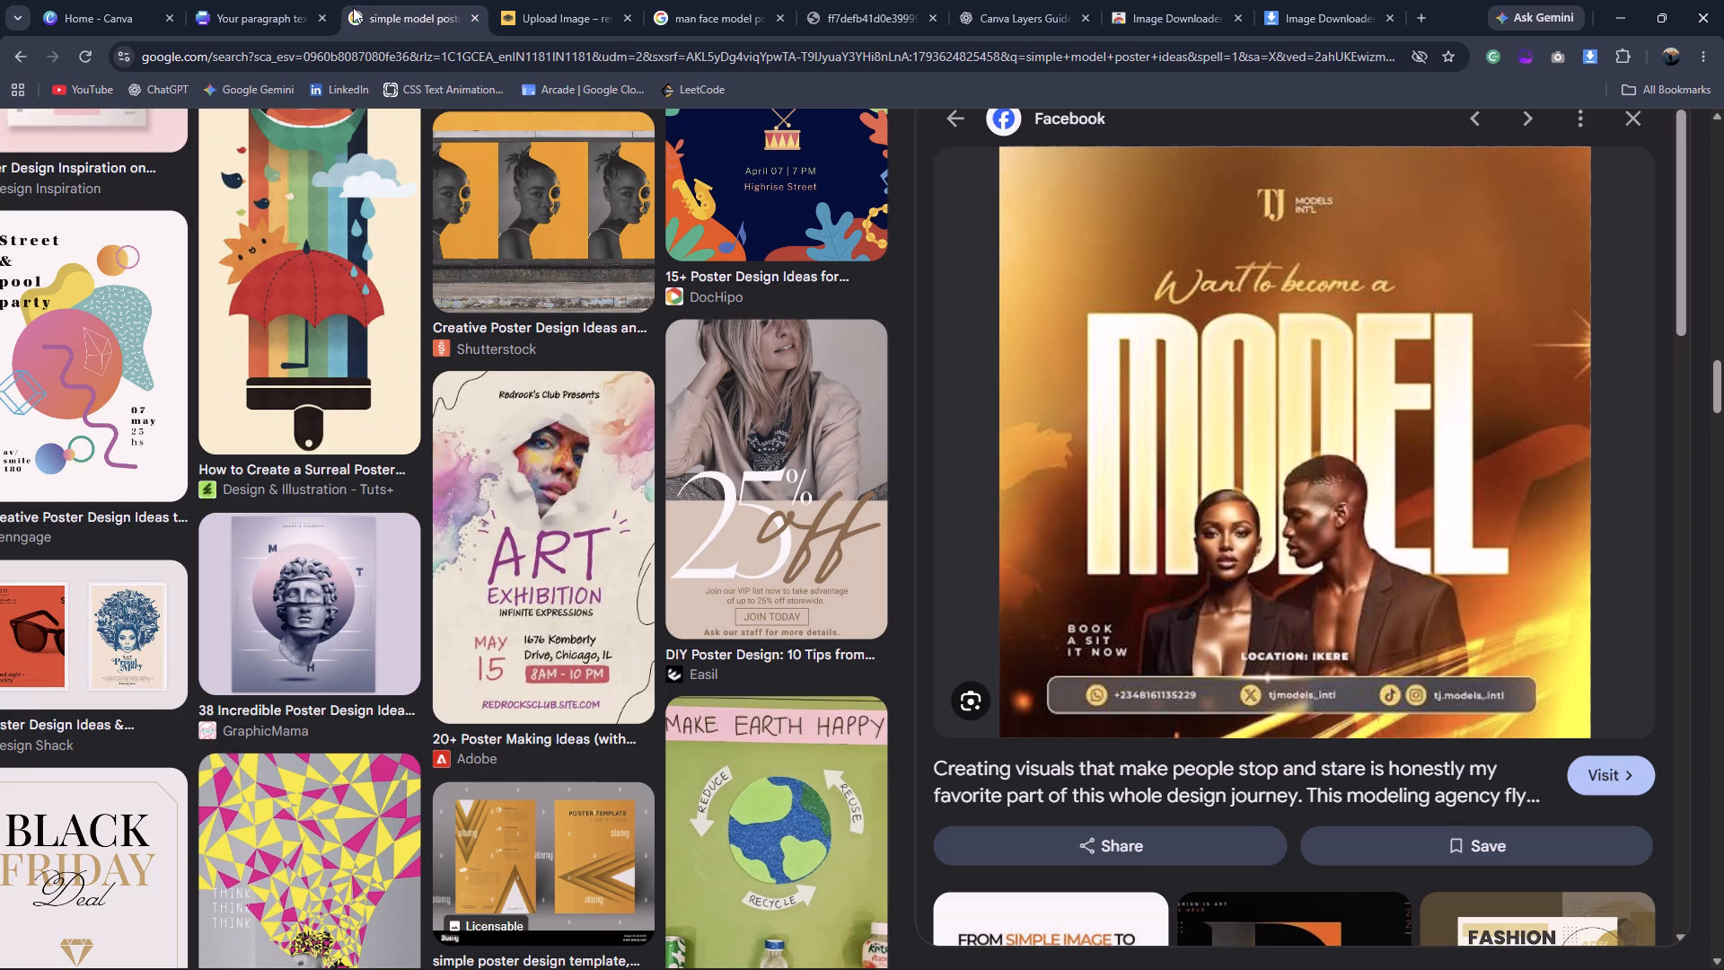
{"action": "left_click", "coordinate": [277, 0]}
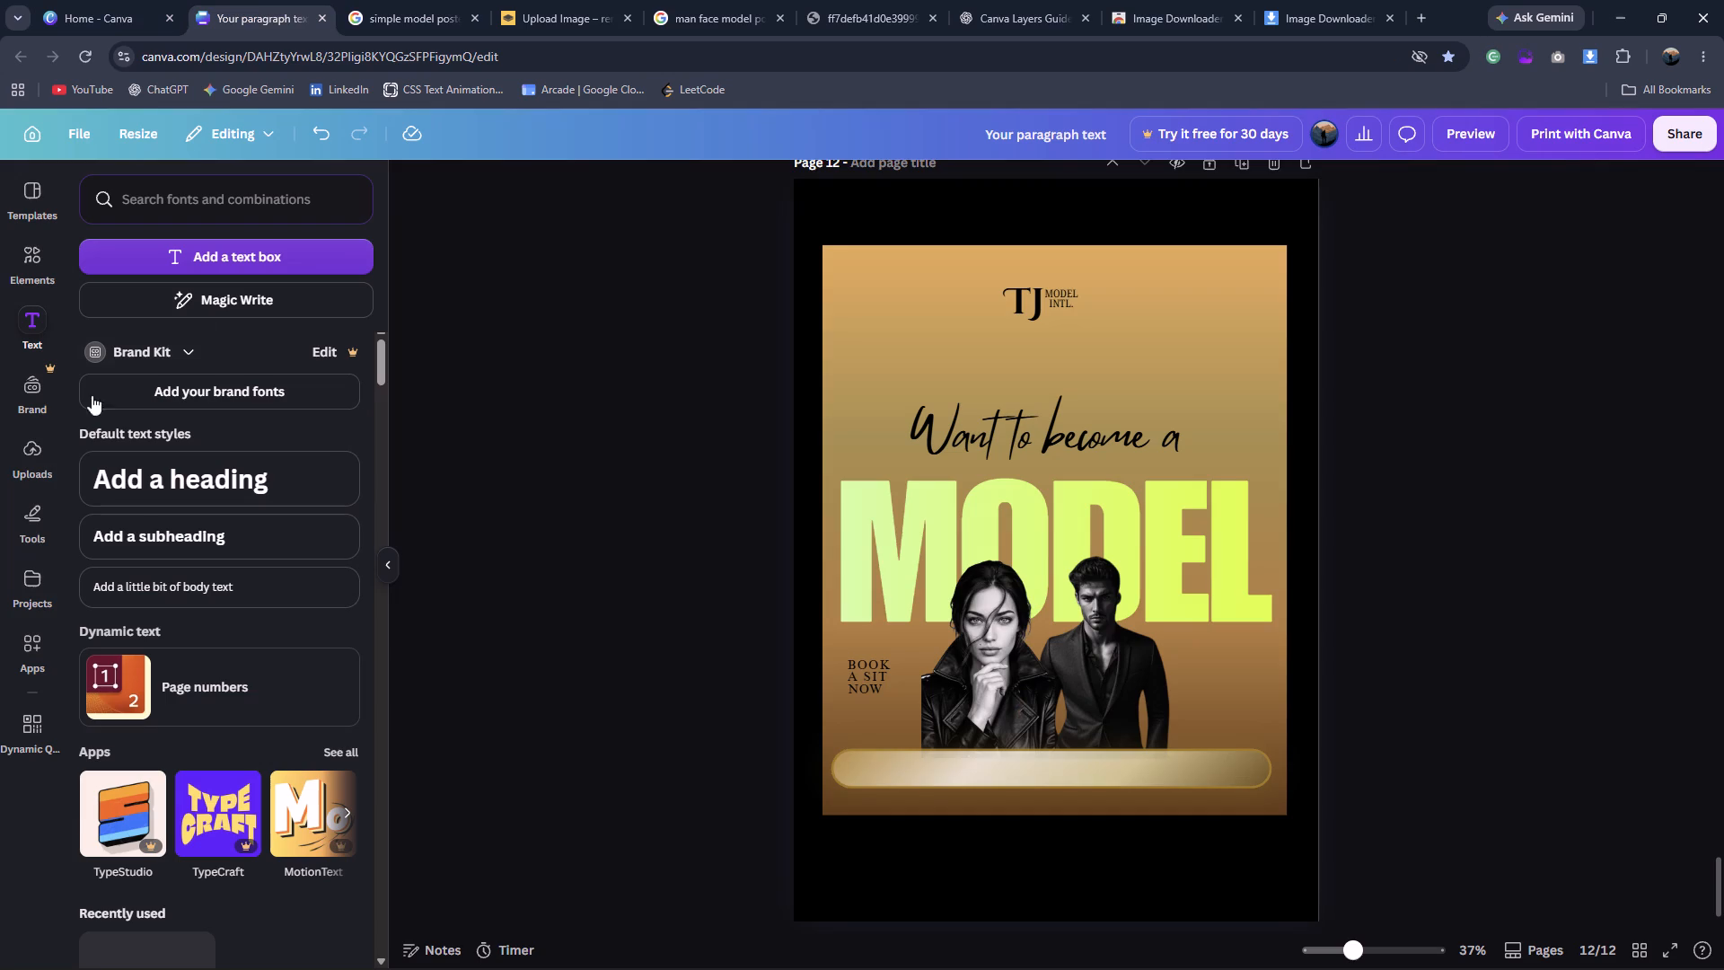
{"action": "left_click", "coordinate": [42, 272]}
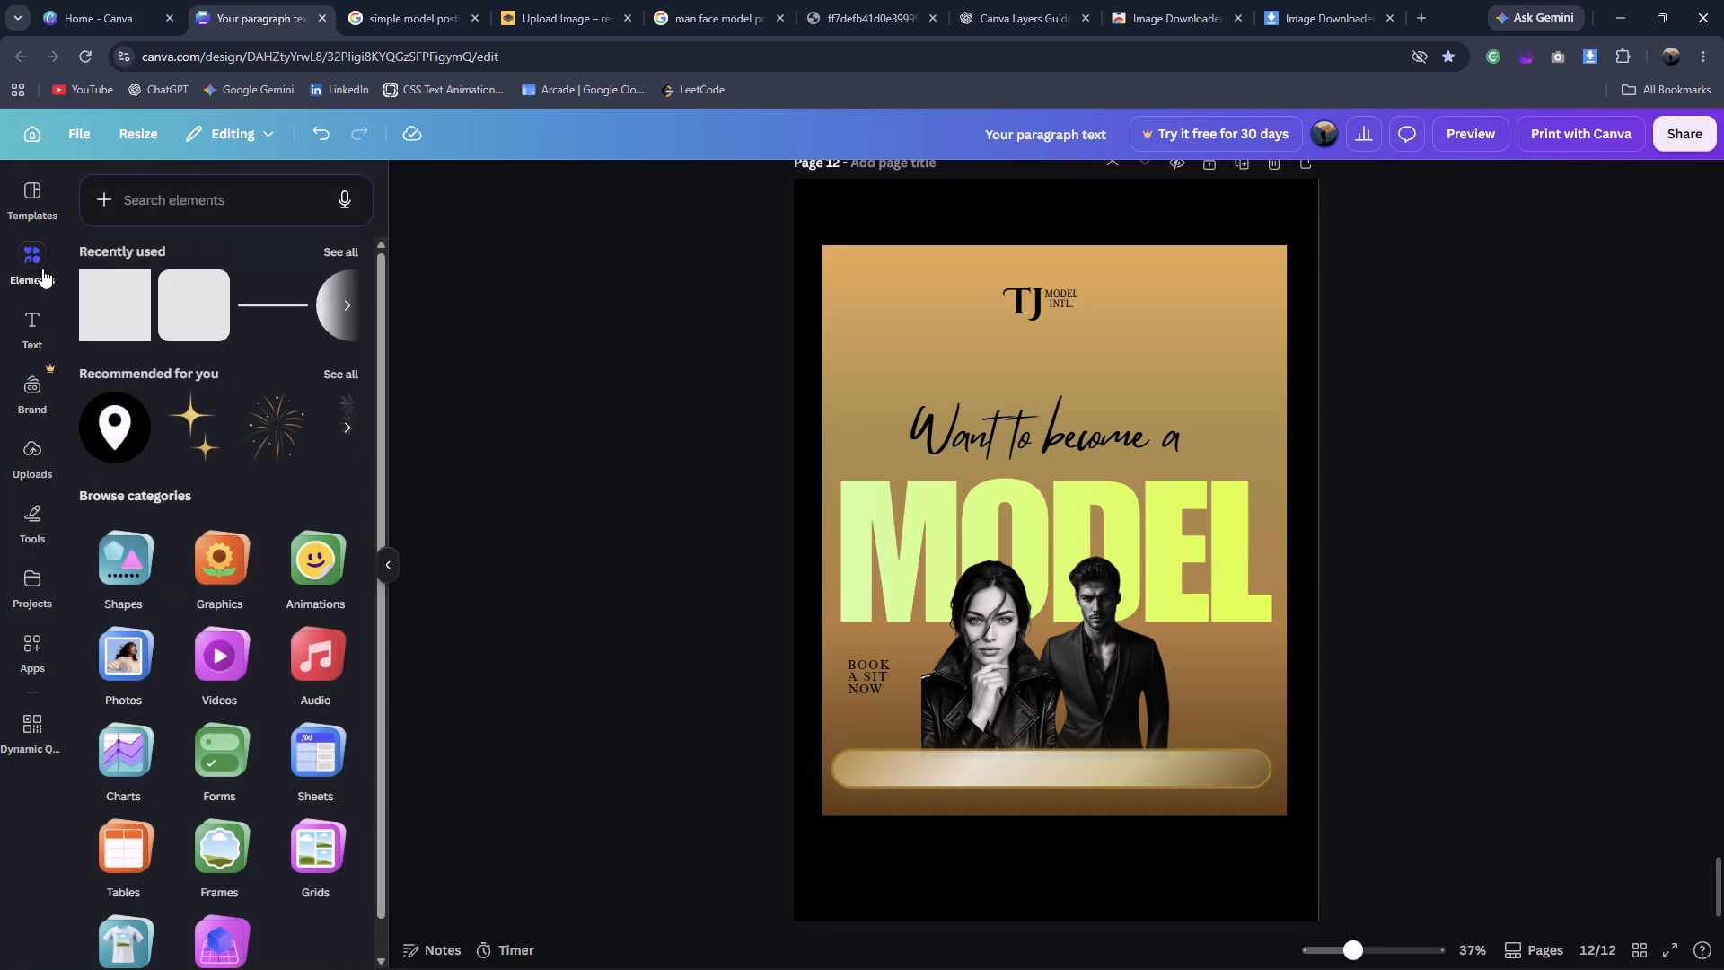
{"action": "left_click", "coordinate": [216, 559]}
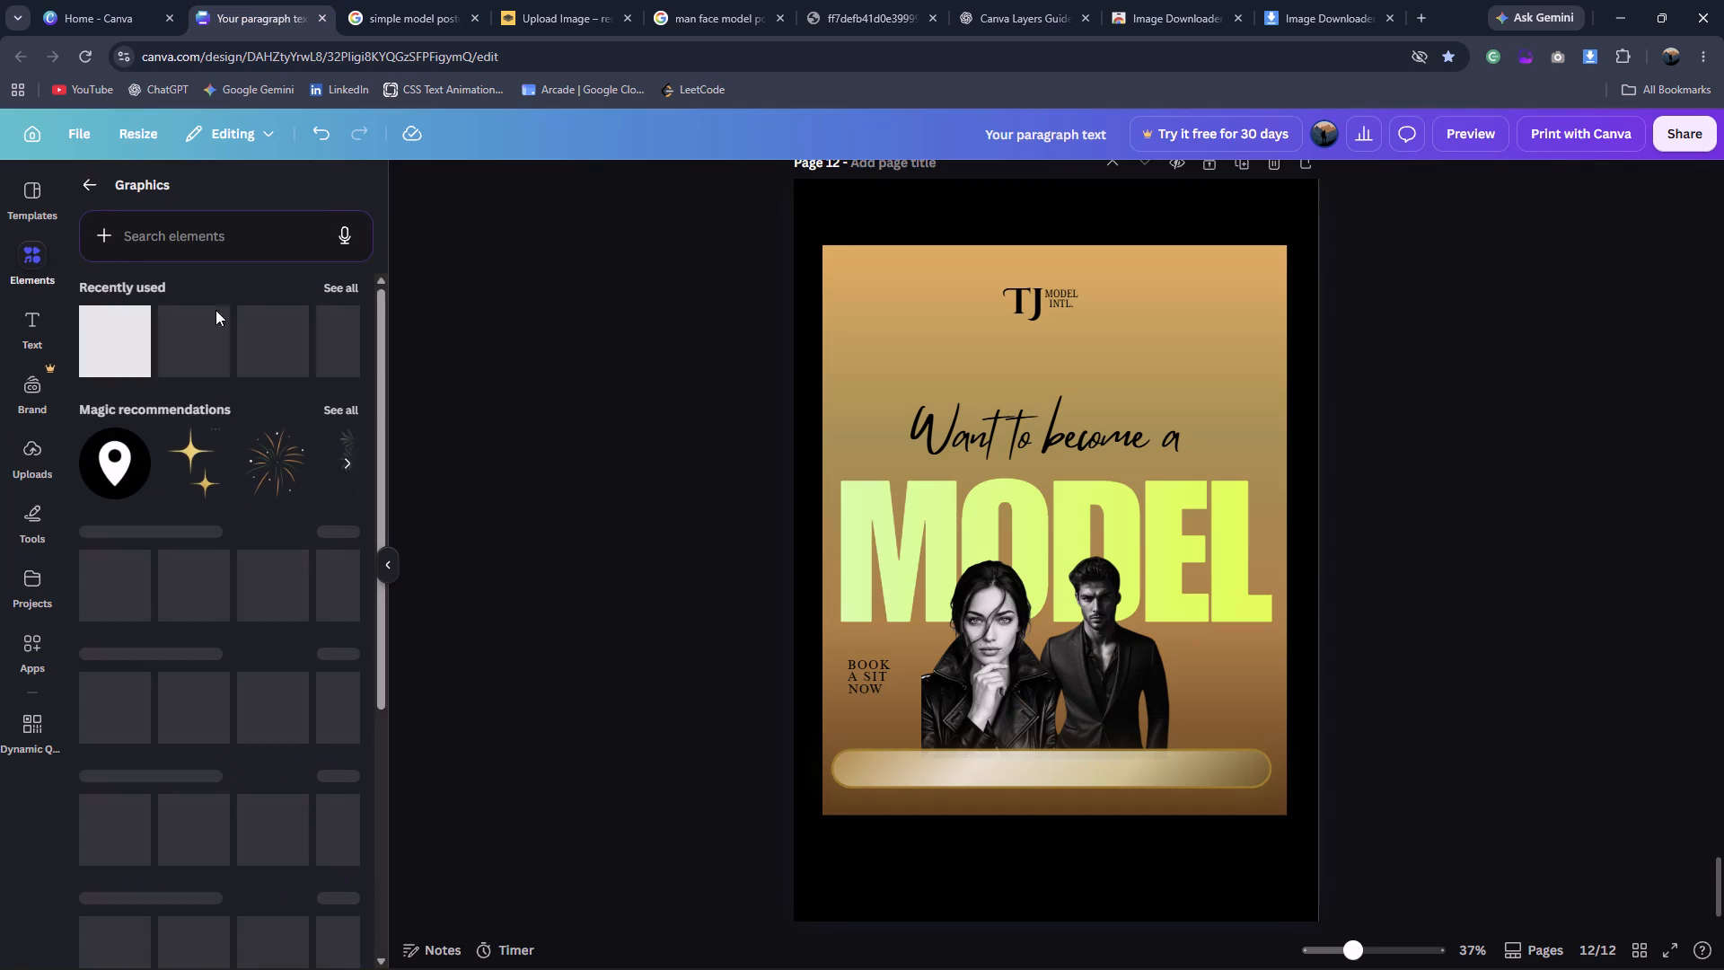
{"action": "left_click", "coordinate": [211, 231]}
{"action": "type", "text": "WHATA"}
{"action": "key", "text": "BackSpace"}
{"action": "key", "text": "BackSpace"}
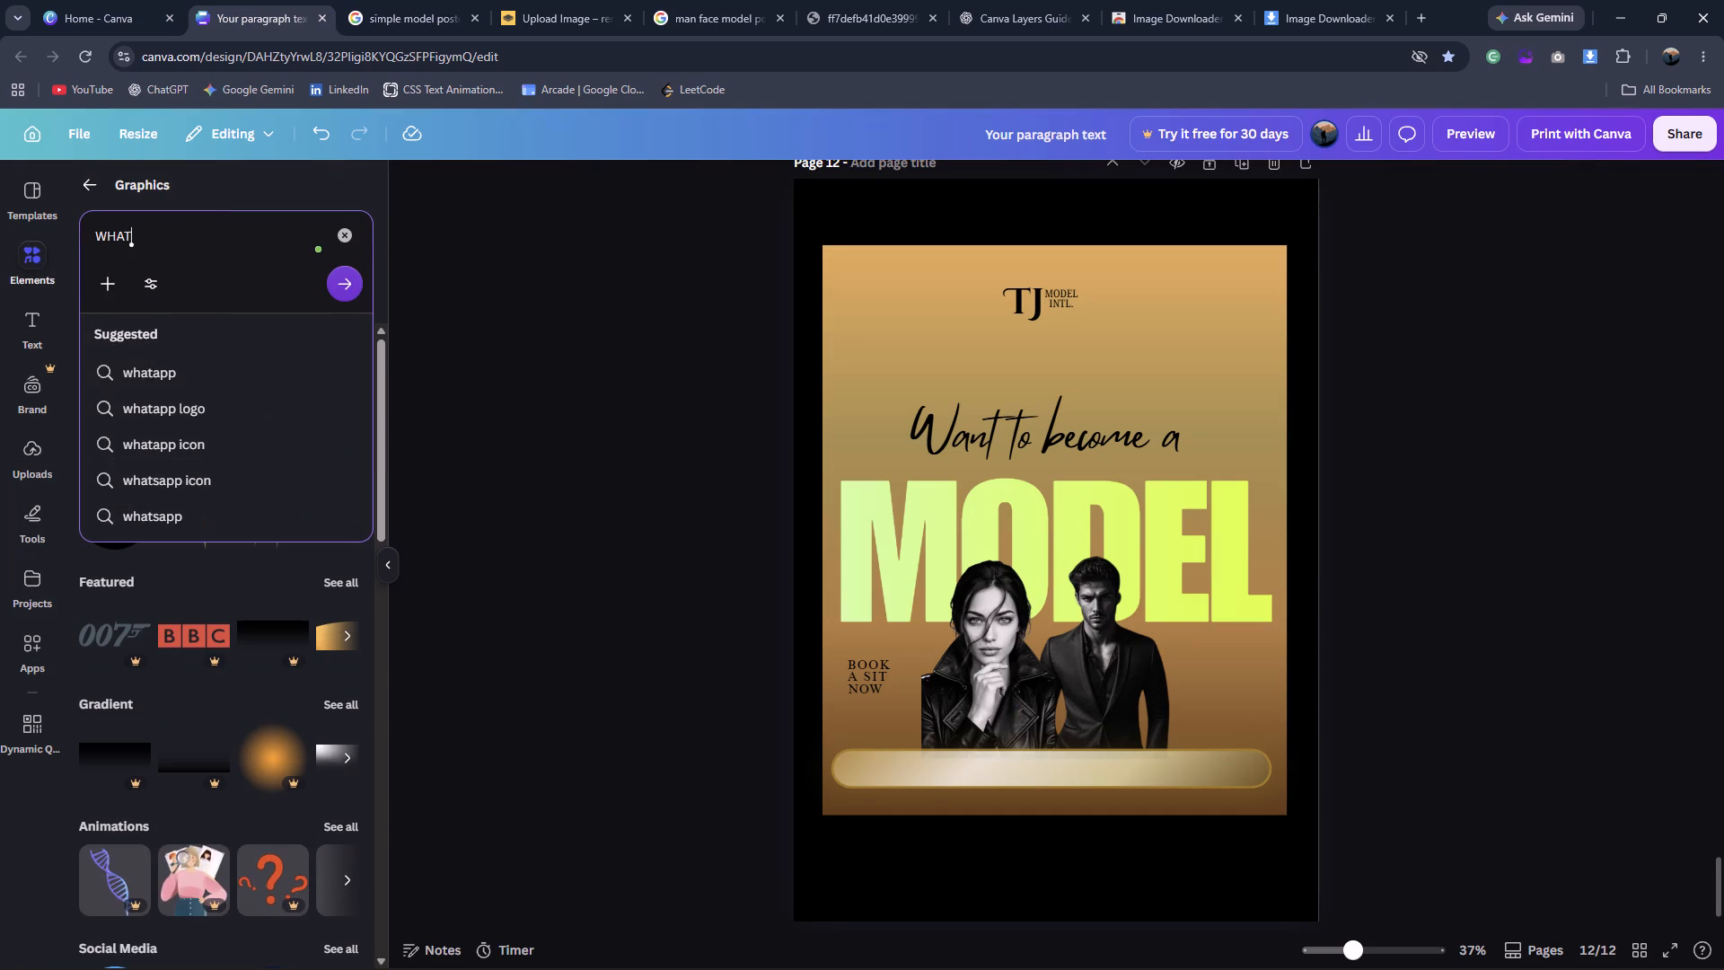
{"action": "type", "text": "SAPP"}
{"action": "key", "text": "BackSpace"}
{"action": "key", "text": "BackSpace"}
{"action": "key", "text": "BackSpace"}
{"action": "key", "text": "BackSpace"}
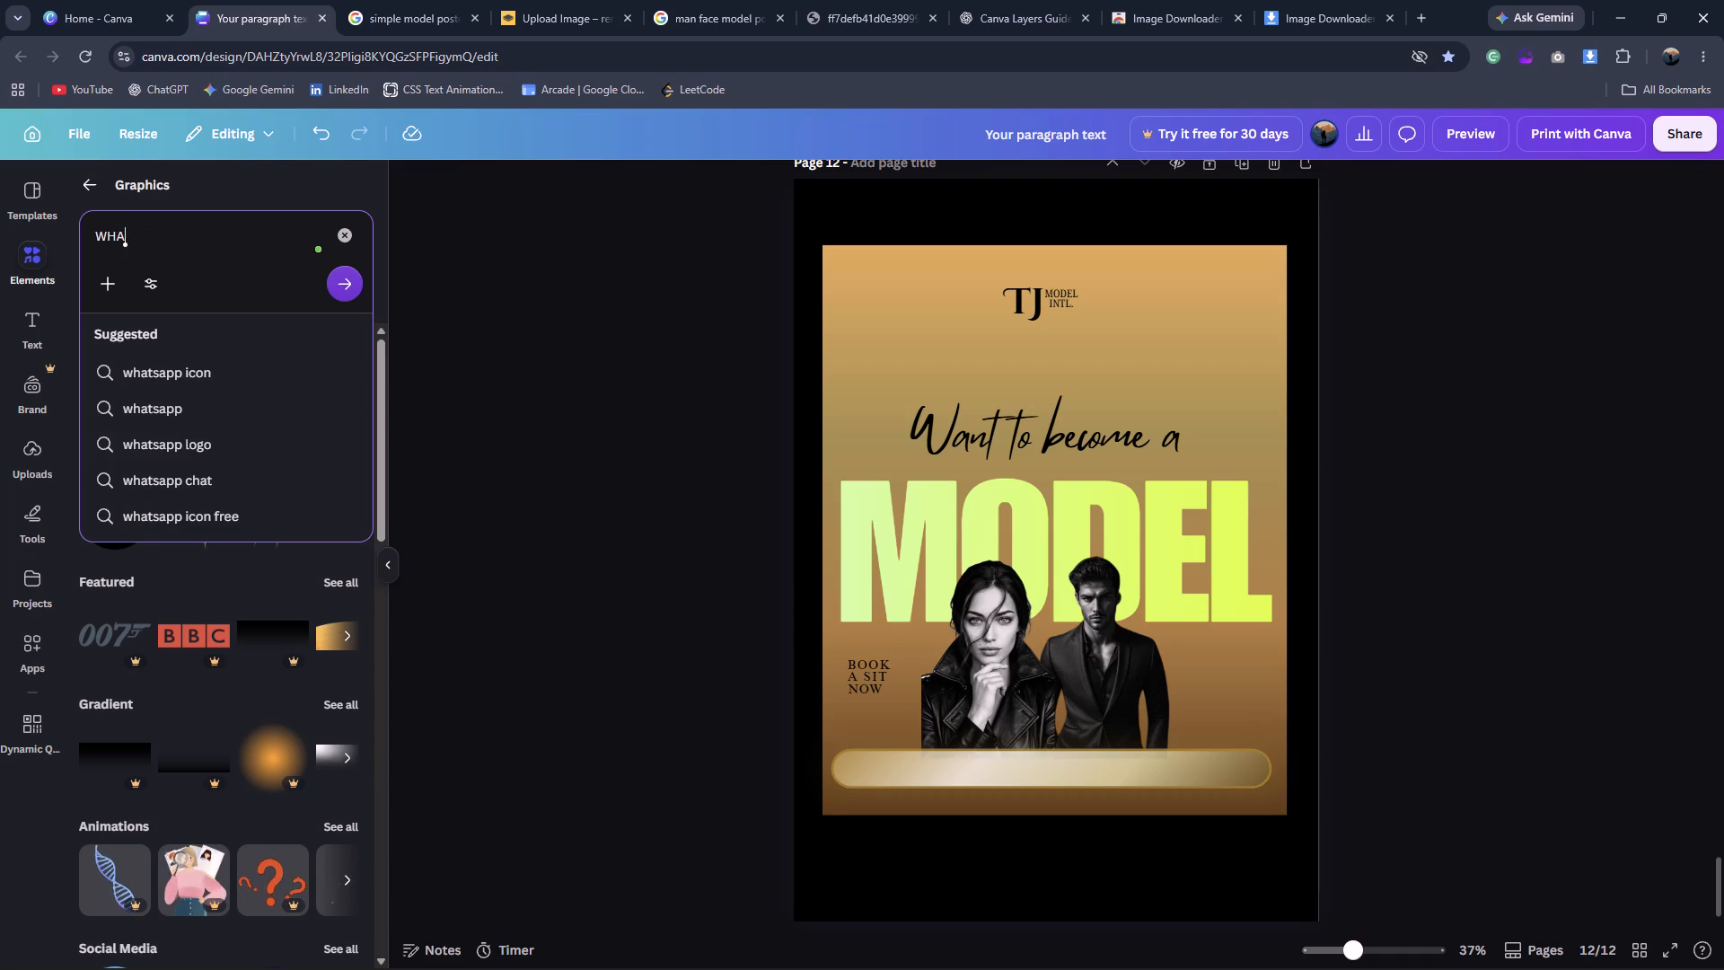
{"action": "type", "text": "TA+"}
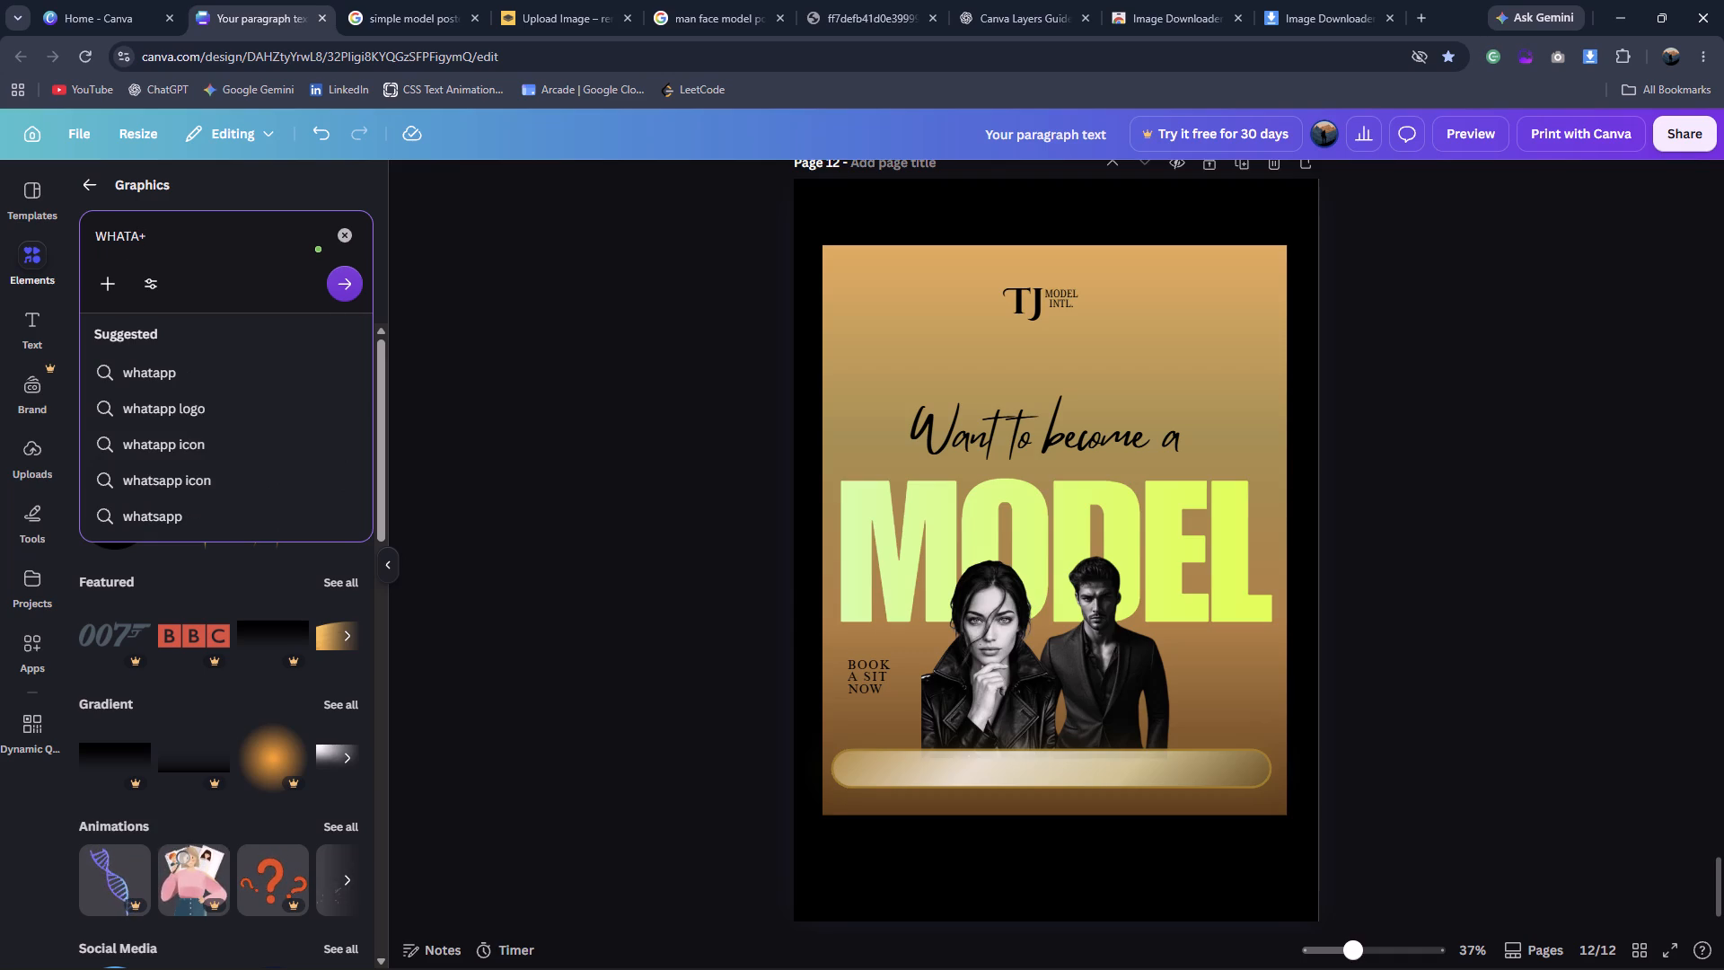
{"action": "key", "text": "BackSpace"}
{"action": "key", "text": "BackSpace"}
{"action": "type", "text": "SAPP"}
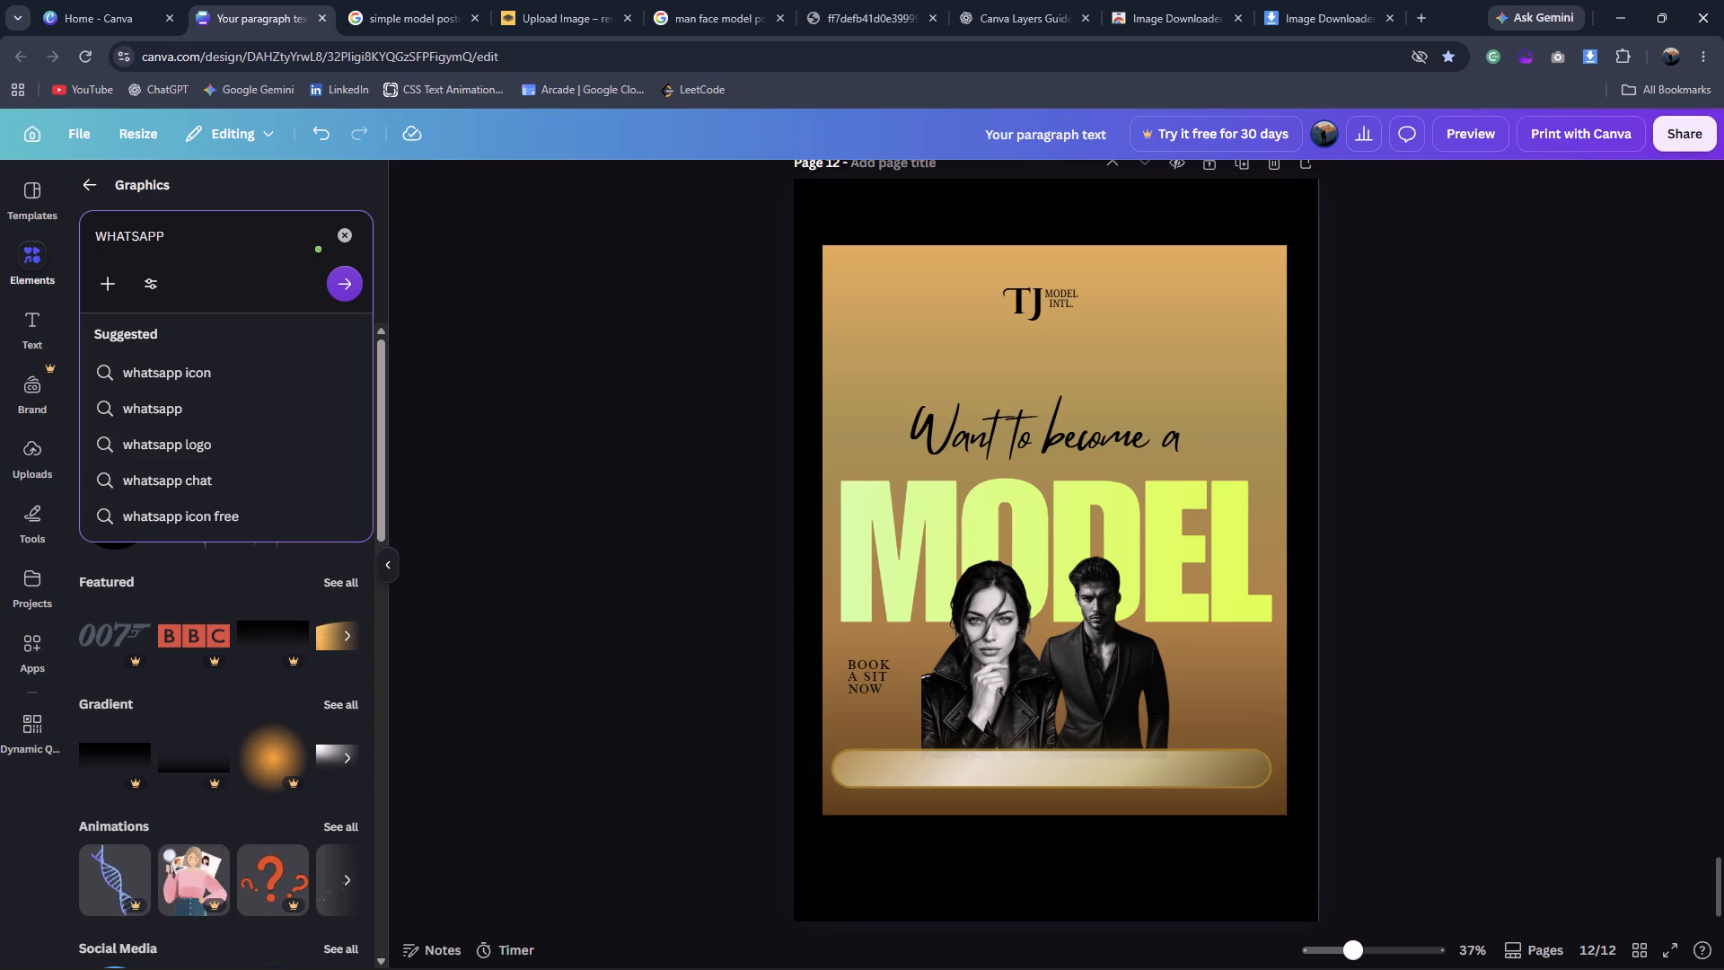
{"action": "left_click", "coordinate": [159, 361]}
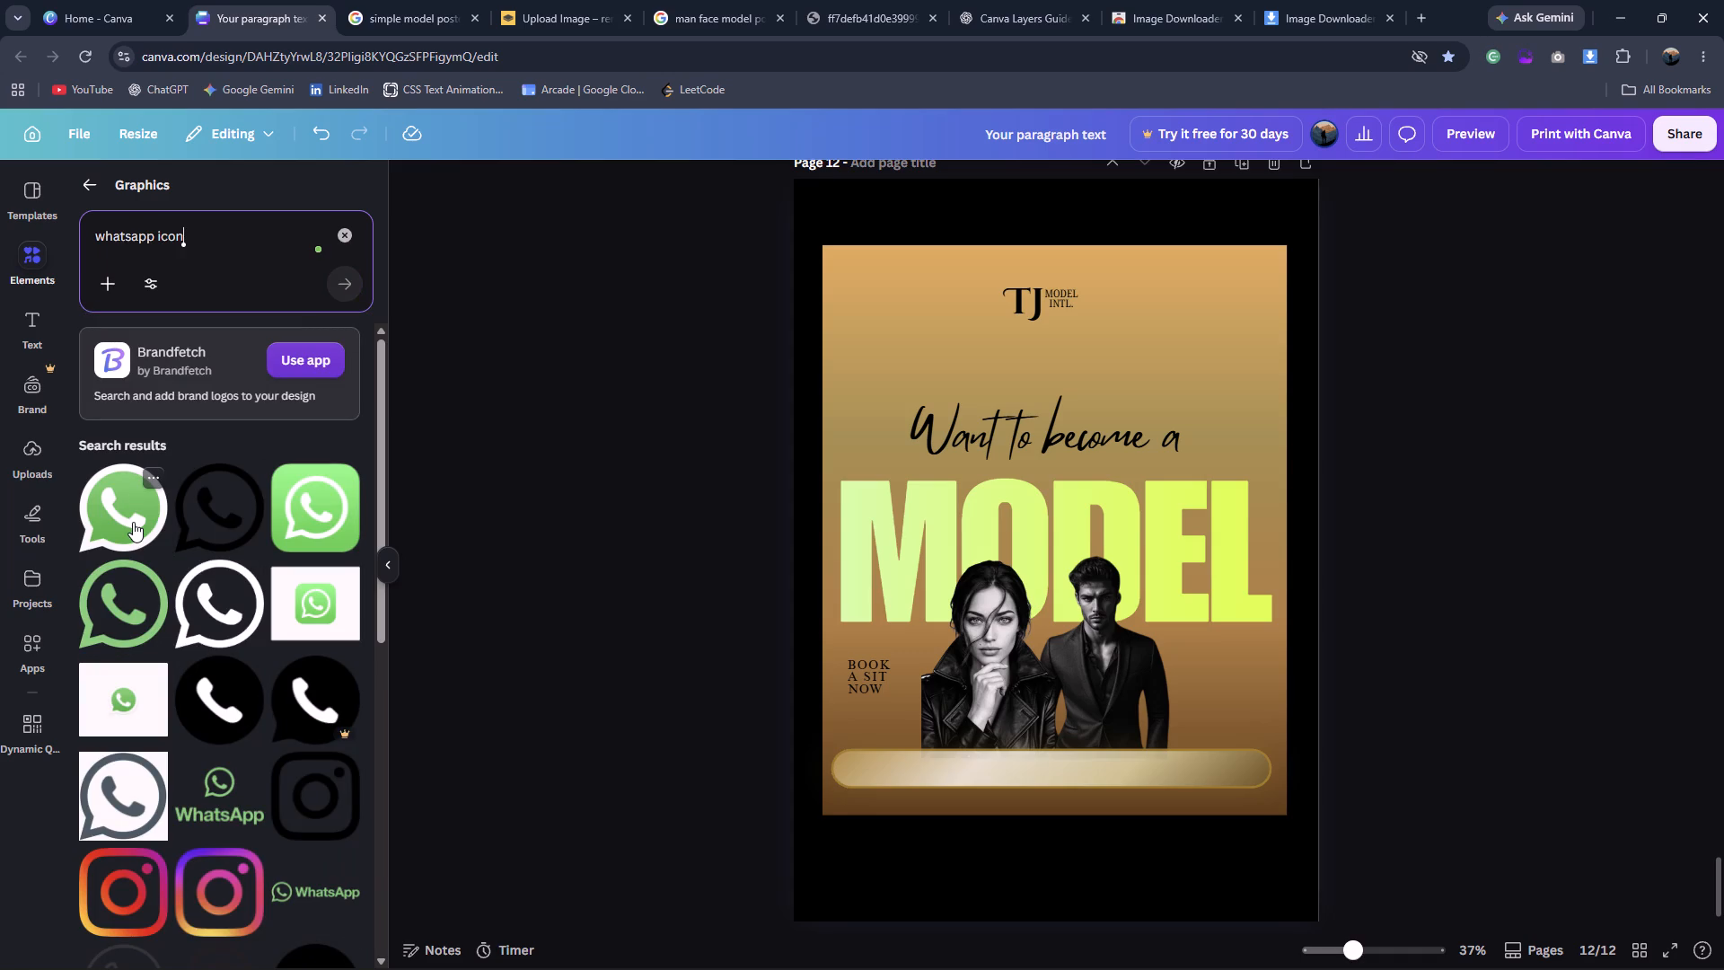
{"action": "left_click", "coordinate": [133, 522]}
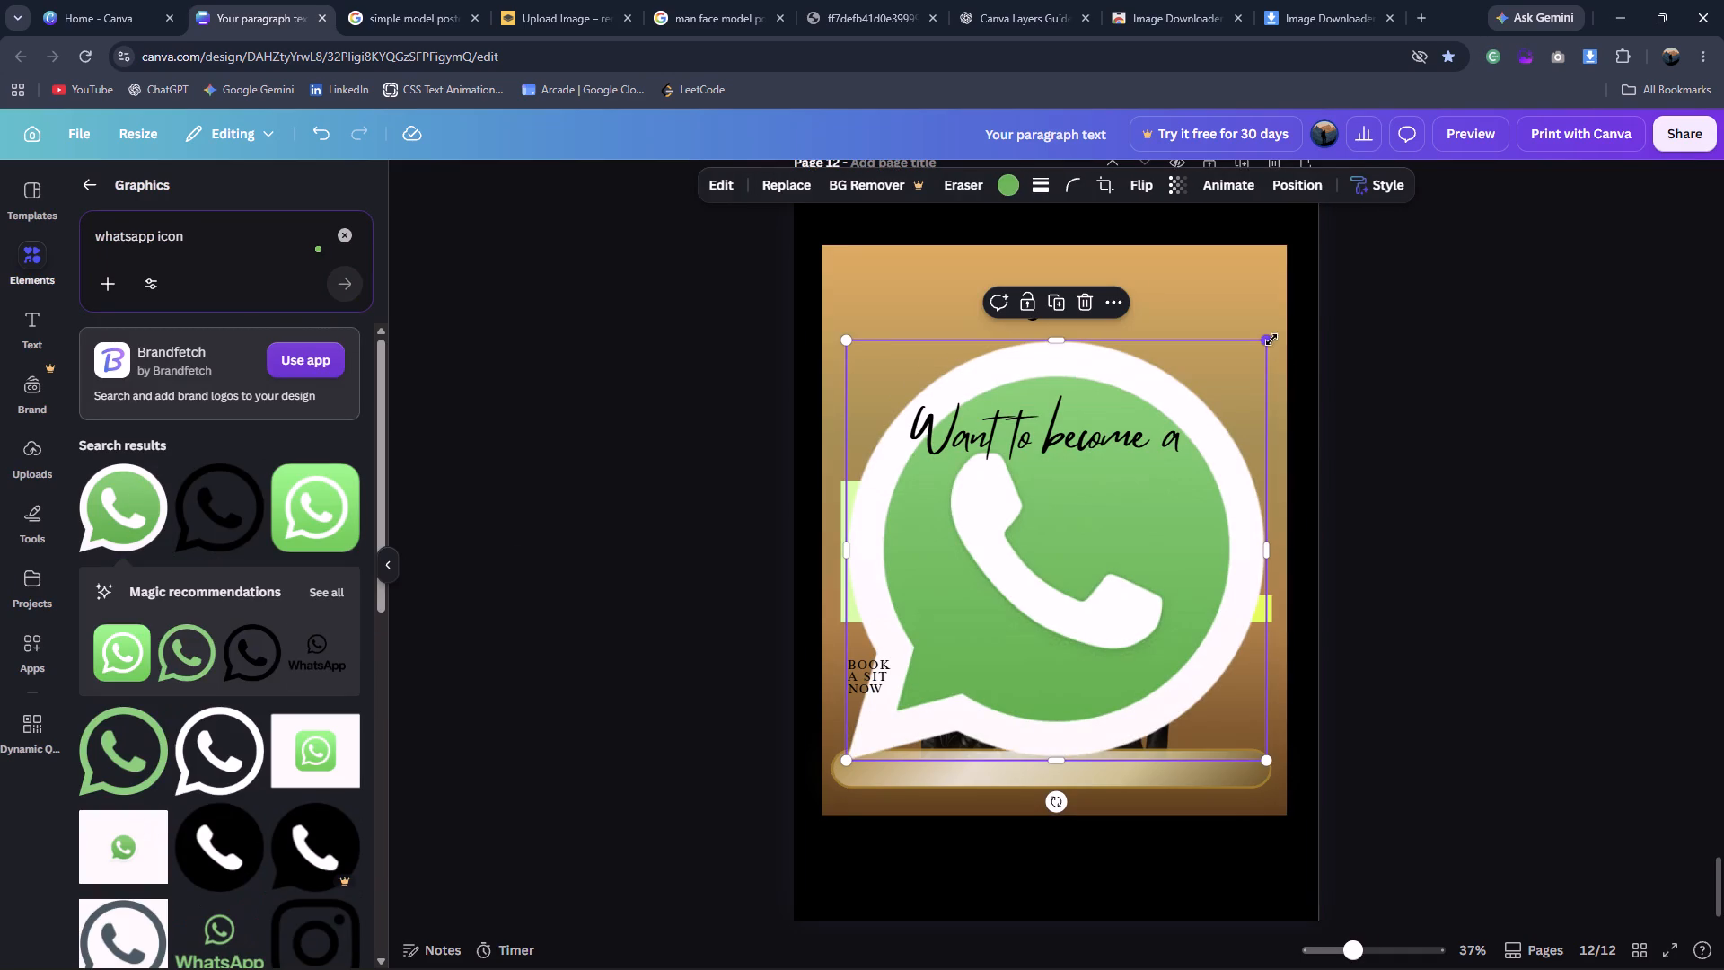
Shrink the WhatsApp icon to about 1.3 by 1.3 and place it inside the left end of the gold rounded bar.
{"action": "left_click_drag", "start_coordinate": [1271, 339], "coordinate": [857, 681]}
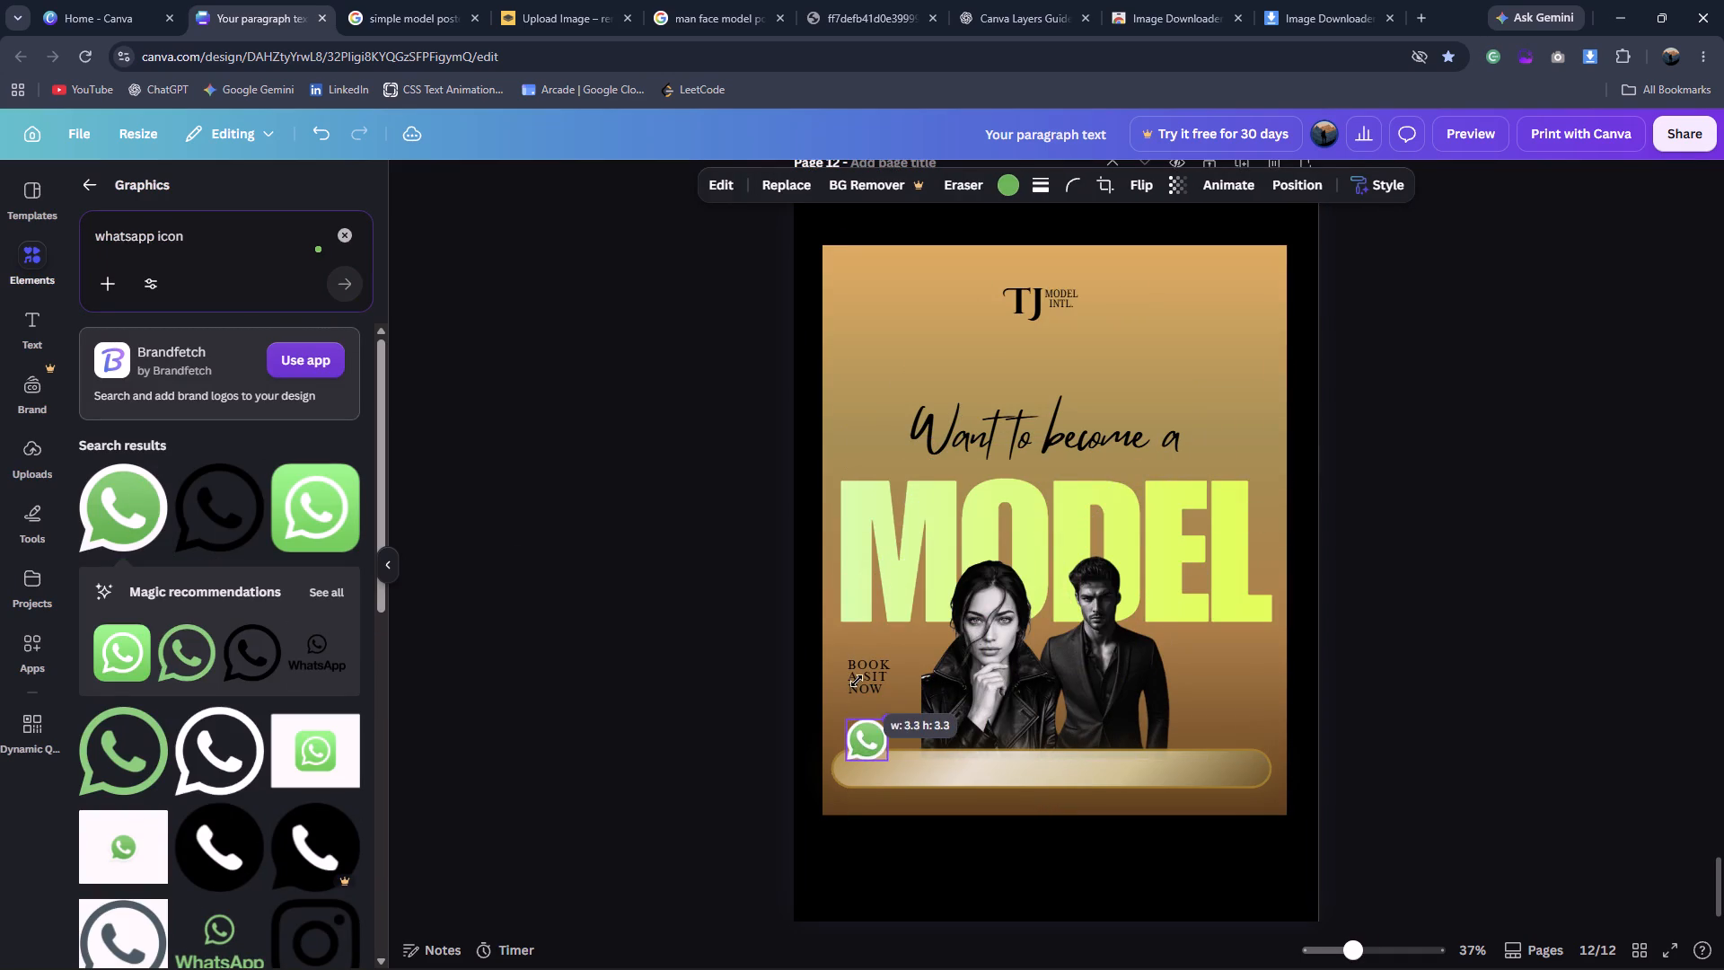
{"action": "left_click_drag", "start_coordinate": [857, 681], "coordinate": [854, 682]}
{"action": "left_click_drag", "start_coordinate": [878, 801], "coordinate": [899, 820]}
{"action": "left_click_drag", "start_coordinate": [911, 736], "coordinate": [894, 758]}
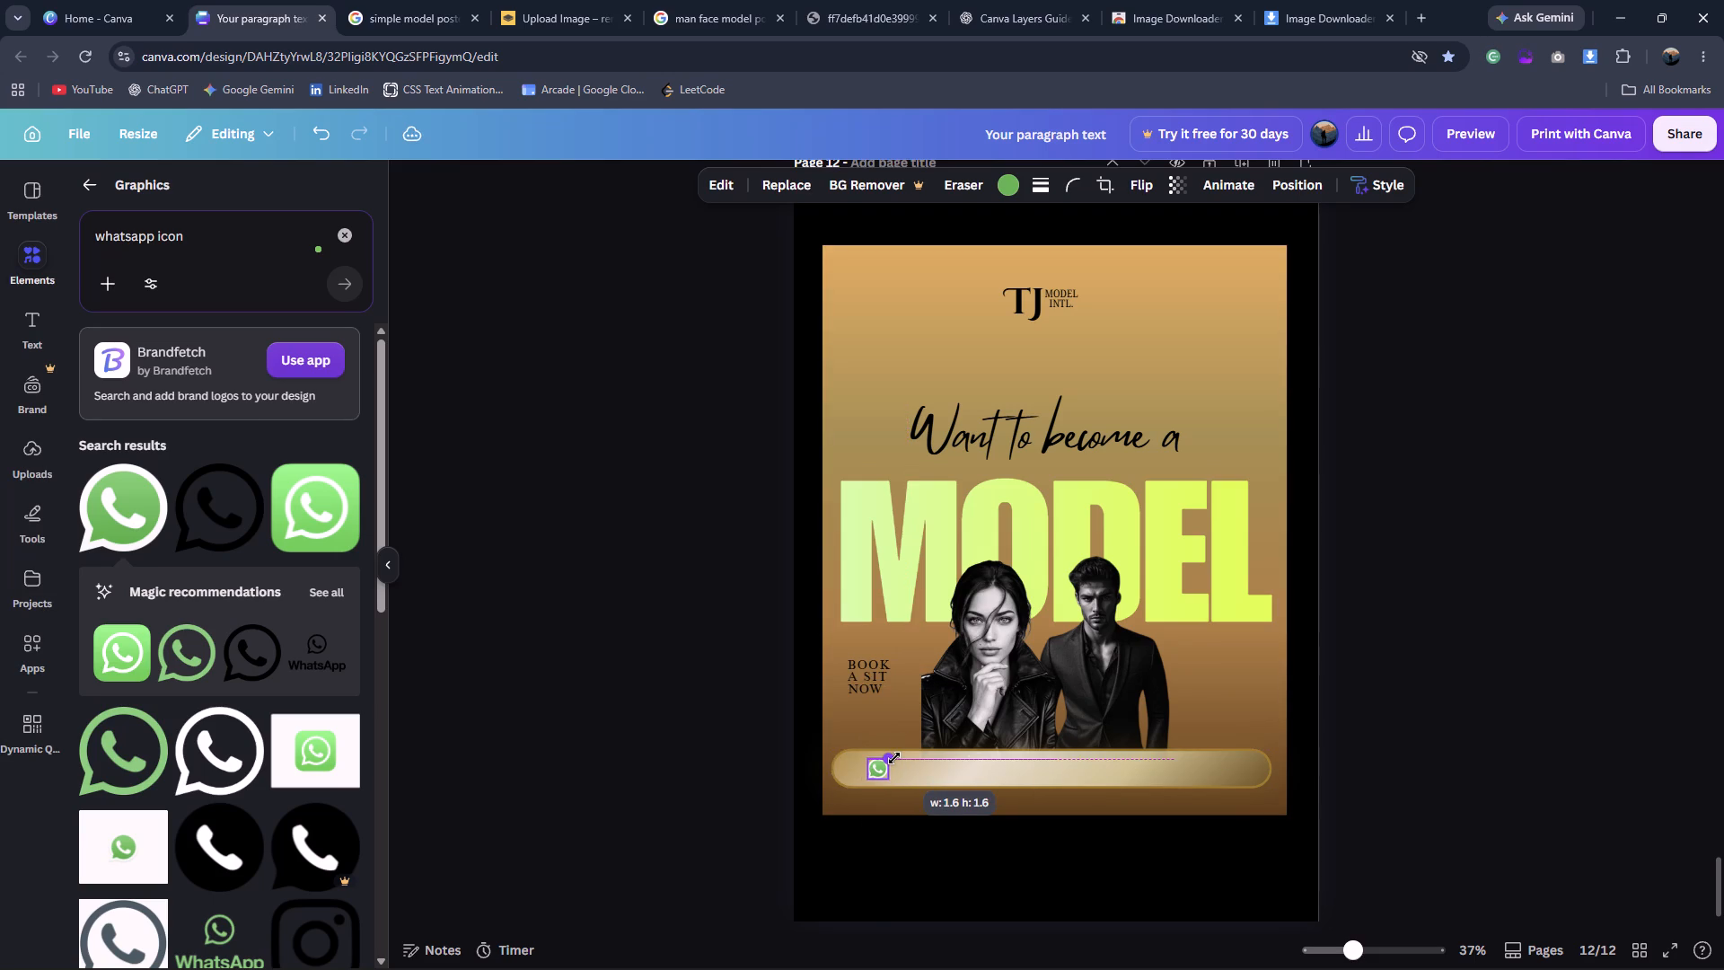
{"action": "left_click_drag", "start_coordinate": [894, 758], "coordinate": [891, 761]}
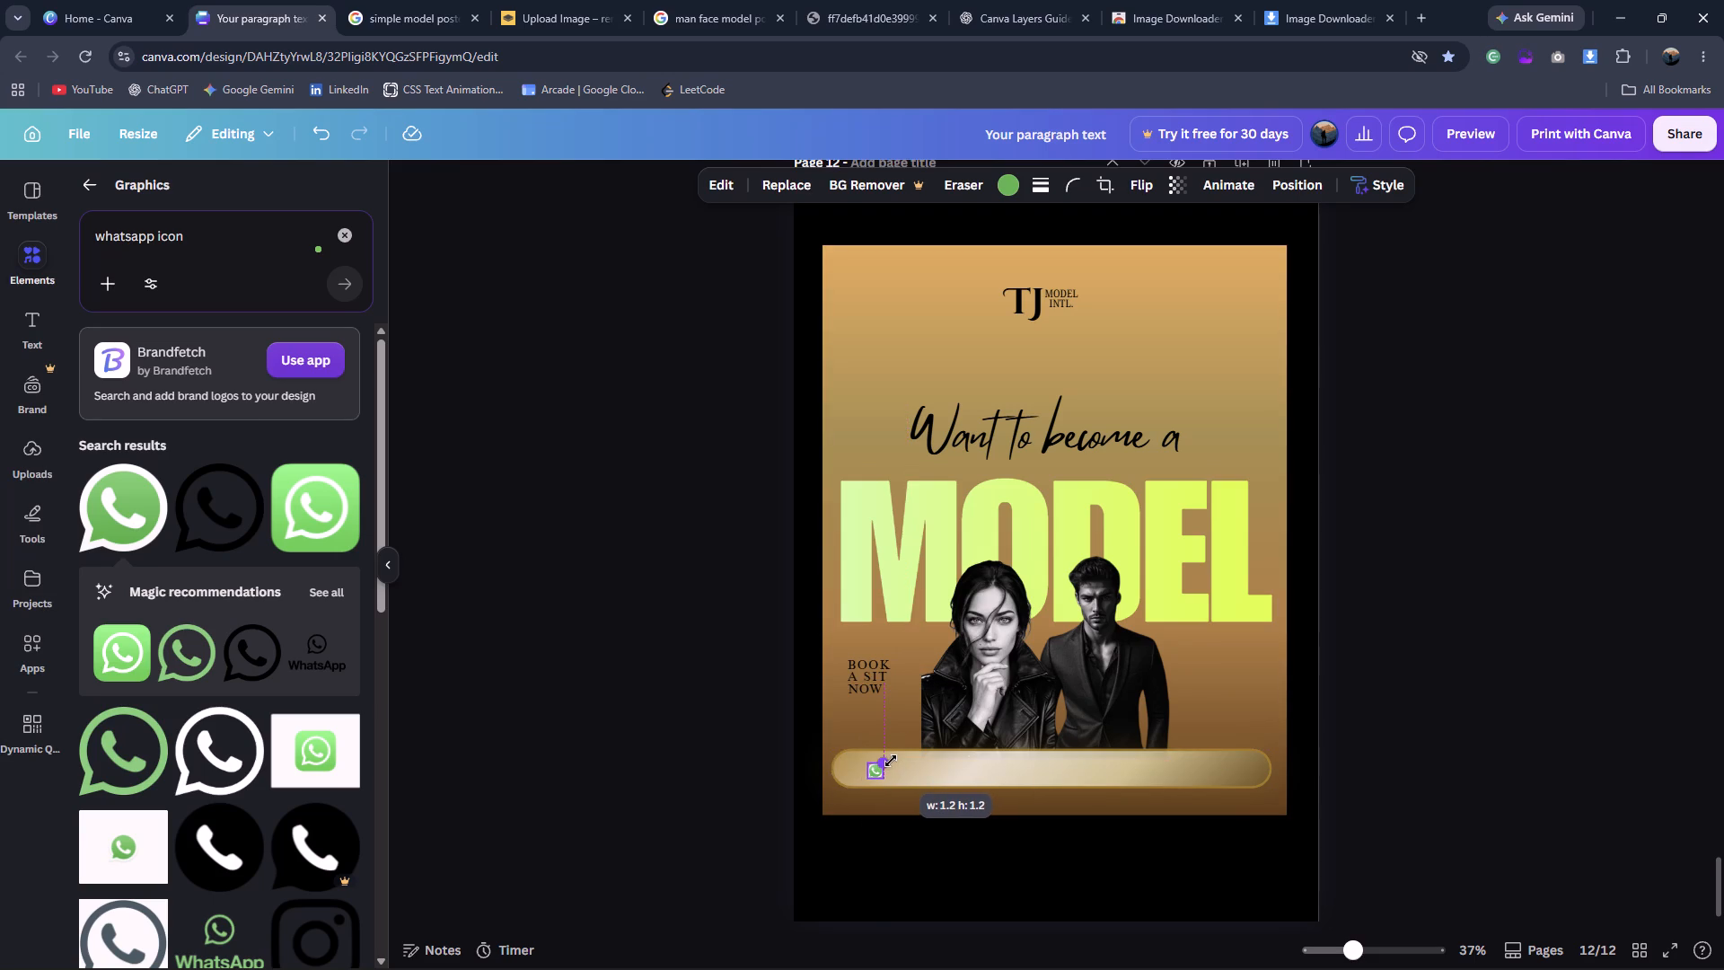
{"action": "left_click_drag", "start_coordinate": [891, 761], "coordinate": [892, 760]}
{"action": "left_click", "coordinate": [893, 821]}
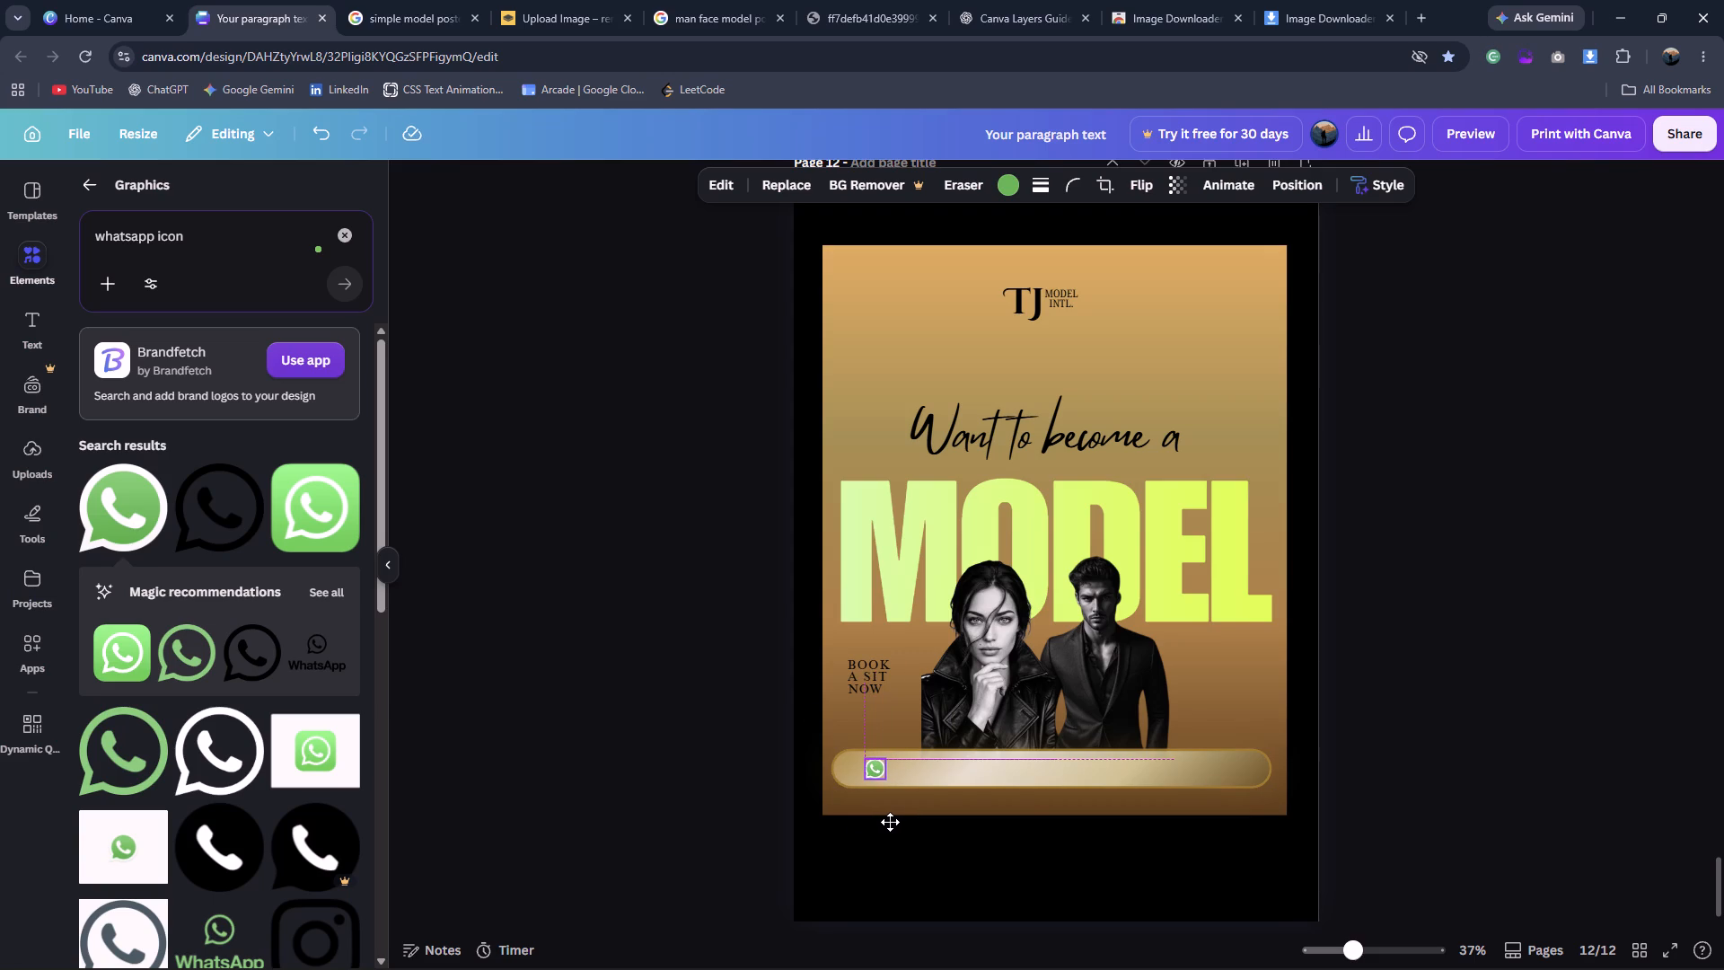
{"action": "left_click", "coordinate": [873, 763]}
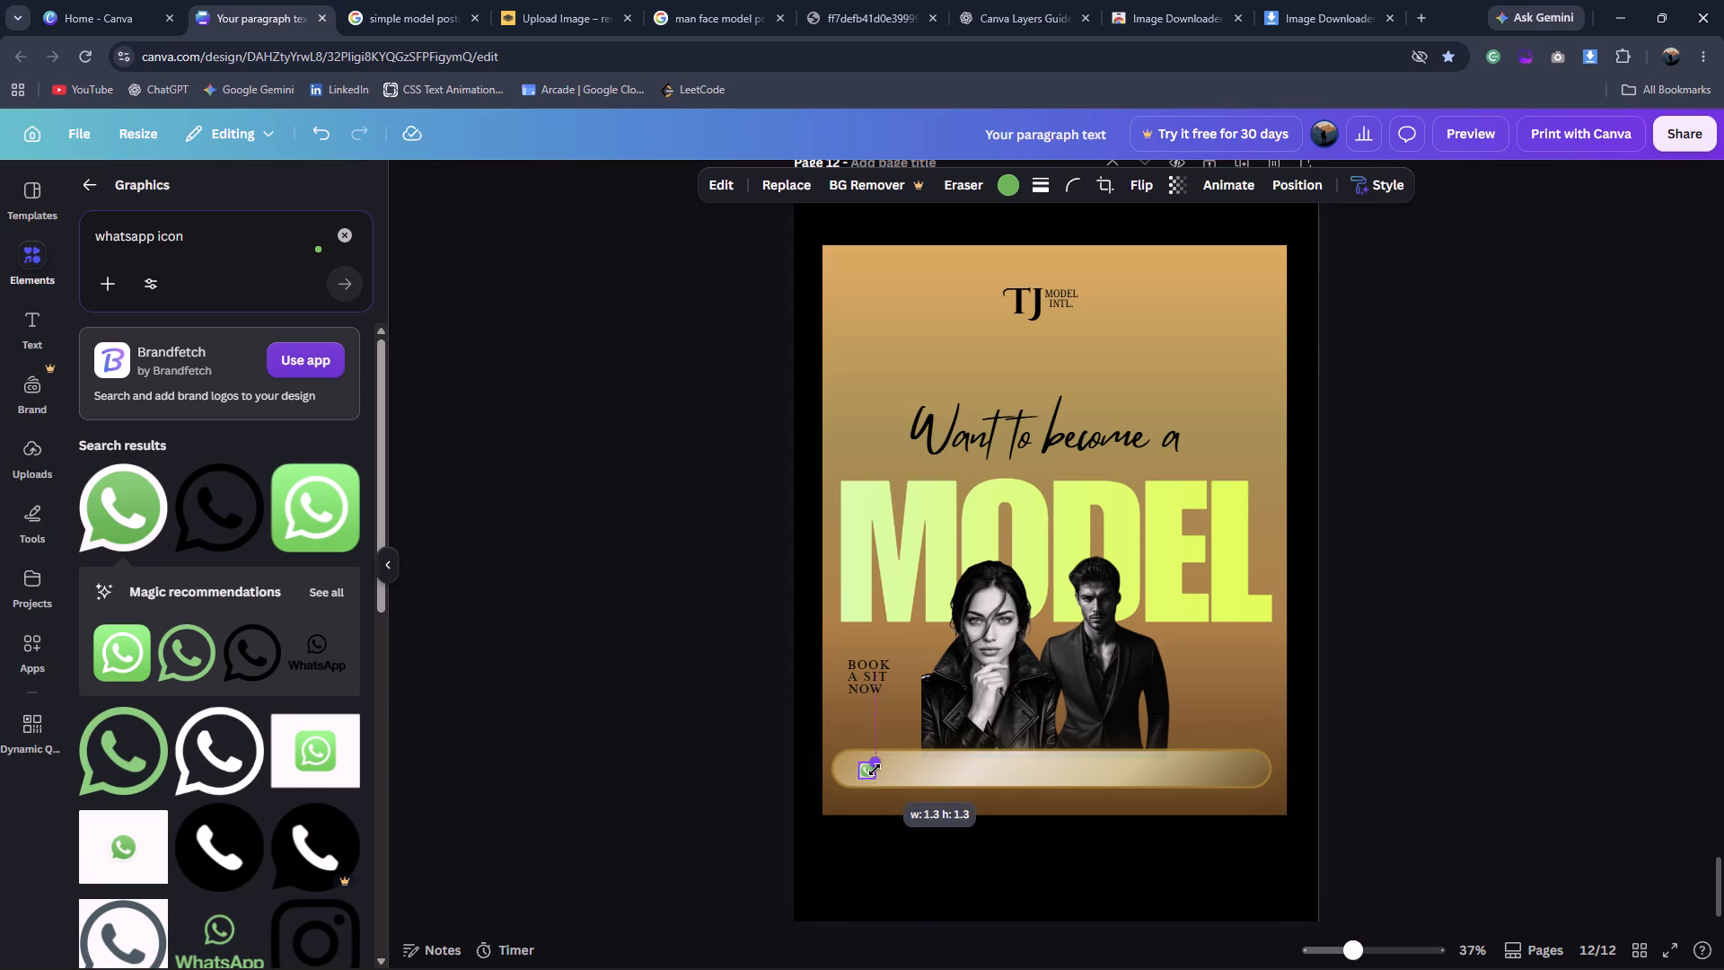
{"action": "left_click", "coordinate": [880, 817]}
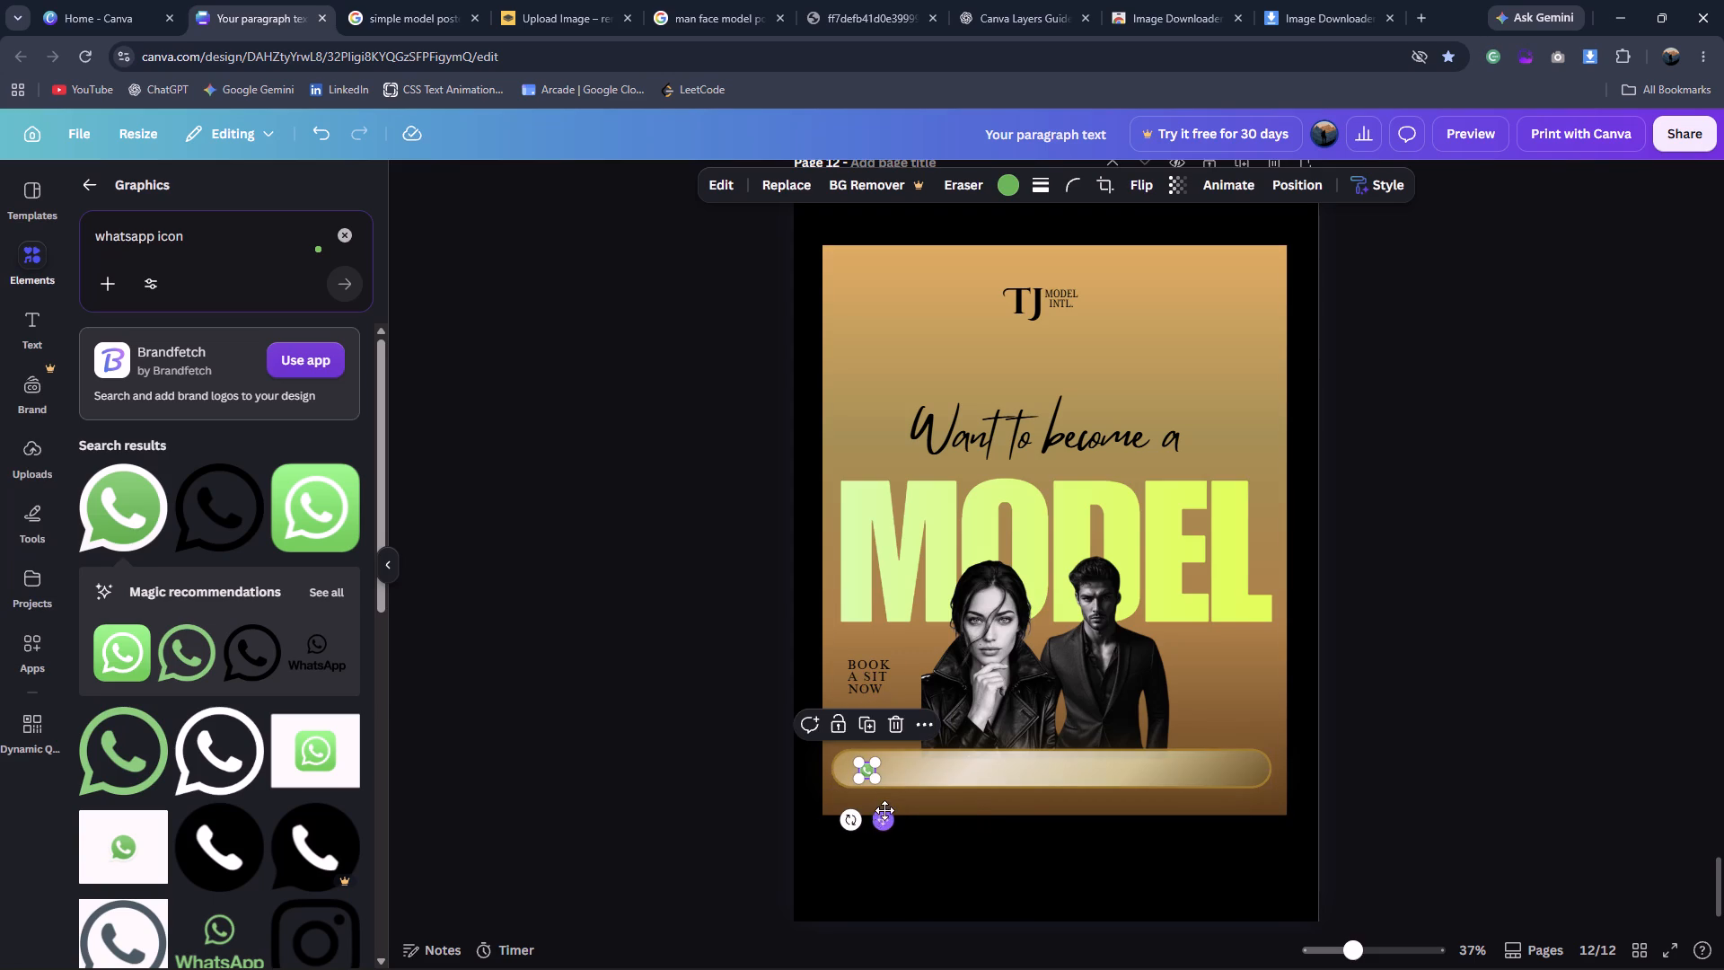
{"action": "left_click", "coordinate": [1455, 841]}
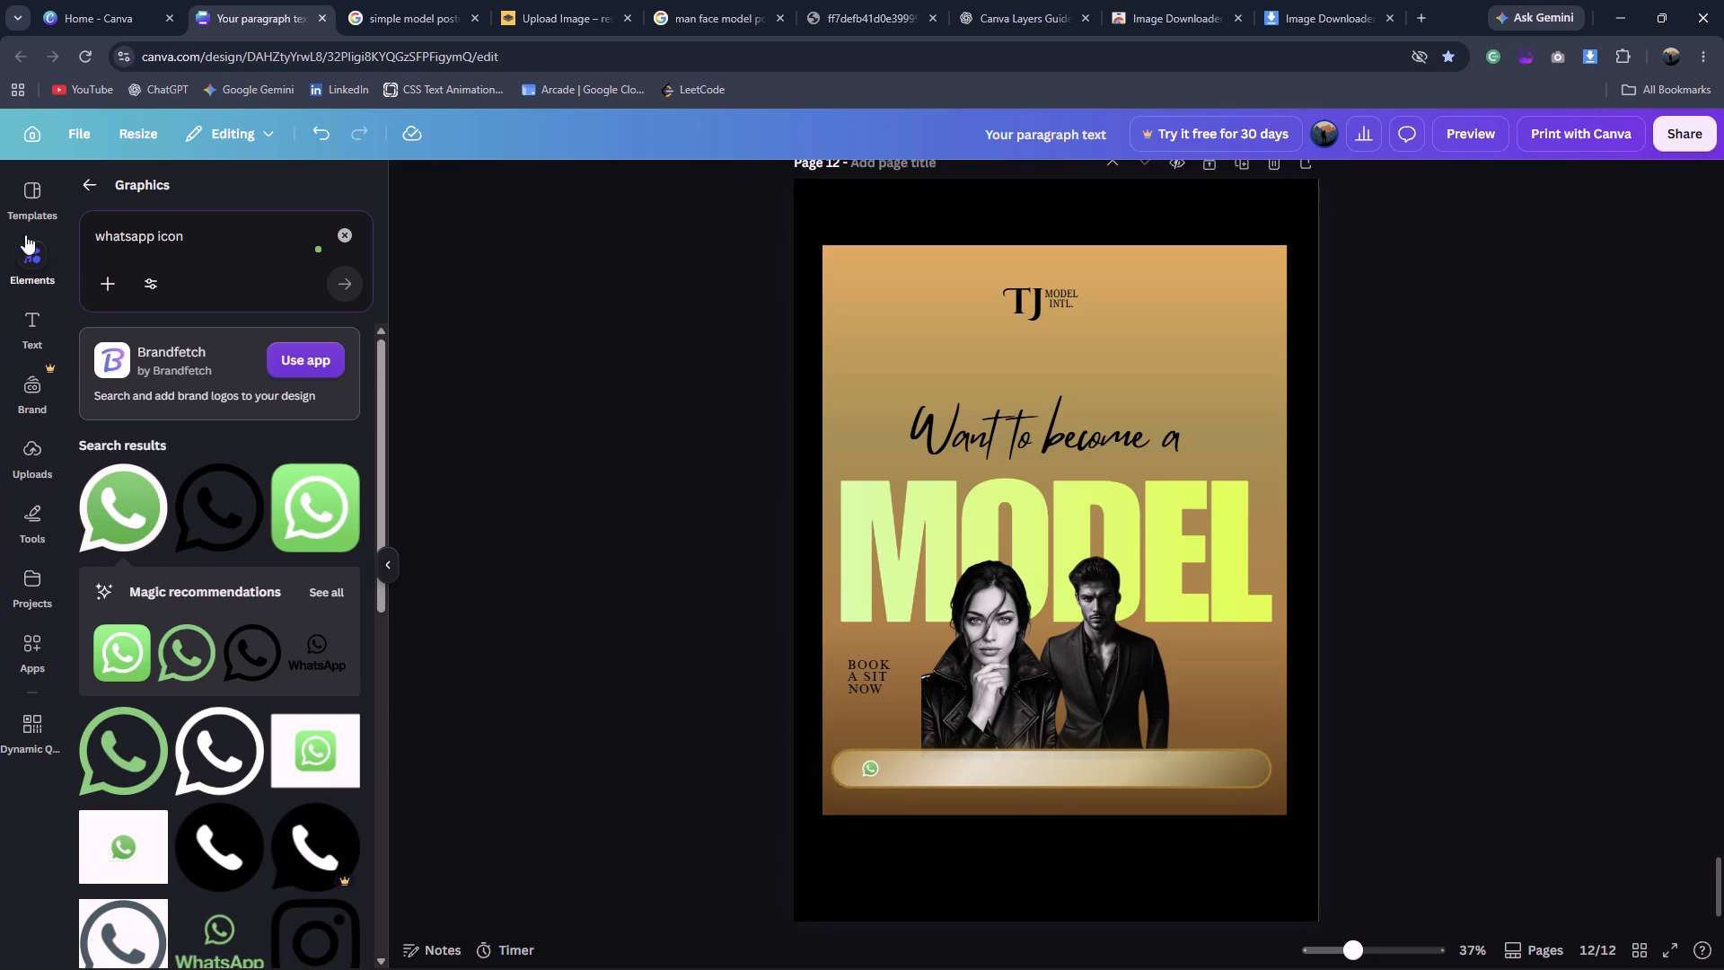
Add a new text box to the poster and enlarge its placeholder text to size 36.6.
{"action": "left_click", "coordinate": [32, 320]}
{"action": "left_click", "coordinate": [216, 269]}
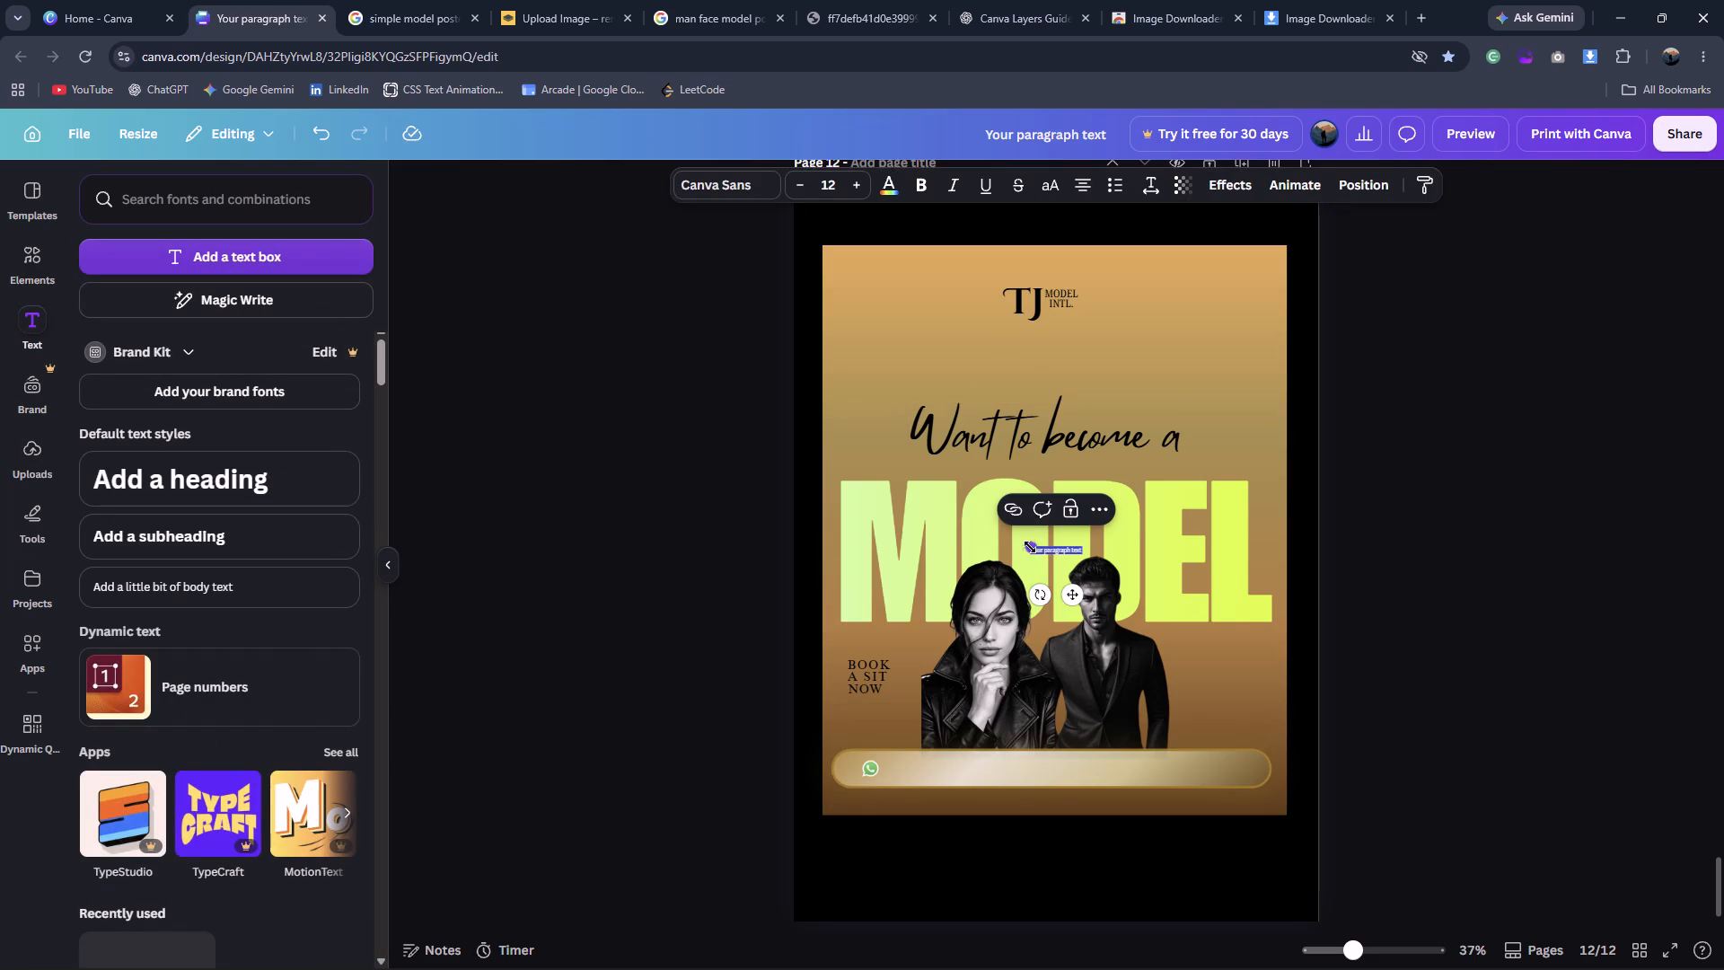
{"action": "left_click_drag", "start_coordinate": [1030, 547], "coordinate": [931, 498]}
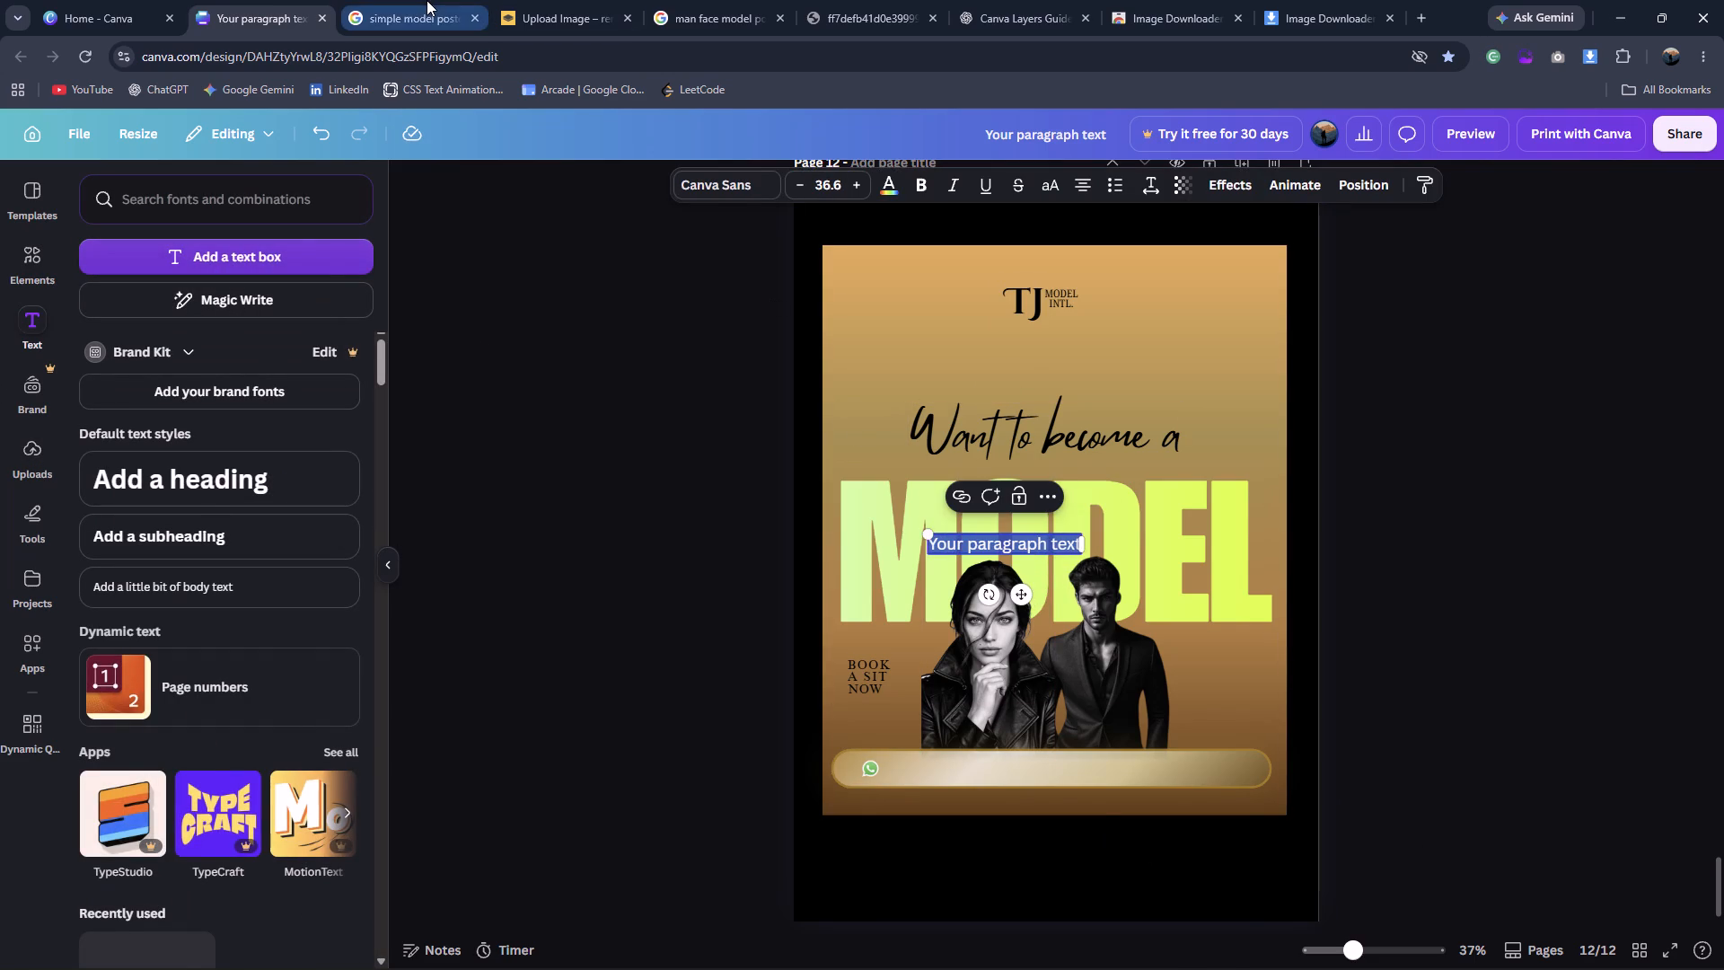